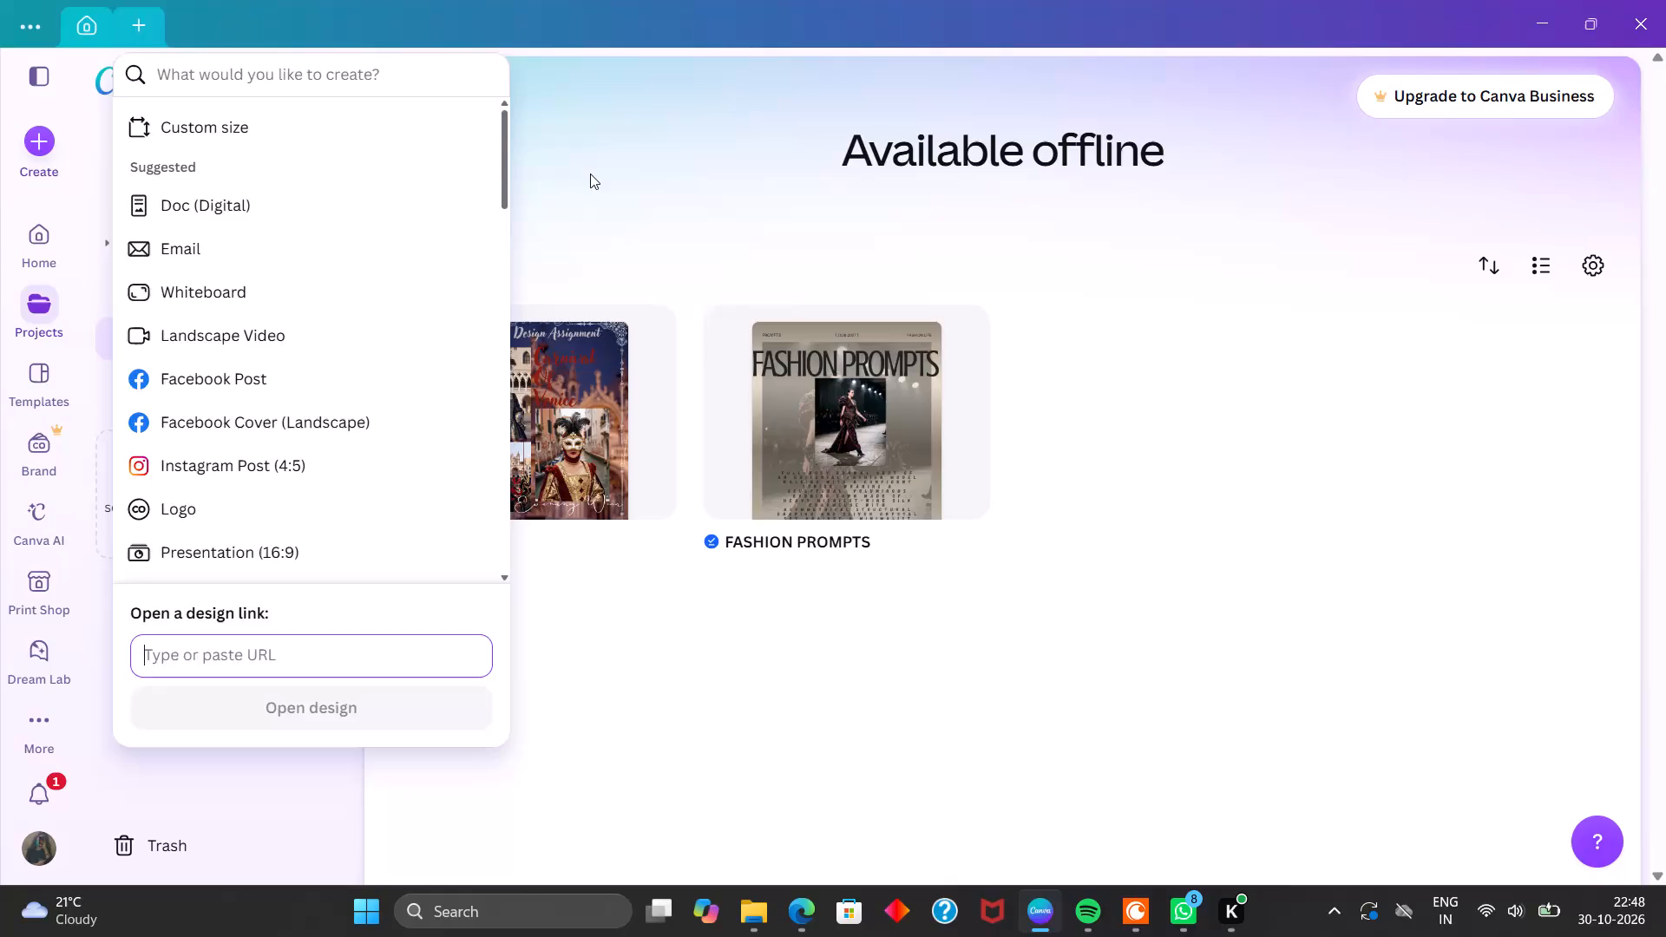
Create a new custom-size design 11.5 in wide and 16.7 in high.
left_click(590, 174)
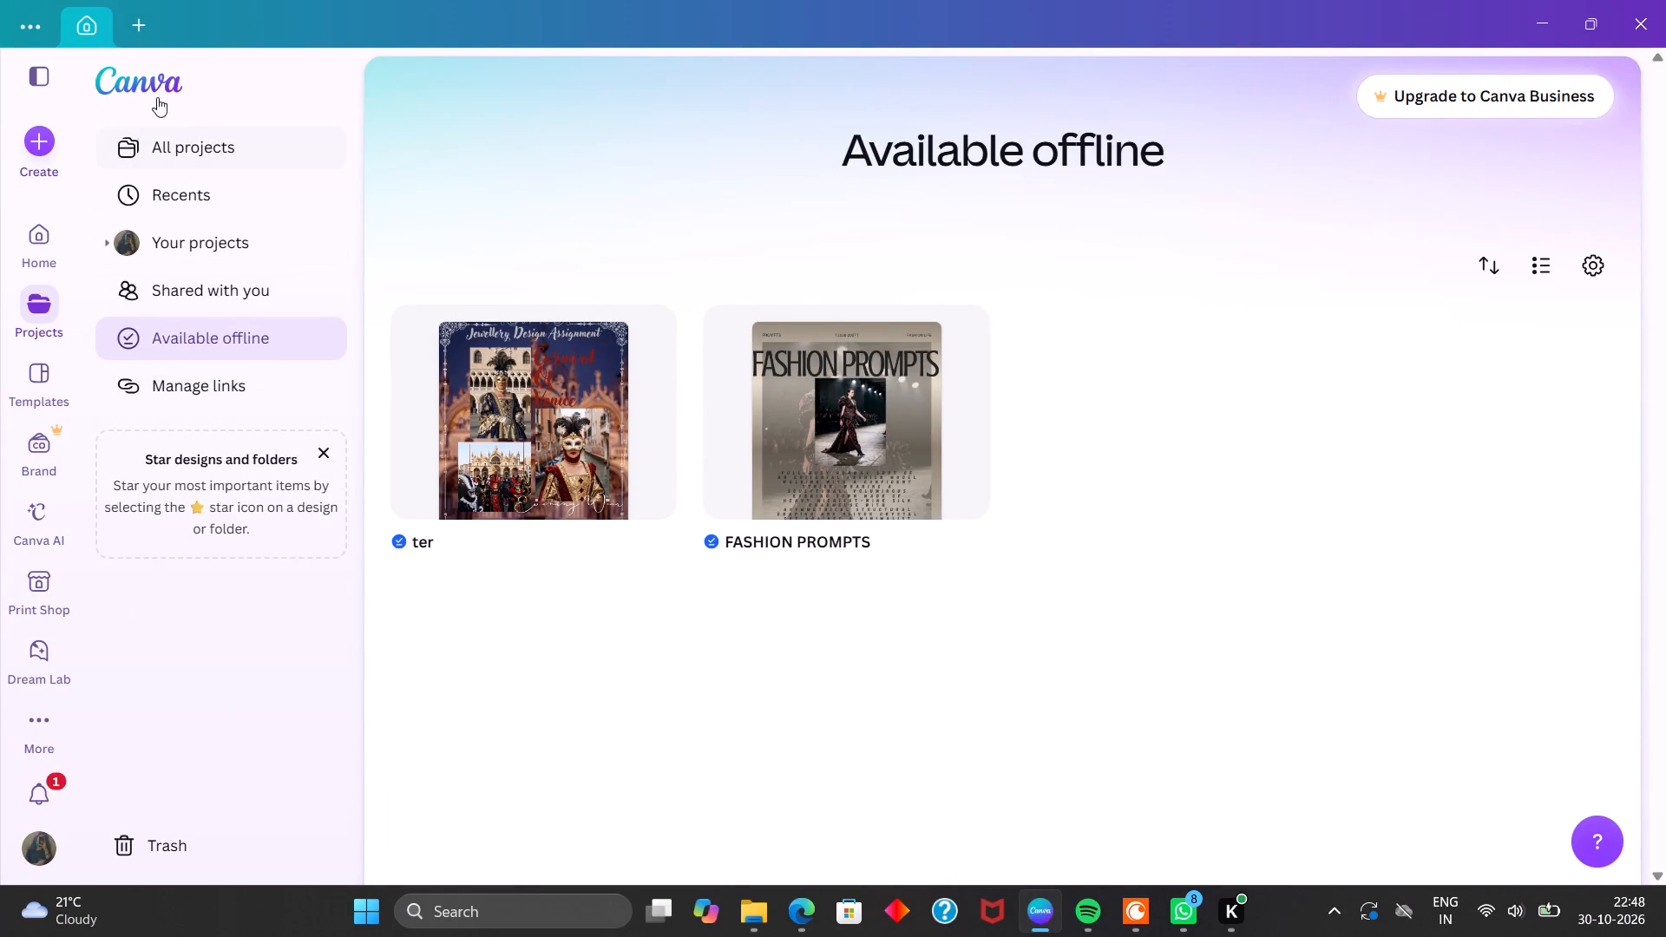
left_click(42, 137)
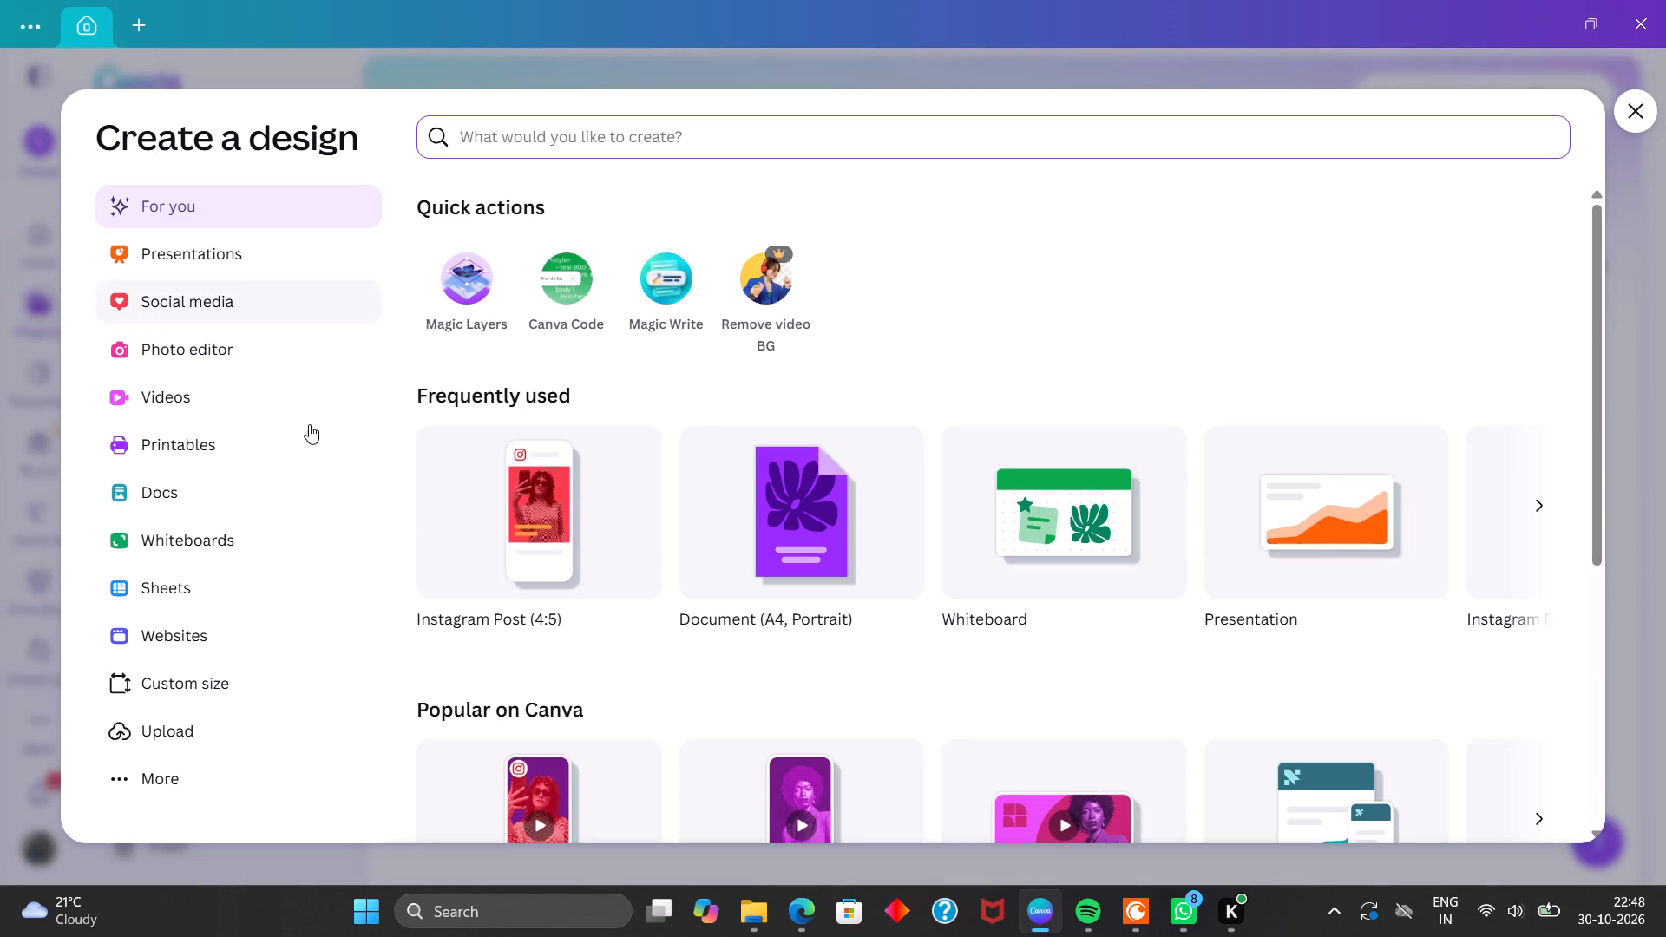
left_click(250, 678)
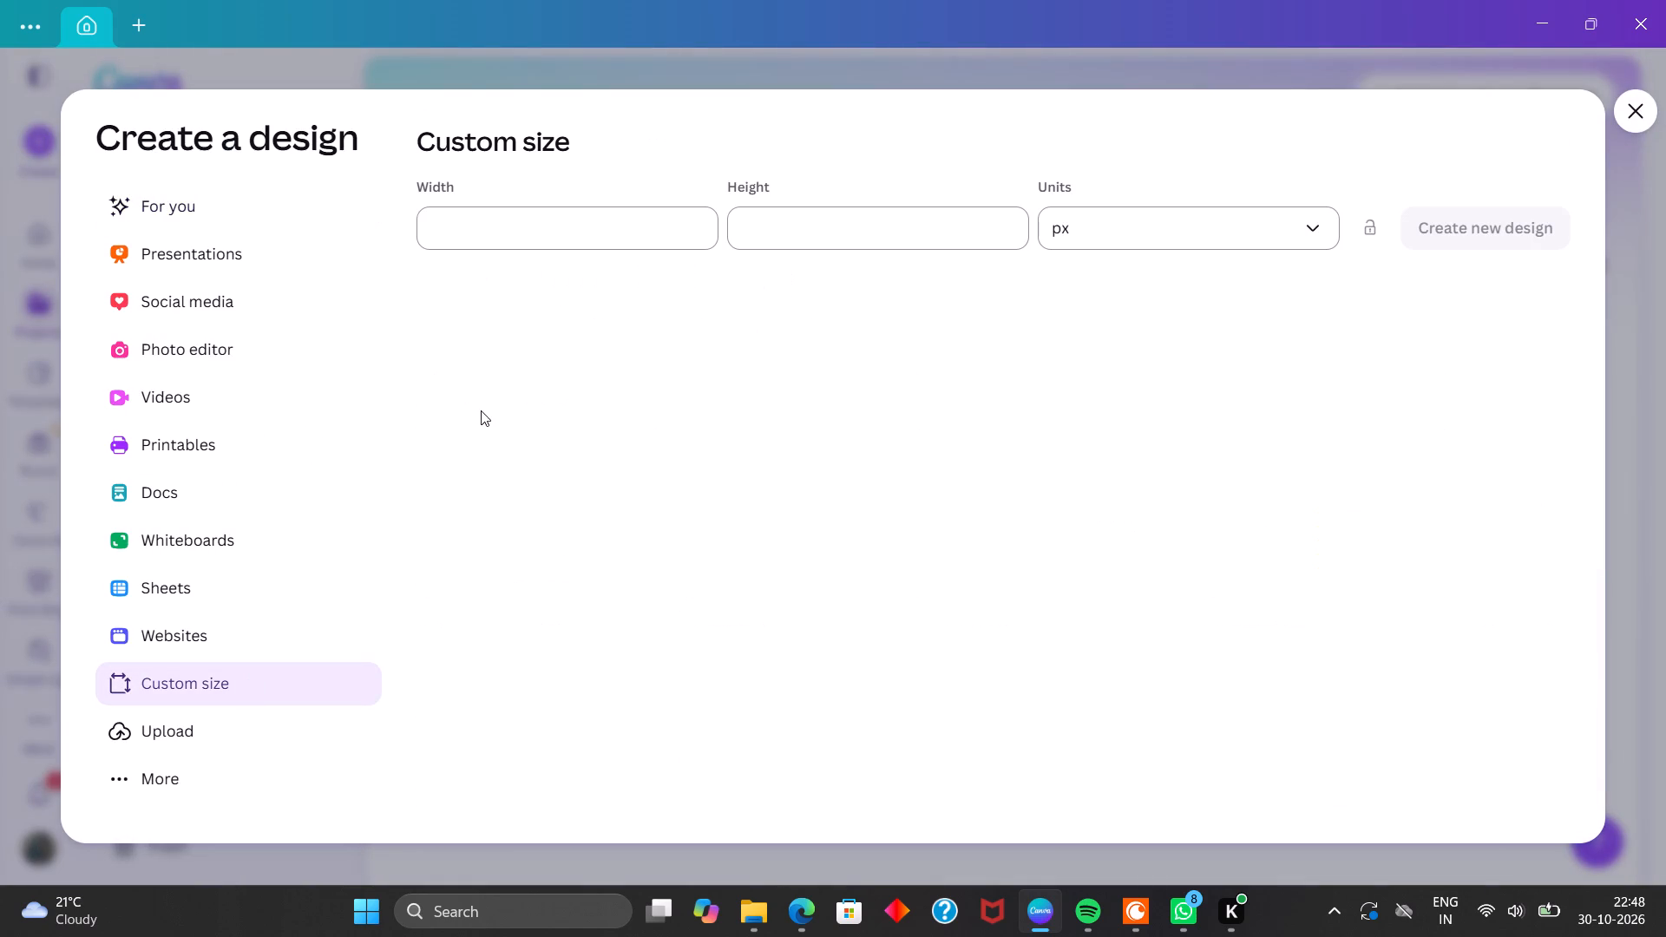
left_click(570, 230)
type("11")
key("period")
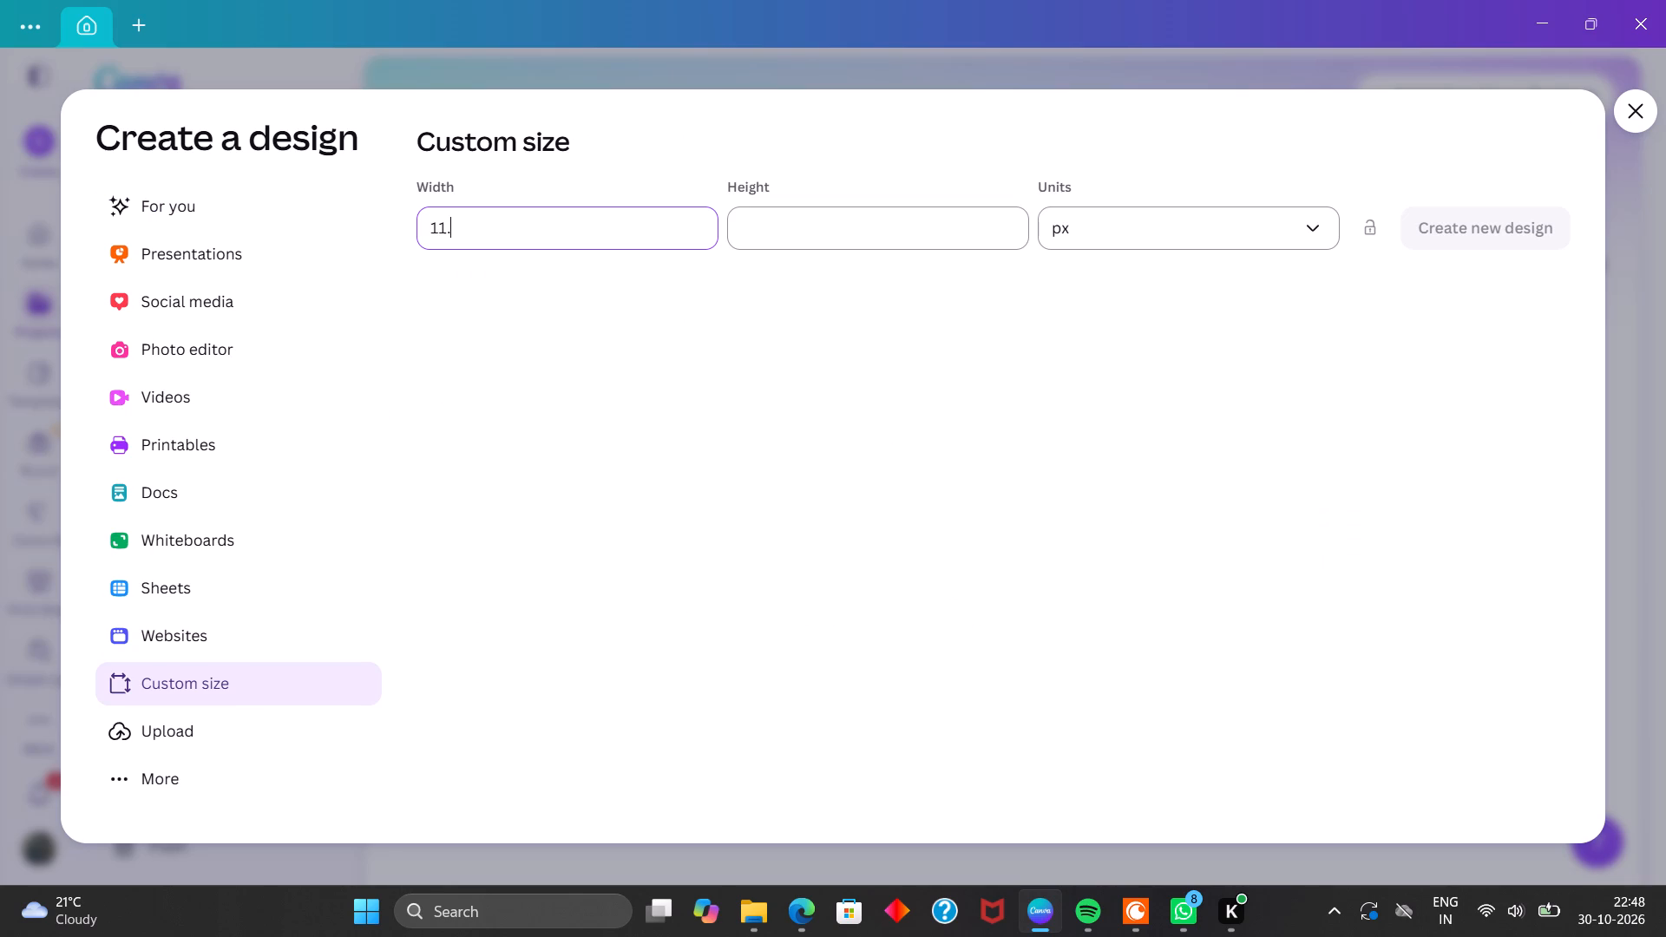
key("5")
left_click(803, 232)
key("1")
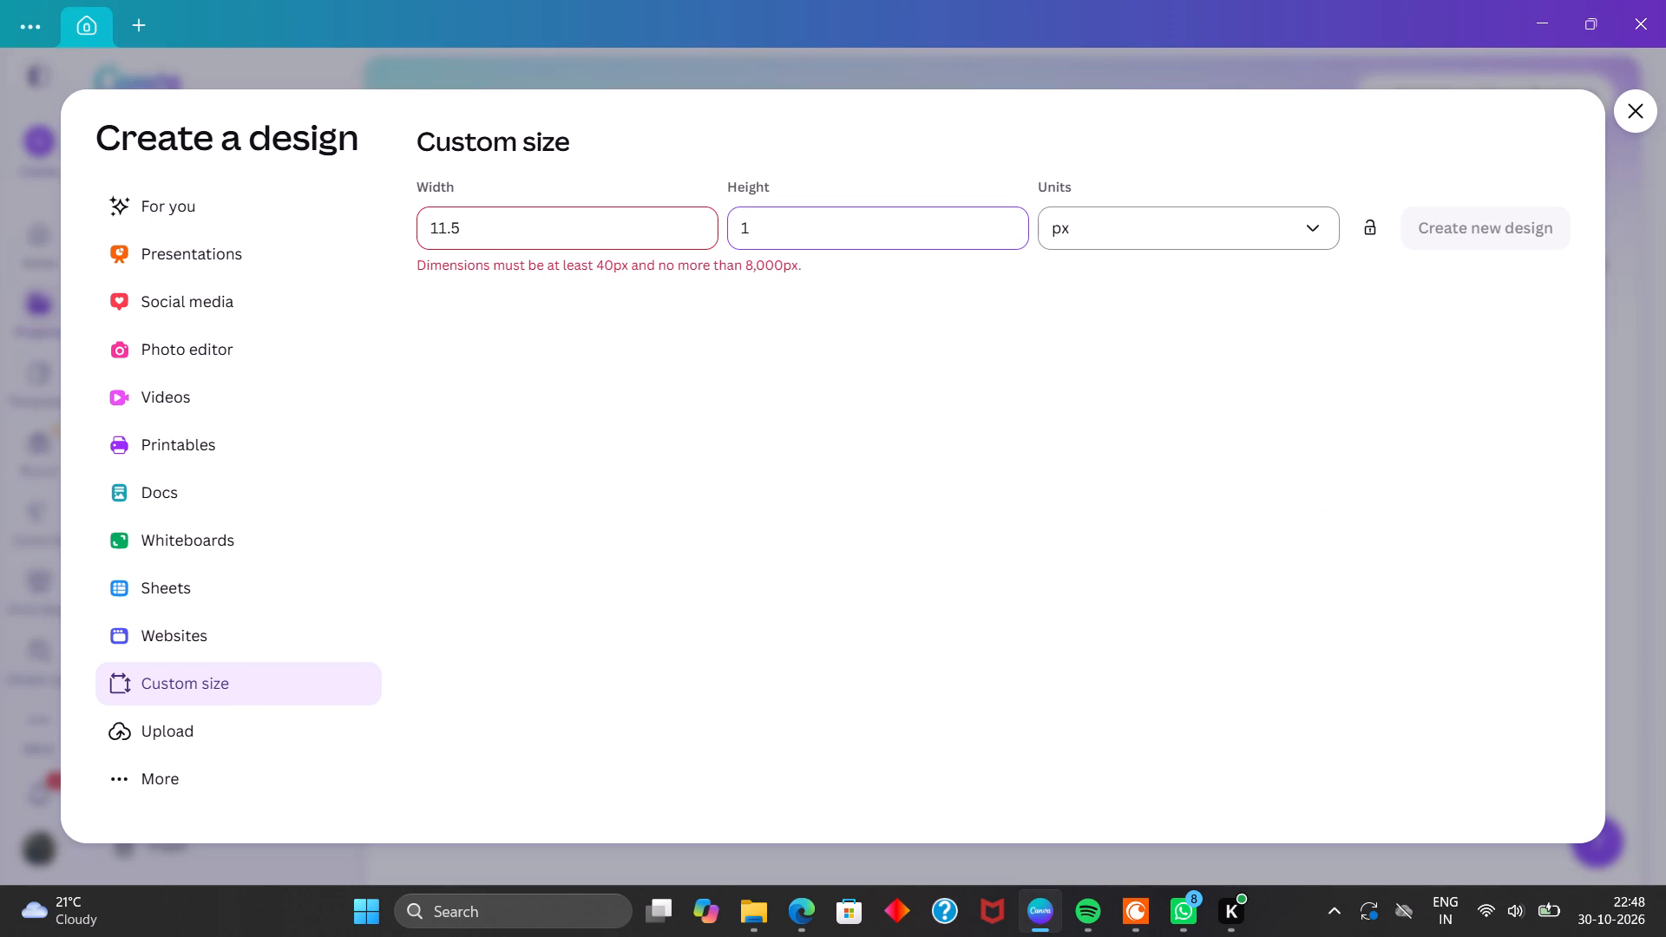
type("6/")
key("period")
key("7")
left_click(1146, 219)
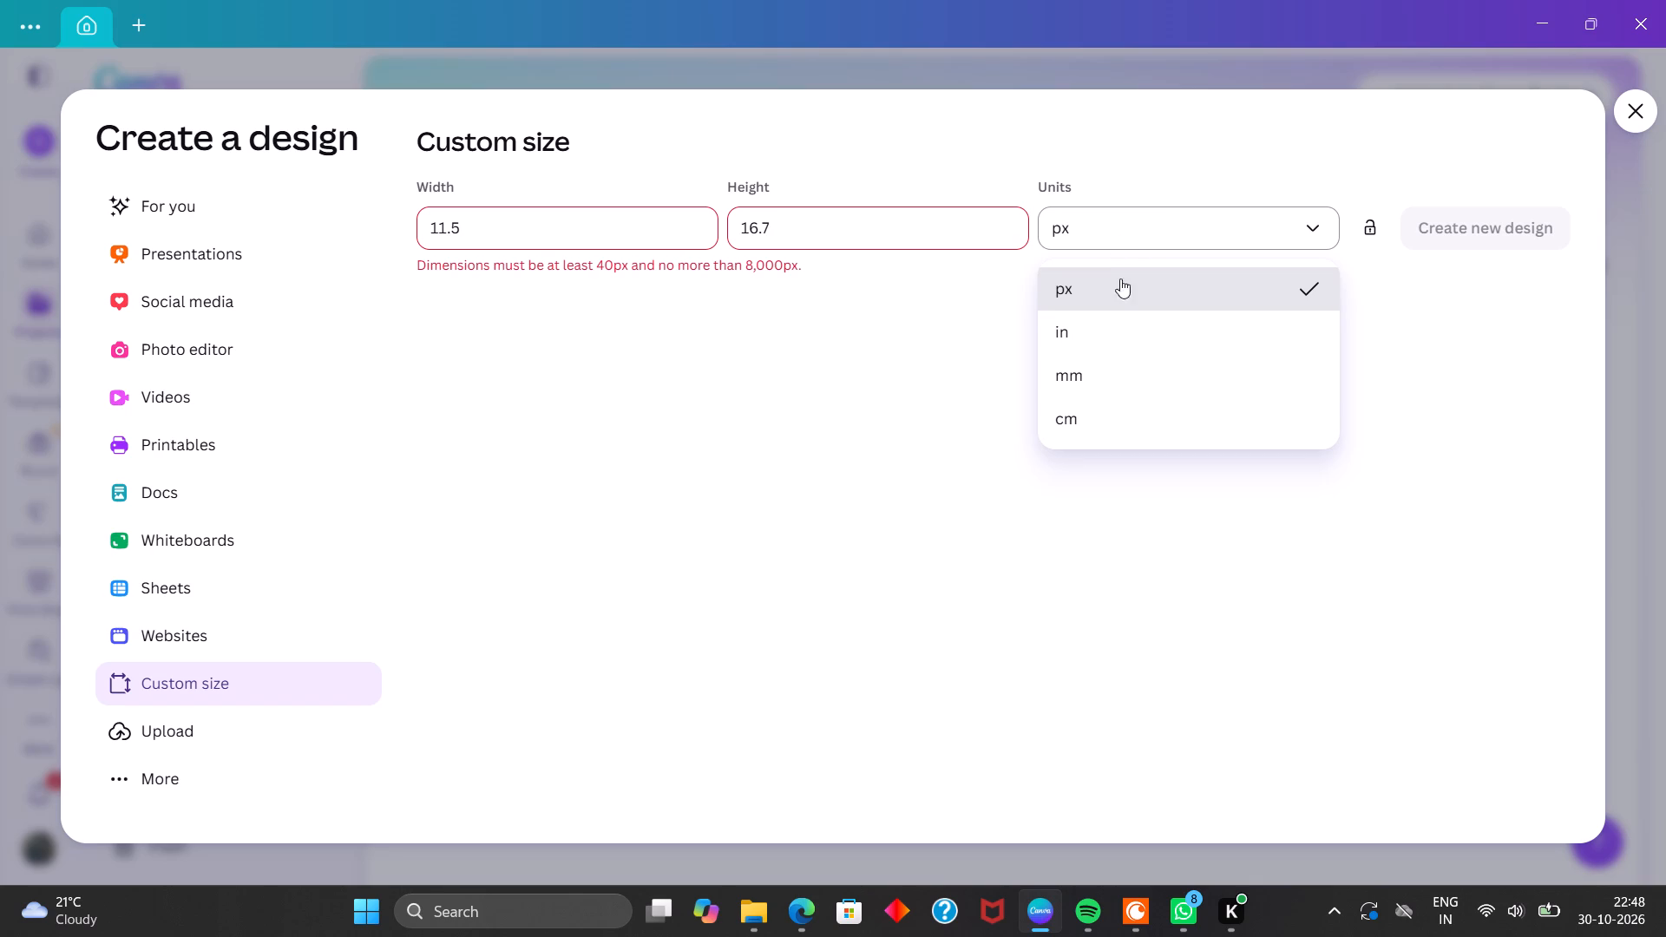
left_click(1139, 345)
left_click(1411, 227)
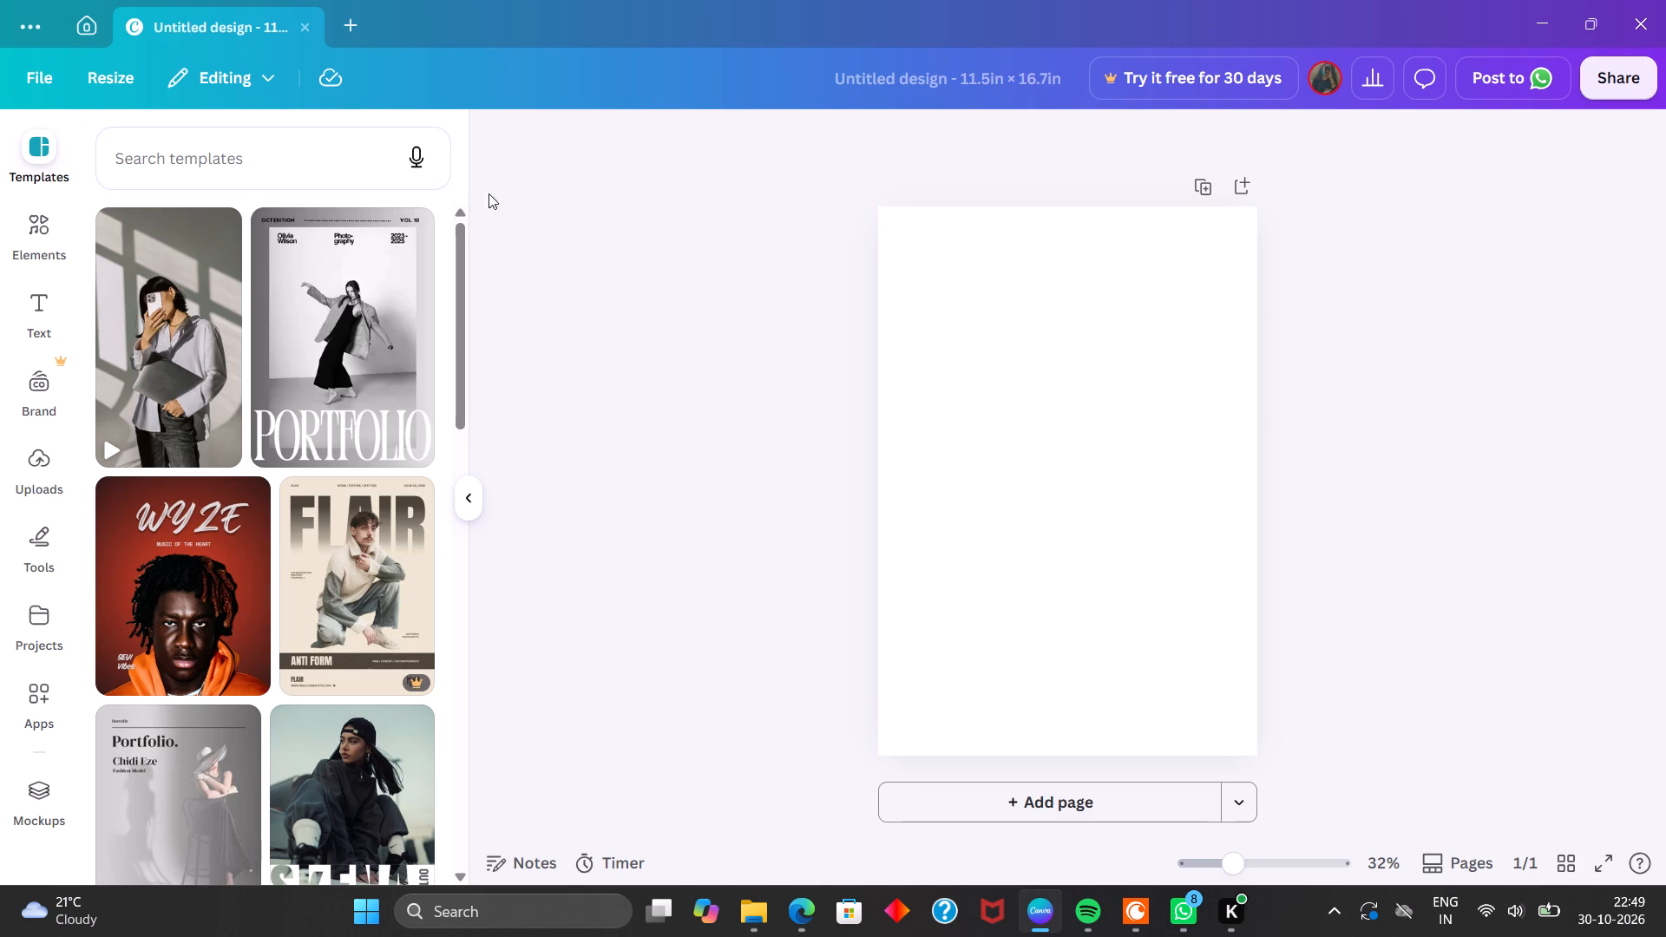
Look through the list of suggested design types for a new design.
left_click(355, 8)
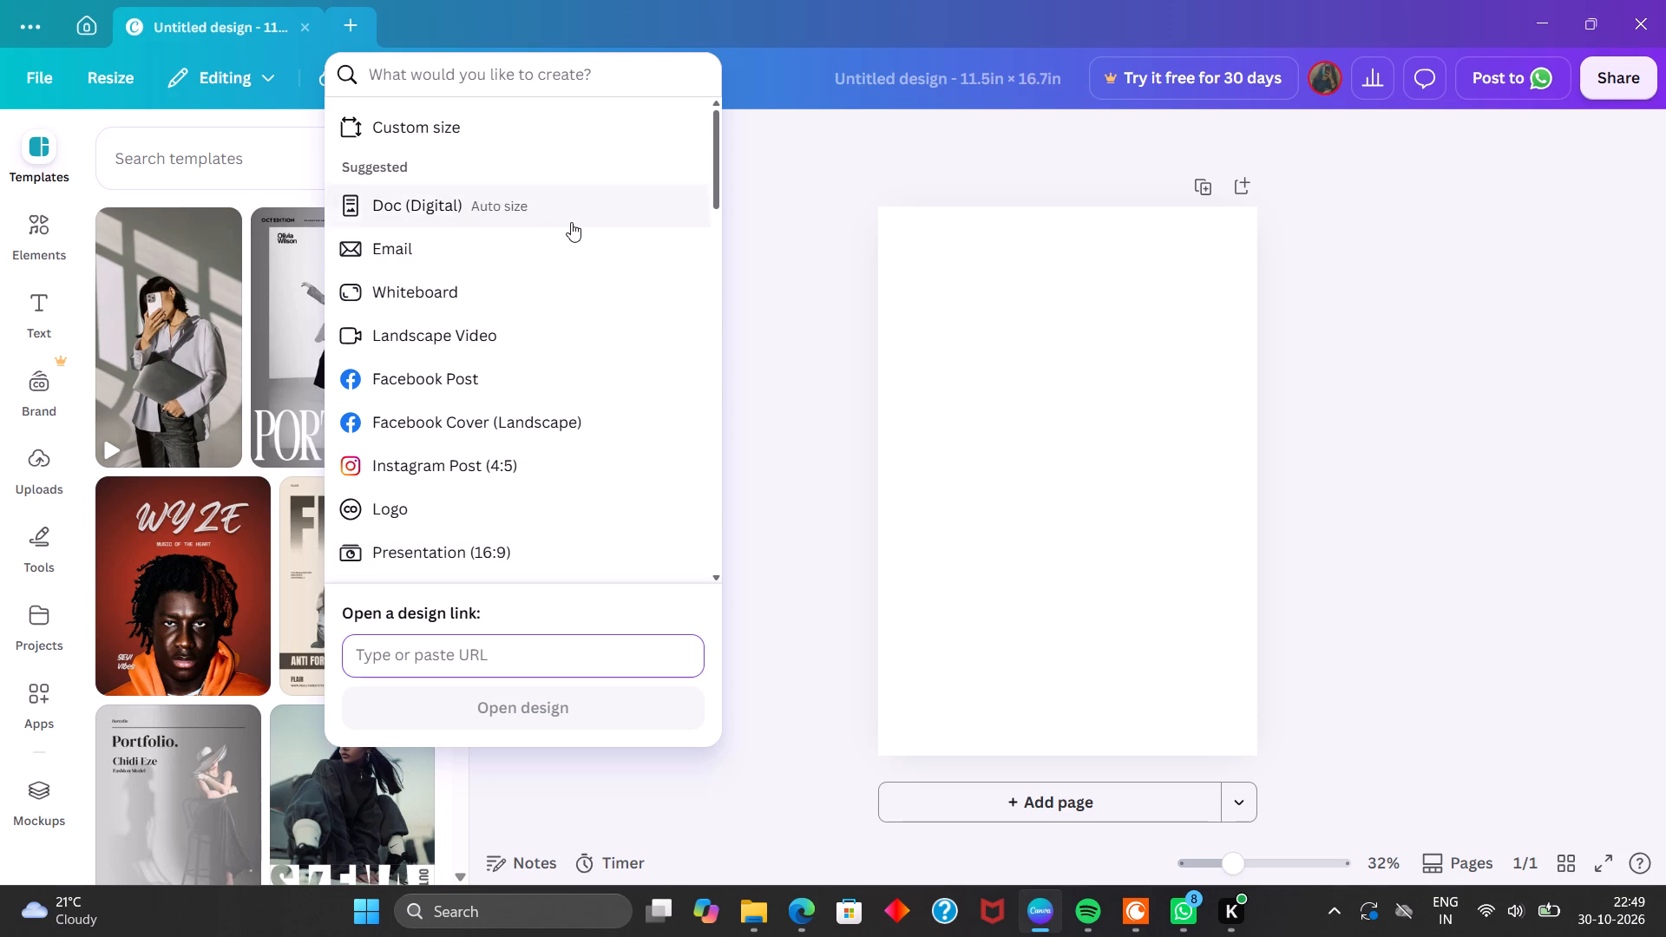
scroll(524, 521, "down", 4)
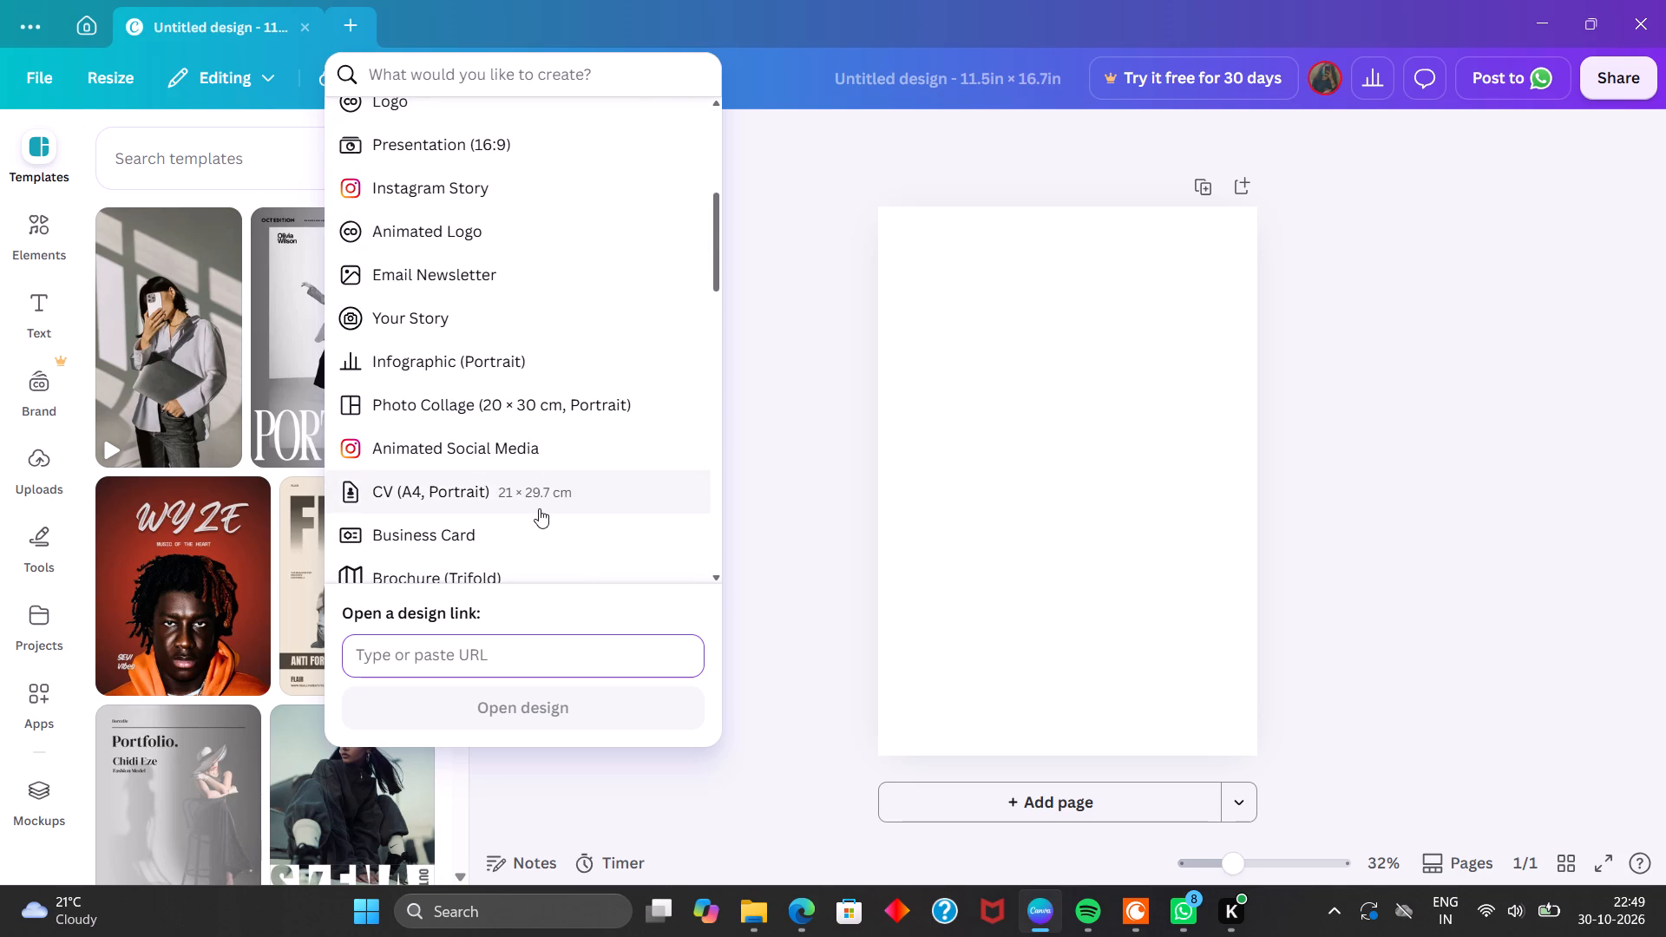
scroll(539, 508, "down", 11)
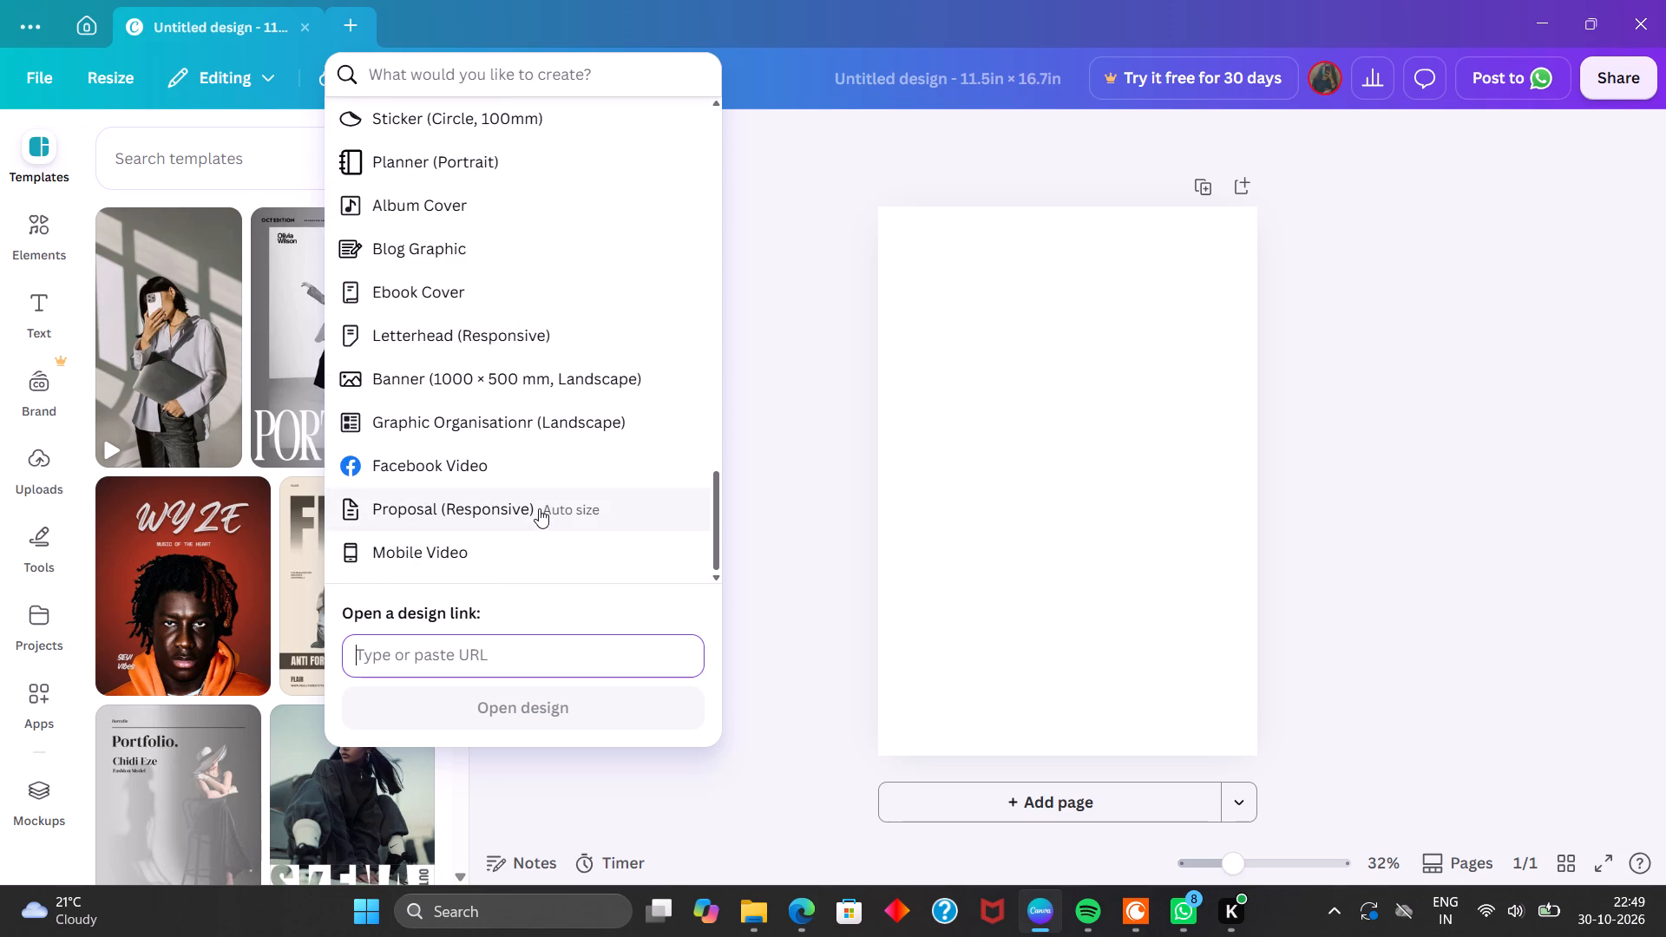
scroll(539, 508, "up", 6)
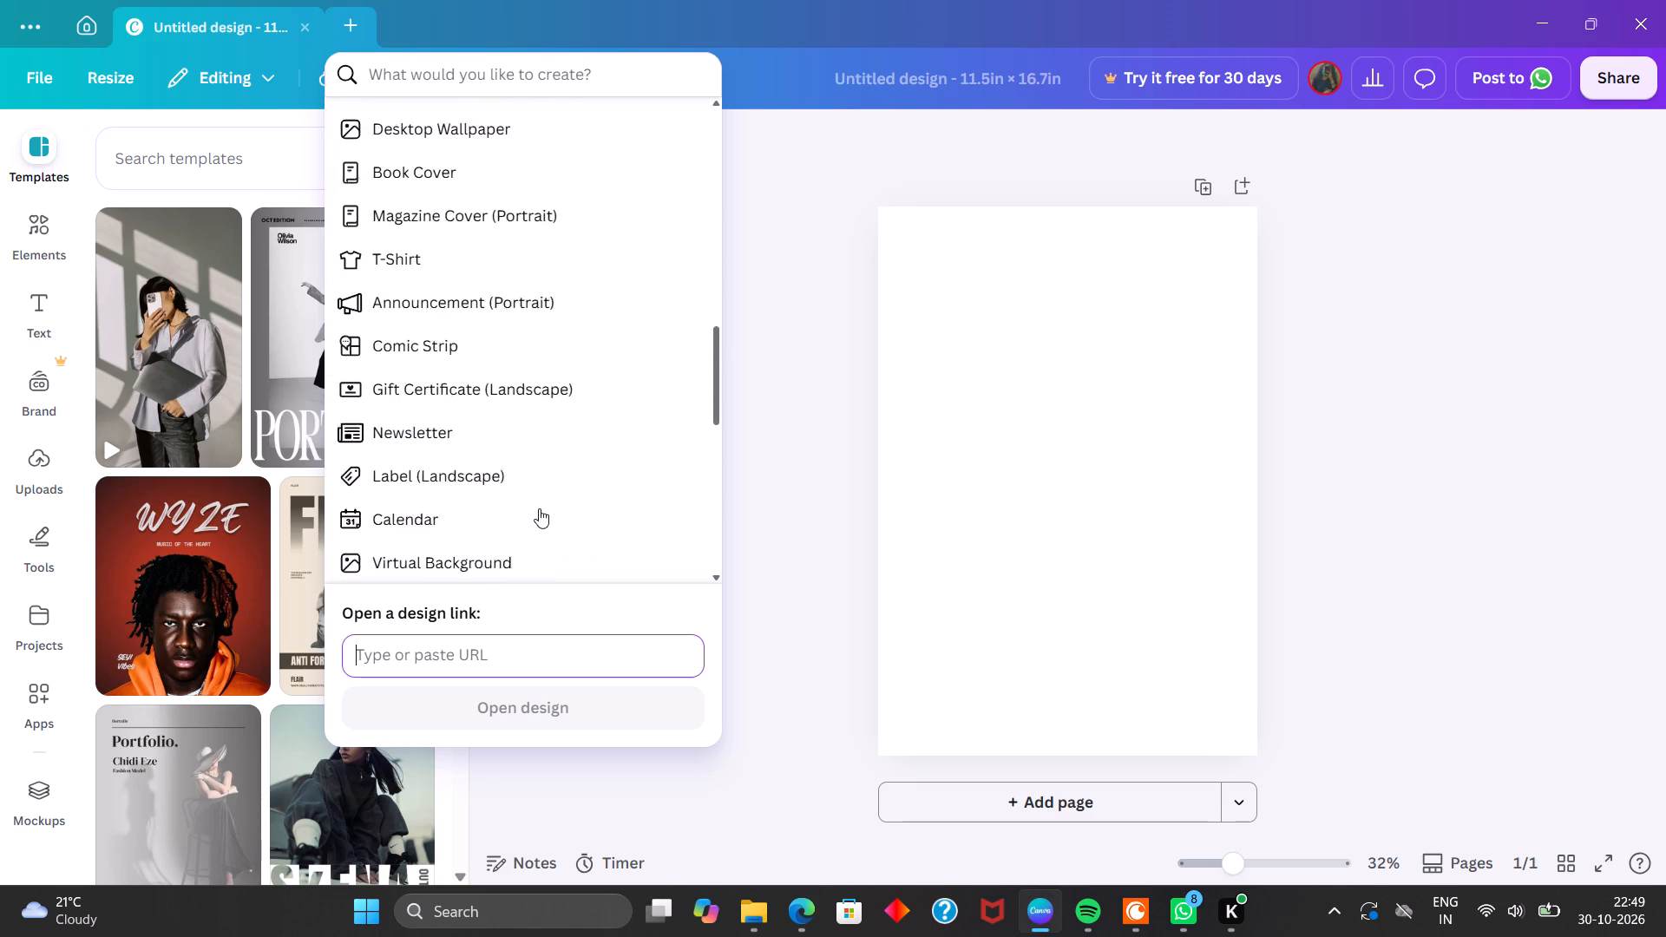
scroll(539, 508, "up", 3)
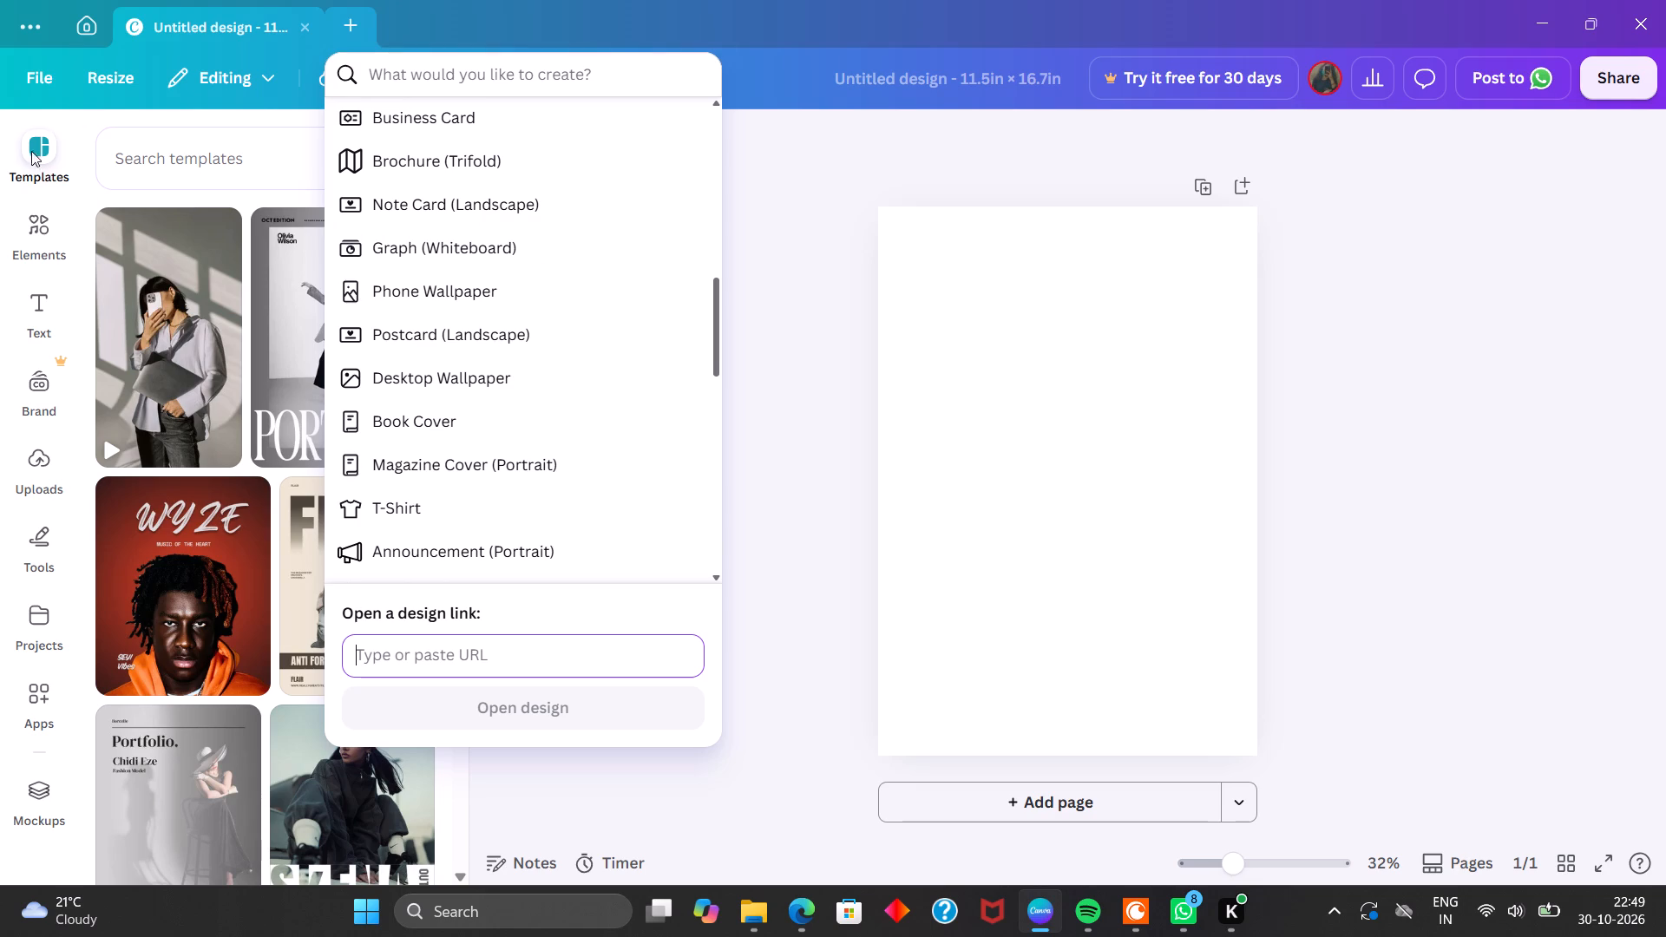
Create a second, landscape custom-size design 16.7 in wide and 11.5 in high.
left_click(85, 18)
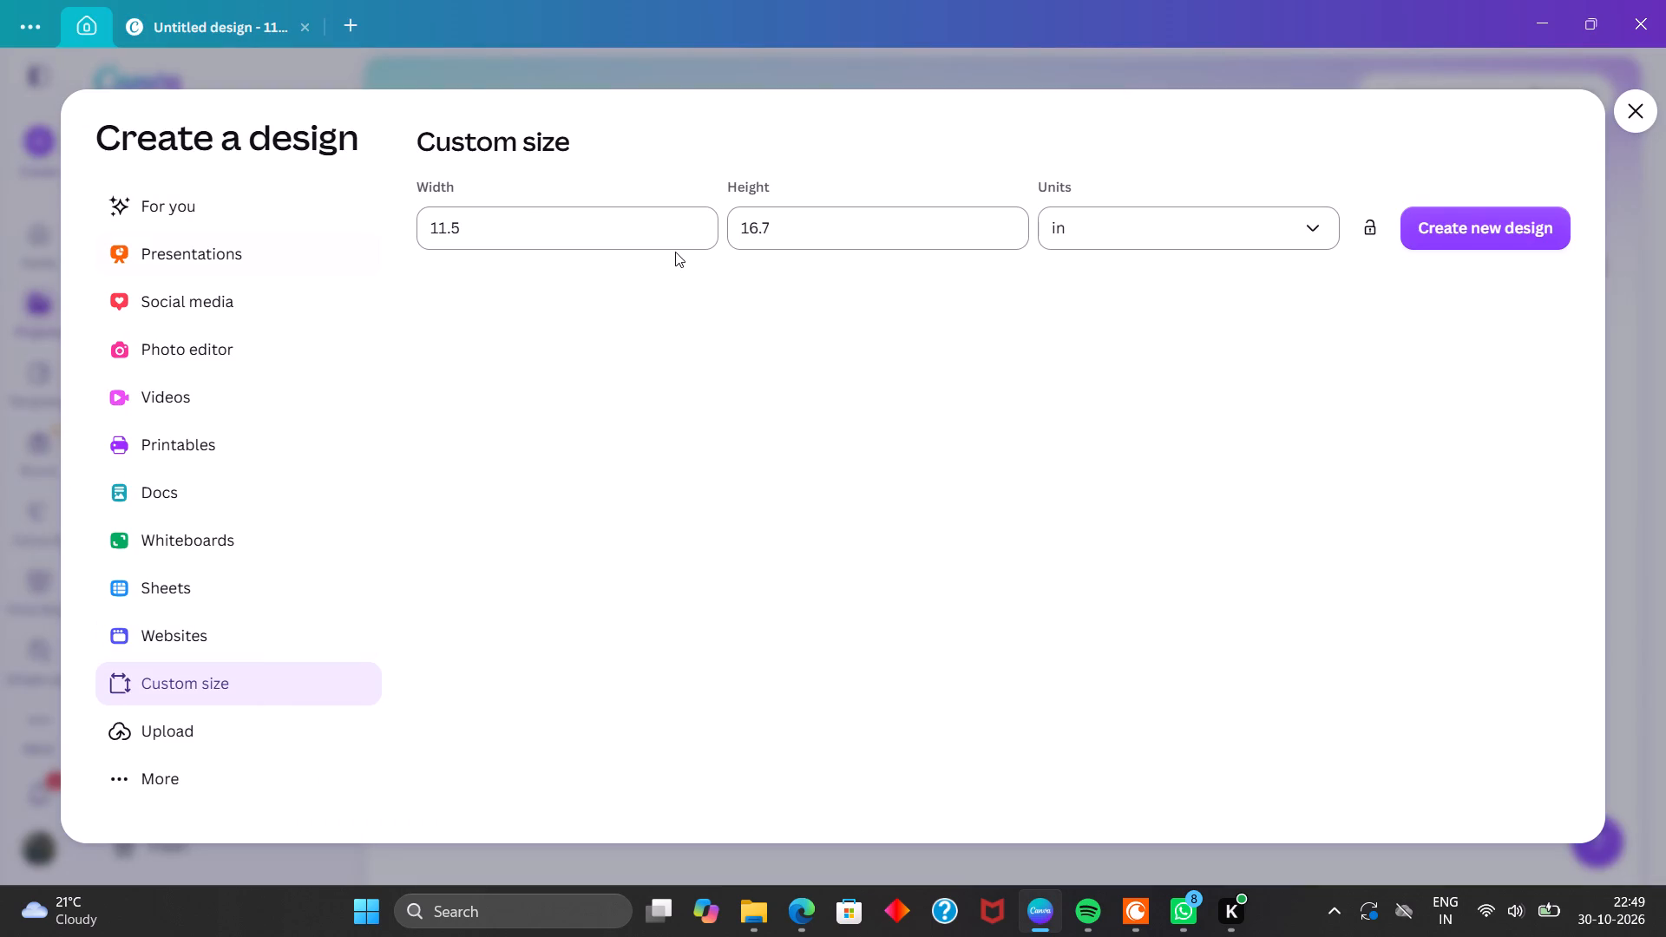
left_click(628, 233)
key("BackSpace")
key("BackSpace")
key("BackSpace")
key("1")
key("6")
type(".7")
left_click(763, 233)
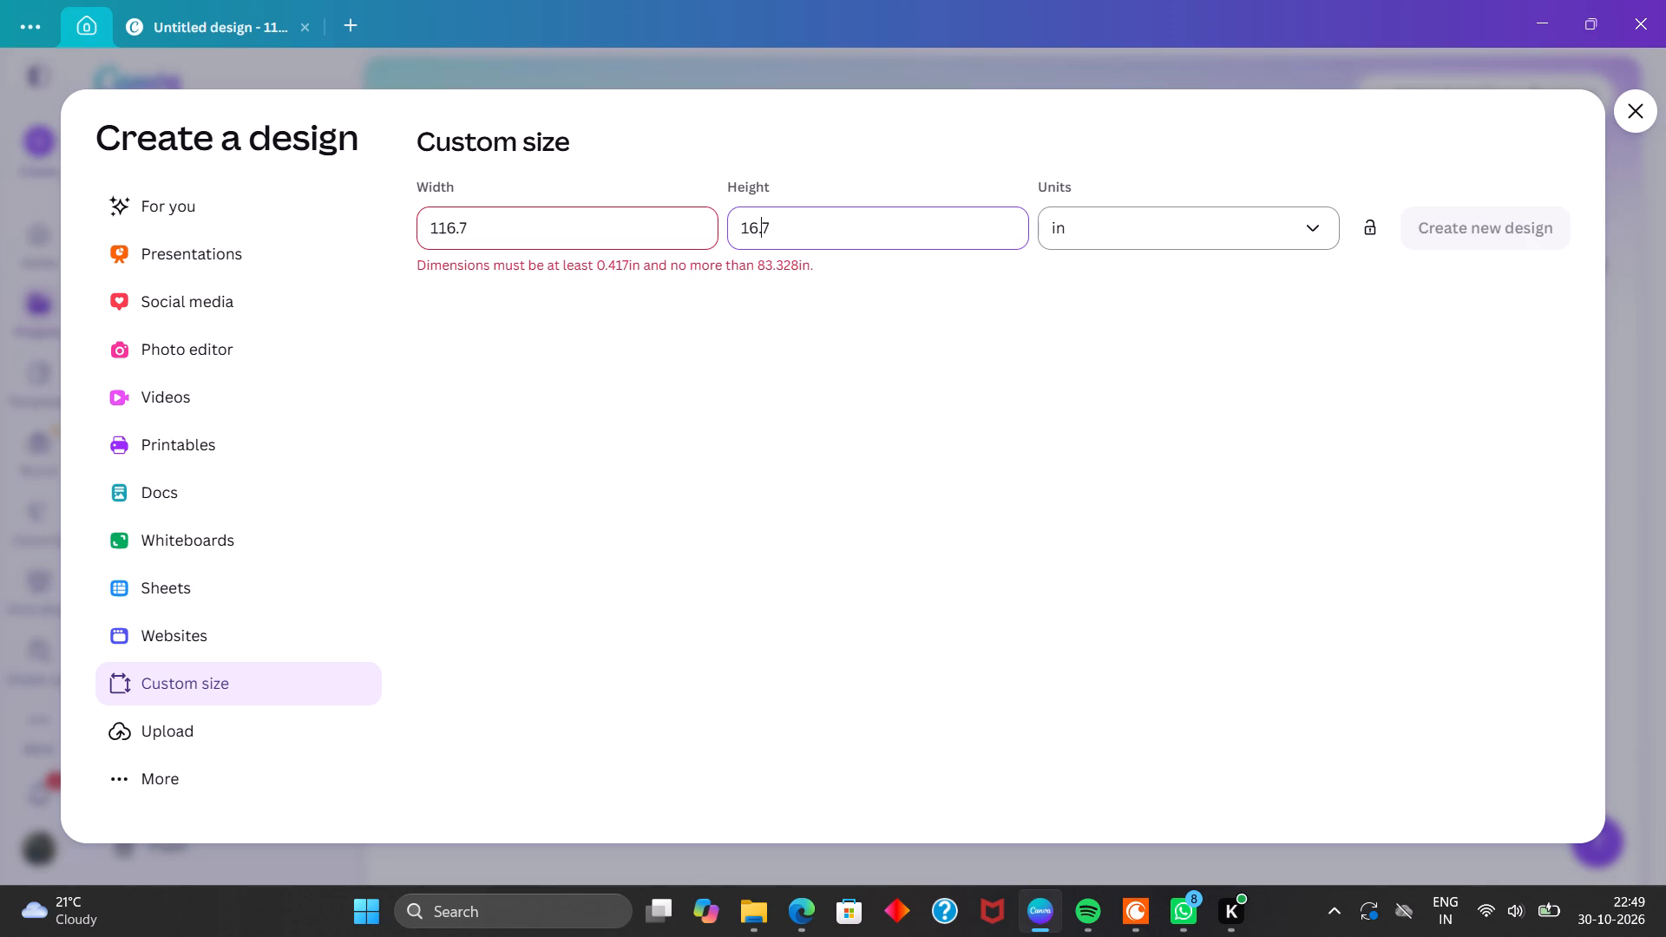
left_click(784, 233)
key("BackSpace")
key("BackSpace")
key("BackSpace")
key("BackSpace")
type("11")
key("period")
key("5")
left_click(443, 224)
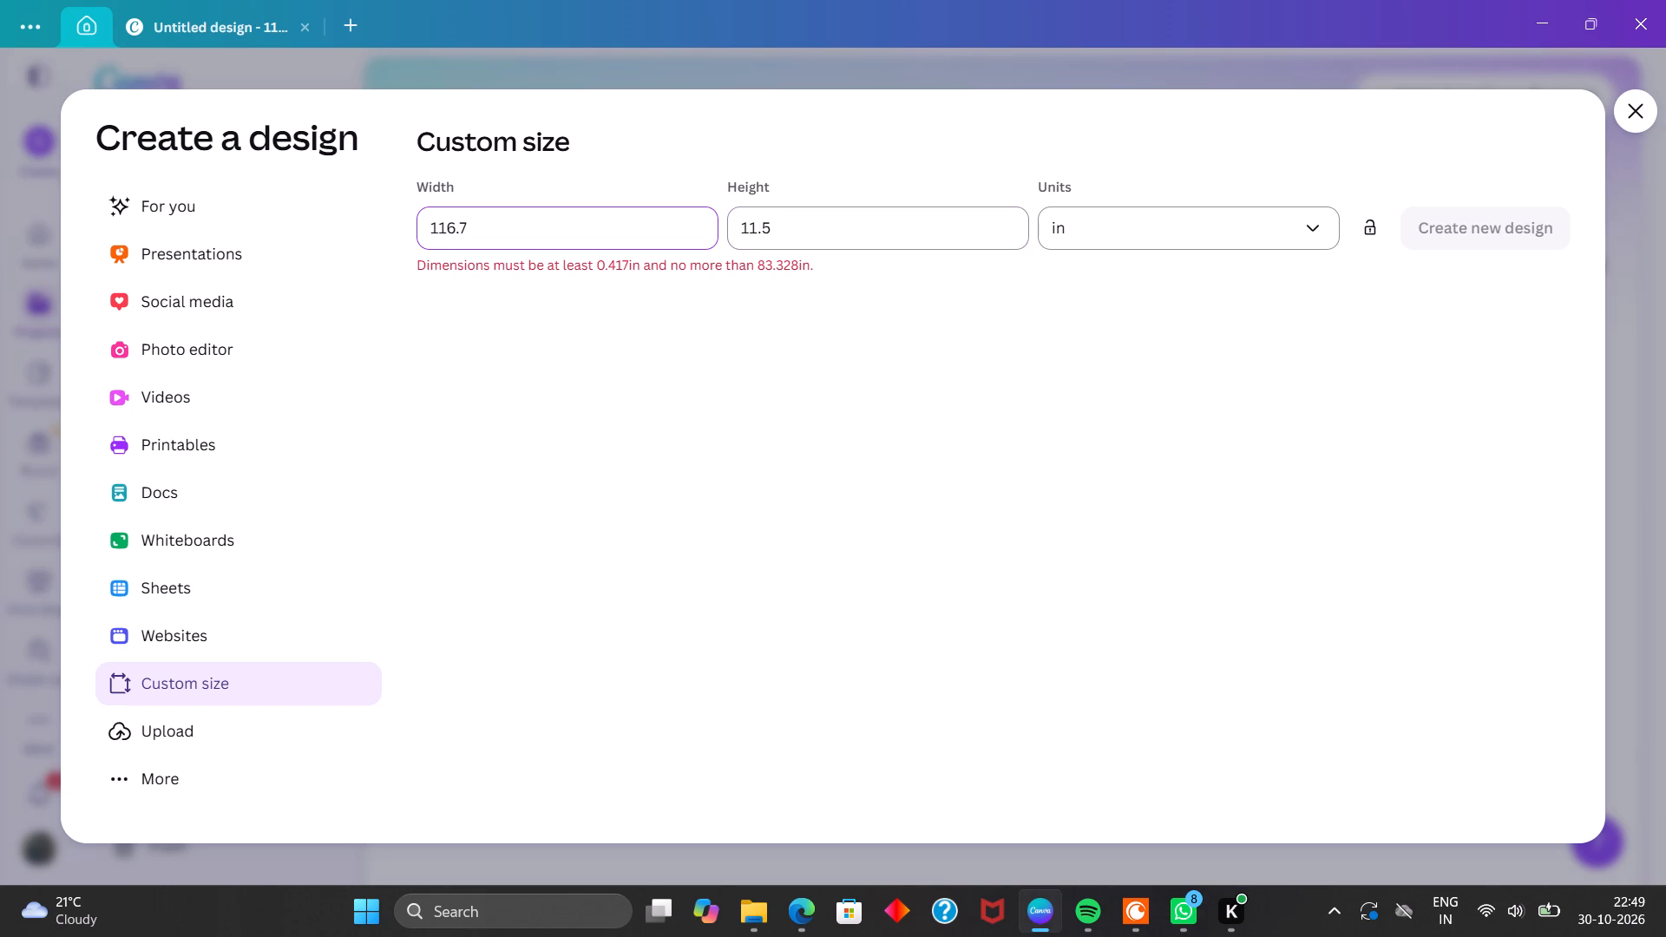
key("BackSpace")
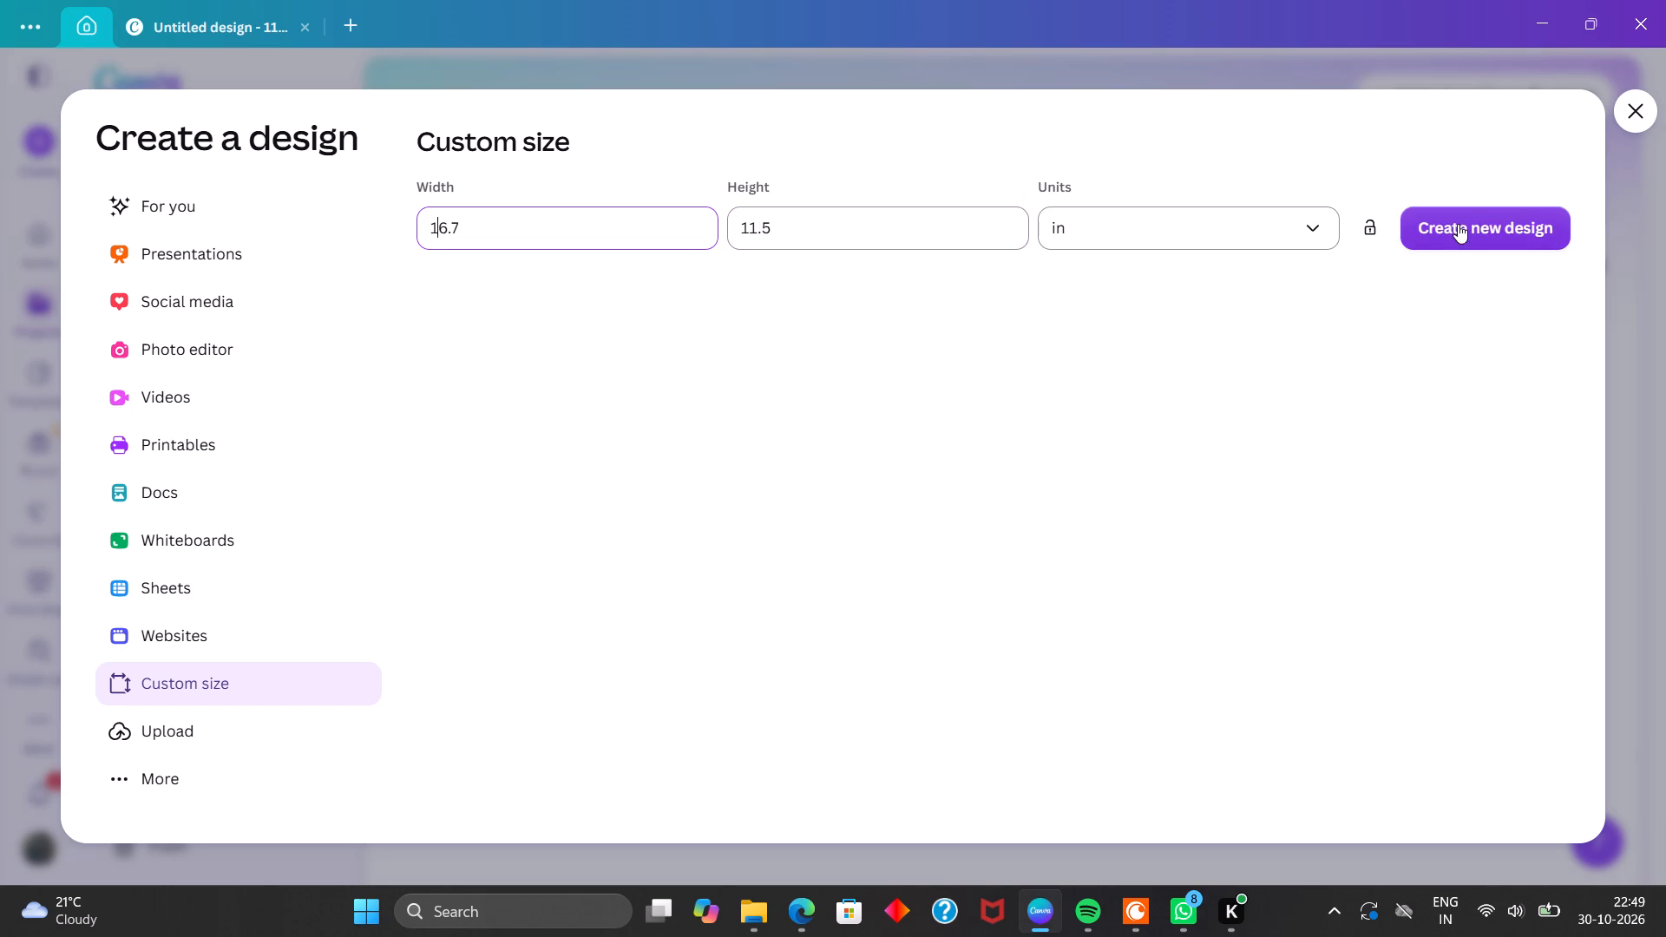
left_click(1458, 224)
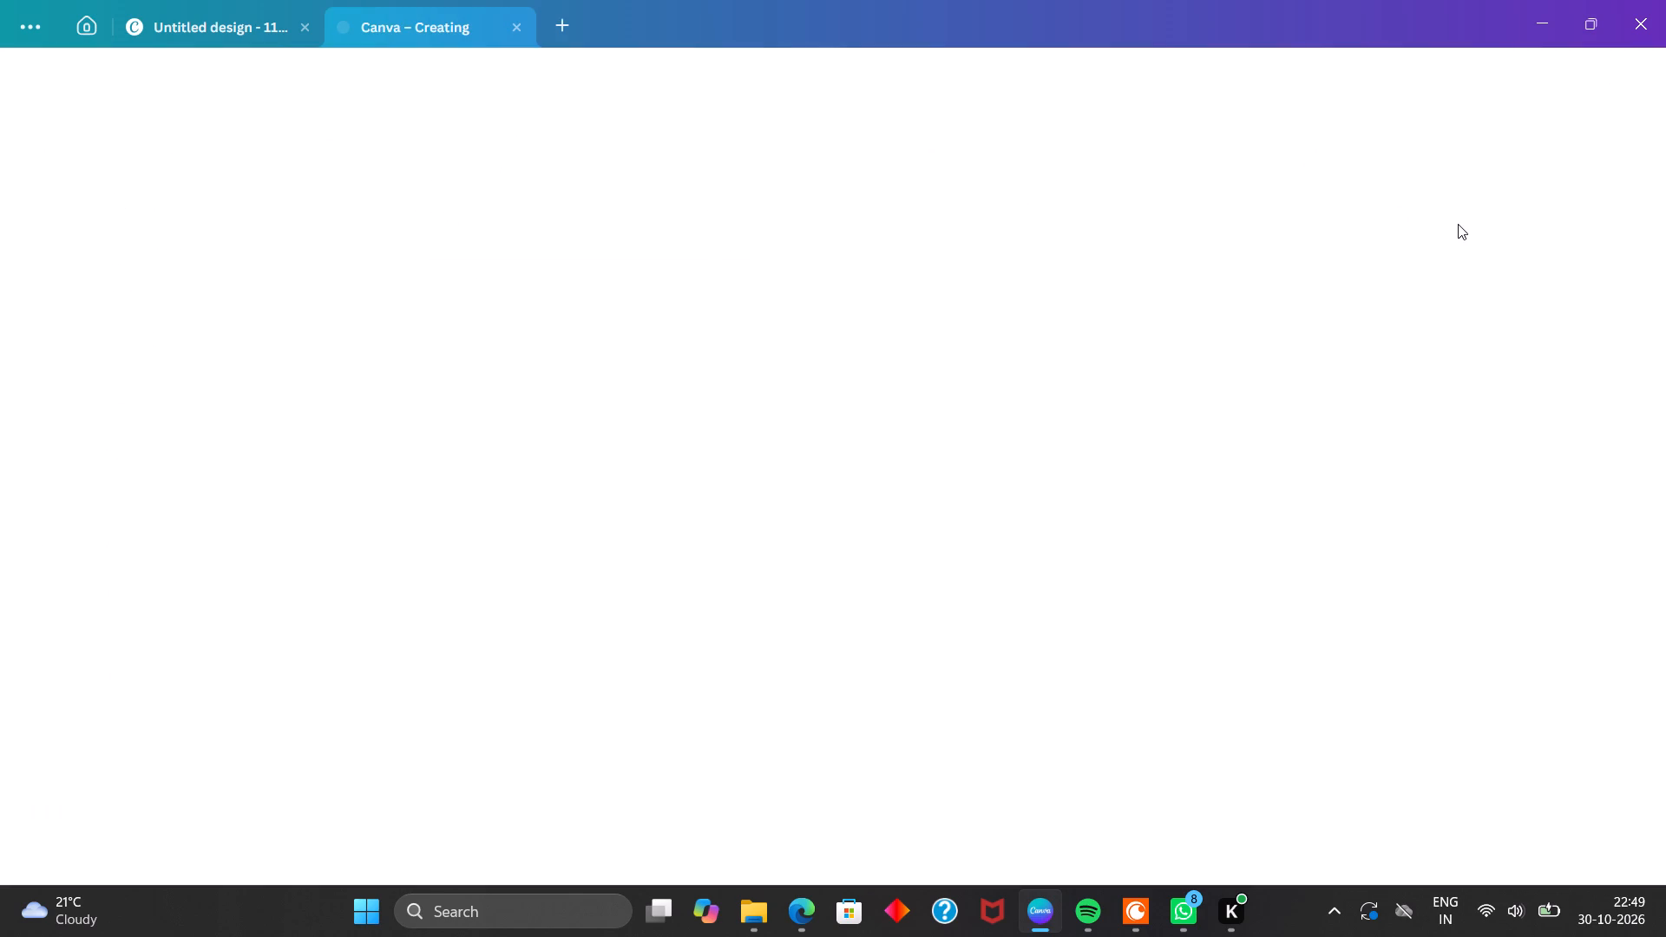
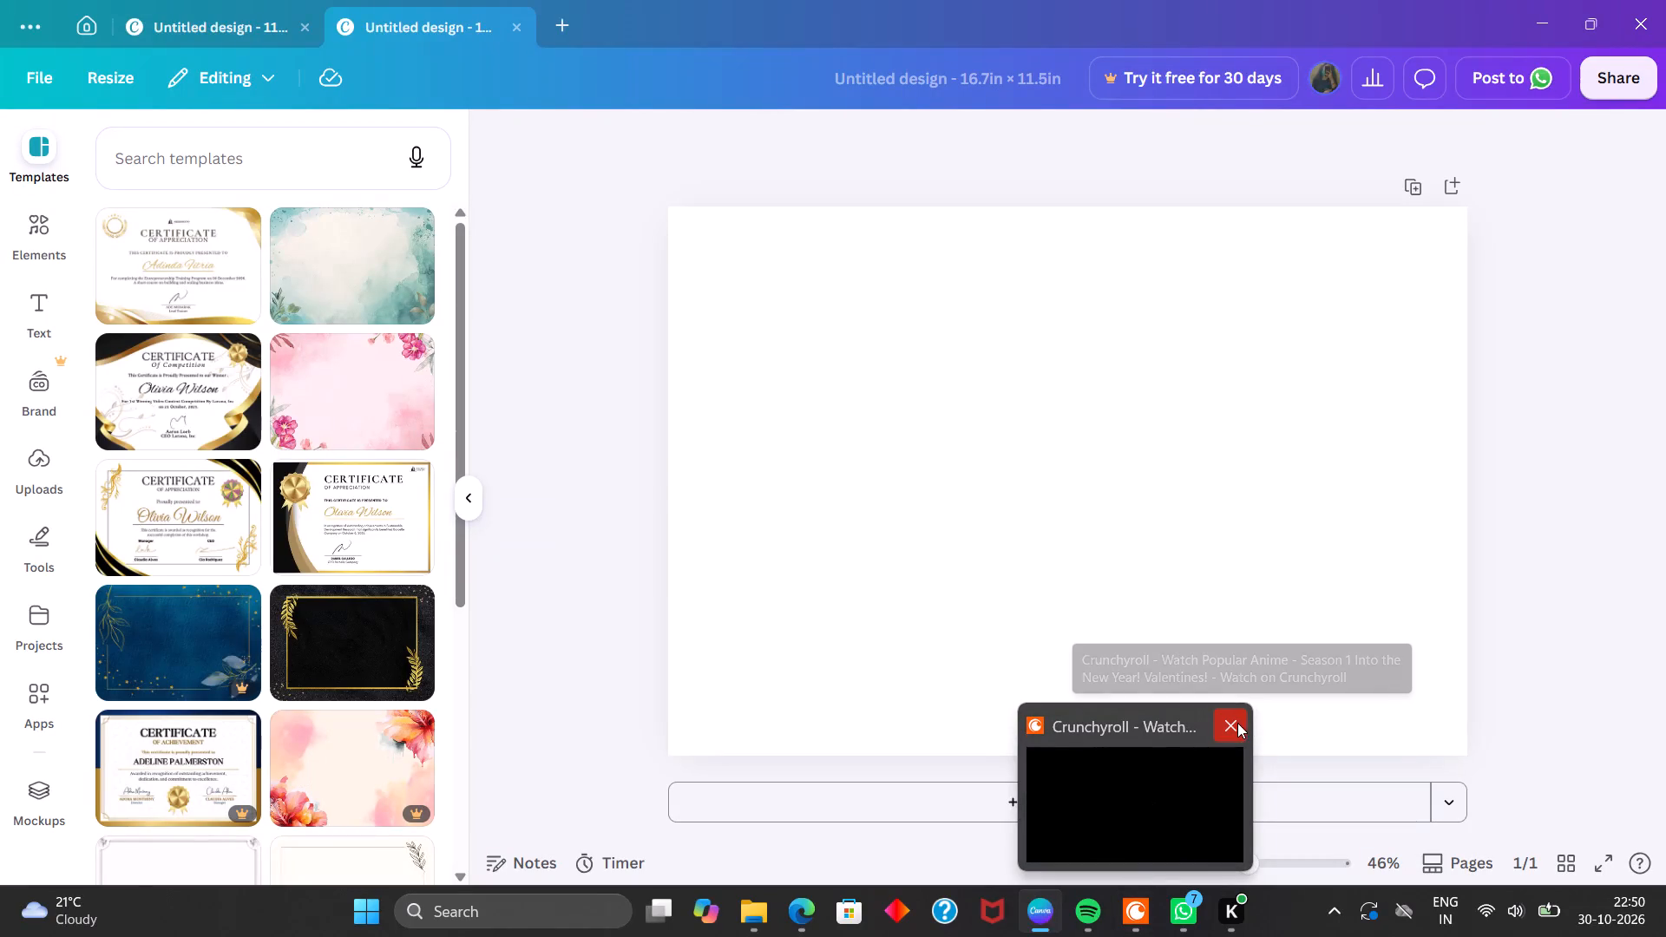
Close the Crunchyroll window running in the background, keeping the blank landscape design open.
left_click(1236, 723)
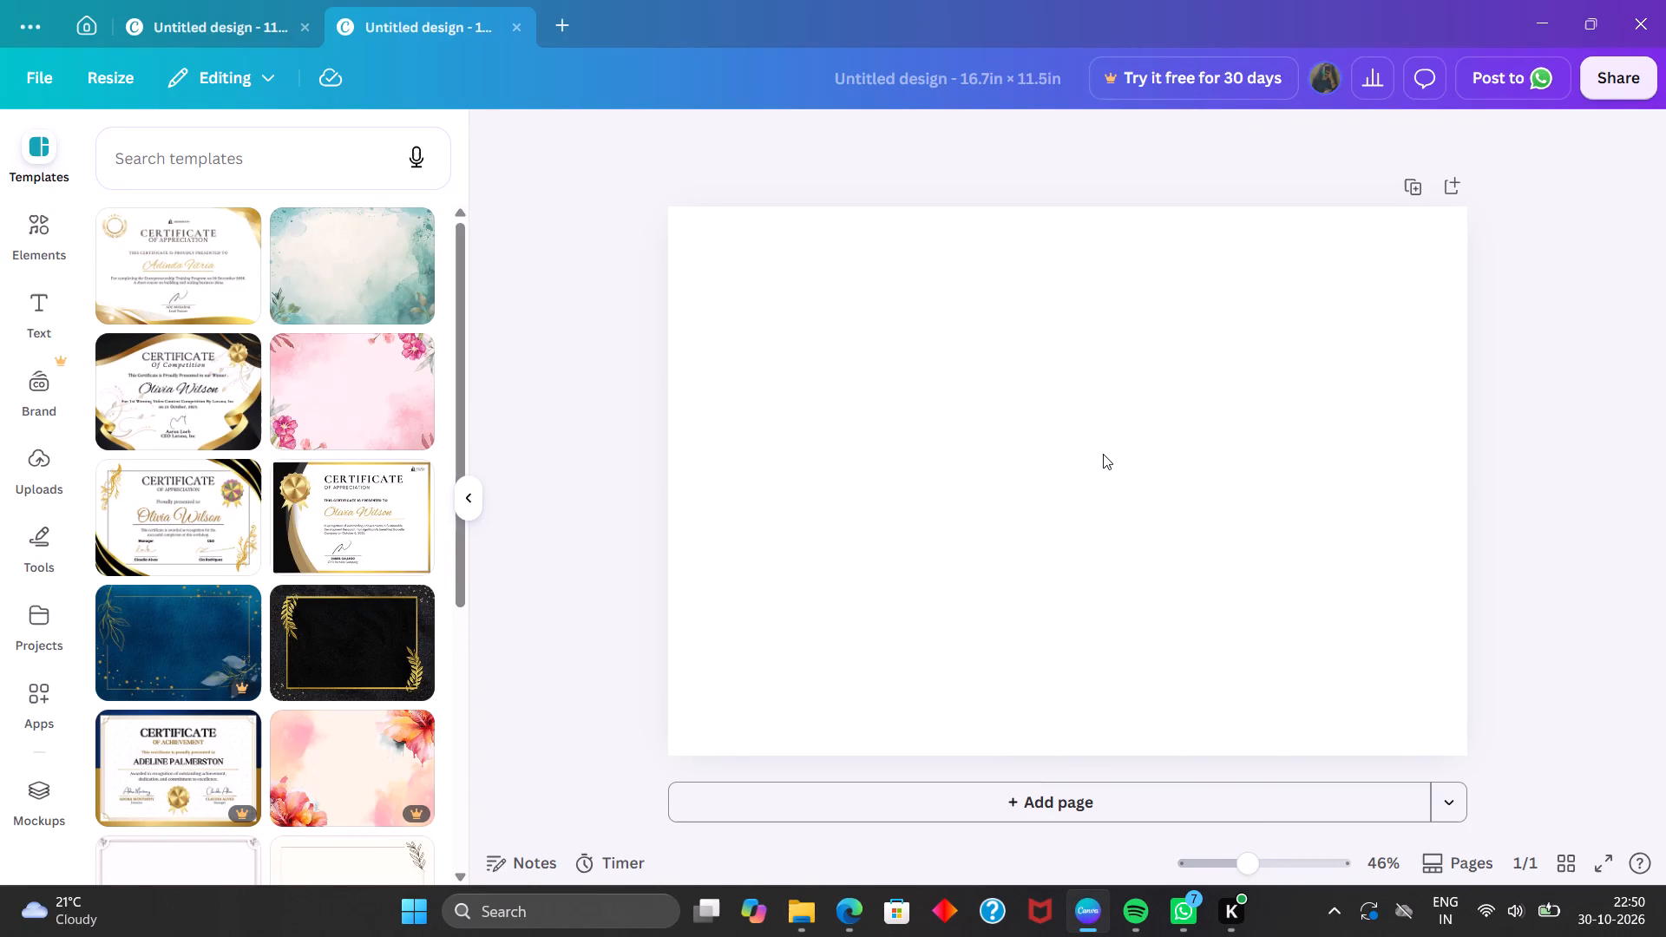
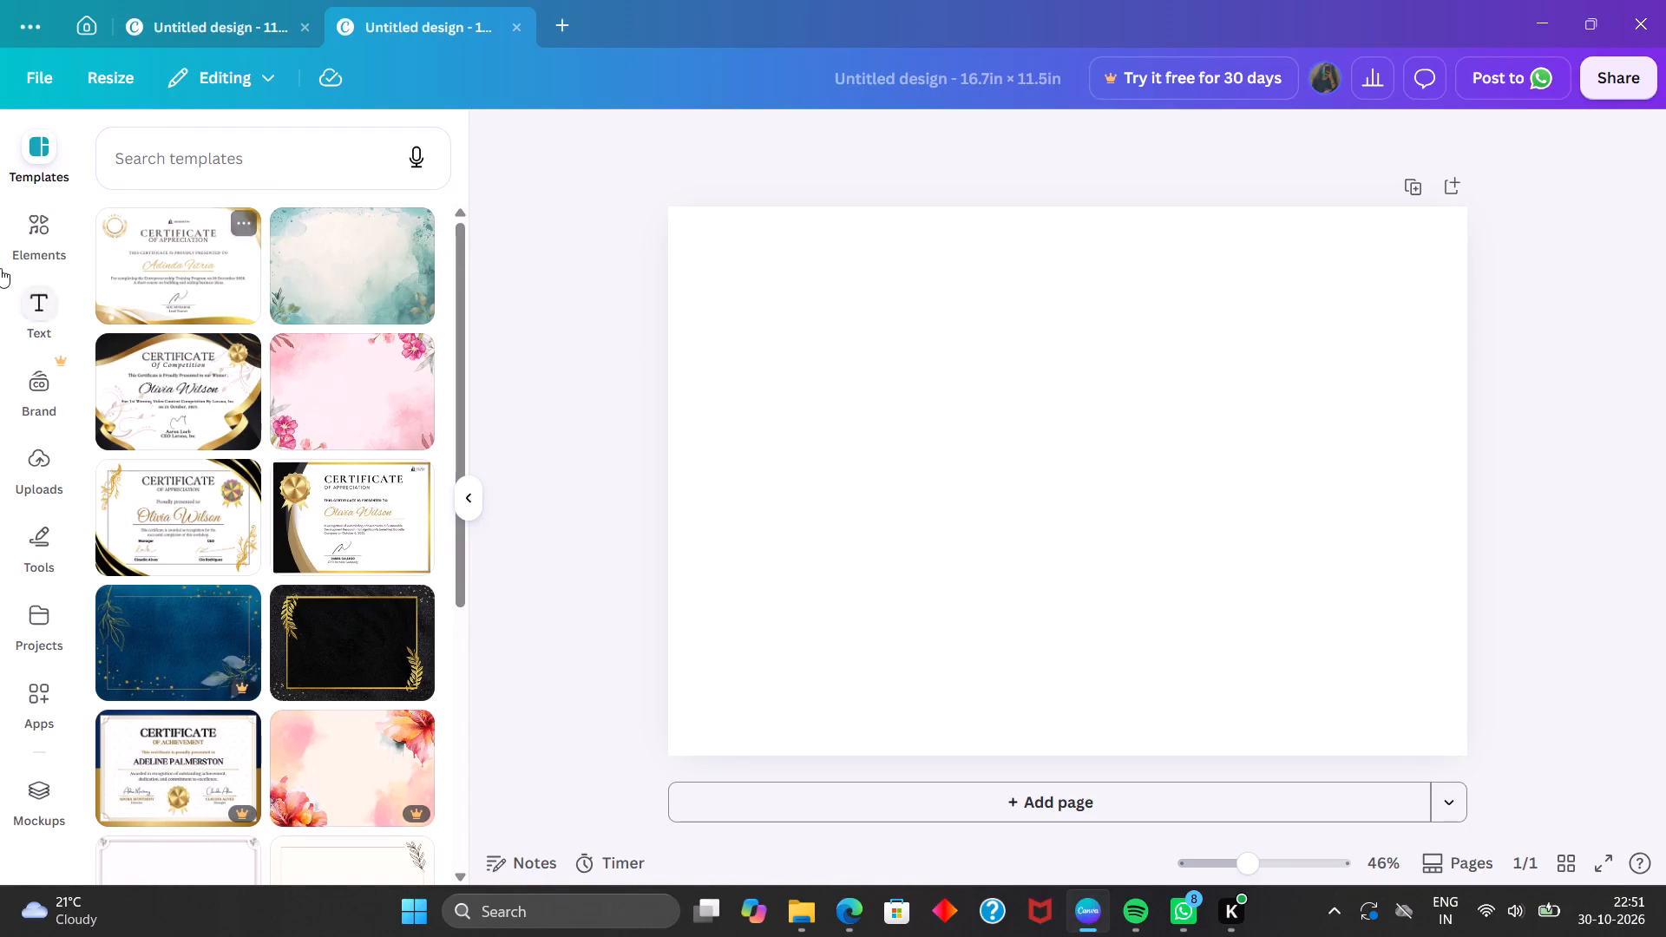
Open the Elements library to browse content for the blank landscape design.
left_click(51, 234)
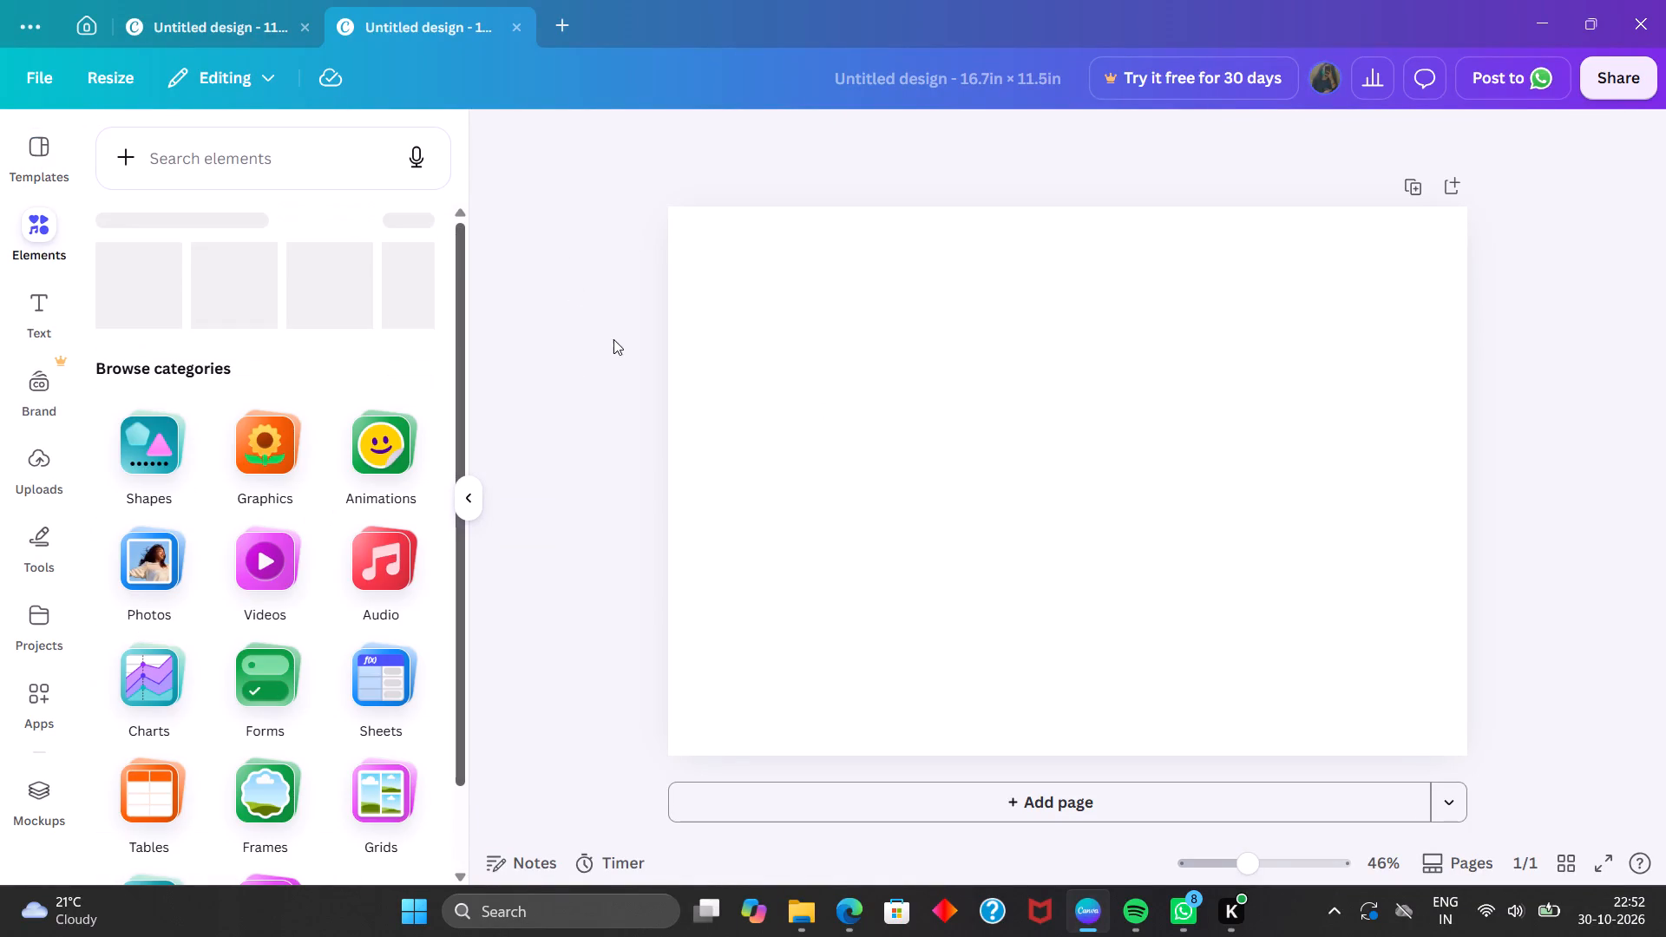
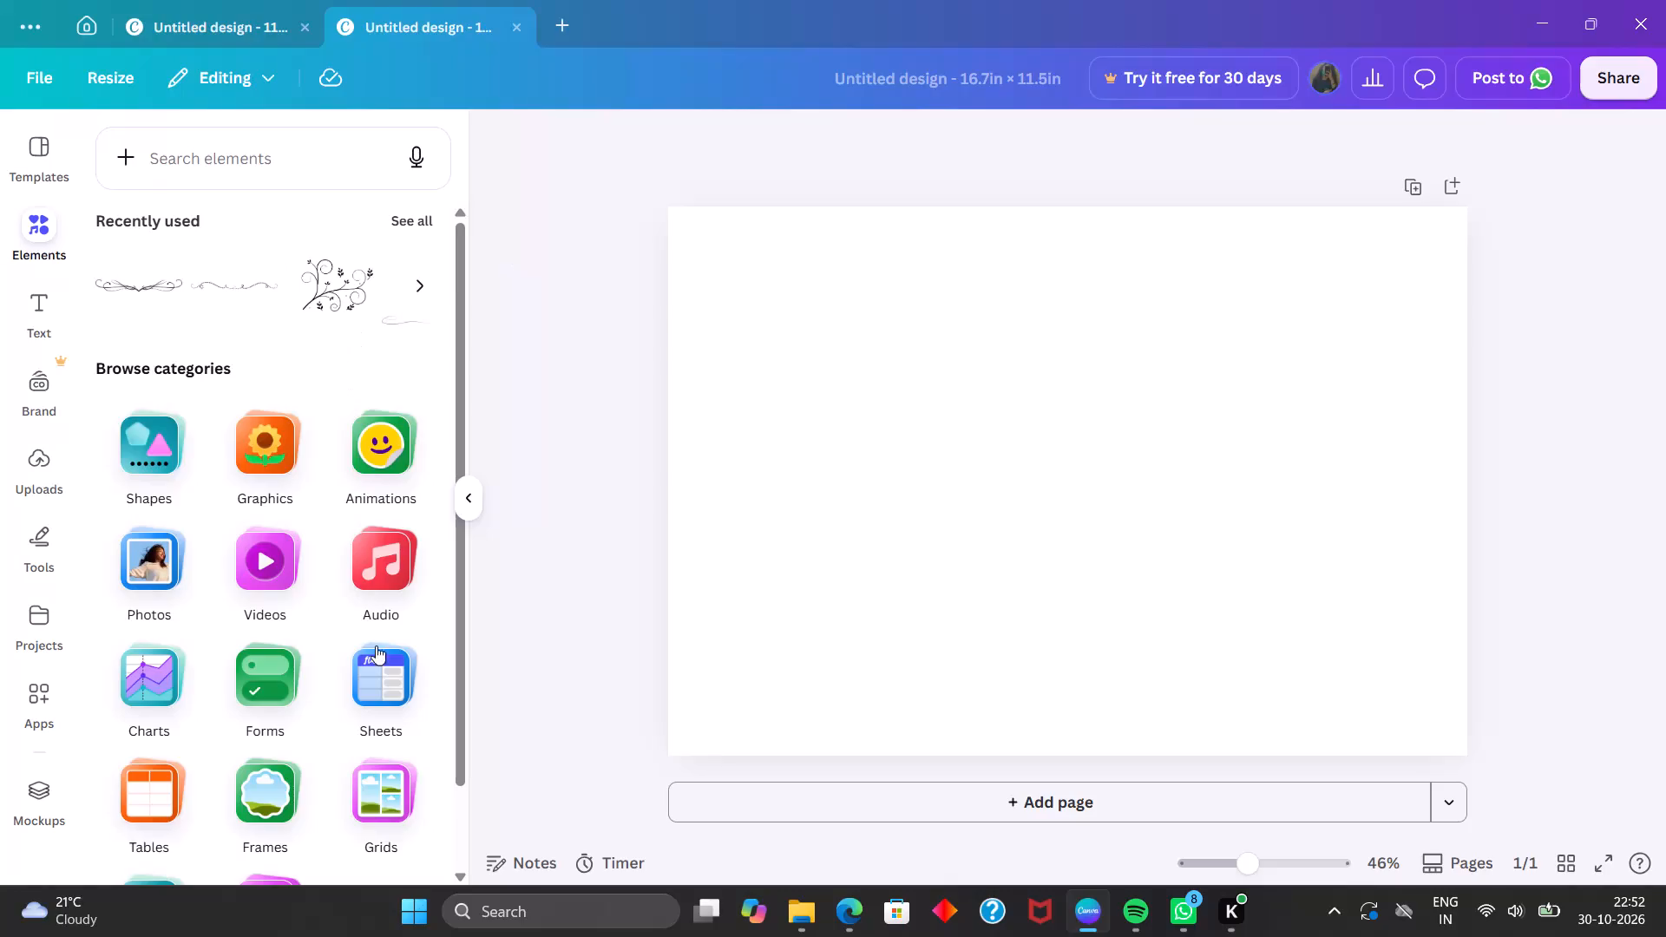
Add a square from the basic shapes collection to the blank page.
scroll(403, 740, "down", 4)
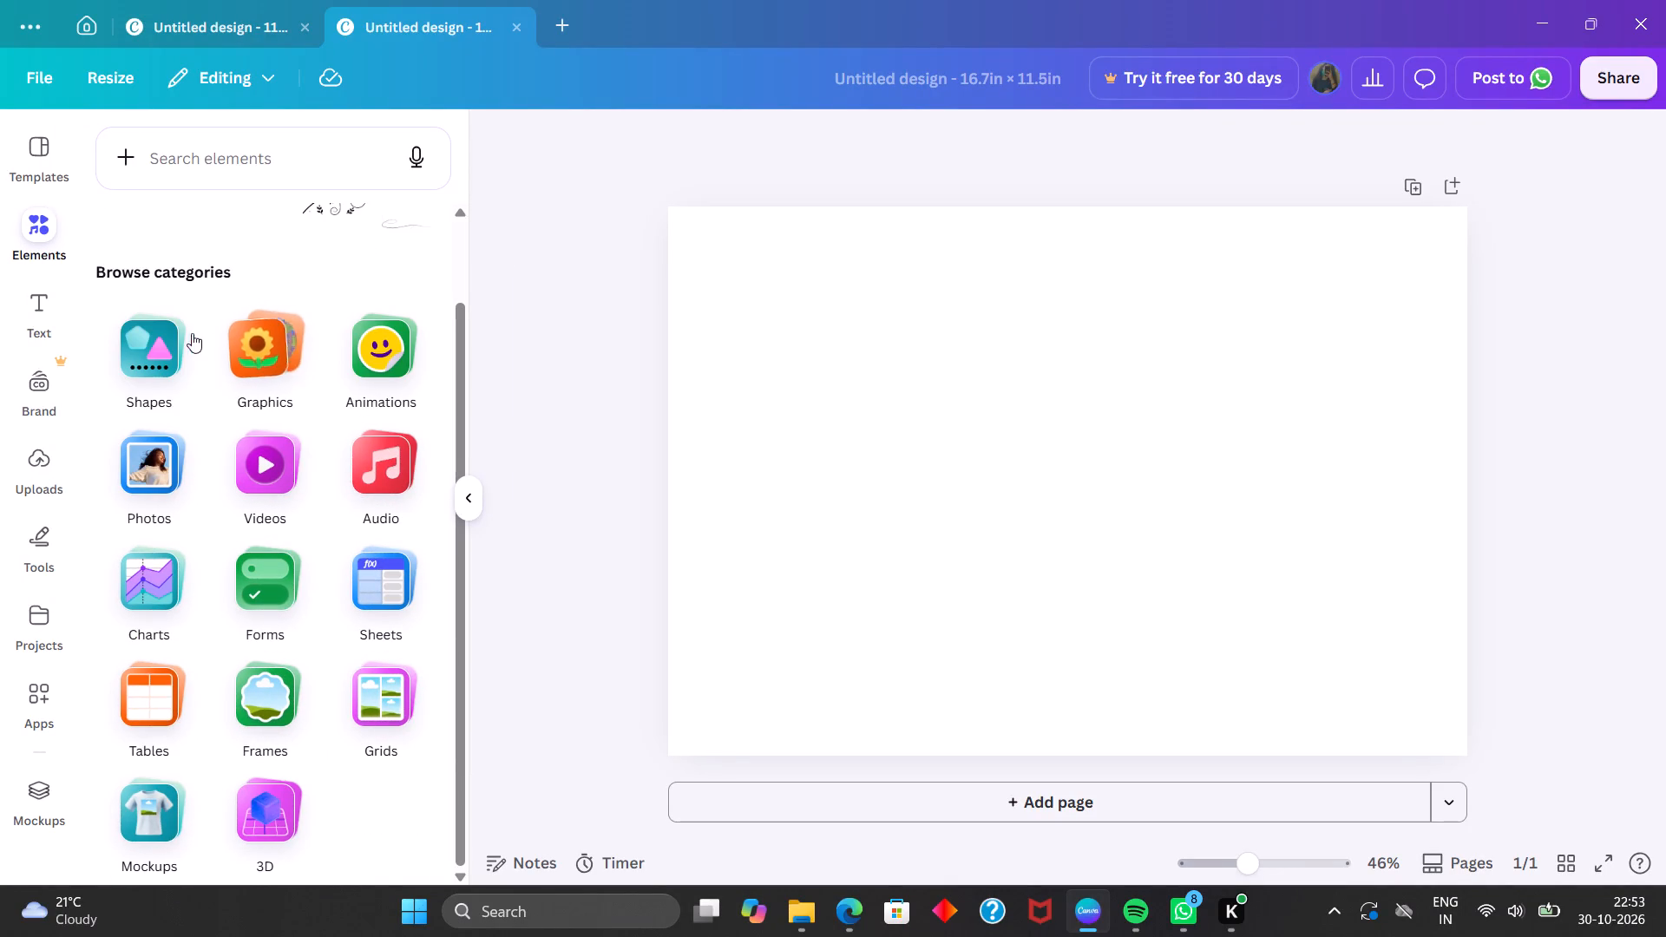
left_click(170, 343)
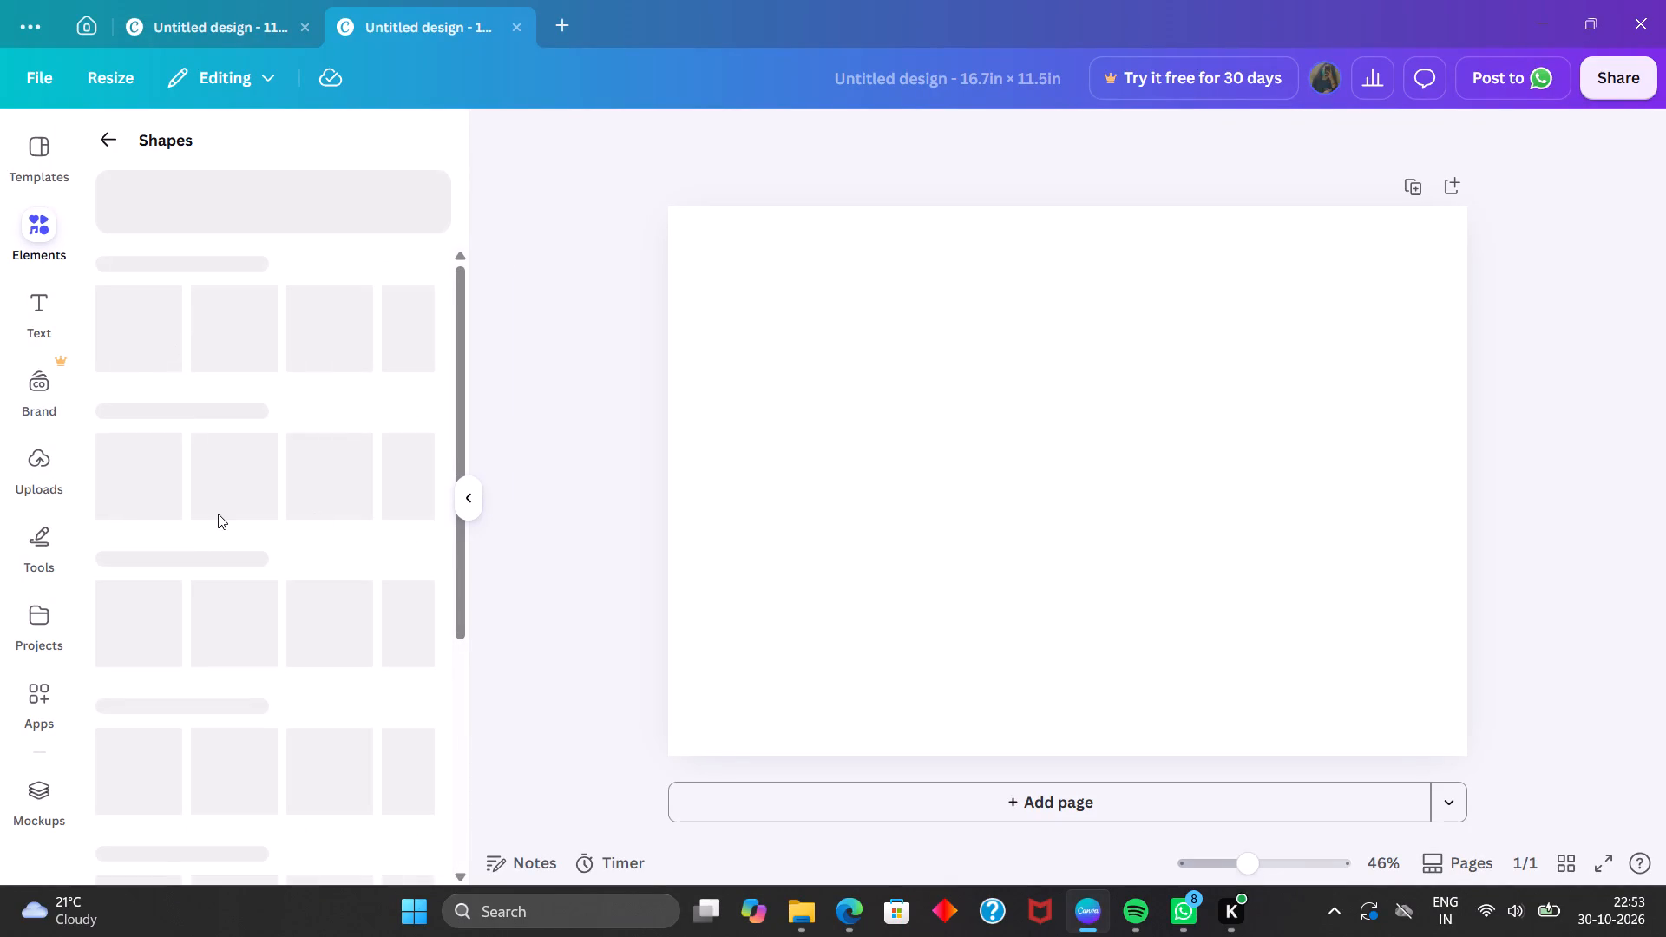
left_click(144, 444)
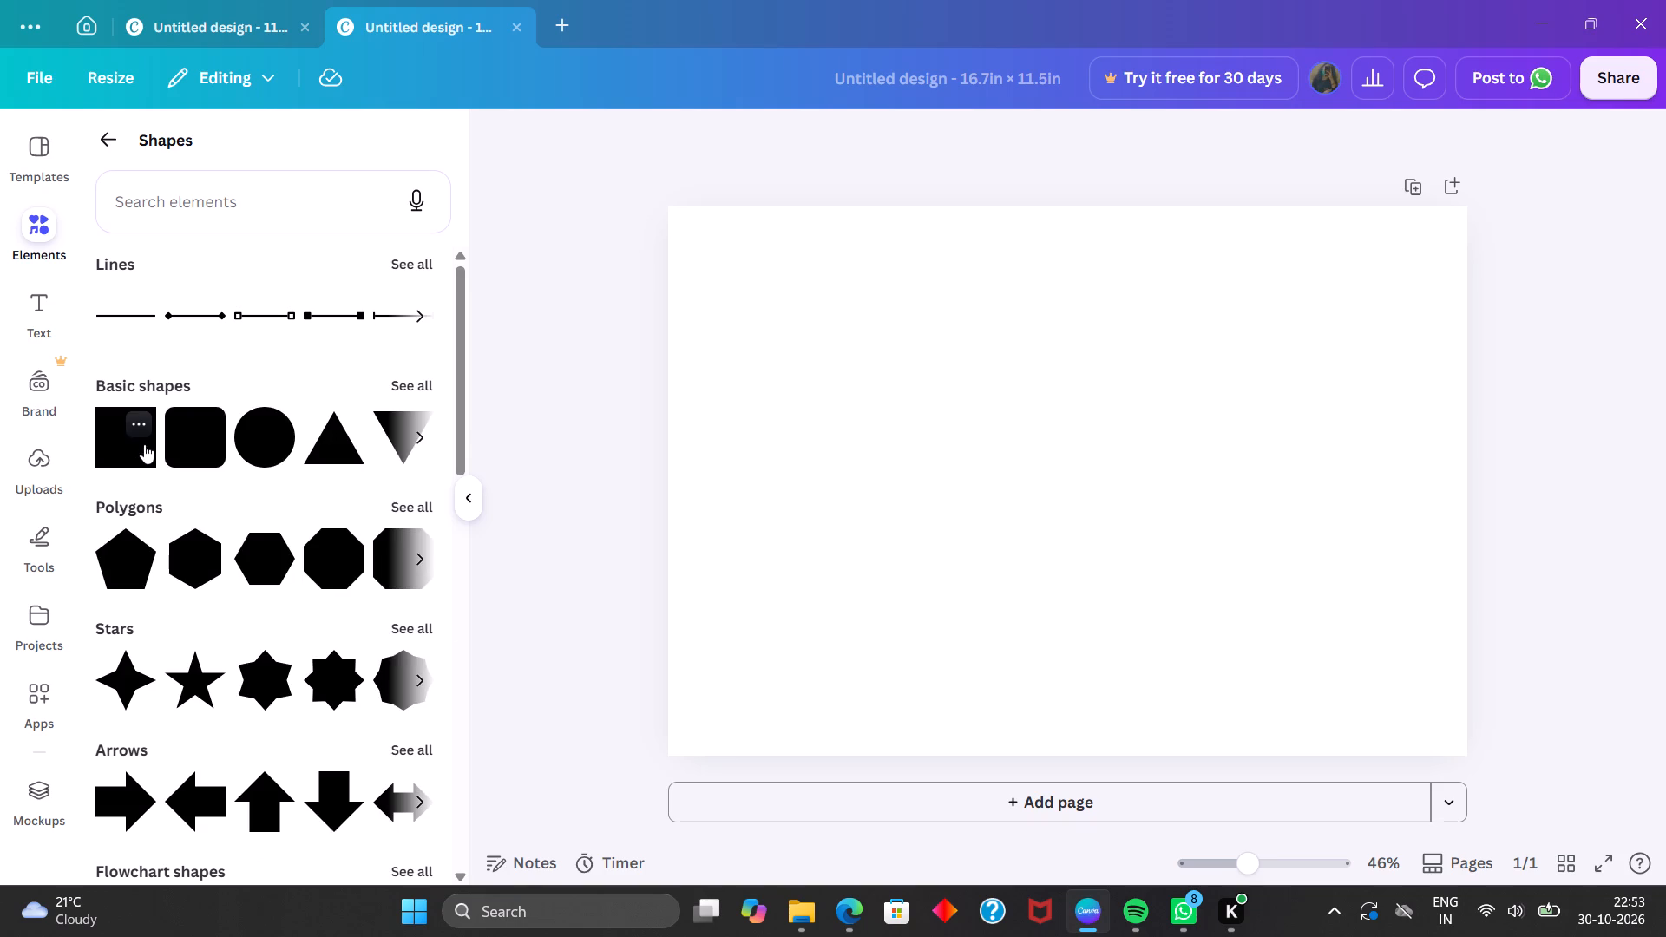
Stretch the square to the page's left edge and flatten it into a strip about 10.1 in wide and 1.1 in high.
left_click_drag(989, 480, 672, 513)
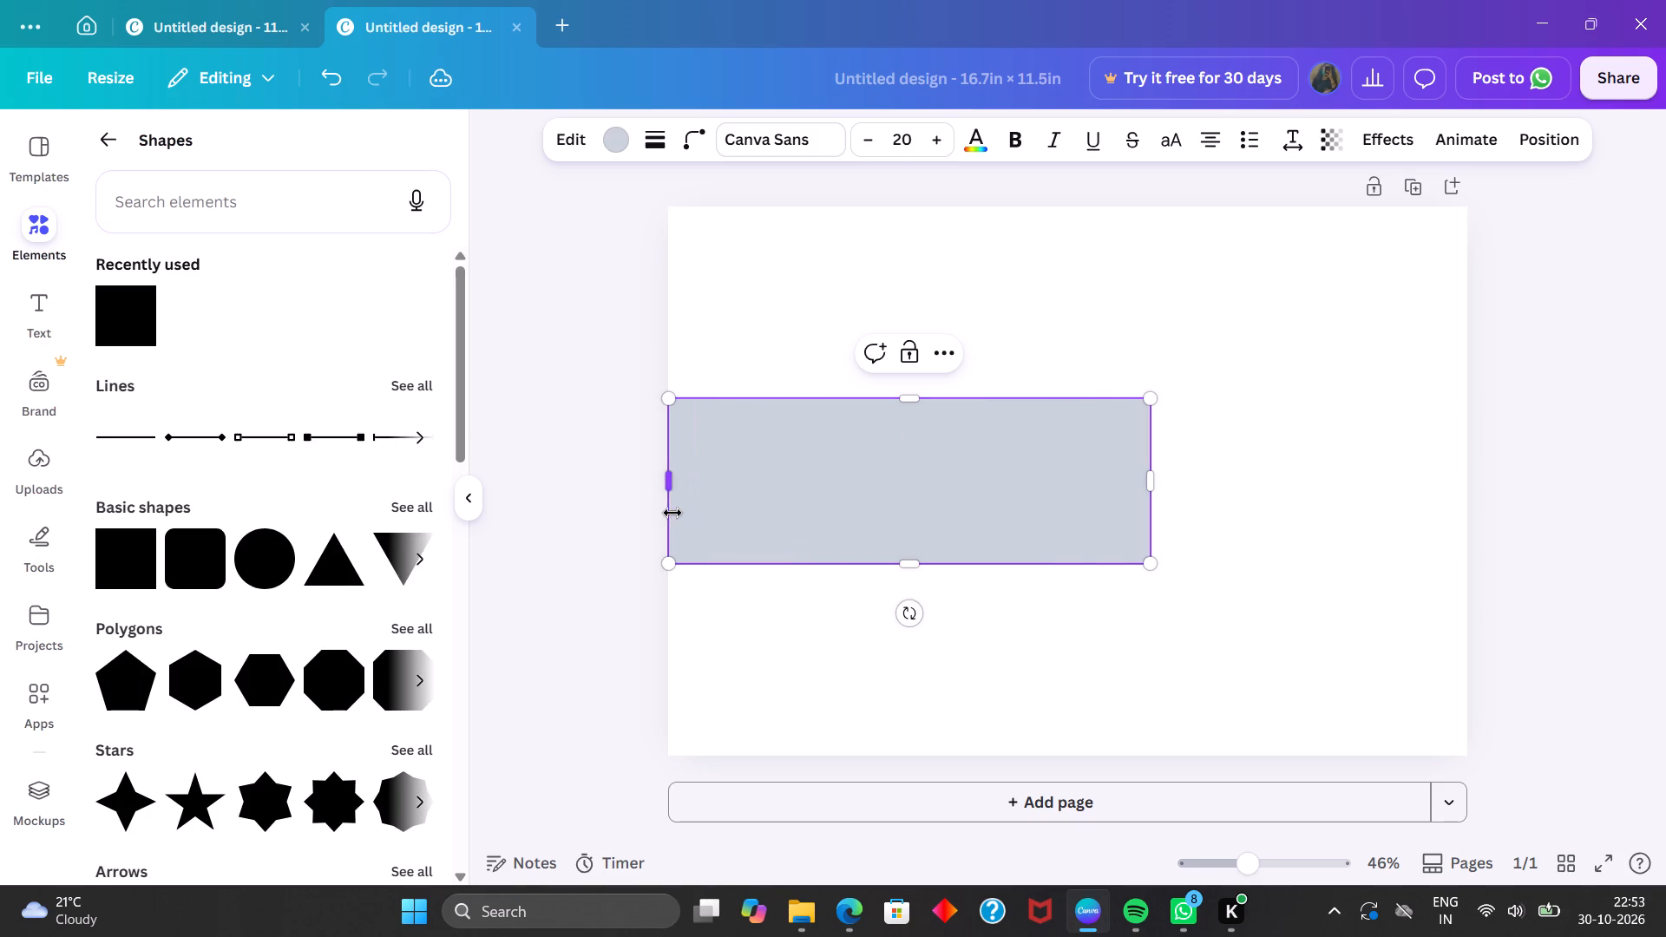
left_click_drag(906, 559, 901, 450)
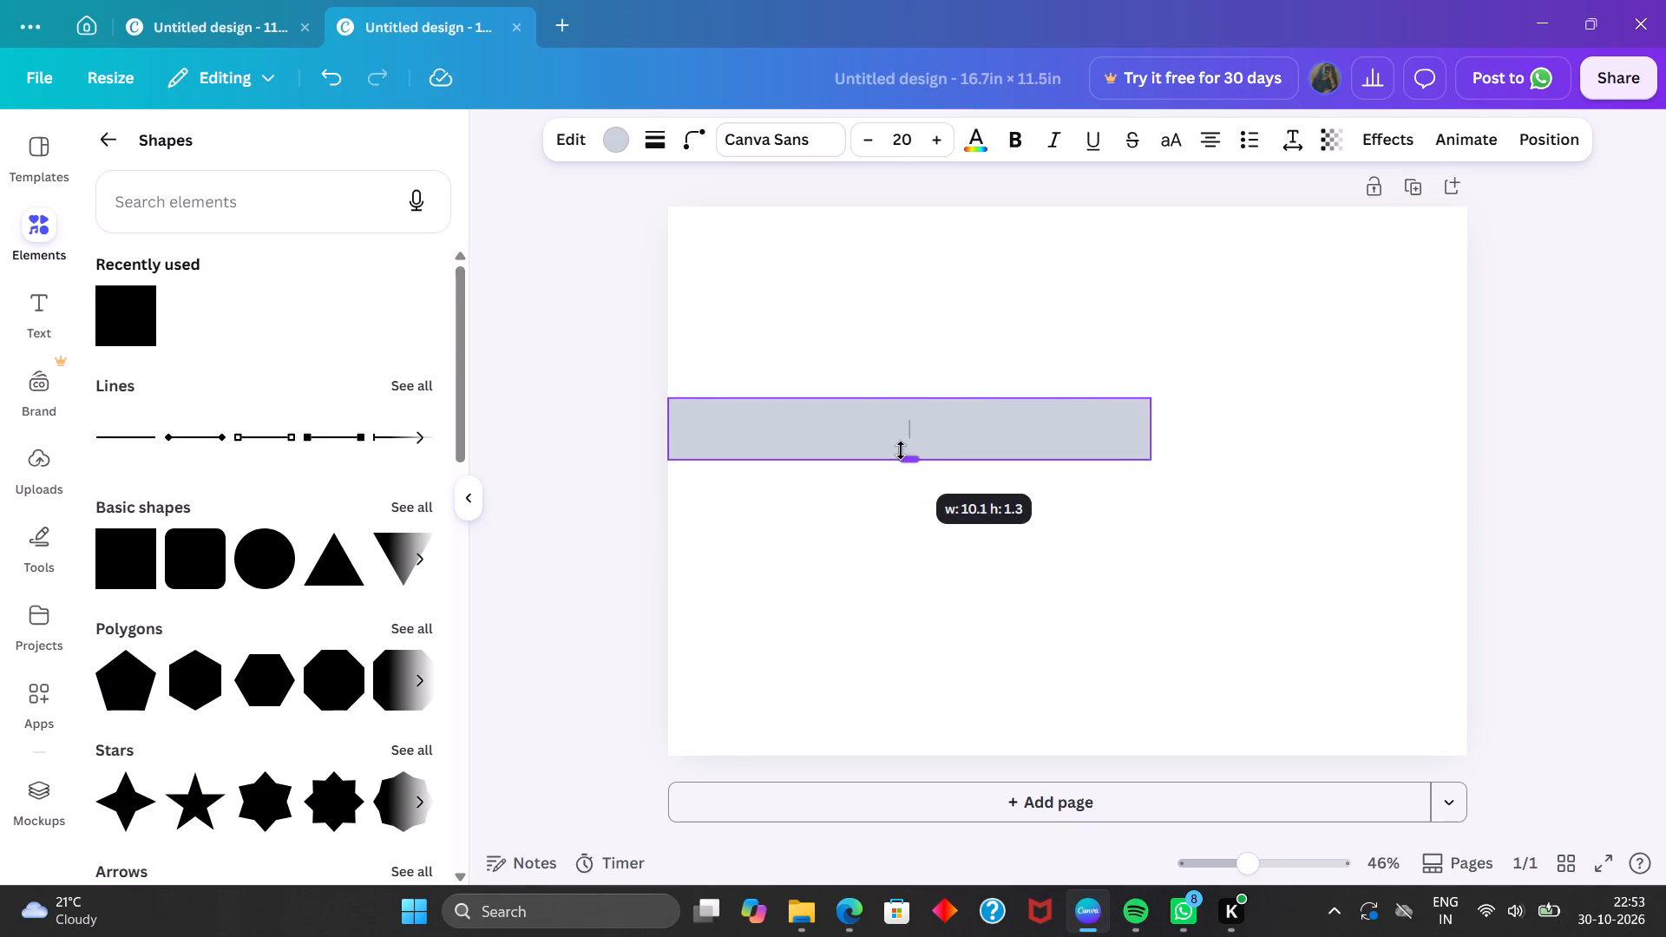
left_click_drag(901, 450, 899, 449)
left_click_drag(944, 426, 889, 433)
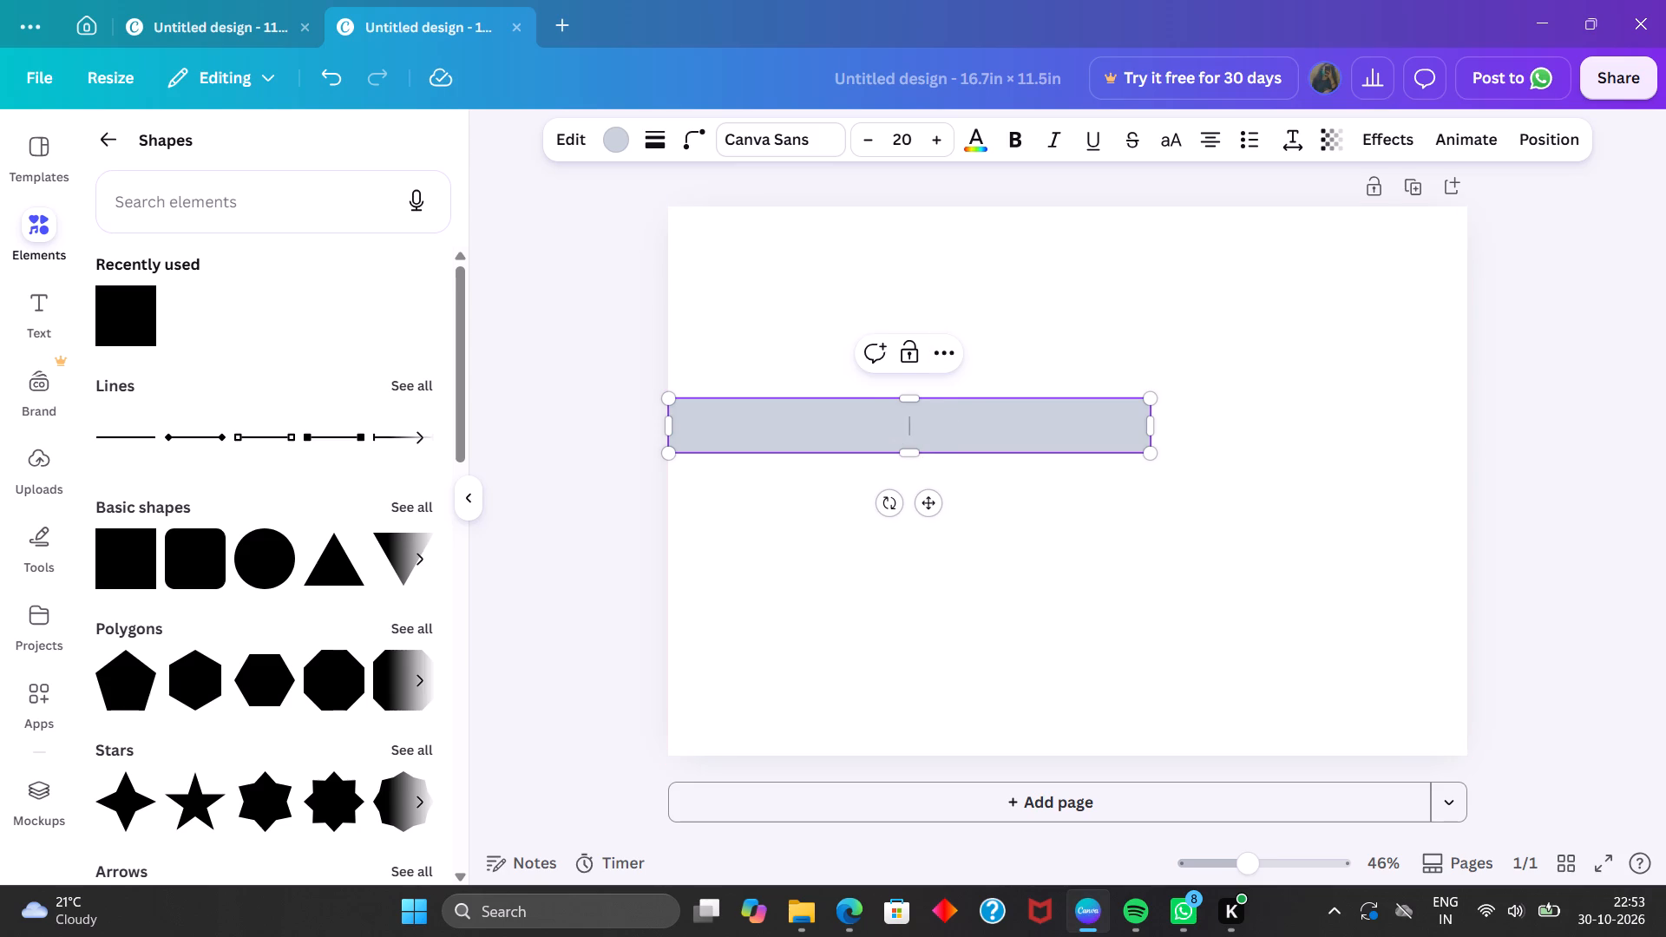
left_click_drag(889, 433, 879, 402)
left_click(879, 402)
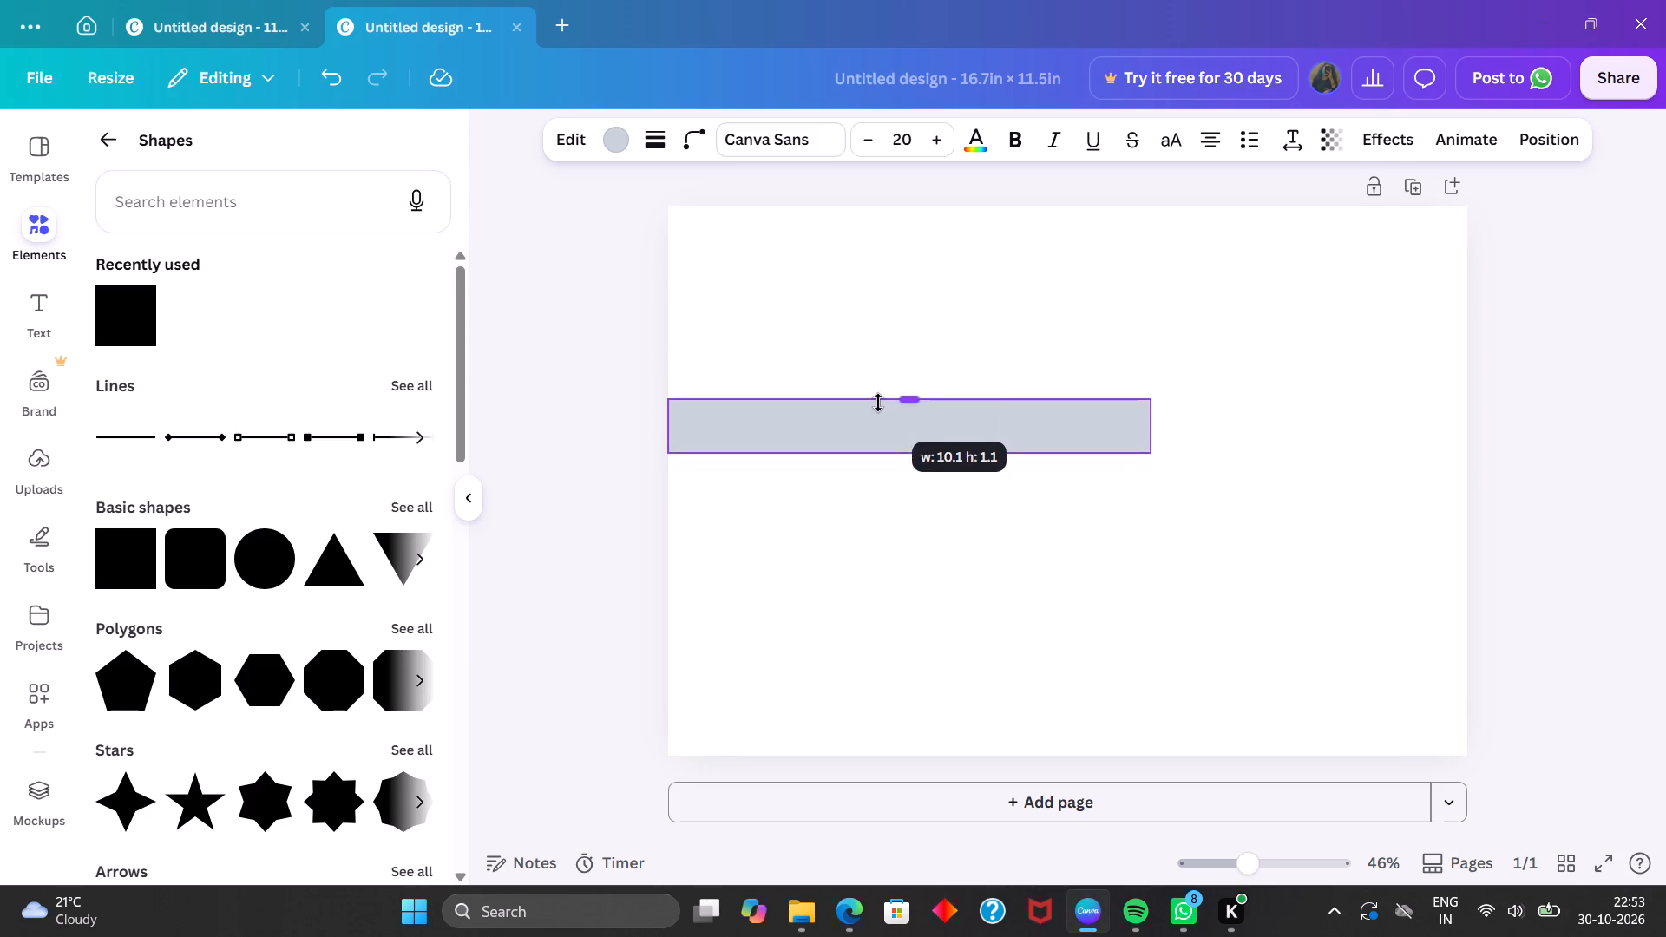
Move the grey strip up to sit flush in the page's top-left corner.
left_click_drag(853, 436, 928, 510)
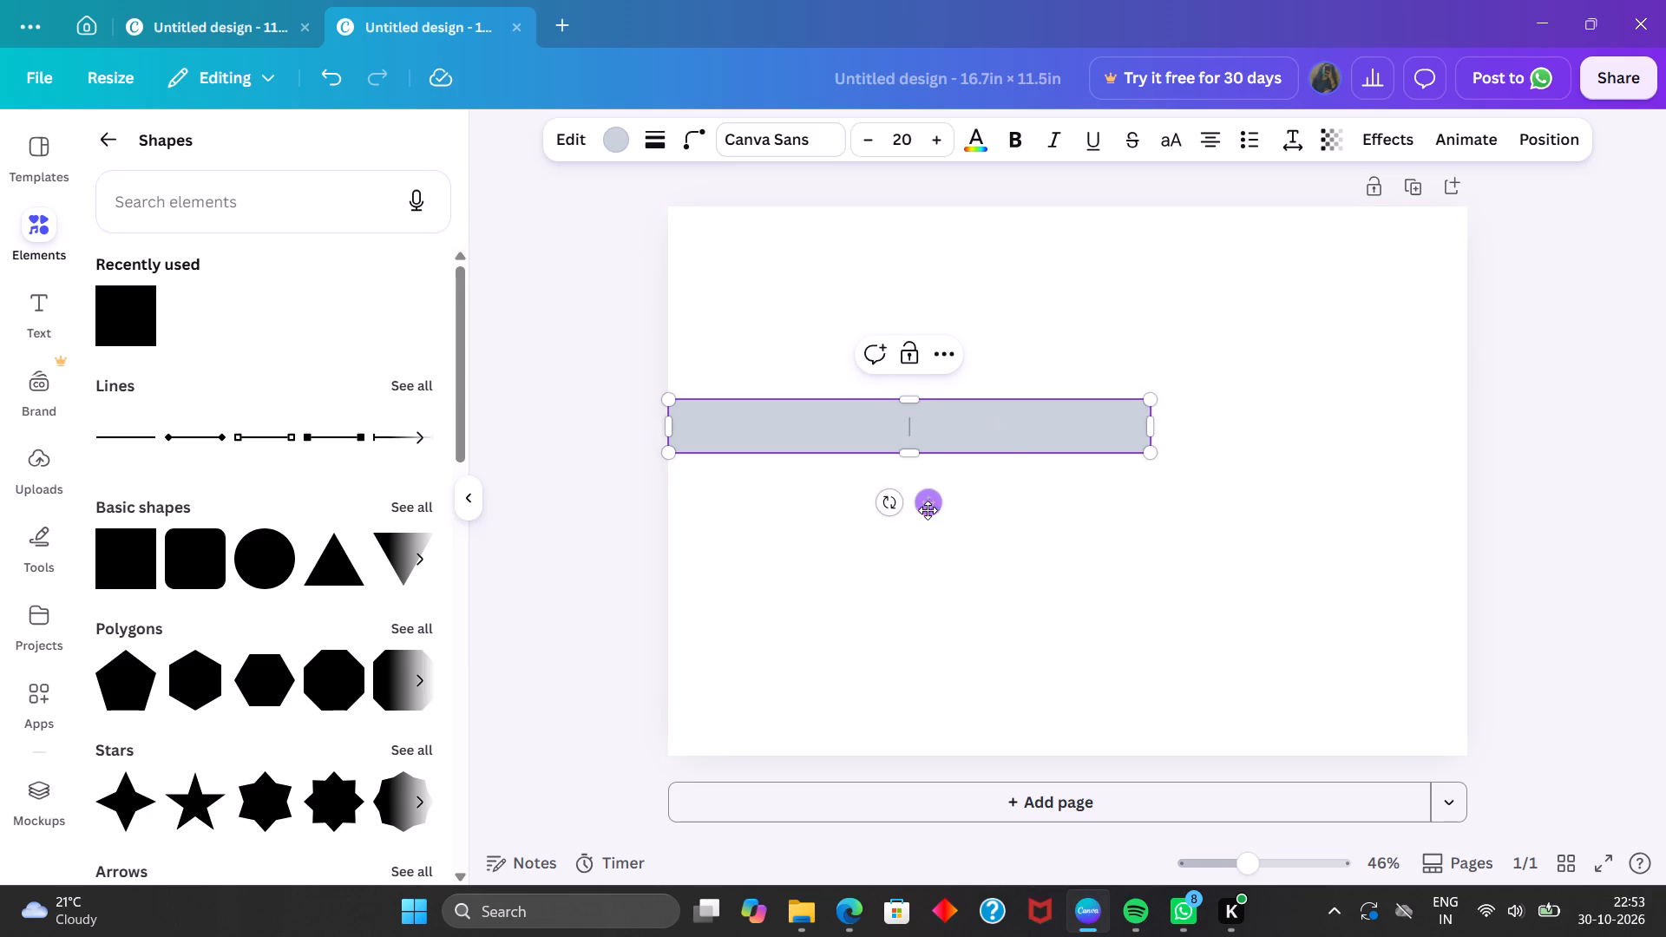
left_click_drag(928, 510, 929, 508)
left_click_drag(929, 508, 928, 320)
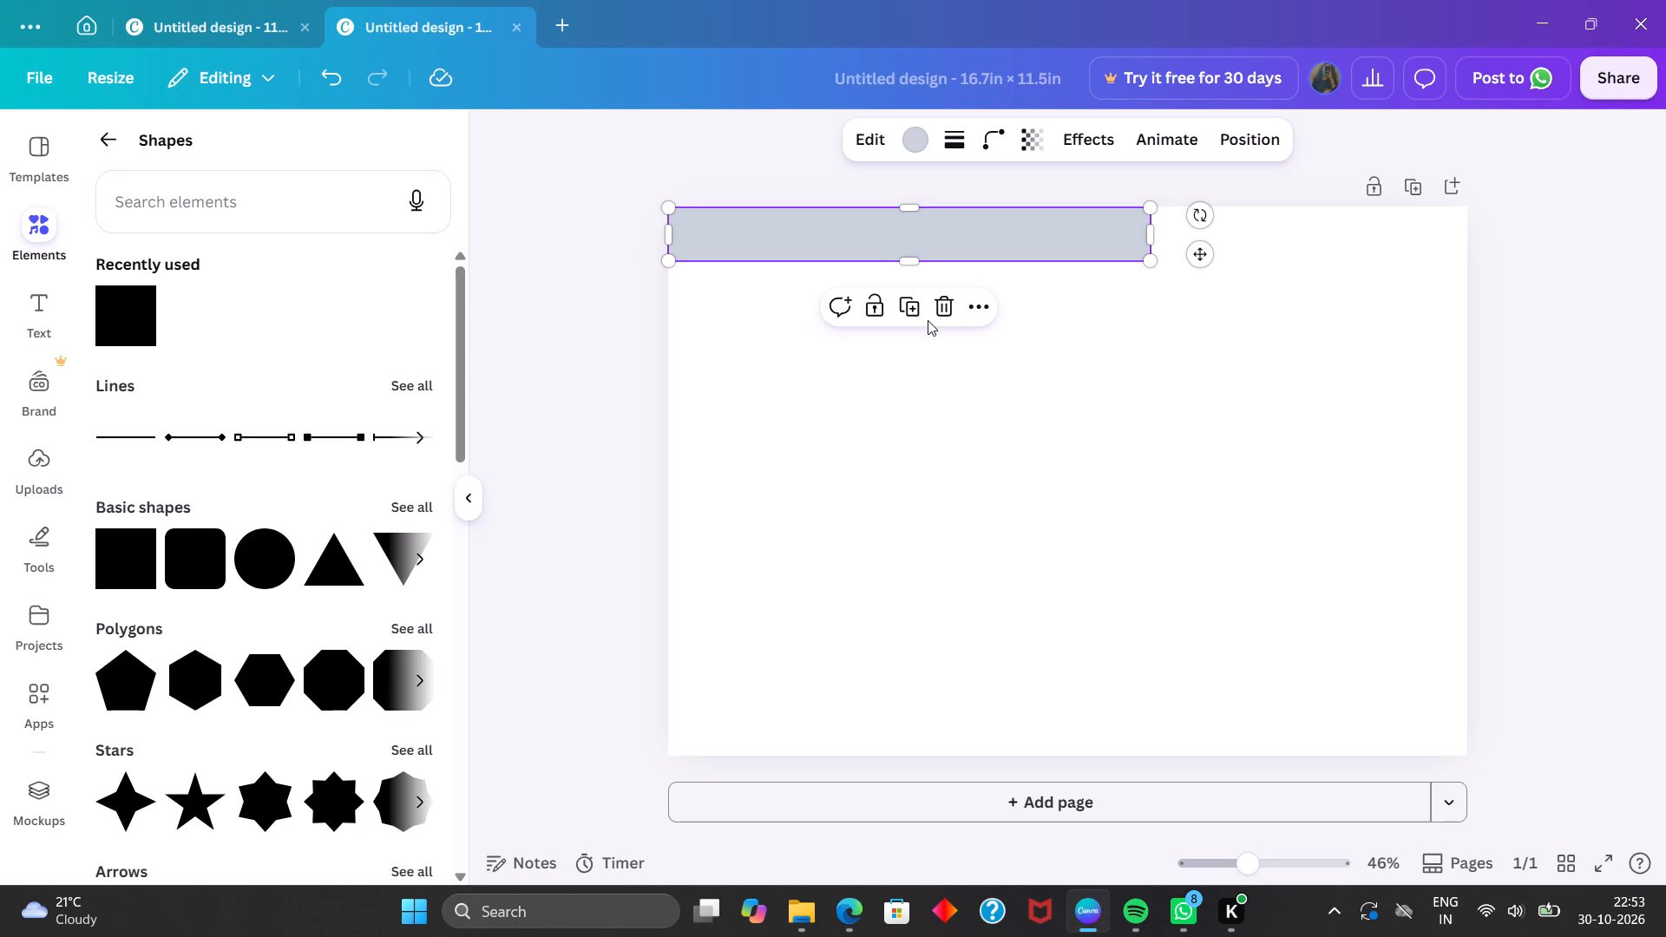
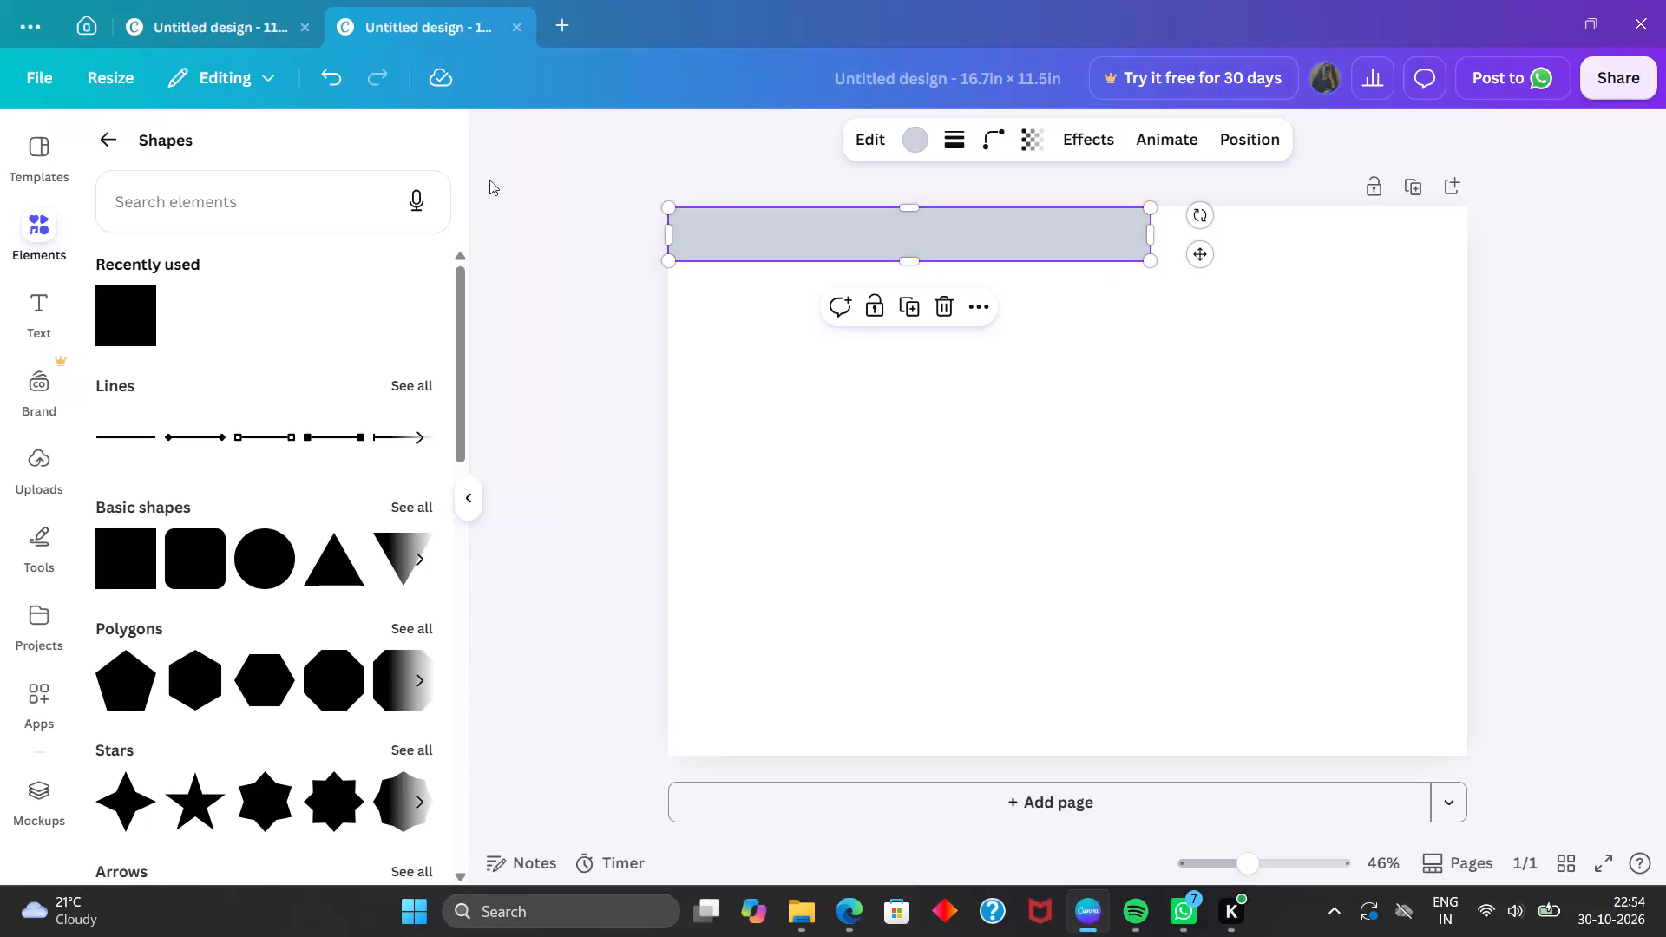
Add a second square to the page and reshape it into a flat strip about as high as the first one.
left_click(119, 317)
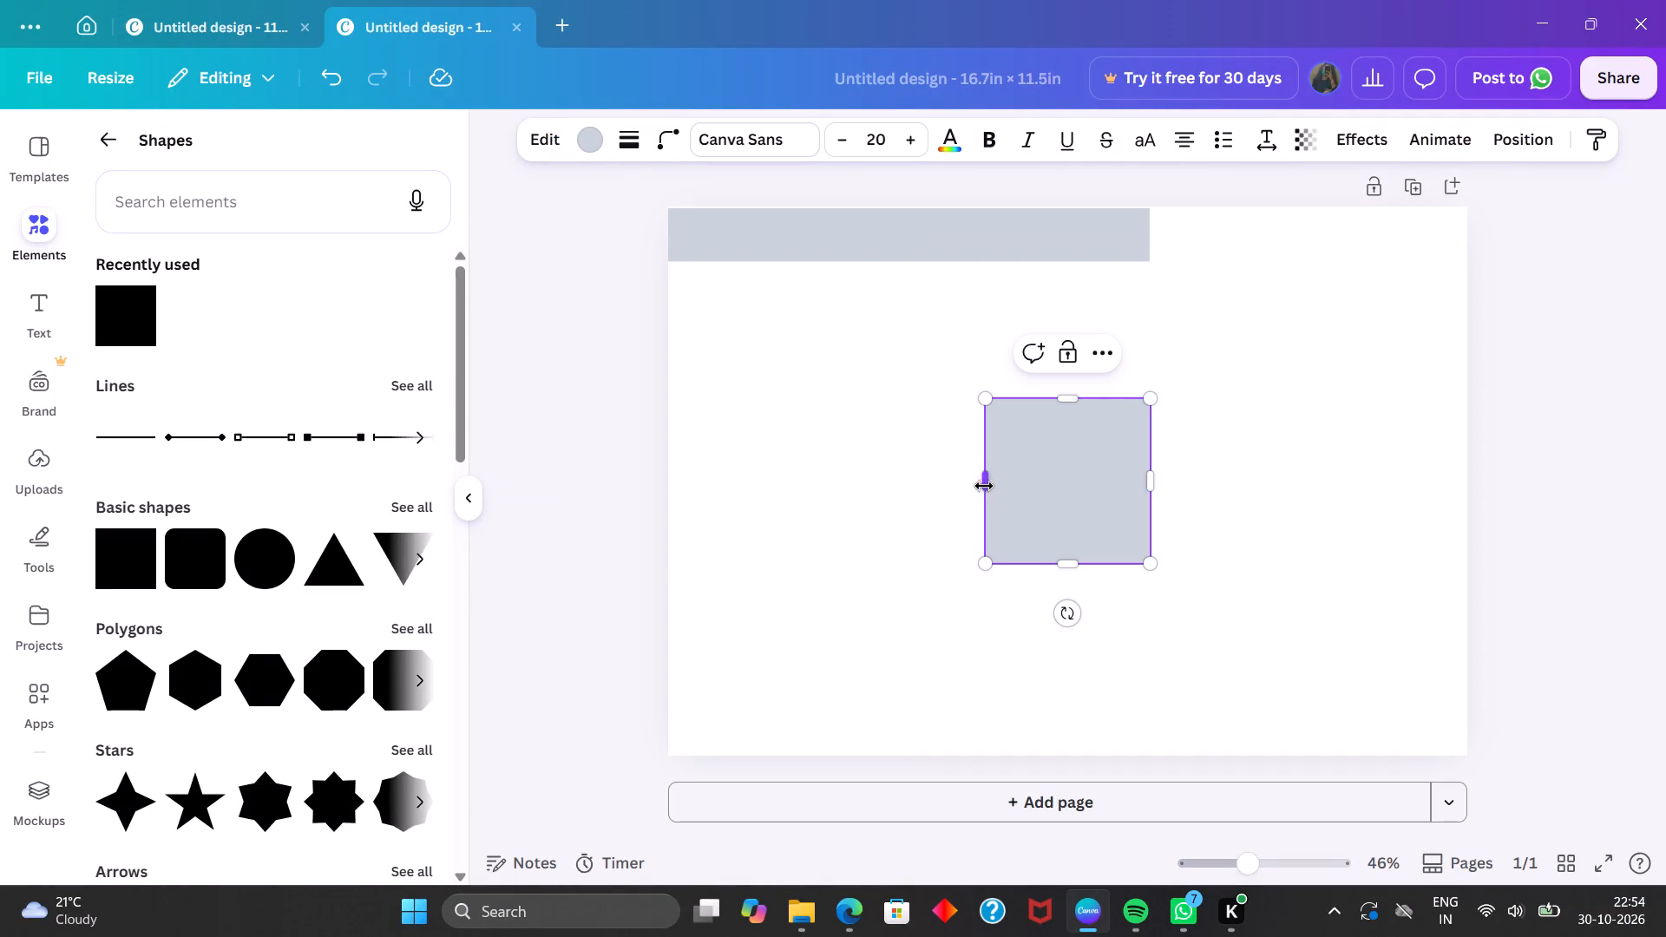
left_click_drag(980, 484, 823, 484)
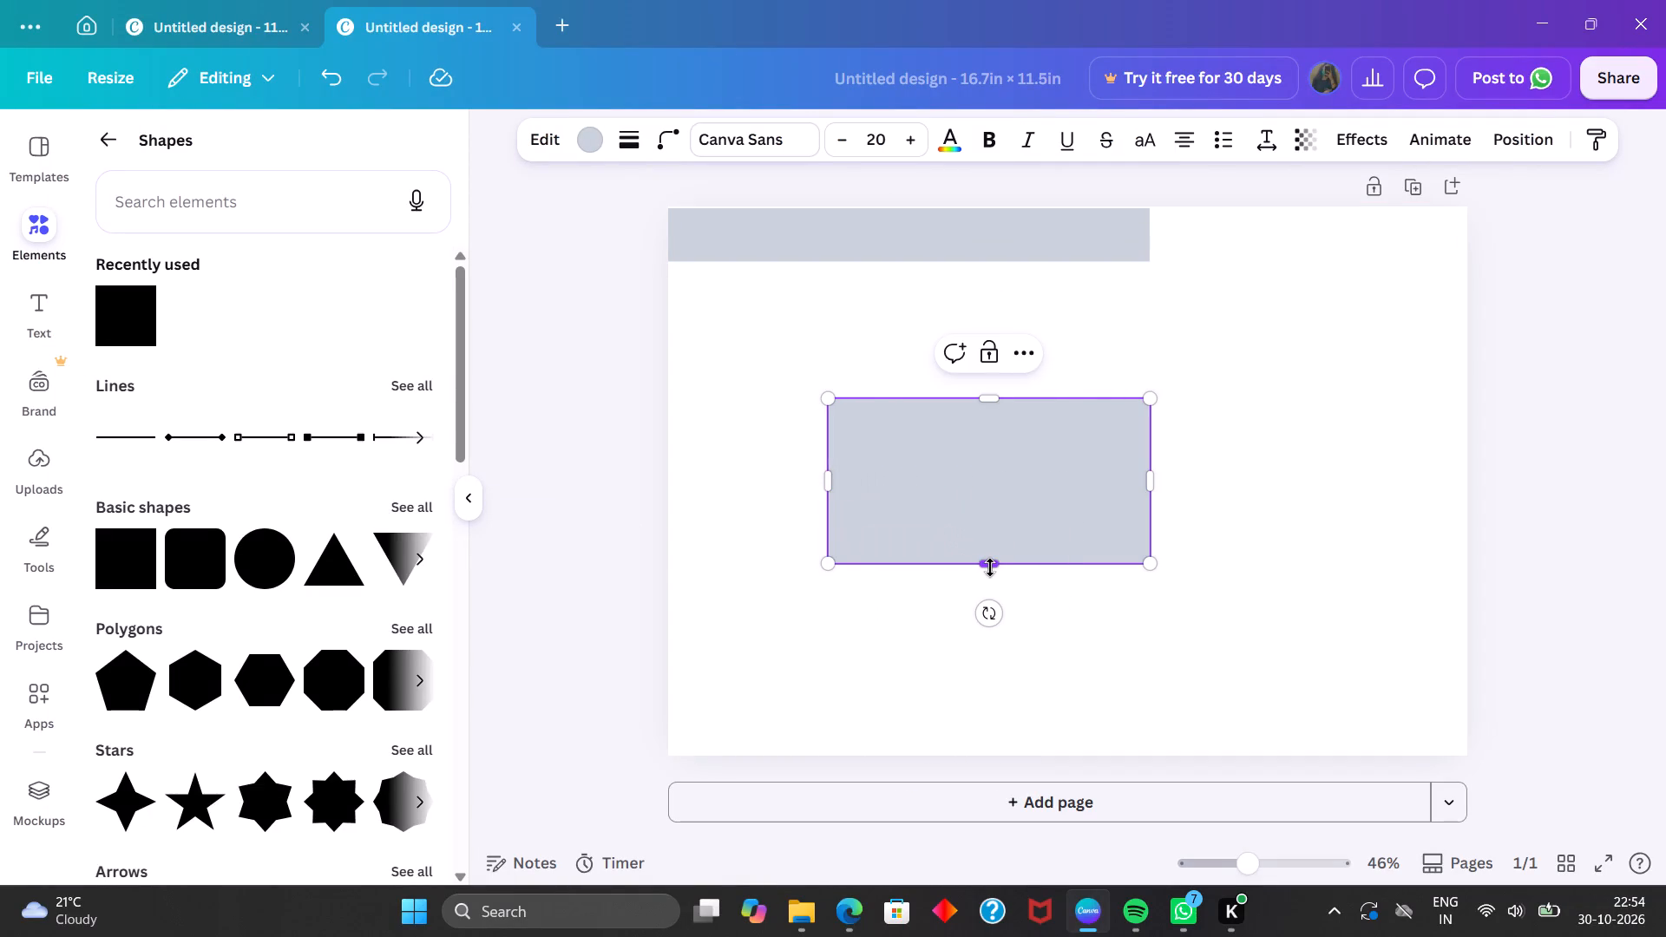
left_click_drag(990, 567, 990, 458)
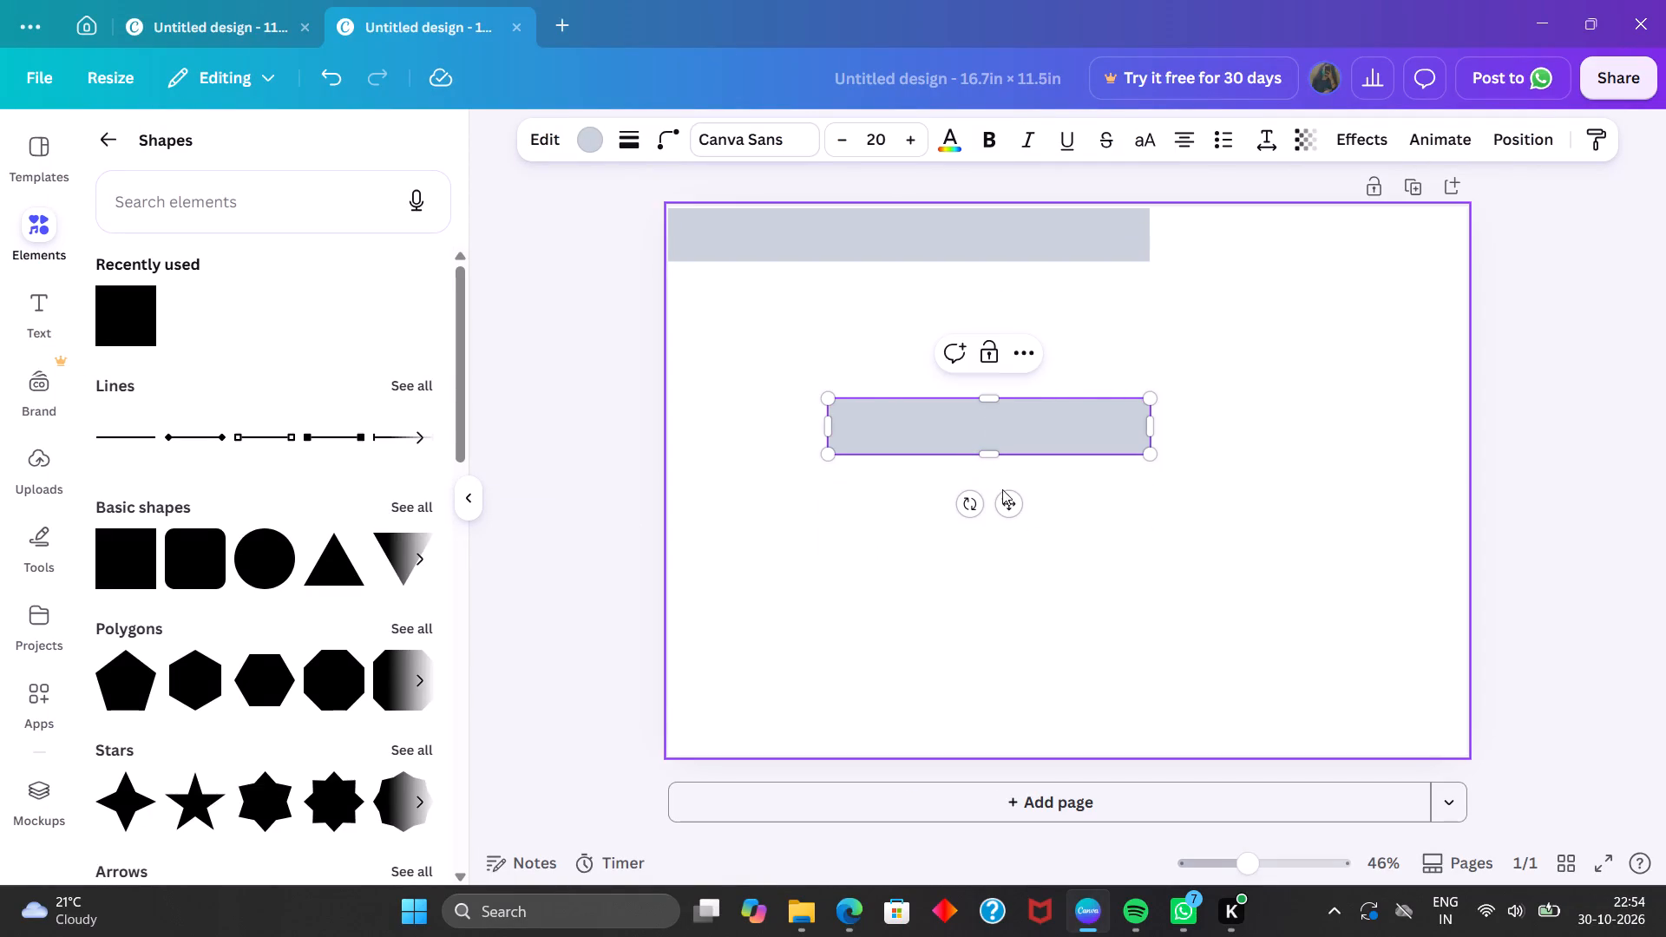
Move the new strip up into the page's top-right corner, beside the first strip.
left_click_drag(1006, 501, 1297, 313)
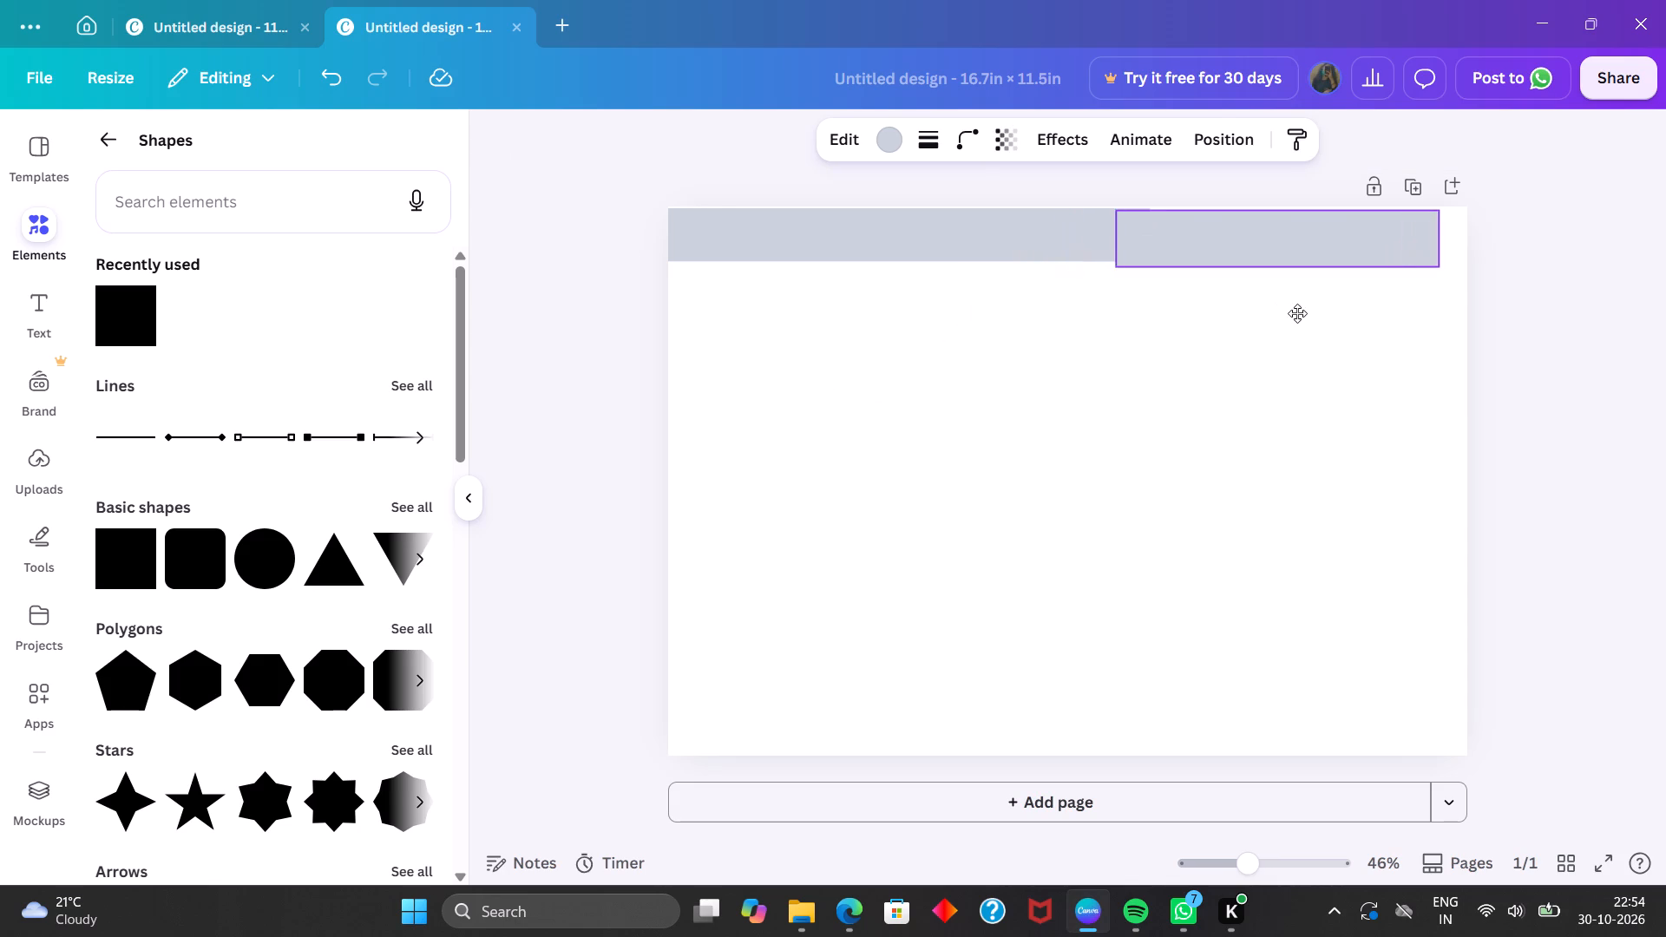
left_click_drag(1297, 313, 1325, 313)
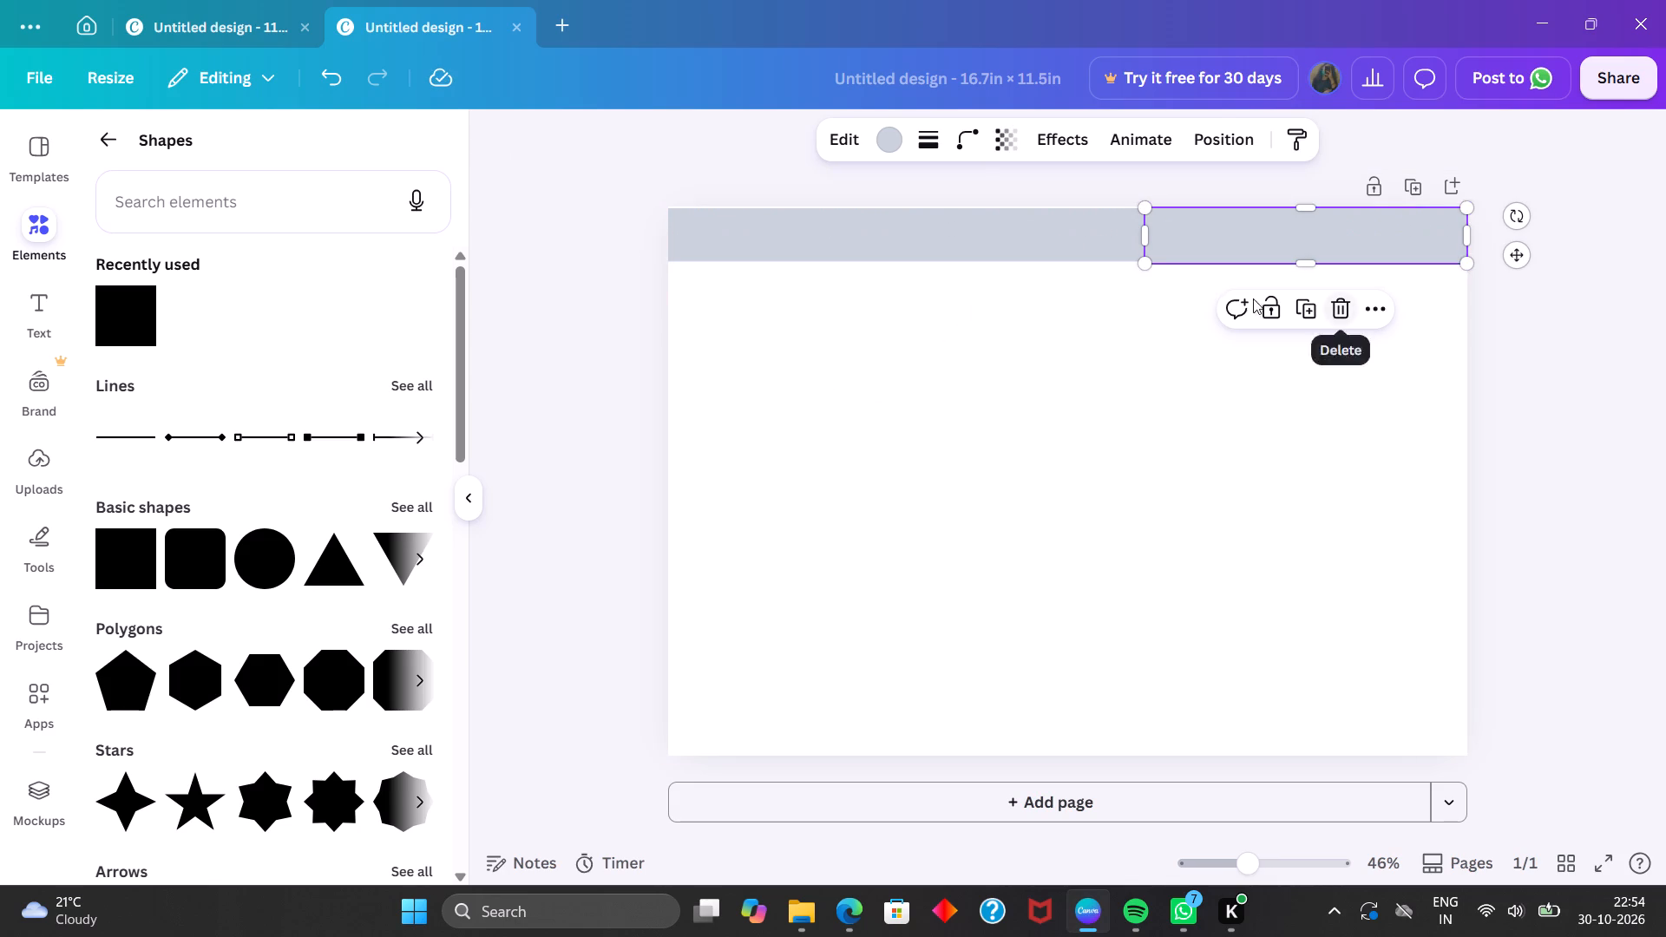
Extend the longer strip's upper edge slightly beyond the top of the page.
left_click(1102, 246)
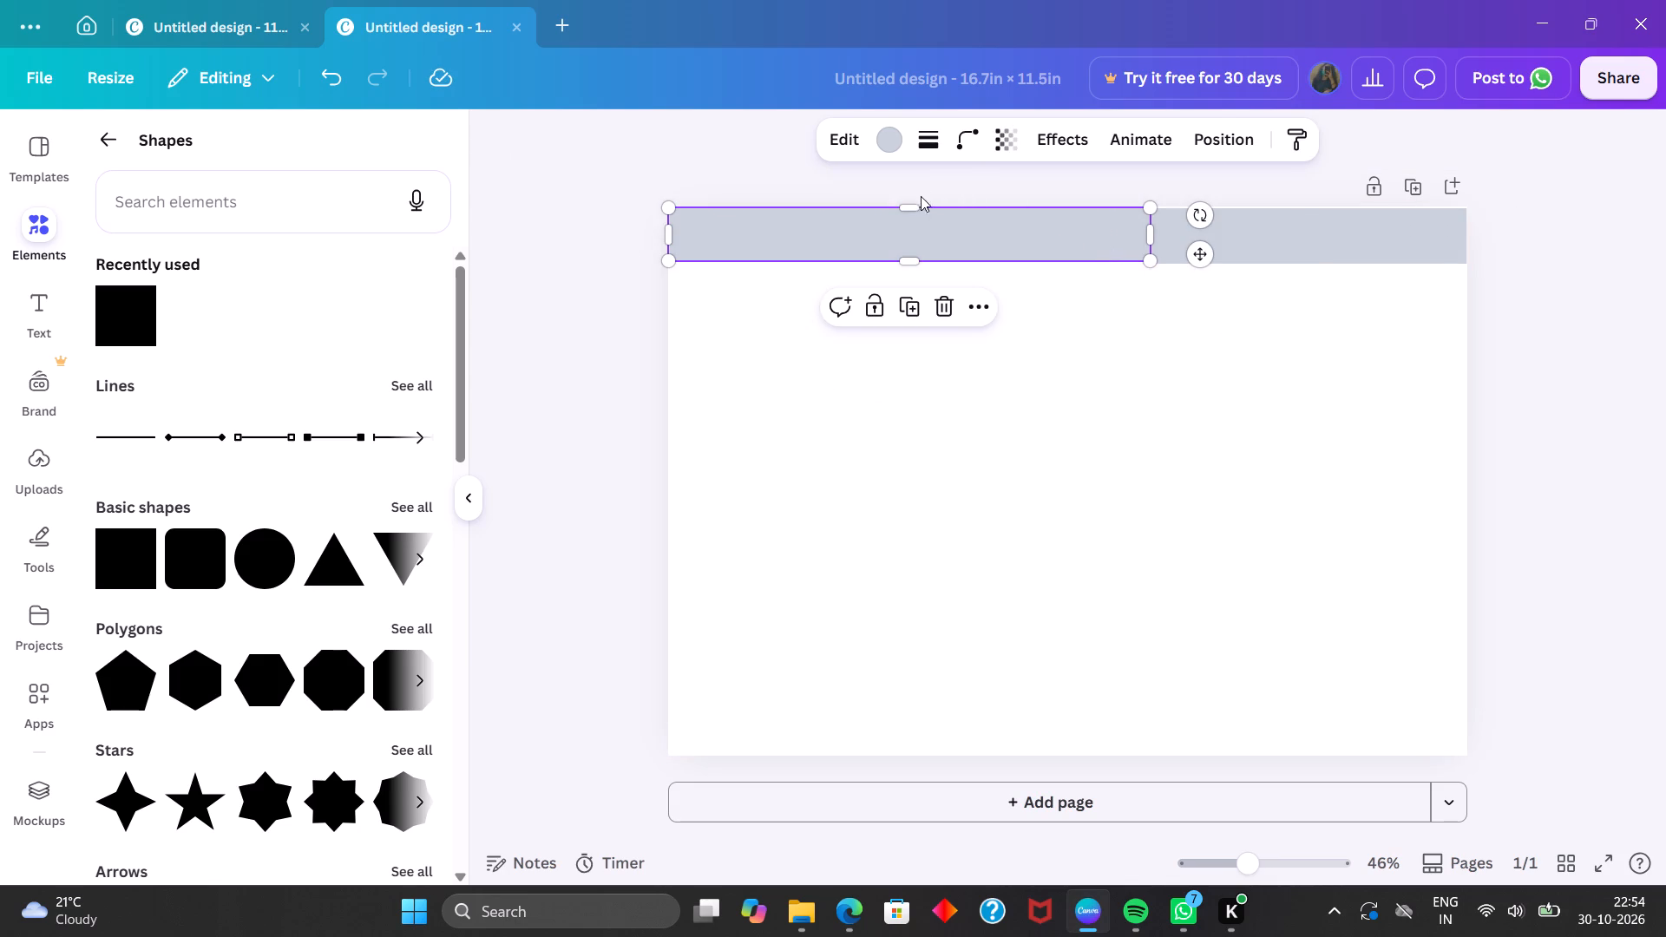
left_click_drag(912, 202, 915, 186)
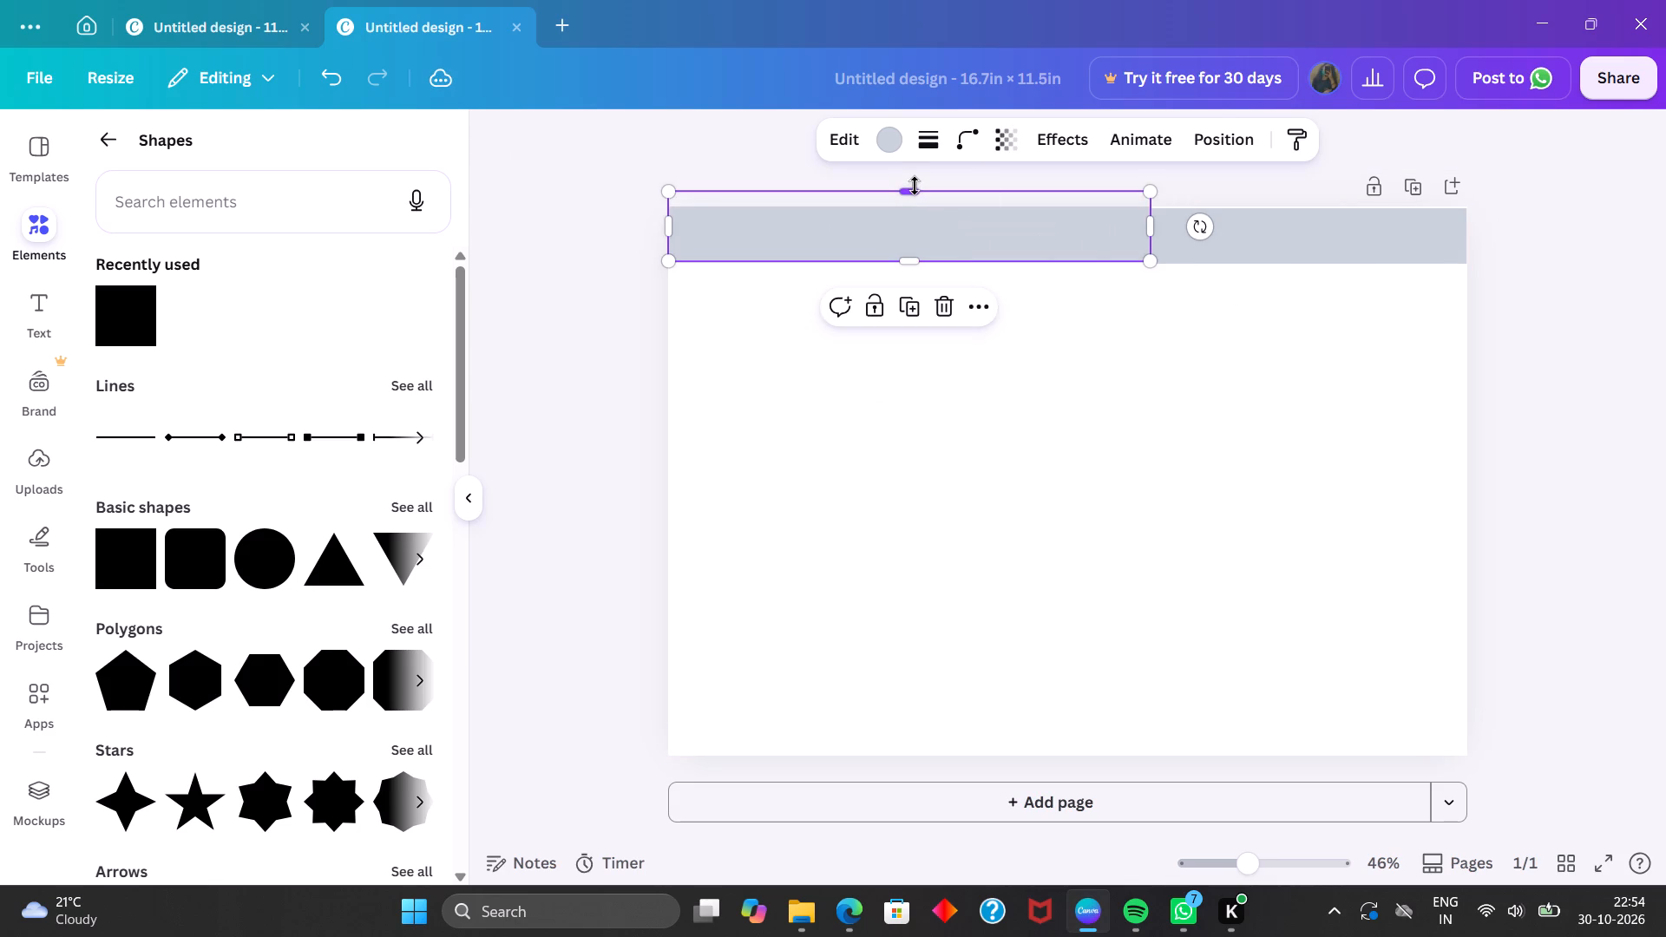
left_click(1229, 409)
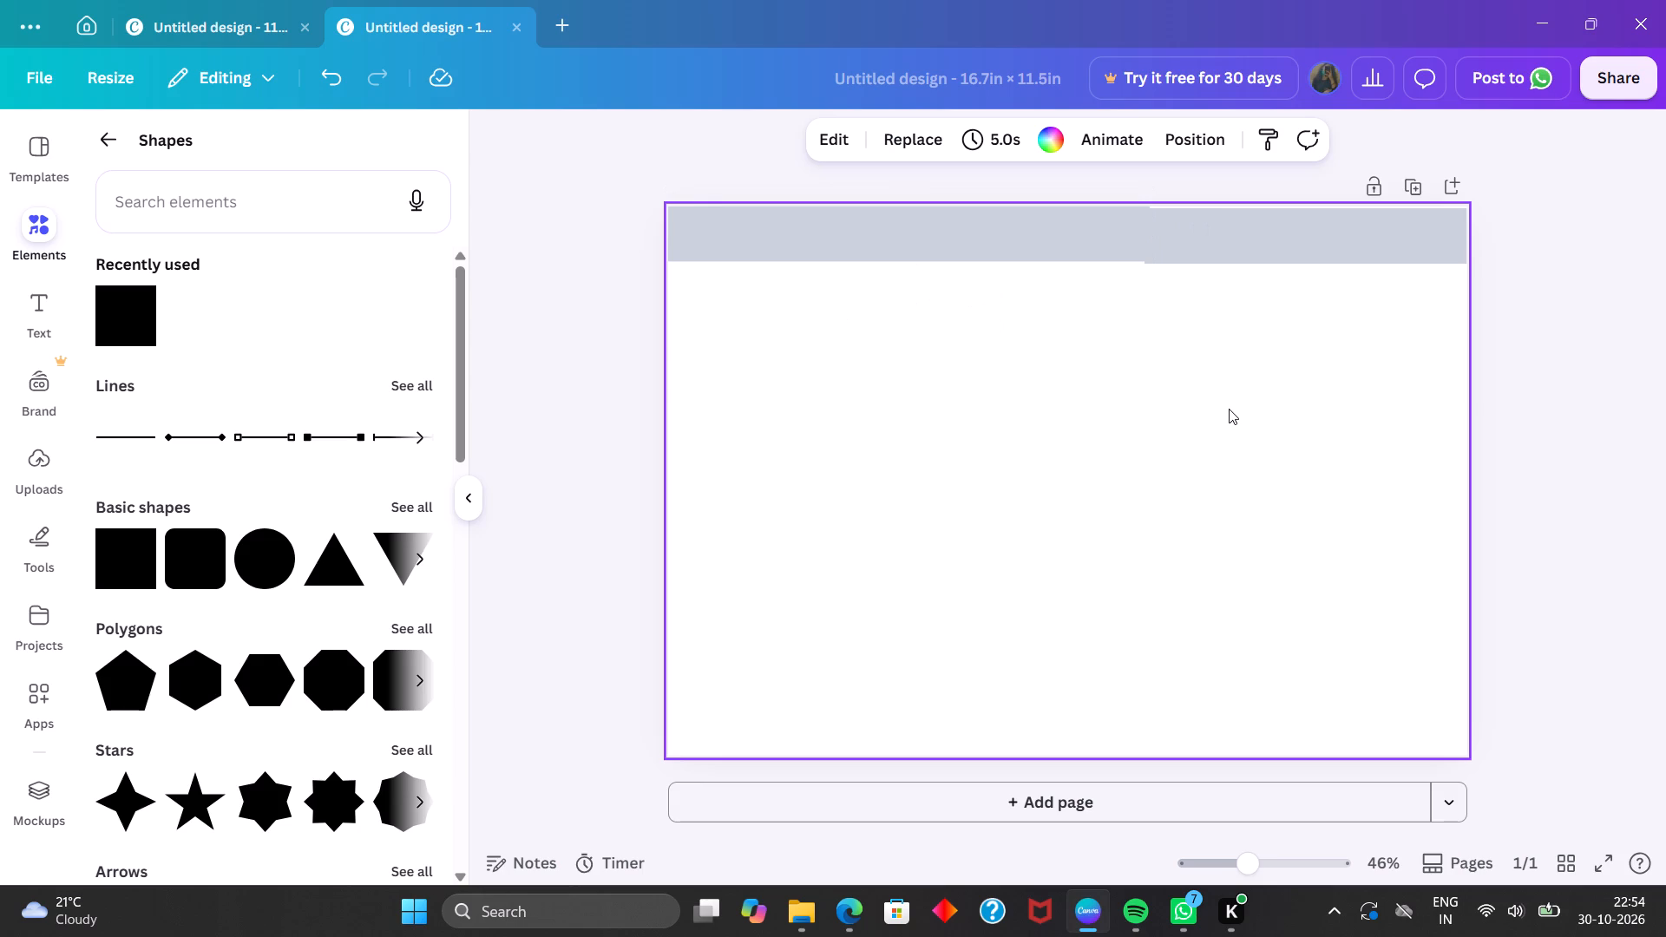
Shift the shorter strip slightly up and right so it butts against the longer strip with their lower edges aligned.
left_click(1245, 250)
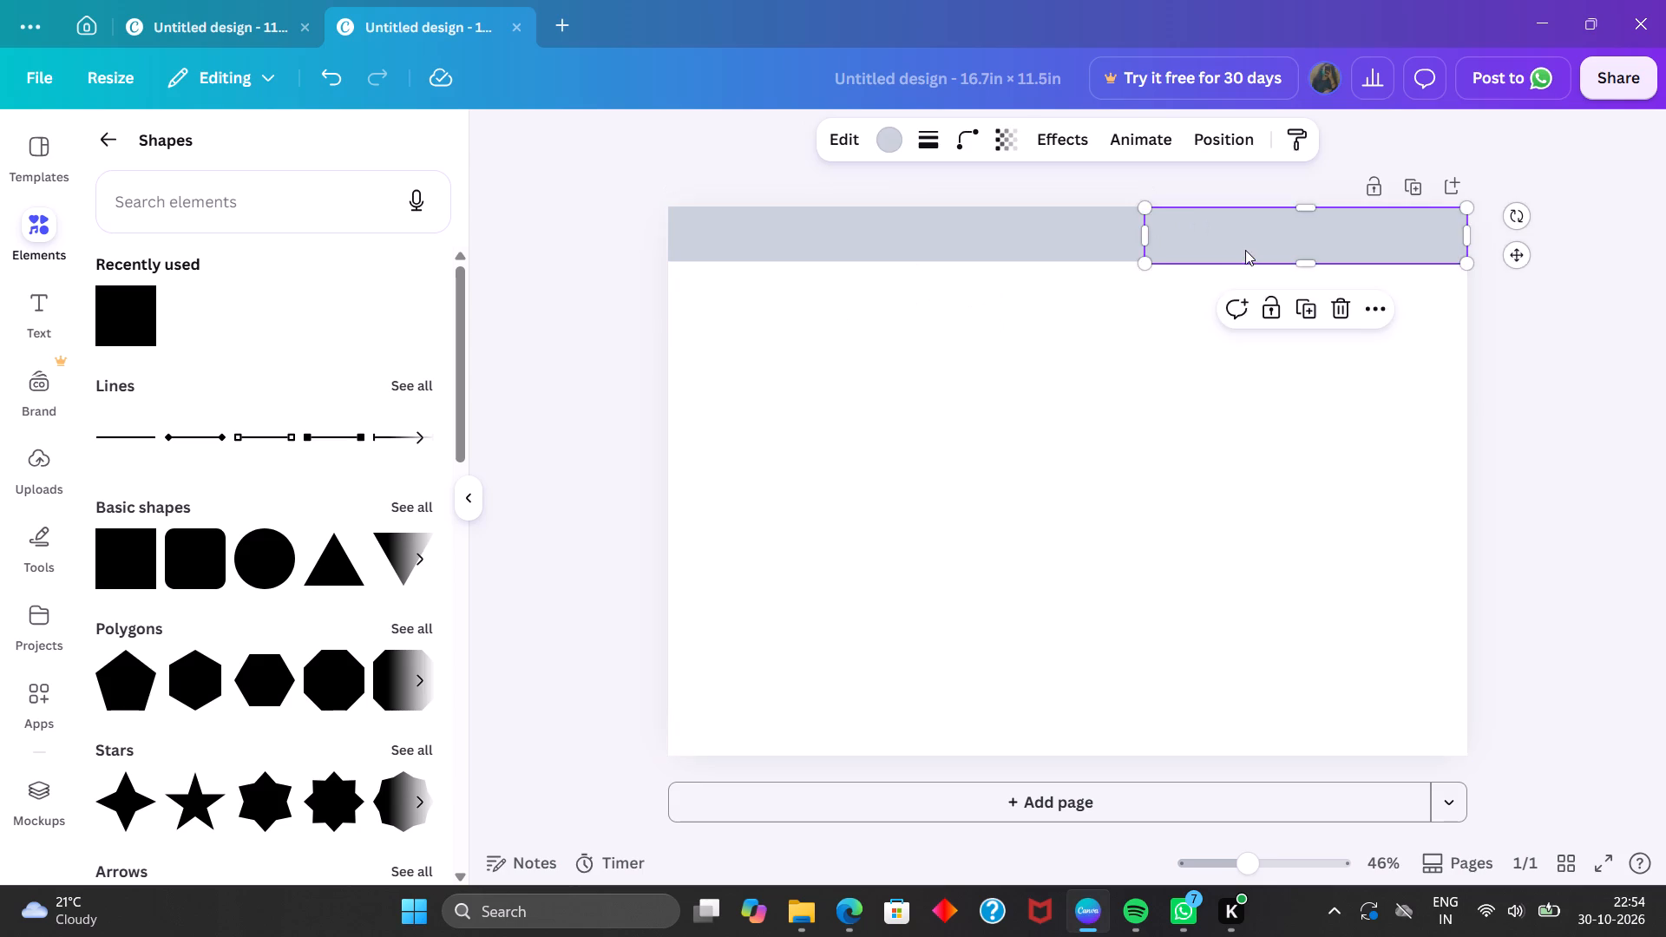
left_click(1170, 410)
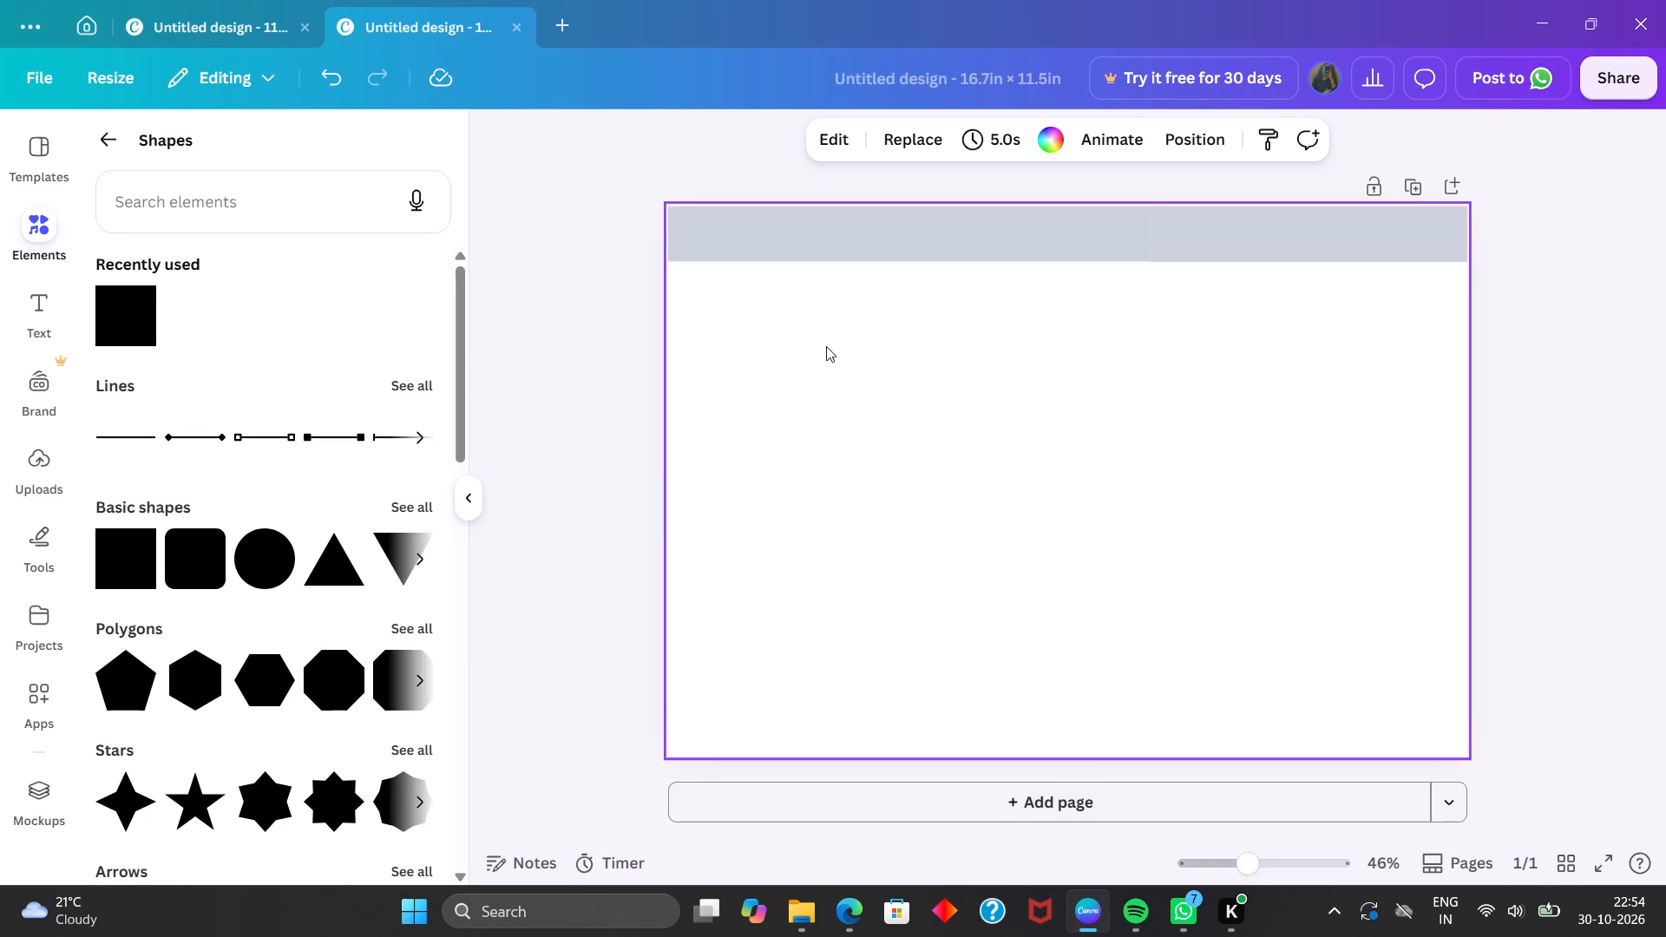
Recolour the longer strip with the lightest grey of the default solid colours.
left_click(777, 208)
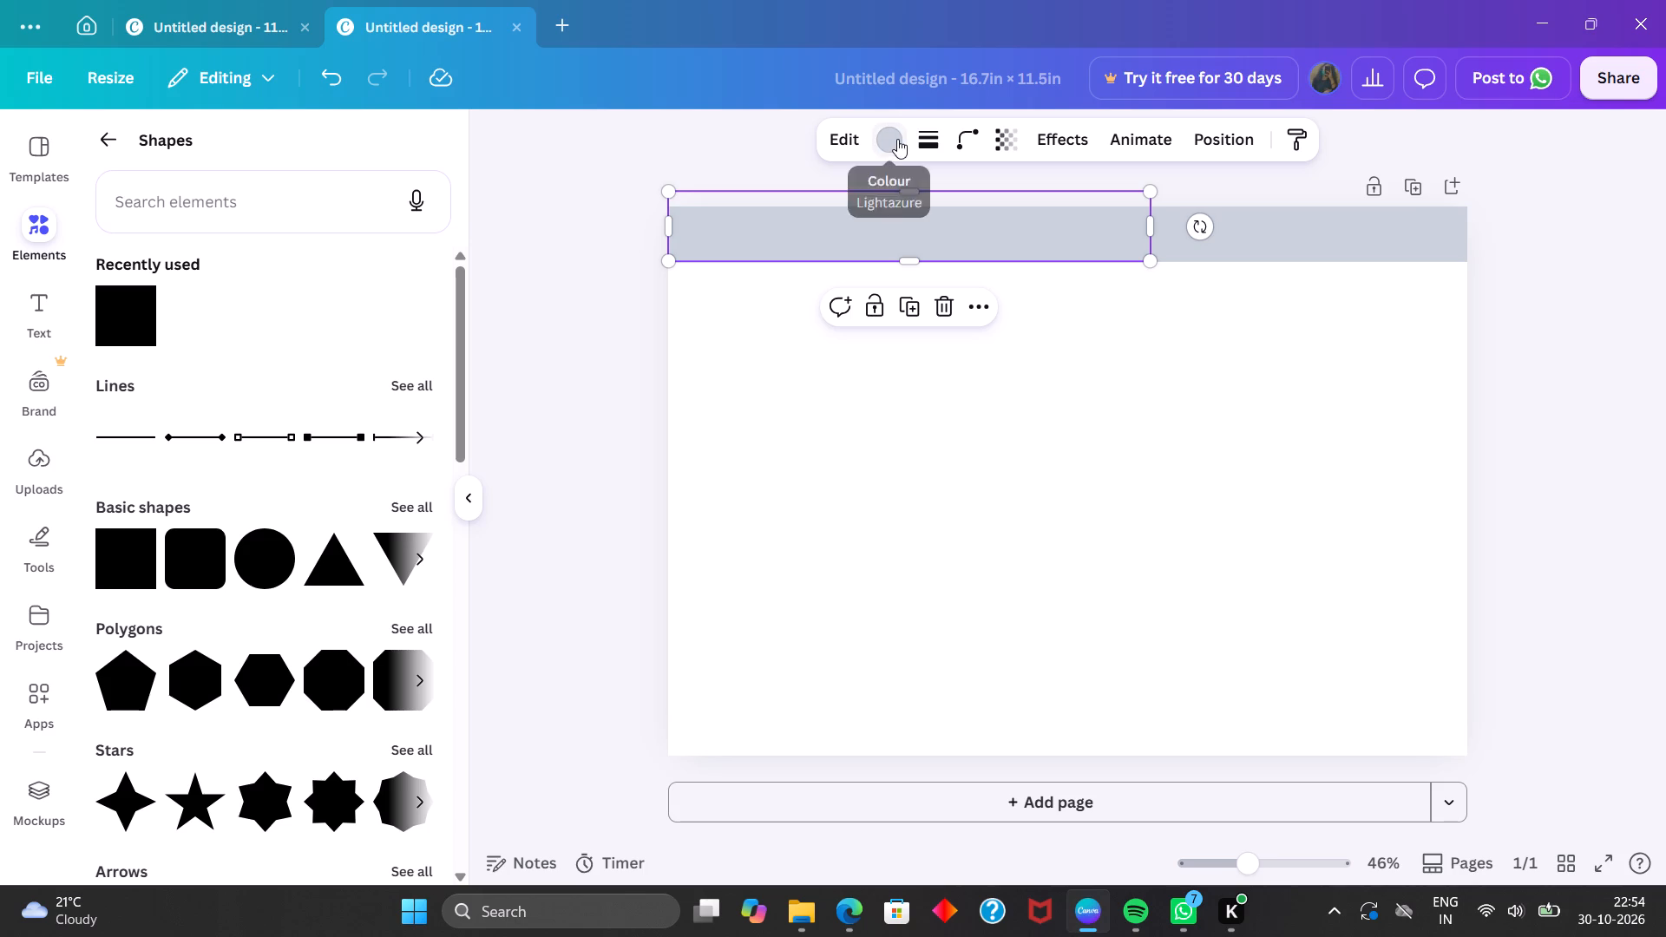
left_click(897, 139)
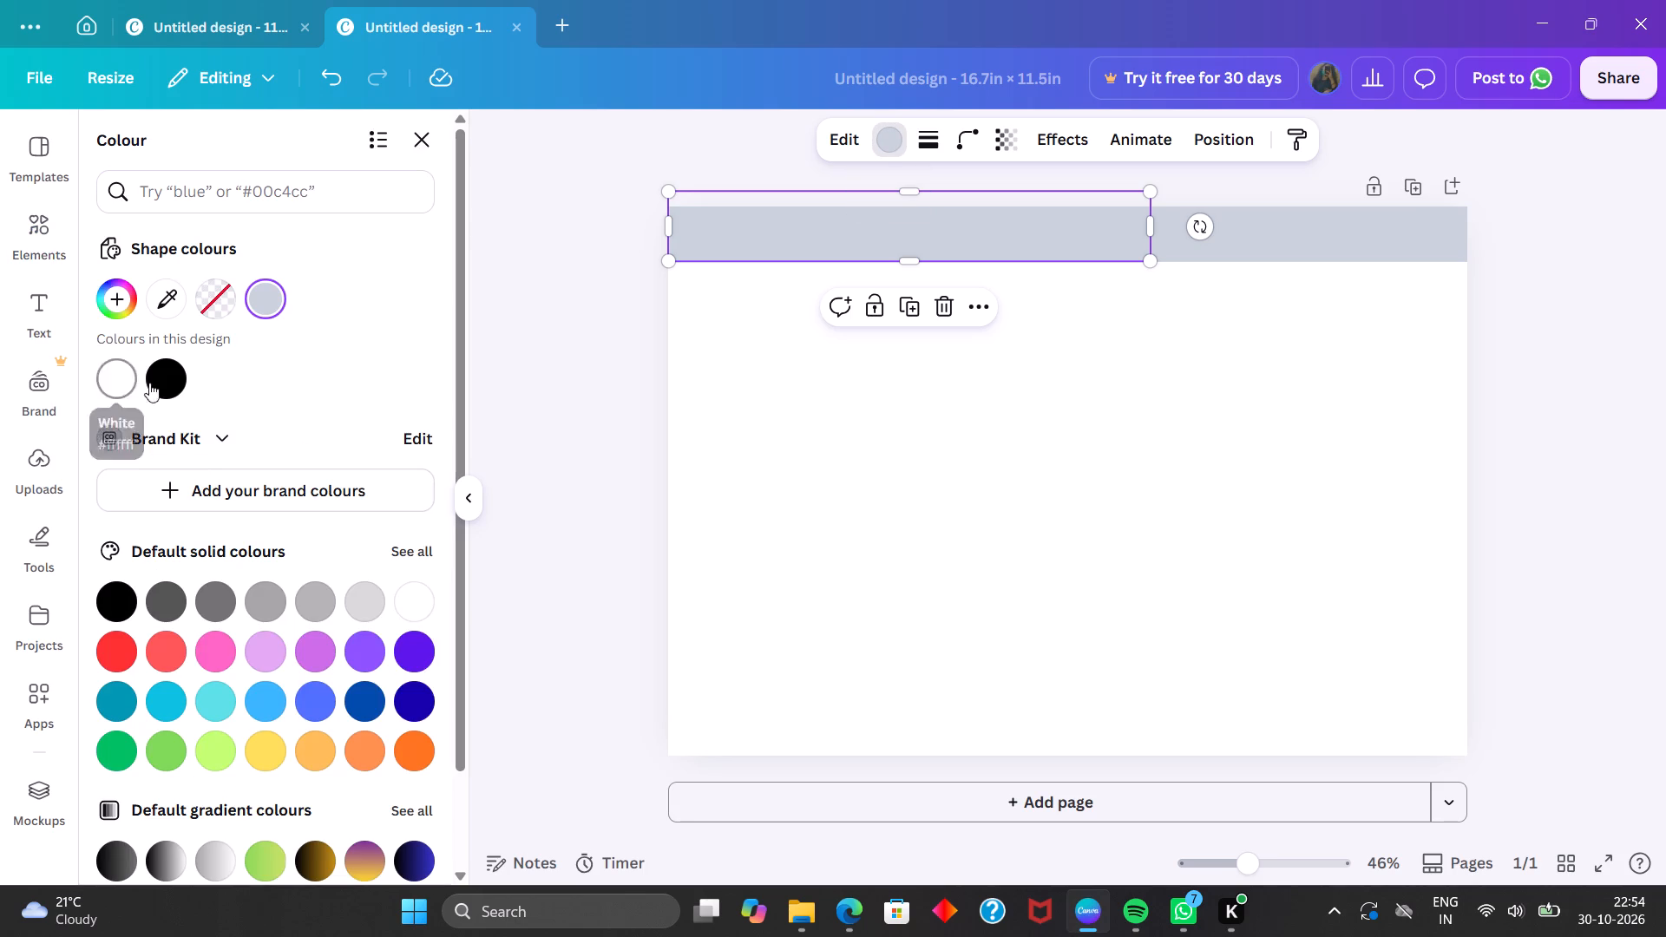
left_click(170, 389)
left_click(266, 606)
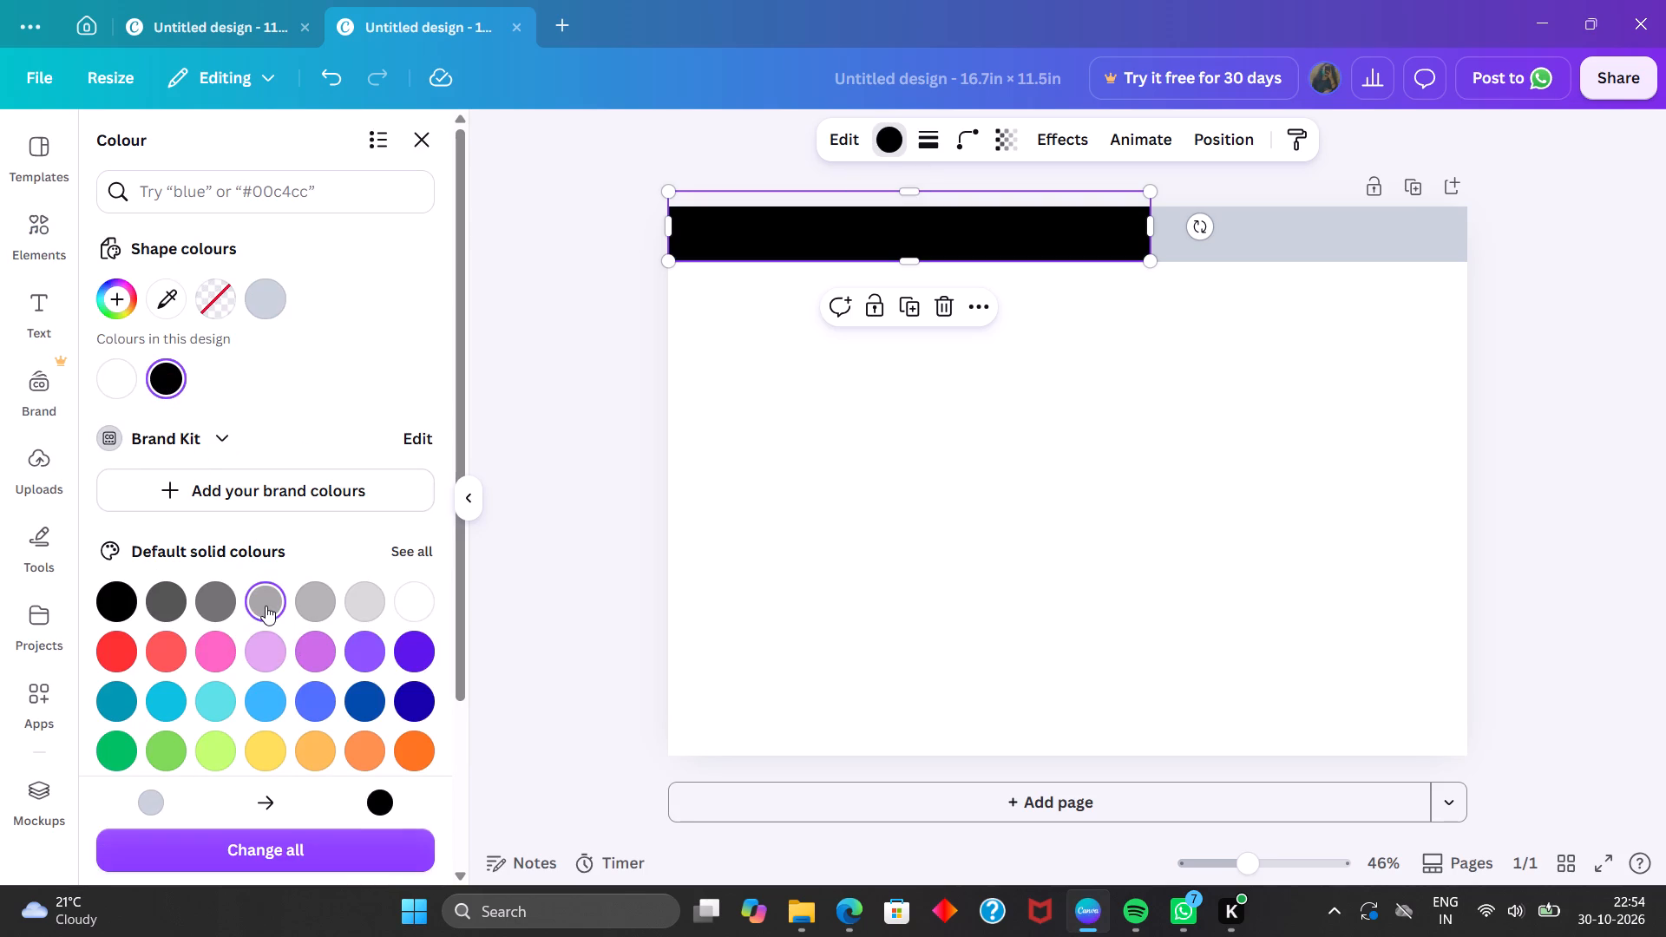
left_click(353, 604)
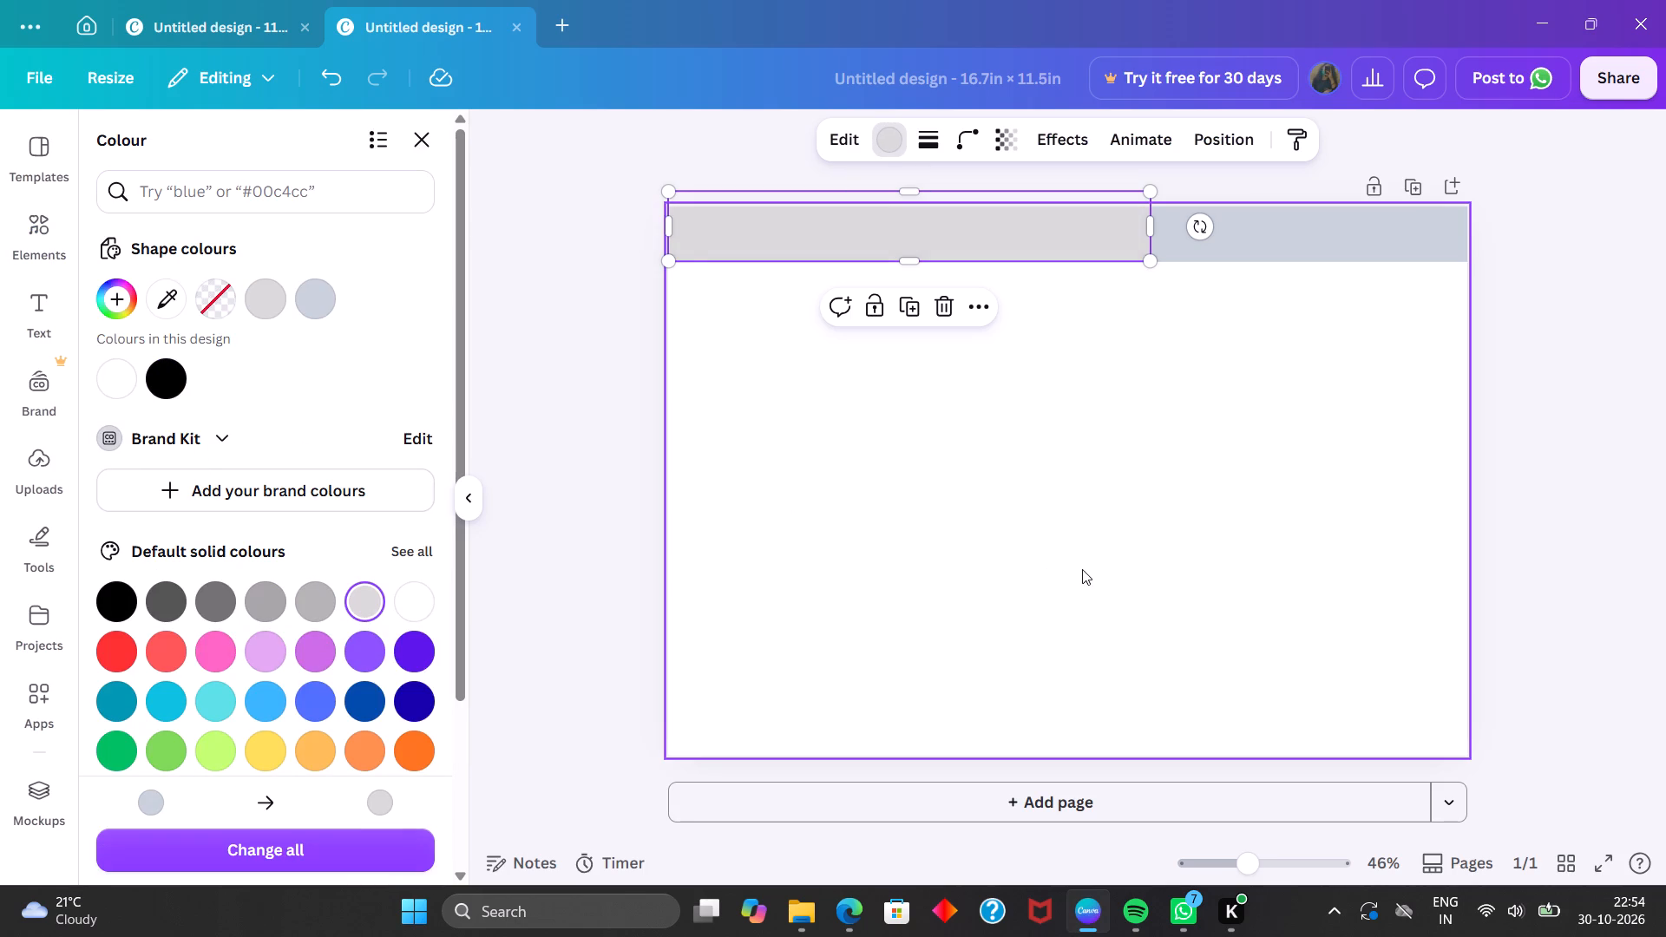
left_click(578, 654)
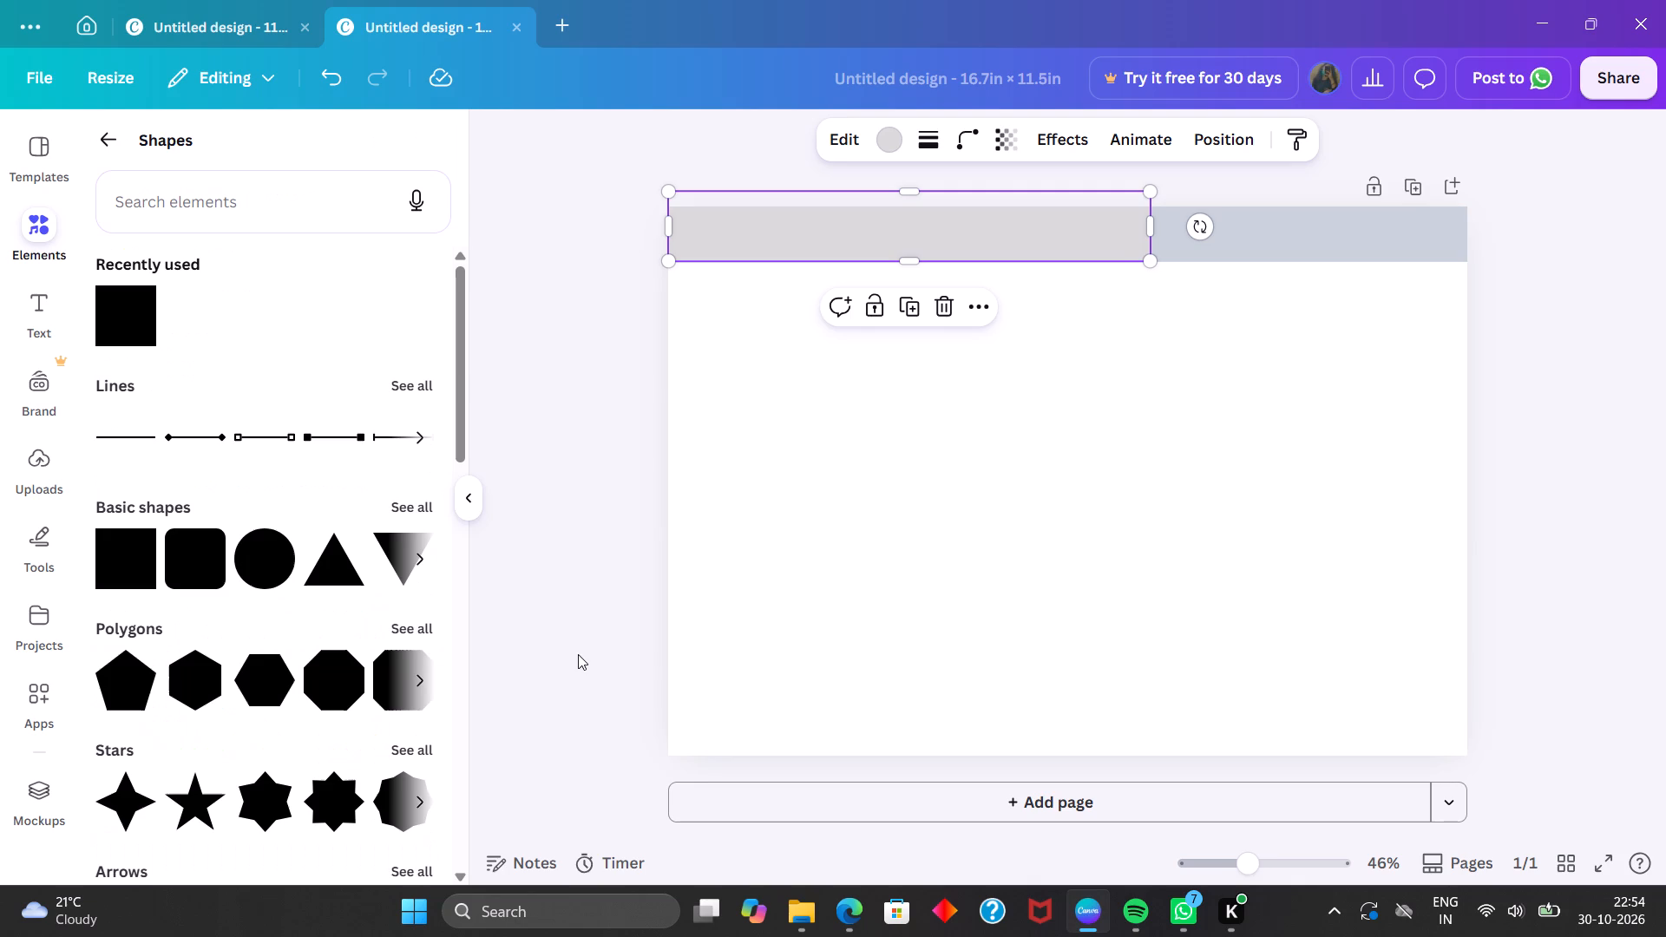
left_click(901, 534)
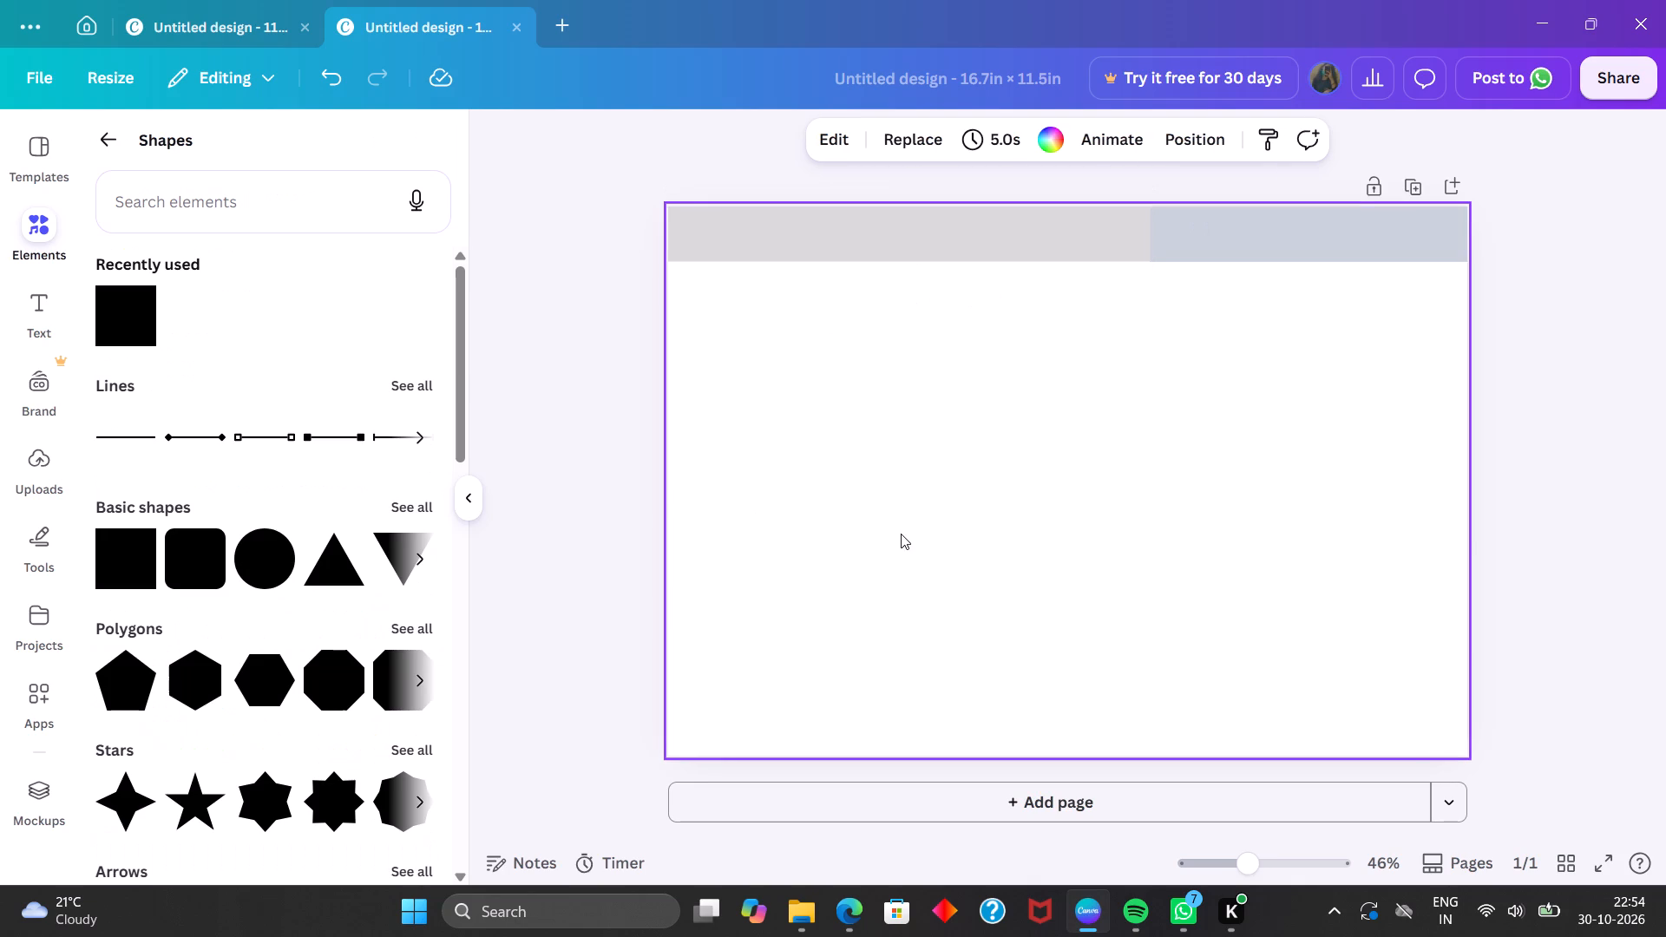
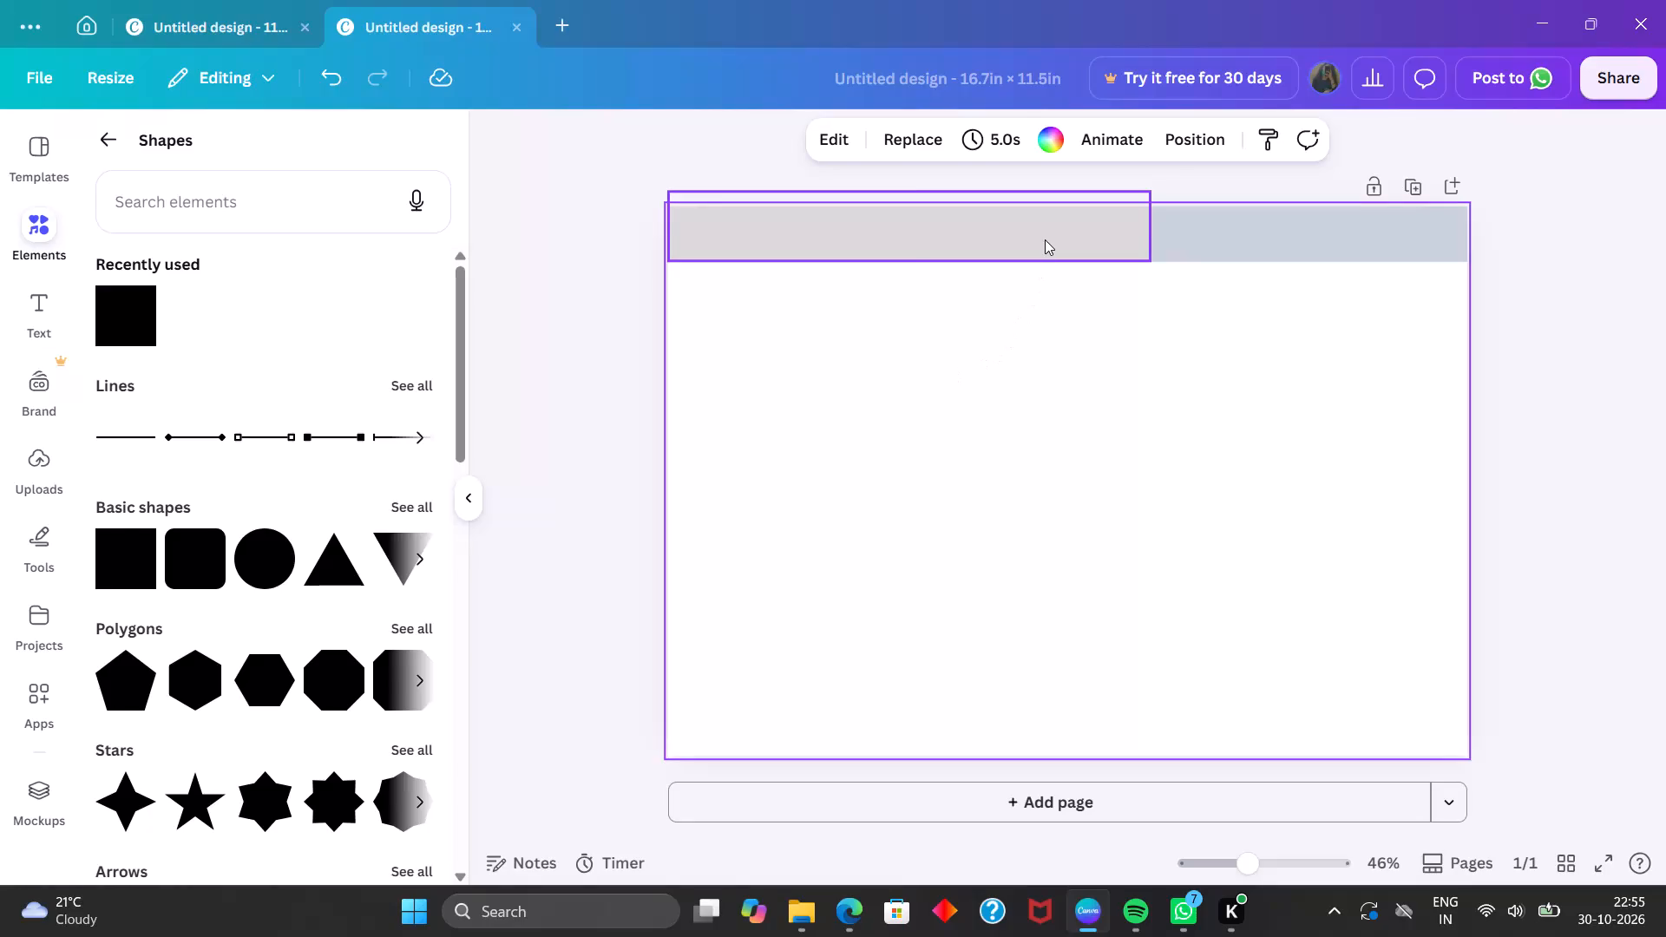
Delete both coloured strips from the top edge of the page.
left_click(1045, 239)
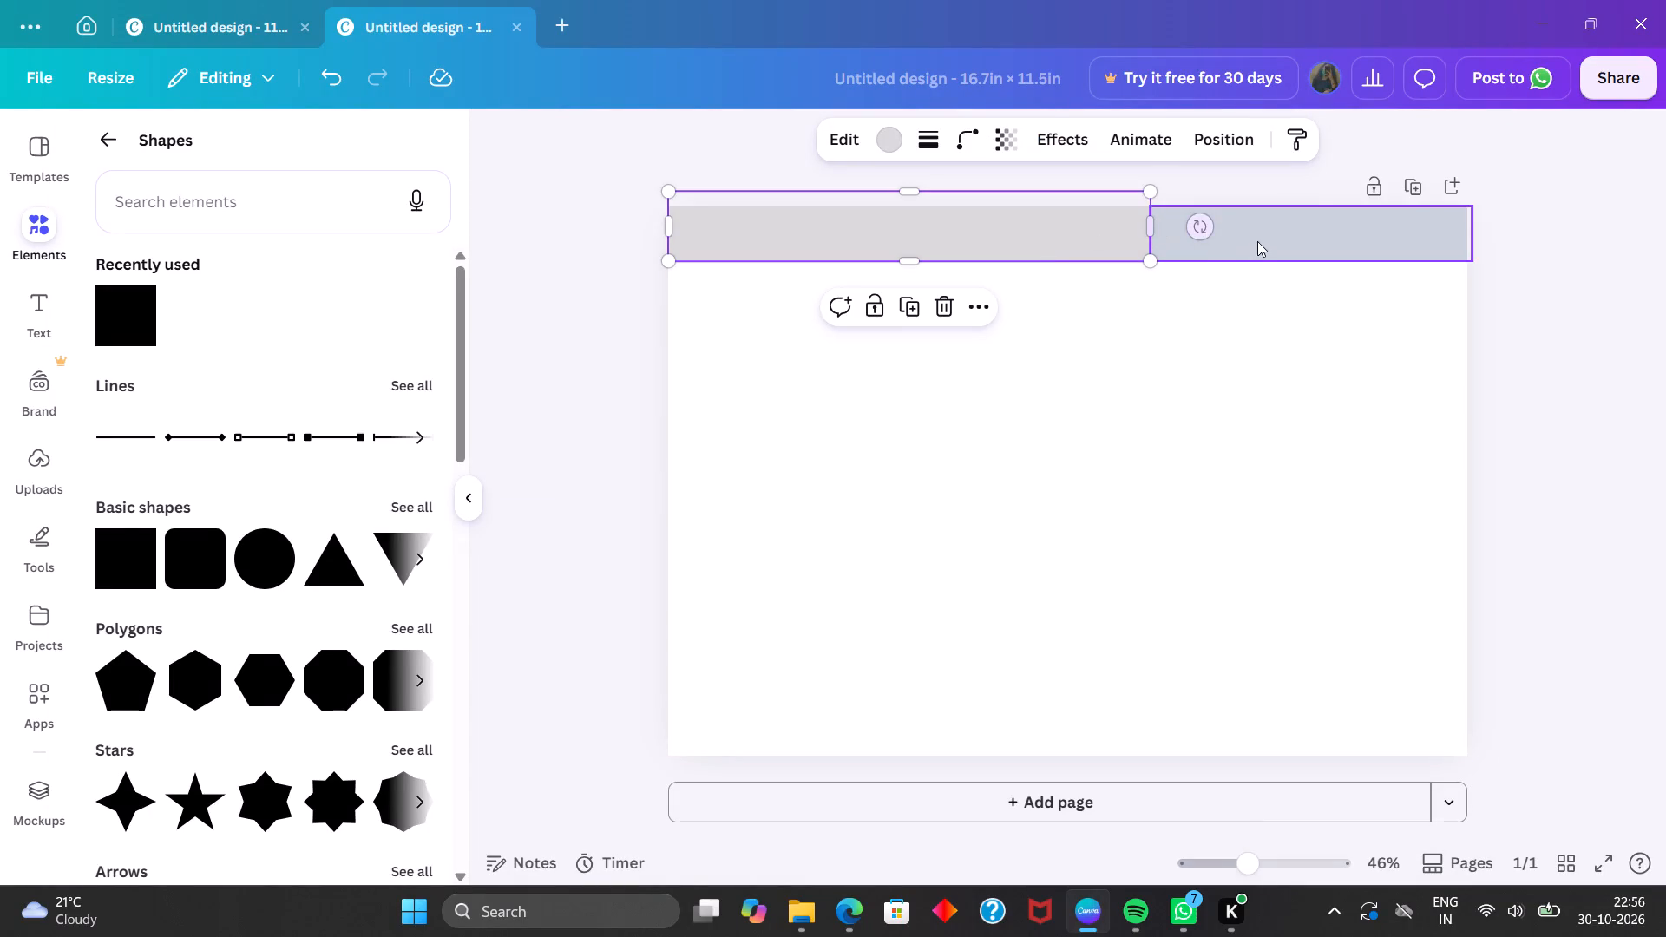
left_click_drag(1257, 241, 1118, 480)
left_click(1207, 394)
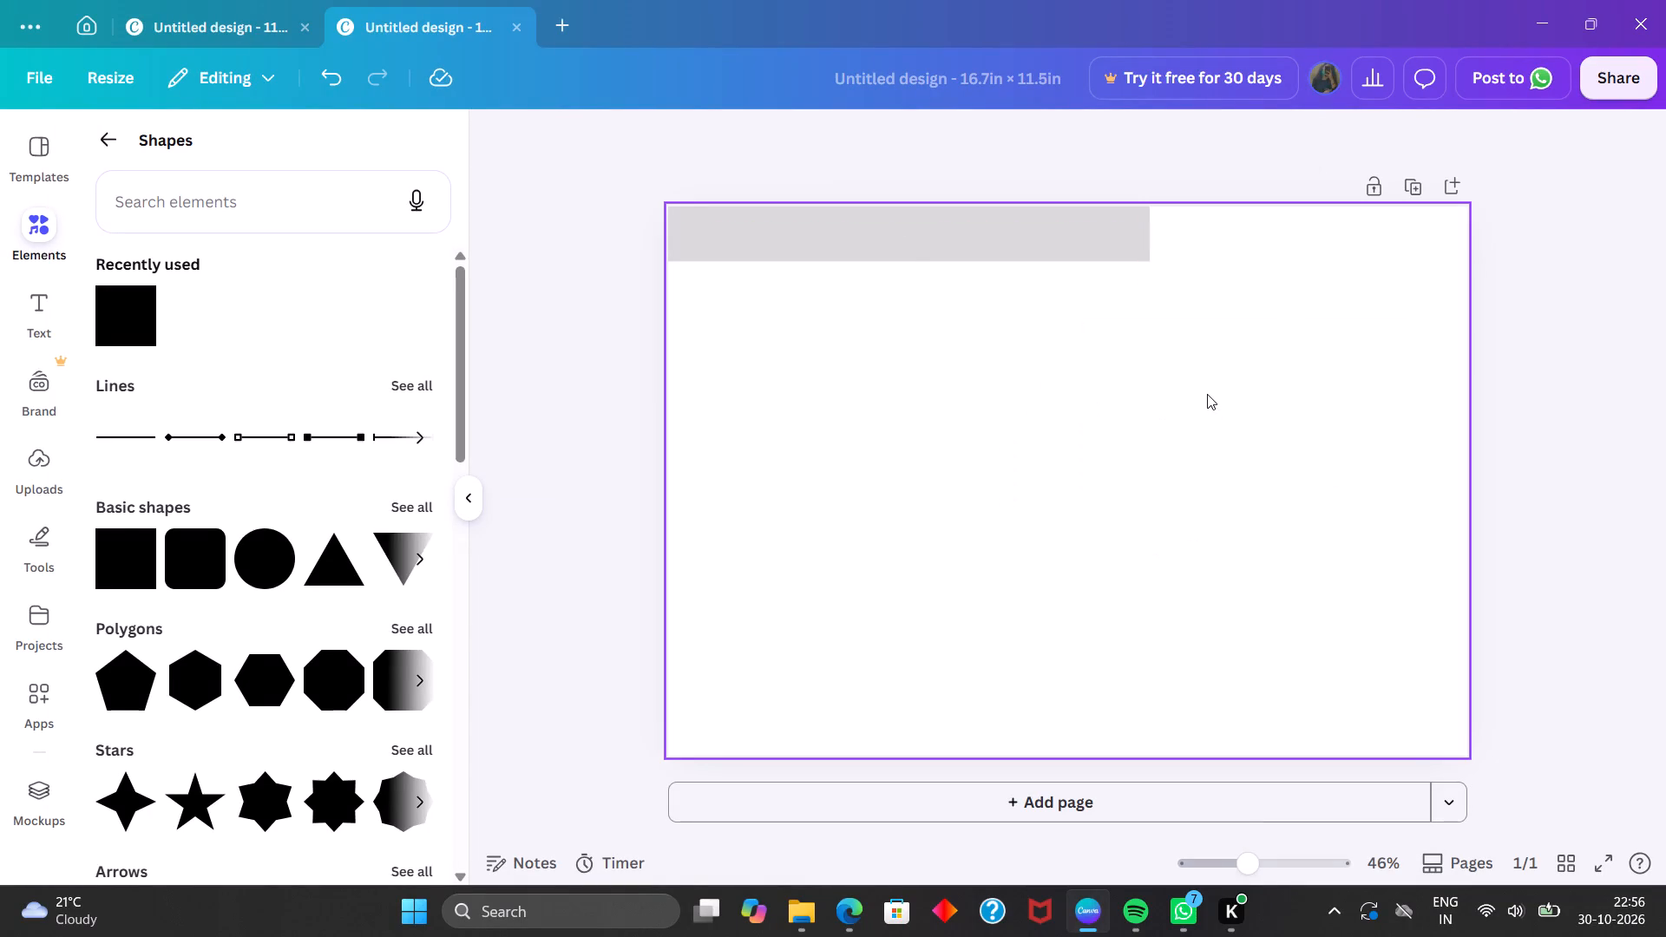
left_click(1052, 234)
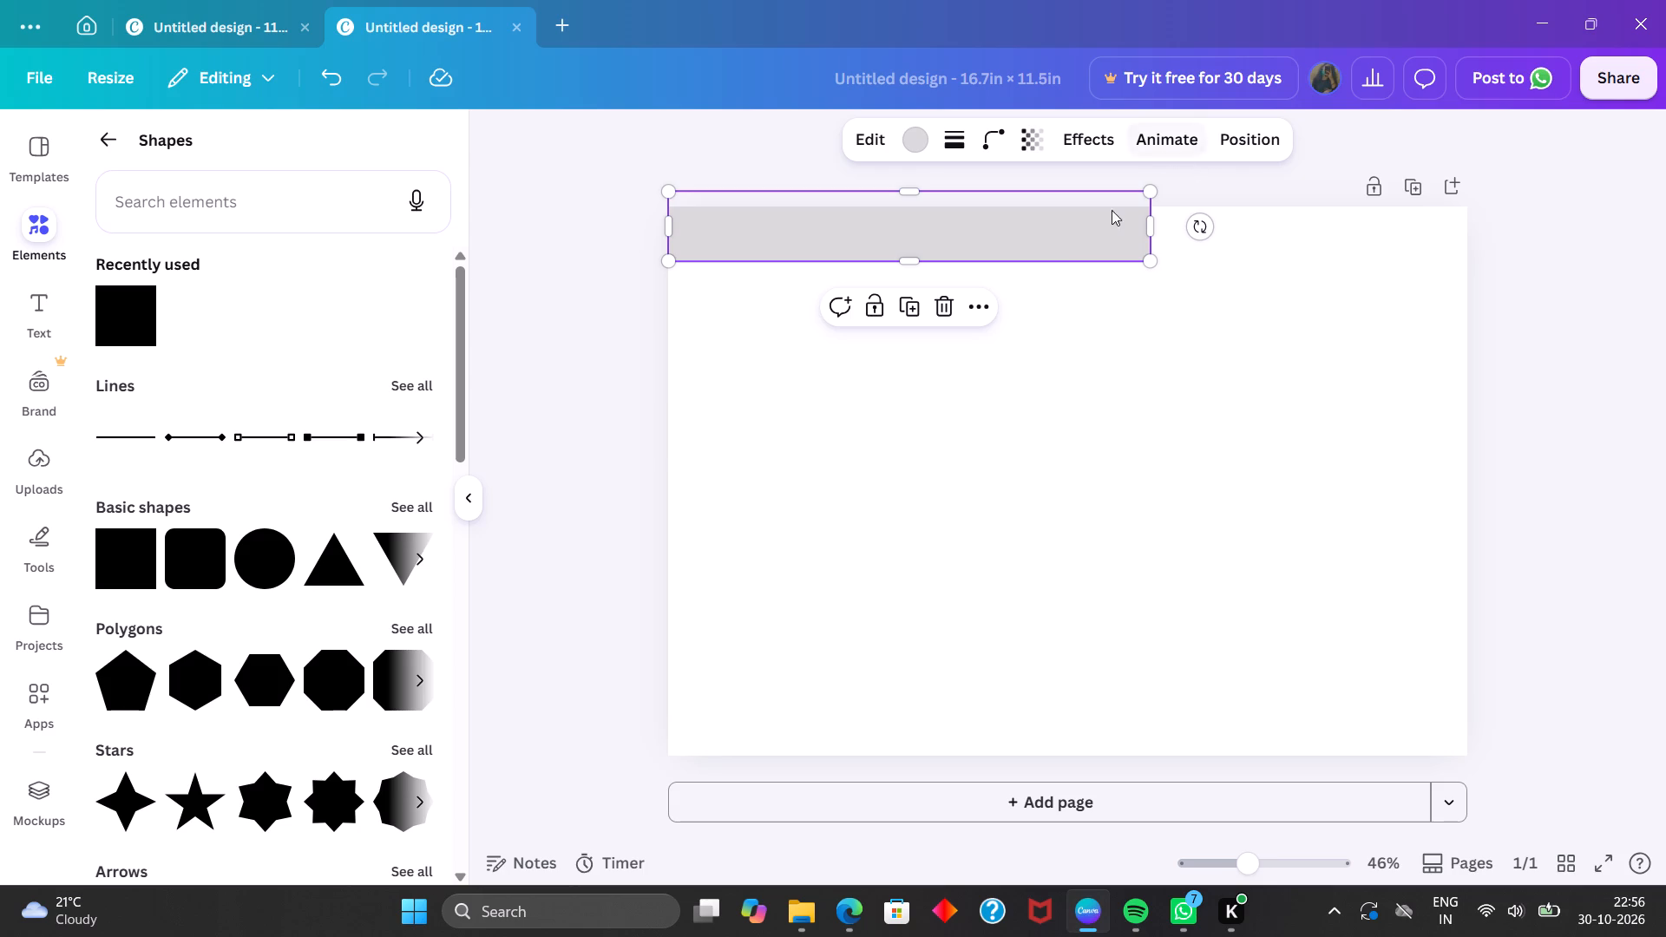
left_click_drag(1091, 229, 1119, 310)
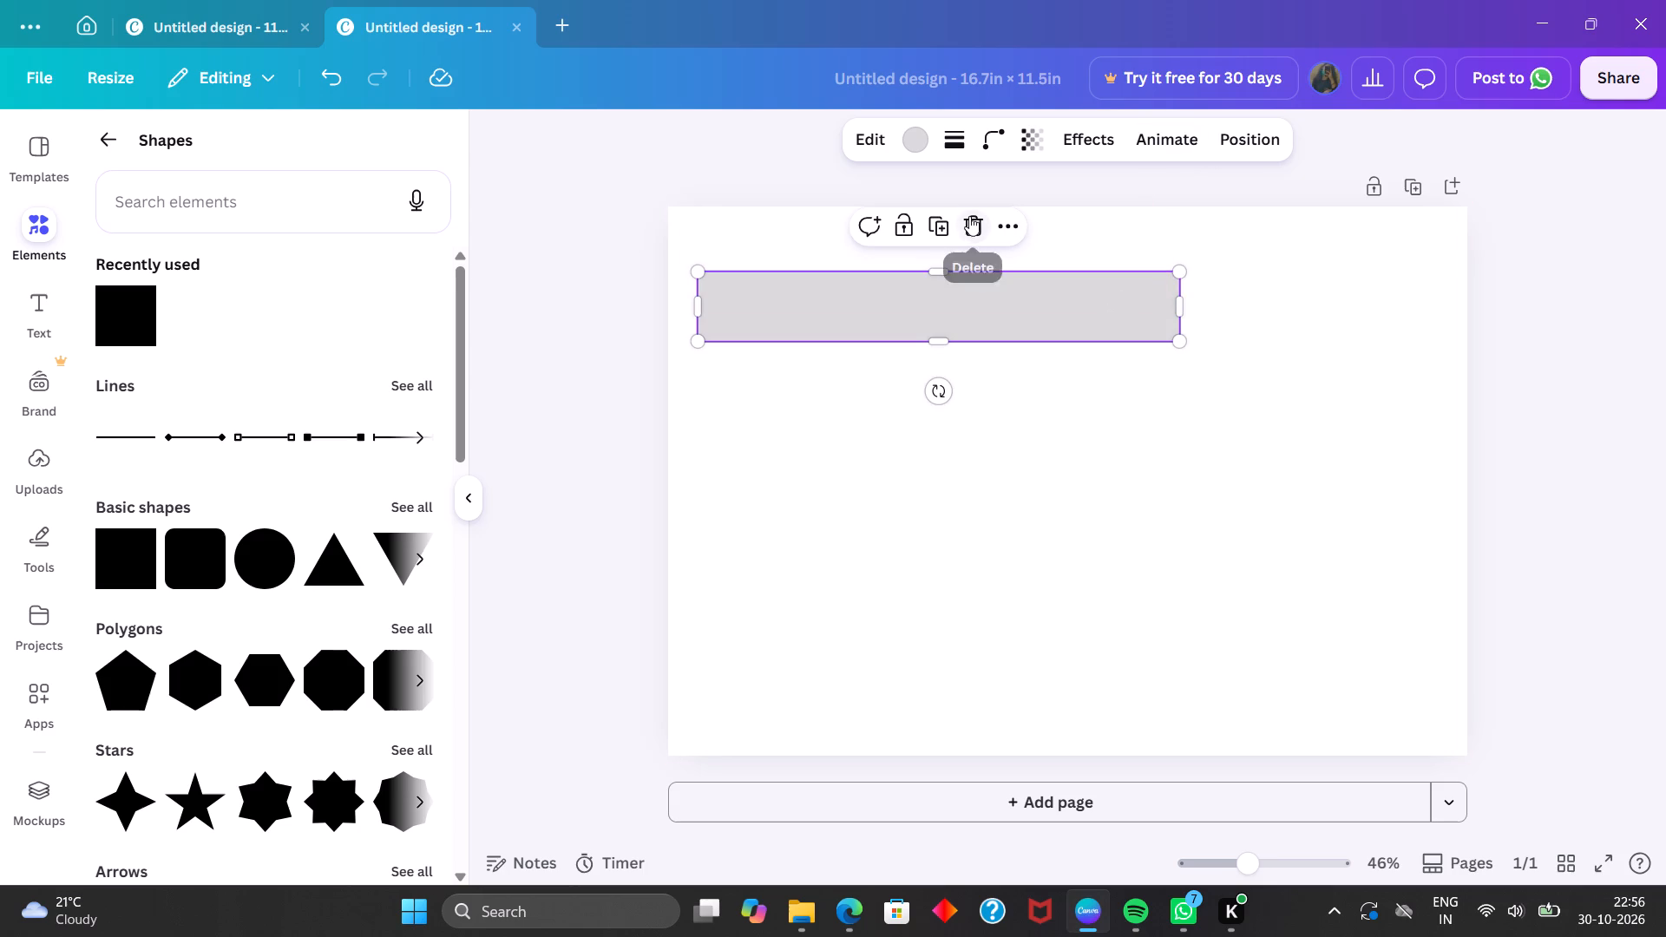
left_click(970, 221)
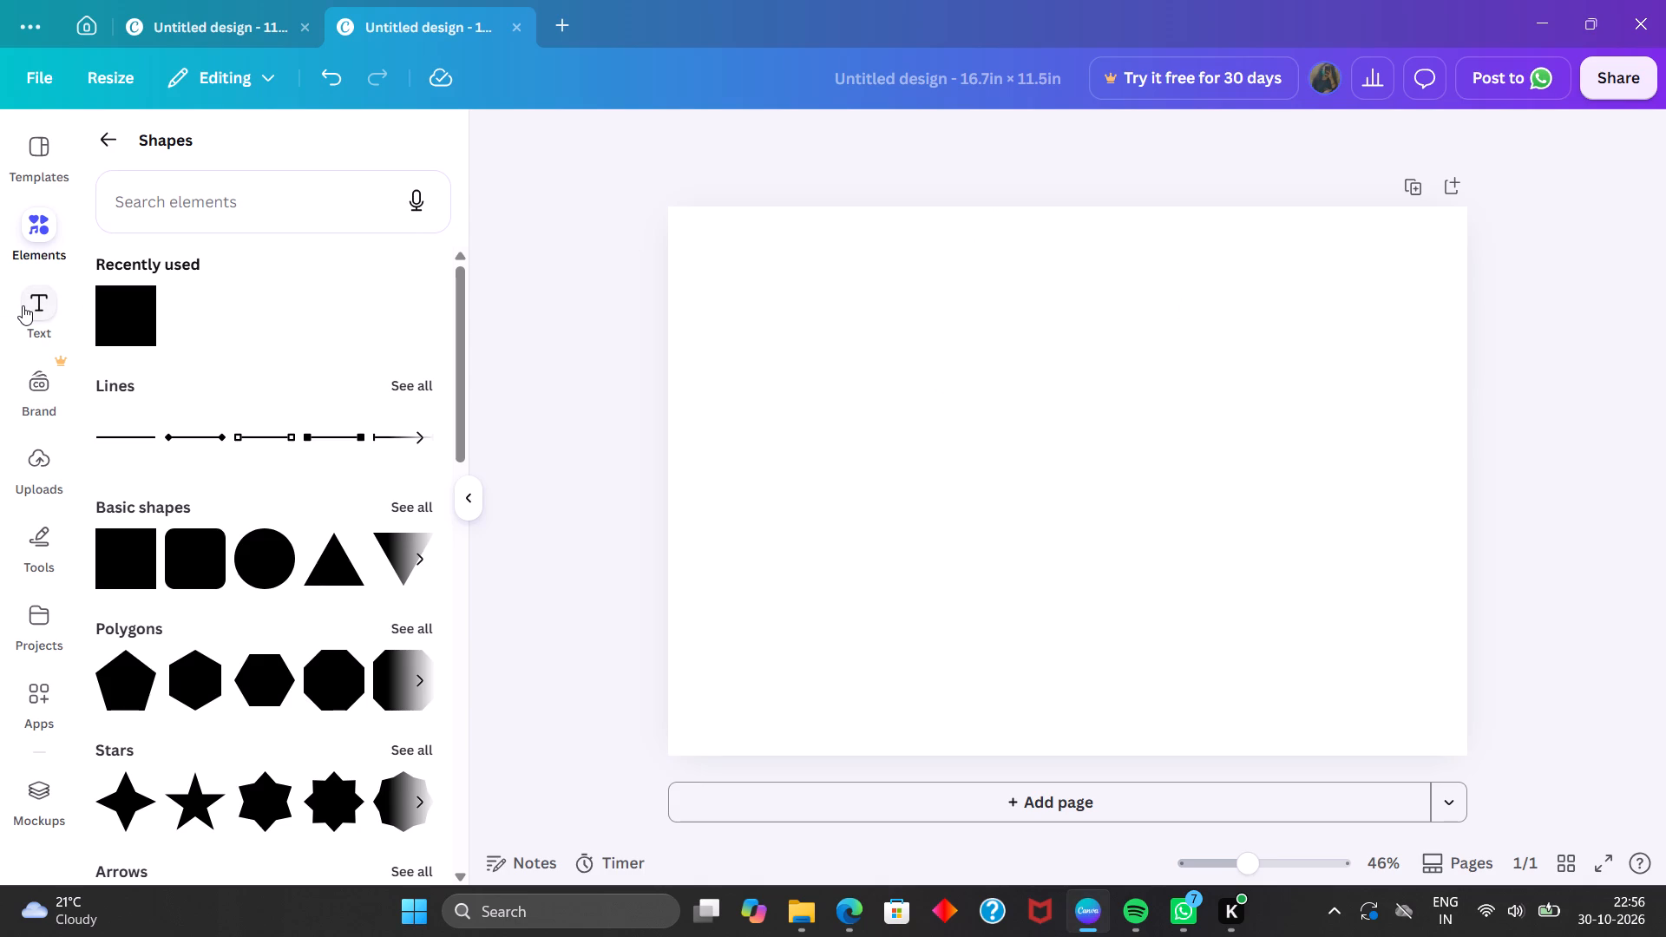
Add a text box at the page centre and replace its placeholder text with "Cost Sheet".
left_click(23, 305)
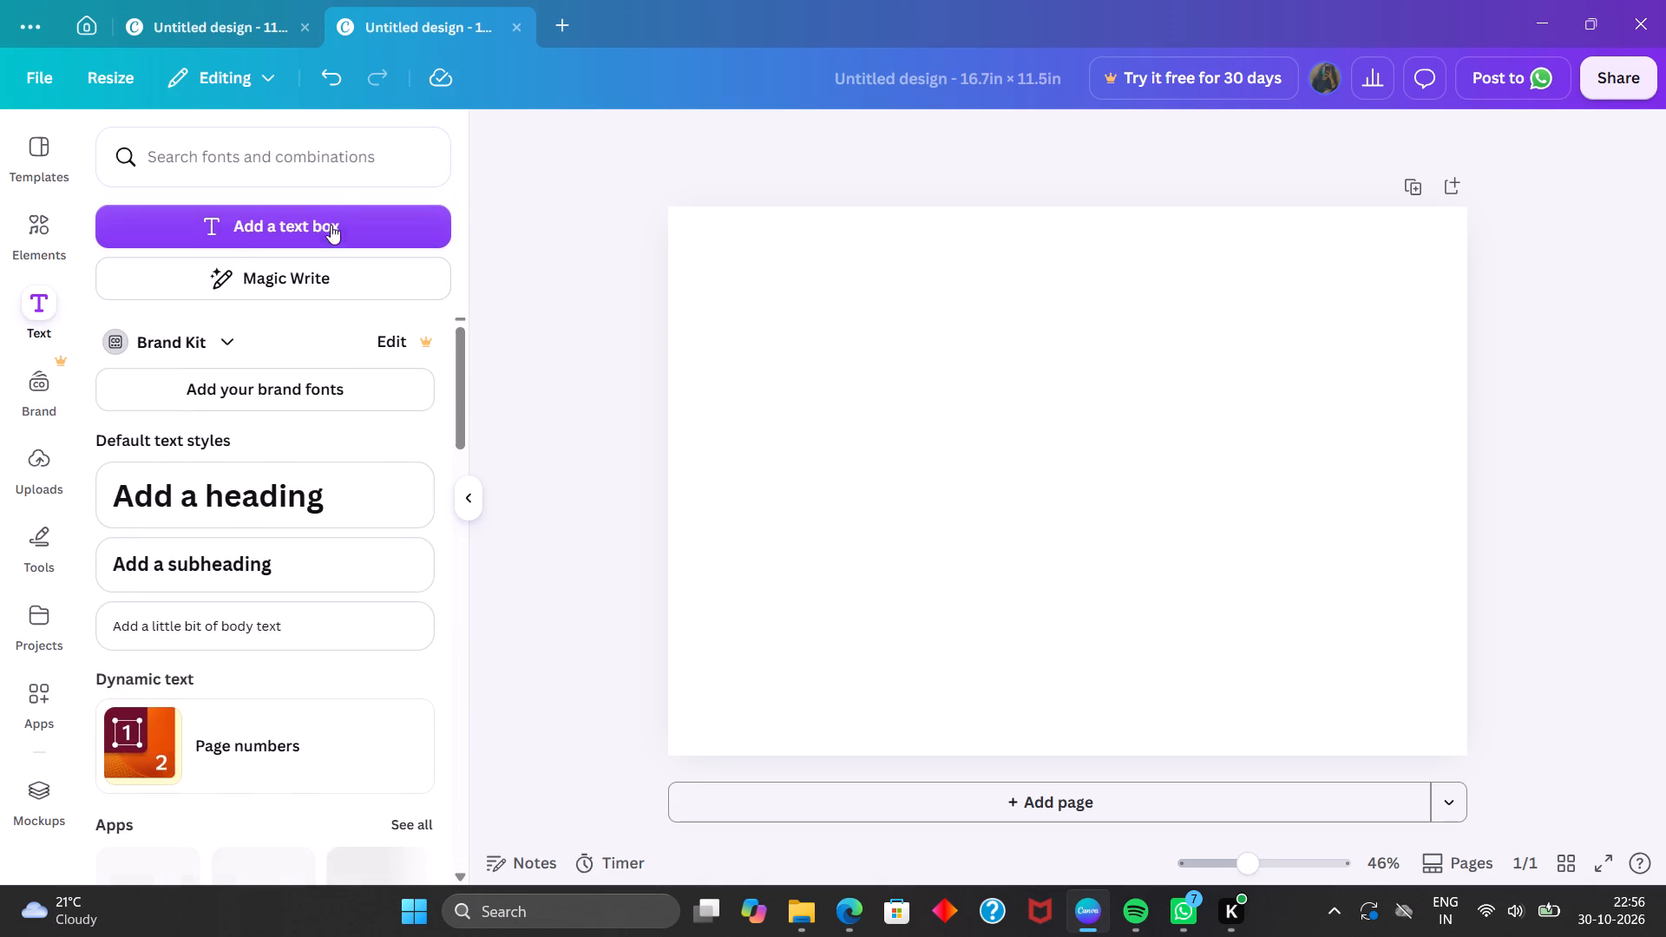
left_click(332, 239)
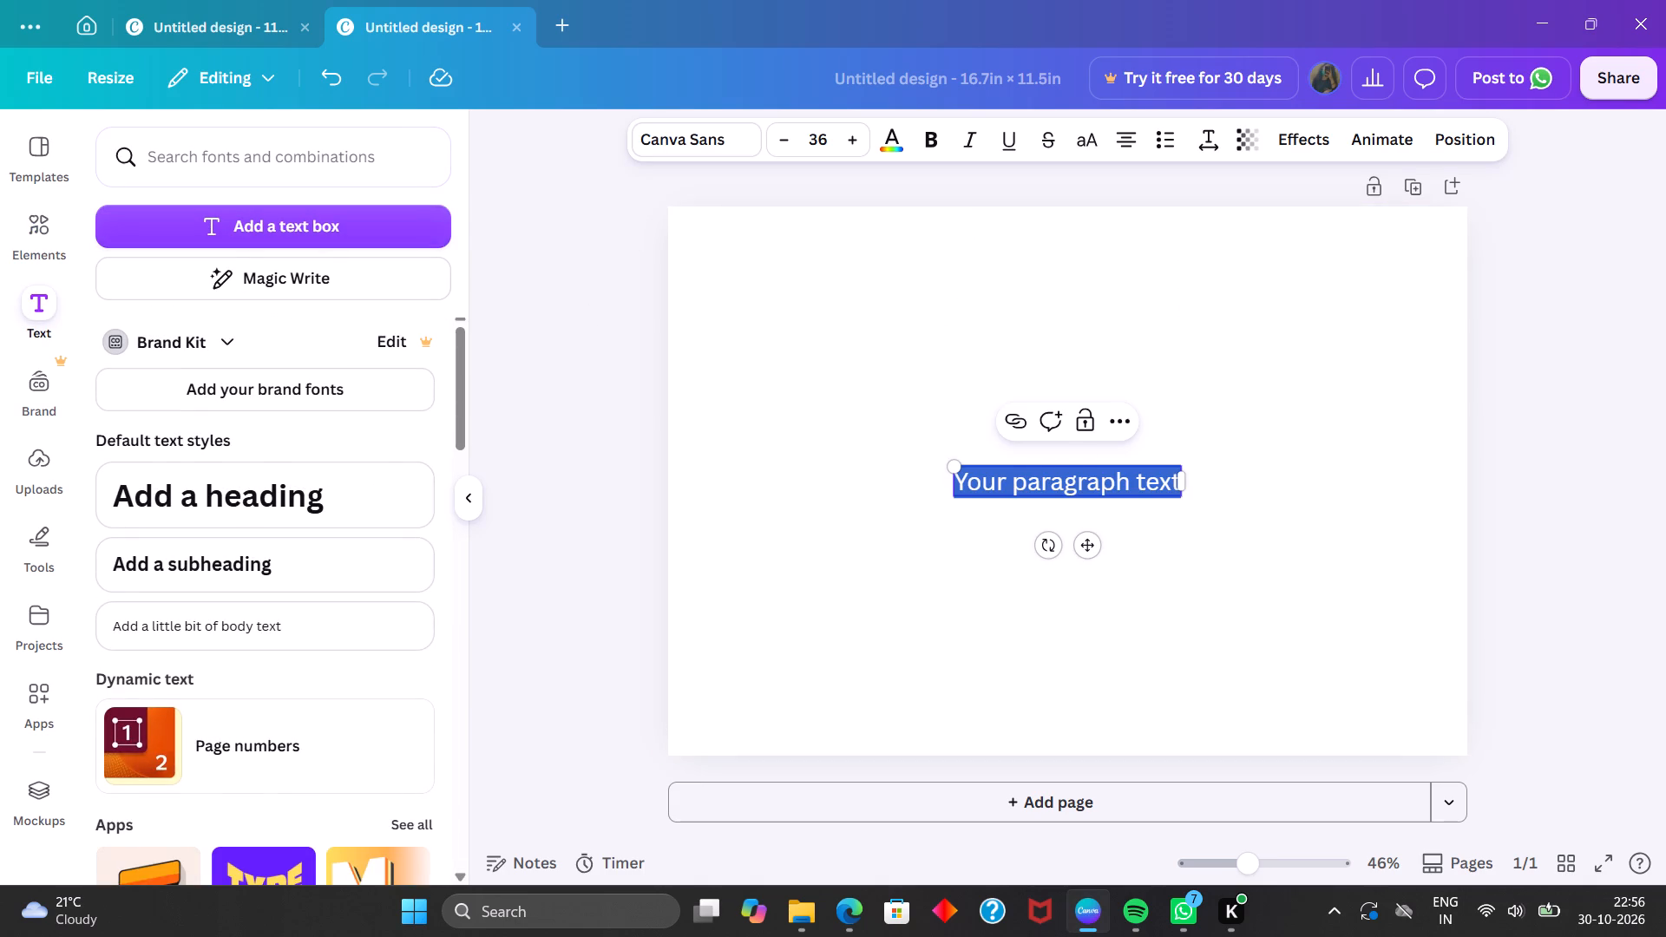
double_click(1085, 483)
key("BackSpace")
key("BackSpace")
key("BackSpace")
key("BackSpace")
key("BackSpace")
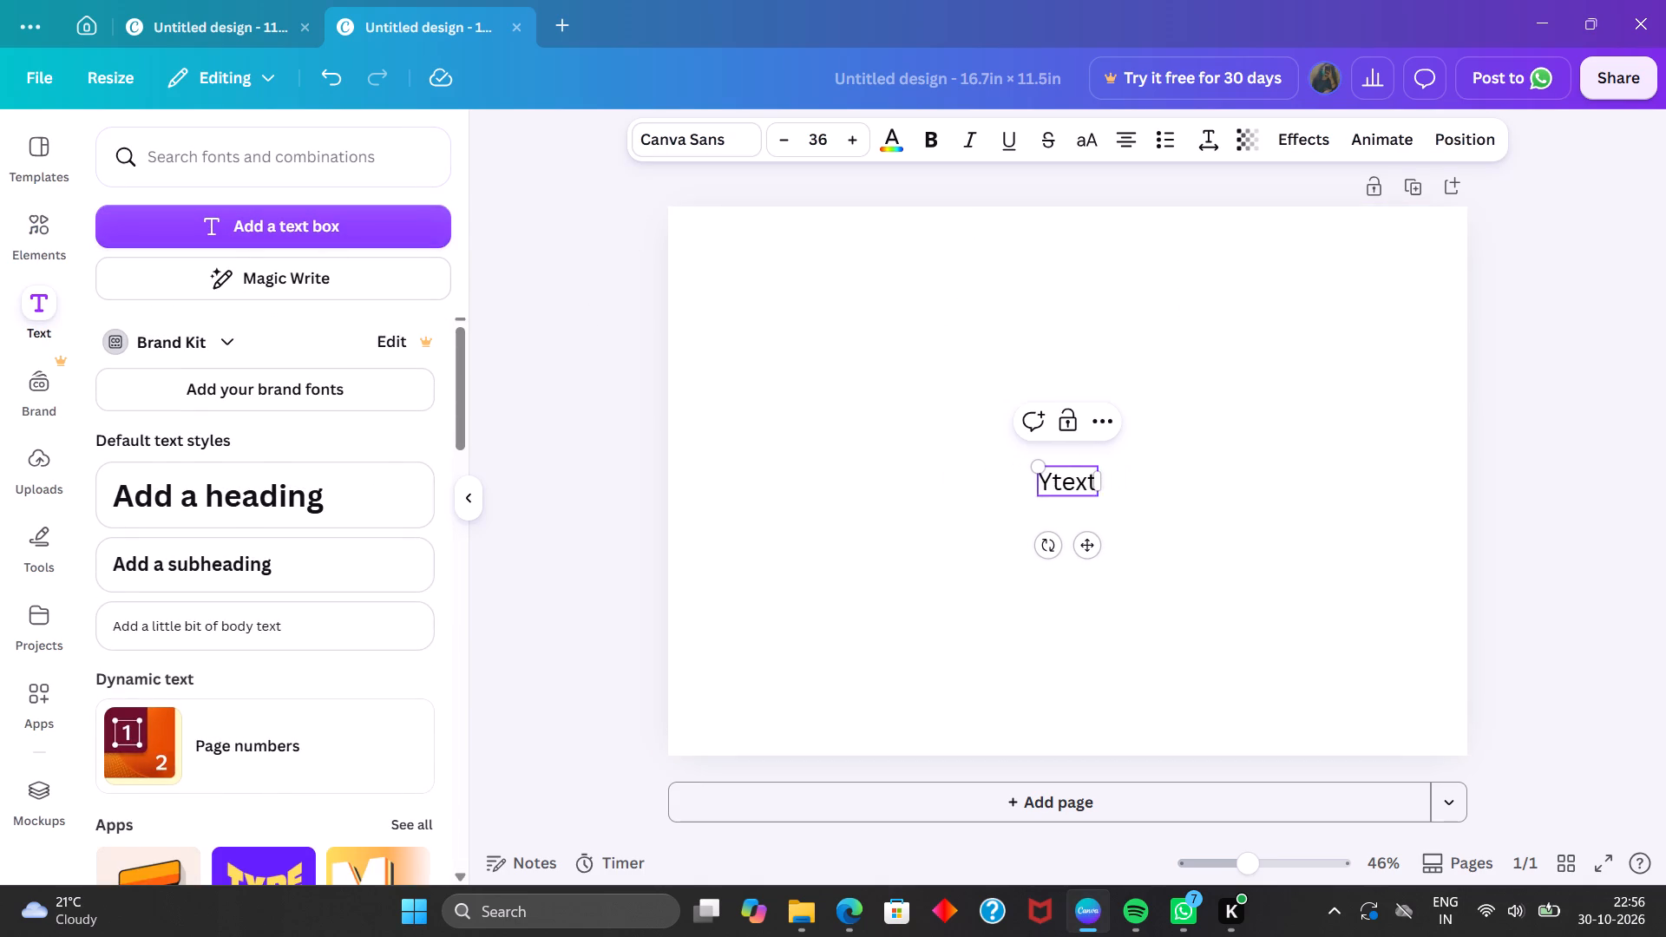
key("BackSpace")
key("BackSpace")
key("BackSpace")
key("Right")
key("Right")
key("Right")
key("Right")
key("Right")
key("Right")
key("Right")
key("Right")
key("Right")
key("Right")
key("Right")
key("Right")
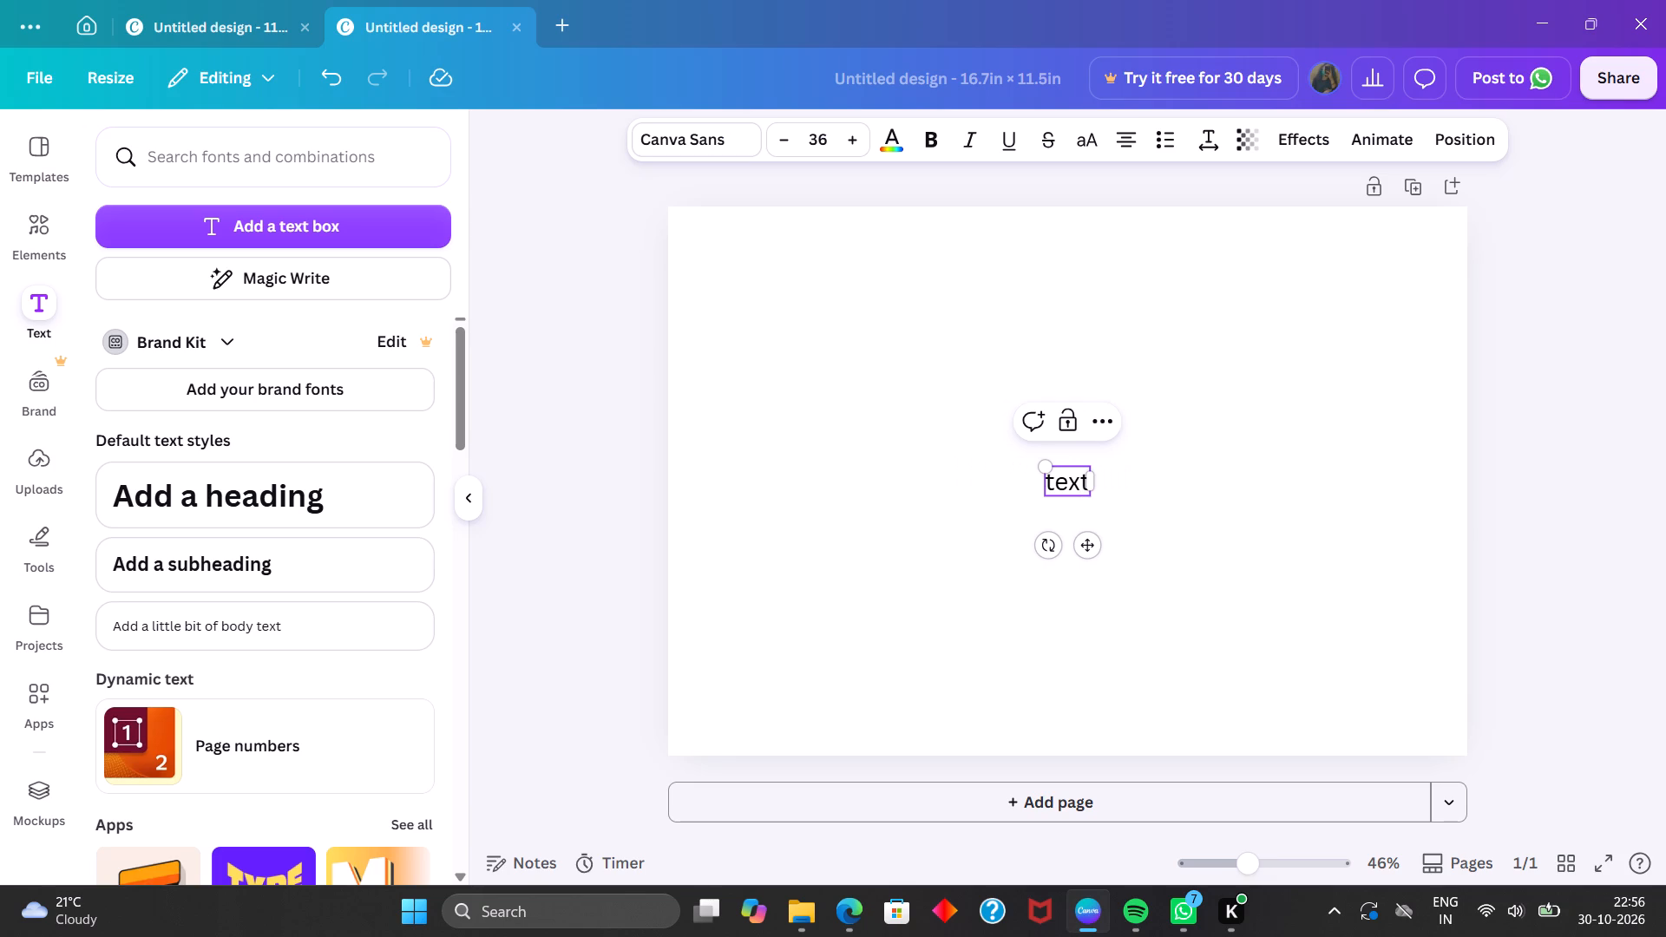
key("BackSpace")
key("BackSpace")
key("BackSpace")
key("BackSpace")
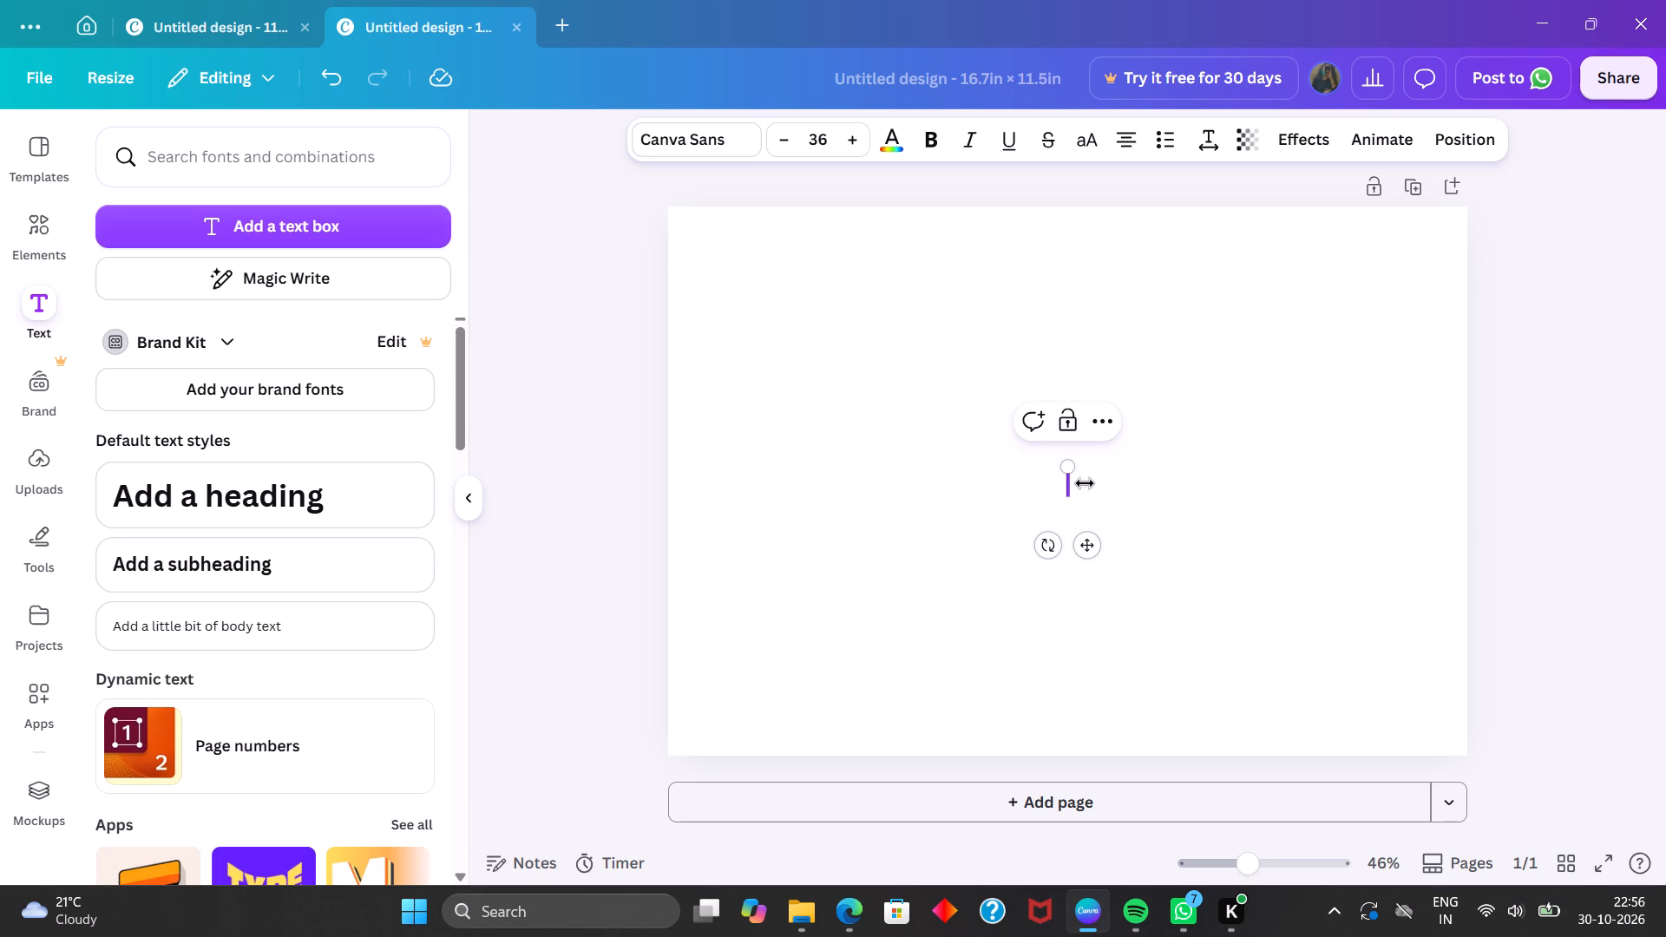
key("c")
type("ost")
key("space")
key("s")
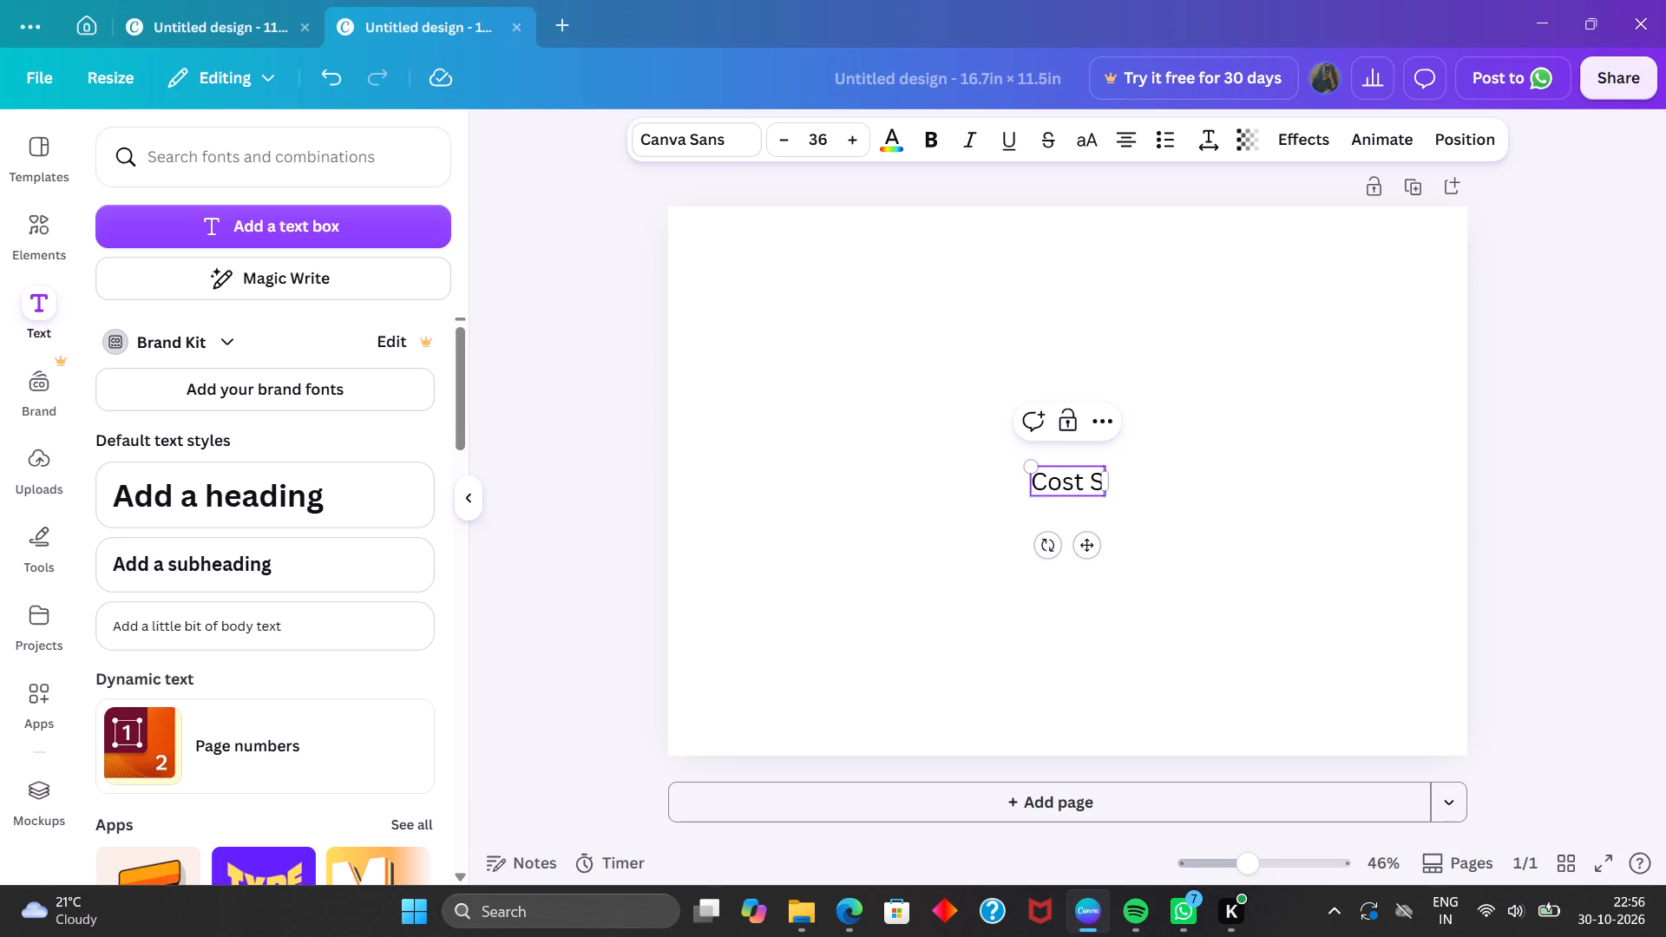
type("heet")
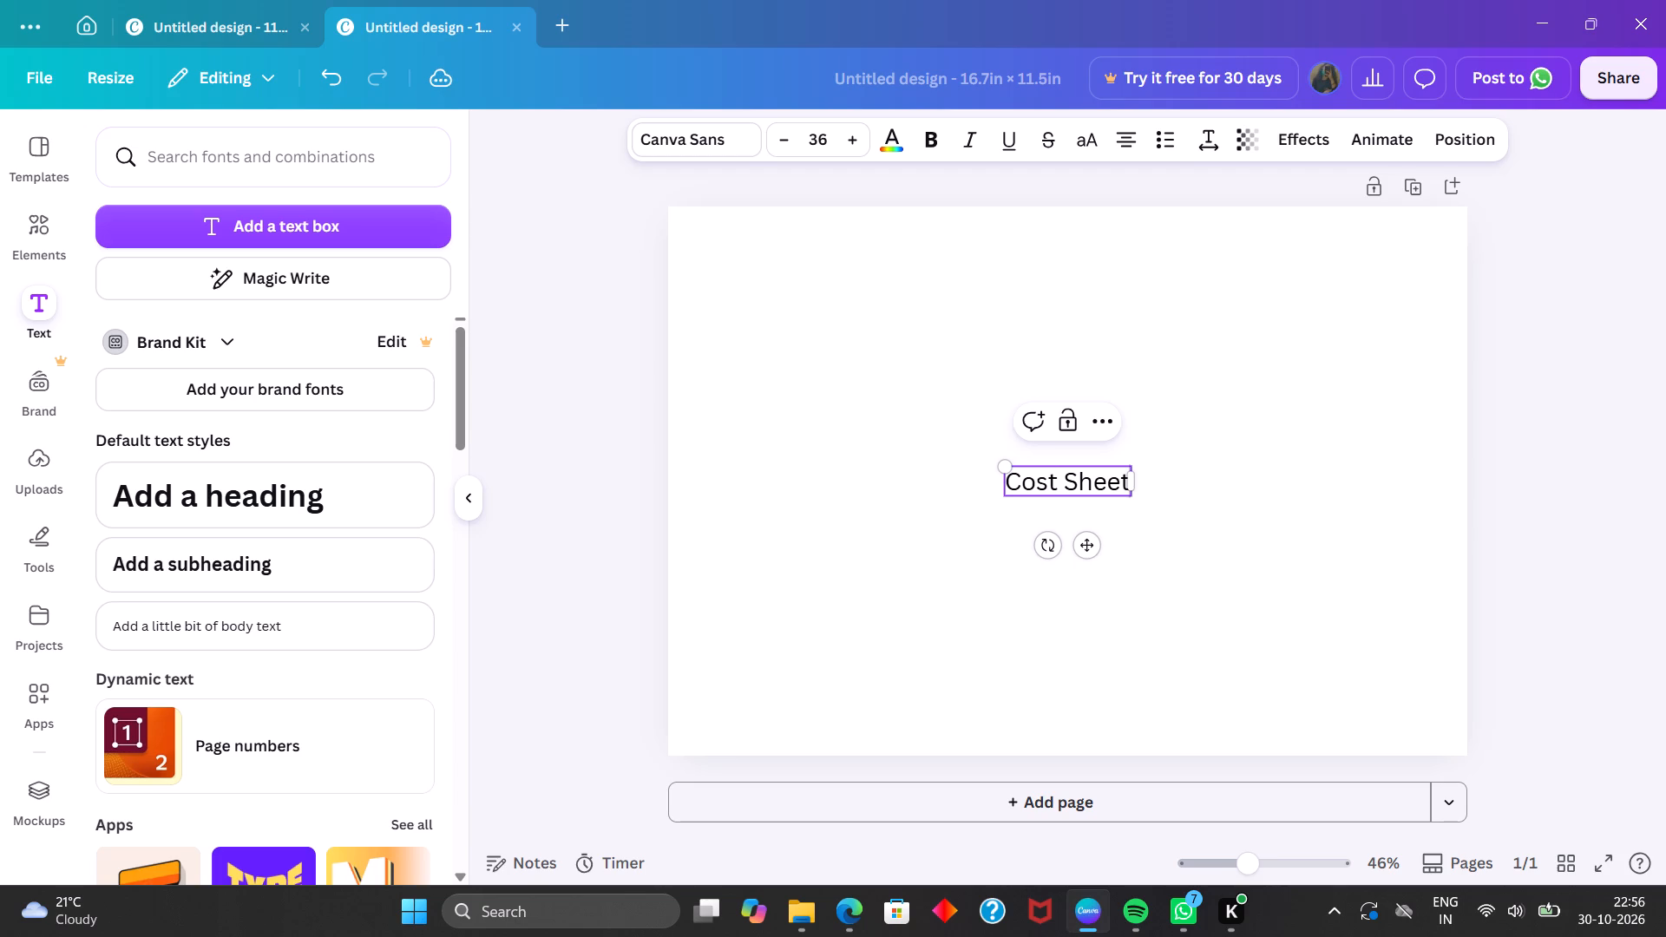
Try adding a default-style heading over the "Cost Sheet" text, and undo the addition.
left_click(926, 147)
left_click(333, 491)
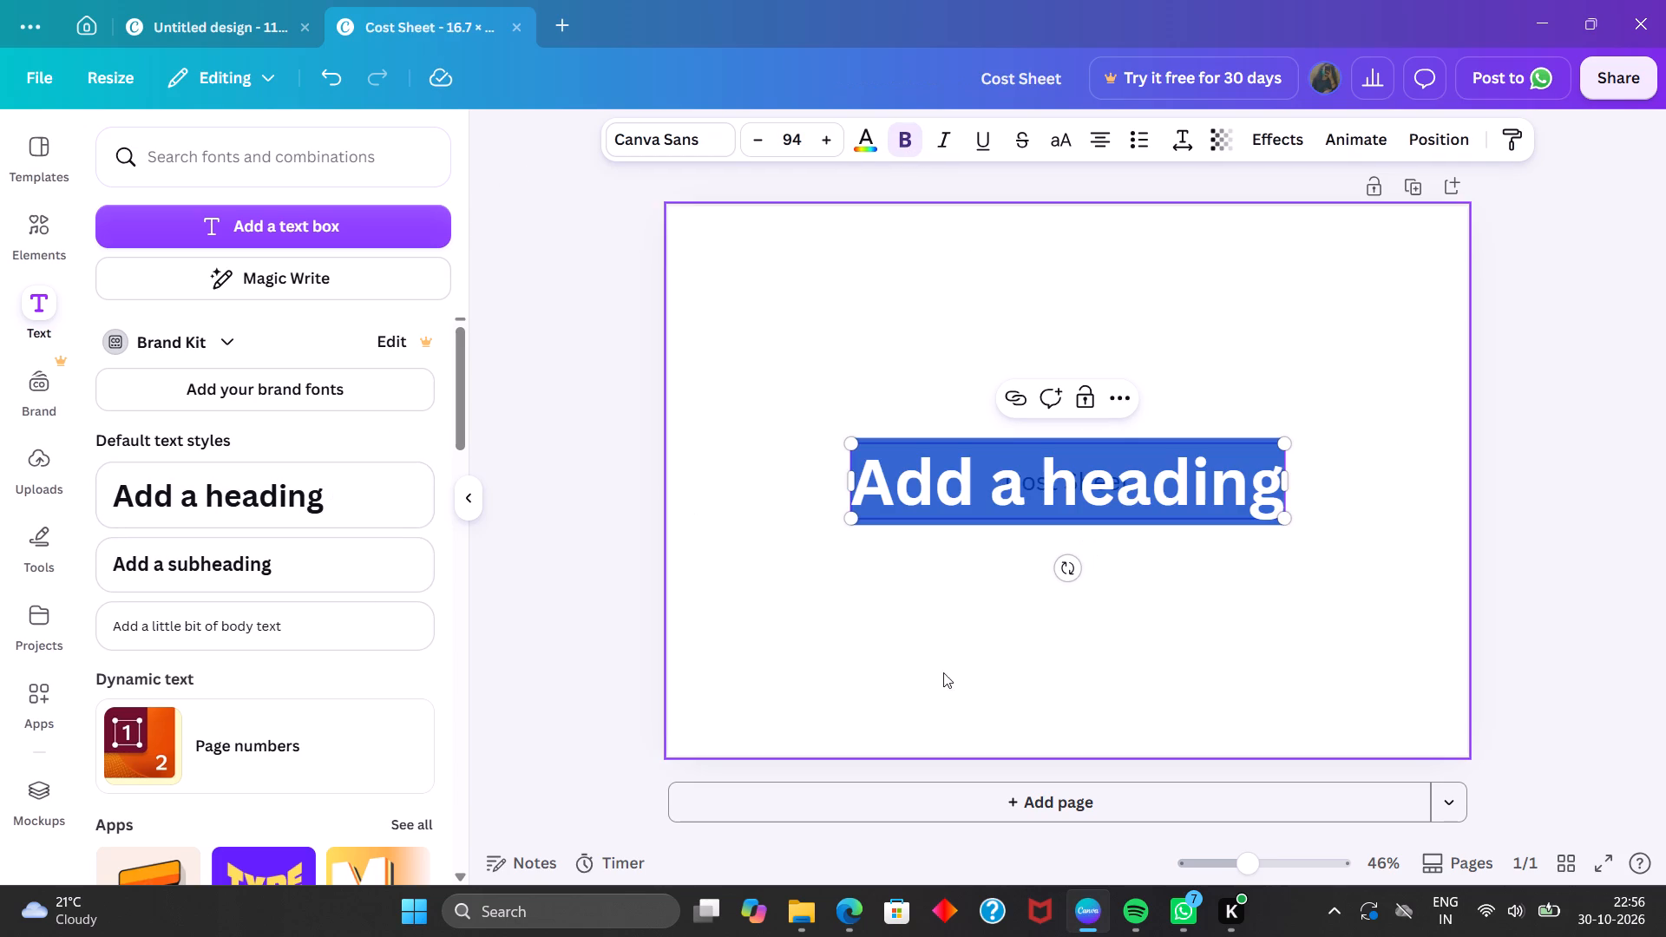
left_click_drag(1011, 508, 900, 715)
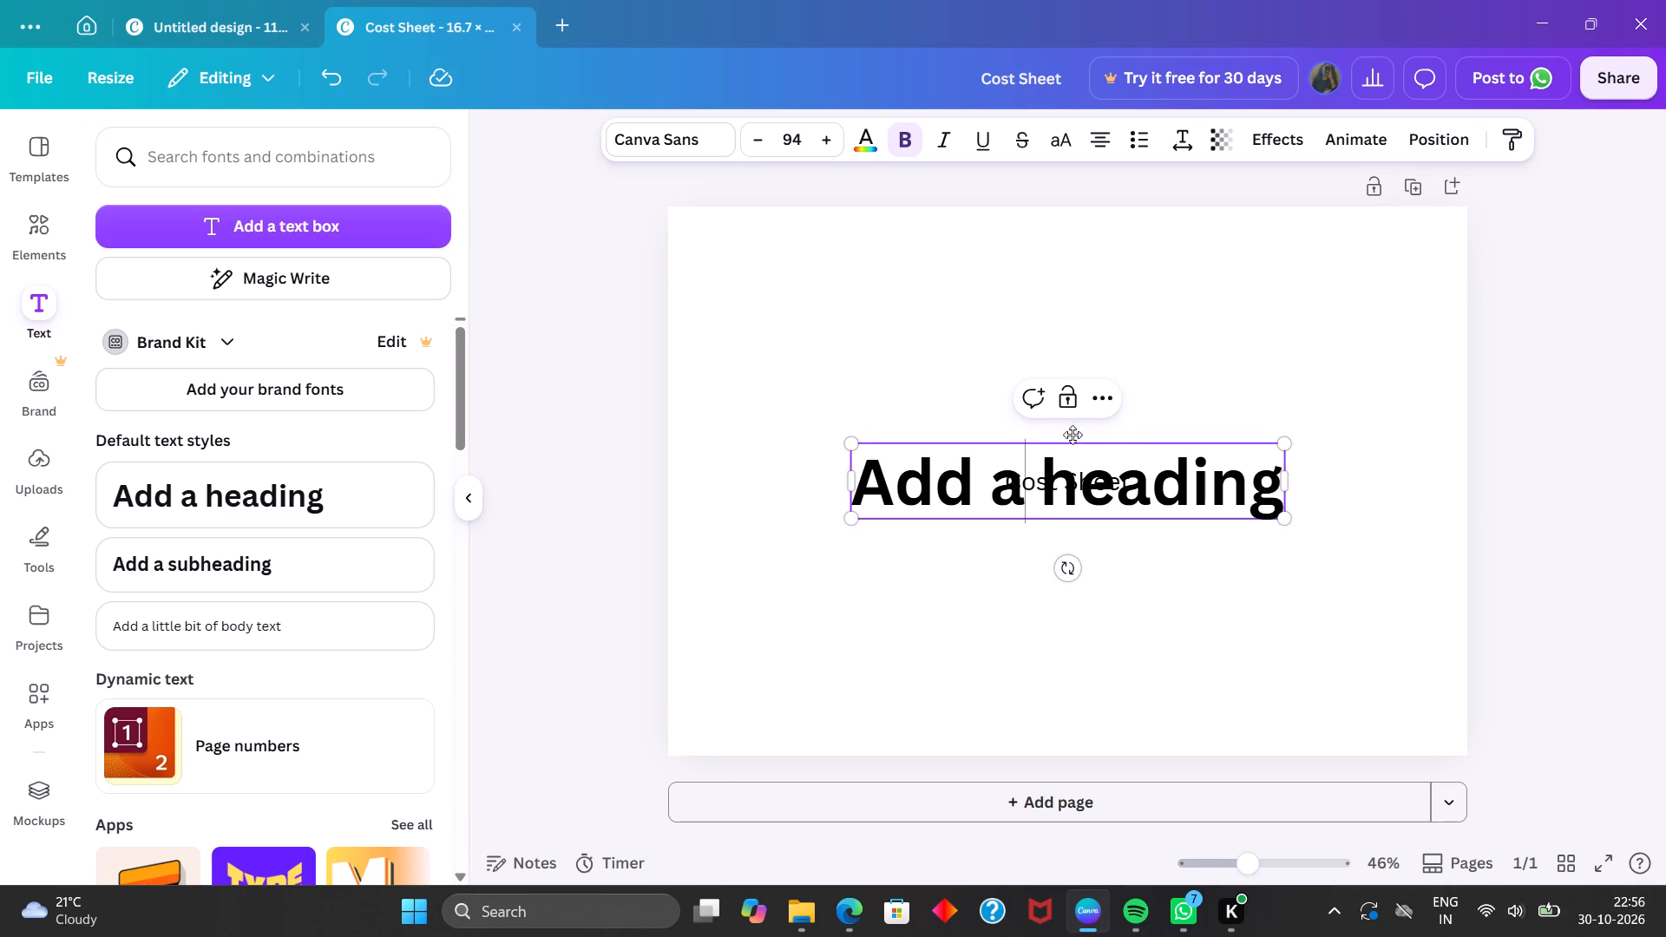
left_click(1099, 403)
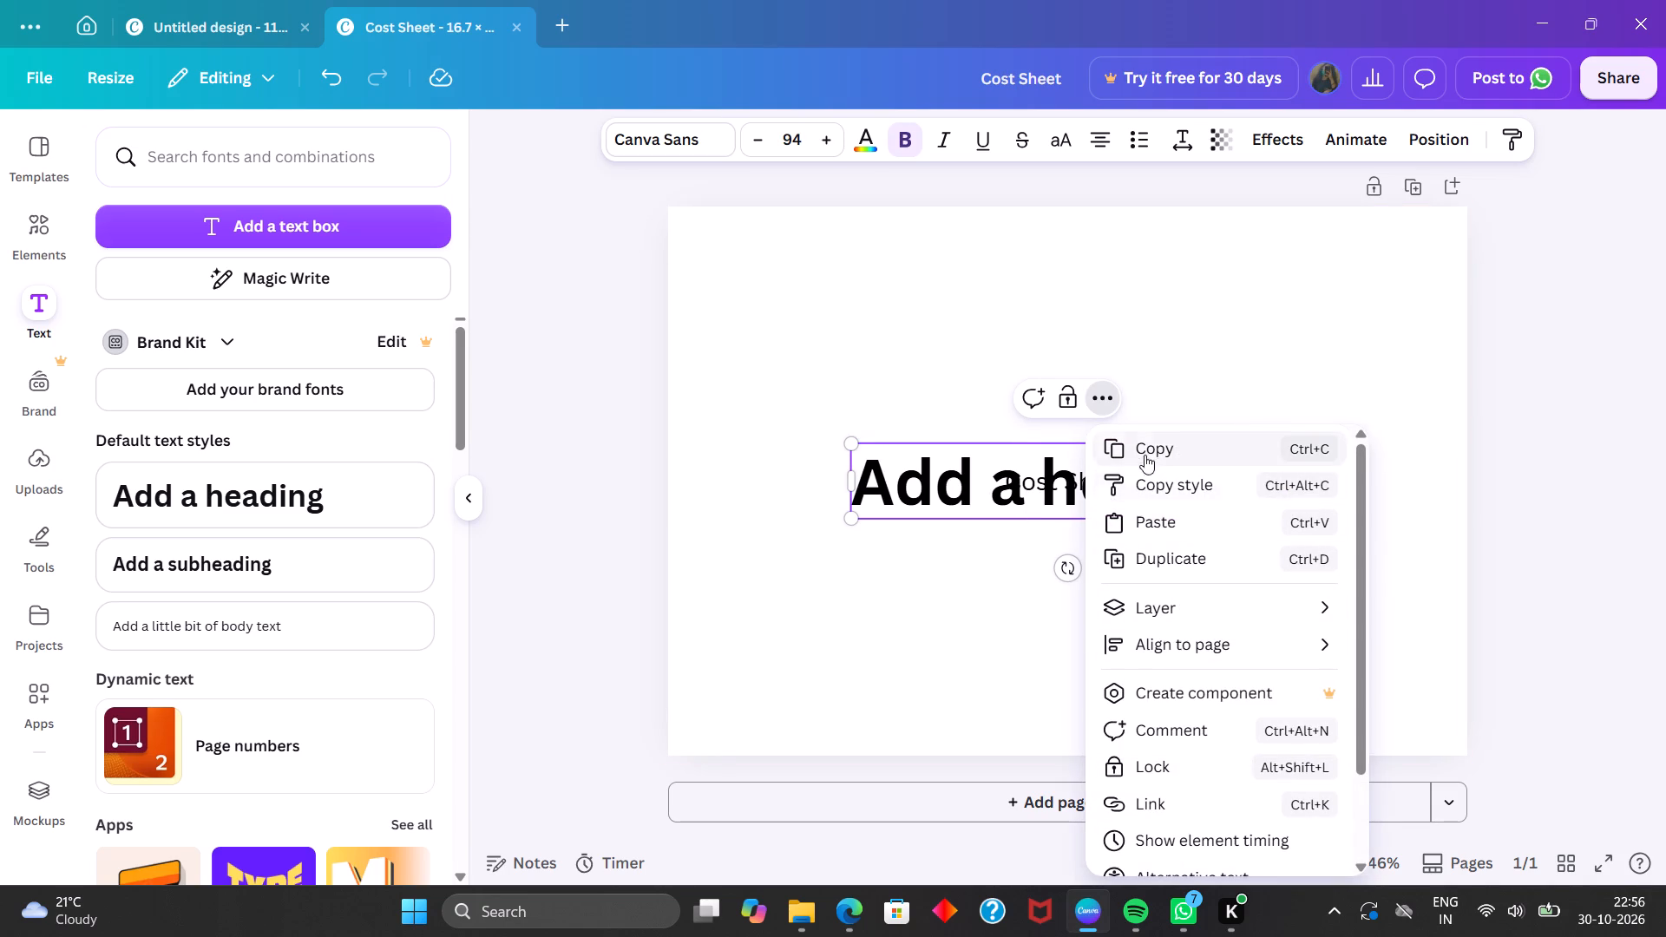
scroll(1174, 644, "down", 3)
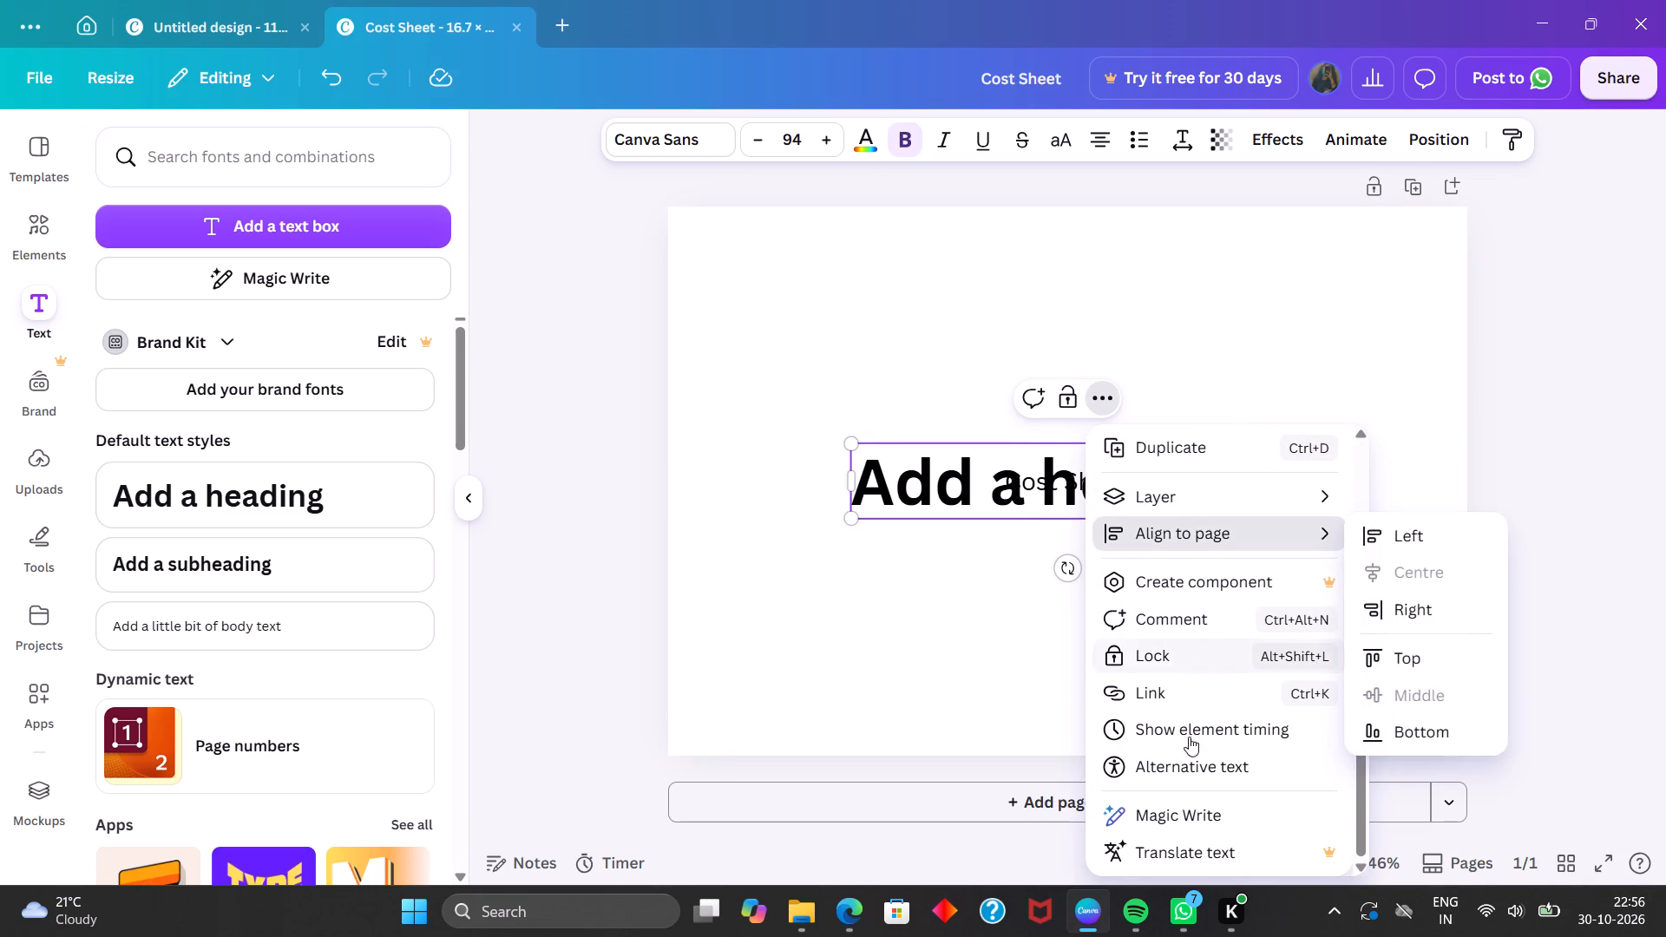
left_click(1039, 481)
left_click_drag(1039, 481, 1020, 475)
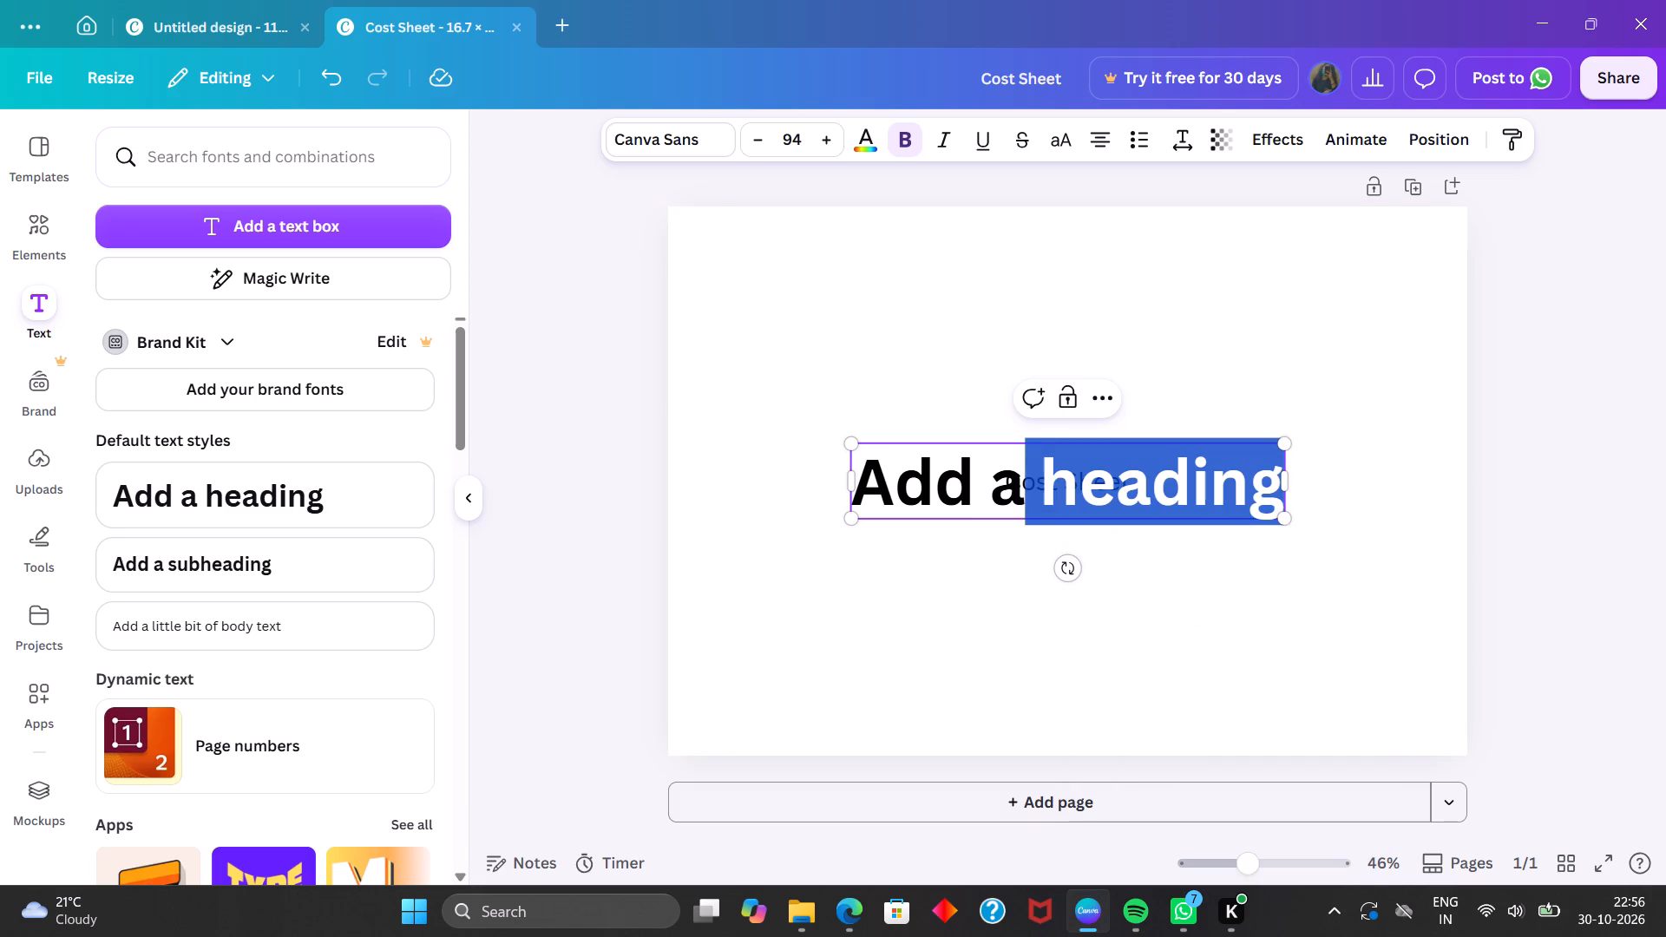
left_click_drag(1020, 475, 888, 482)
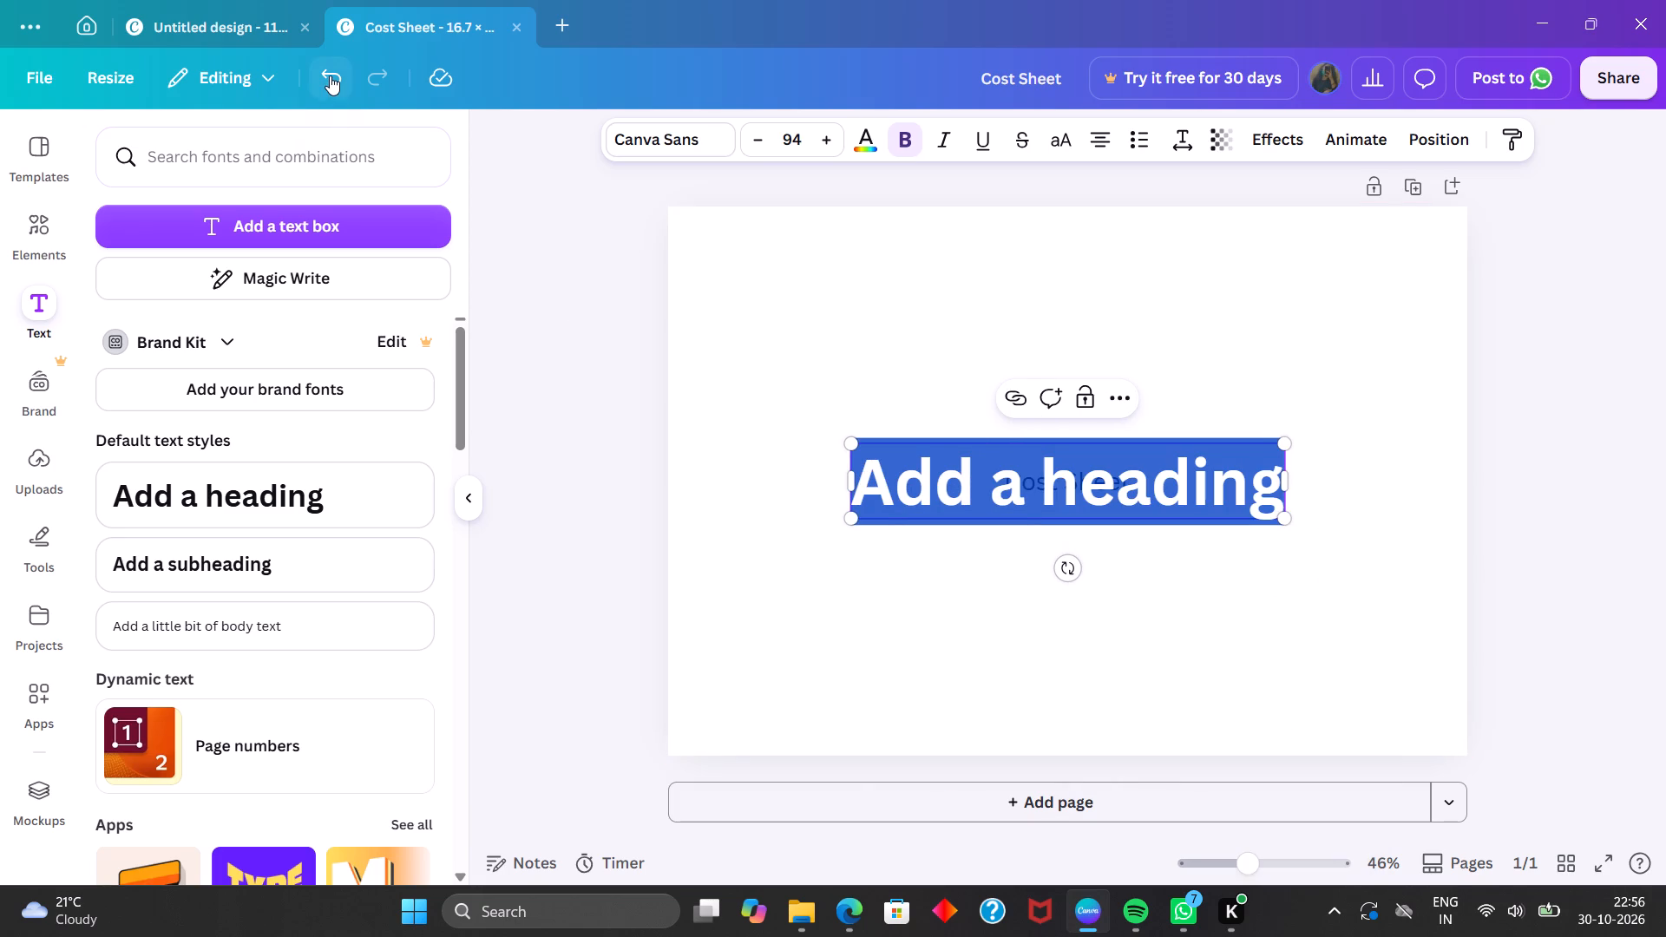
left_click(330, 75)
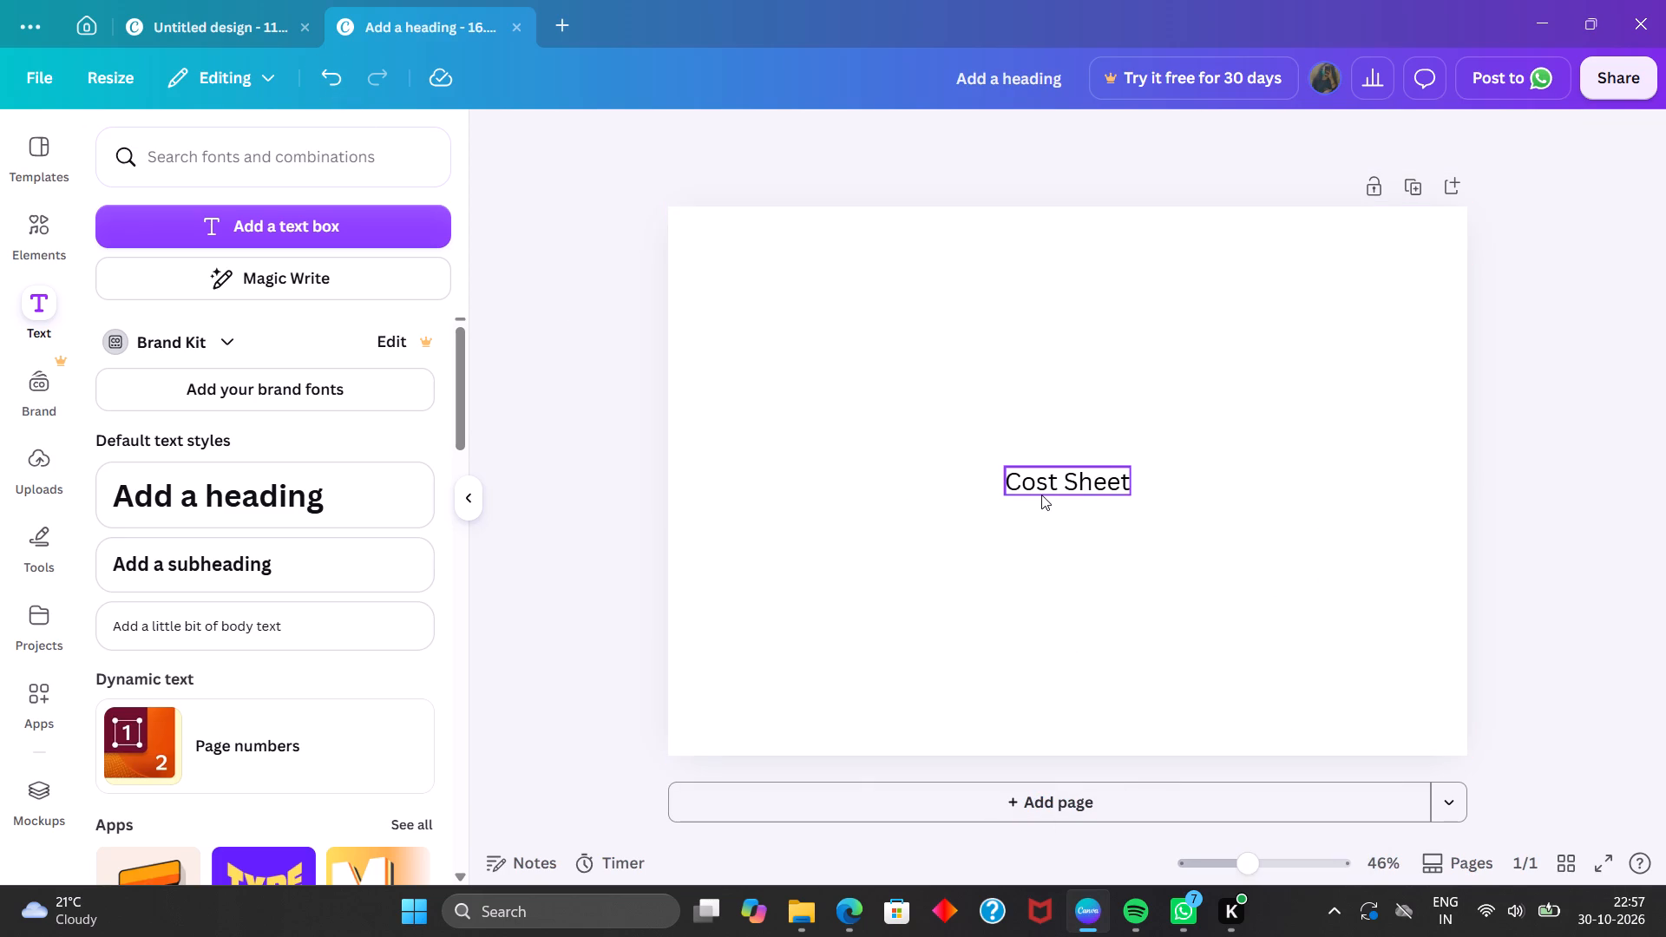
Set the whole "Cost Sheet" text in the League Spartan font.
double_click(1041, 493)
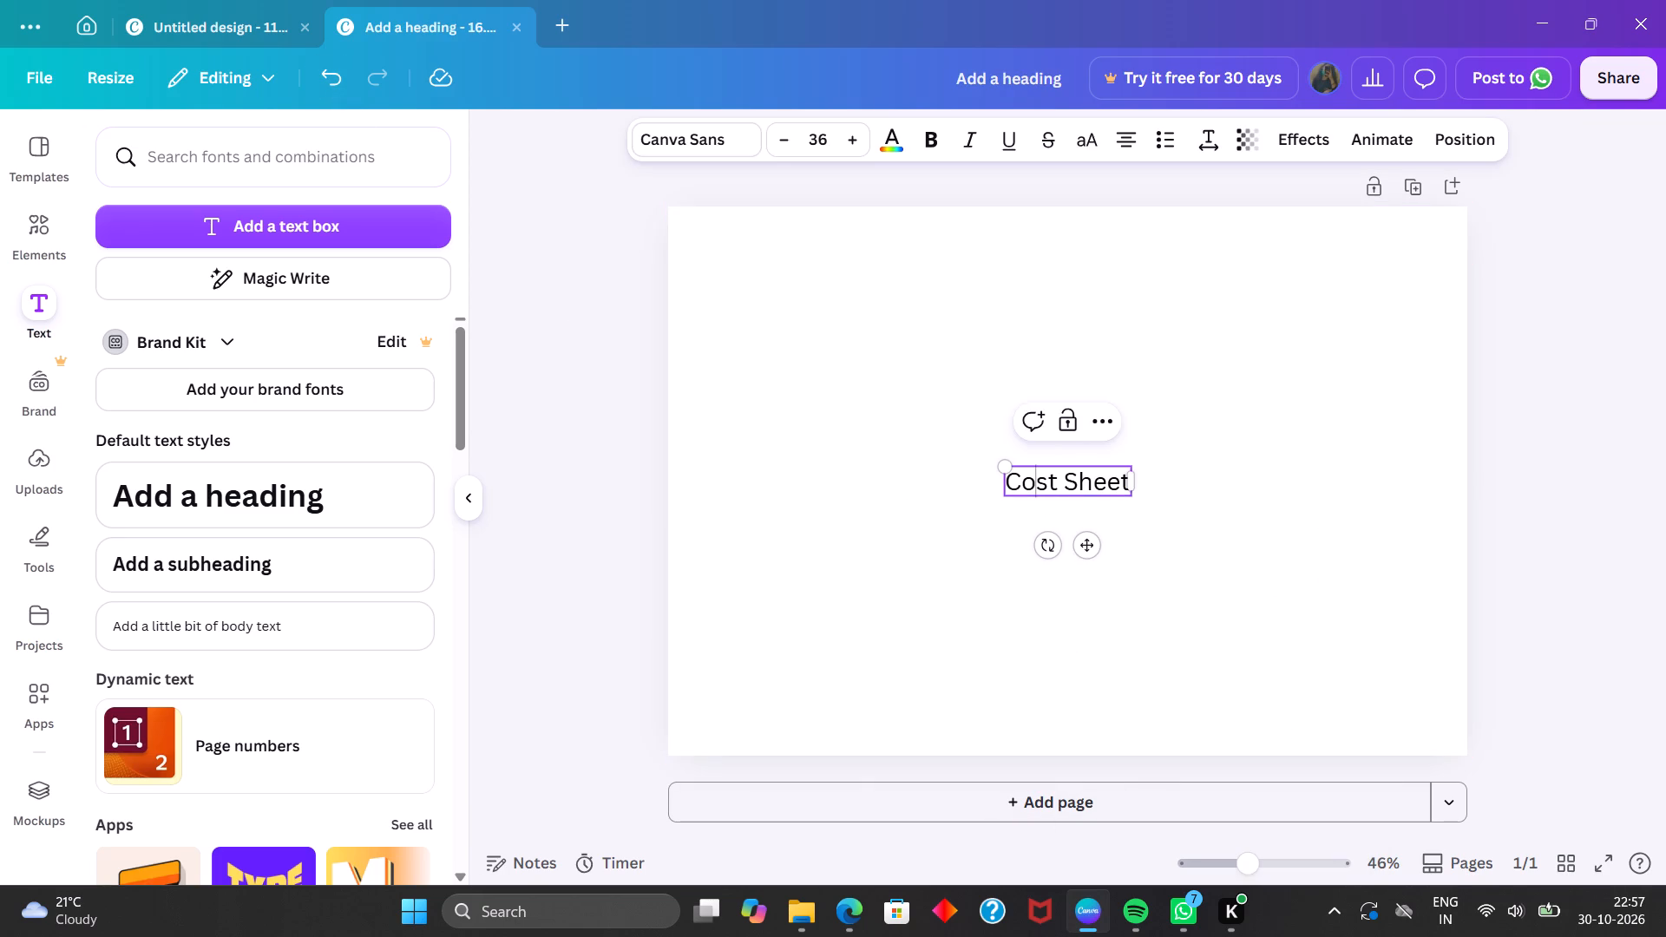
left_click_drag(1015, 478, 1153, 462)
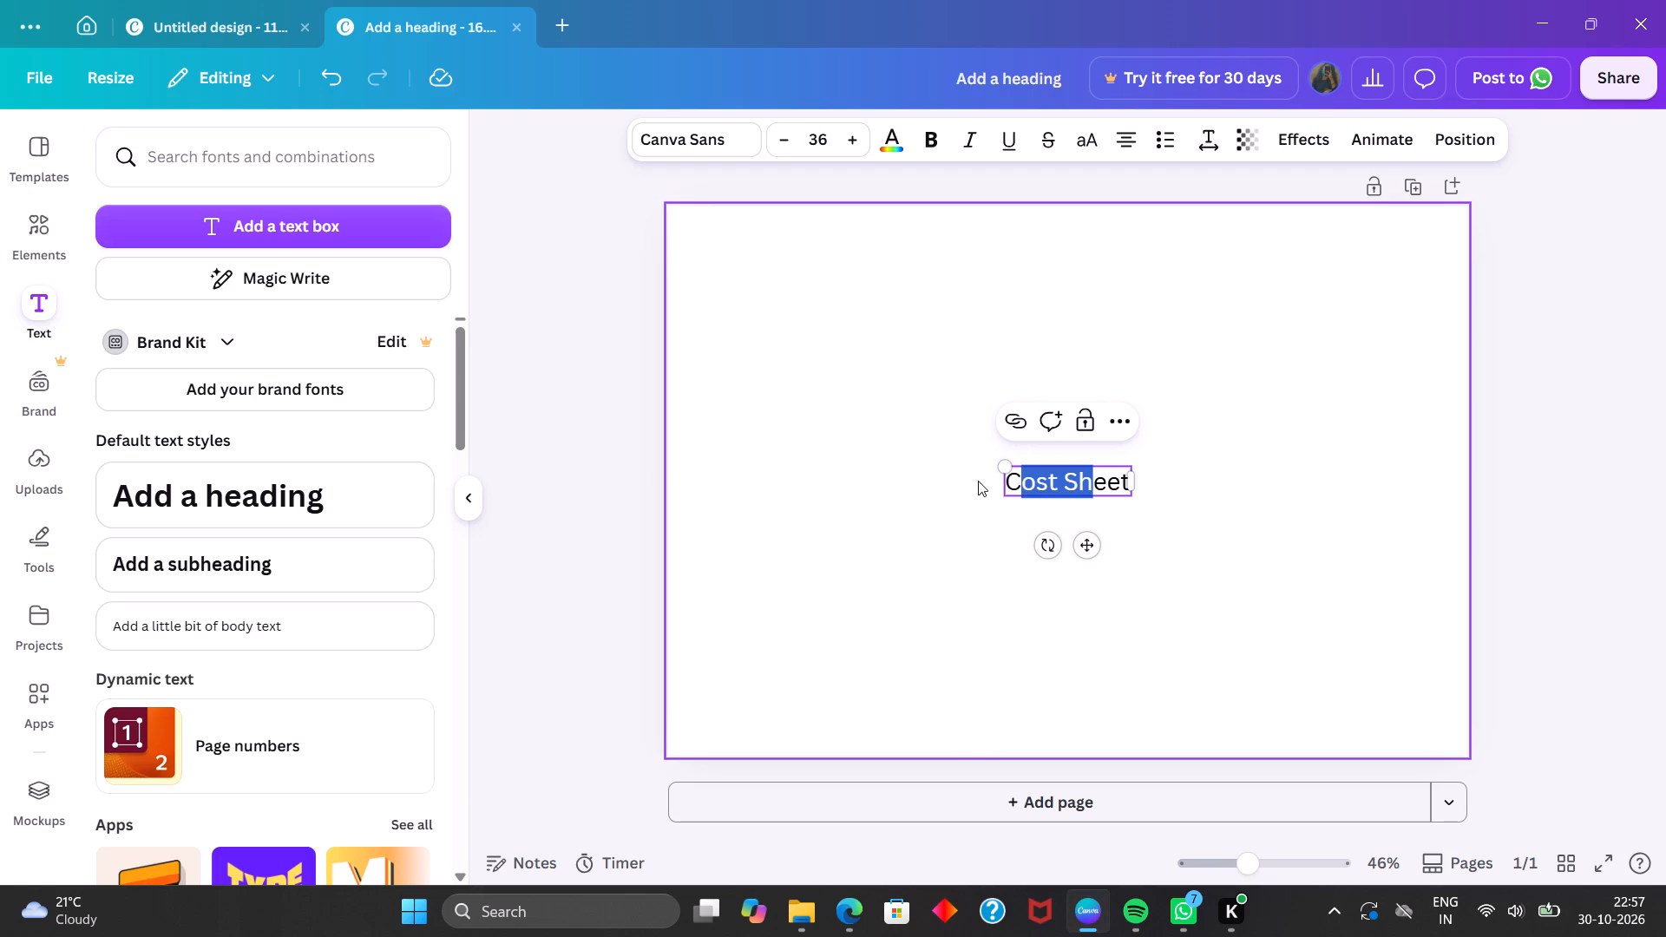
left_click(1013, 482)
left_click_drag(1013, 482, 1138, 480)
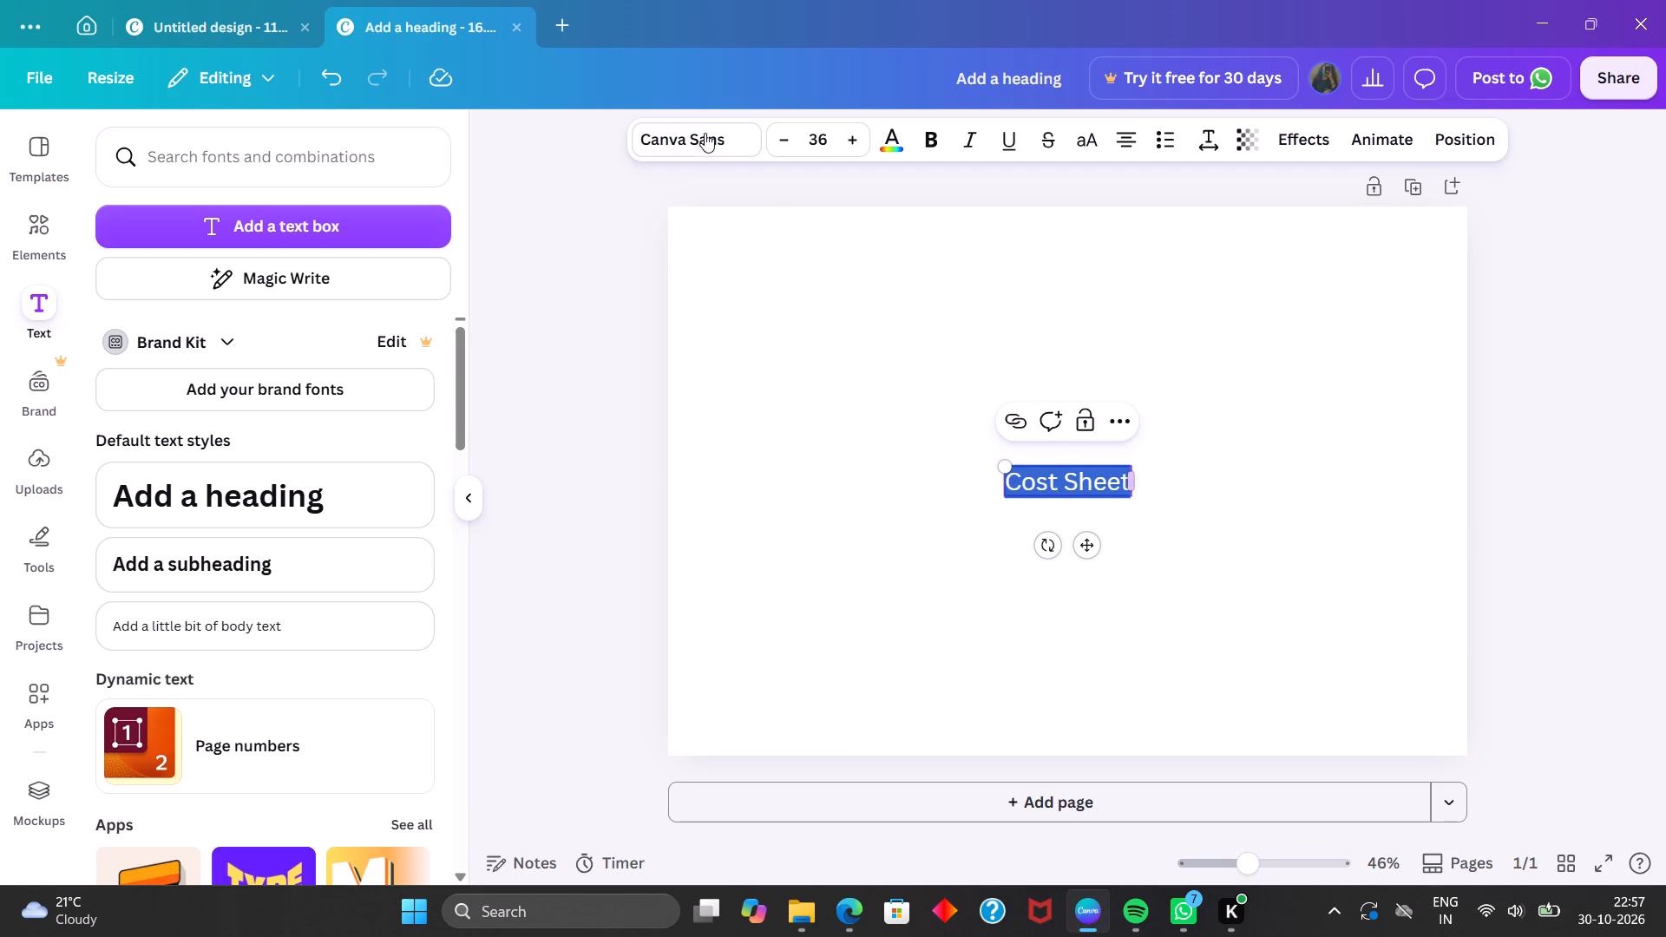
left_click(692, 134)
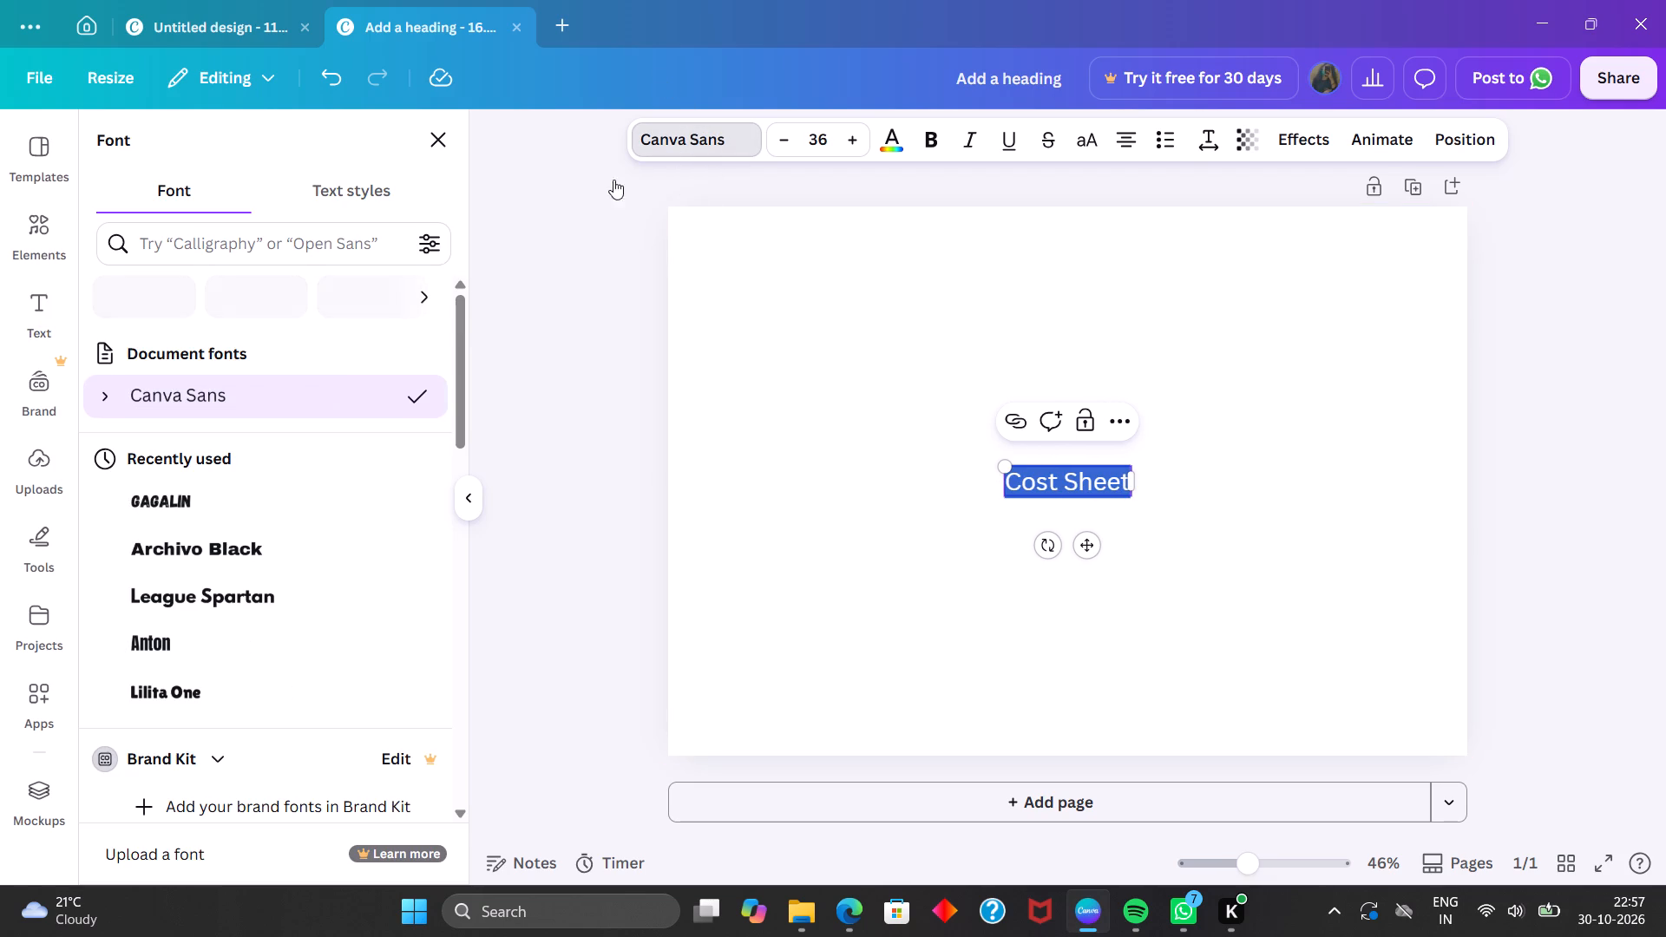
left_click(314, 564)
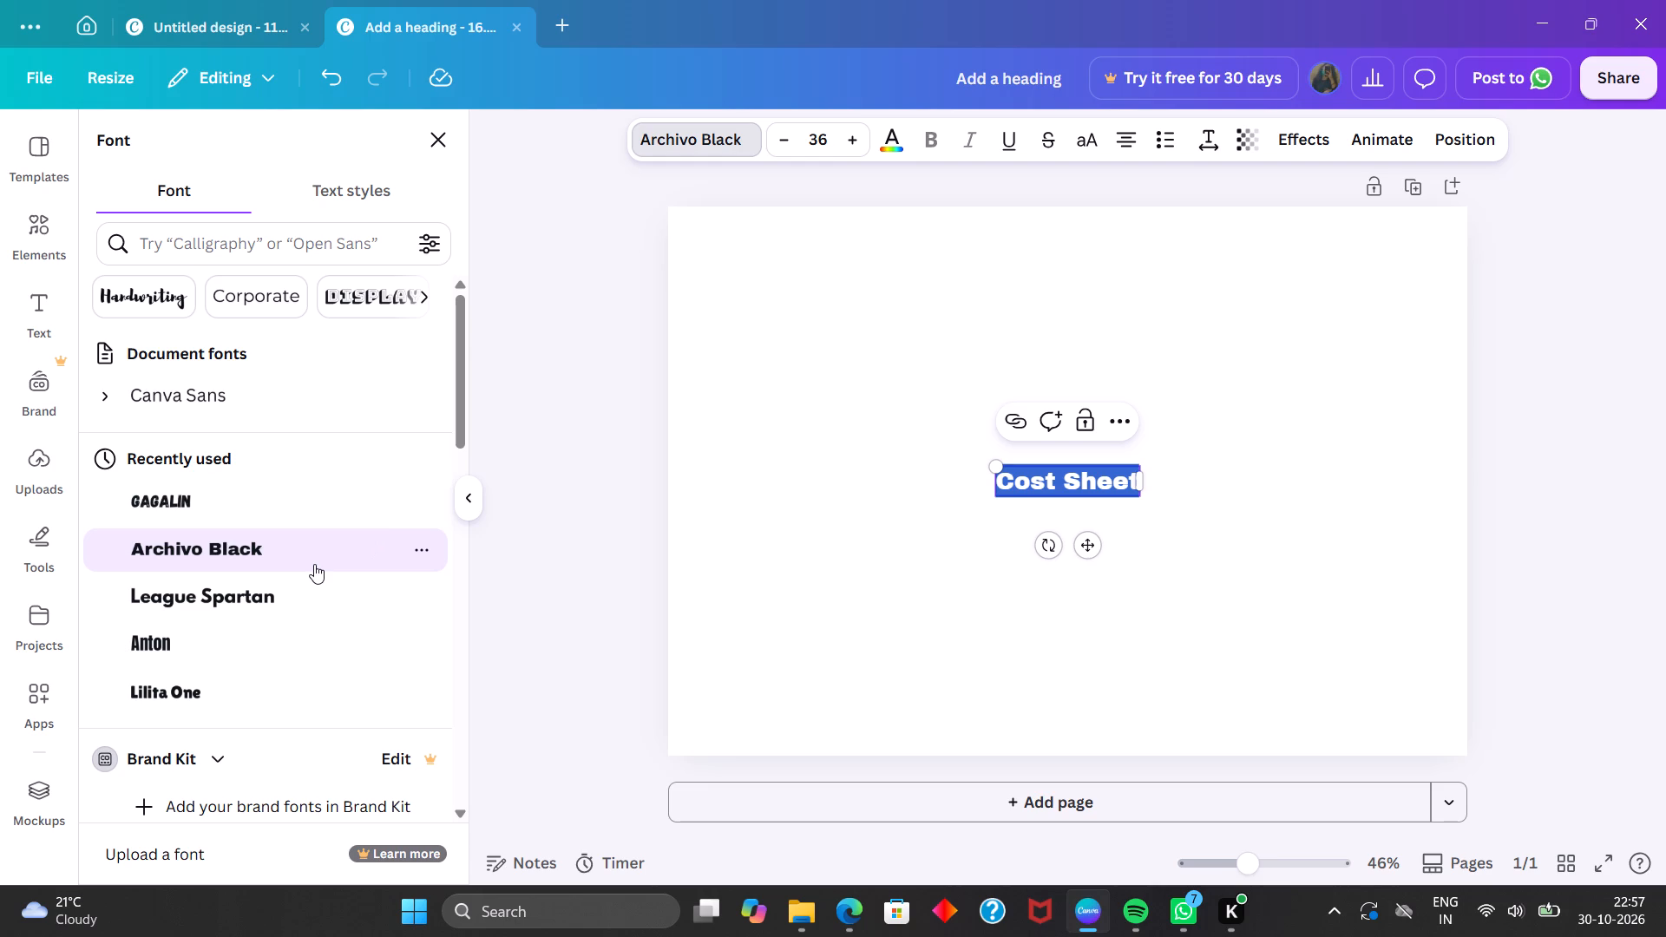
left_click(312, 601)
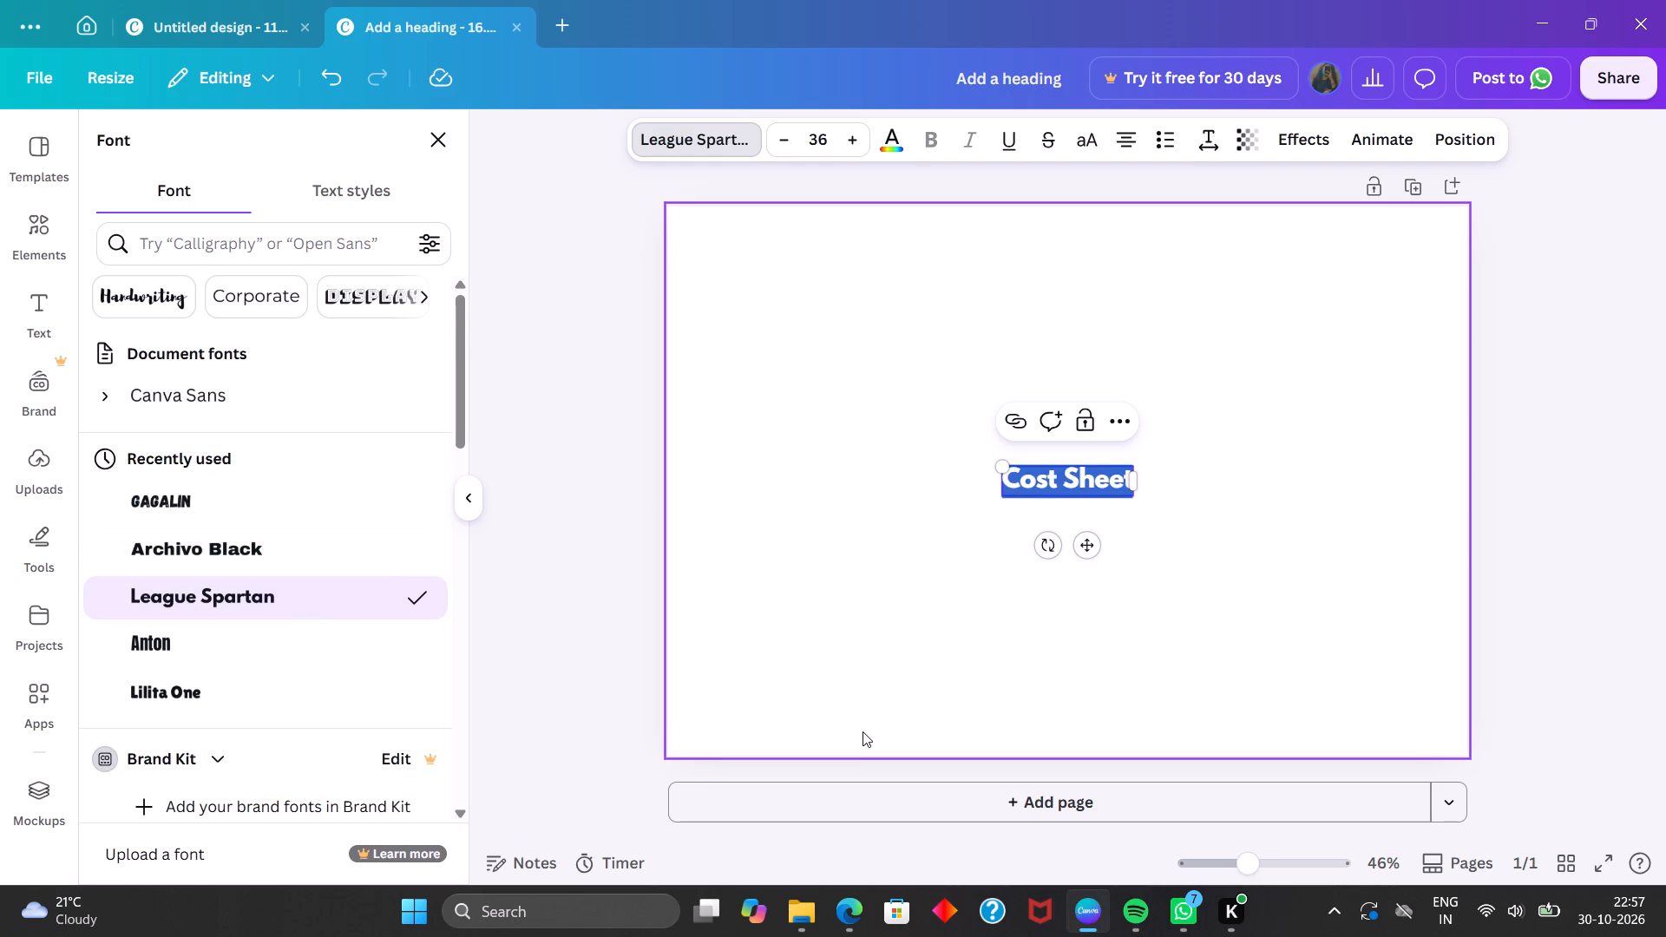
Enlarge the "Cost Sheet" text slightly, to a font size of about 41.2.
left_click_drag(1003, 467, 984, 461)
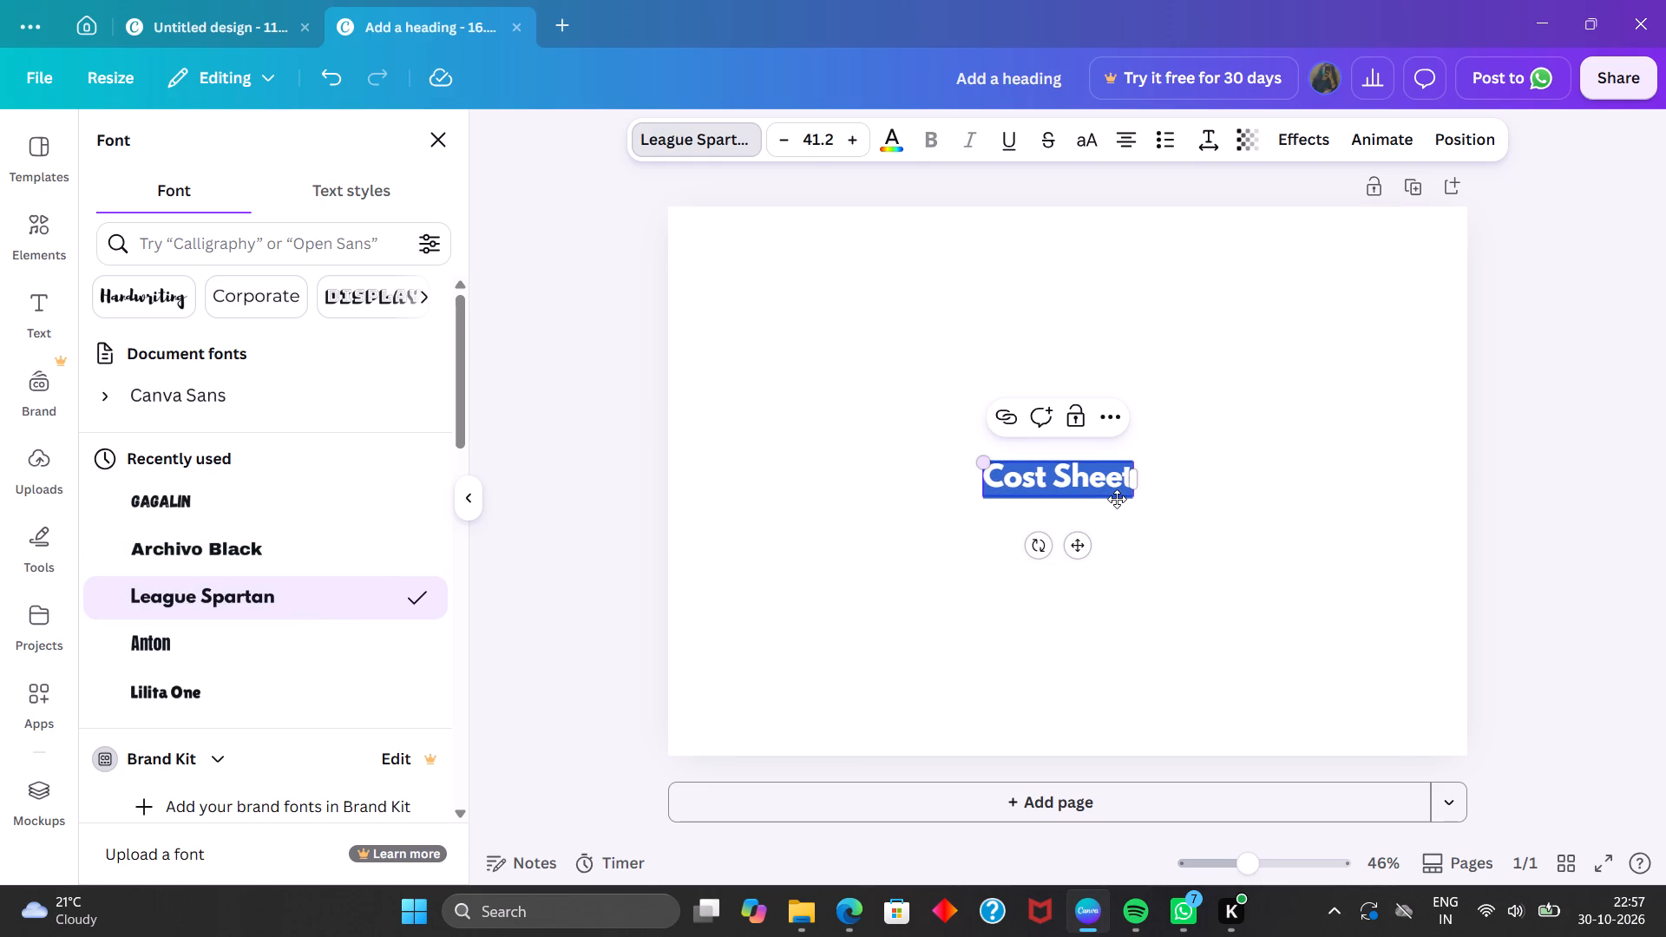
left_click_drag(1103, 492, 1070, 463)
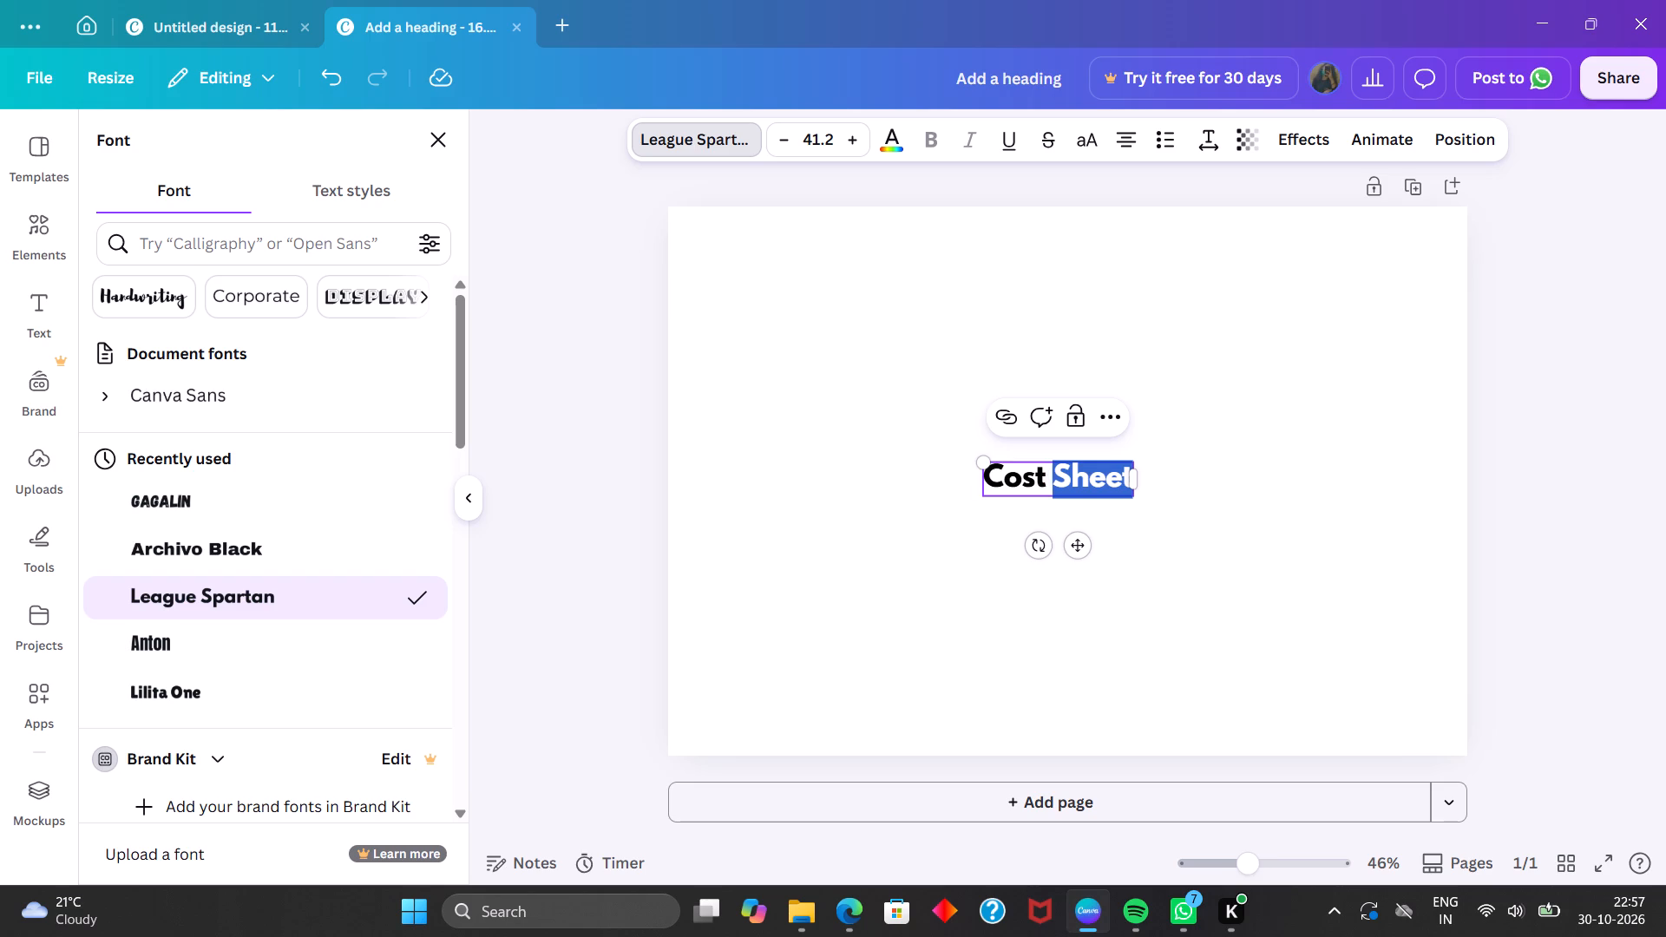
left_click_drag(1070, 463, 1151, 573)
left_click(1151, 573)
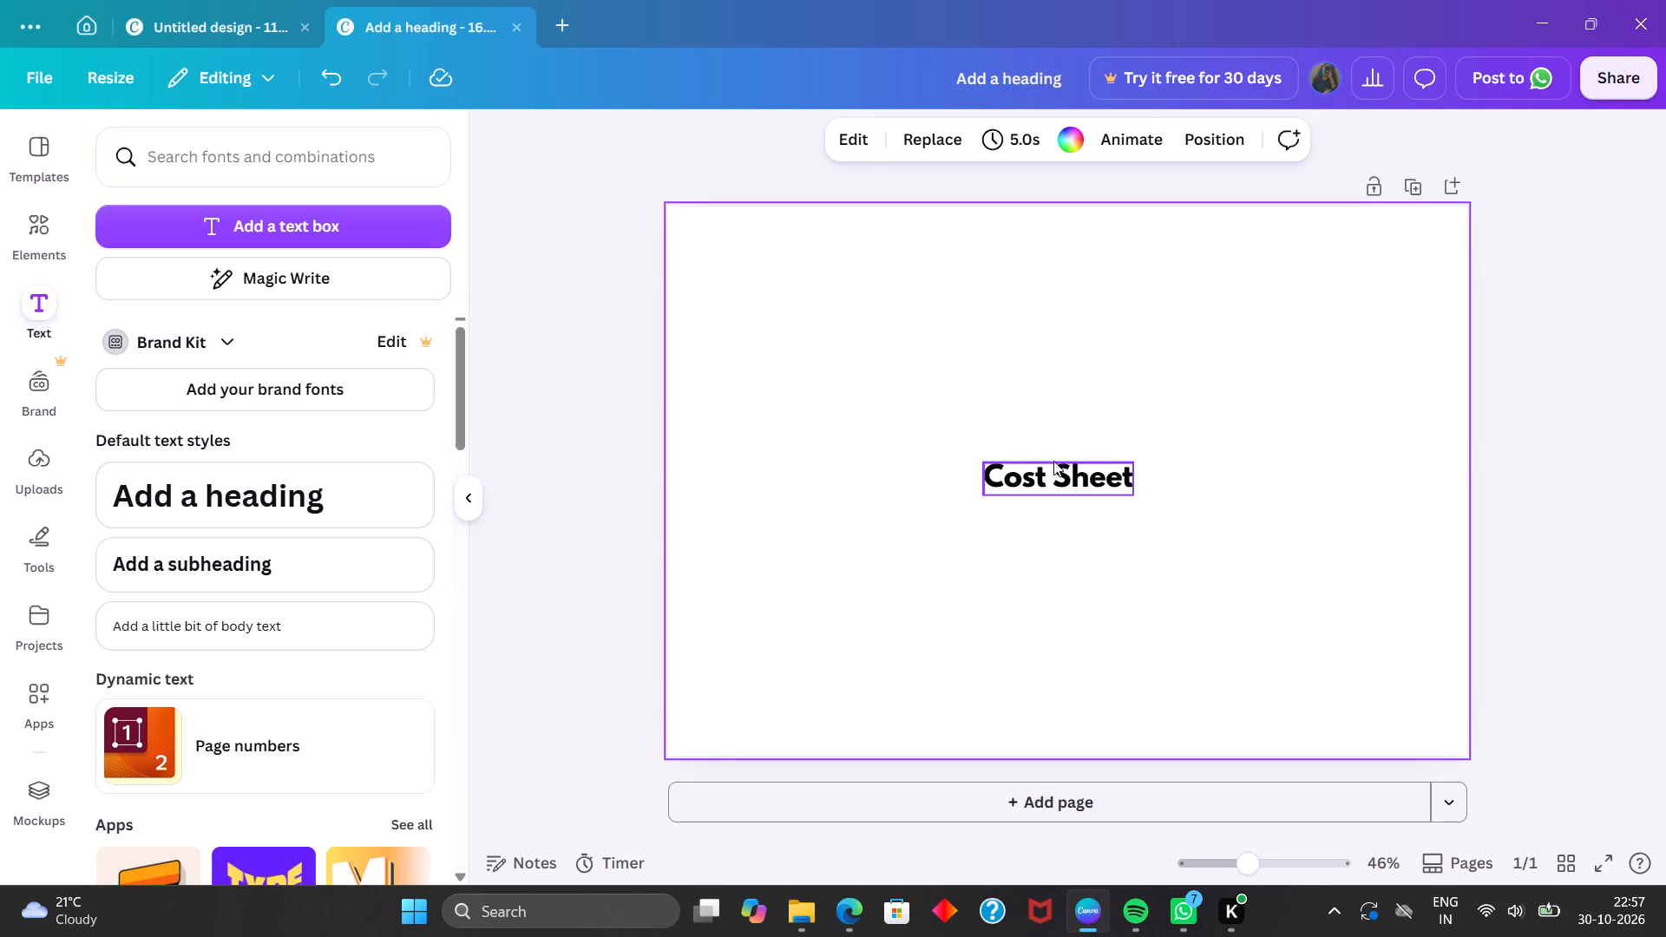
Move the "Cost Sheet" text into the page's top-left corner, just inside the edges.
left_click_drag(1056, 466, 778, 233)
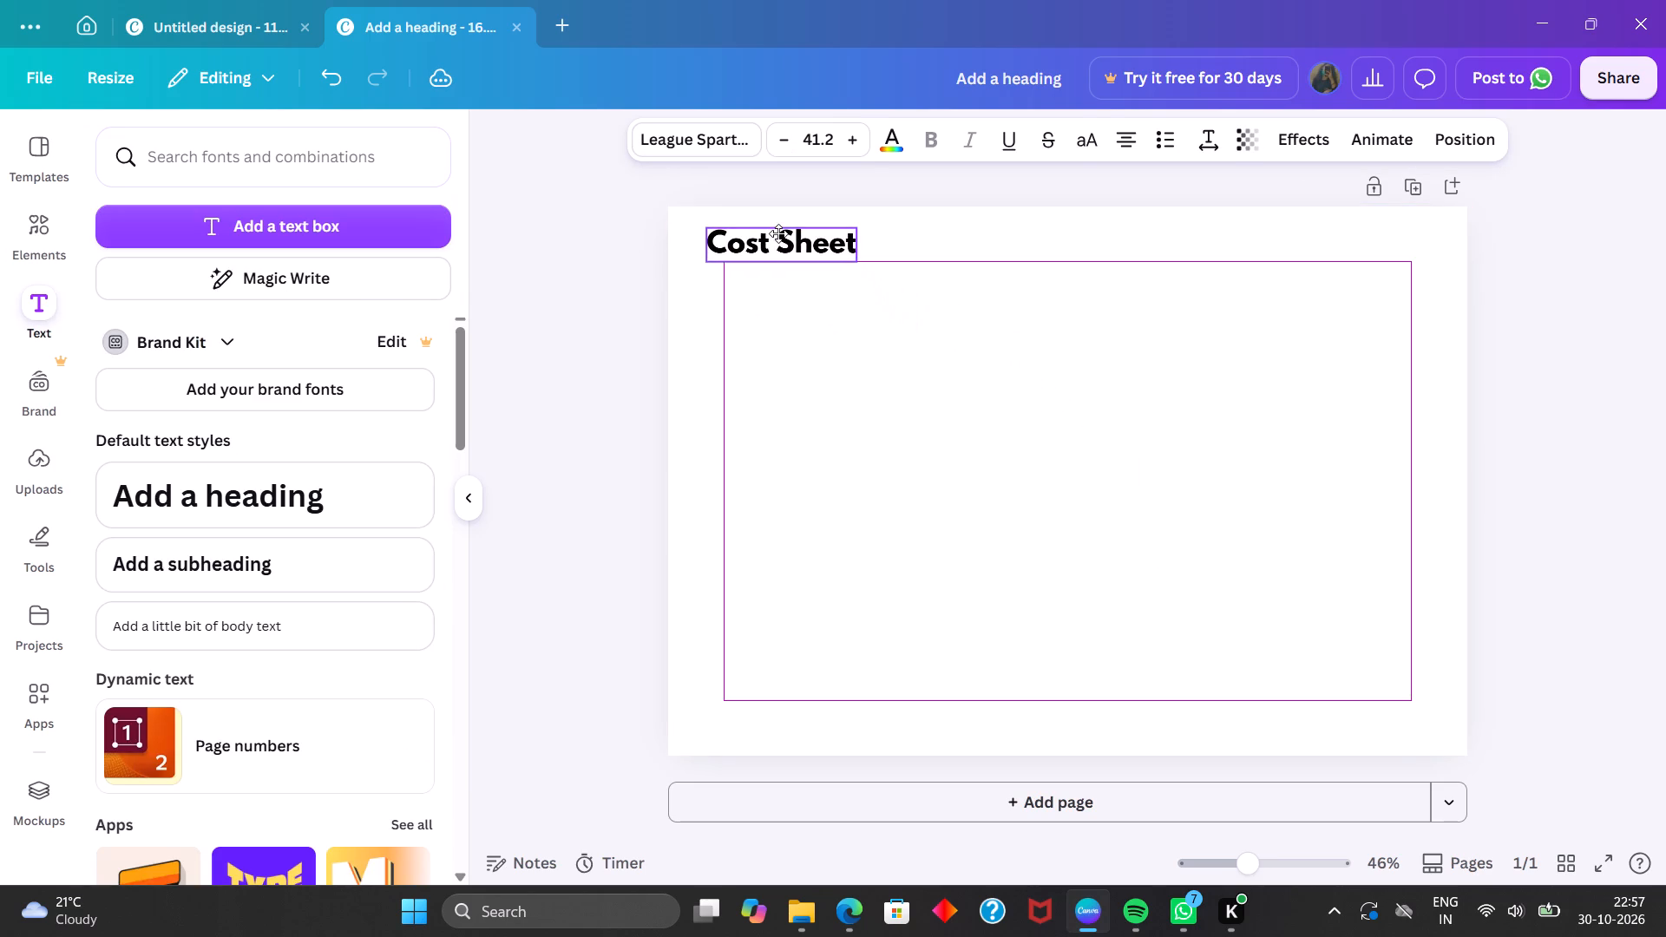
left_click_drag(778, 233, 777, 228)
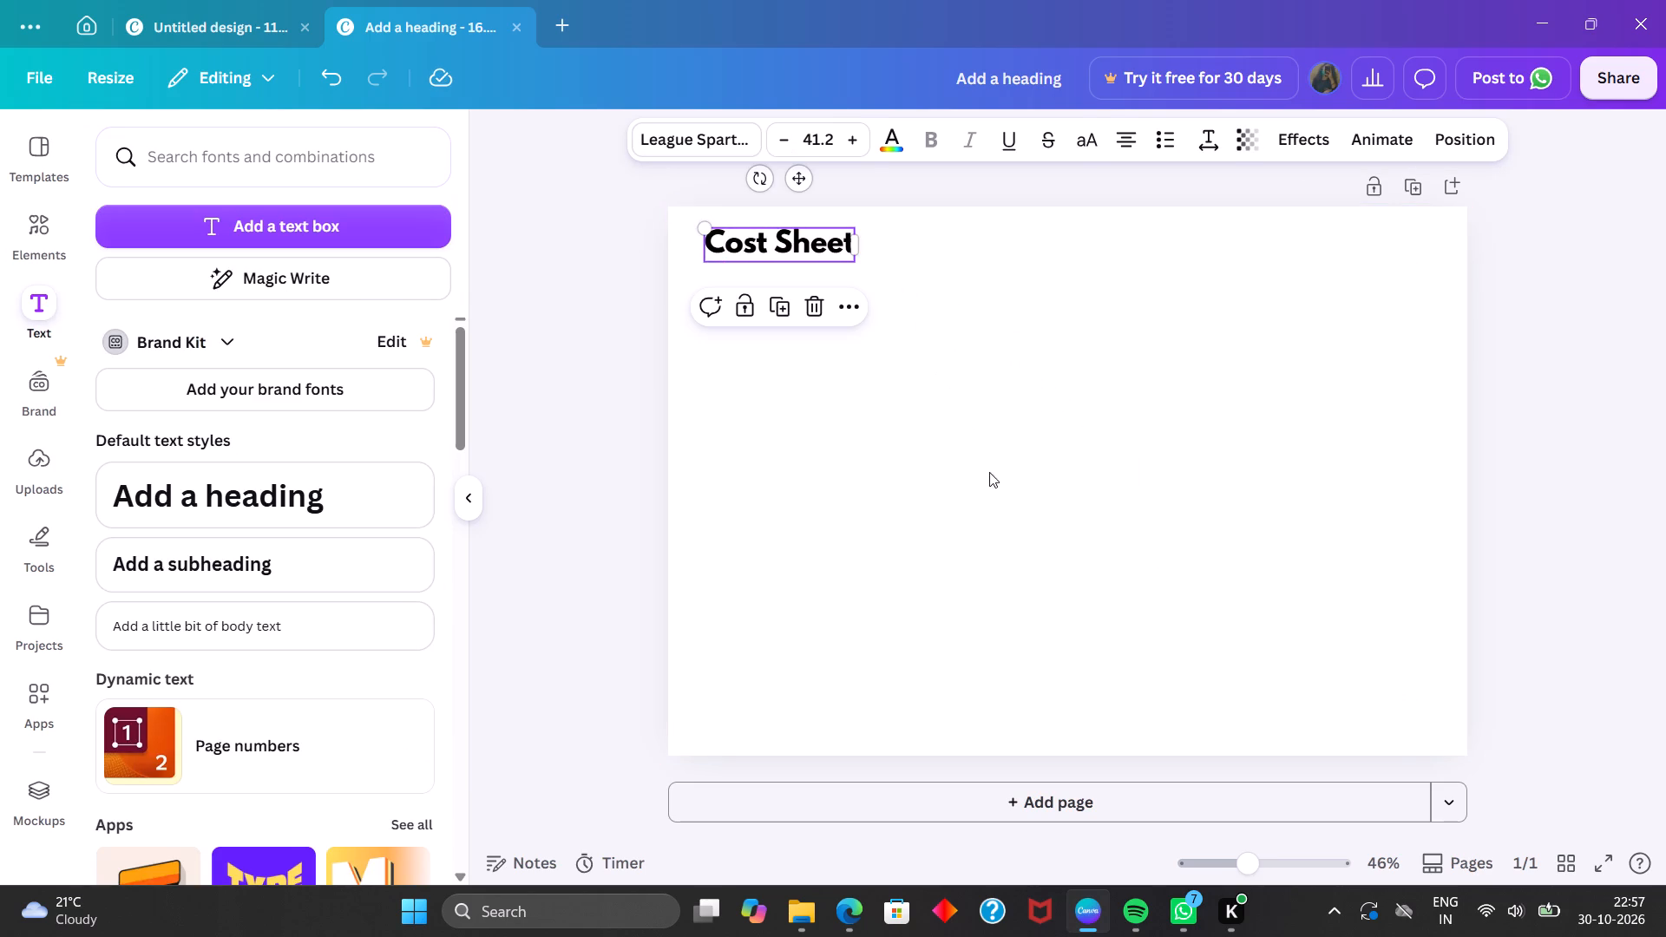
left_click(992, 484)
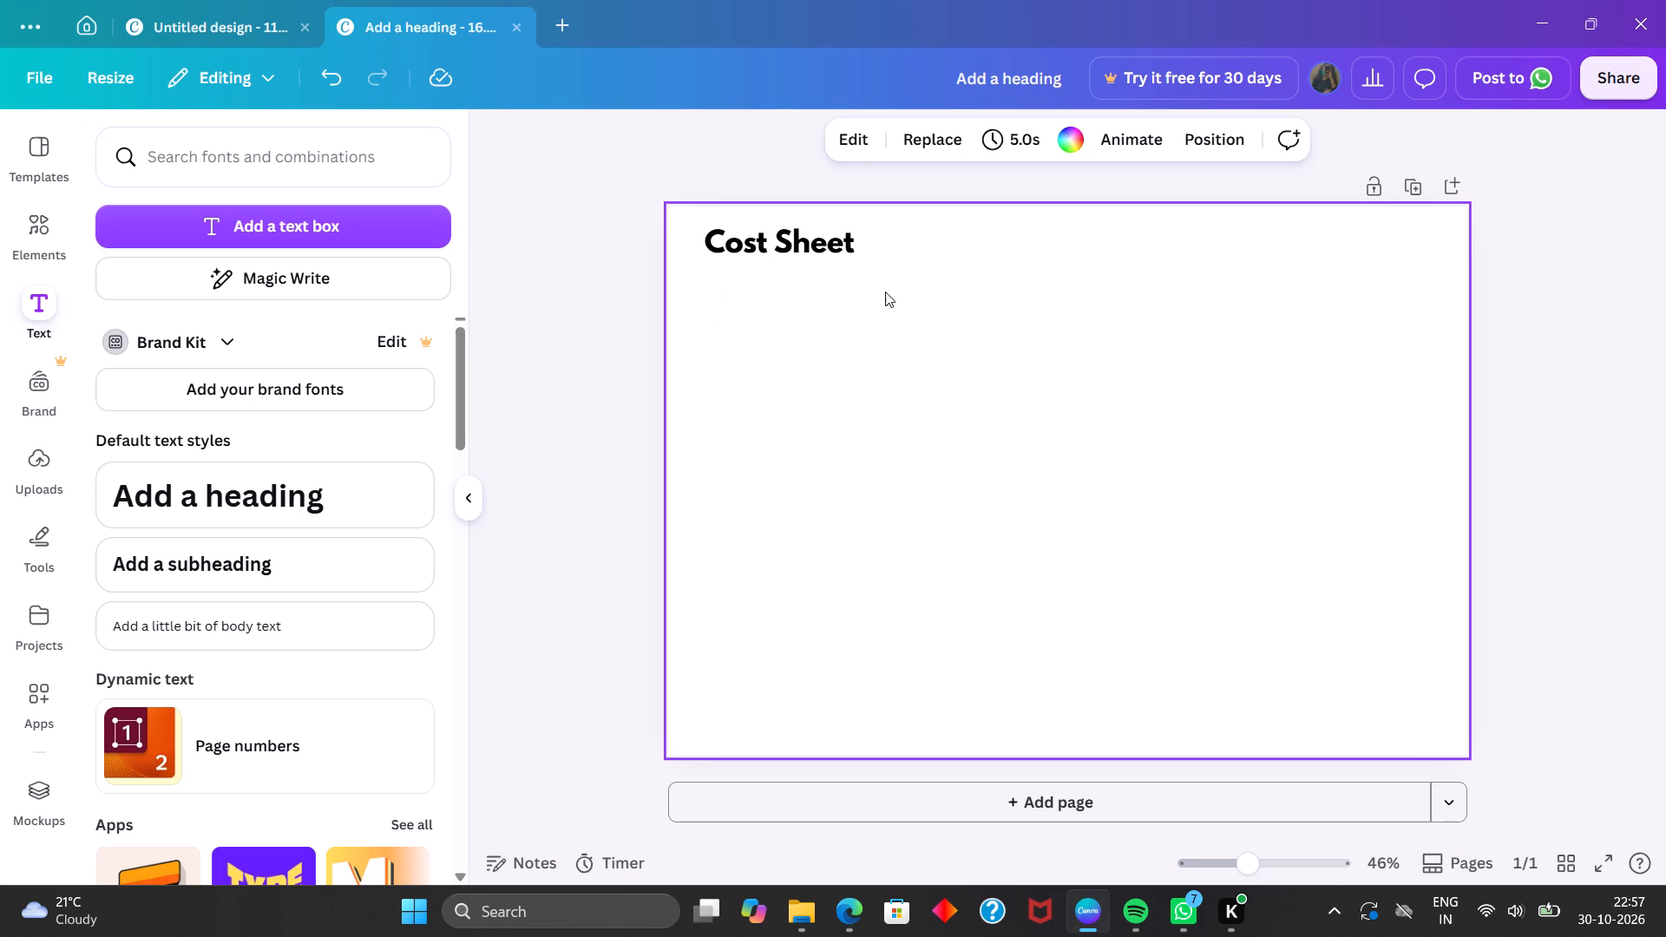
left_click_drag(826, 250, 810, 246)
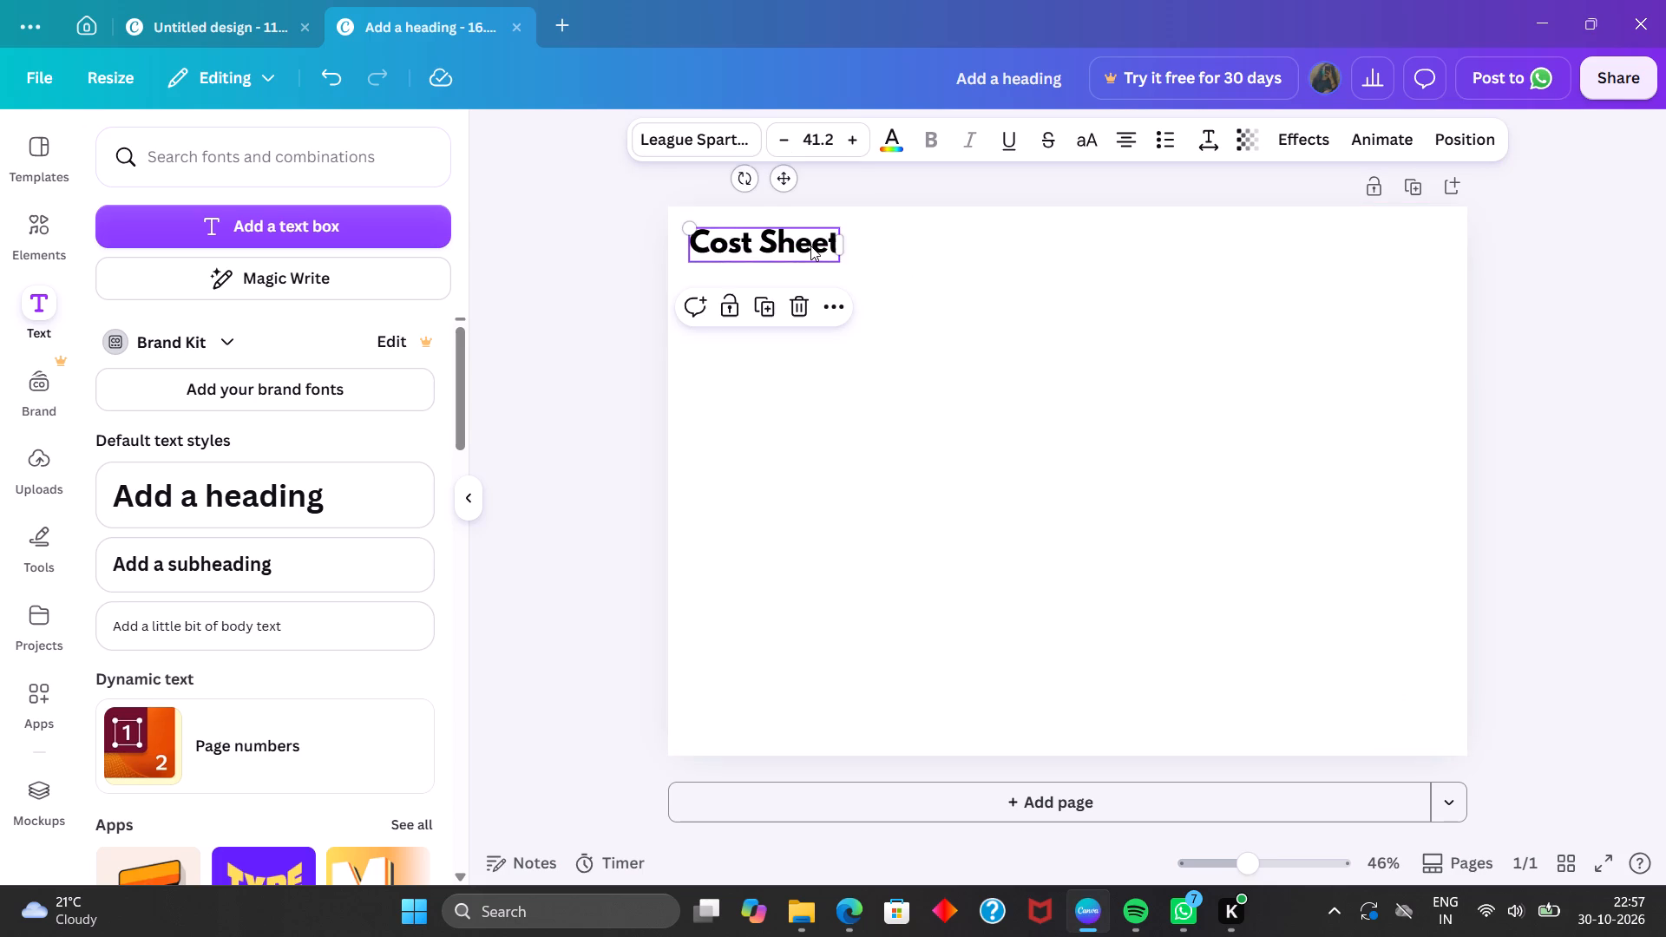
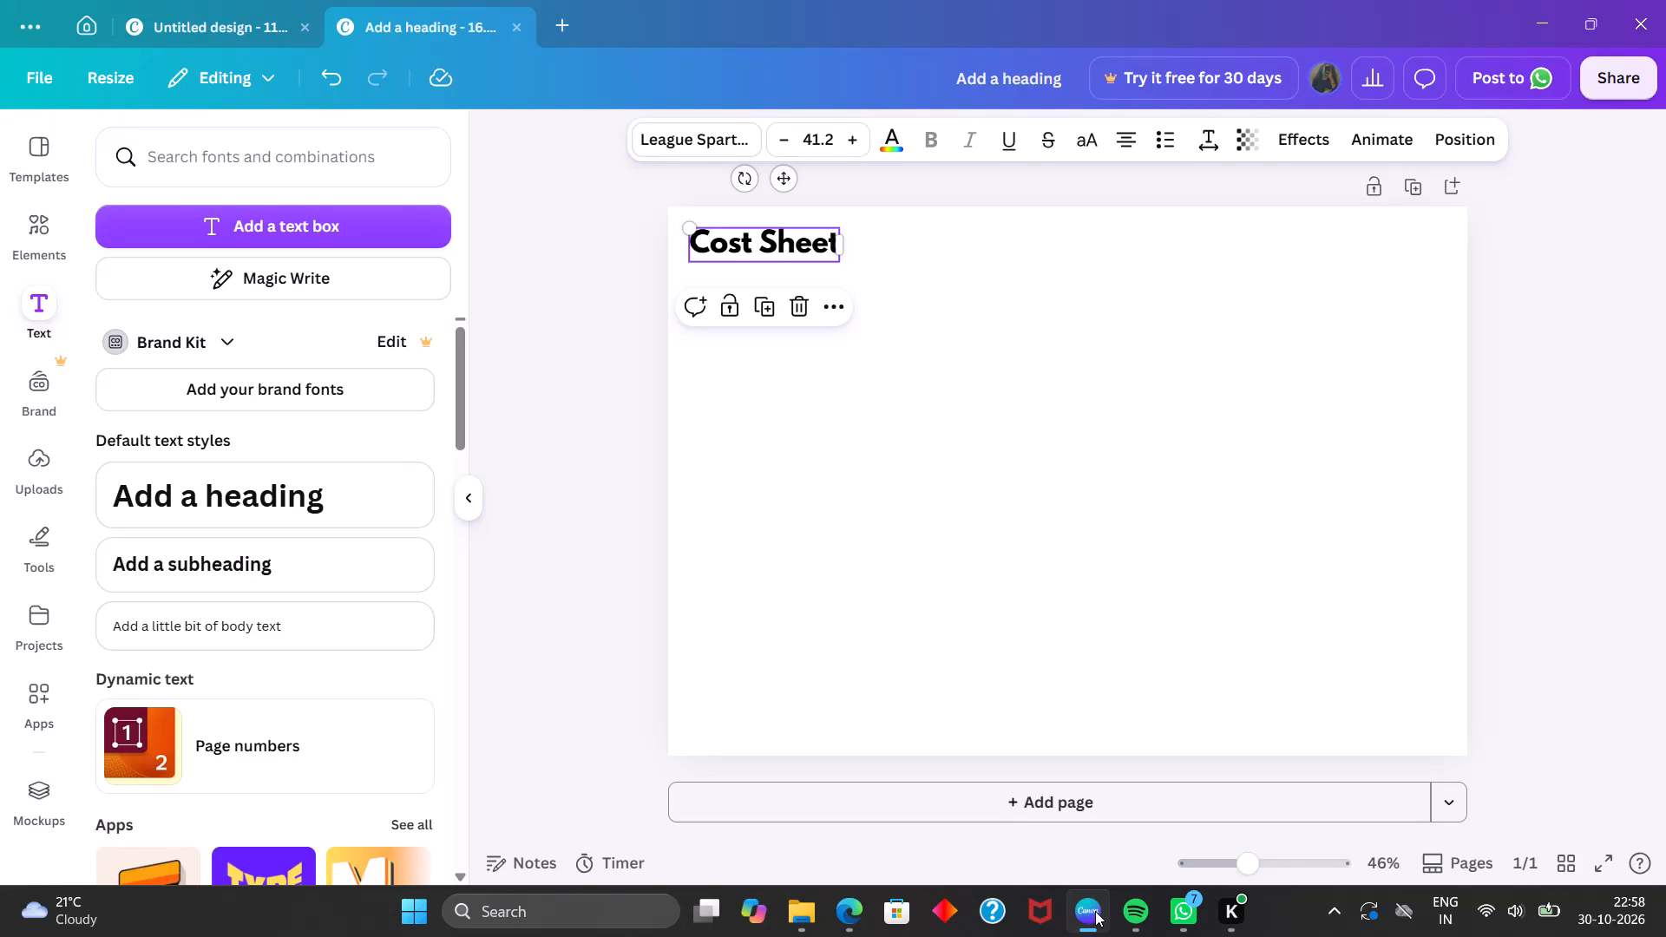
In the untitled 11.5in × 16.7in design, search for "border" and add the black and the thin rectangular border graphics to the blank page.
left_click(232, 11)
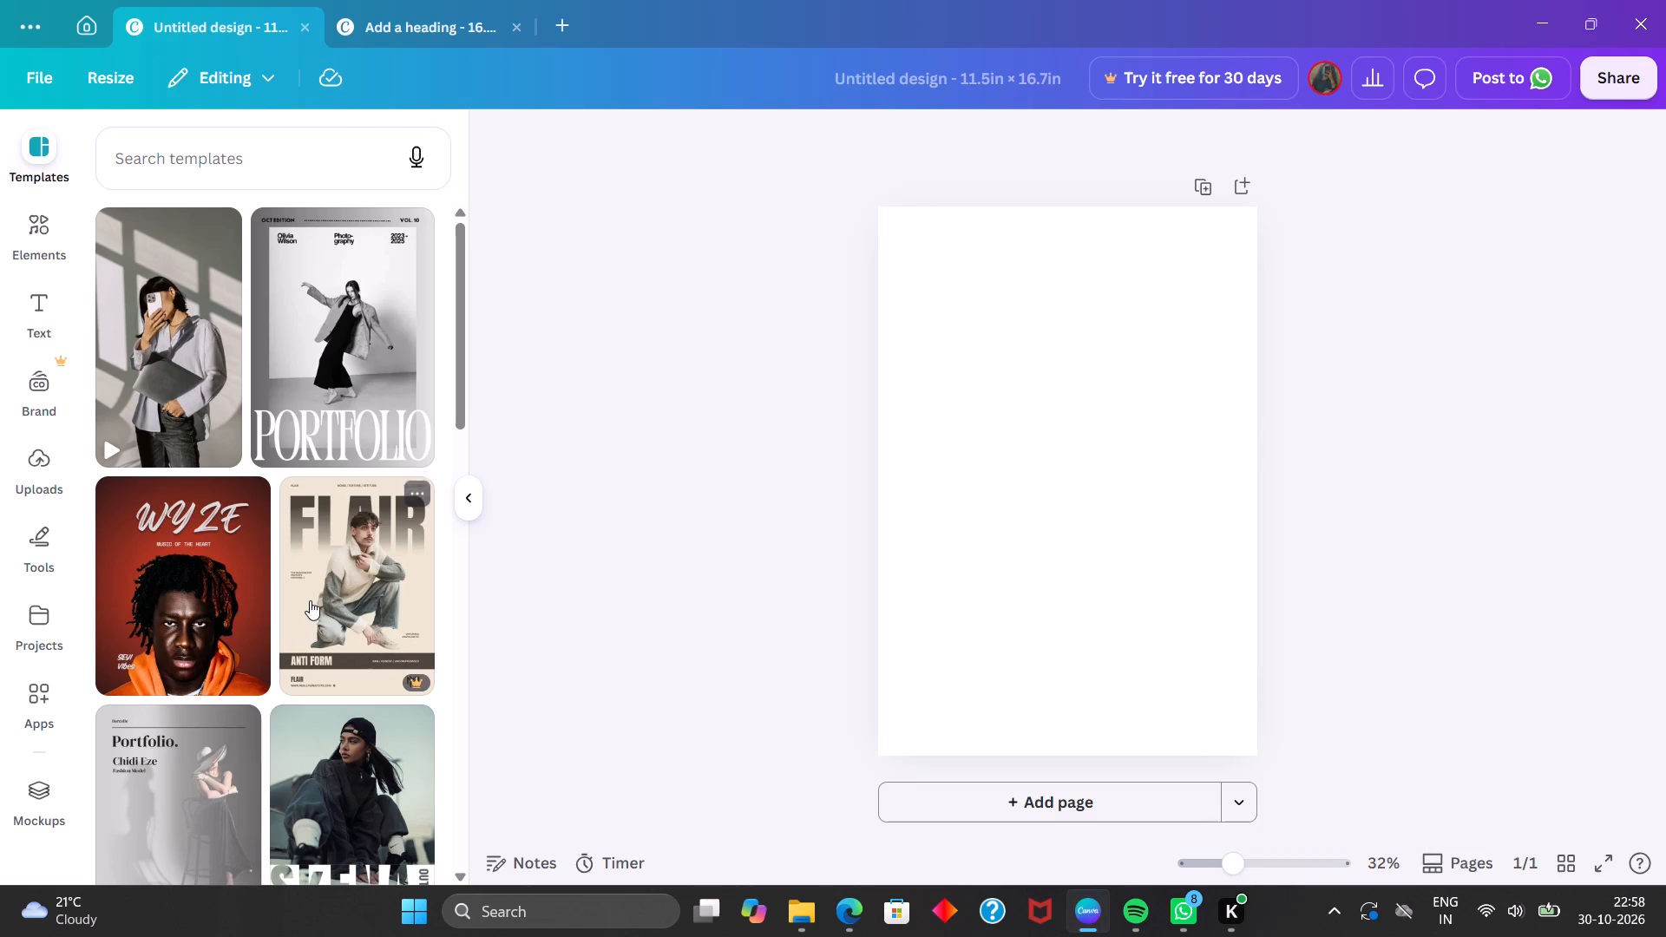
left_click(210, 163)
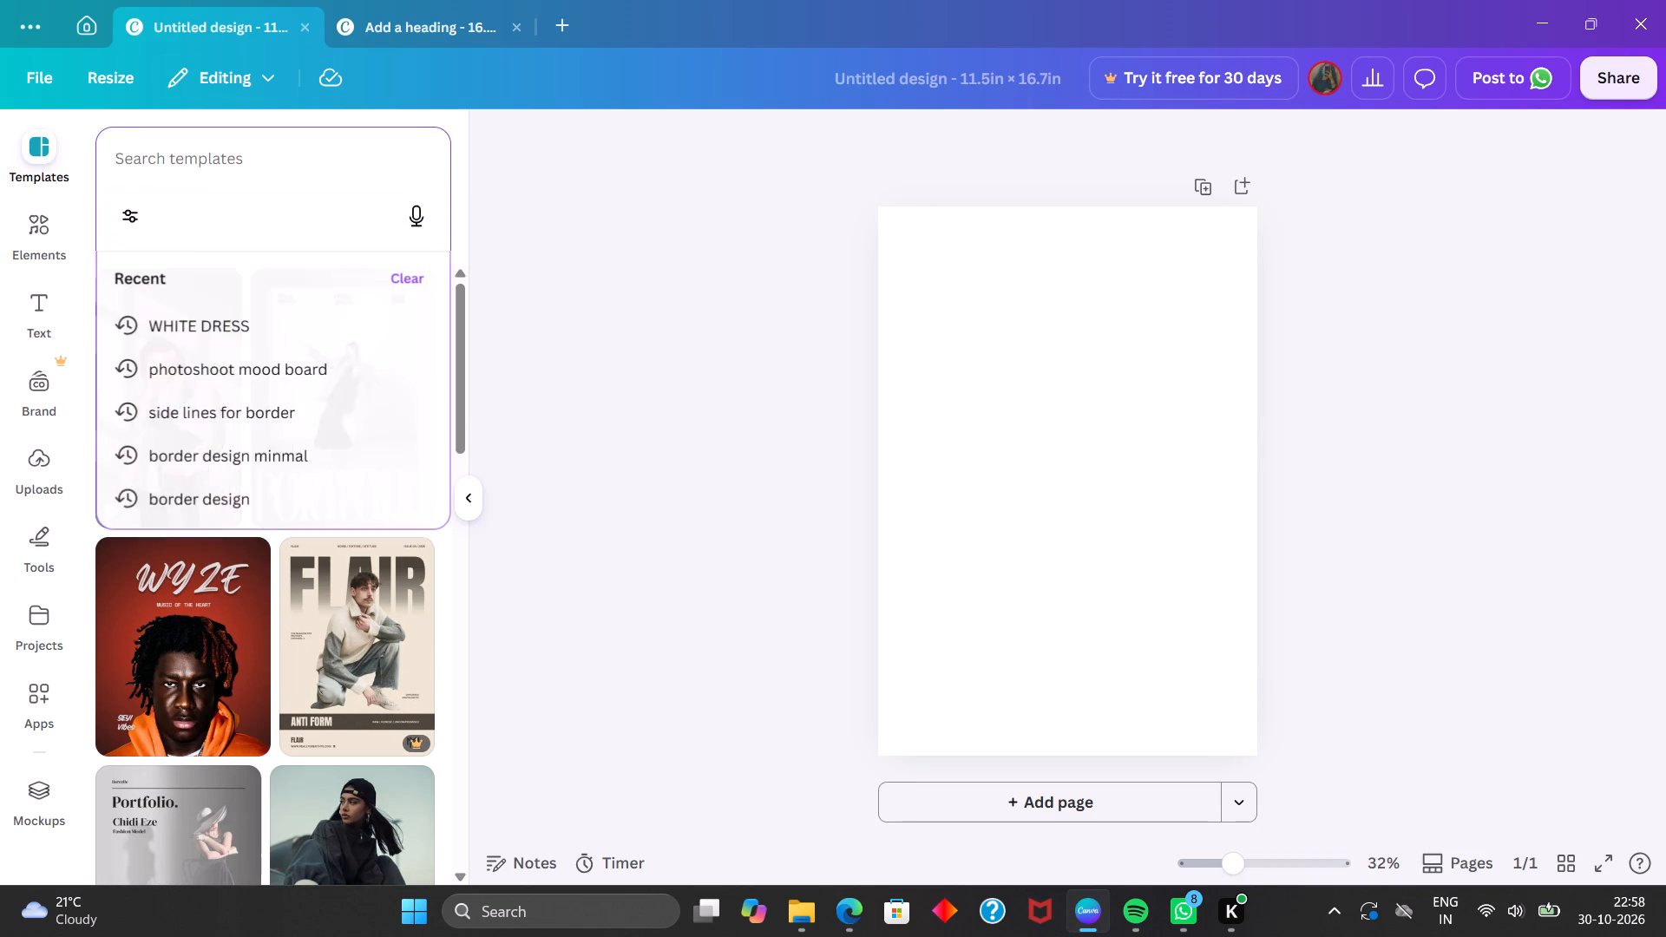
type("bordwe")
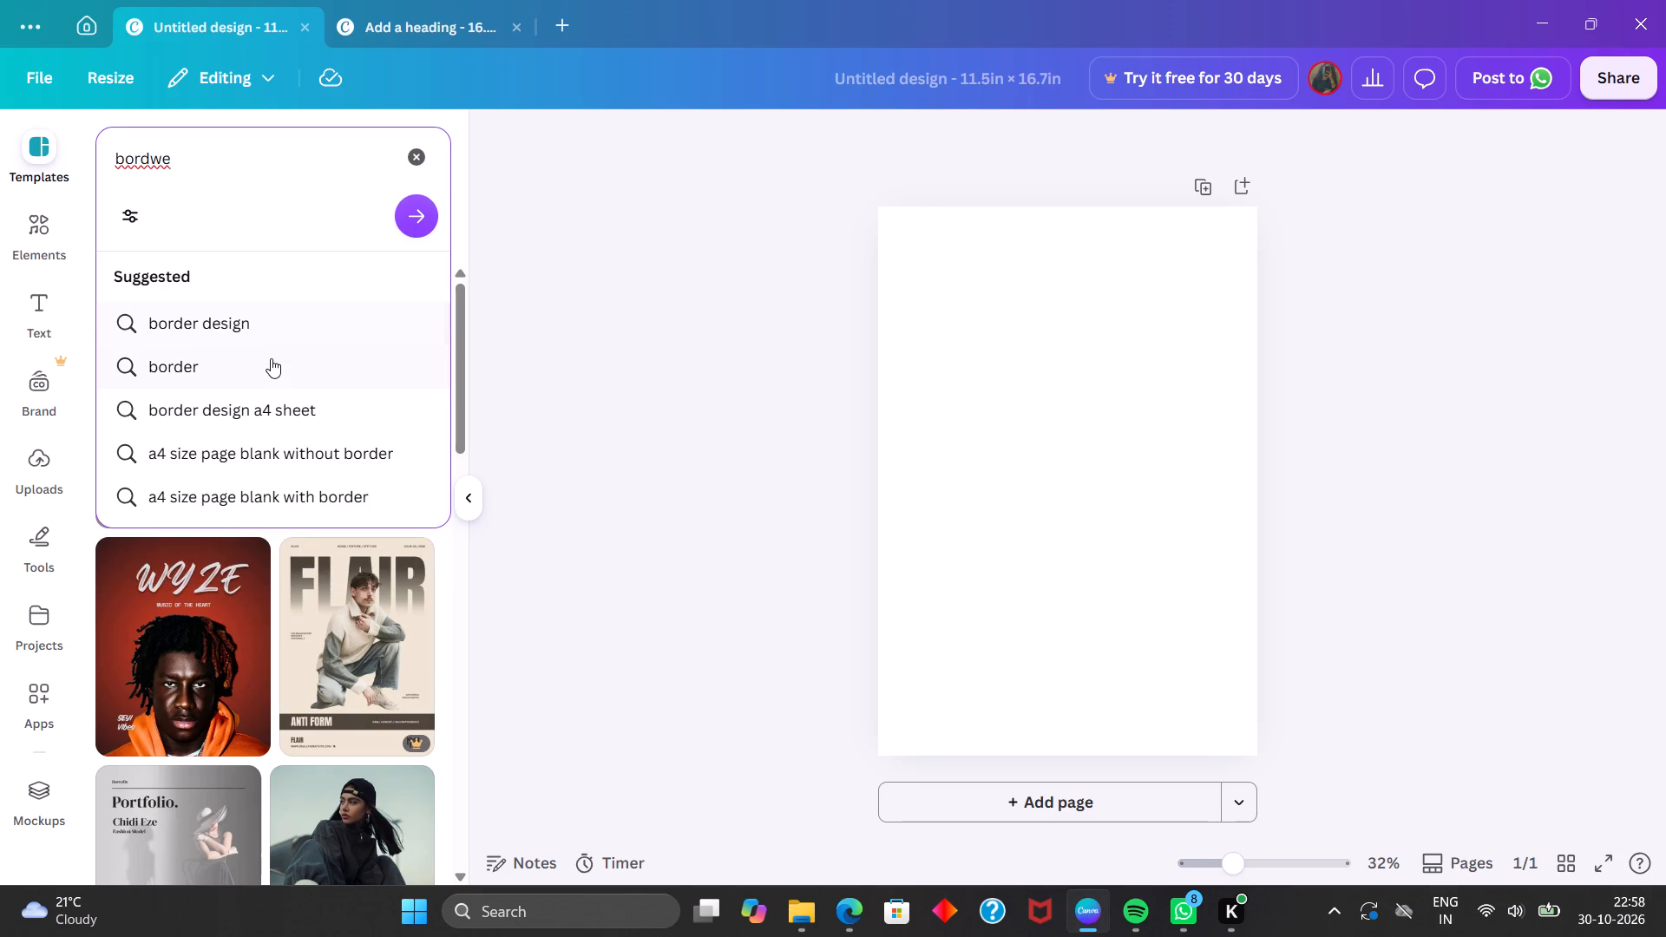
left_click(271, 359)
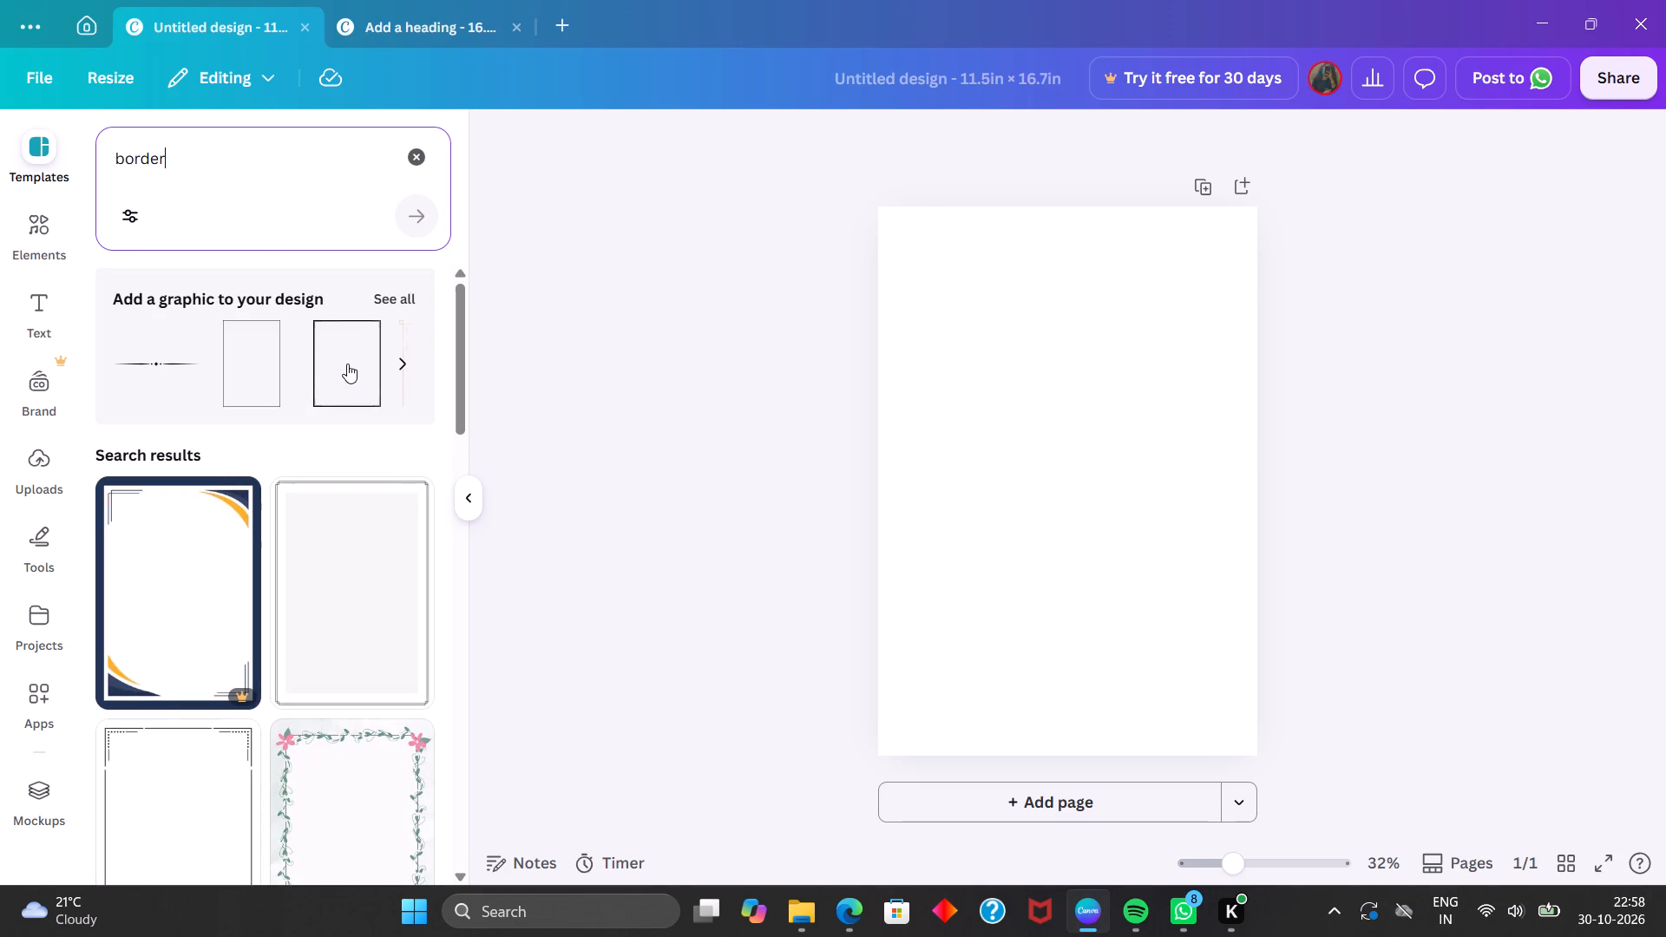
left_click(347, 364)
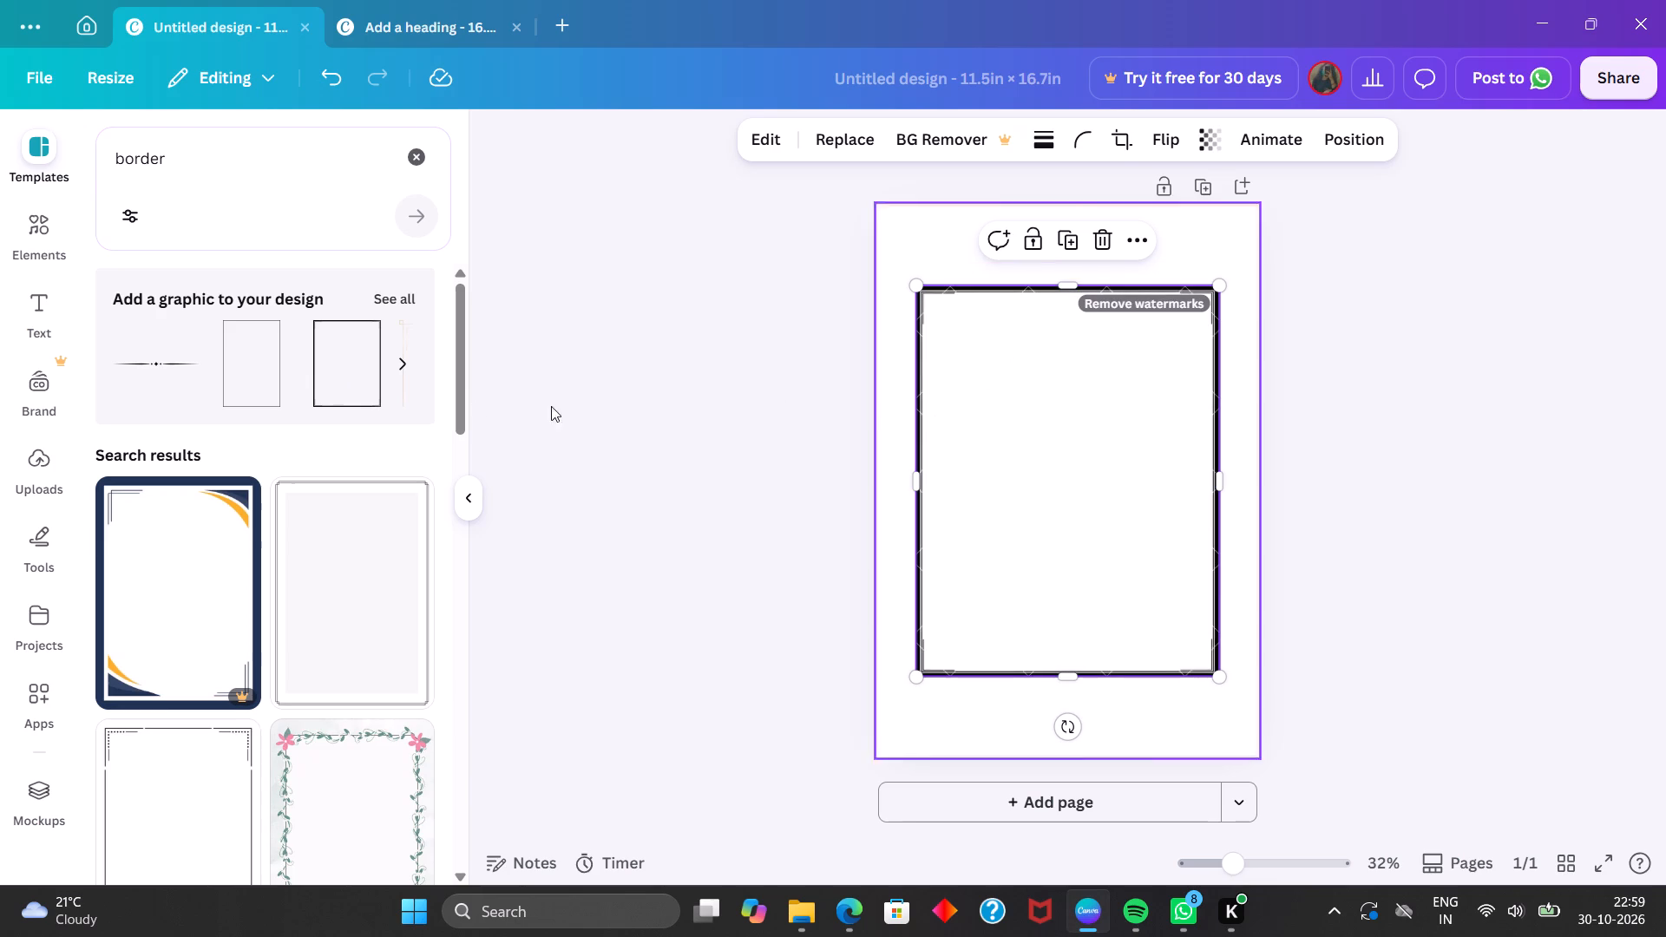
left_click(242, 366)
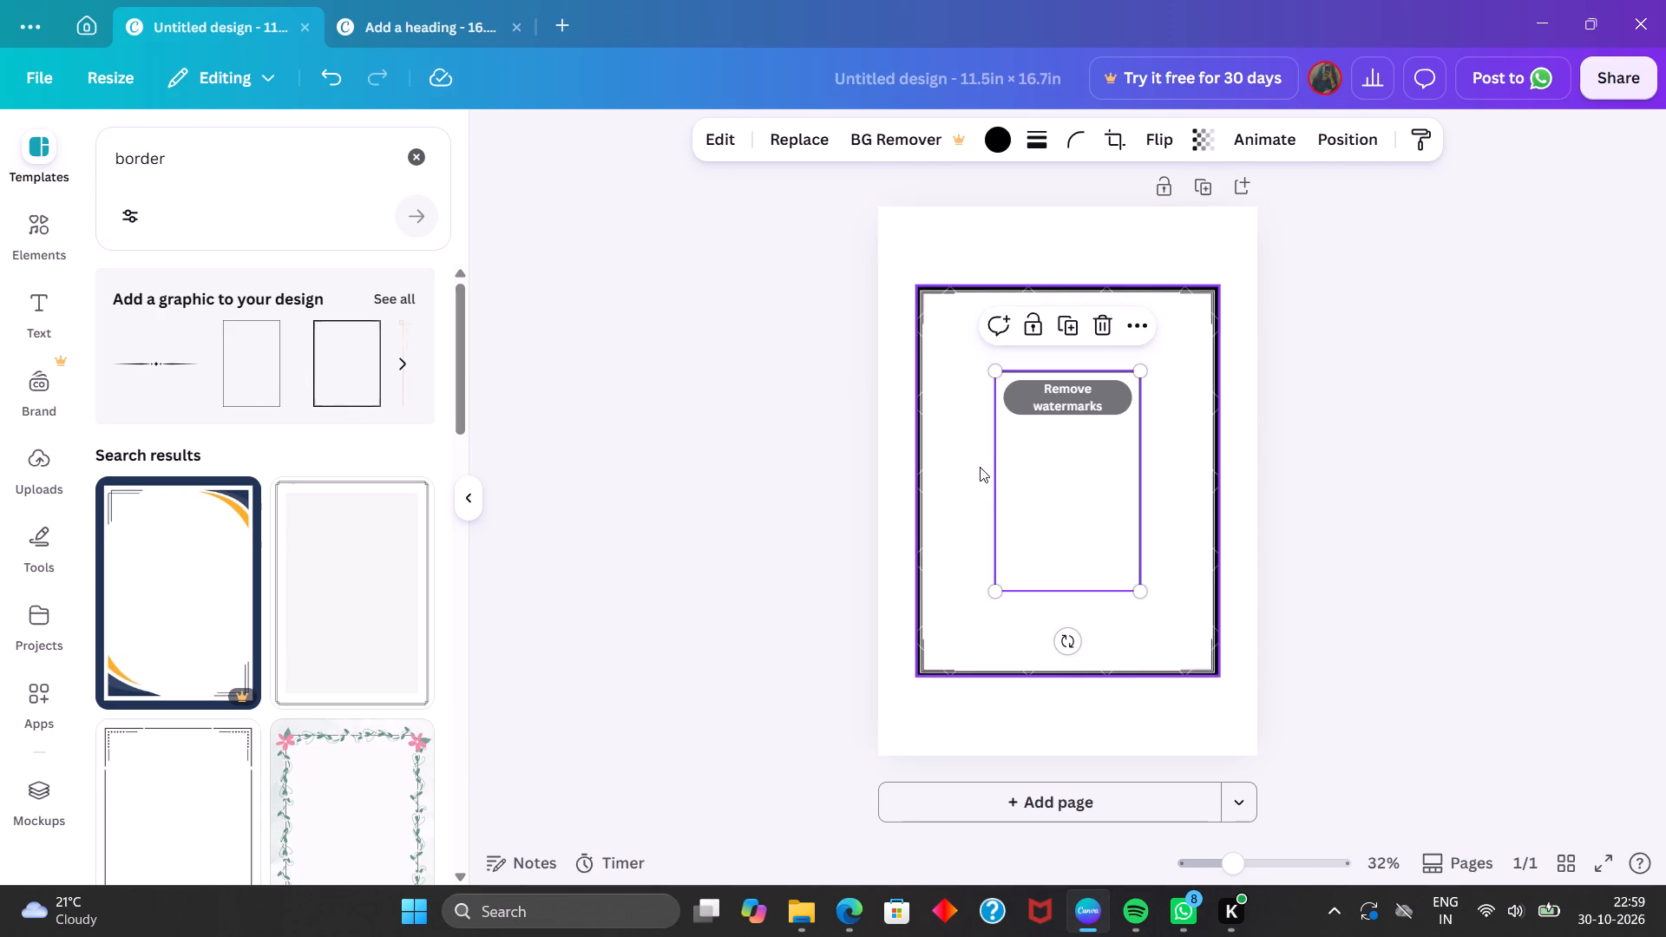
Delete the thick dark frame that surrounds the thin rectangular border.
left_click(909, 320)
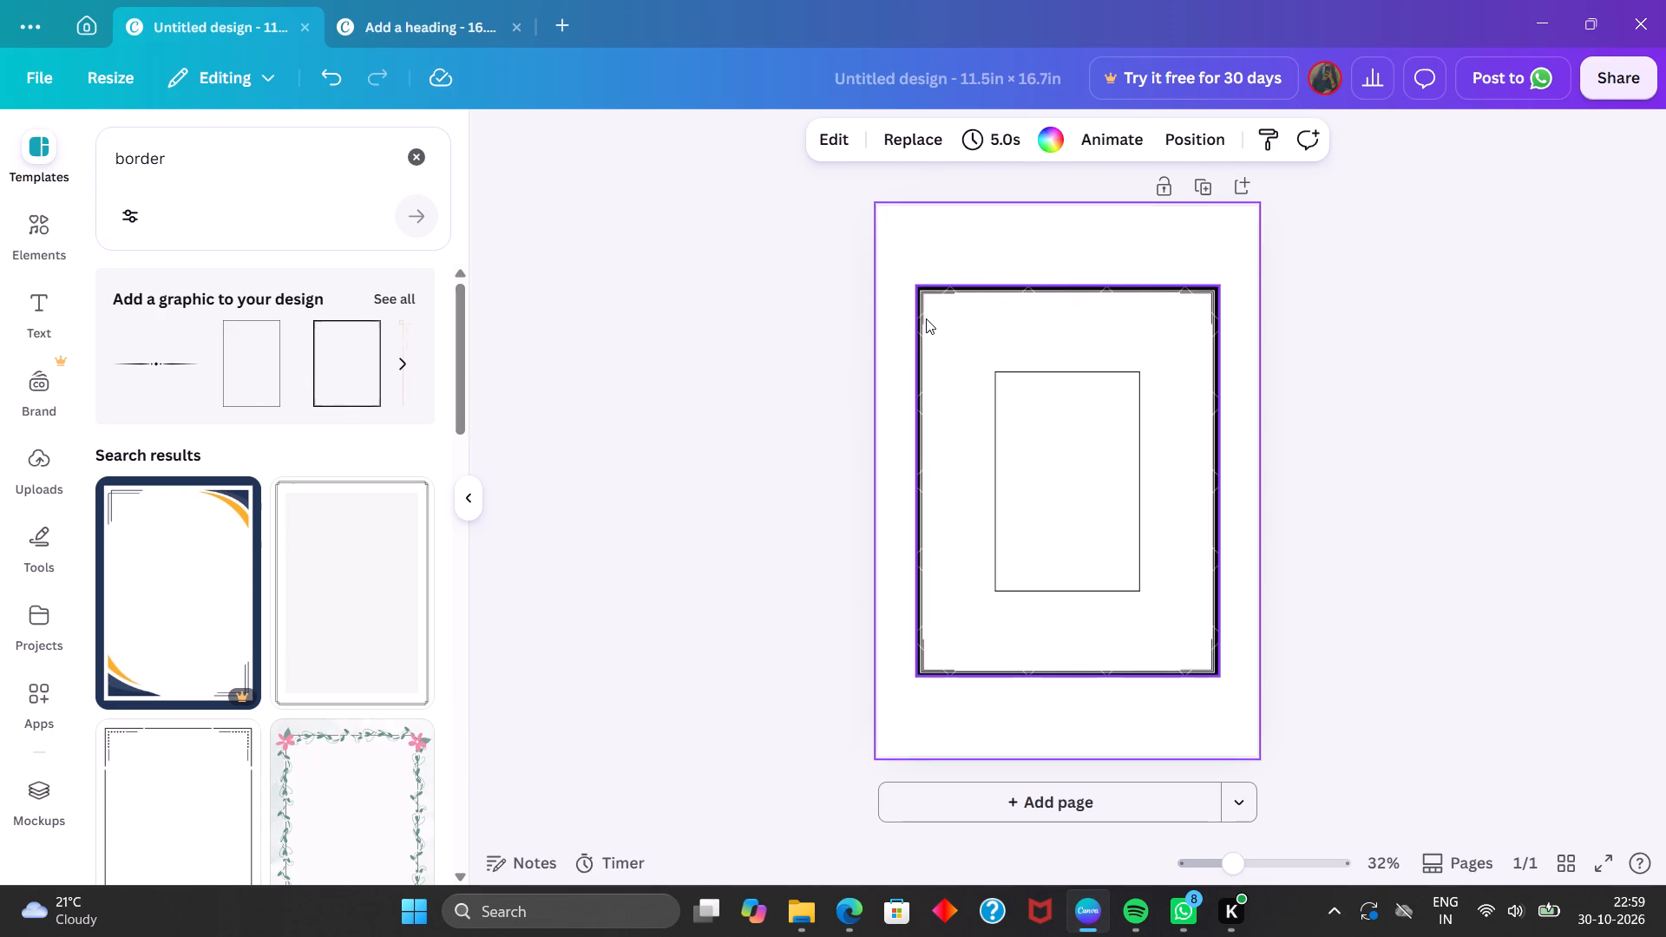
left_click(926, 318)
left_click(1101, 245)
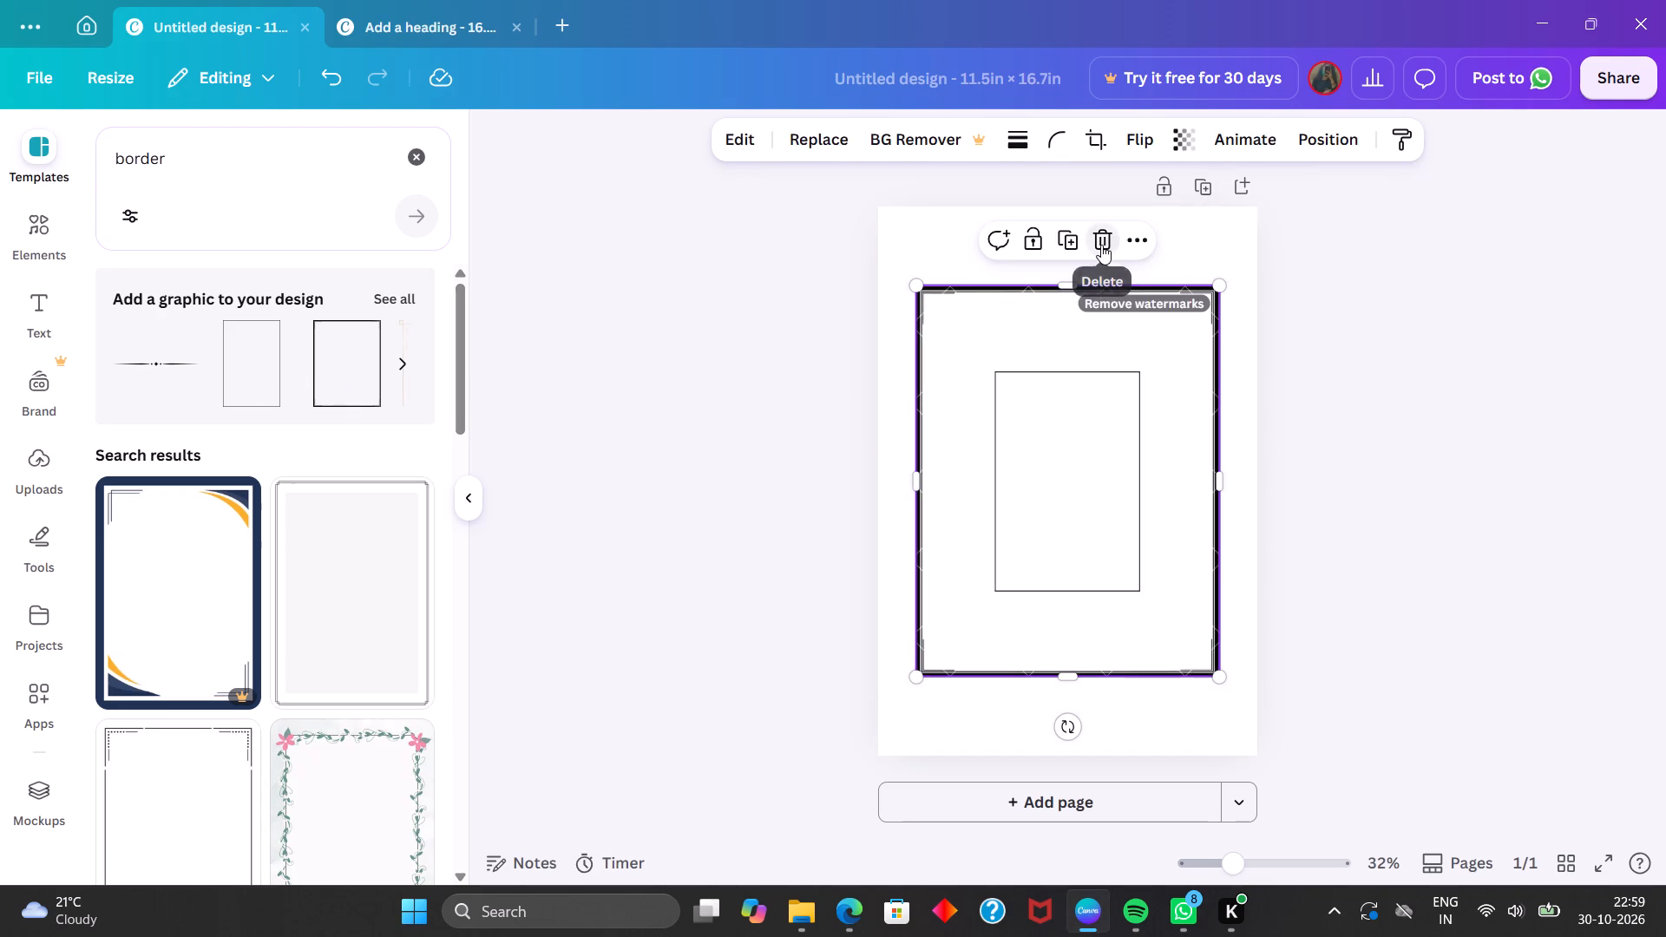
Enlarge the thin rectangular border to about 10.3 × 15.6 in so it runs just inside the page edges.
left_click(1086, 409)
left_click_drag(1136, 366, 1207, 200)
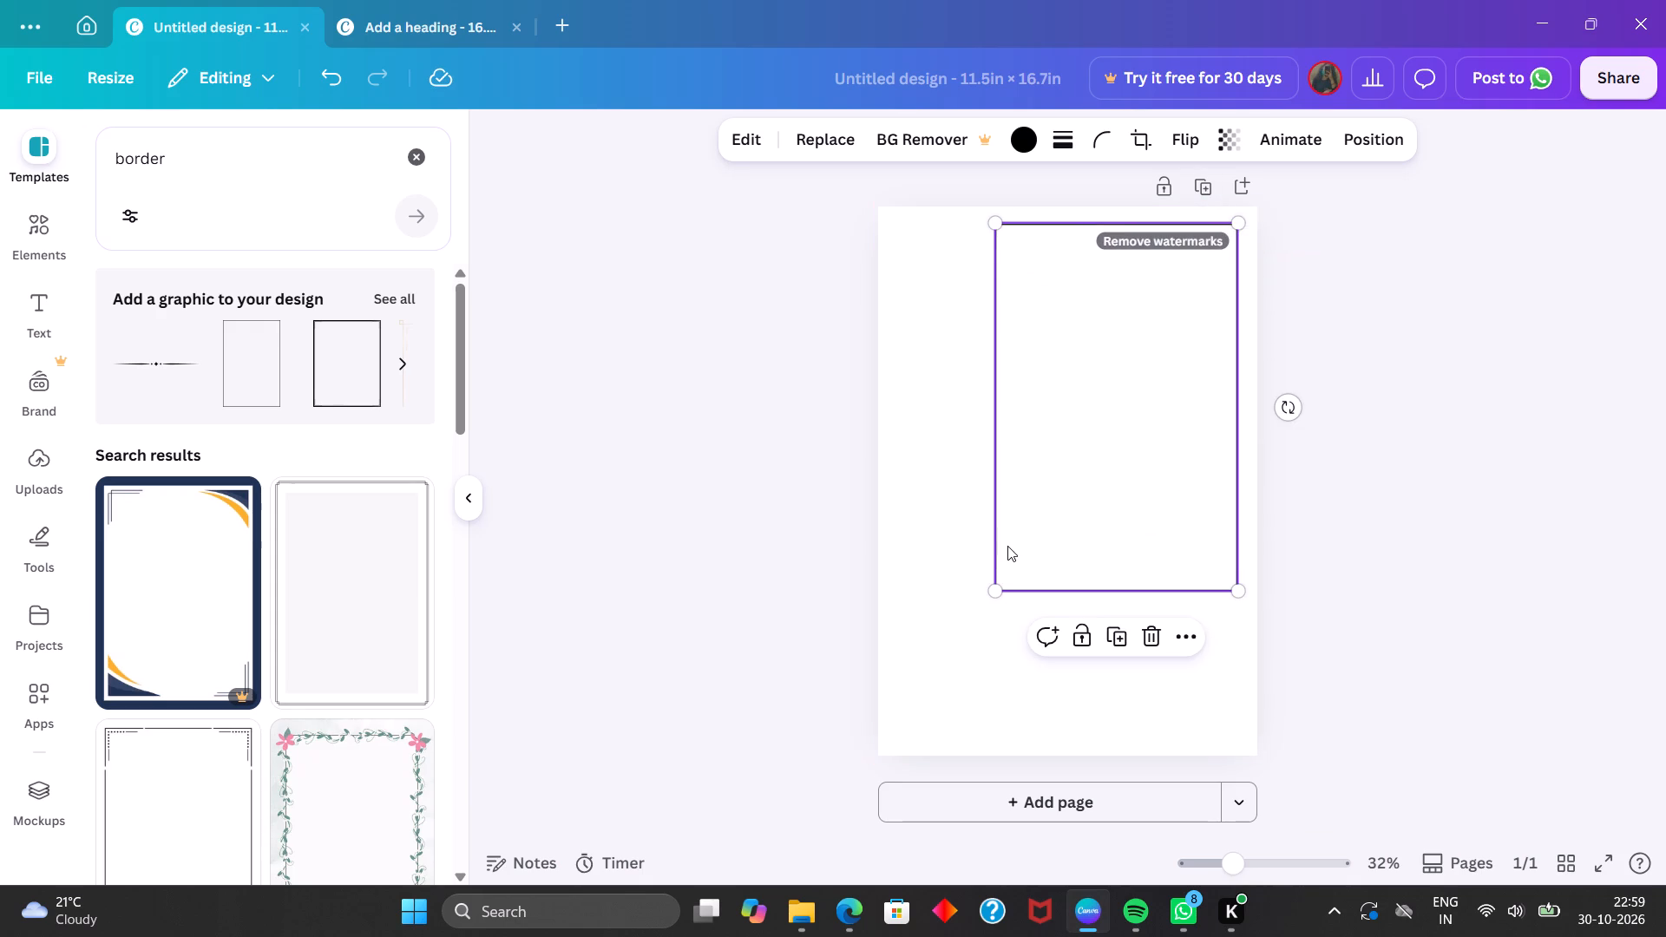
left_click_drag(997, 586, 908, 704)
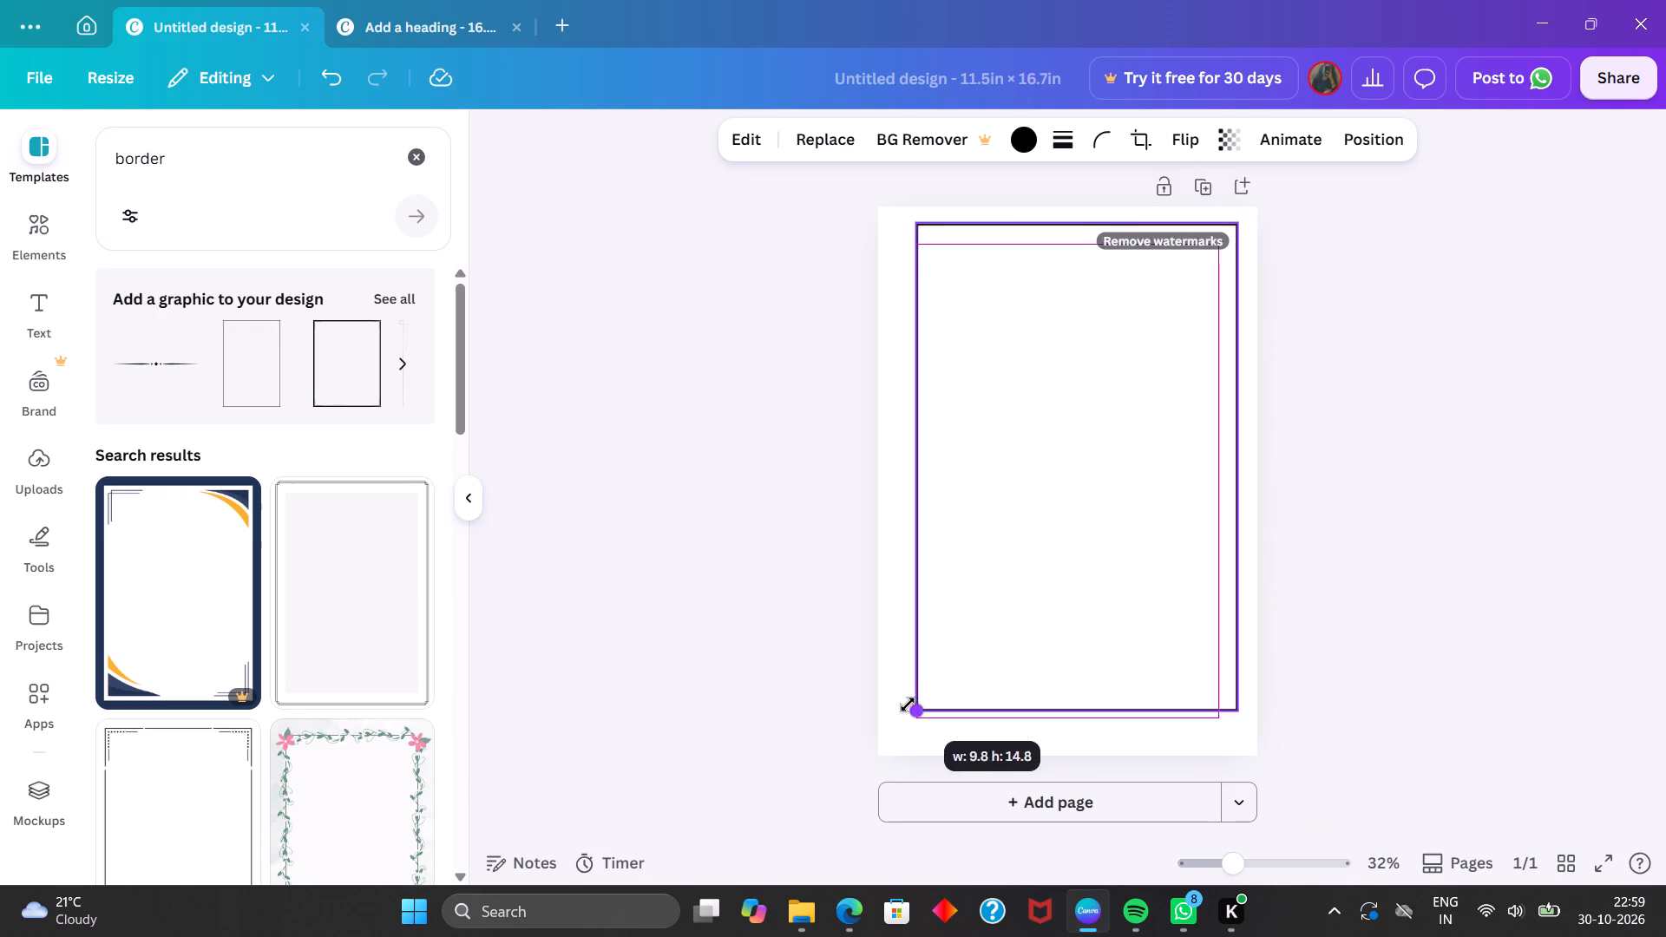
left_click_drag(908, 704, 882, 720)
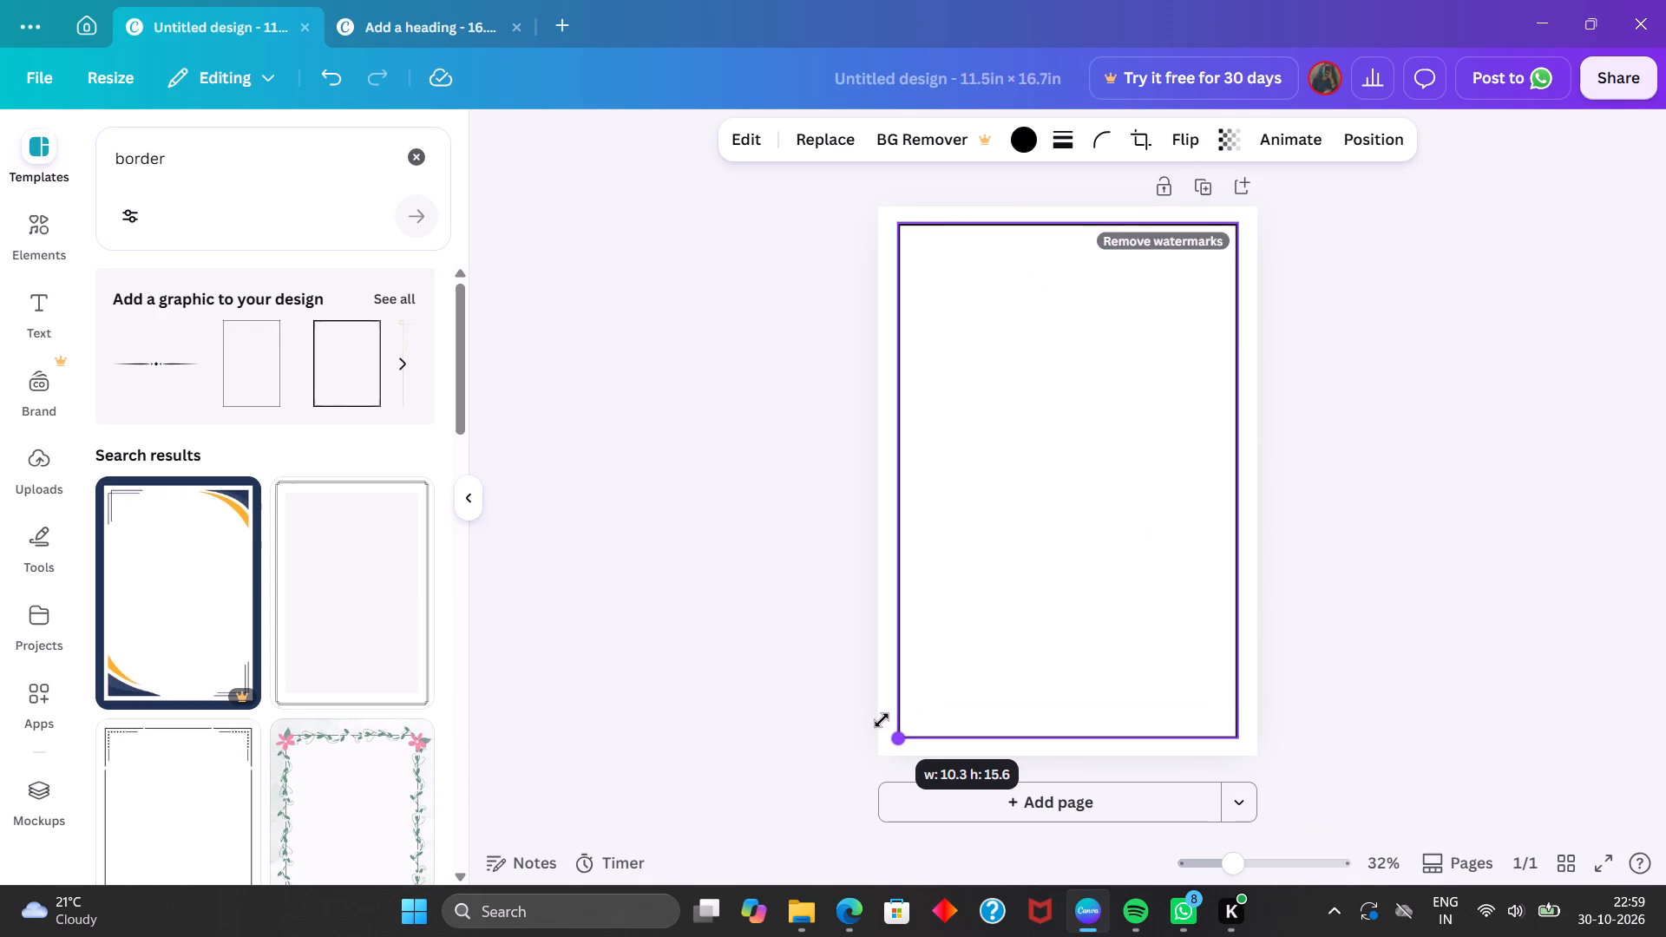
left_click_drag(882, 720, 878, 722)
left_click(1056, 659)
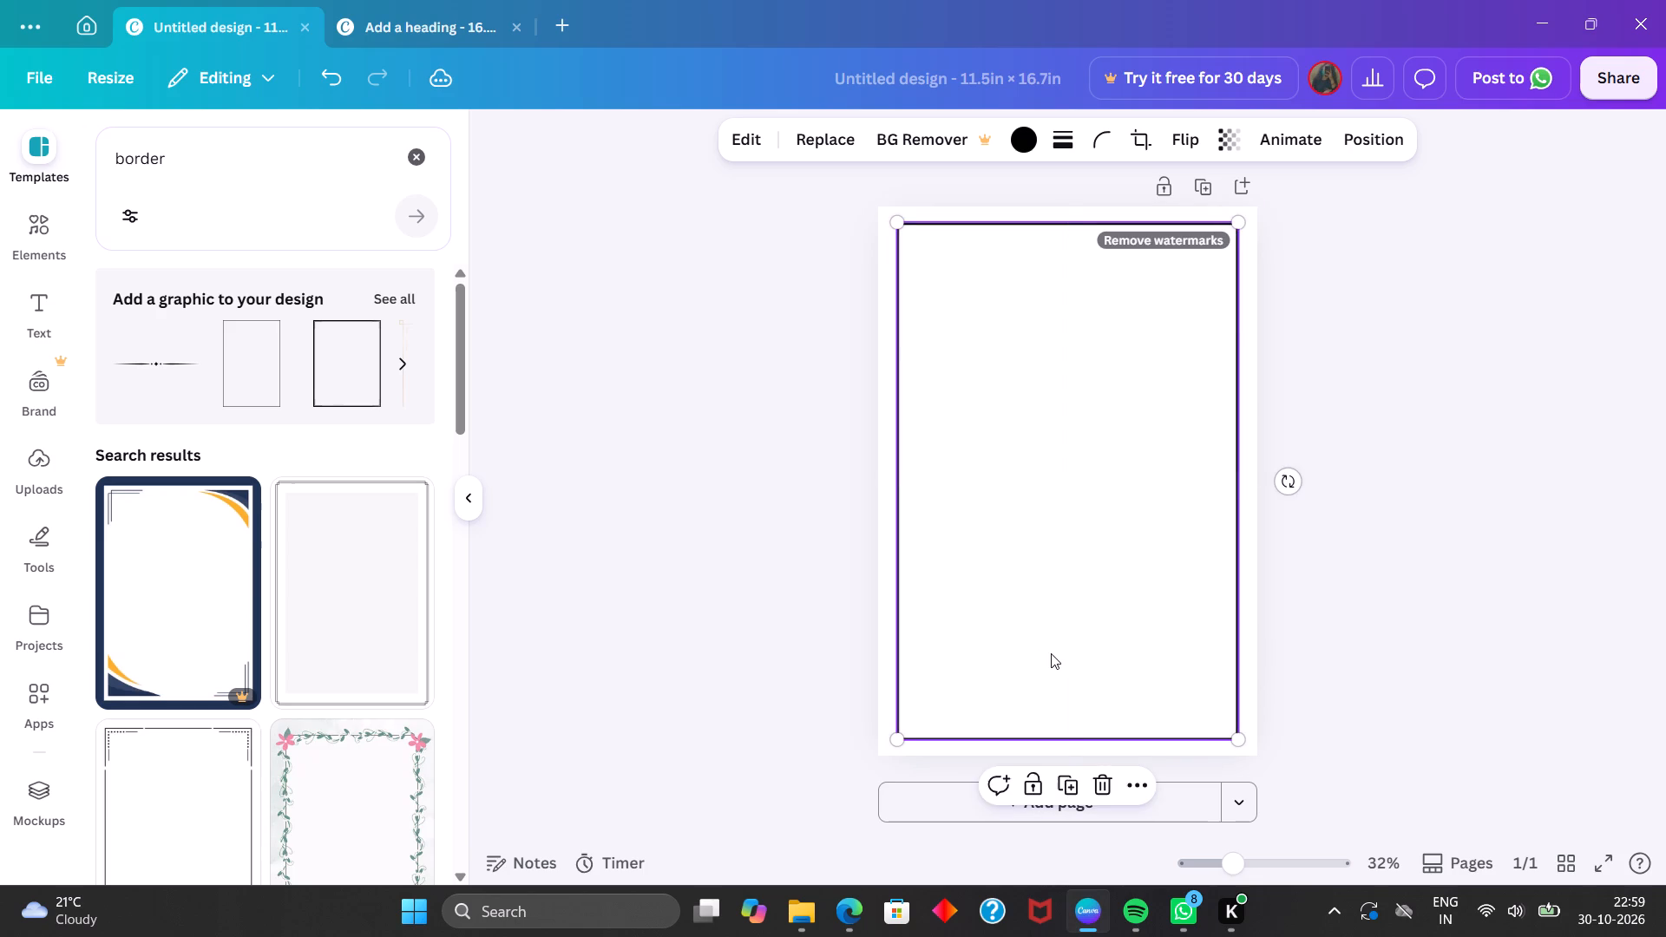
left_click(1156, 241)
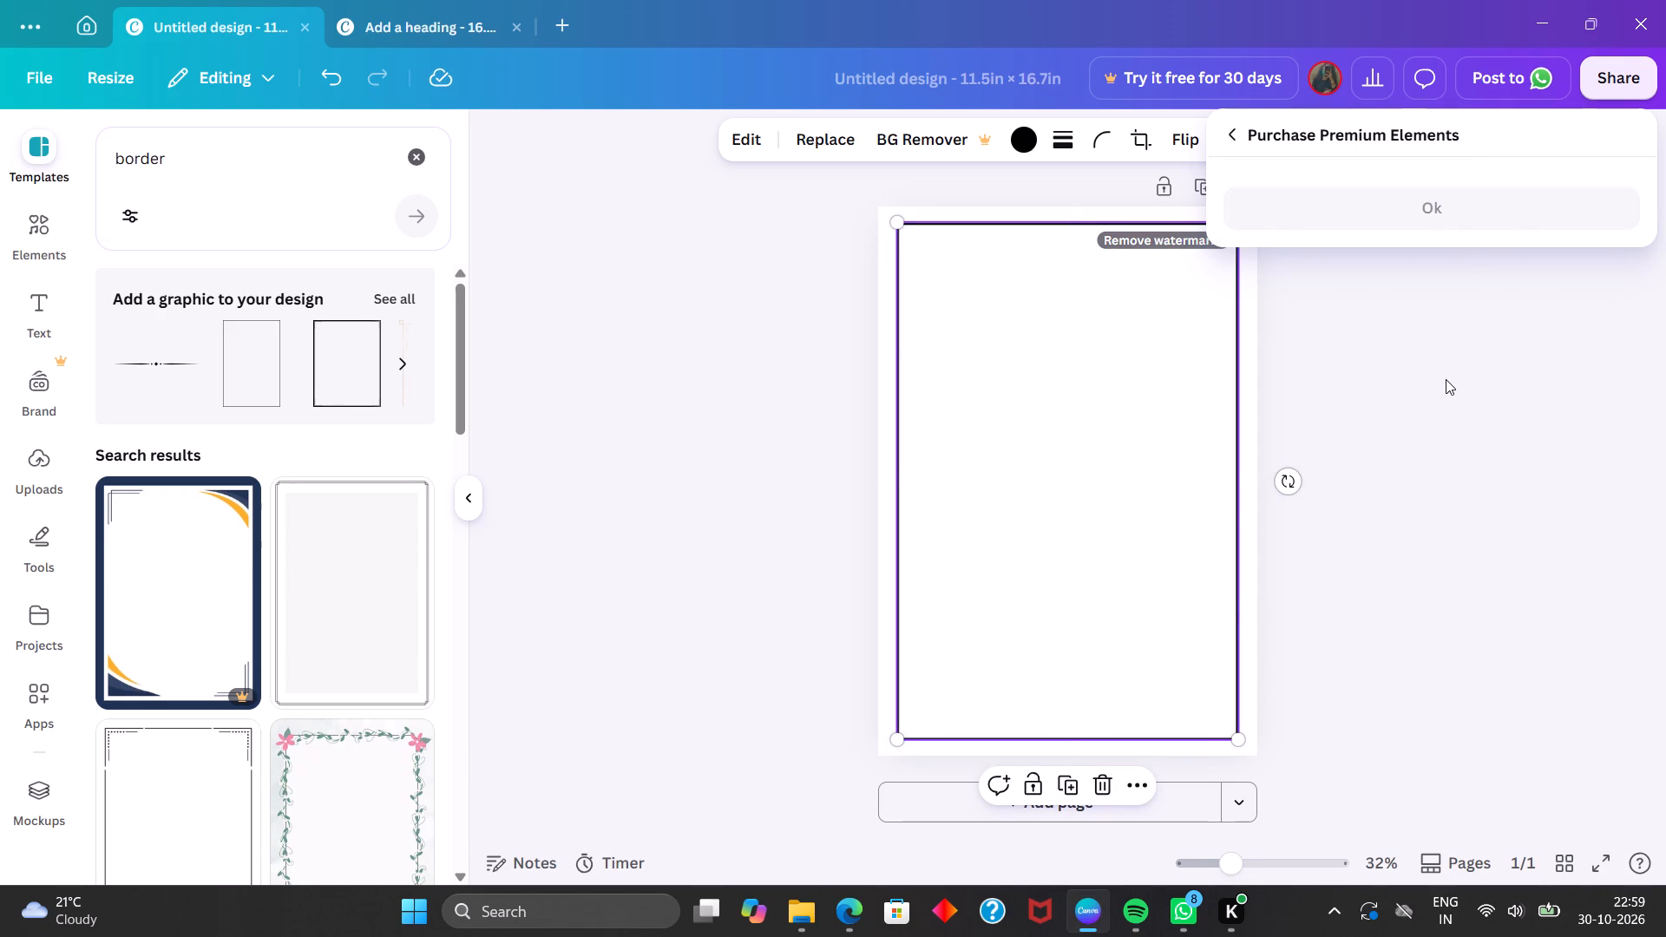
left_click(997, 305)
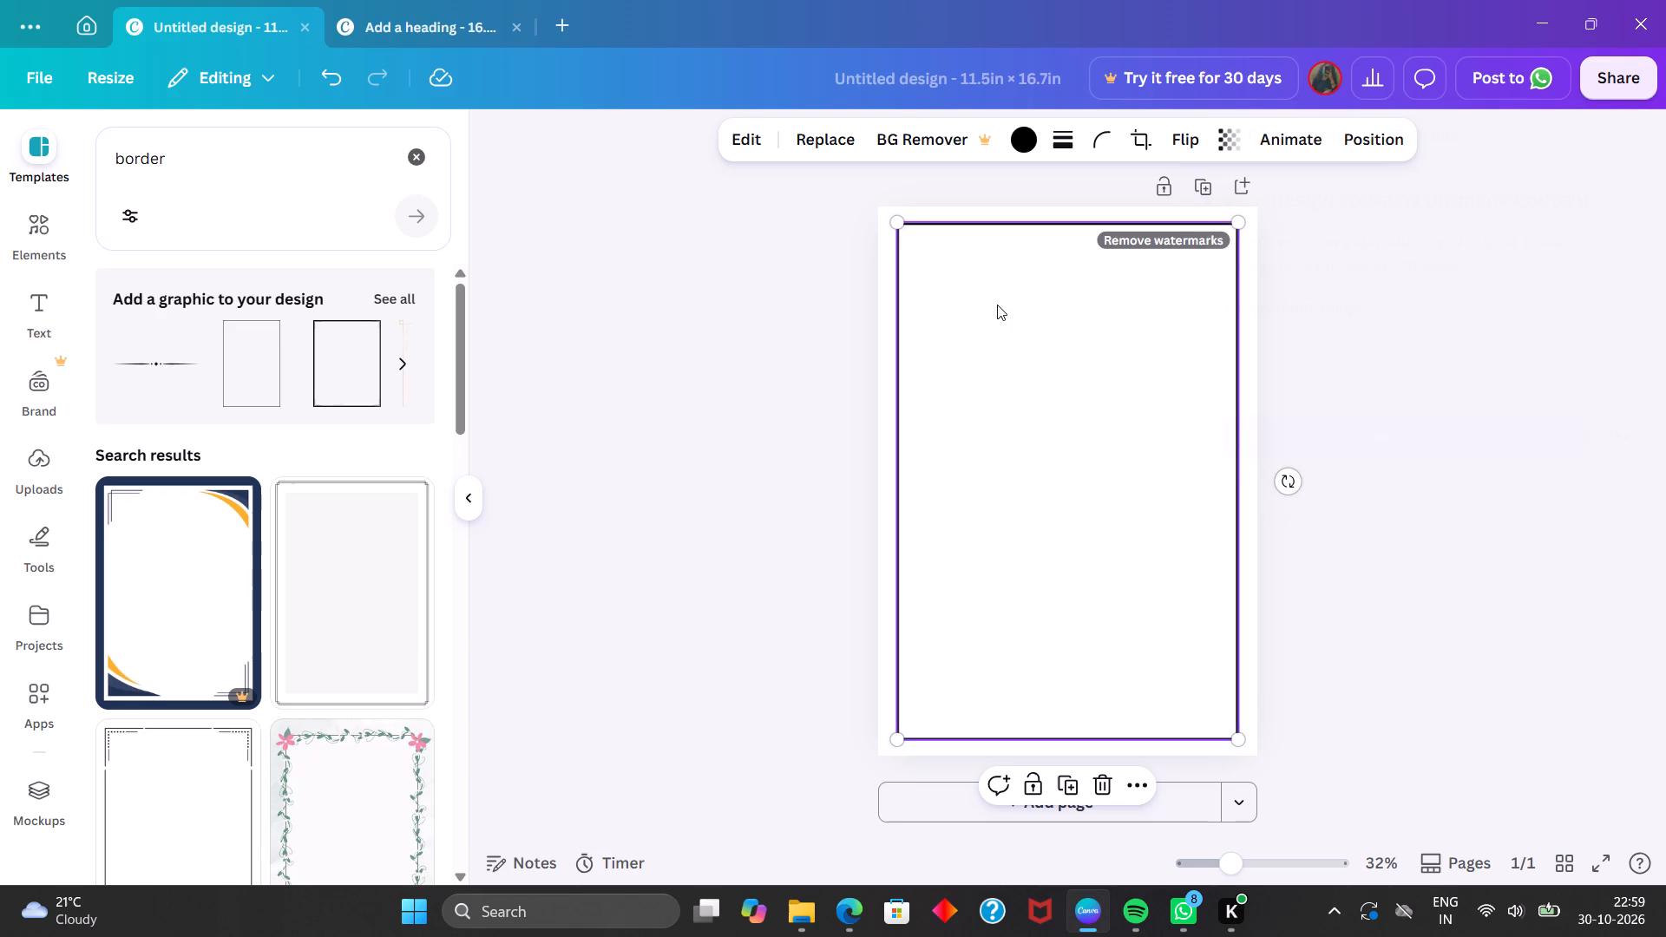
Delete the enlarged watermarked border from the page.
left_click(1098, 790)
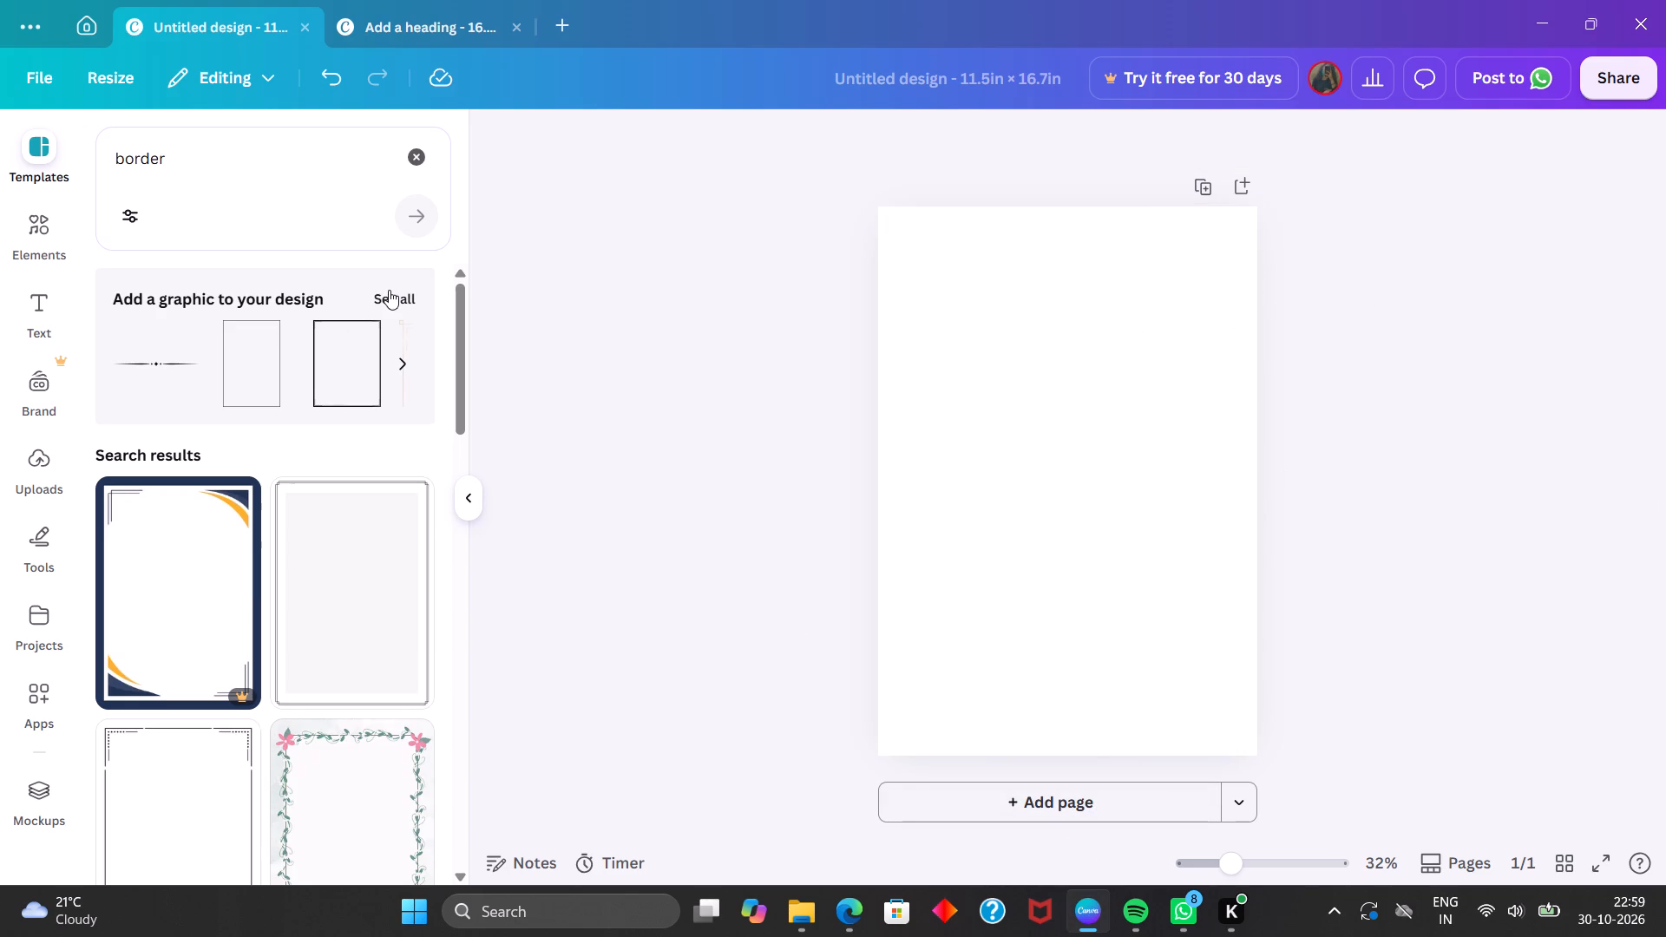
Open the full element results for "border" and look through them, including the row of graphics.
left_click(389, 290)
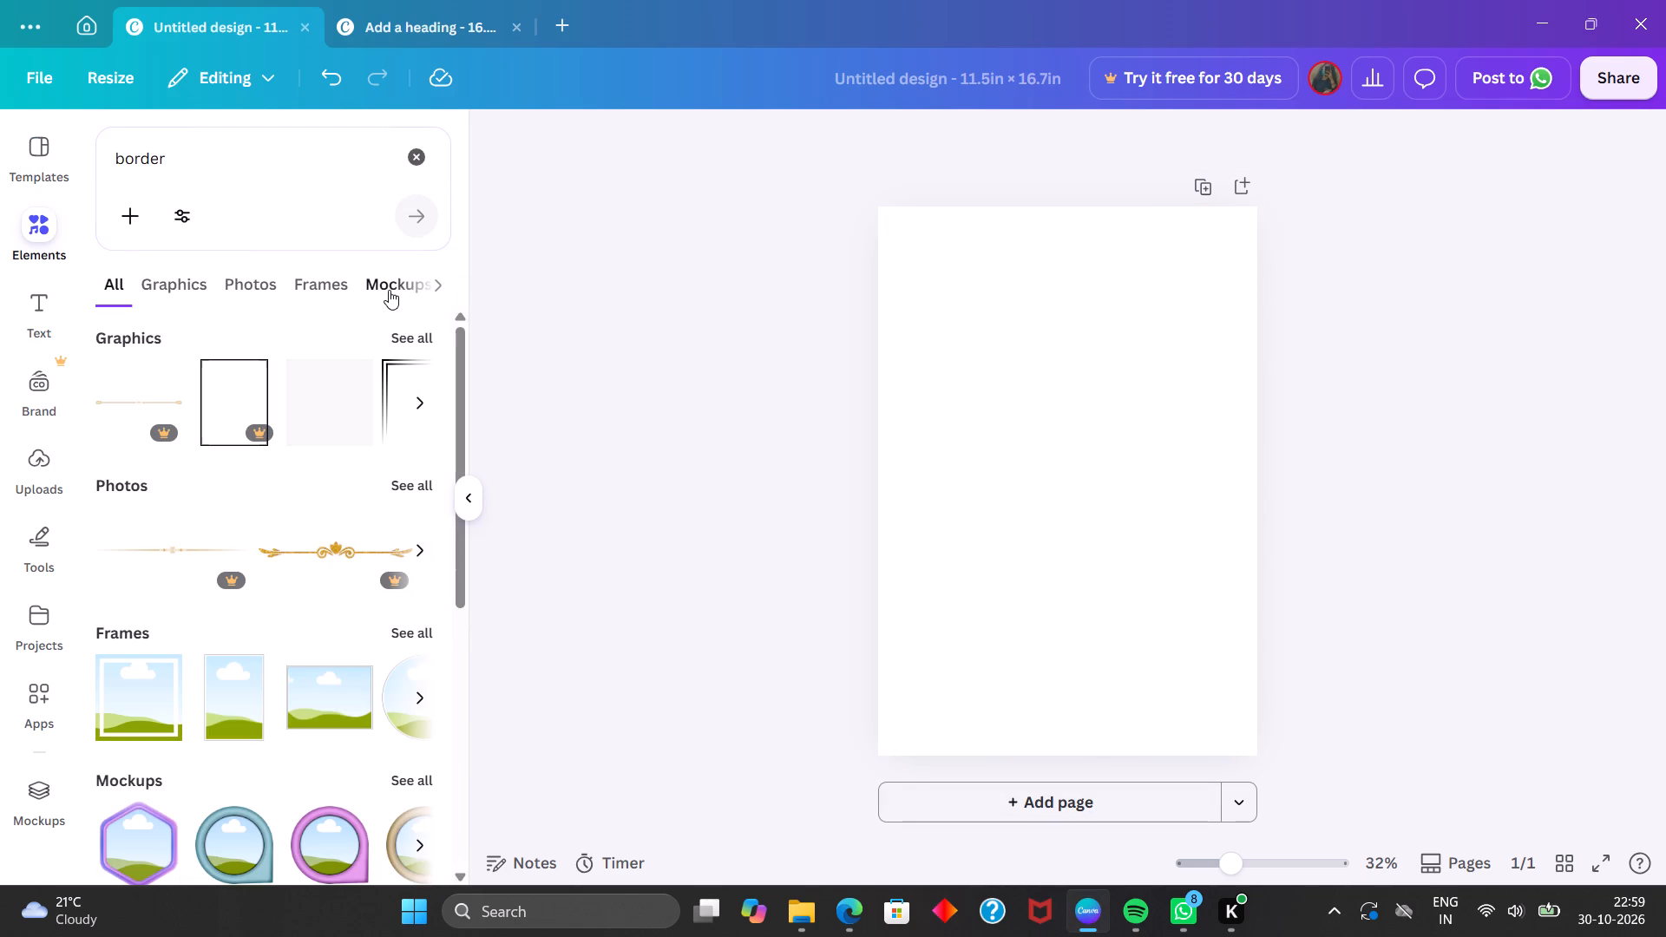
scroll(318, 583, "down", 3)
scroll(318, 583, "up", 1)
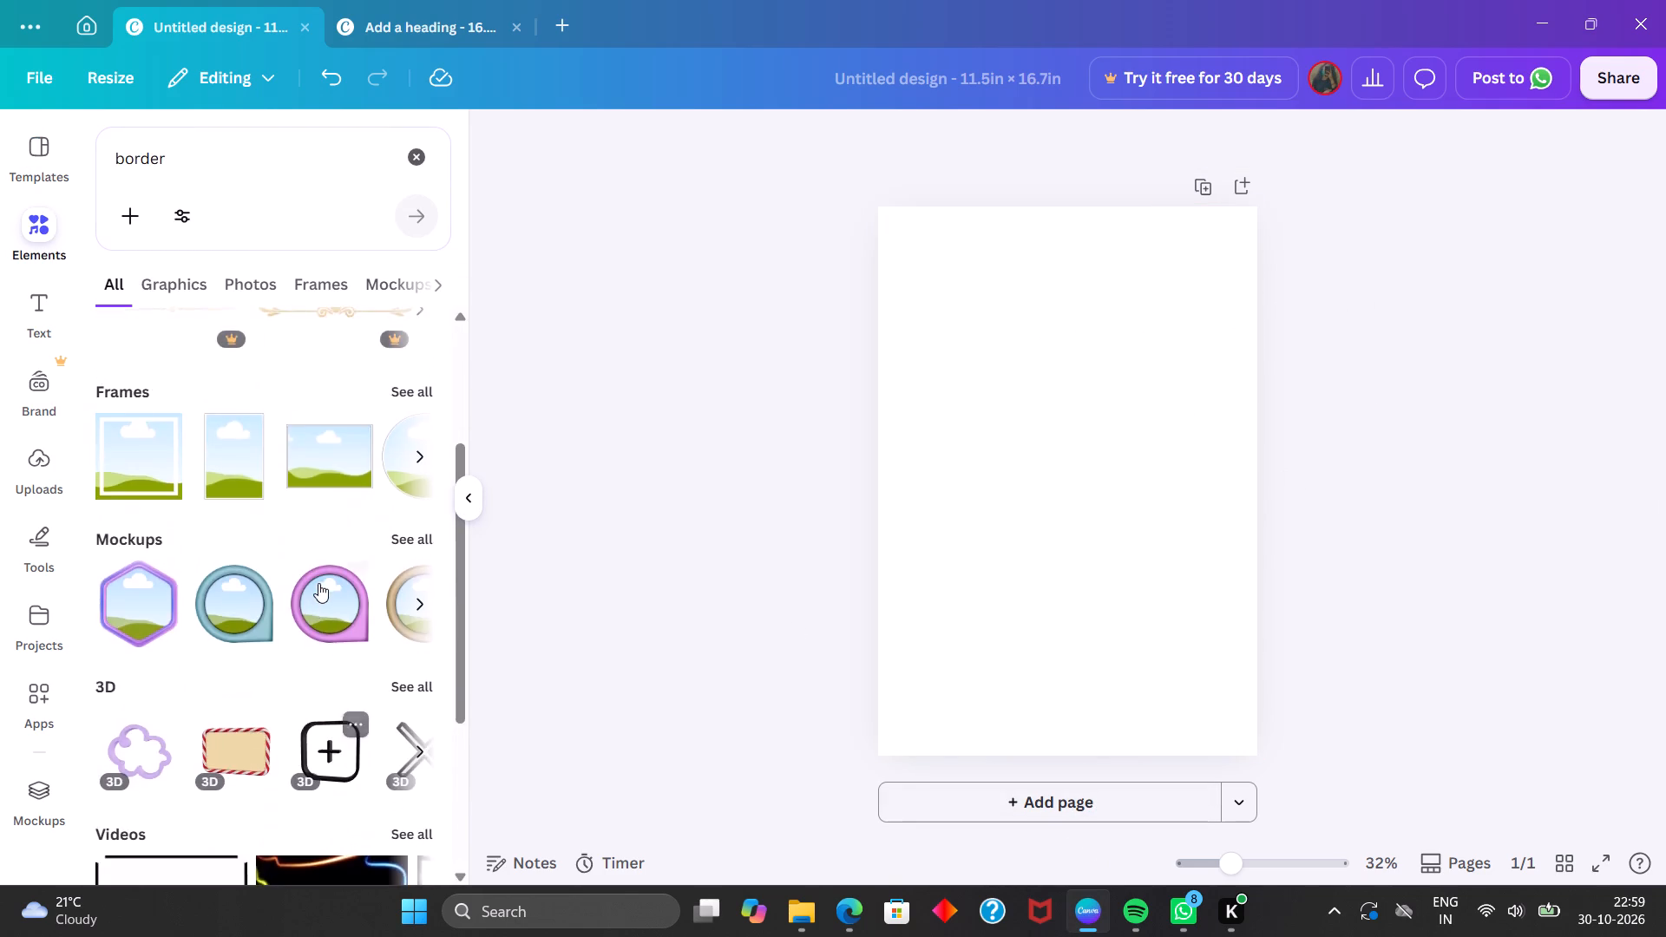
scroll(318, 583, "down", 5)
scroll(318, 583, "up", 3)
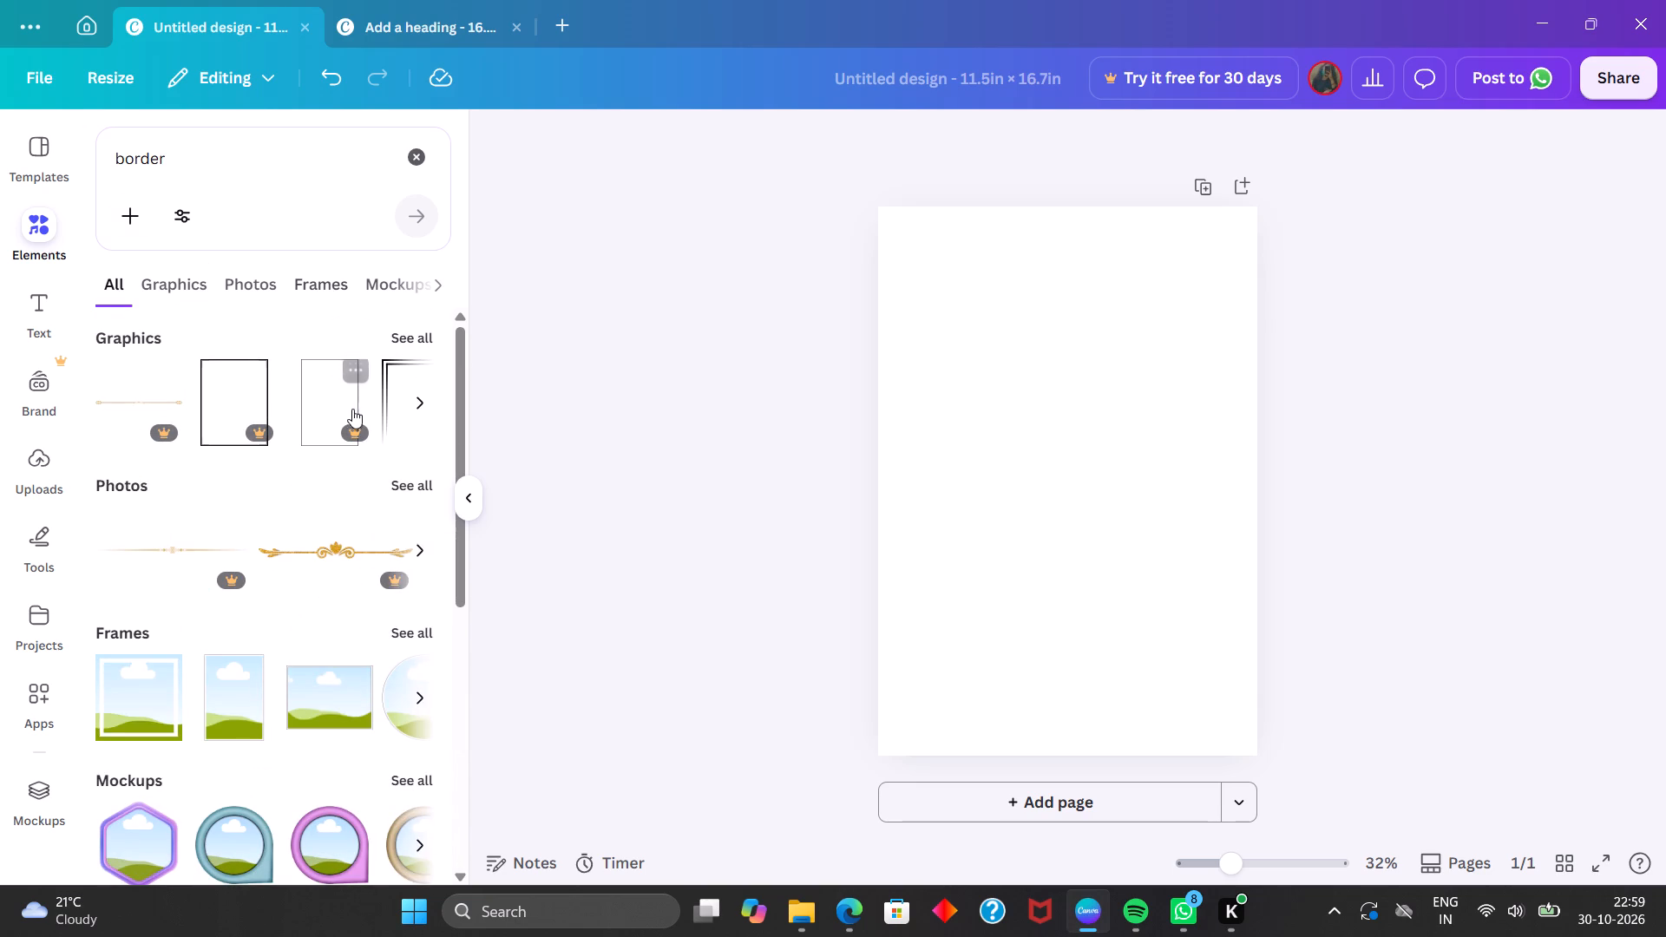
scroll(353, 410, "left", 6)
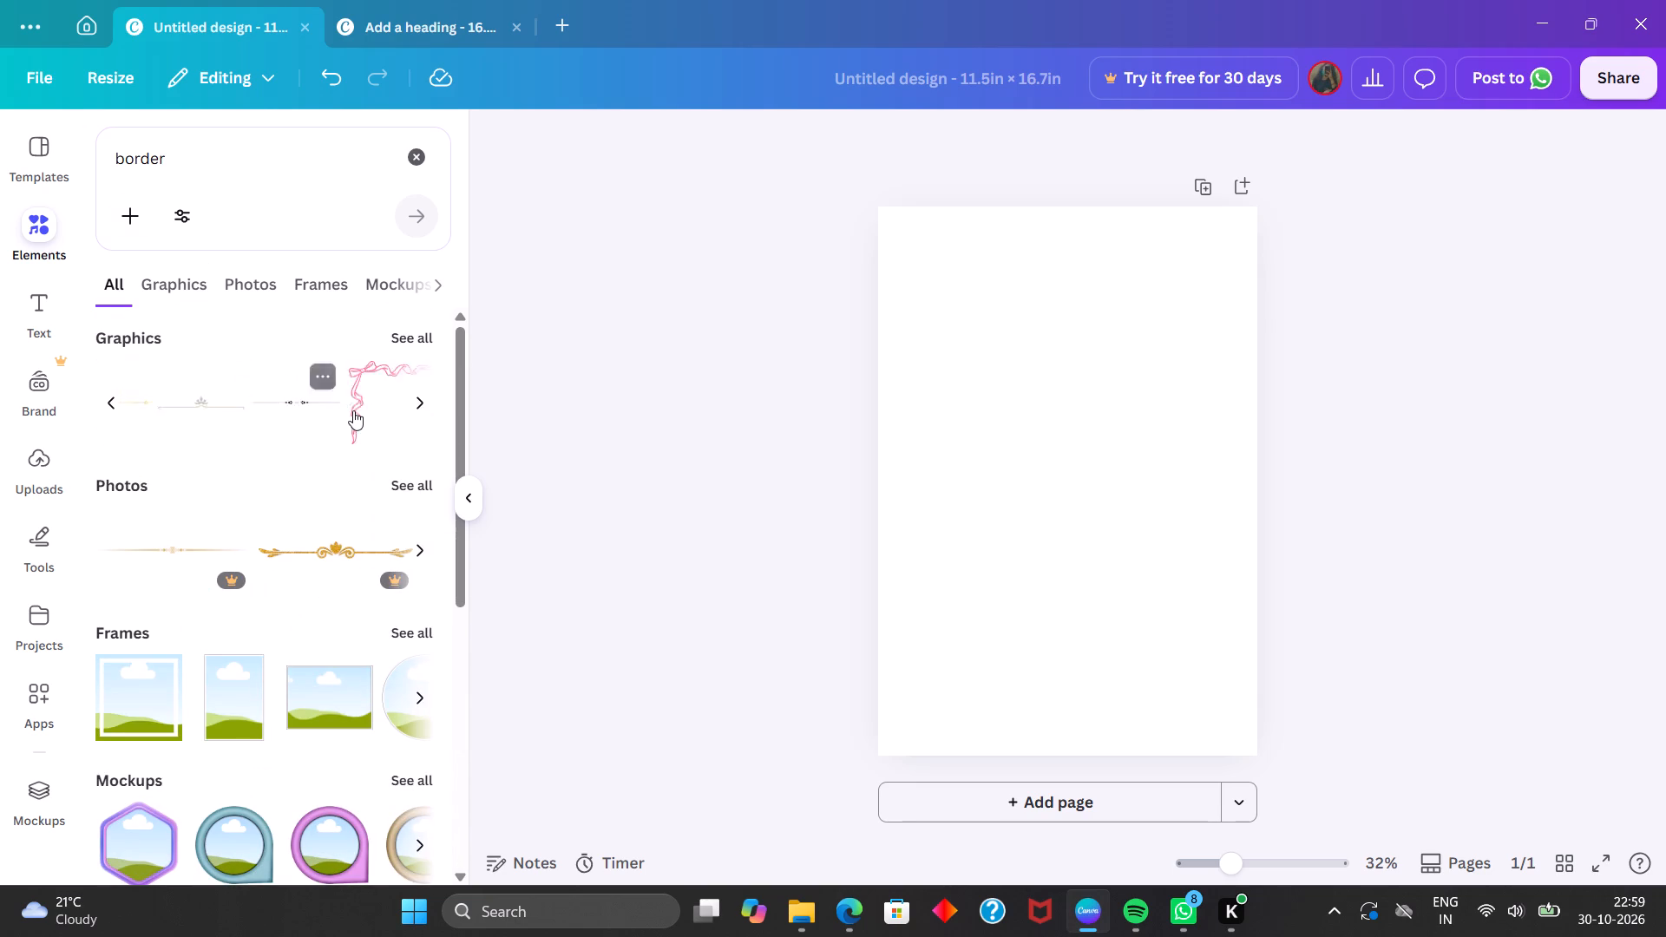
scroll(353, 410, "left", 6)
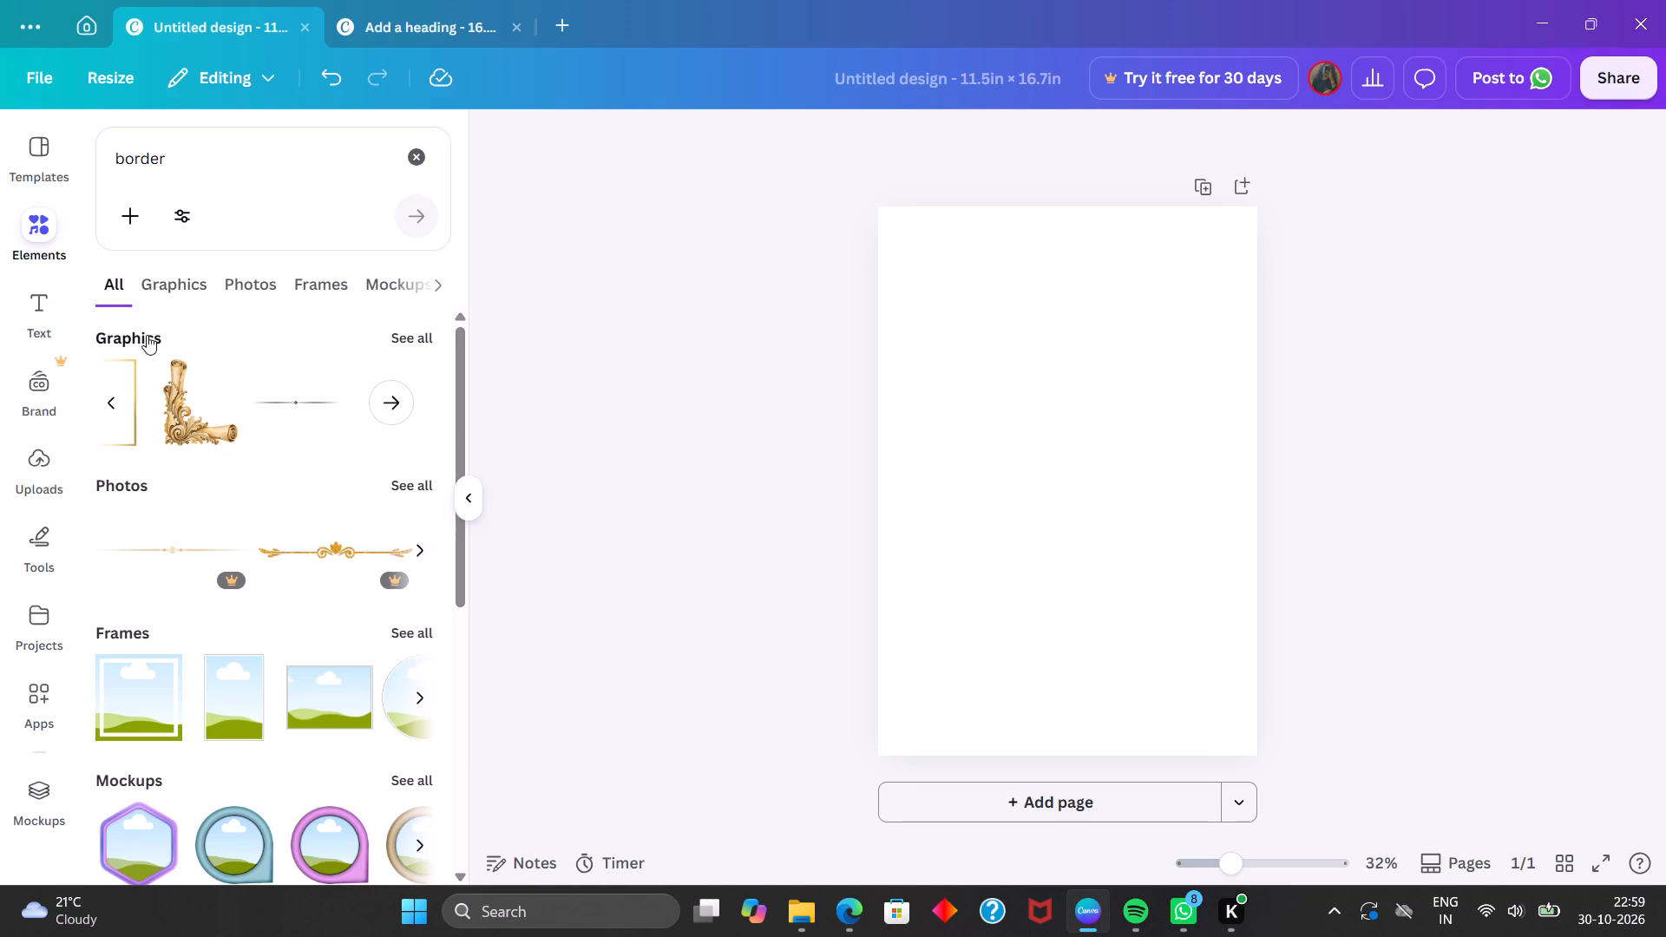
left_click(112, 407)
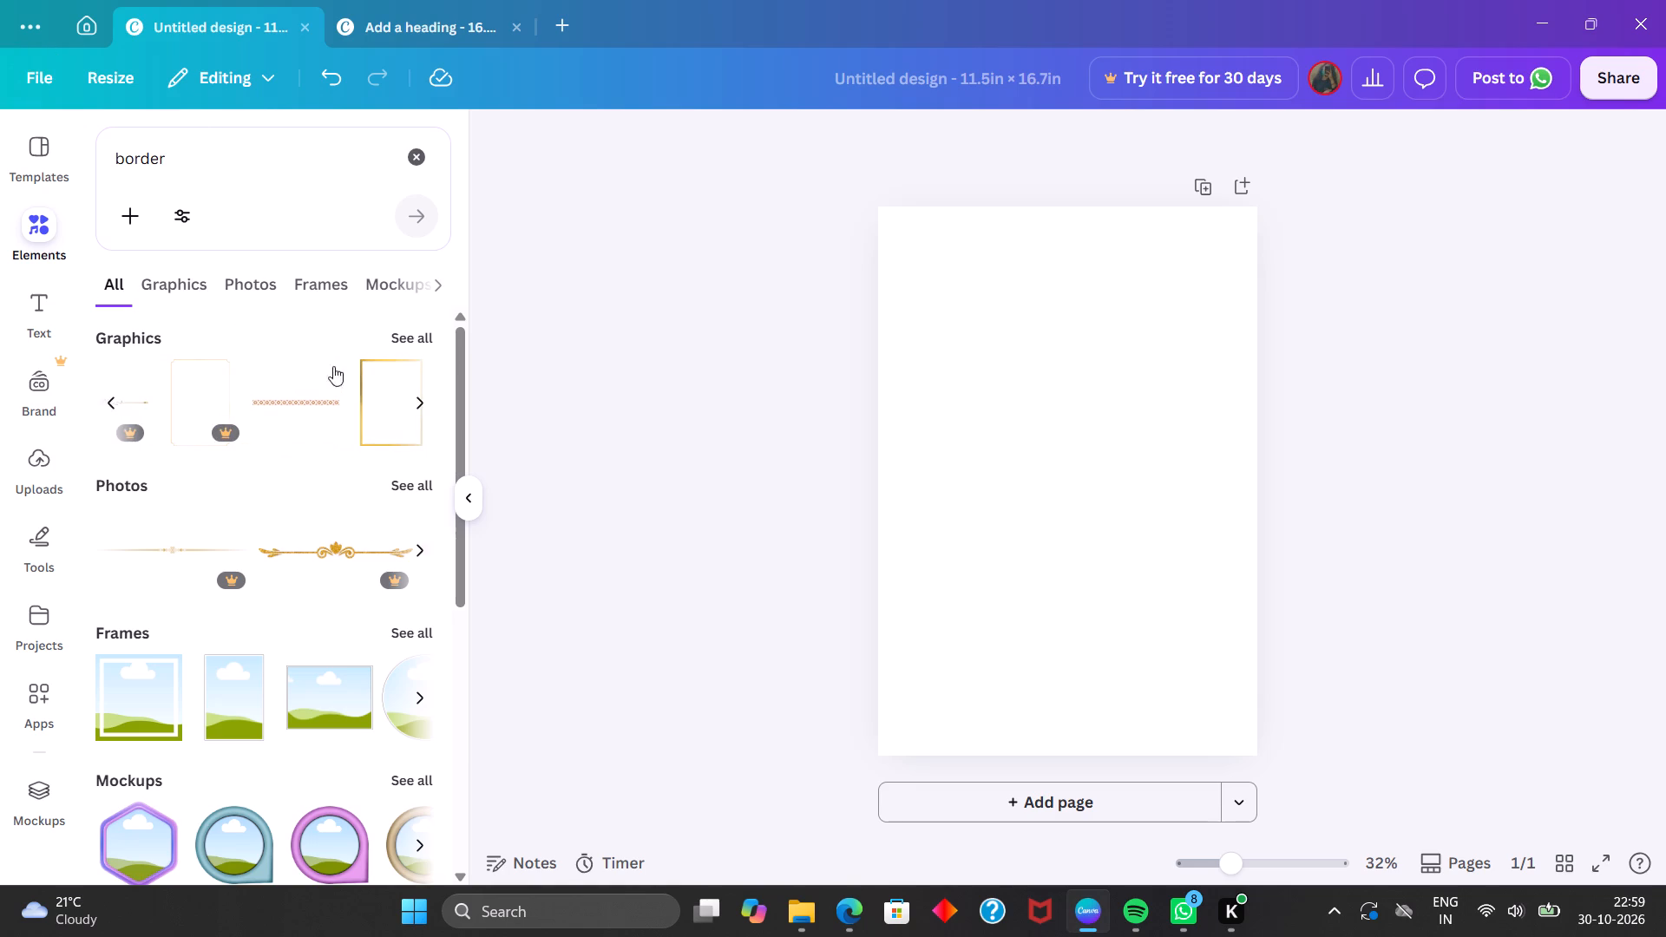
Compare the "border" results in the photos, frames and graphics categories, ending on graphics.
left_click(177, 278)
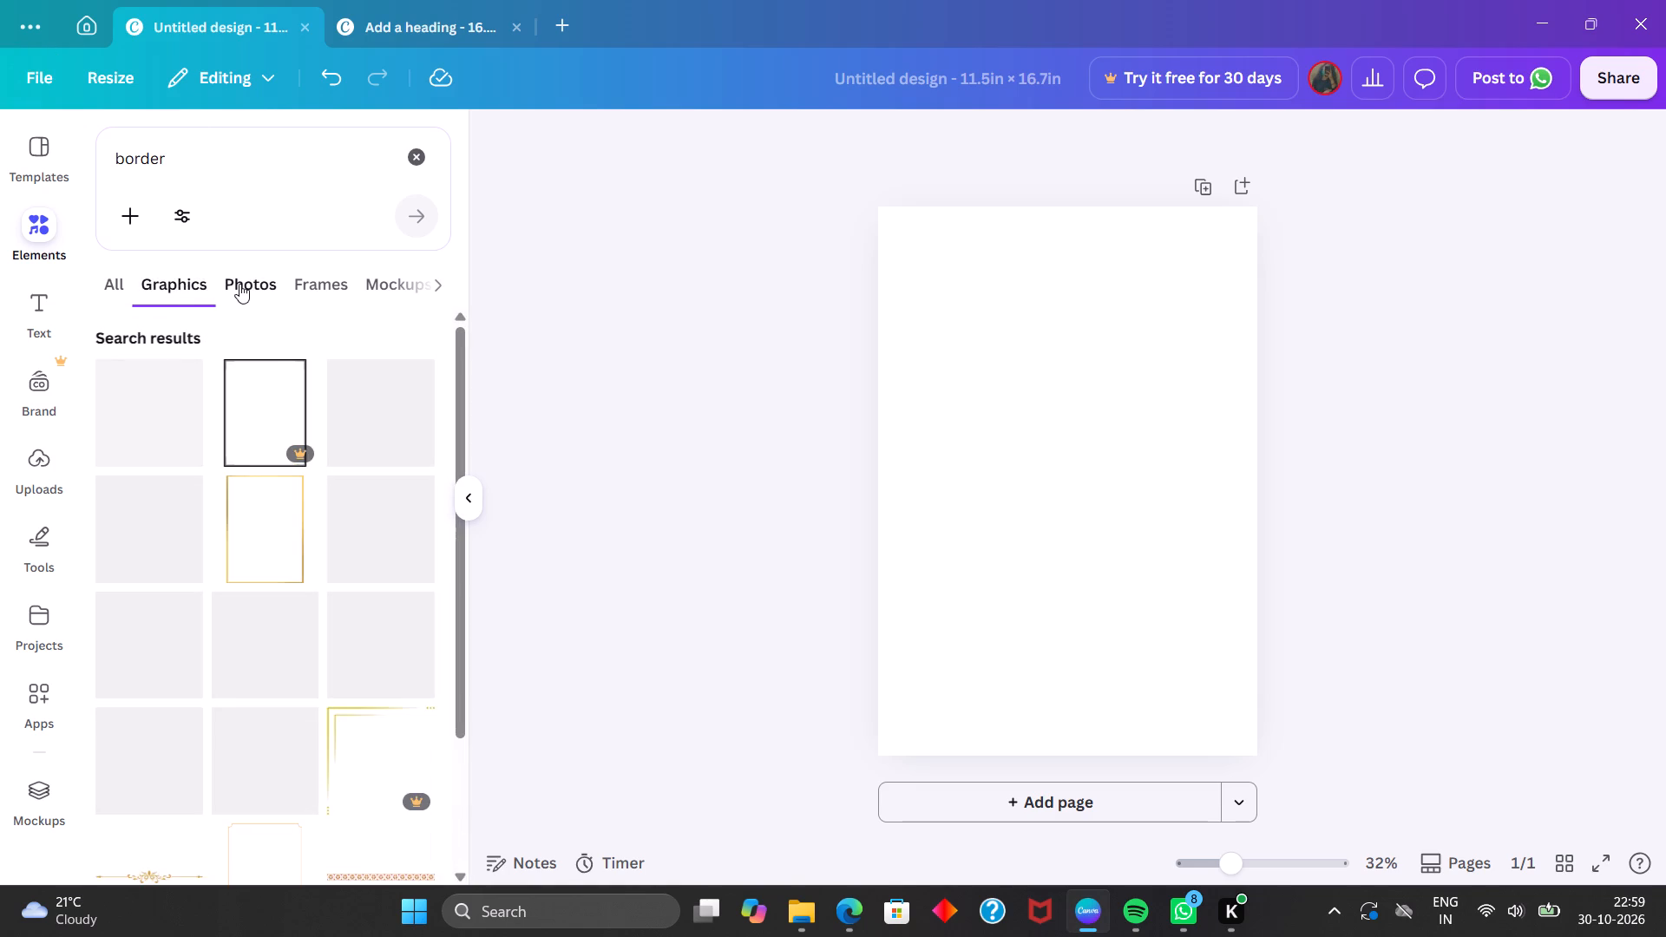
left_click(239, 284)
left_click(188, 292)
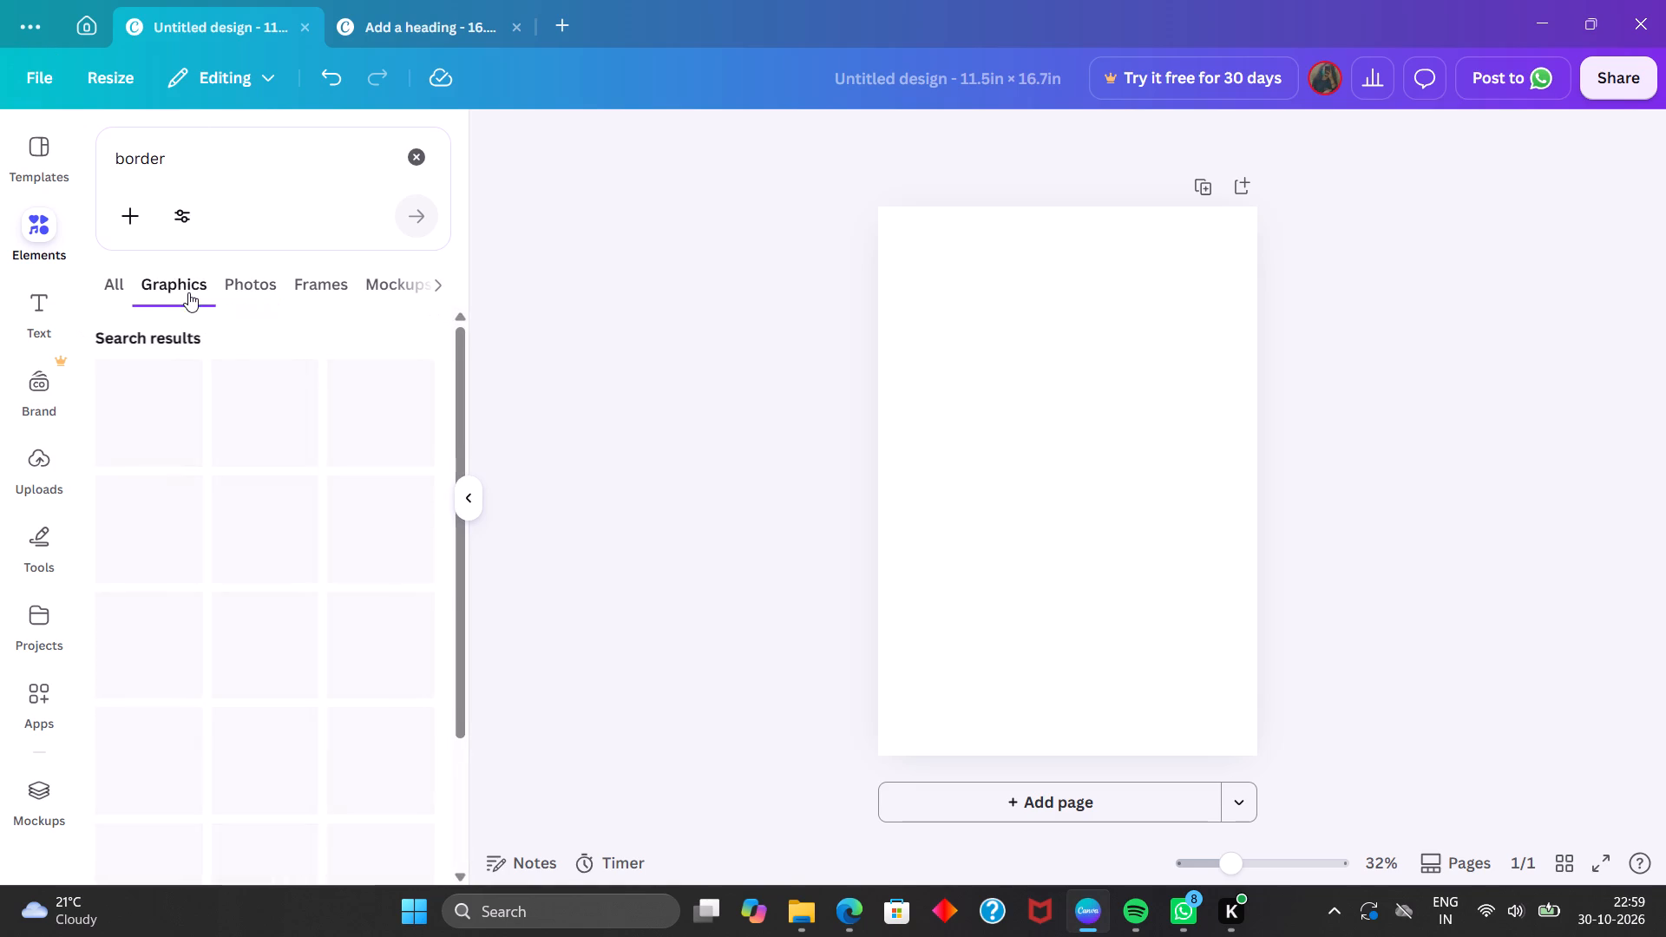
left_click(328, 282)
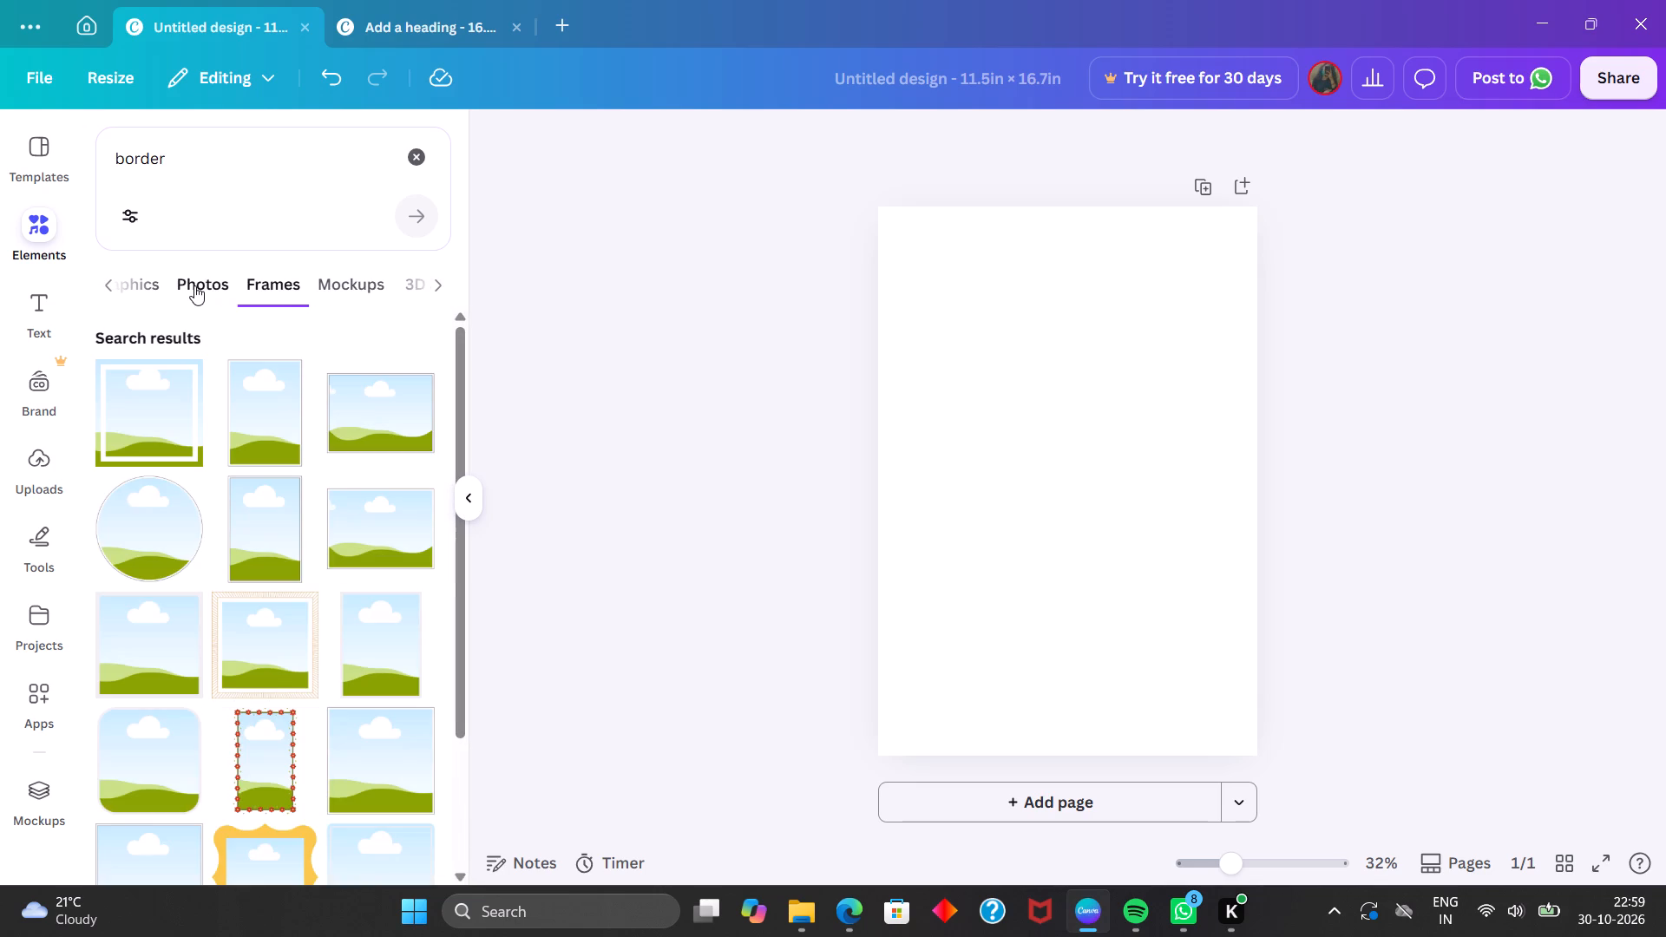
left_click(194, 285)
left_click(167, 285)
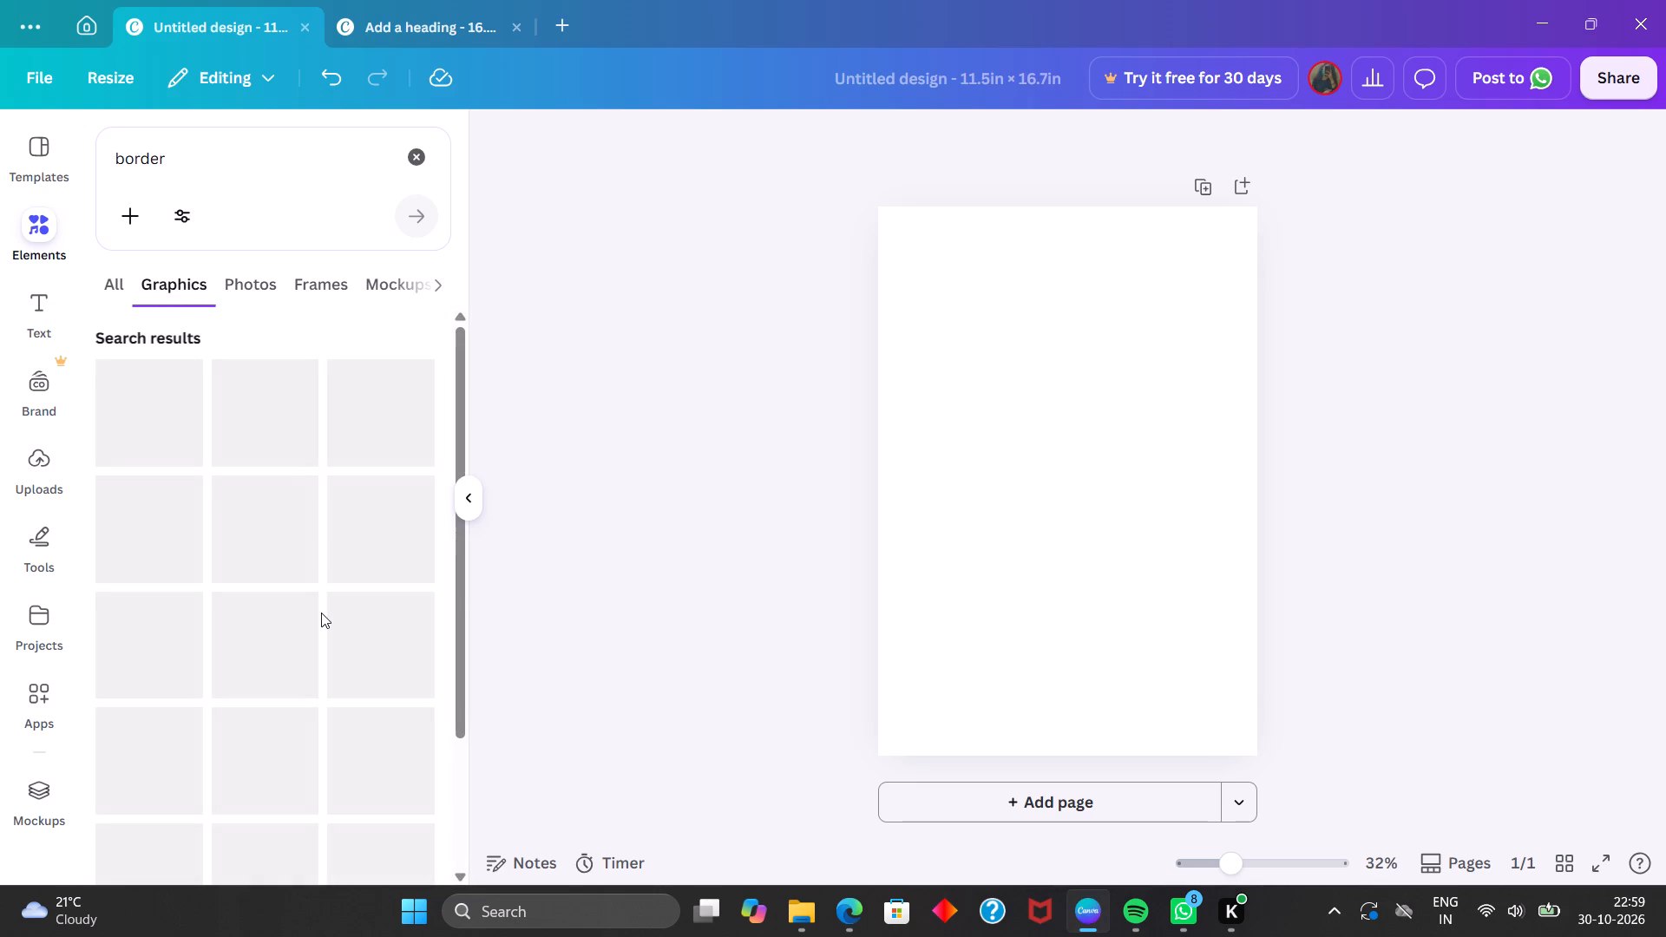
Look through the "border" graphics for a free frame suitable for the portrait page.
scroll(321, 616, "down", 3)
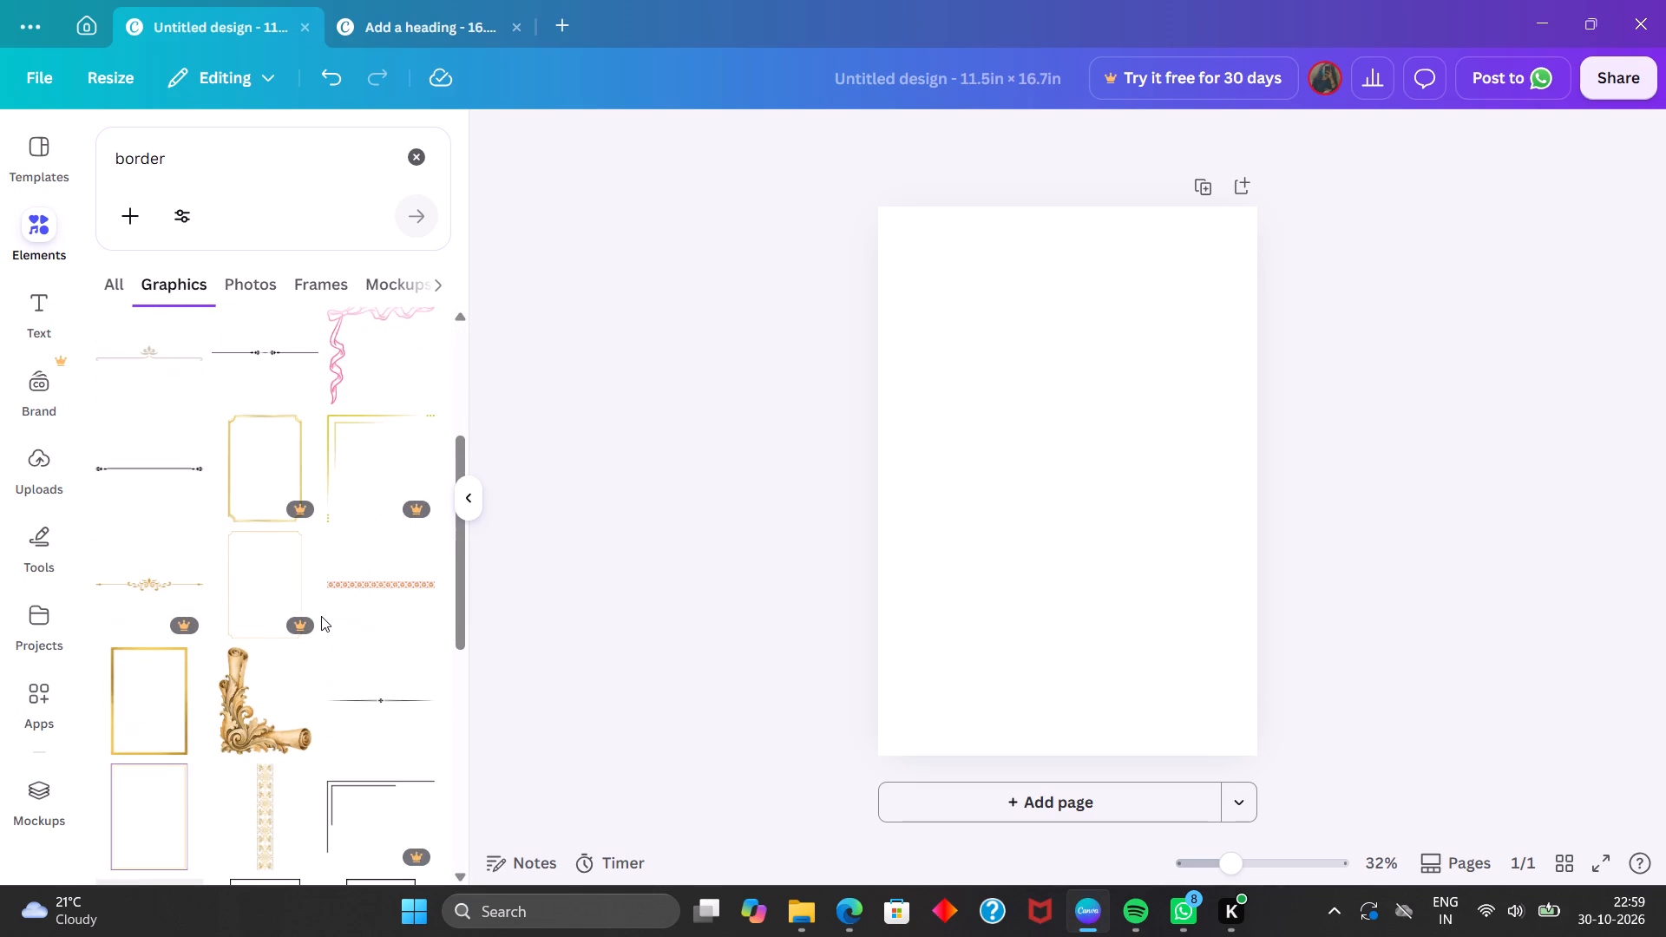
scroll(321, 616, "down", 6)
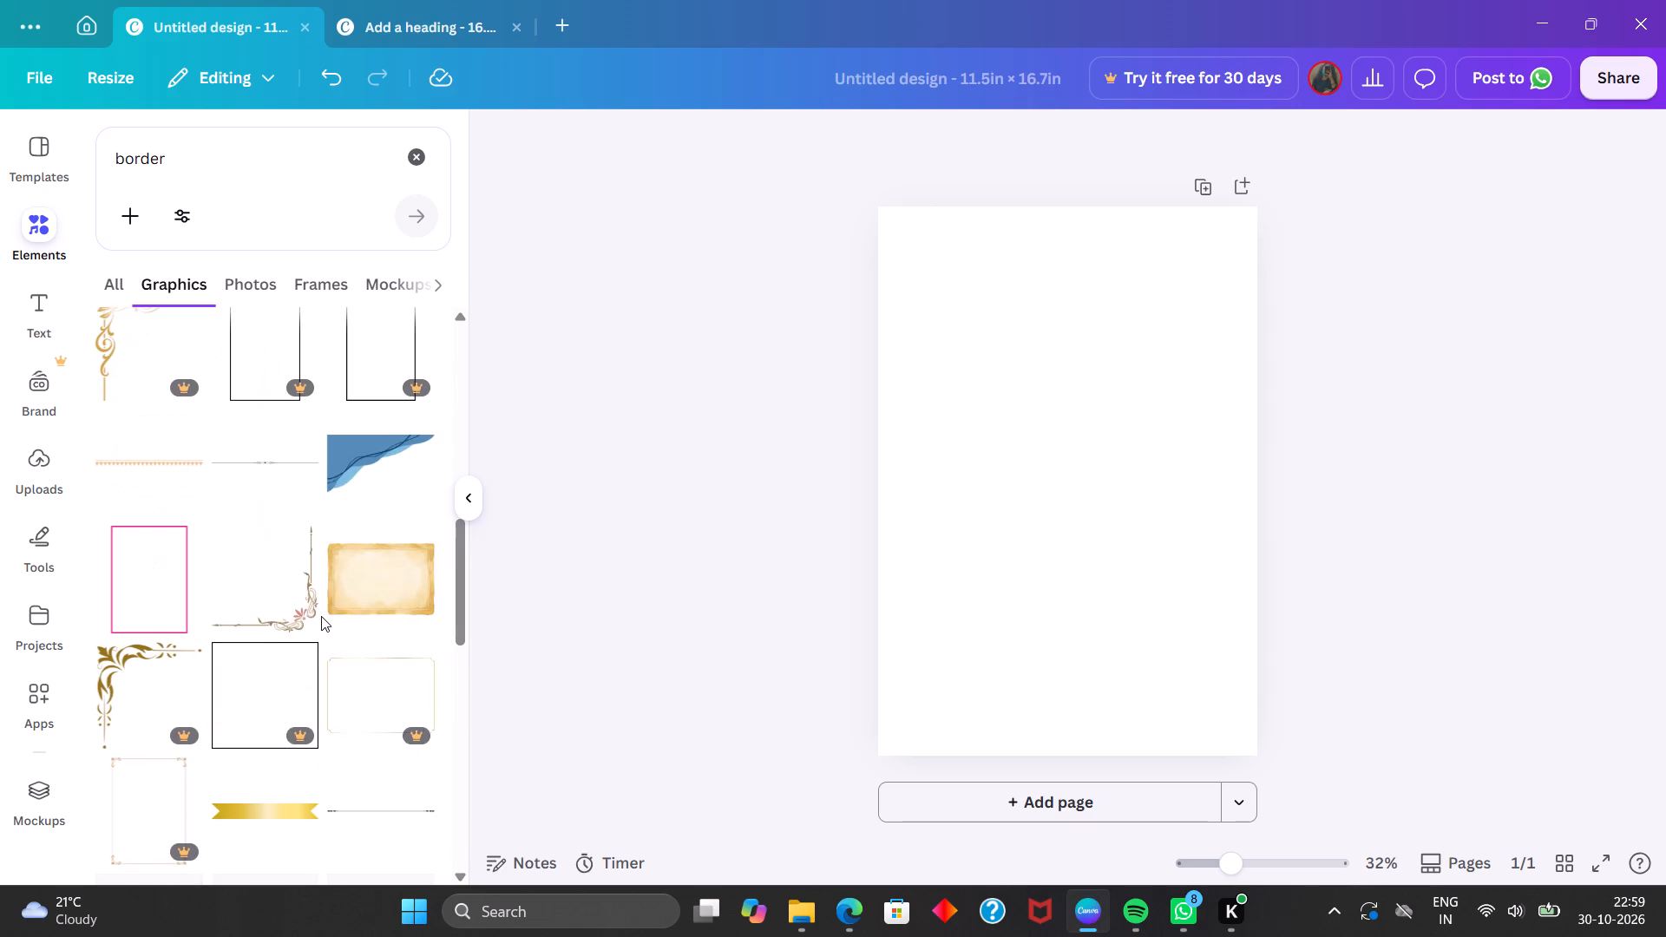
scroll(321, 616, "down", 3)
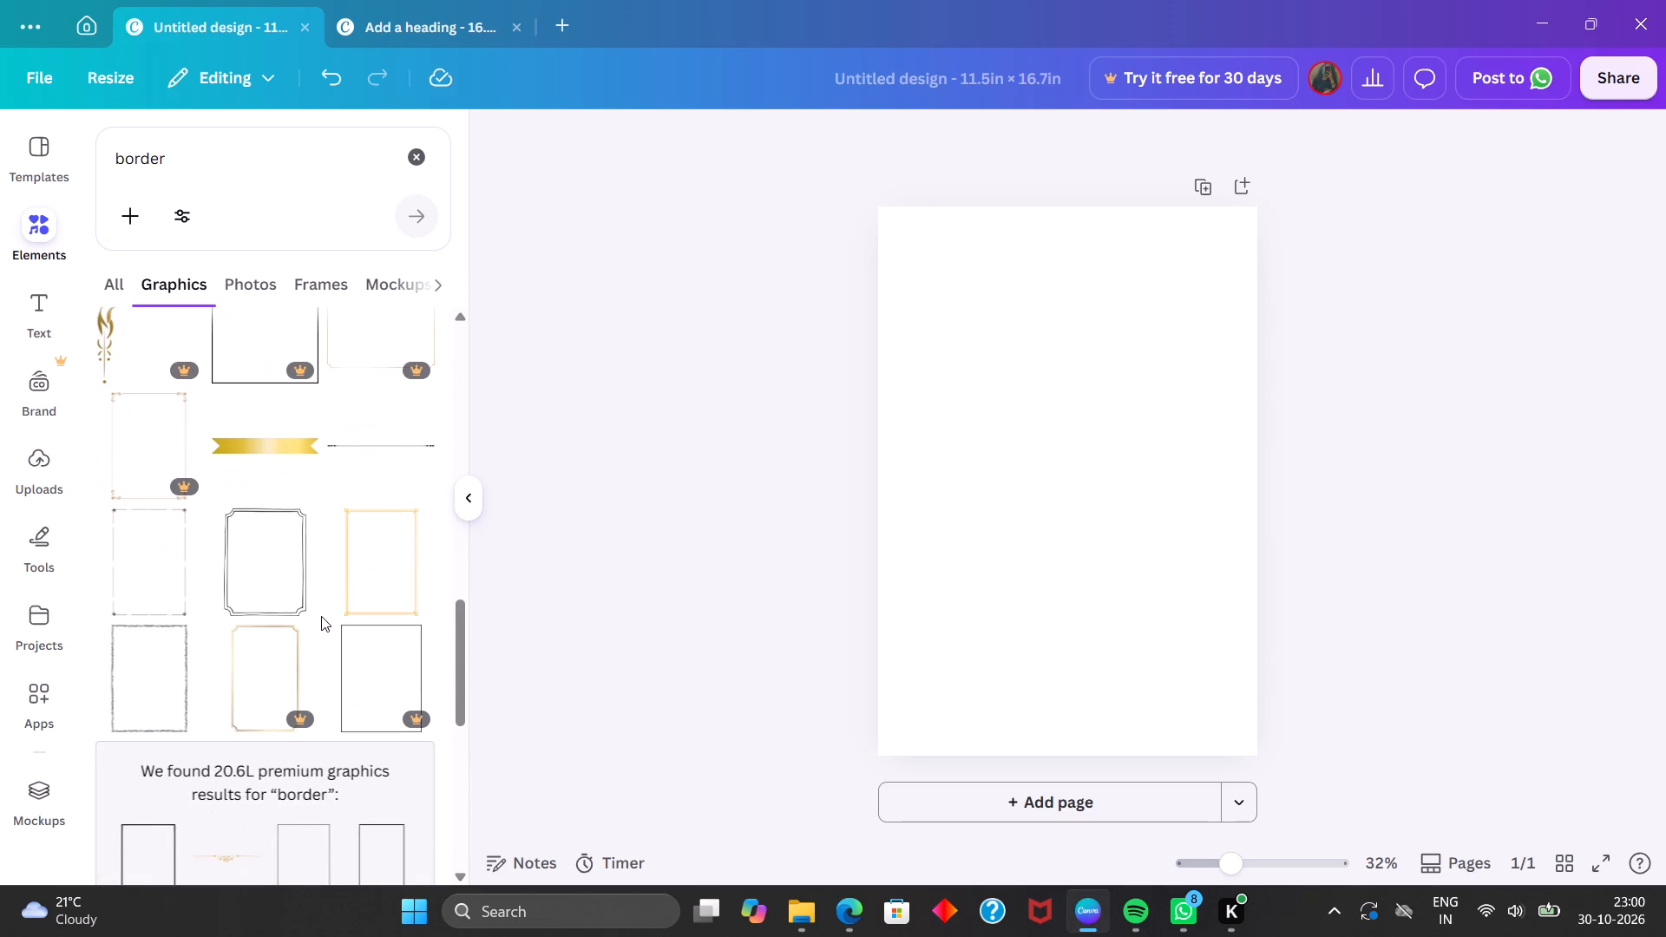
scroll(321, 616, "down", 6)
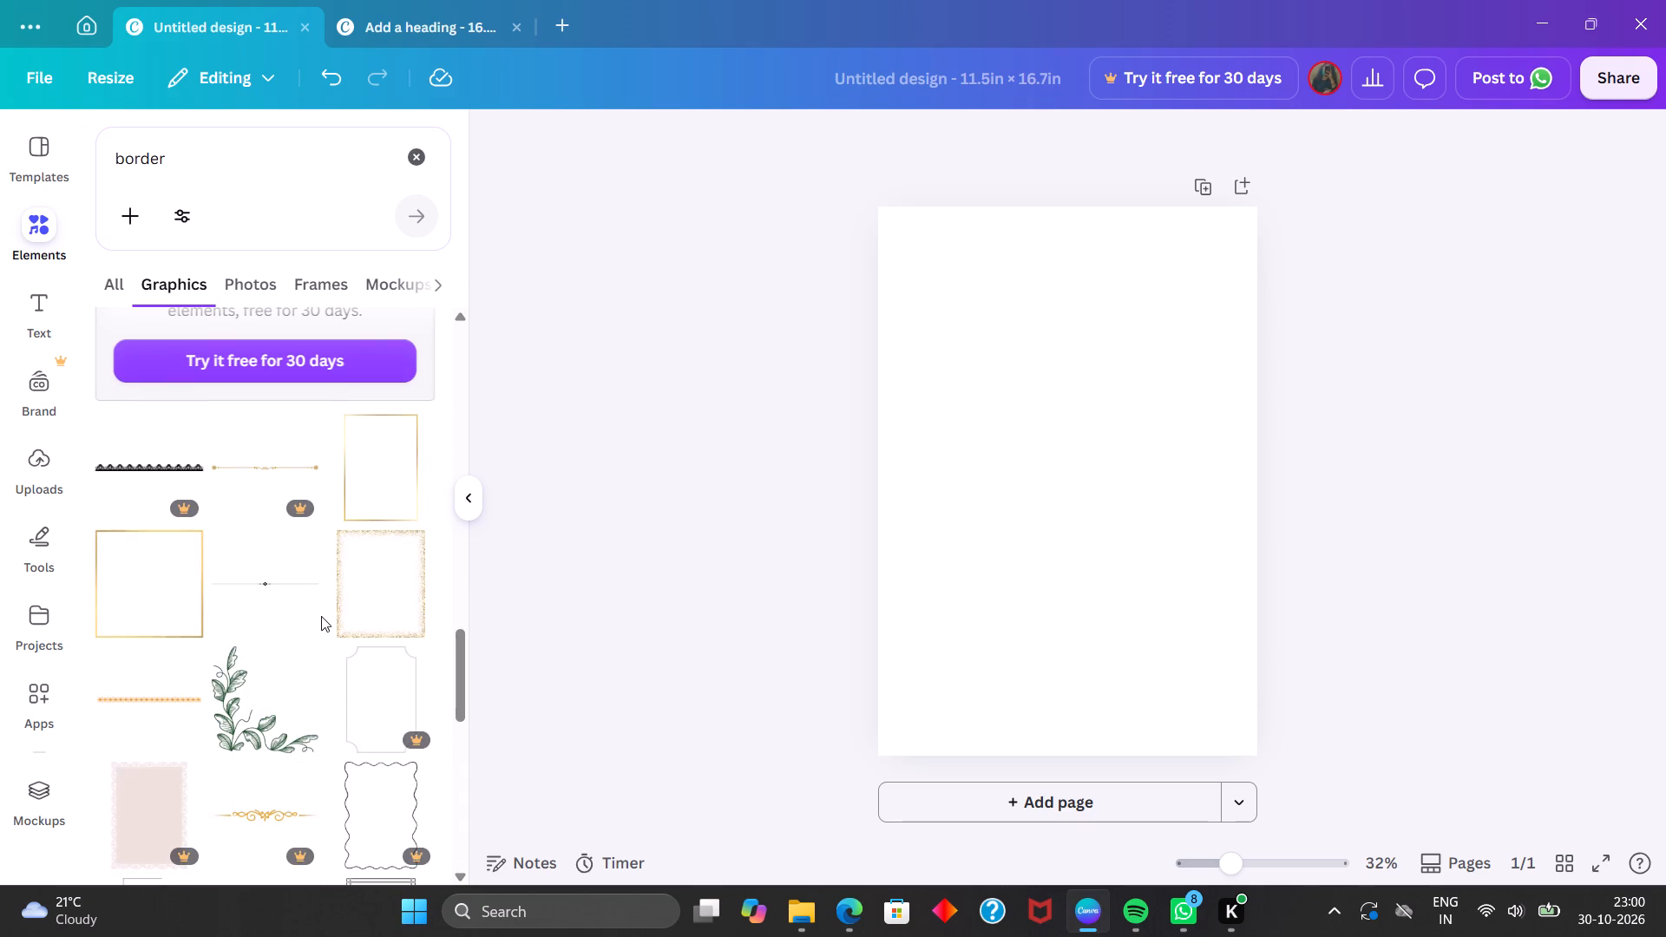
scroll(321, 616, "down", 3)
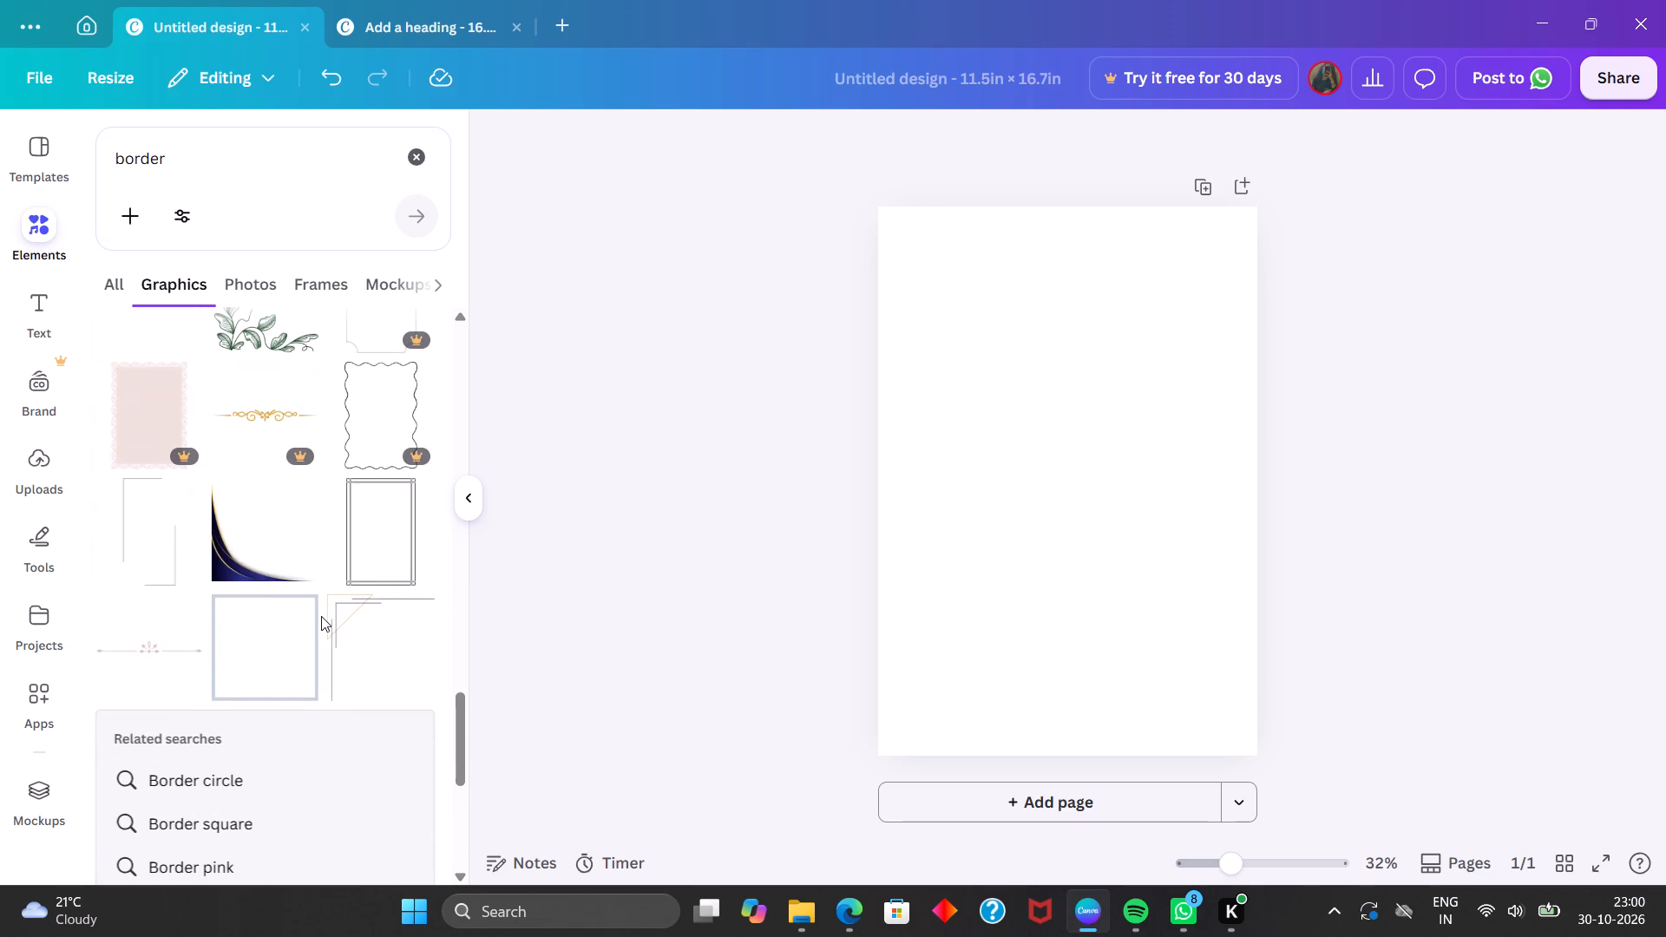
scroll(321, 616, "down", 7)
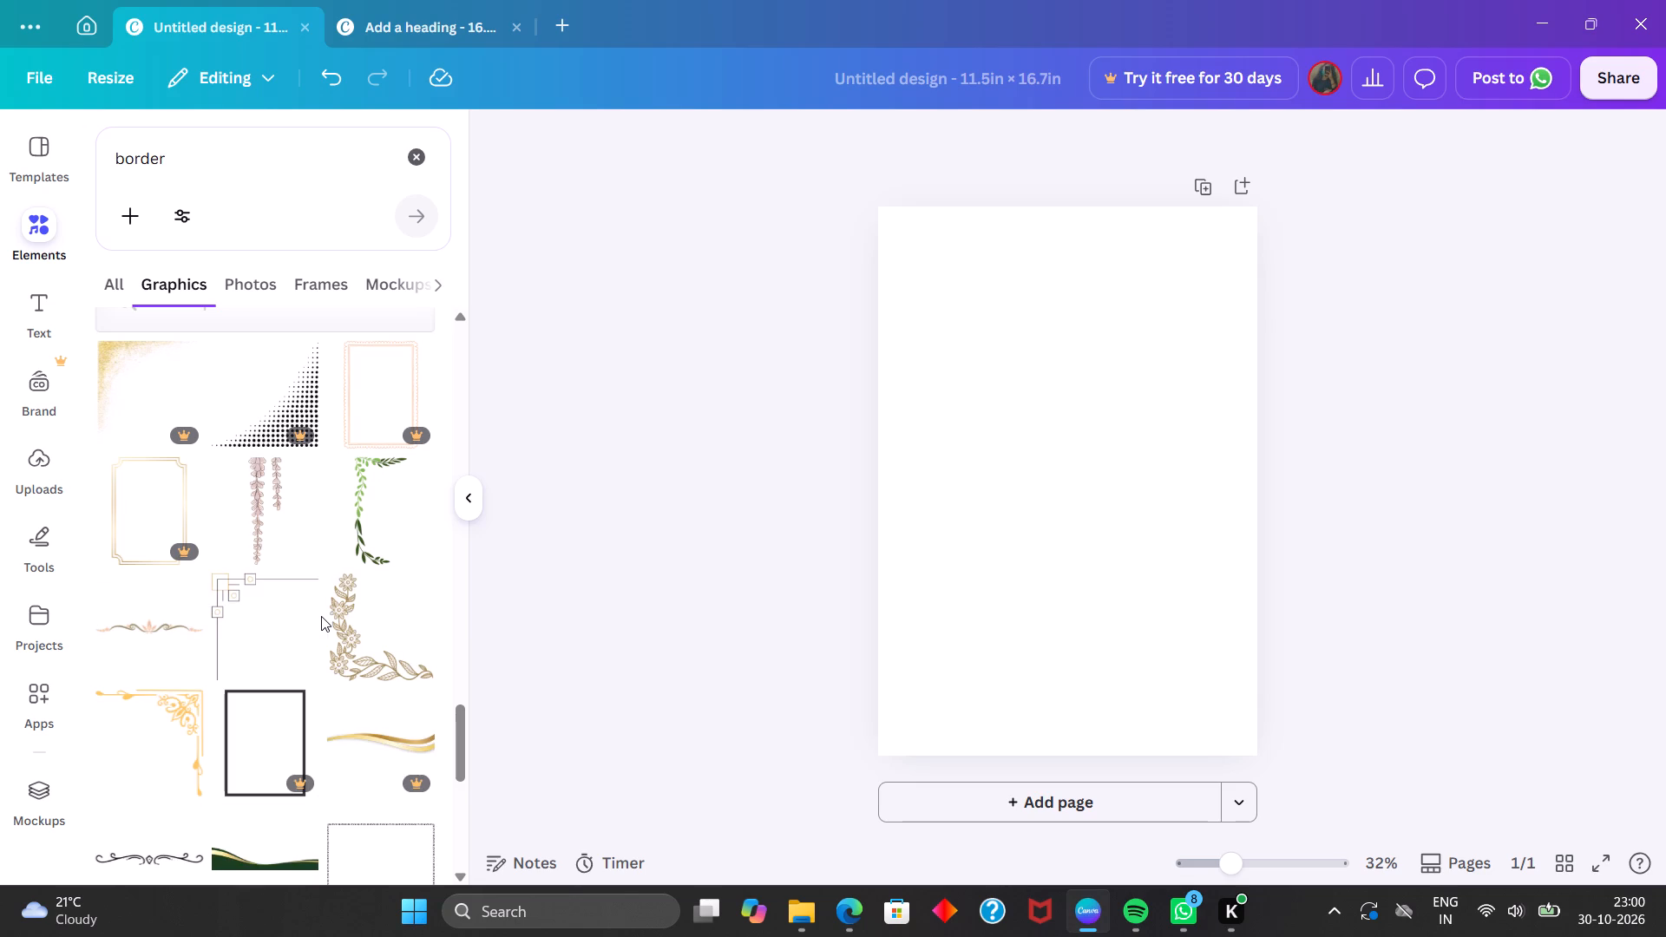
scroll(321, 616, "down", 3)
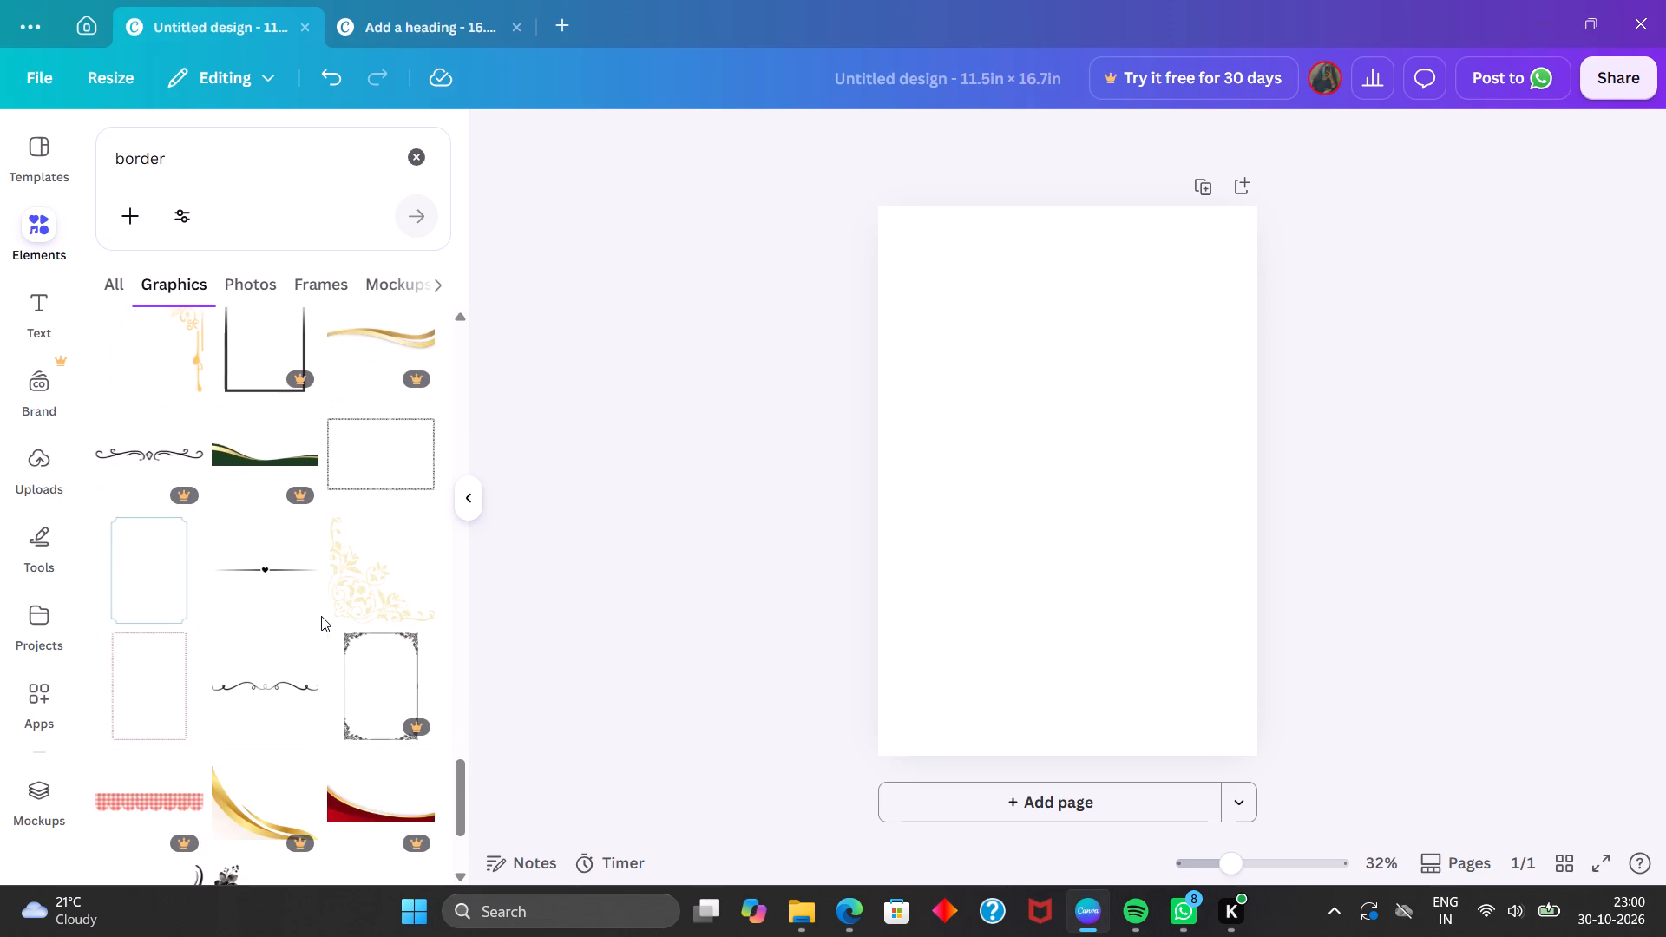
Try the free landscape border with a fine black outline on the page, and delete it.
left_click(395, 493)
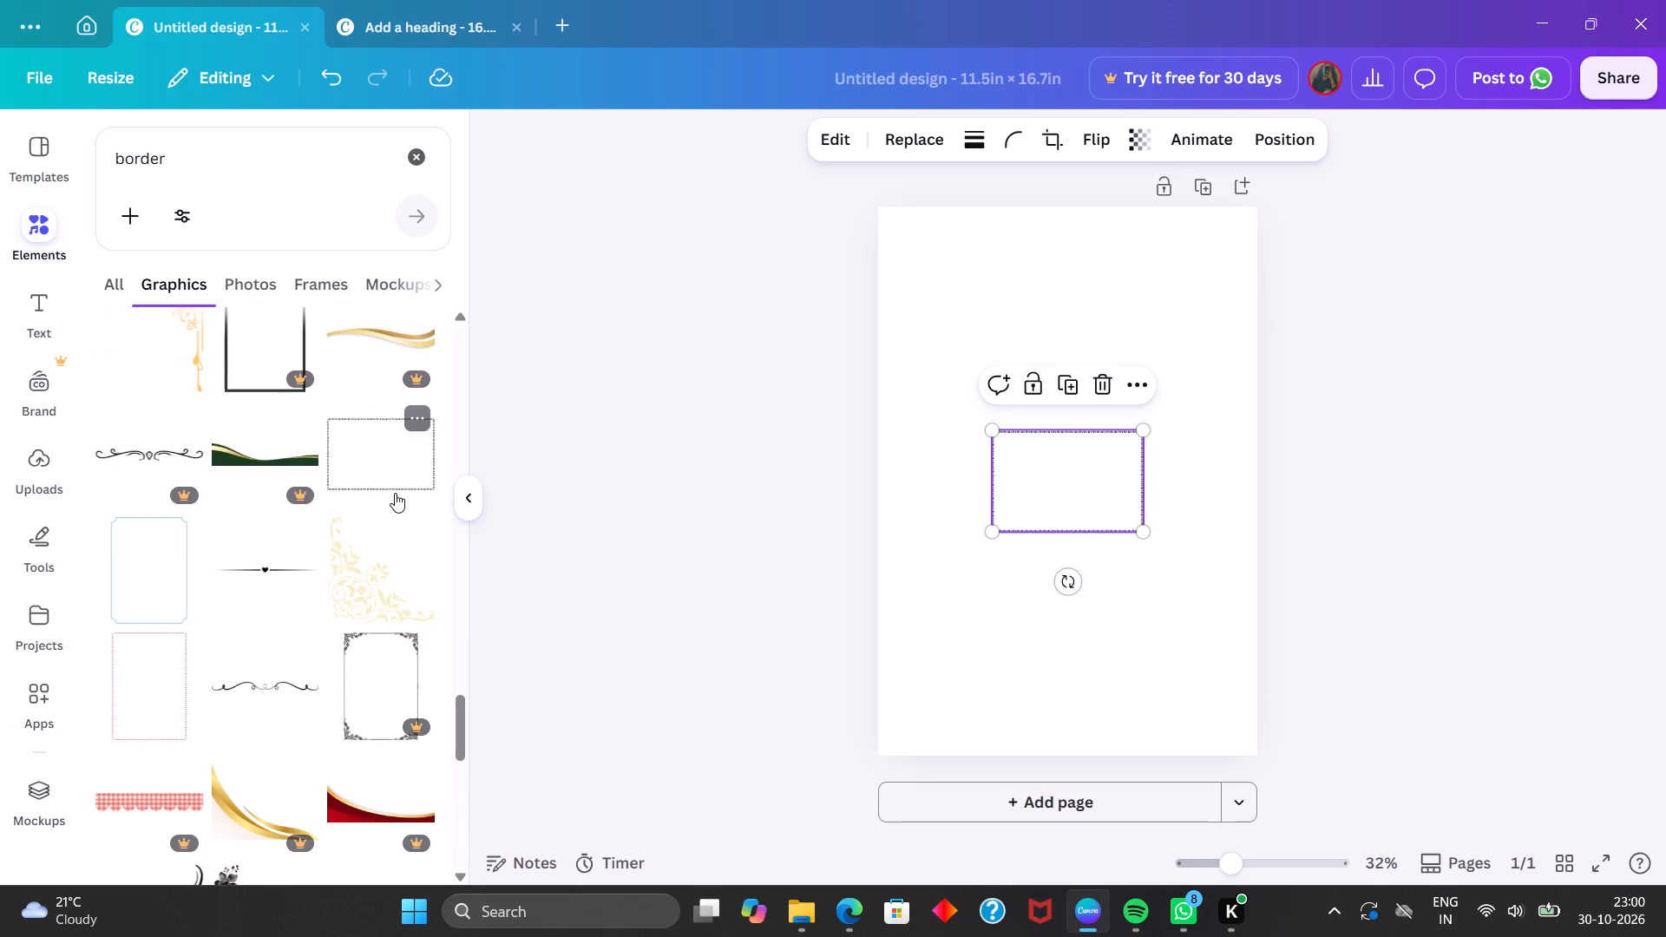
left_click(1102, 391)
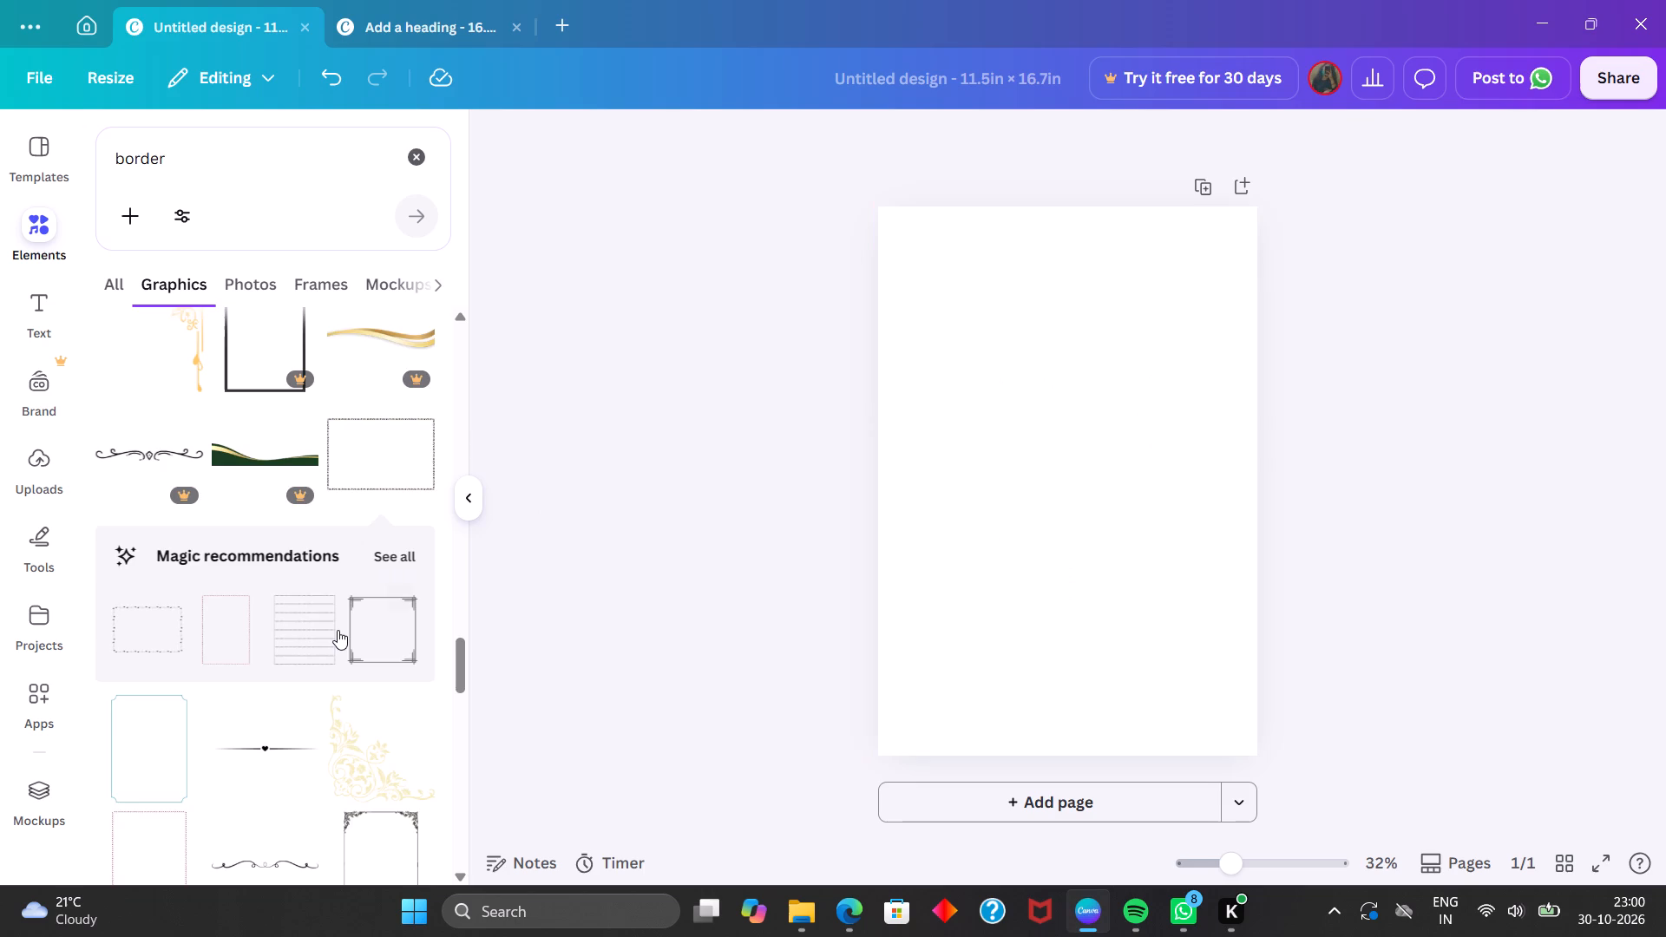
Add the free portrait border made of small dark red dashes and enlarge it toward the page's top-left corner.
scroll(338, 630, "down", 2)
left_click(152, 613)
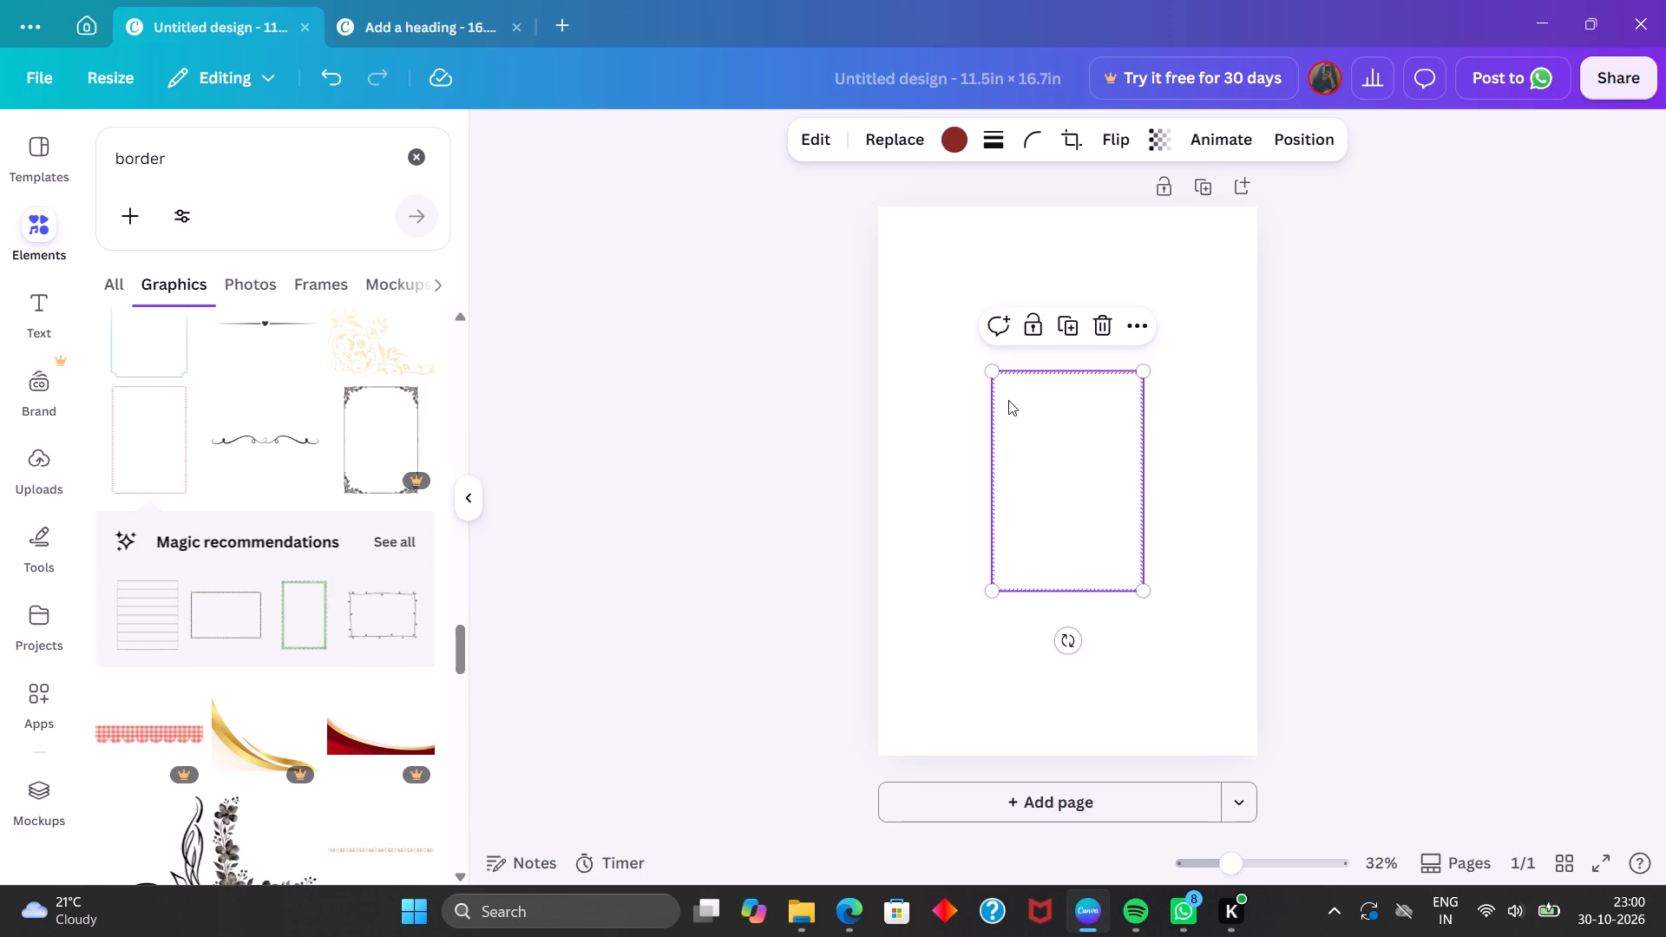
left_click_drag(993, 370, 923, 226)
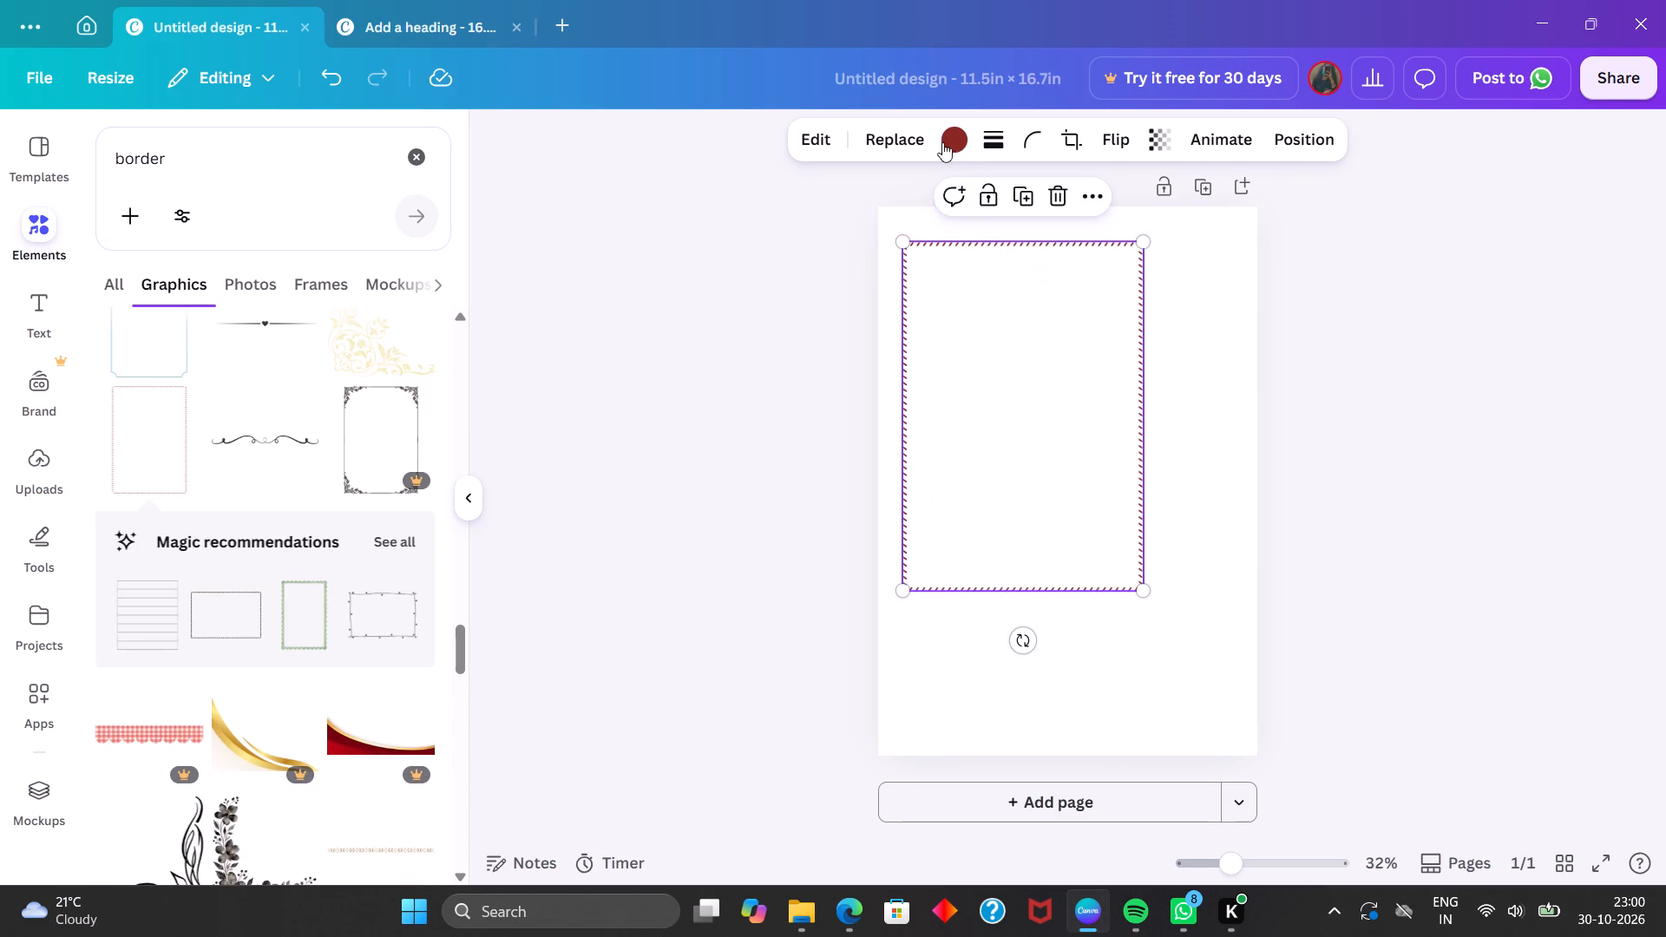
Recolour the dashed portrait border to black.
left_click(958, 137)
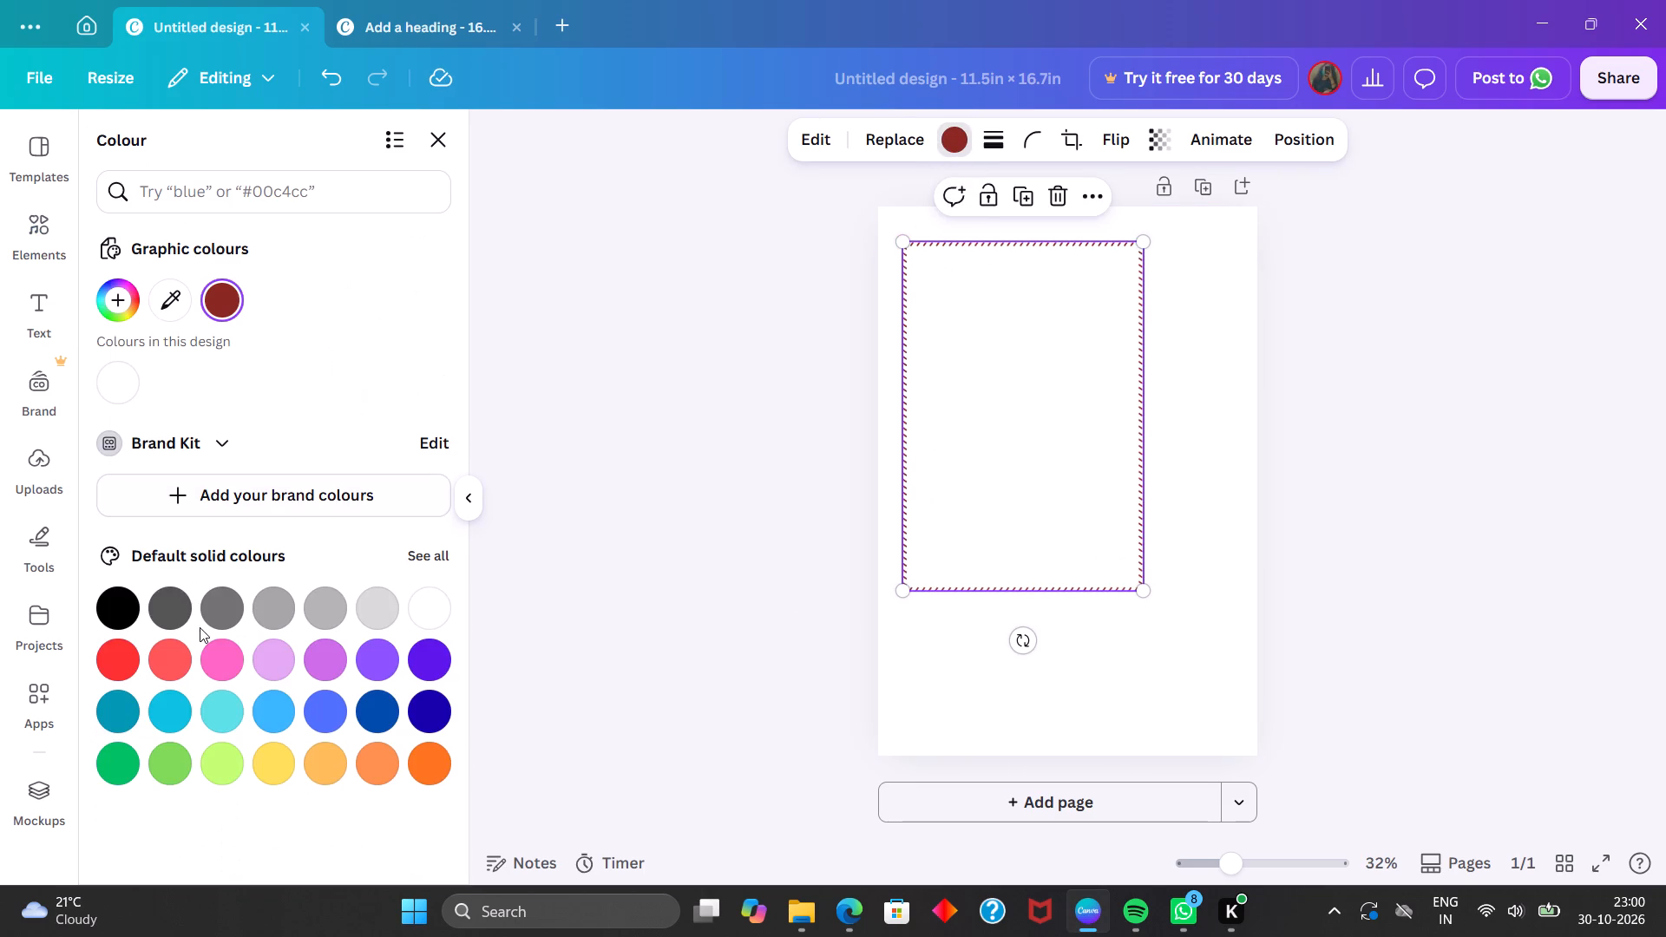
left_click(124, 613)
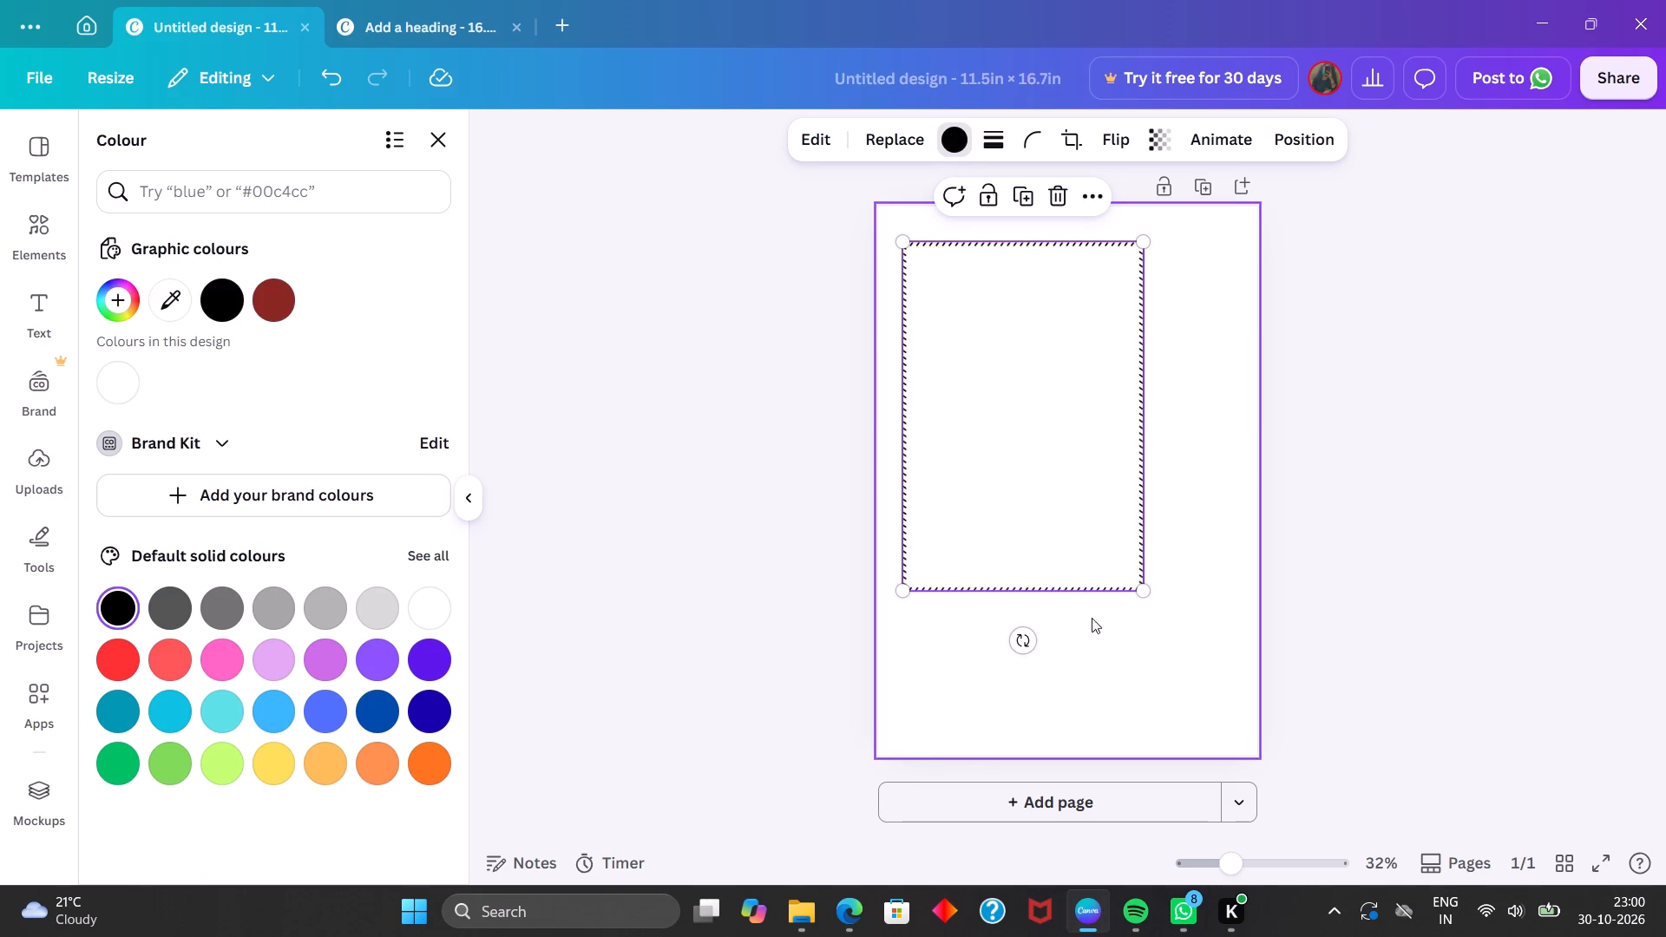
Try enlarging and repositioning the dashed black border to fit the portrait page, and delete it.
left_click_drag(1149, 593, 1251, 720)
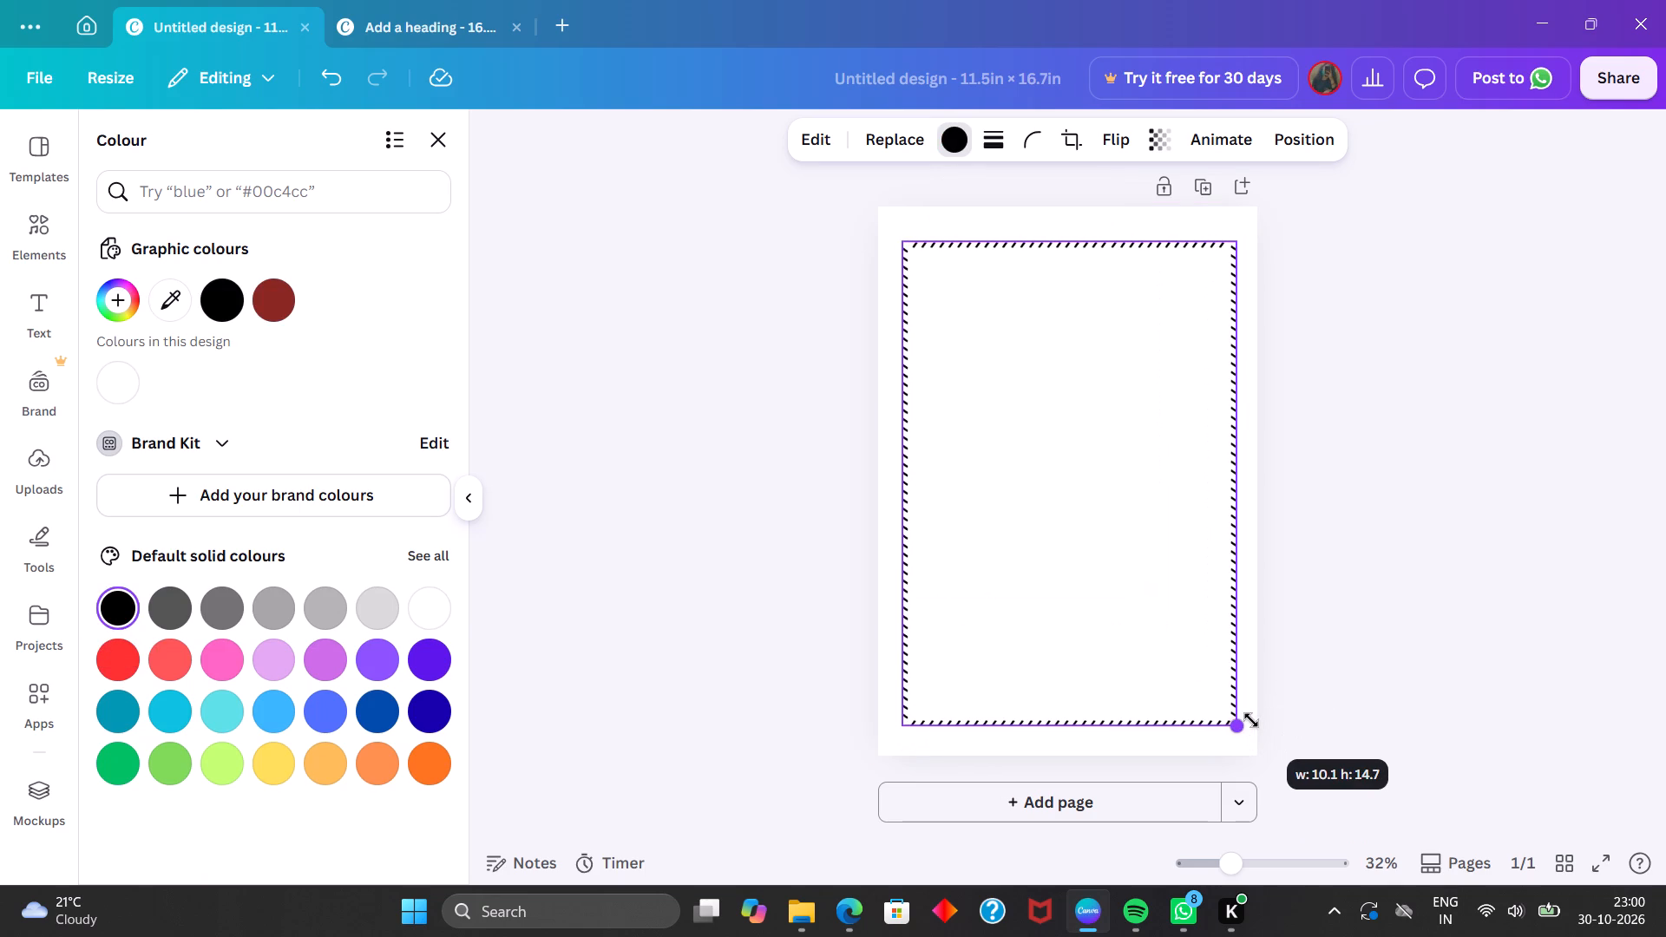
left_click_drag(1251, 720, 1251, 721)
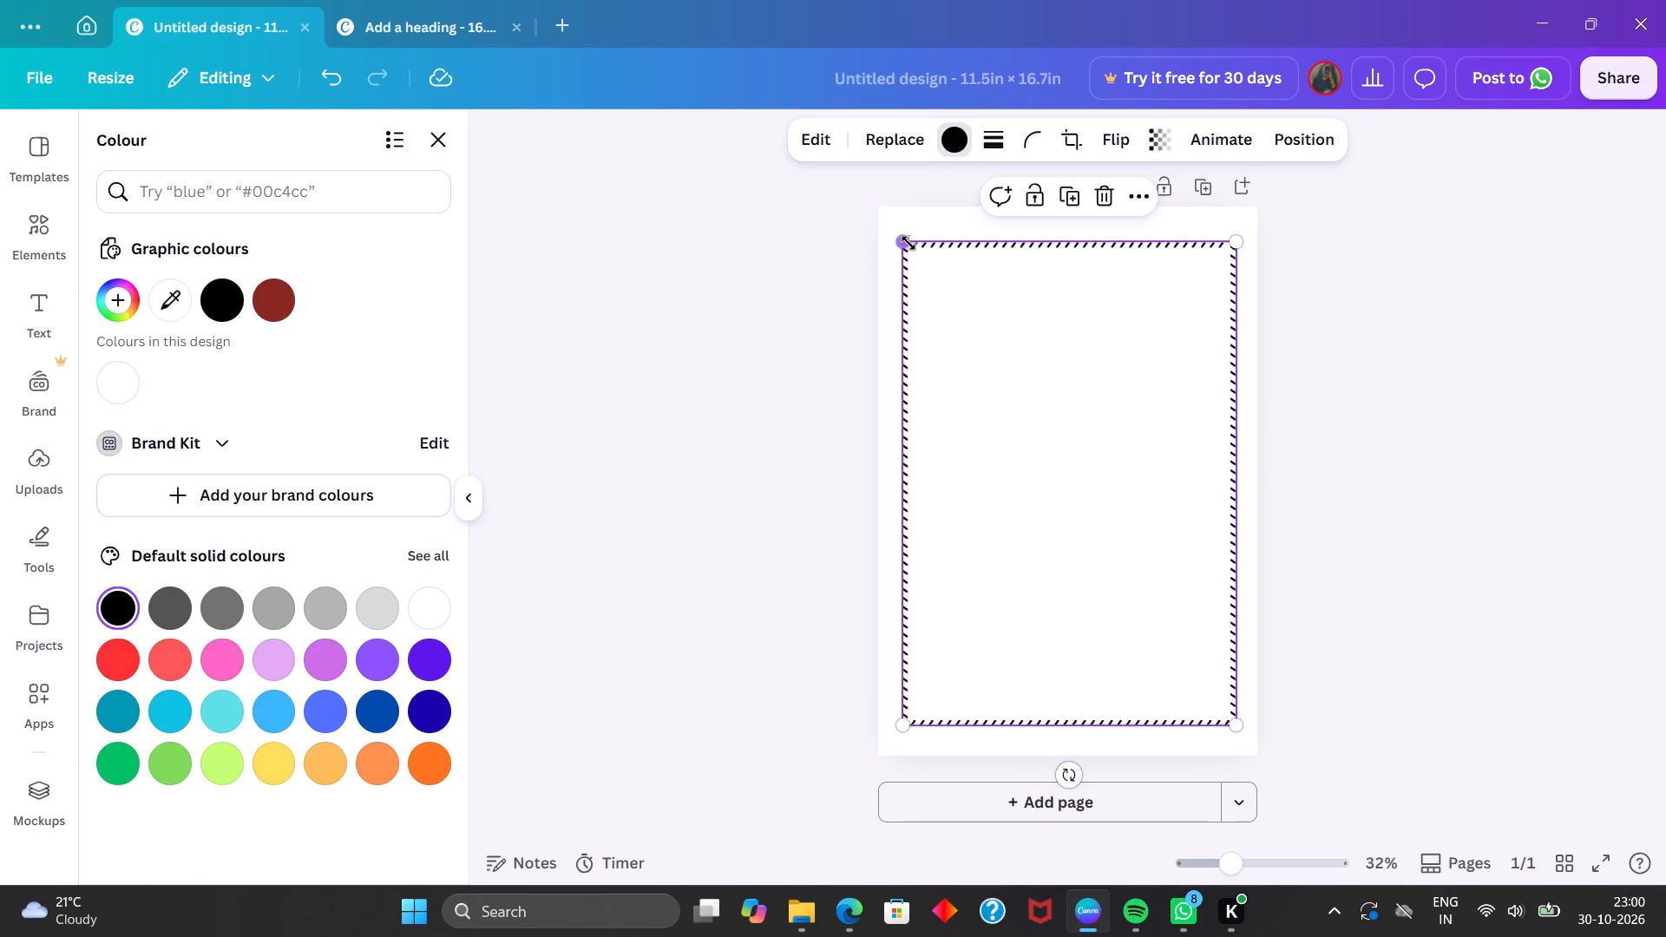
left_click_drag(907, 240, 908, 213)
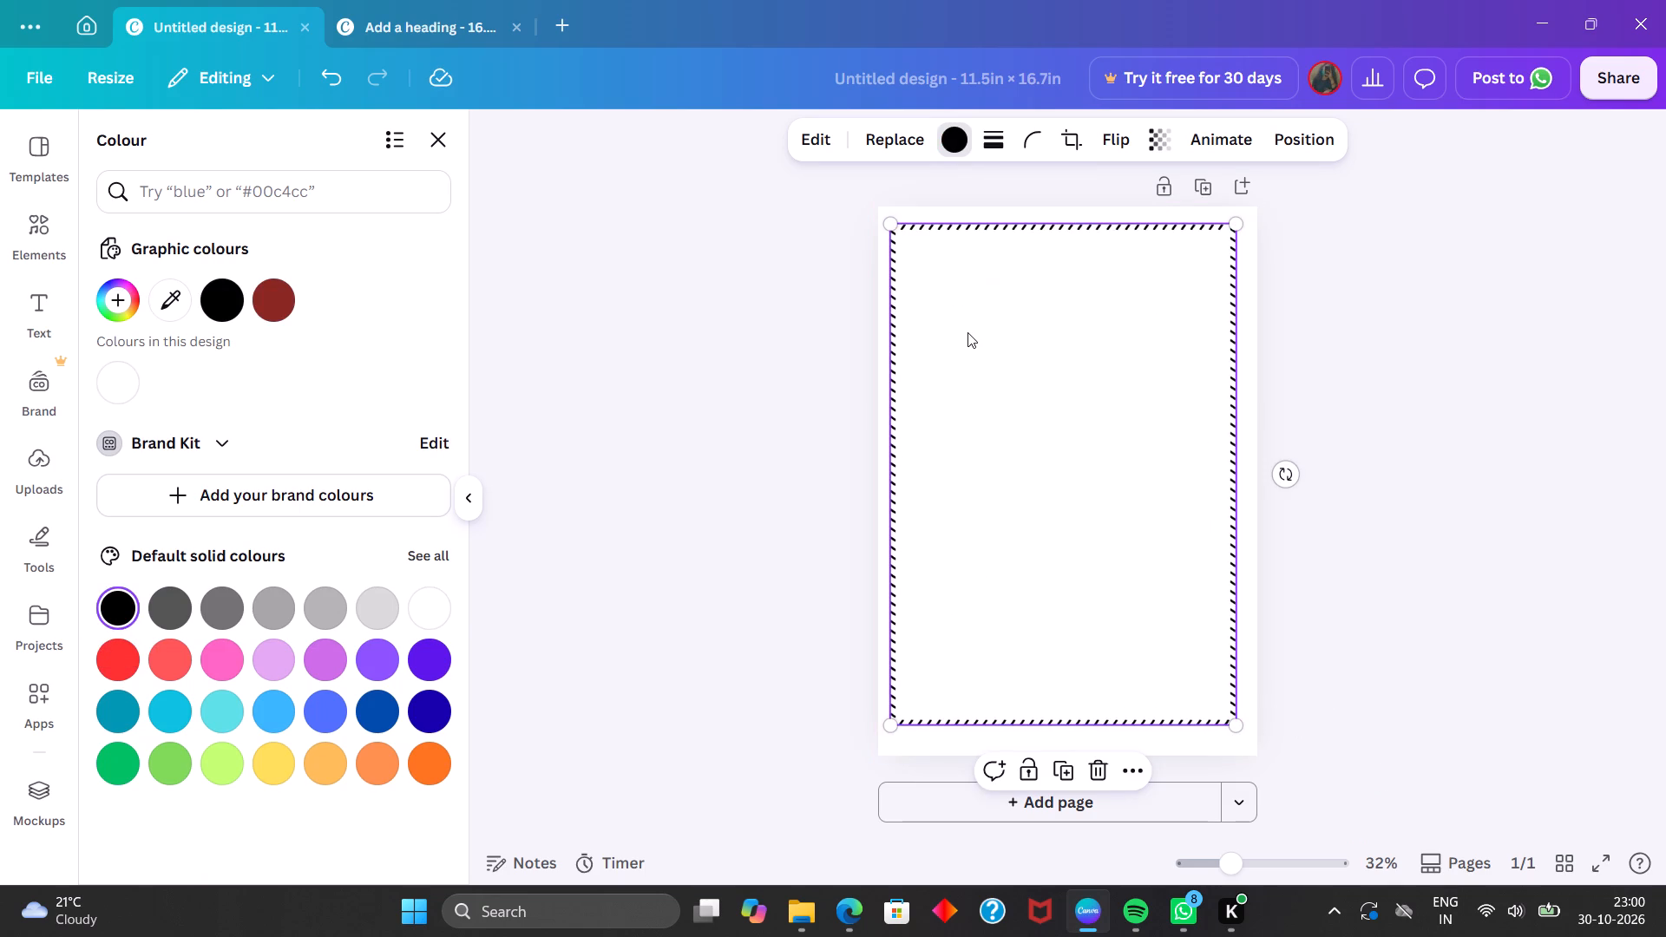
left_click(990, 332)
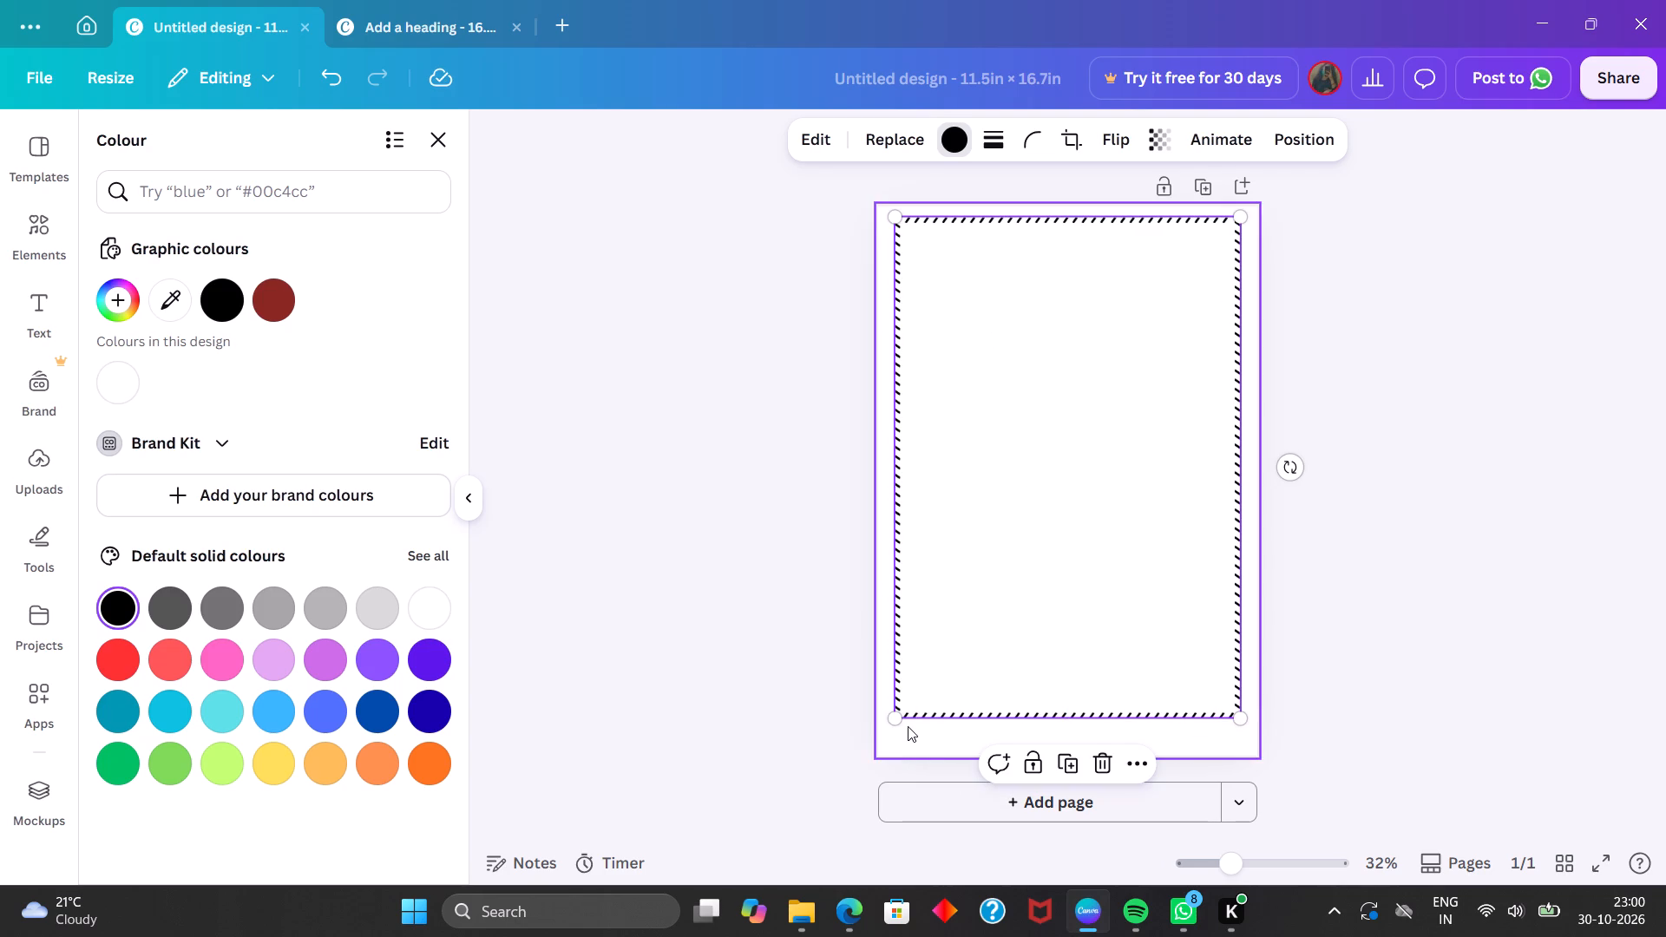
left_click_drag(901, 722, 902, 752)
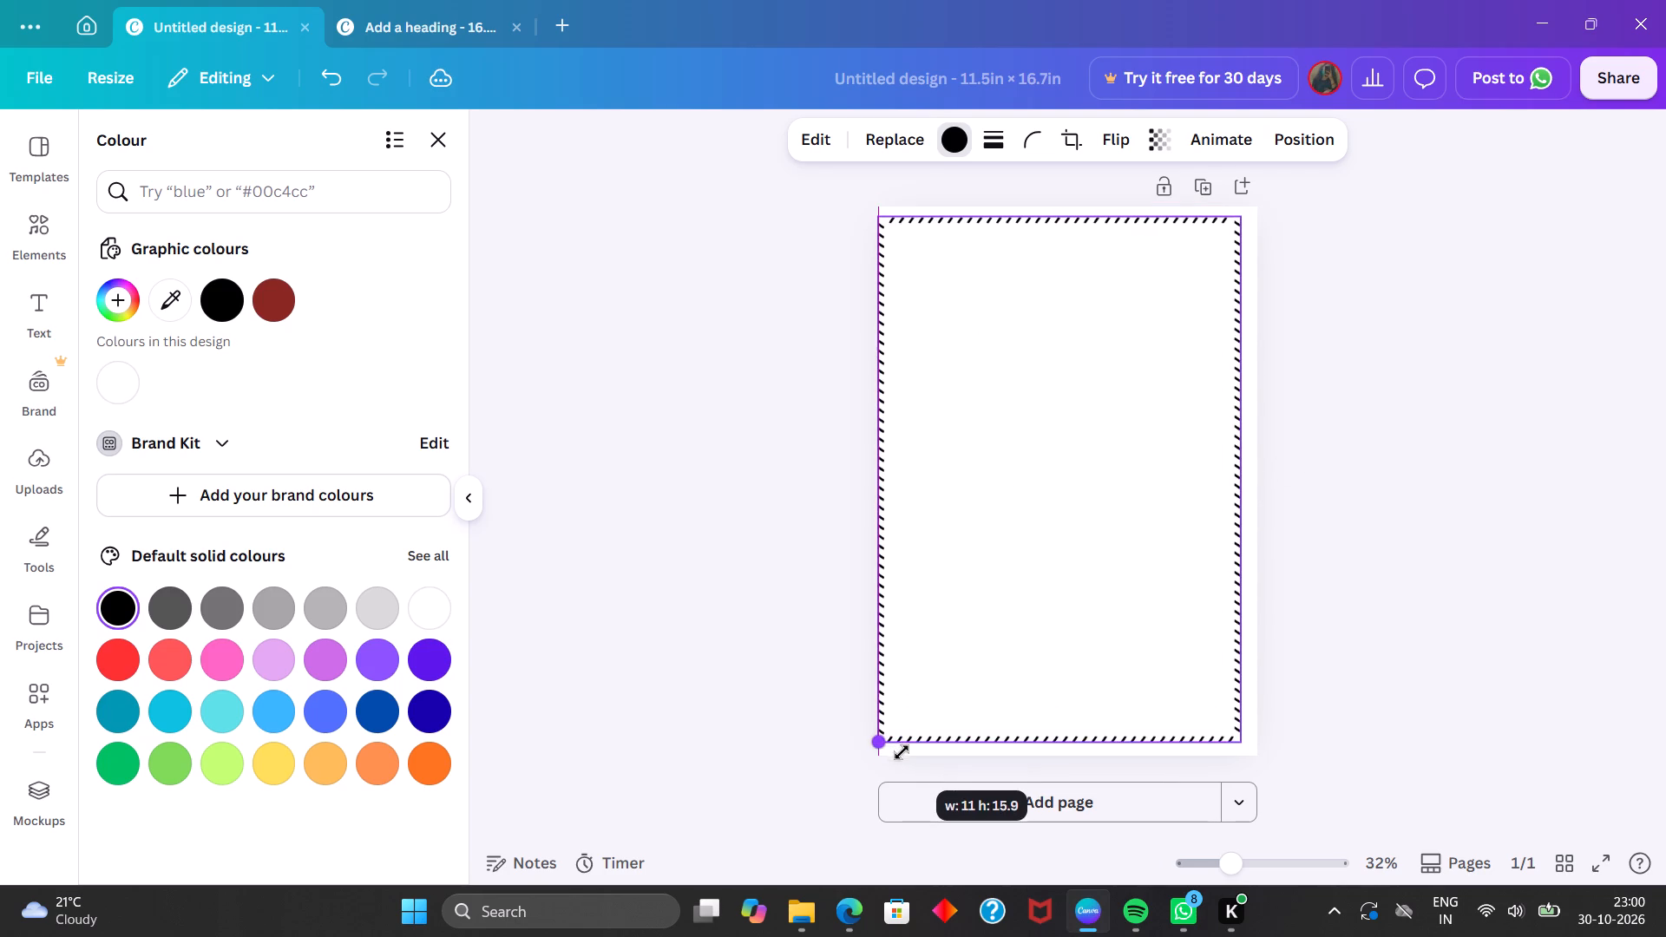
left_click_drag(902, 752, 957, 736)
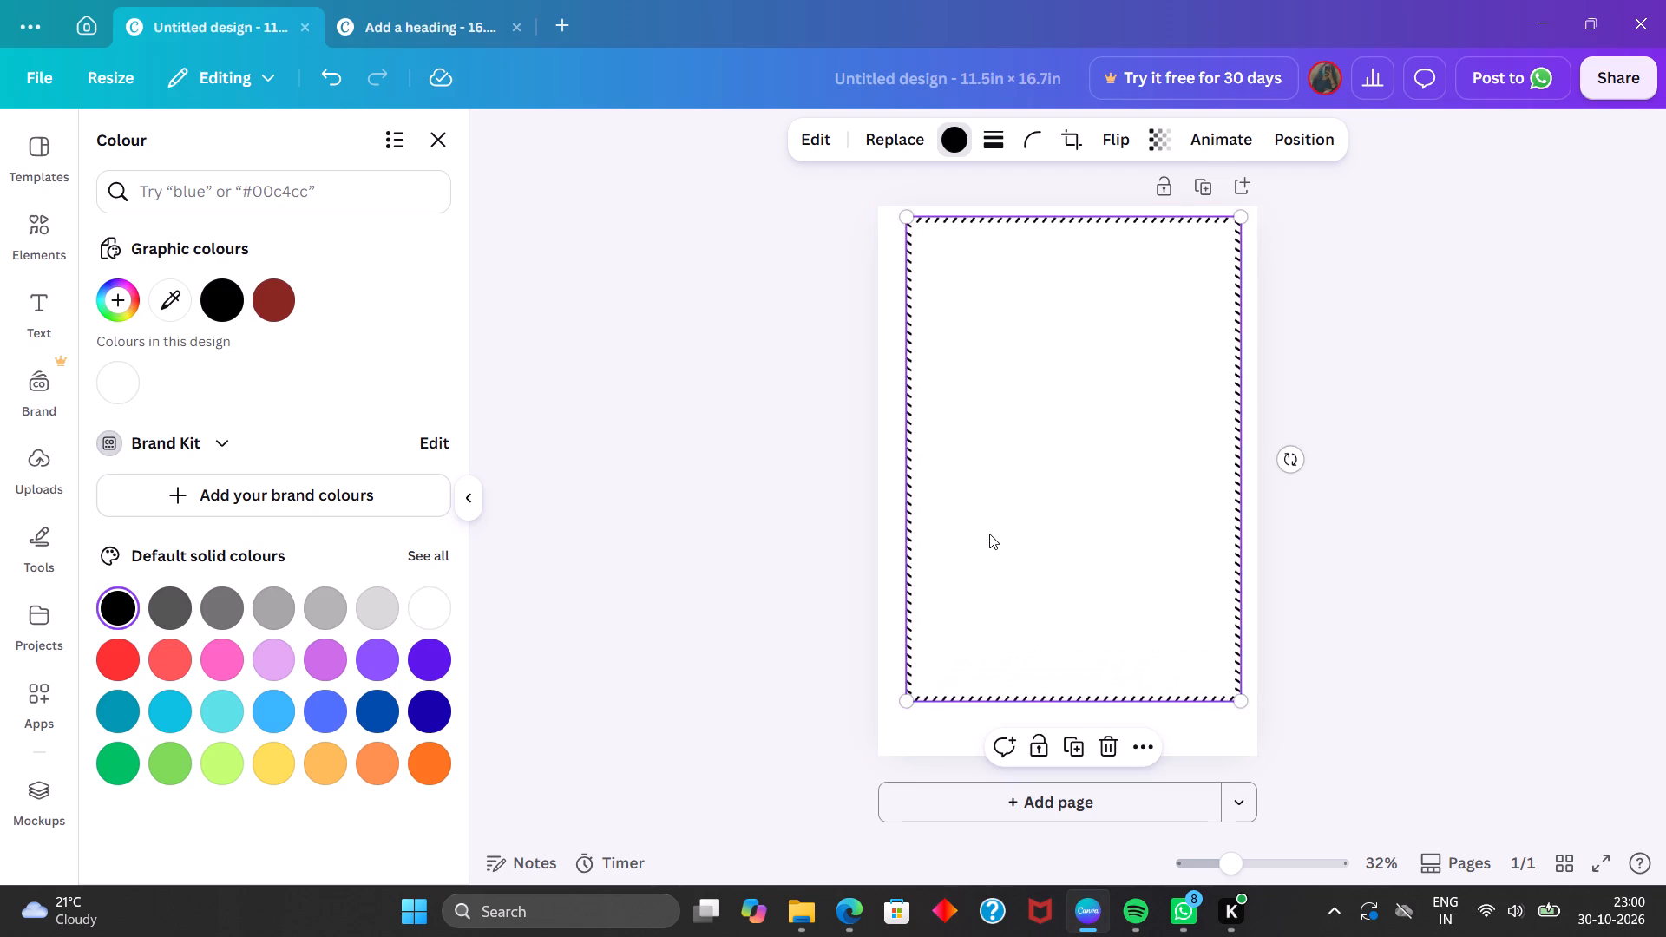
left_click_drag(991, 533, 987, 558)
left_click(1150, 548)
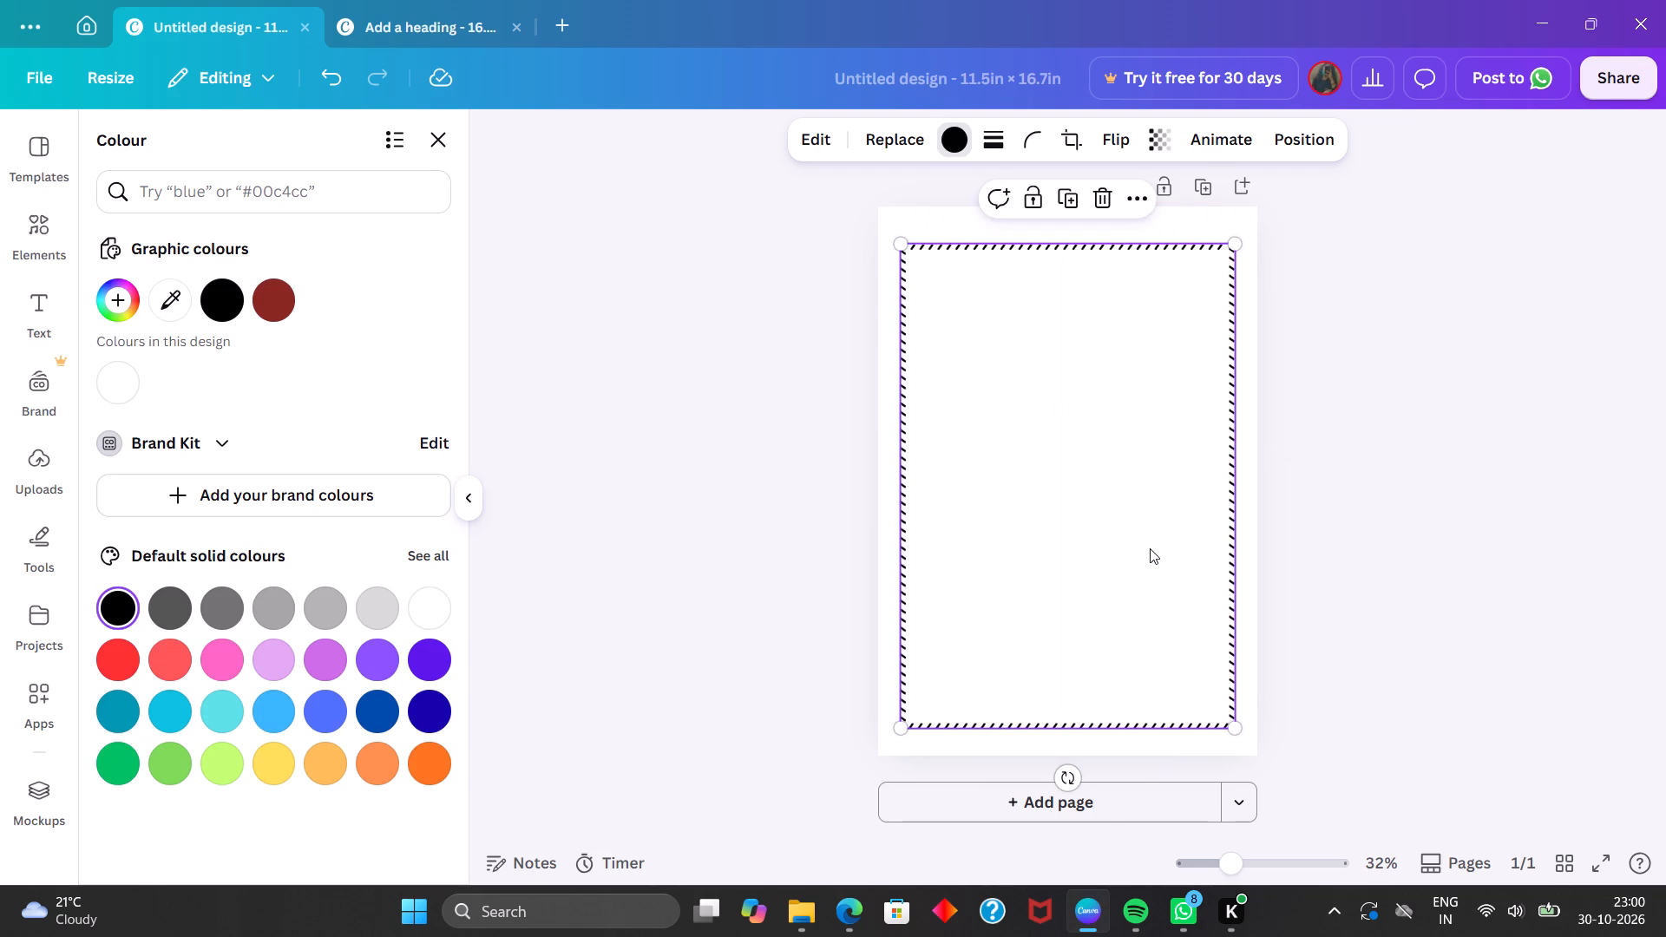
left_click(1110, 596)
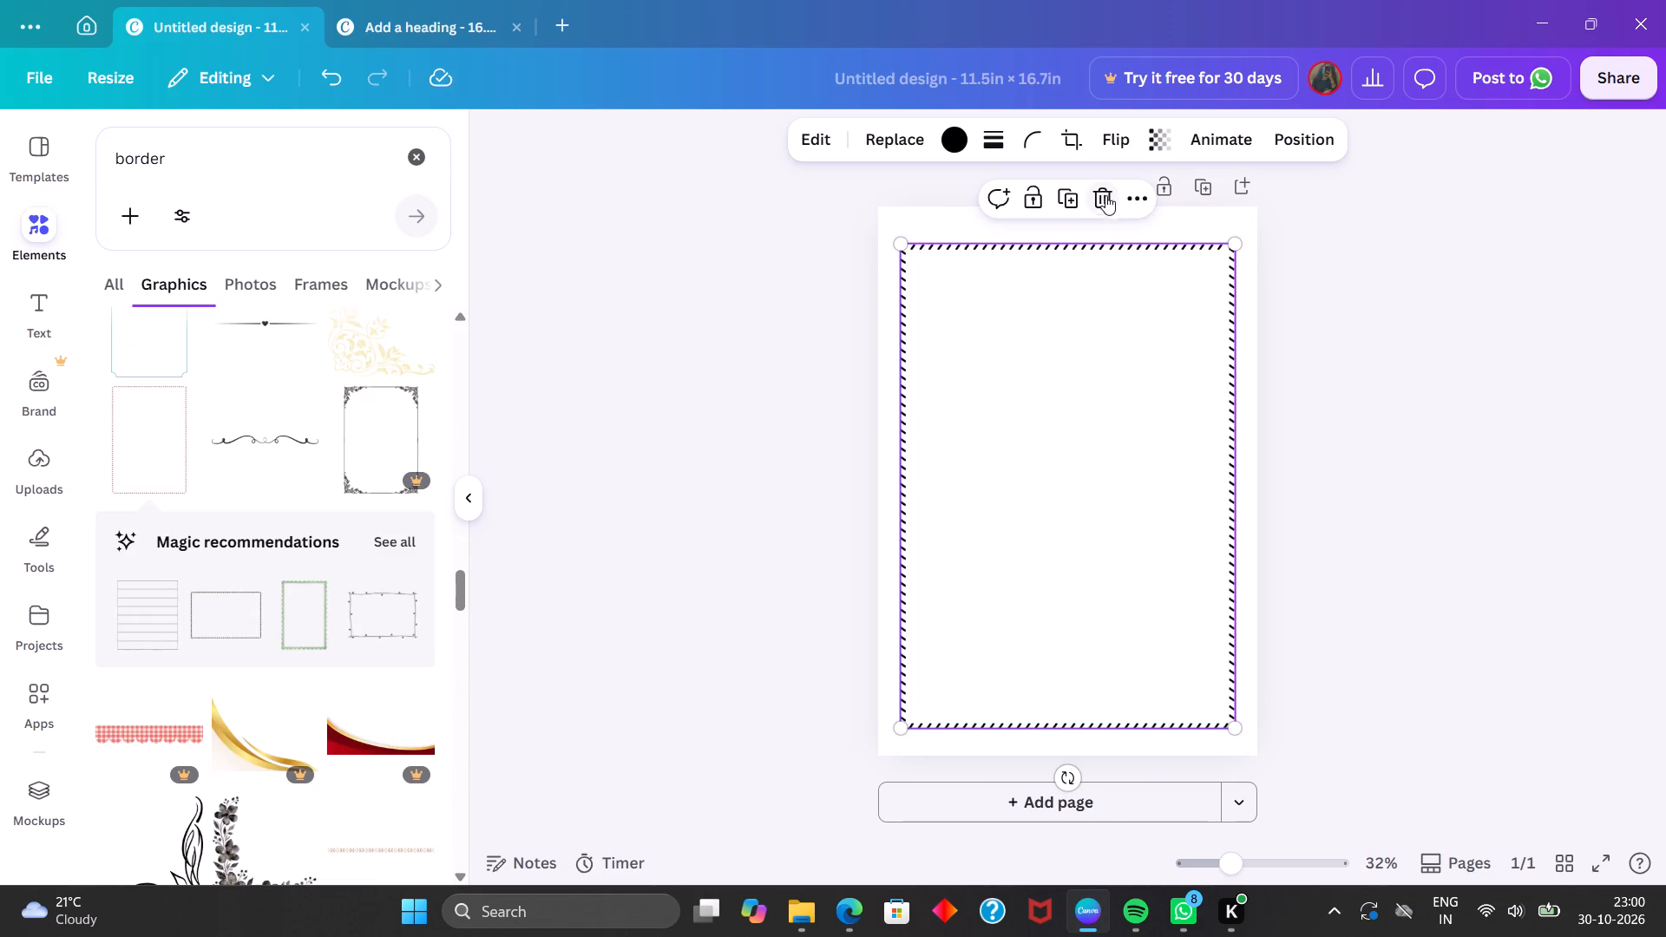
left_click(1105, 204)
Add the free plain black-outline portrait rectangle from the full set of Magic recommendations to the page.
scroll(242, 624, "down", 1)
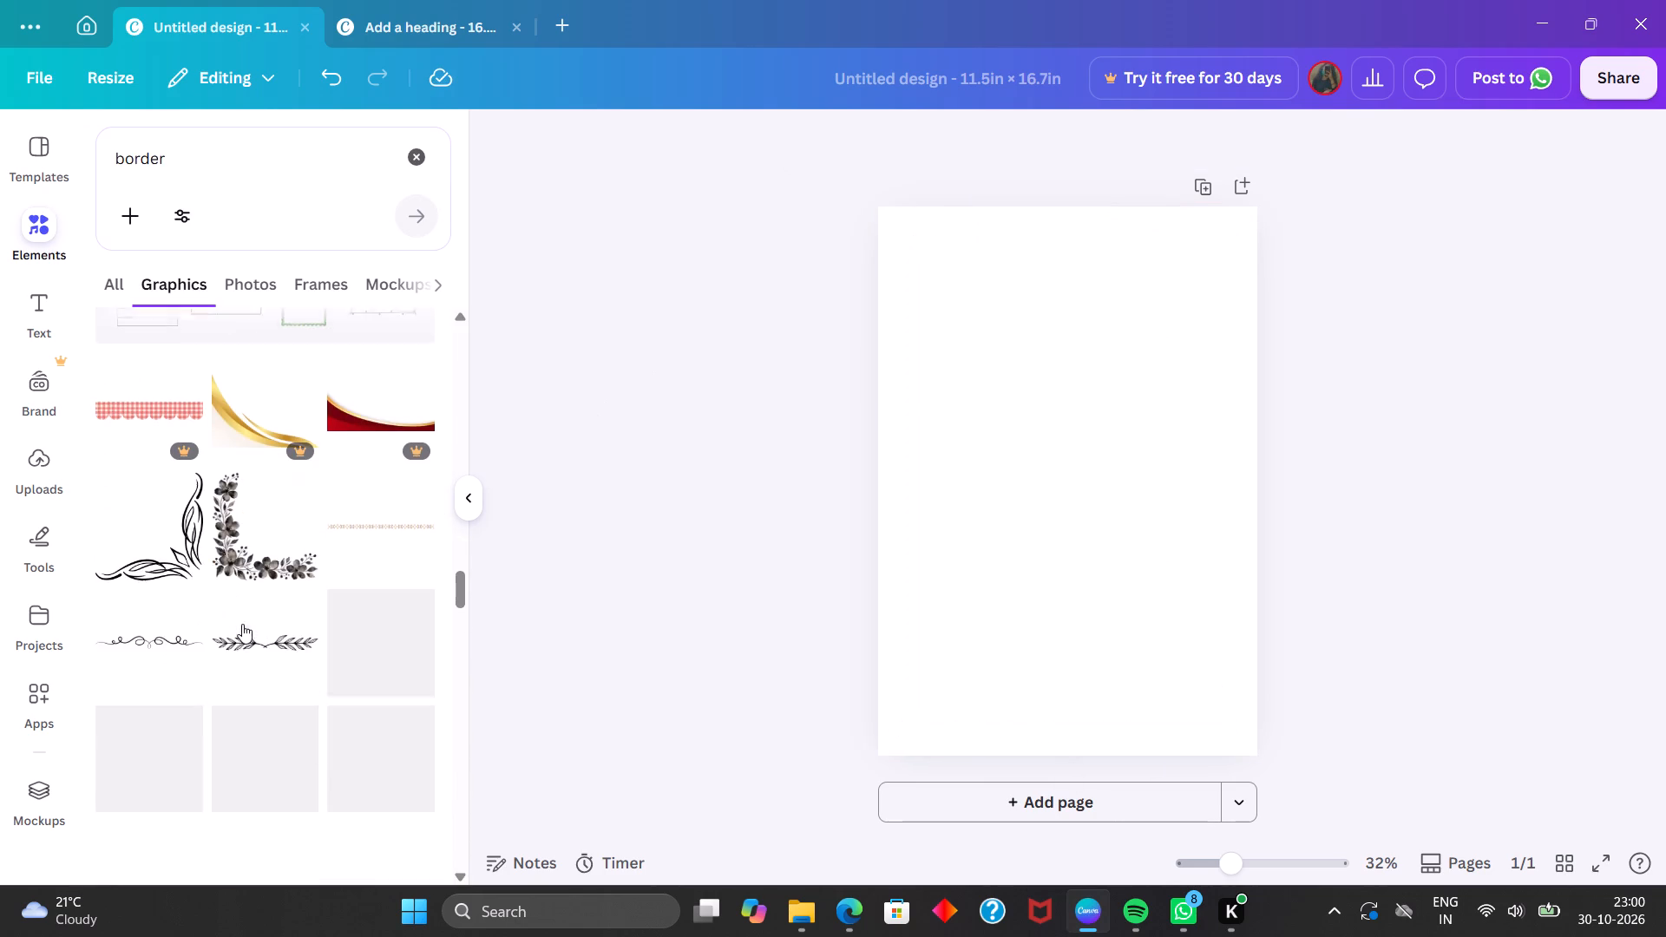
scroll(242, 624, "down", 1)
scroll(242, 624, "up", 2)
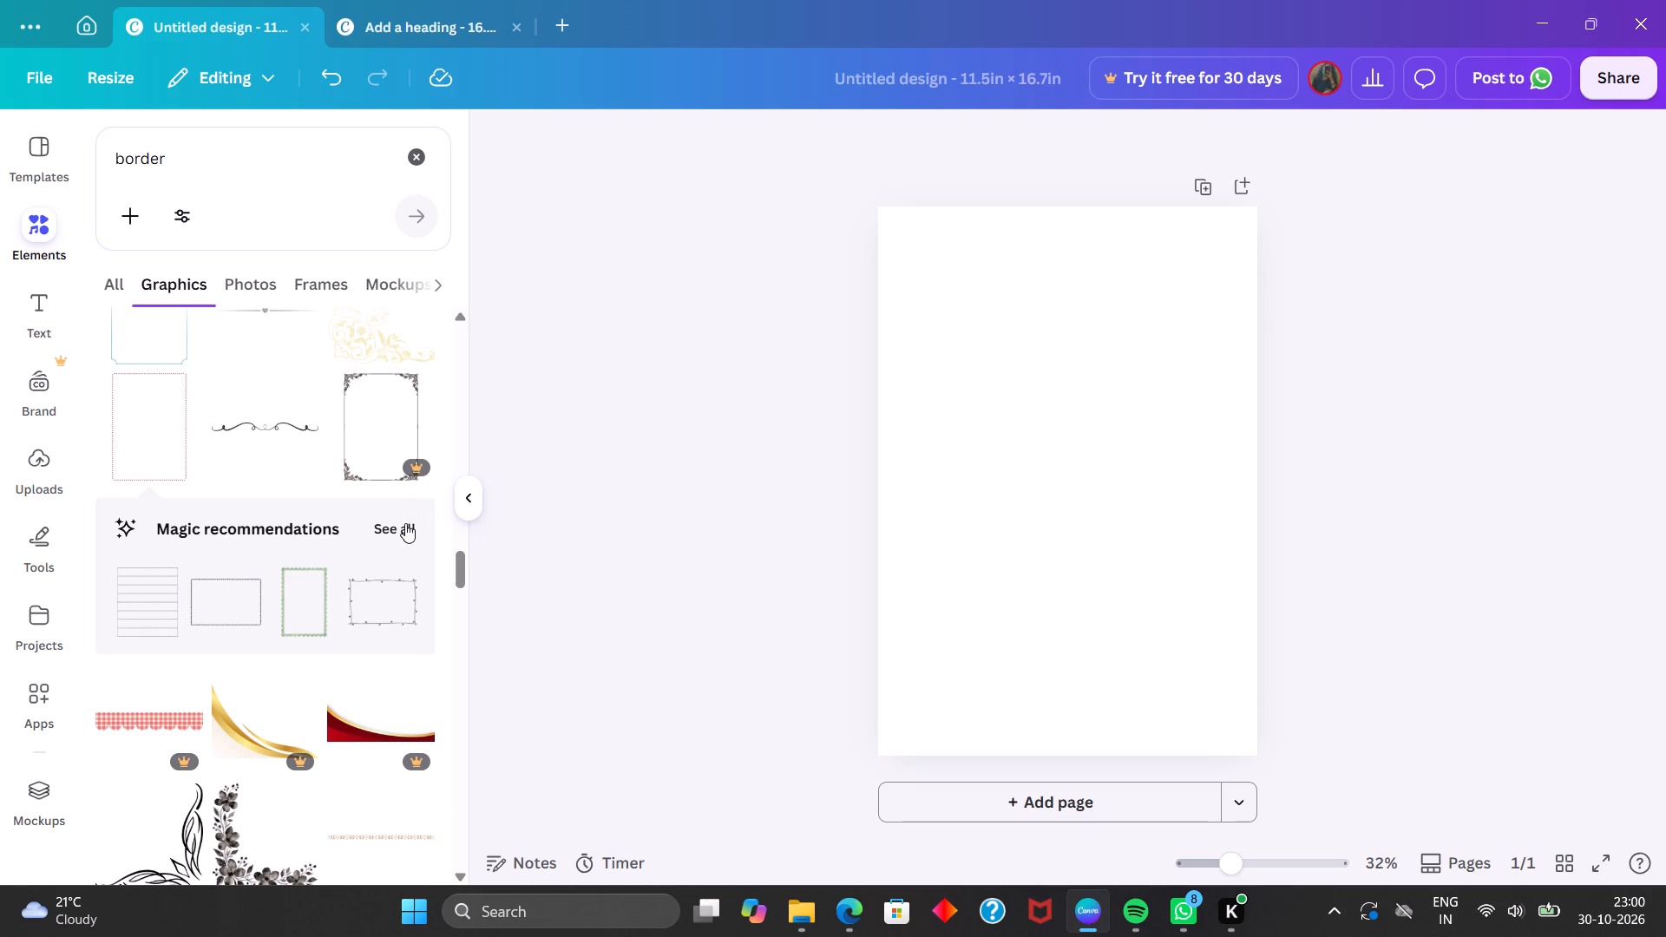
left_click(405, 523)
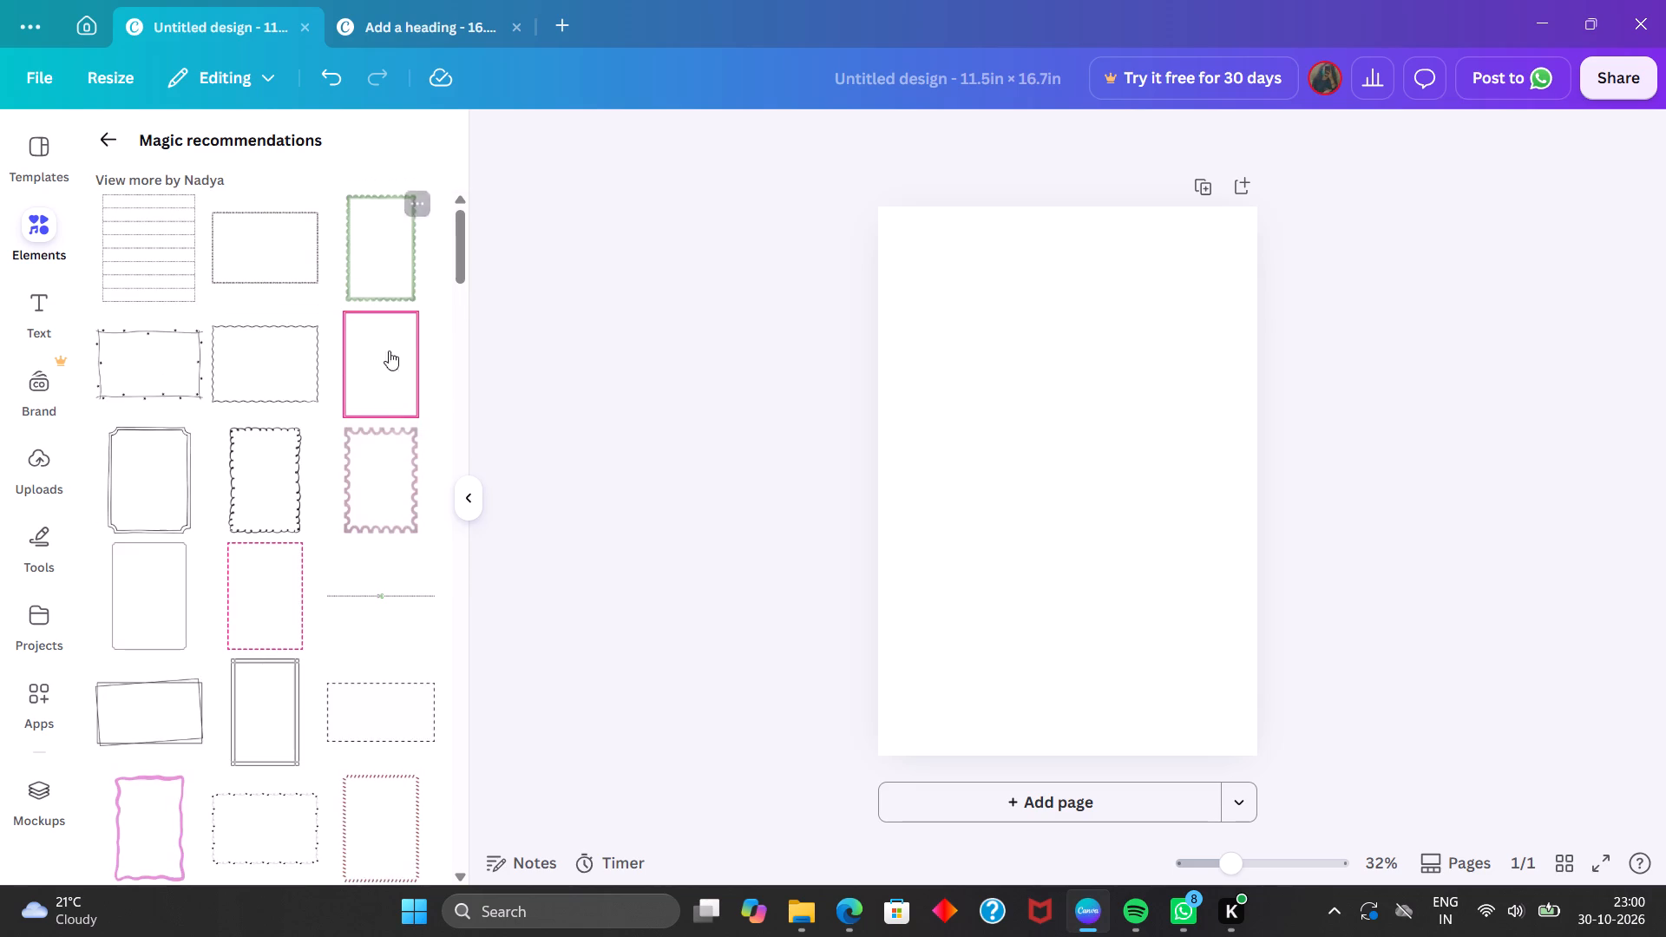
scroll(324, 616, "down", 1)
scroll(236, 558, "down", 3)
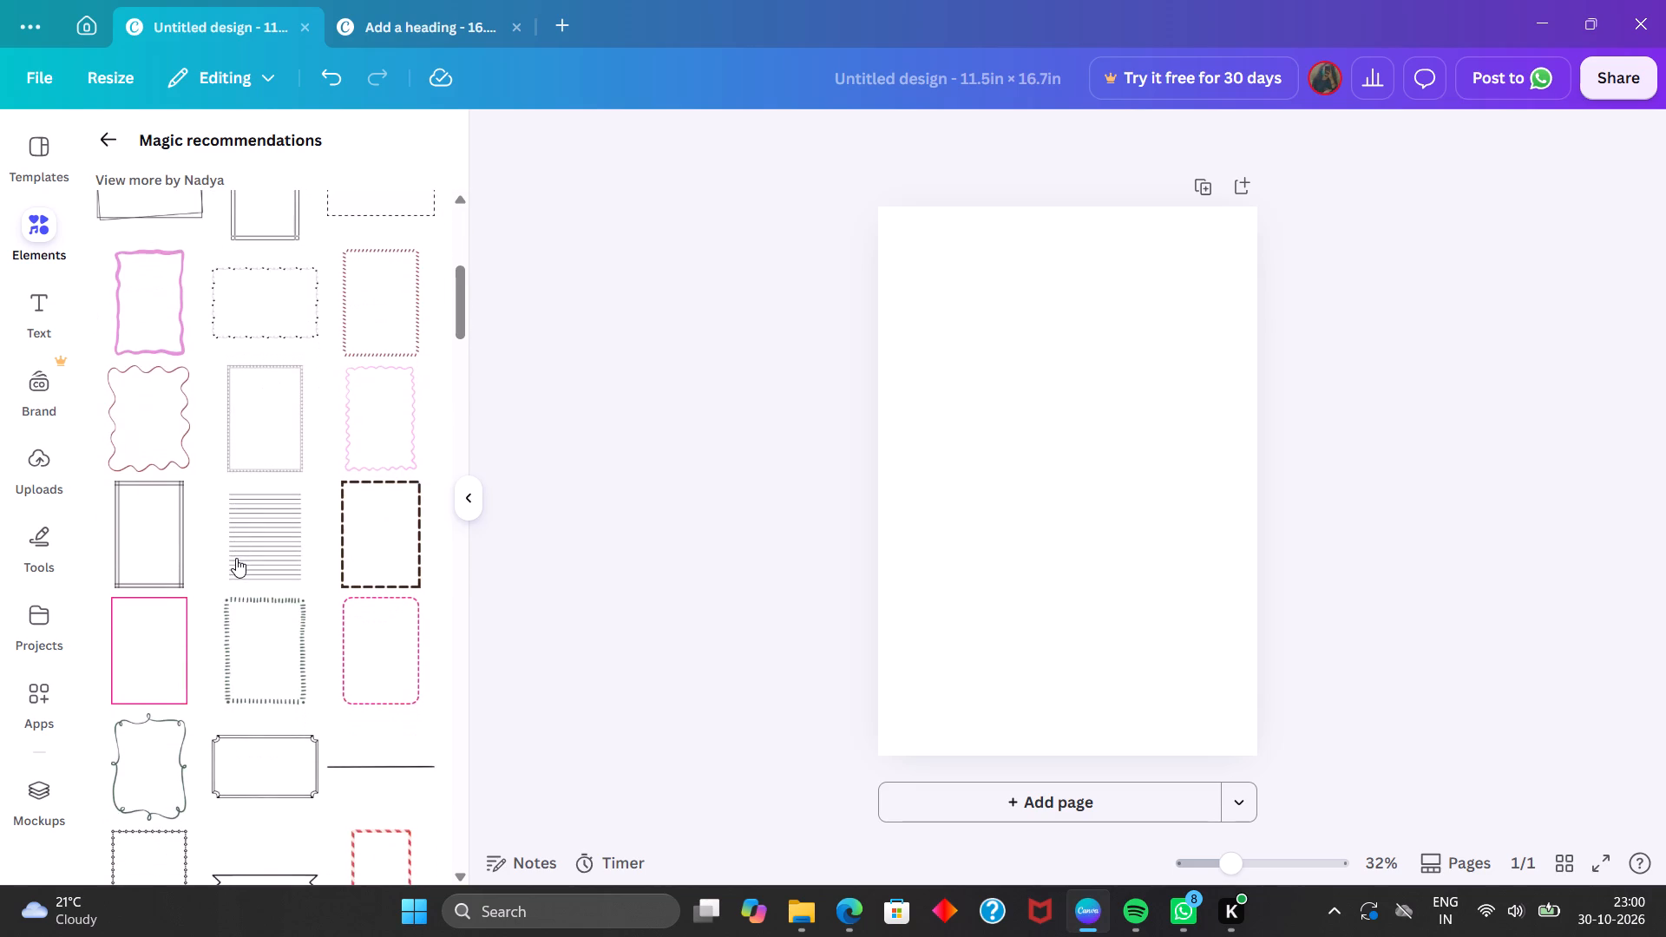
scroll(200, 522, "down", 3)
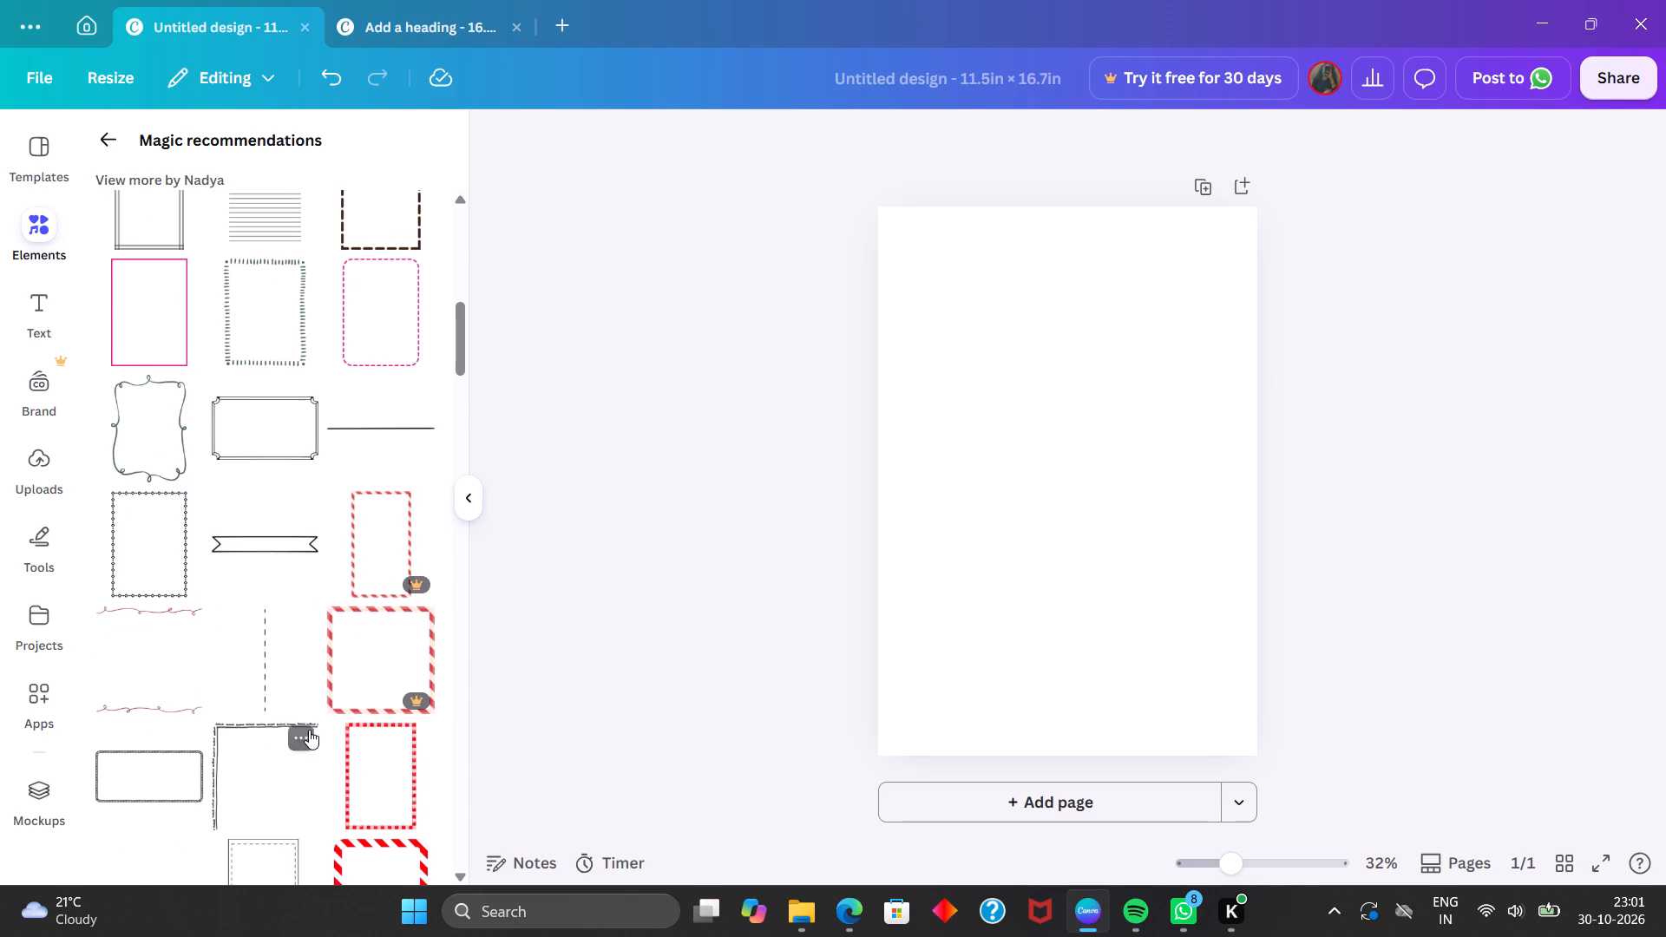
scroll(309, 730, "down", 5)
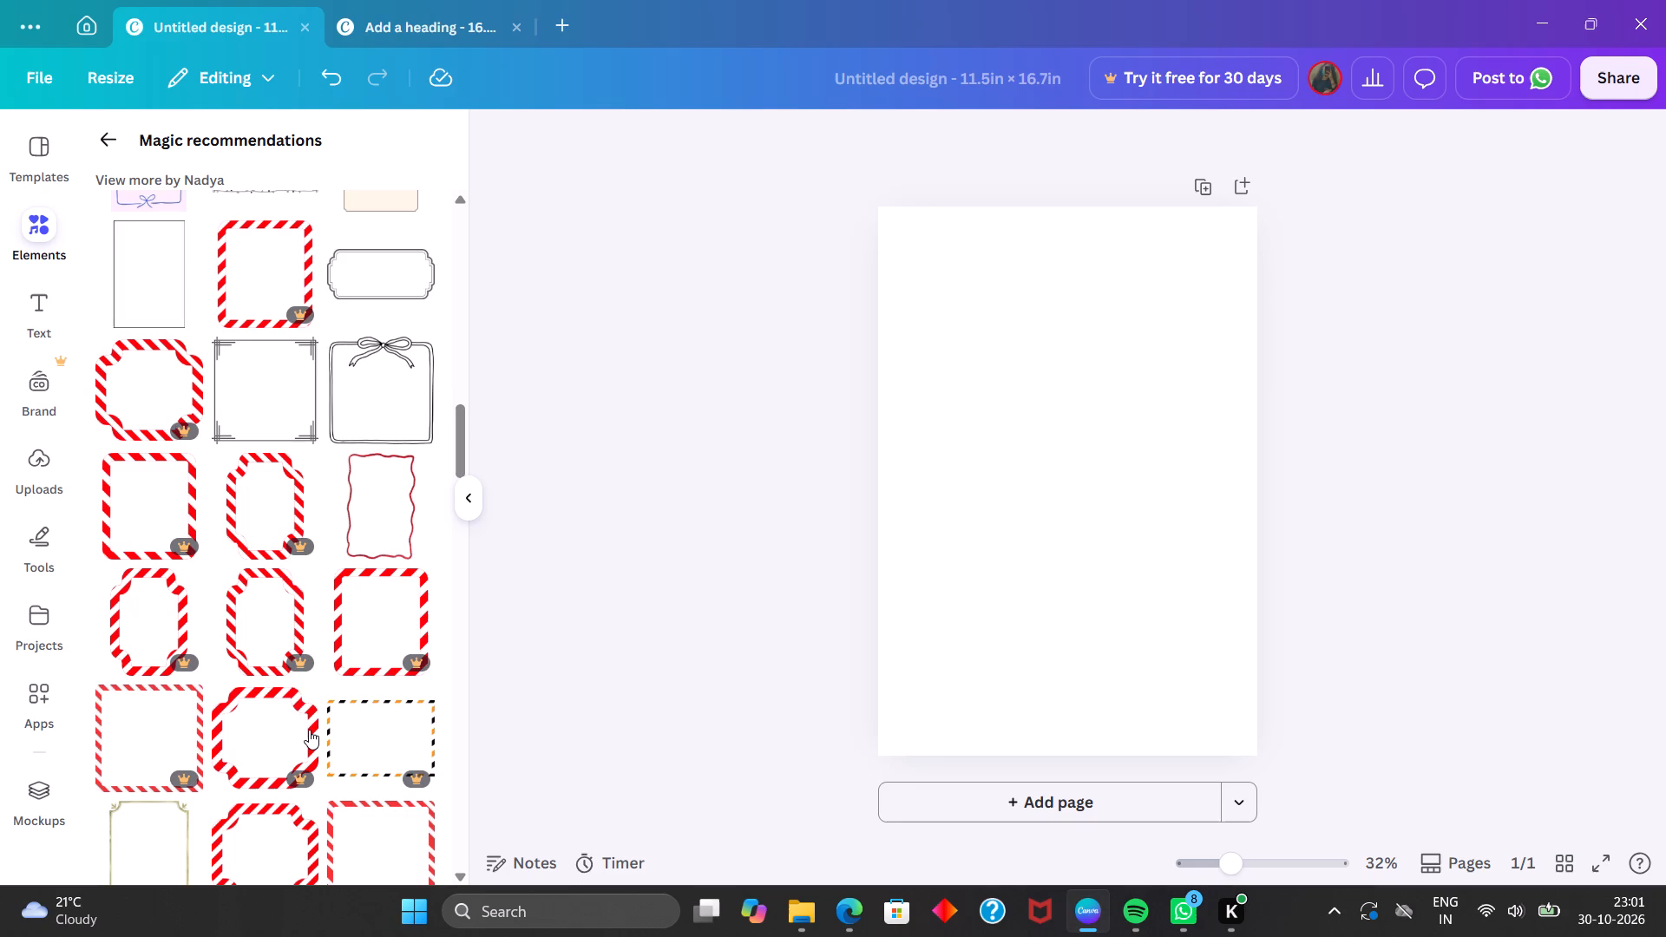
scroll(309, 730, "down", 1)
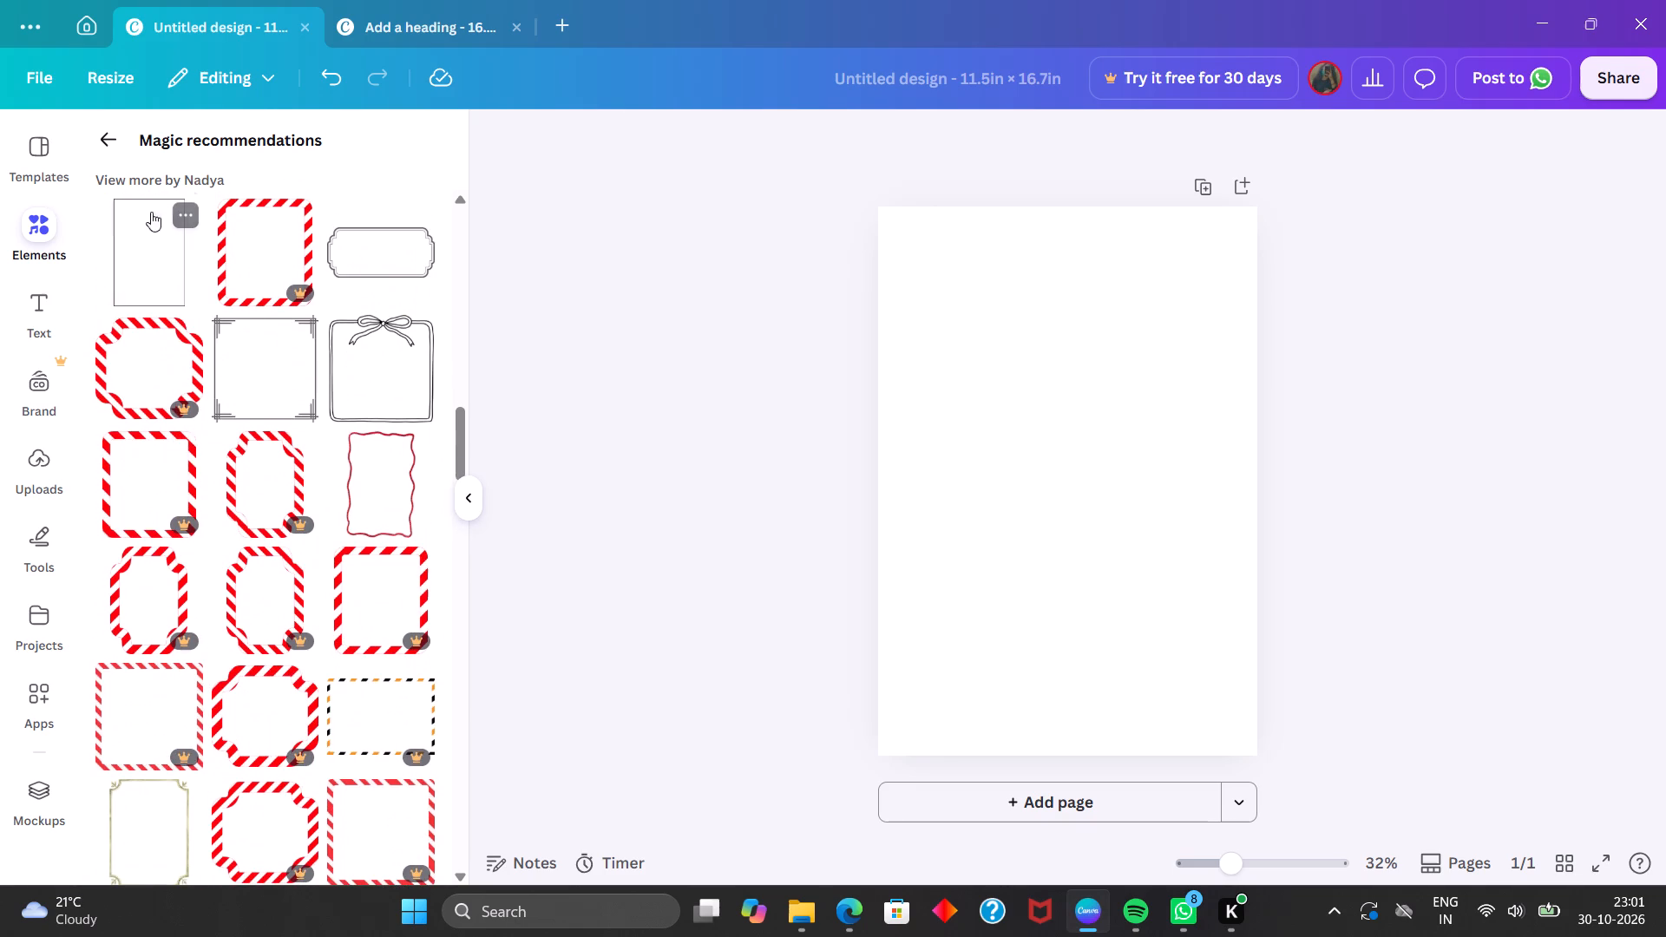
left_click(146, 248)
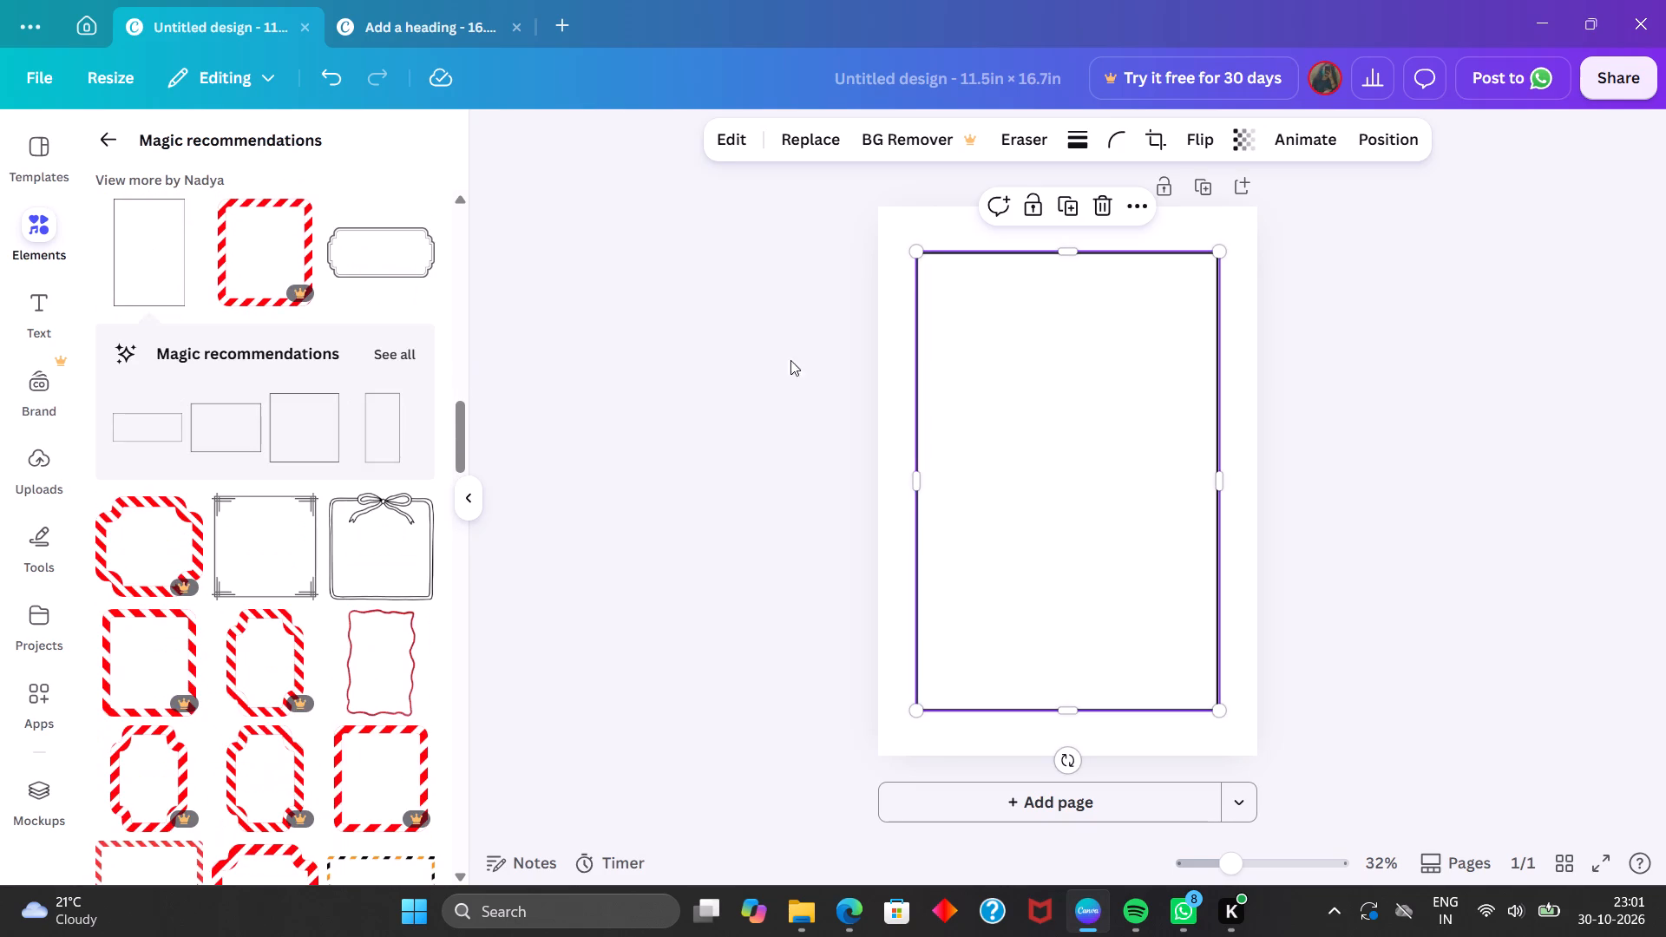
Enlarge the plain black border from two opposite corners toward the page edges and centre it on the page.
left_click_drag(915, 254, 897, 233)
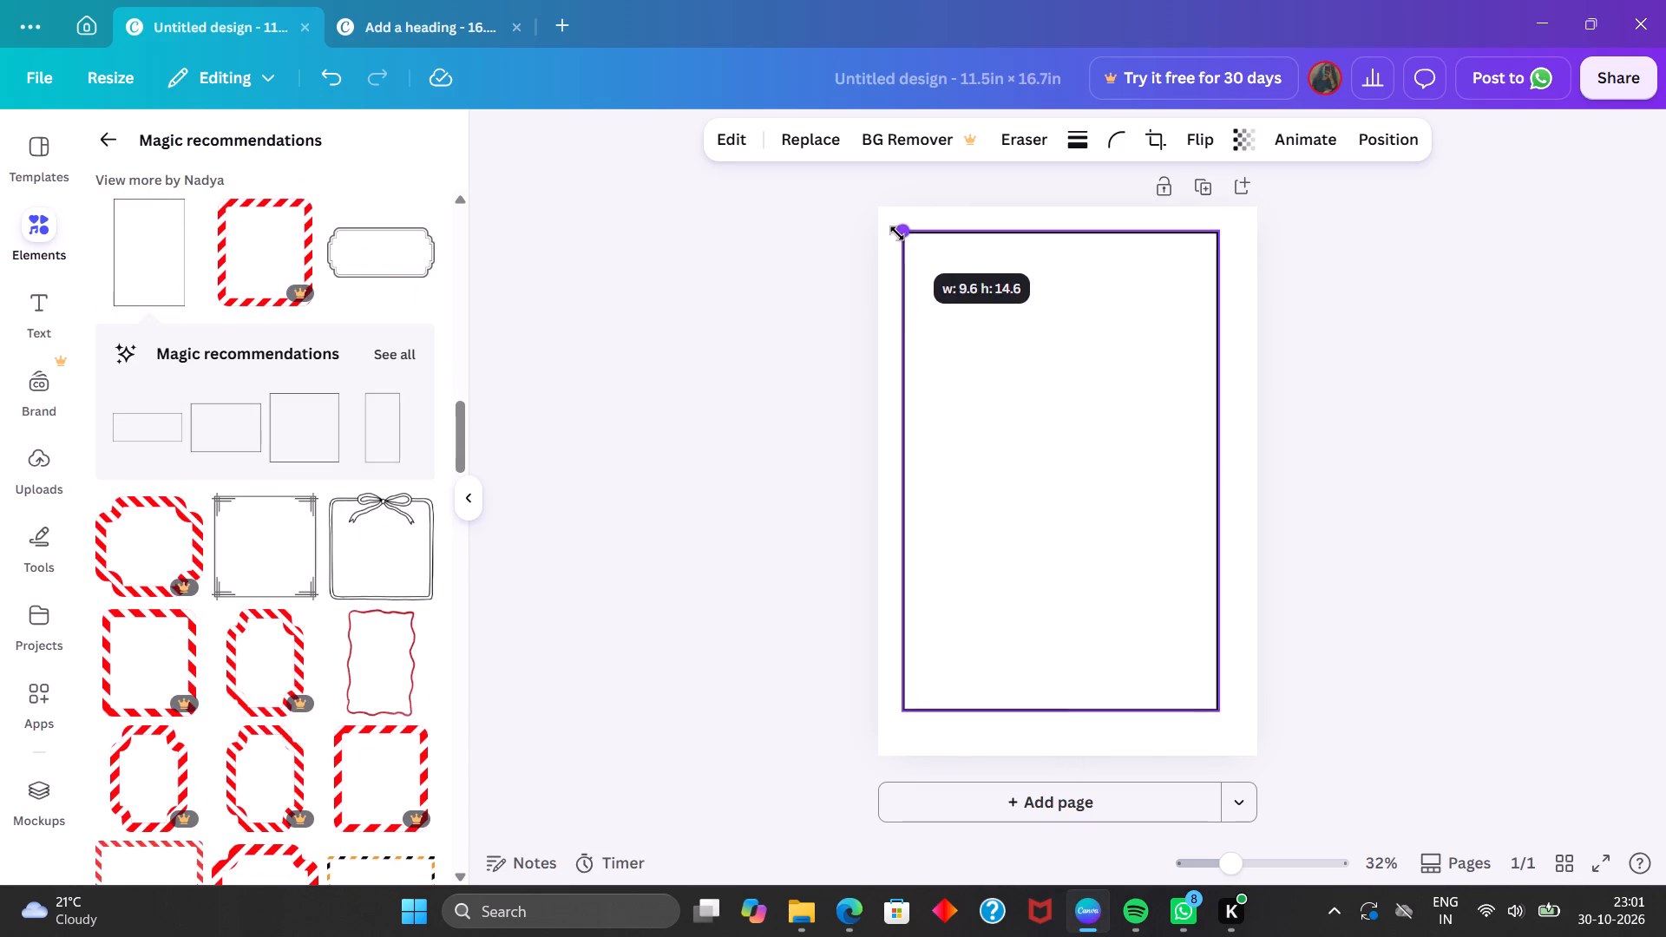
left_click_drag(897, 233, 895, 231)
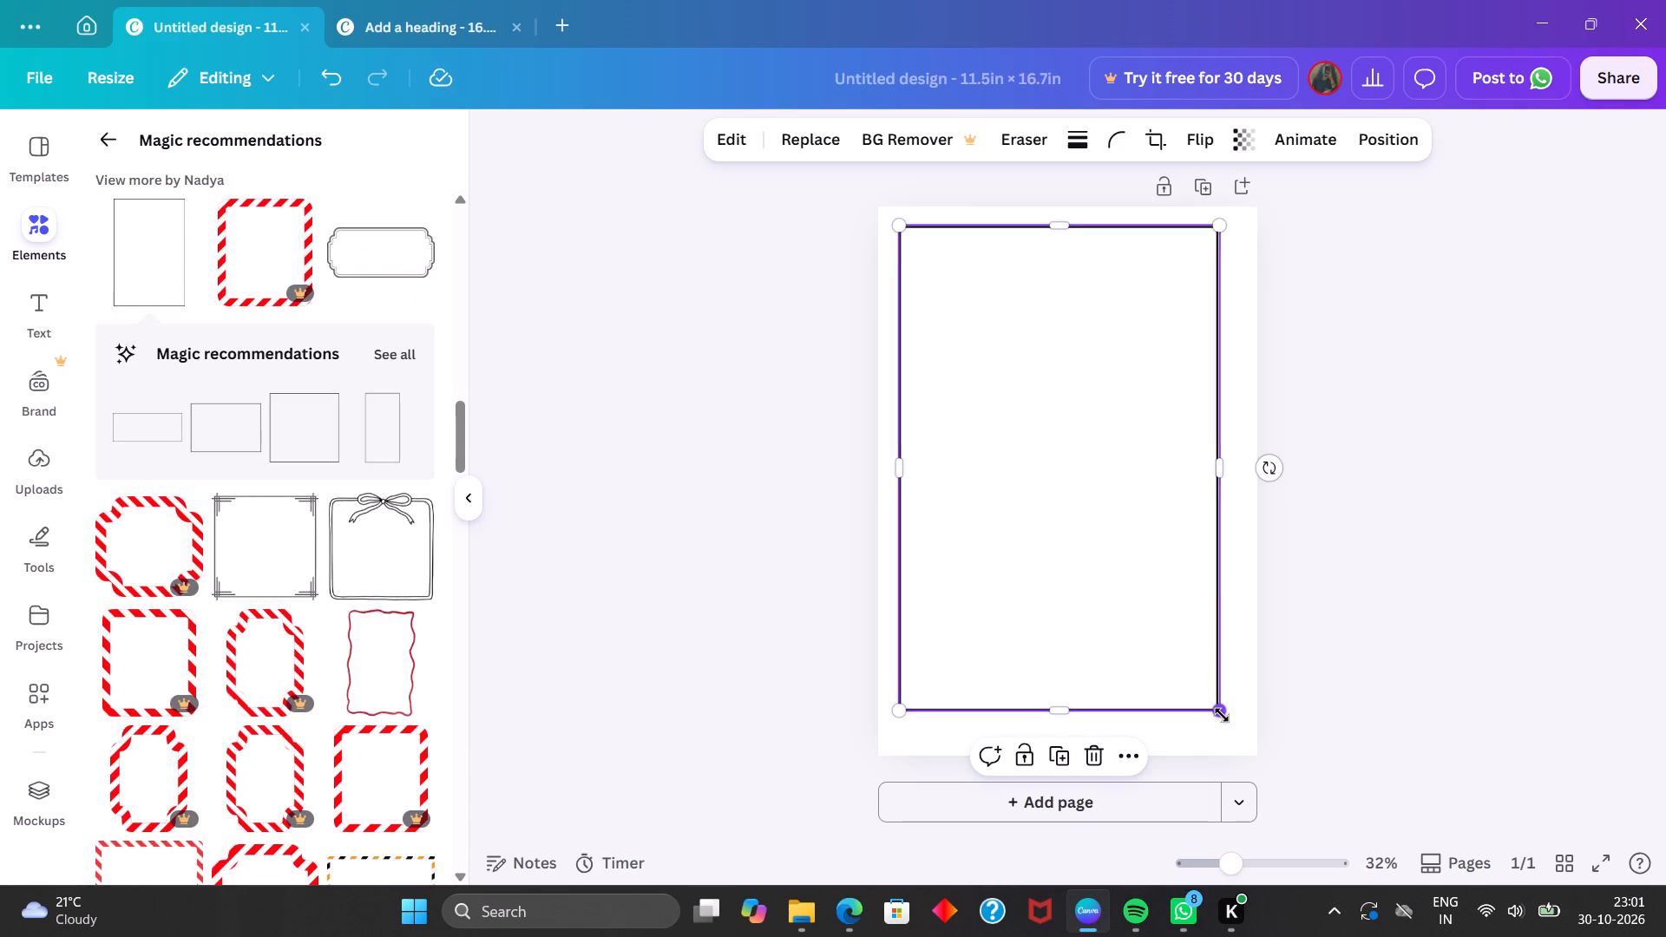
left_click_drag(1222, 715, 1248, 734)
left_click(1089, 663)
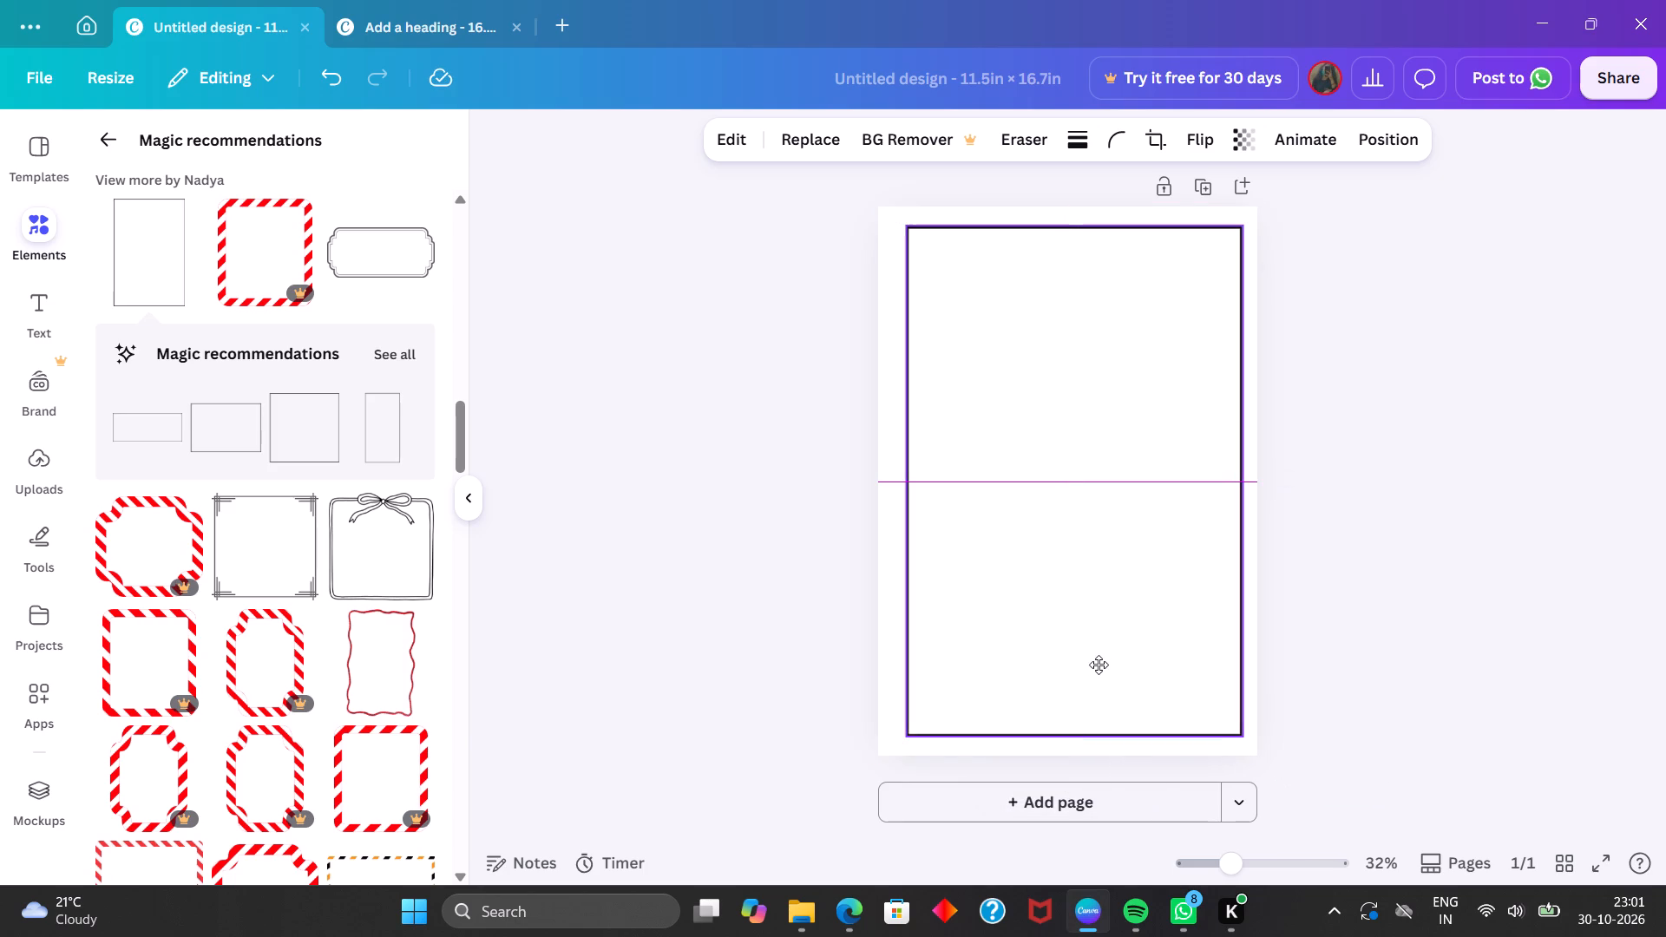
left_click(1354, 649)
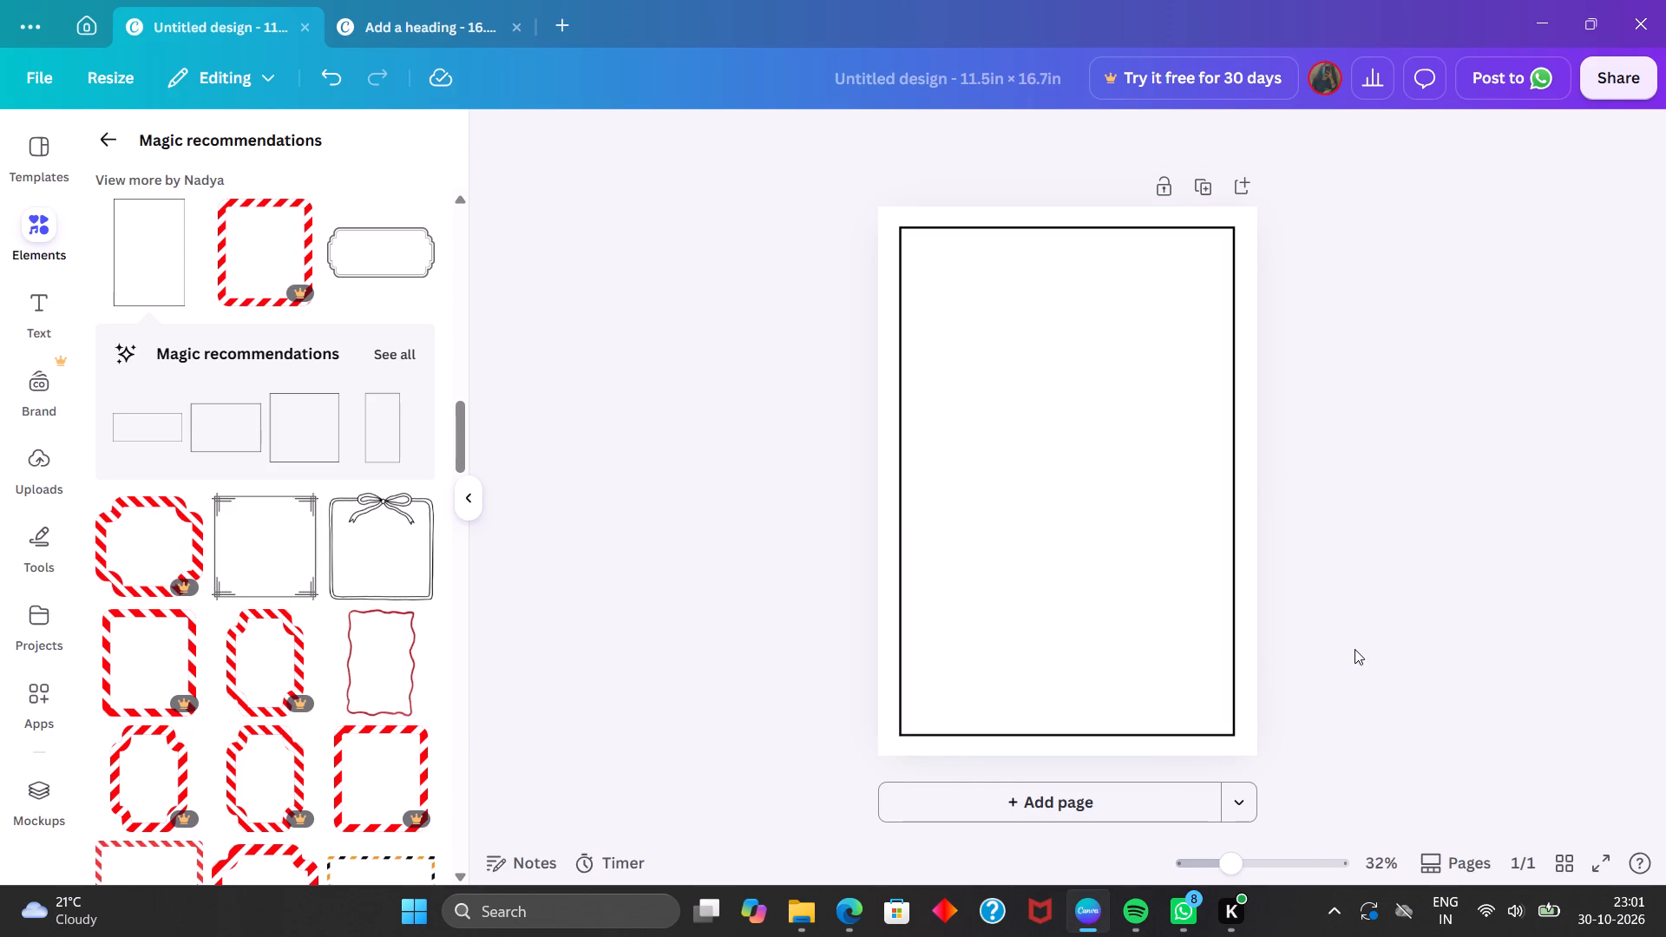
Extend the border's top edge upward, enlarge it to about 10.4 × 16 in, and centre it on the page.
left_click(1099, 534)
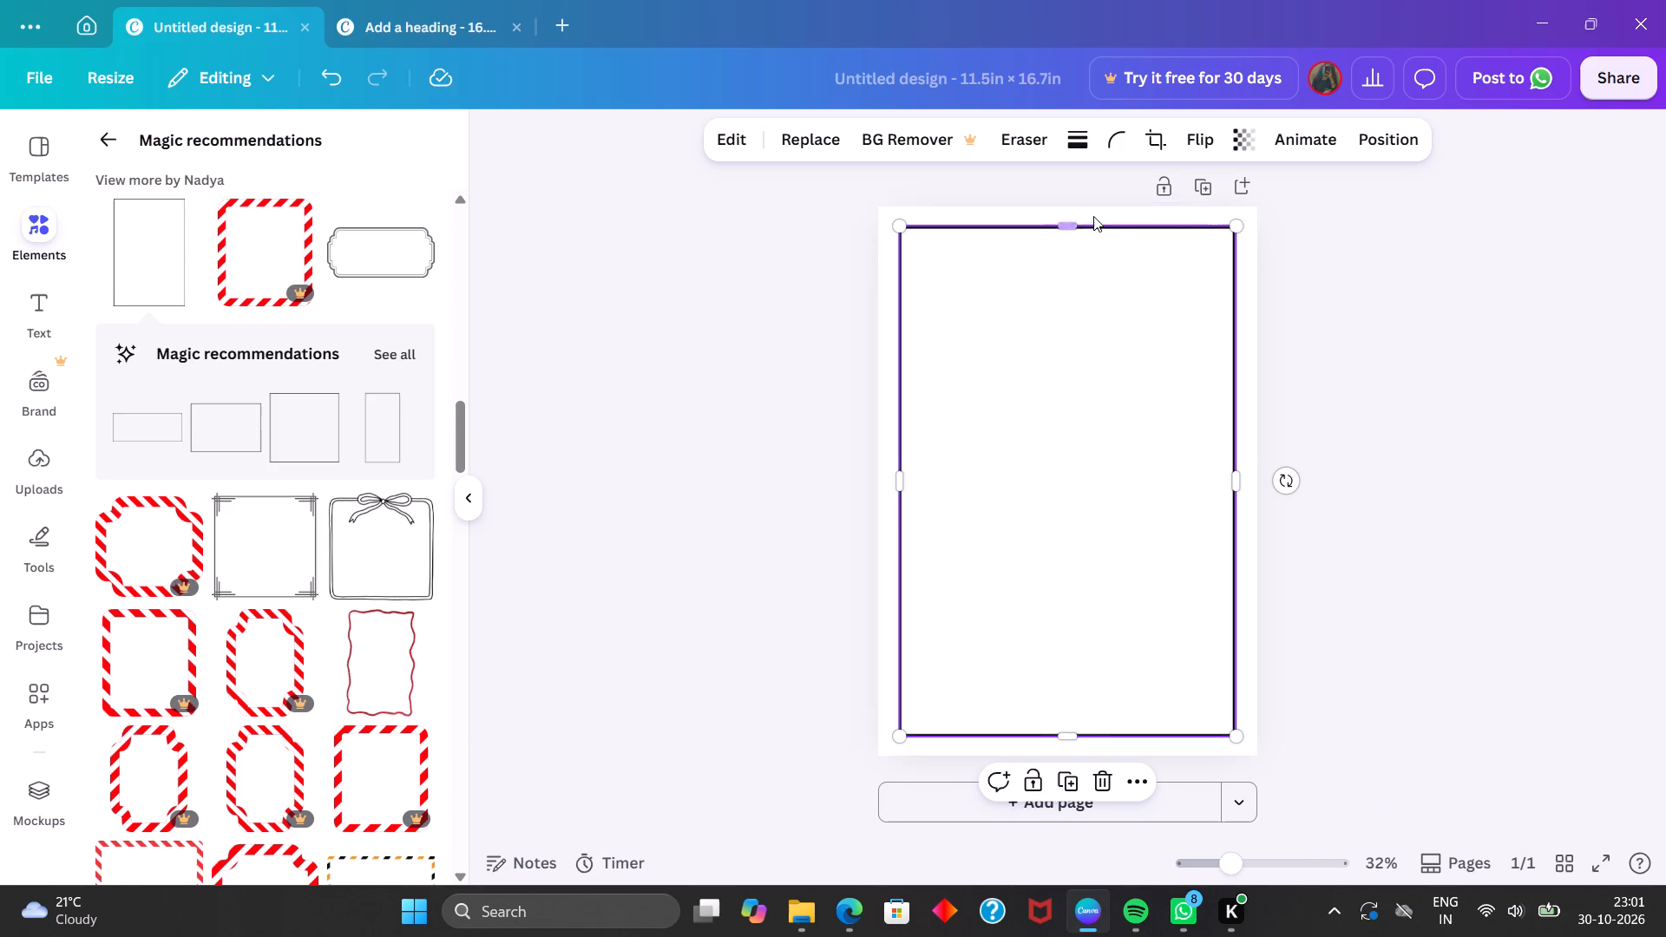
left_click_drag(1061, 226, 1061, 219)
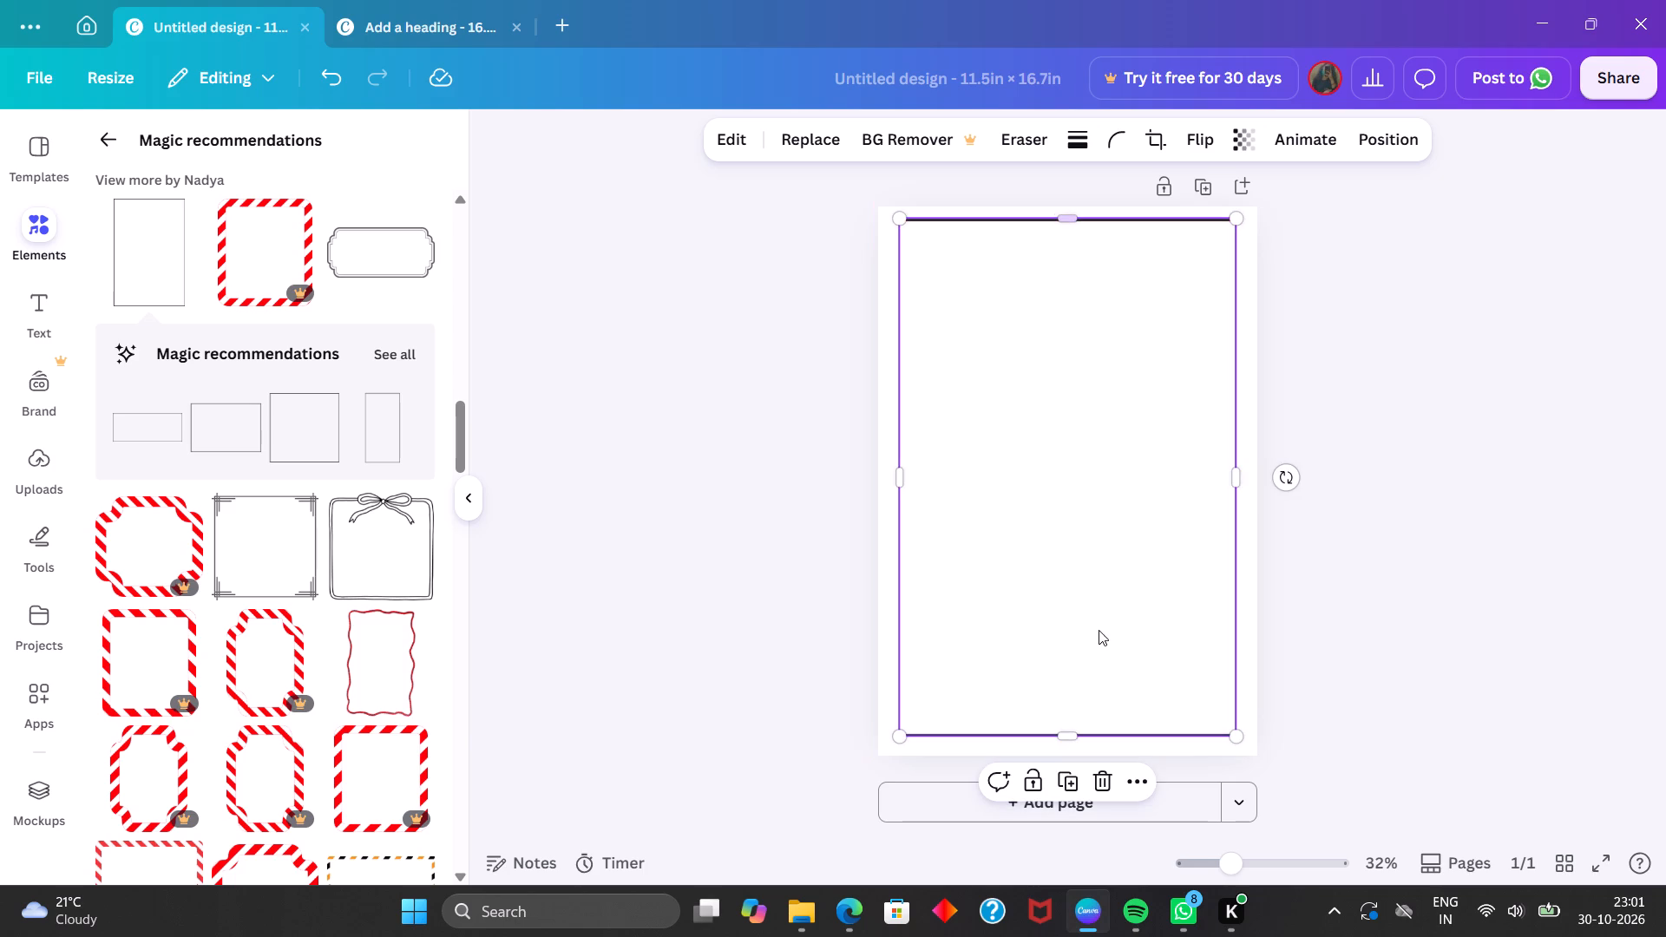
left_click_drag(899, 739, 890, 744)
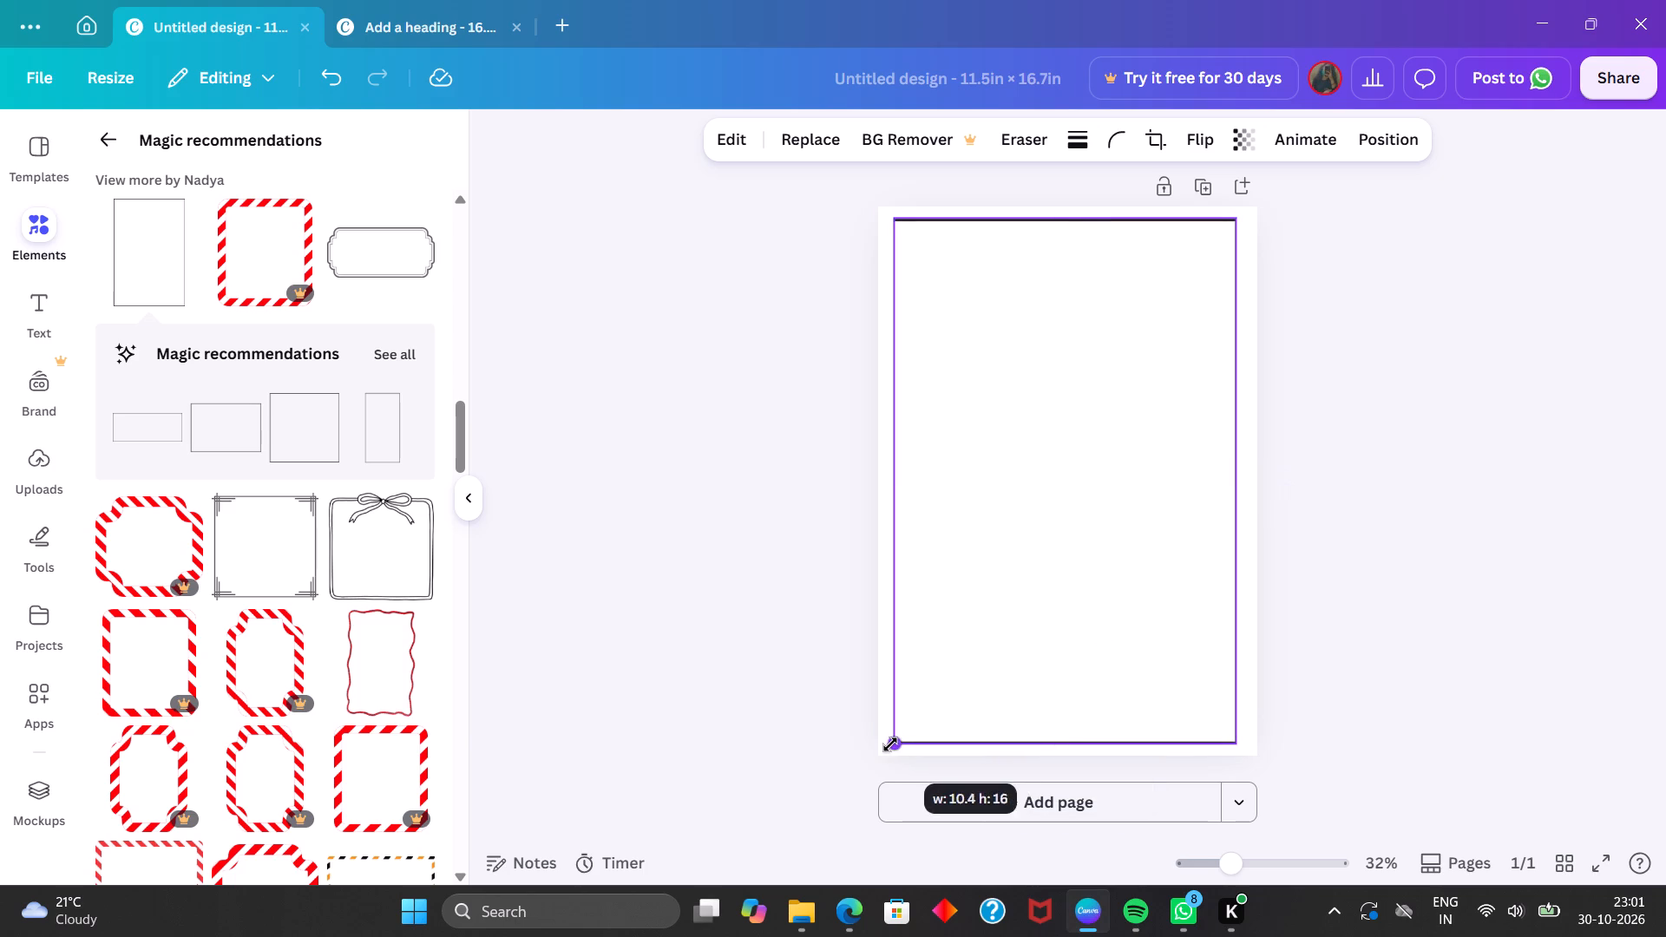
left_click(1010, 660)
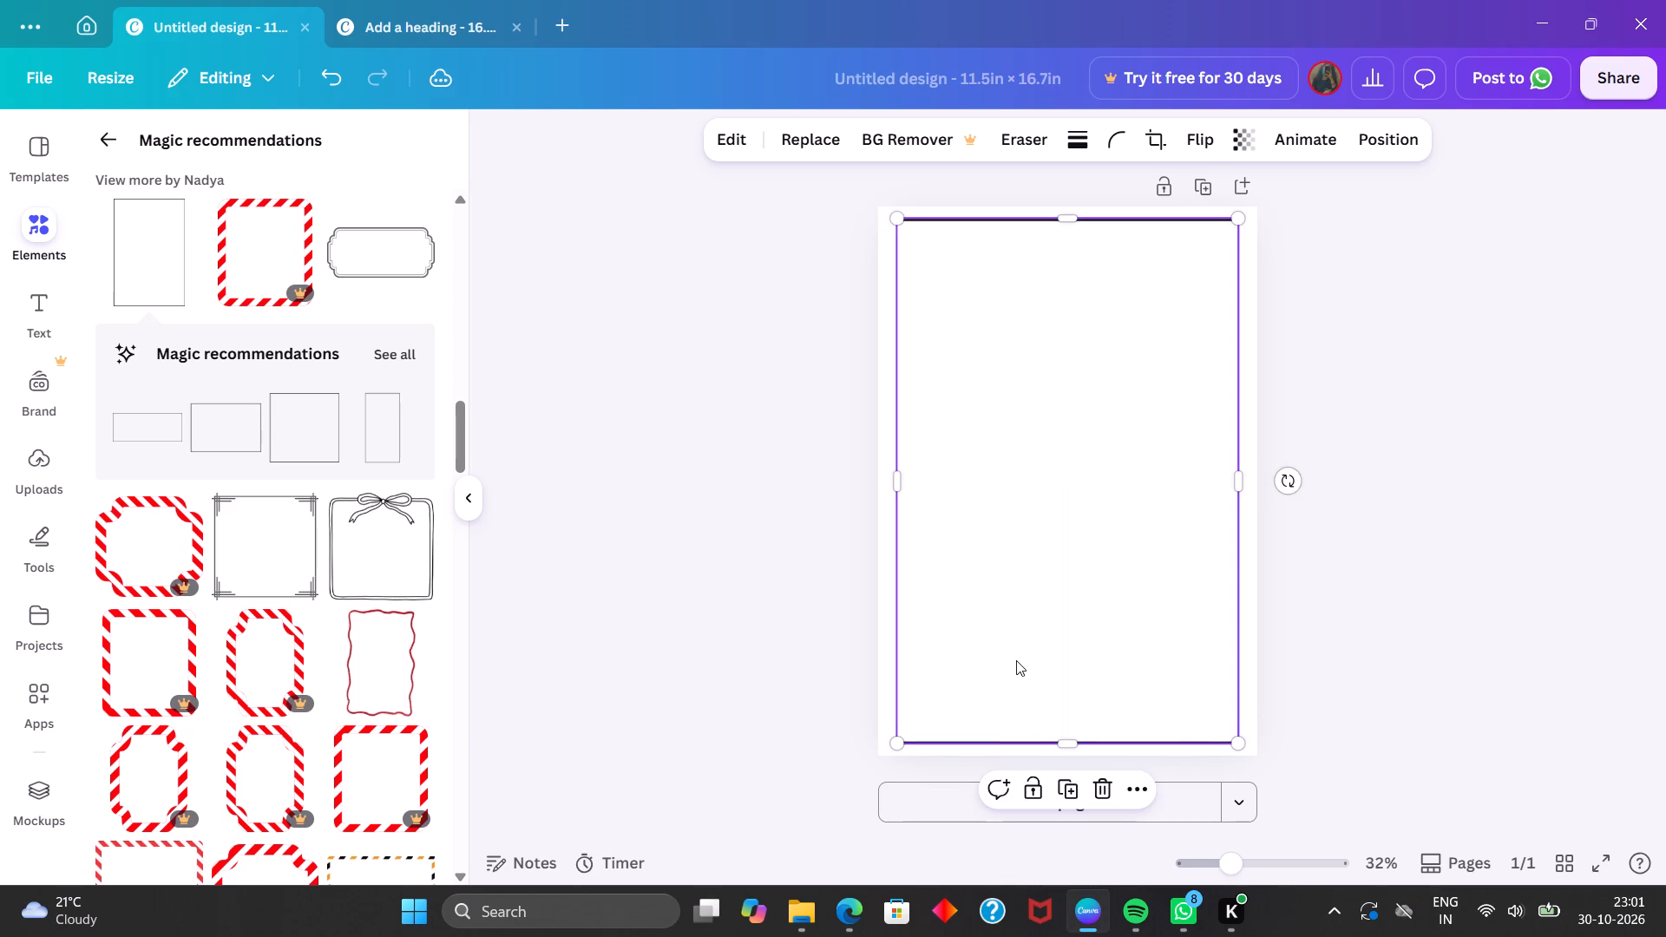
left_click(1505, 488)
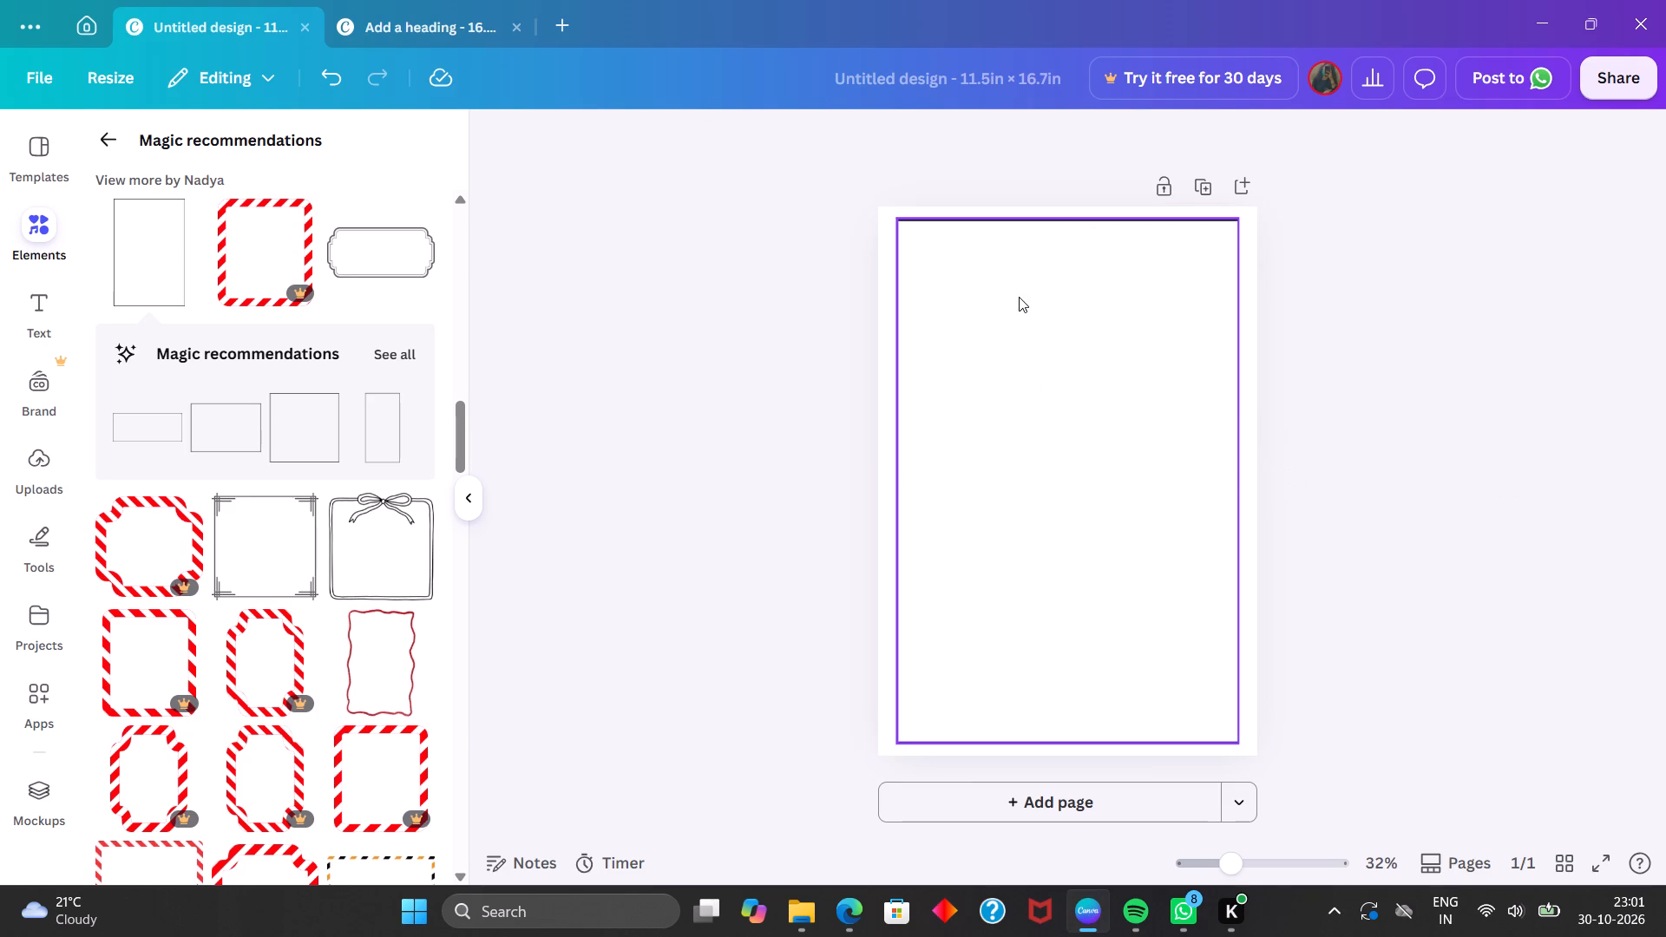
Add a text box reading "Cost Sheet" inside the border.
left_click(36, 316)
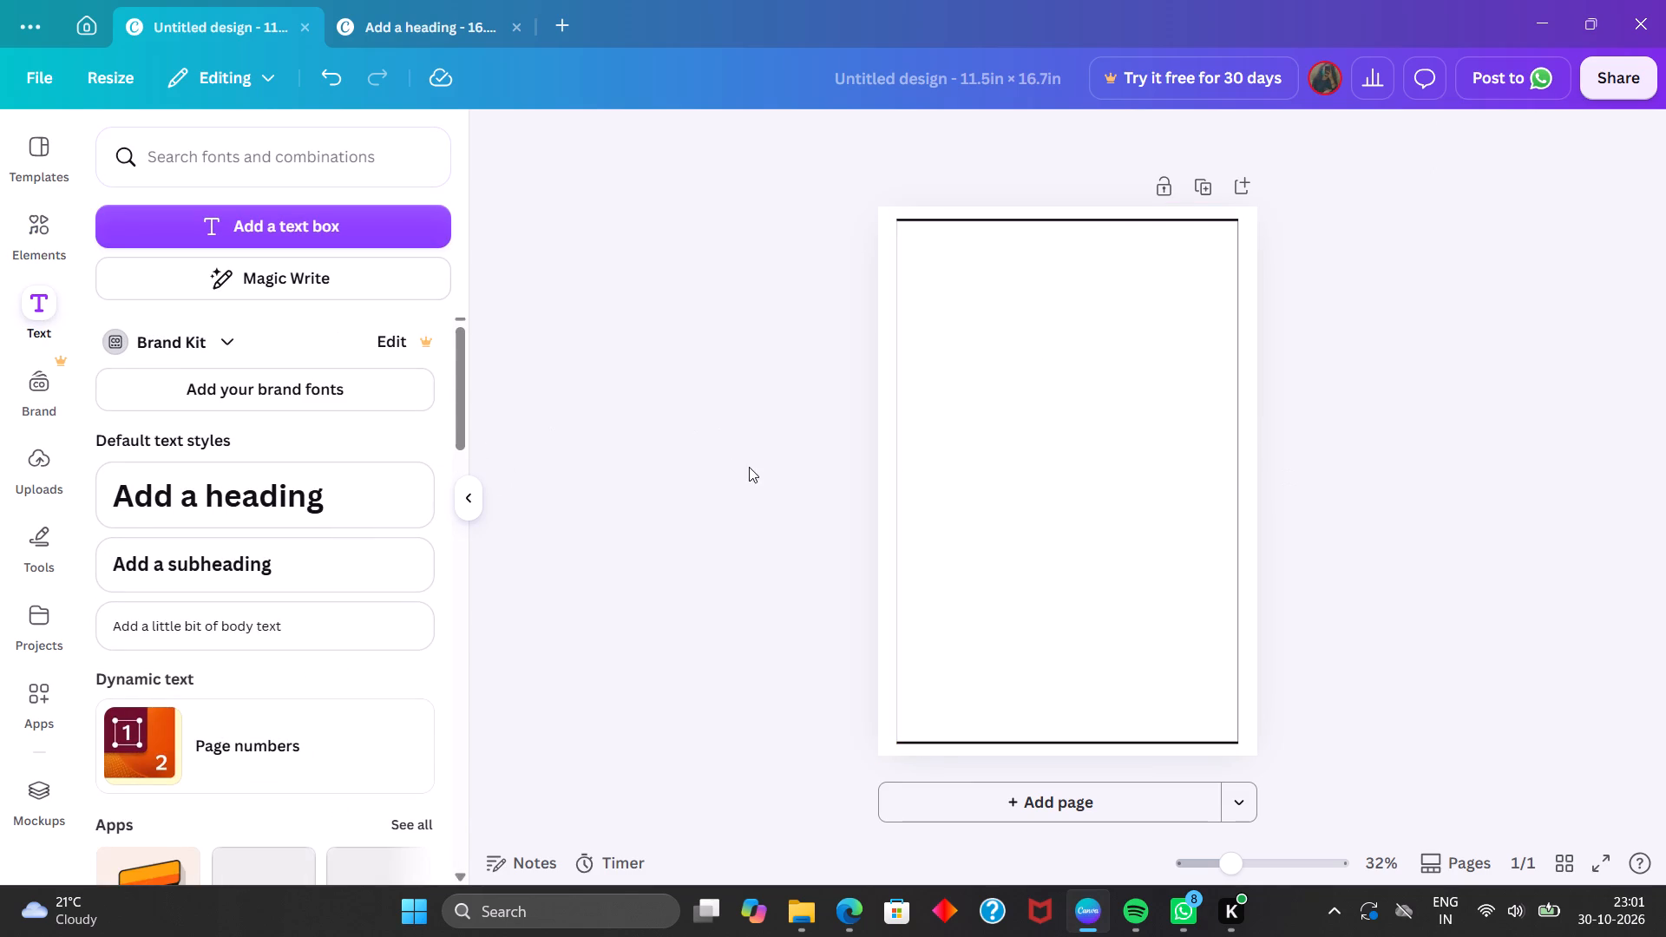
left_click(377, 225)
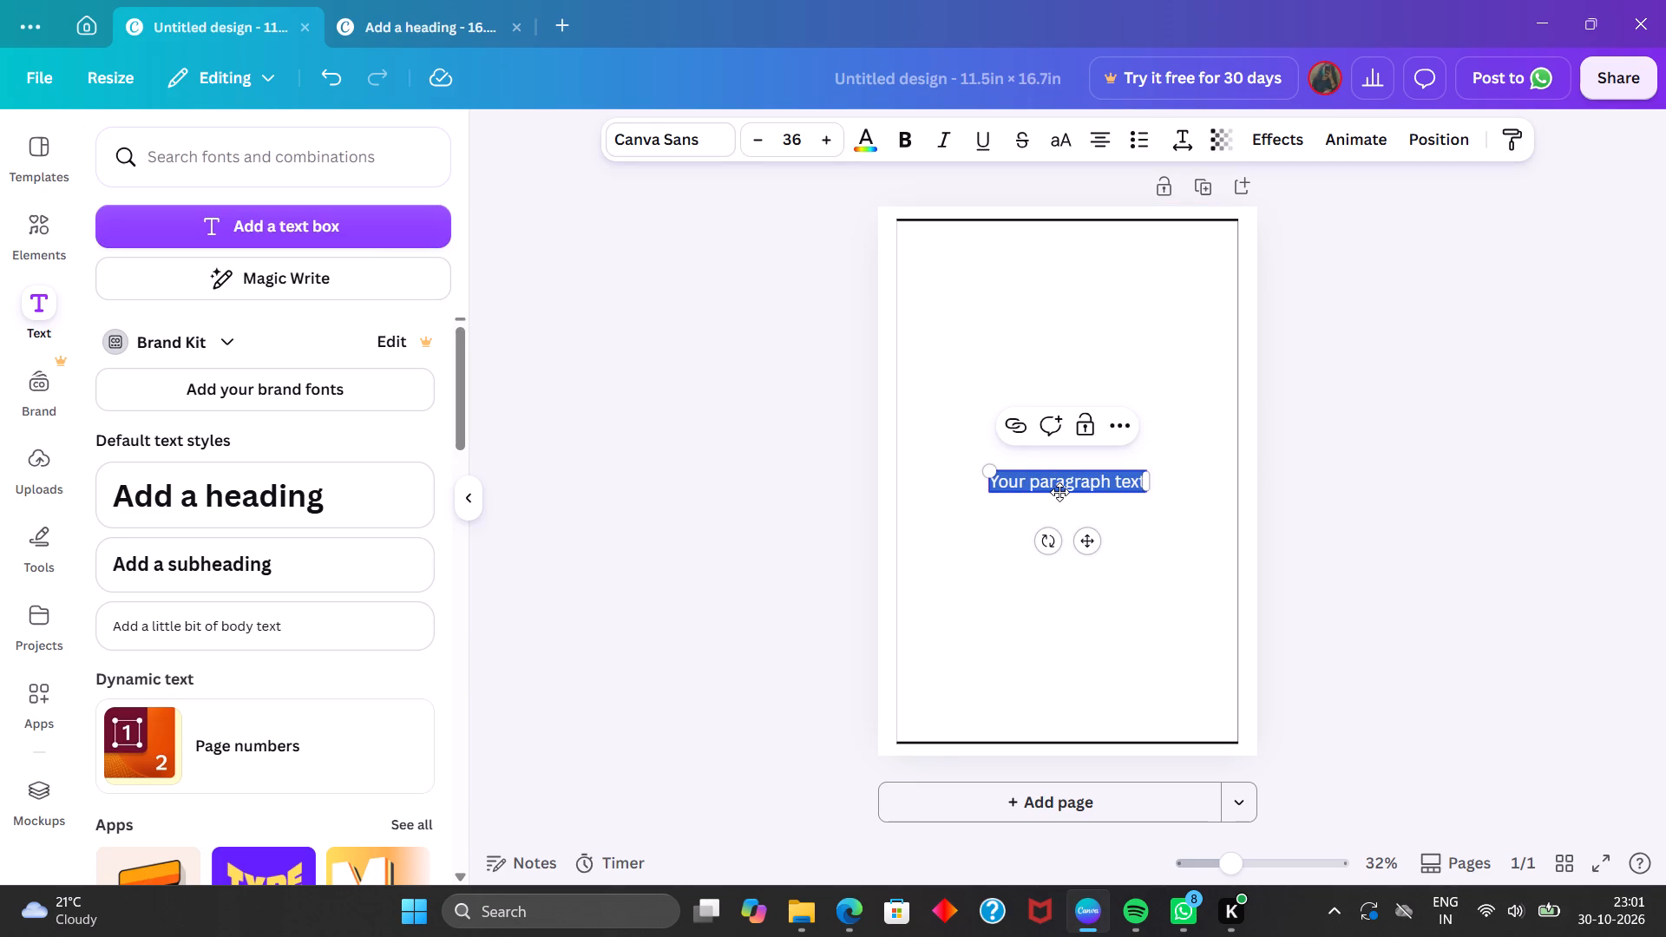
key("c")
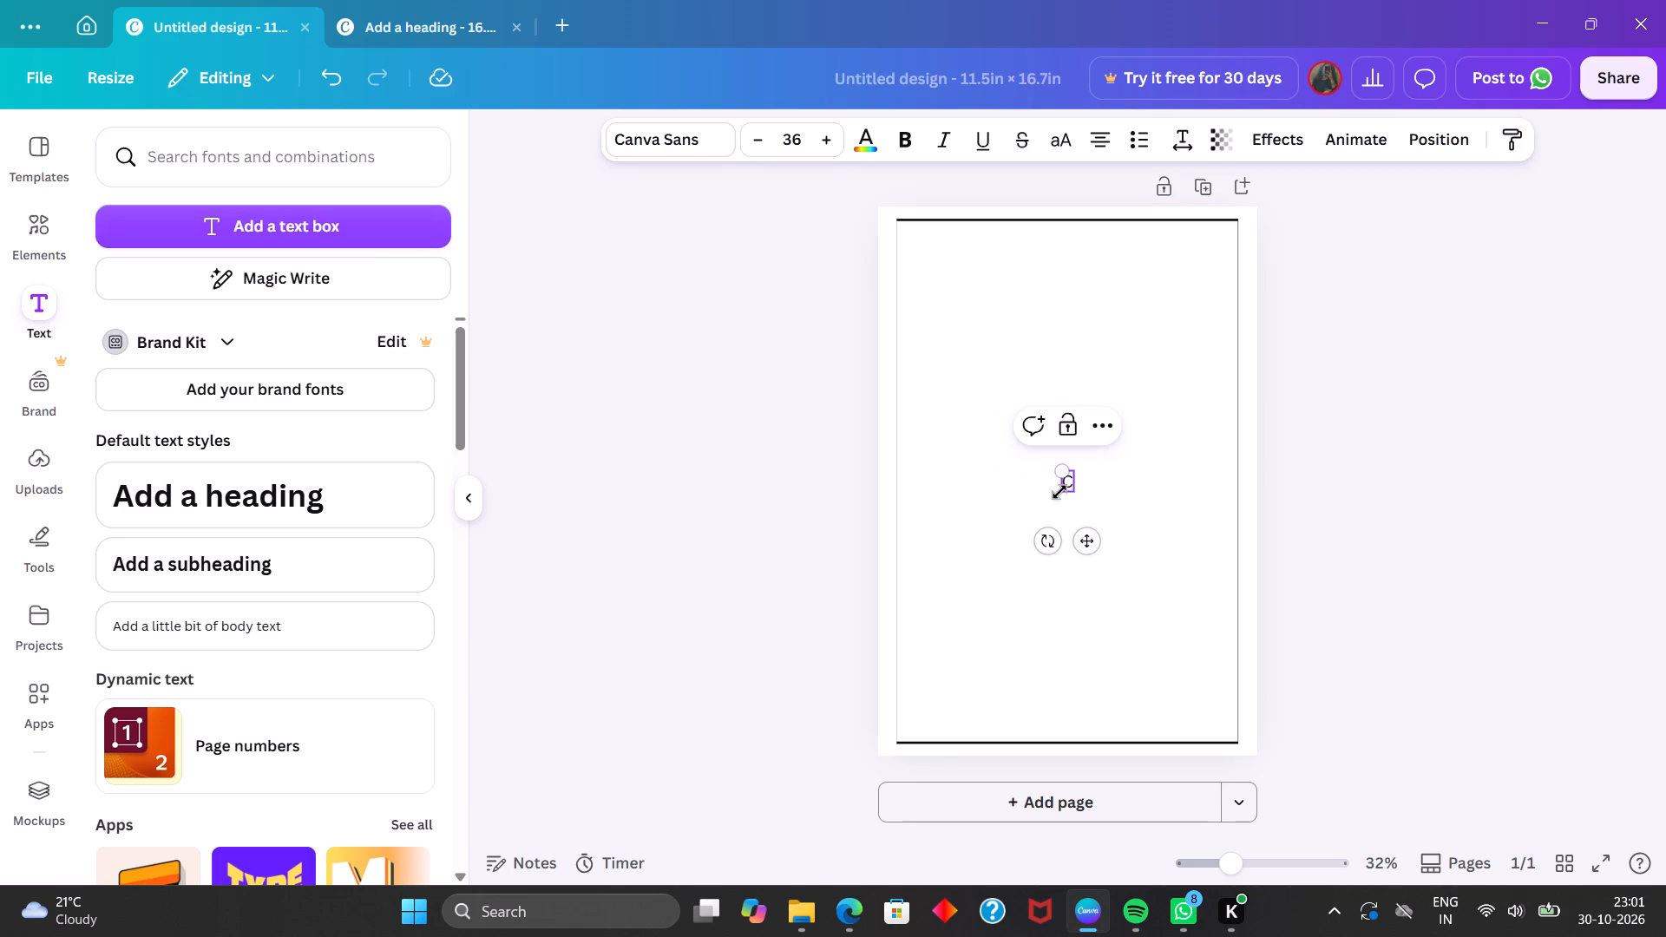
type("ost")
key("space")
key("s")
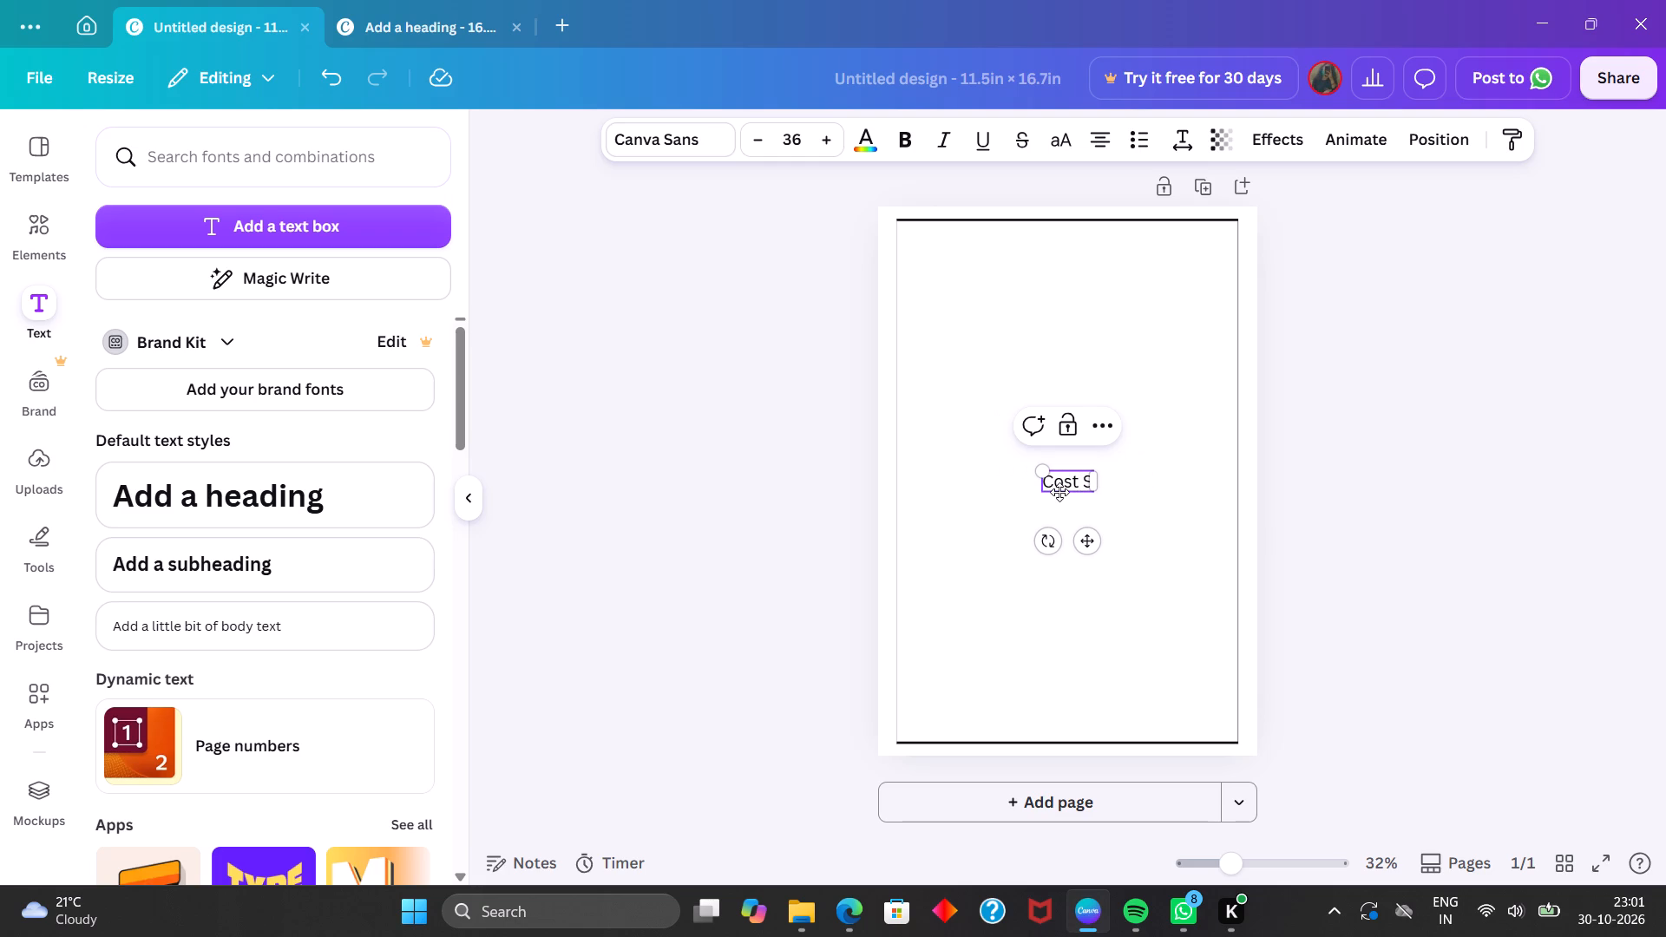
type("heet")
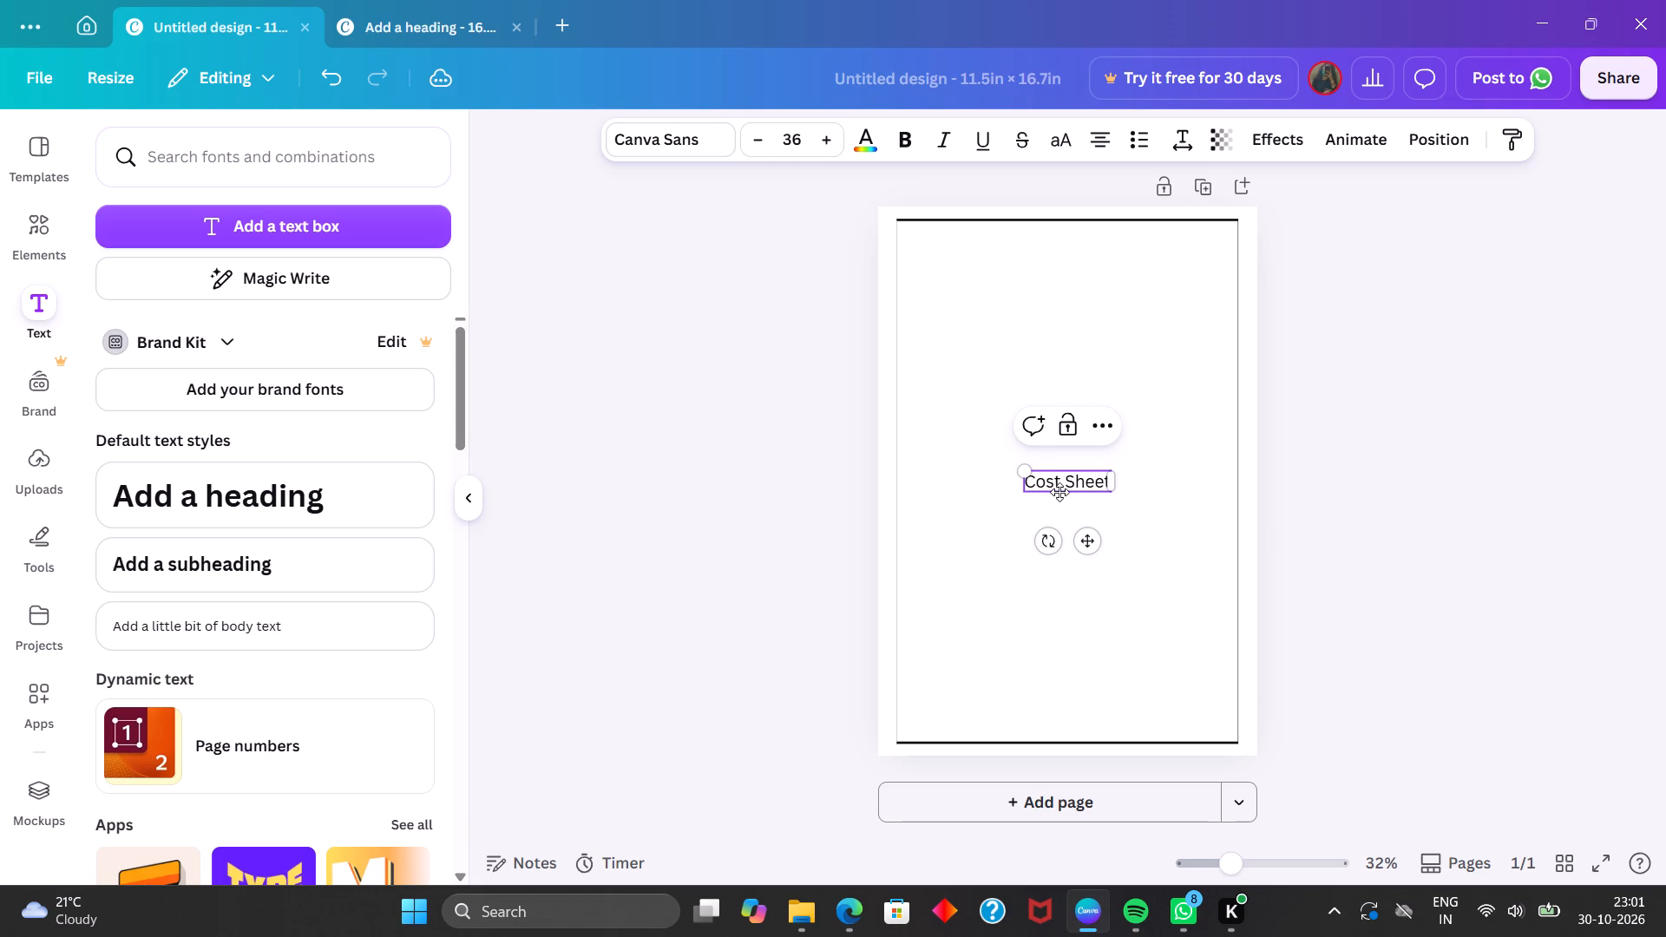
Set the whole "Cost Sheet" title text in the League Spartan font.
left_click_drag(1030, 478, 1115, 496)
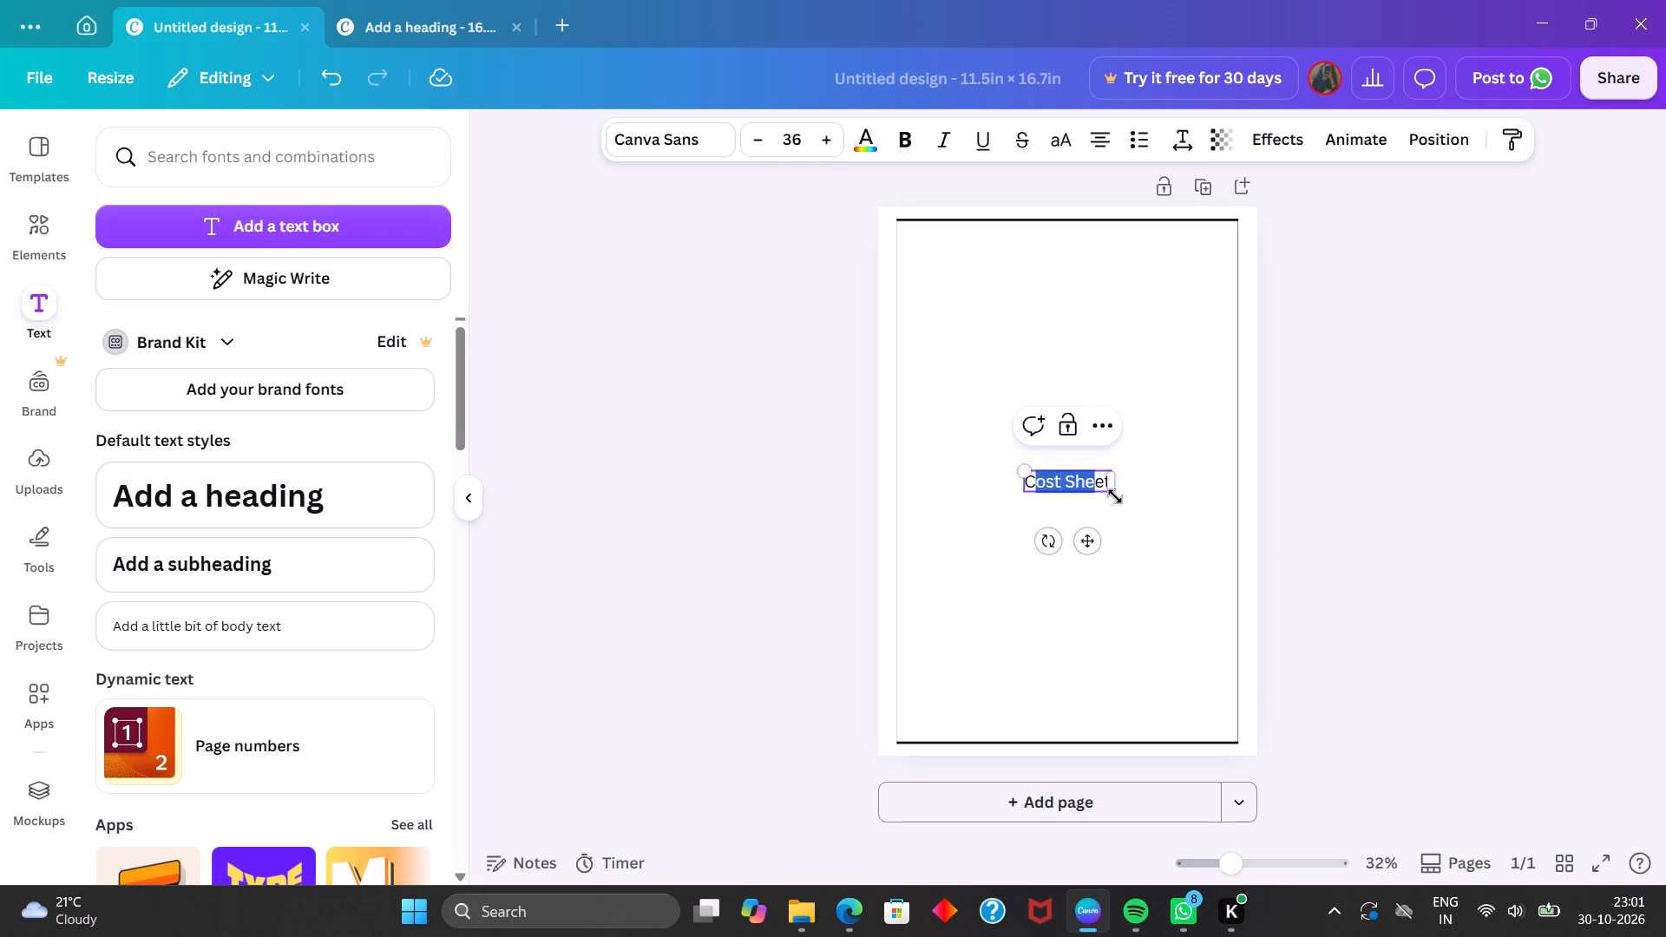
left_click_drag(1115, 496, 1116, 497)
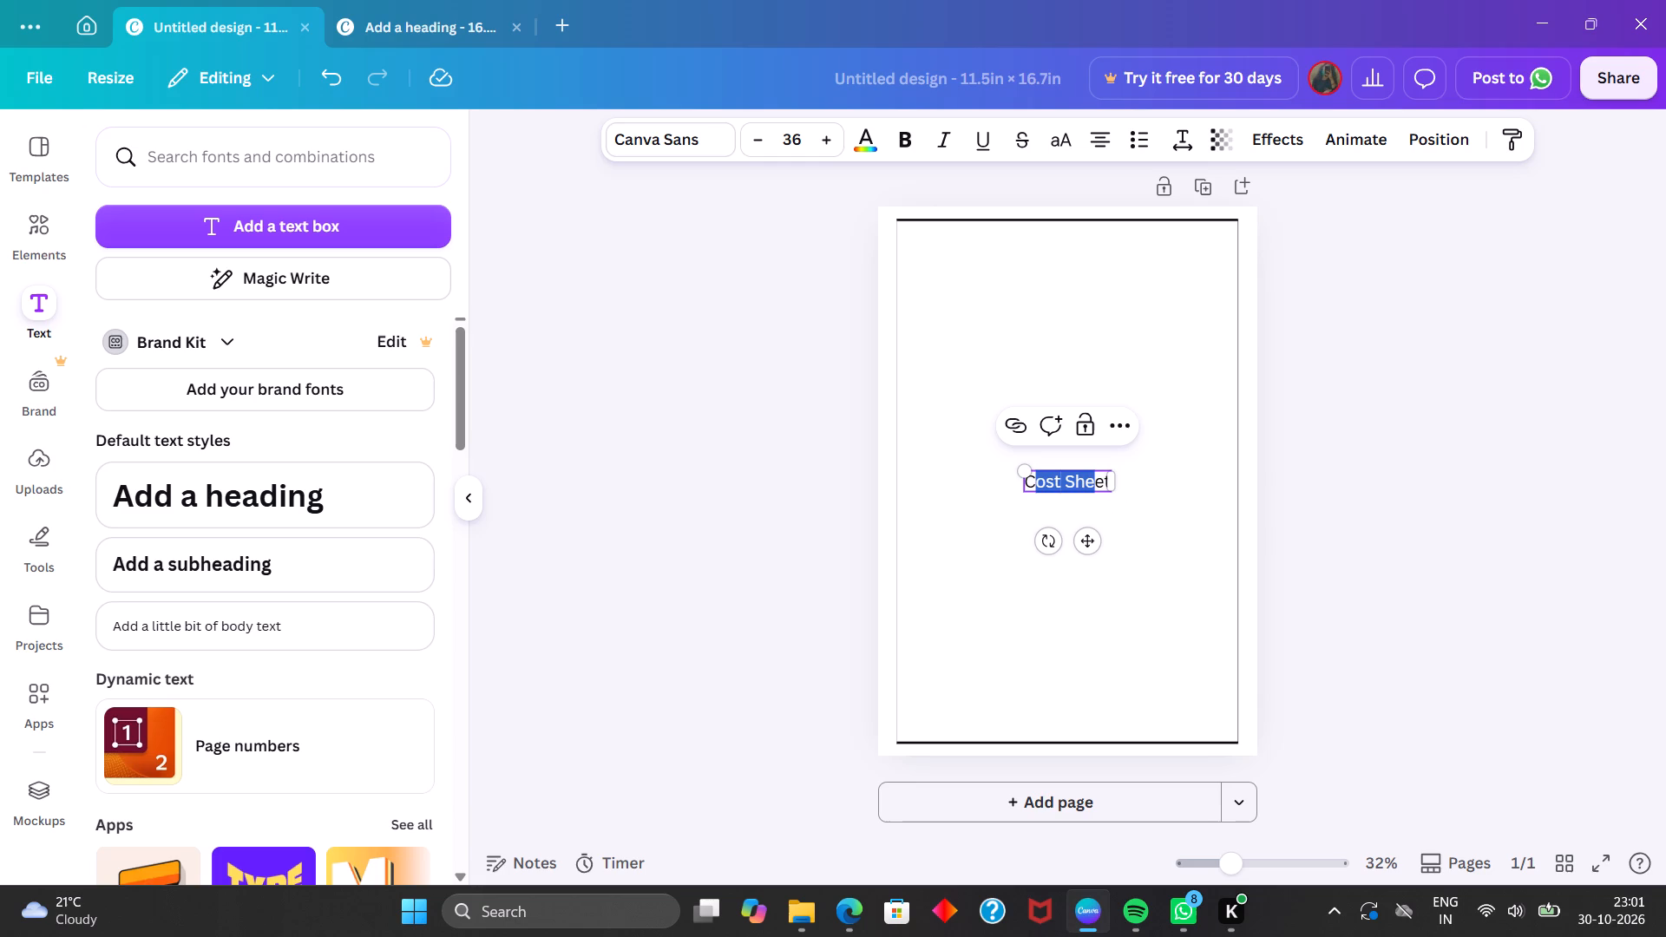
left_click_drag(1028, 483, 1135, 486)
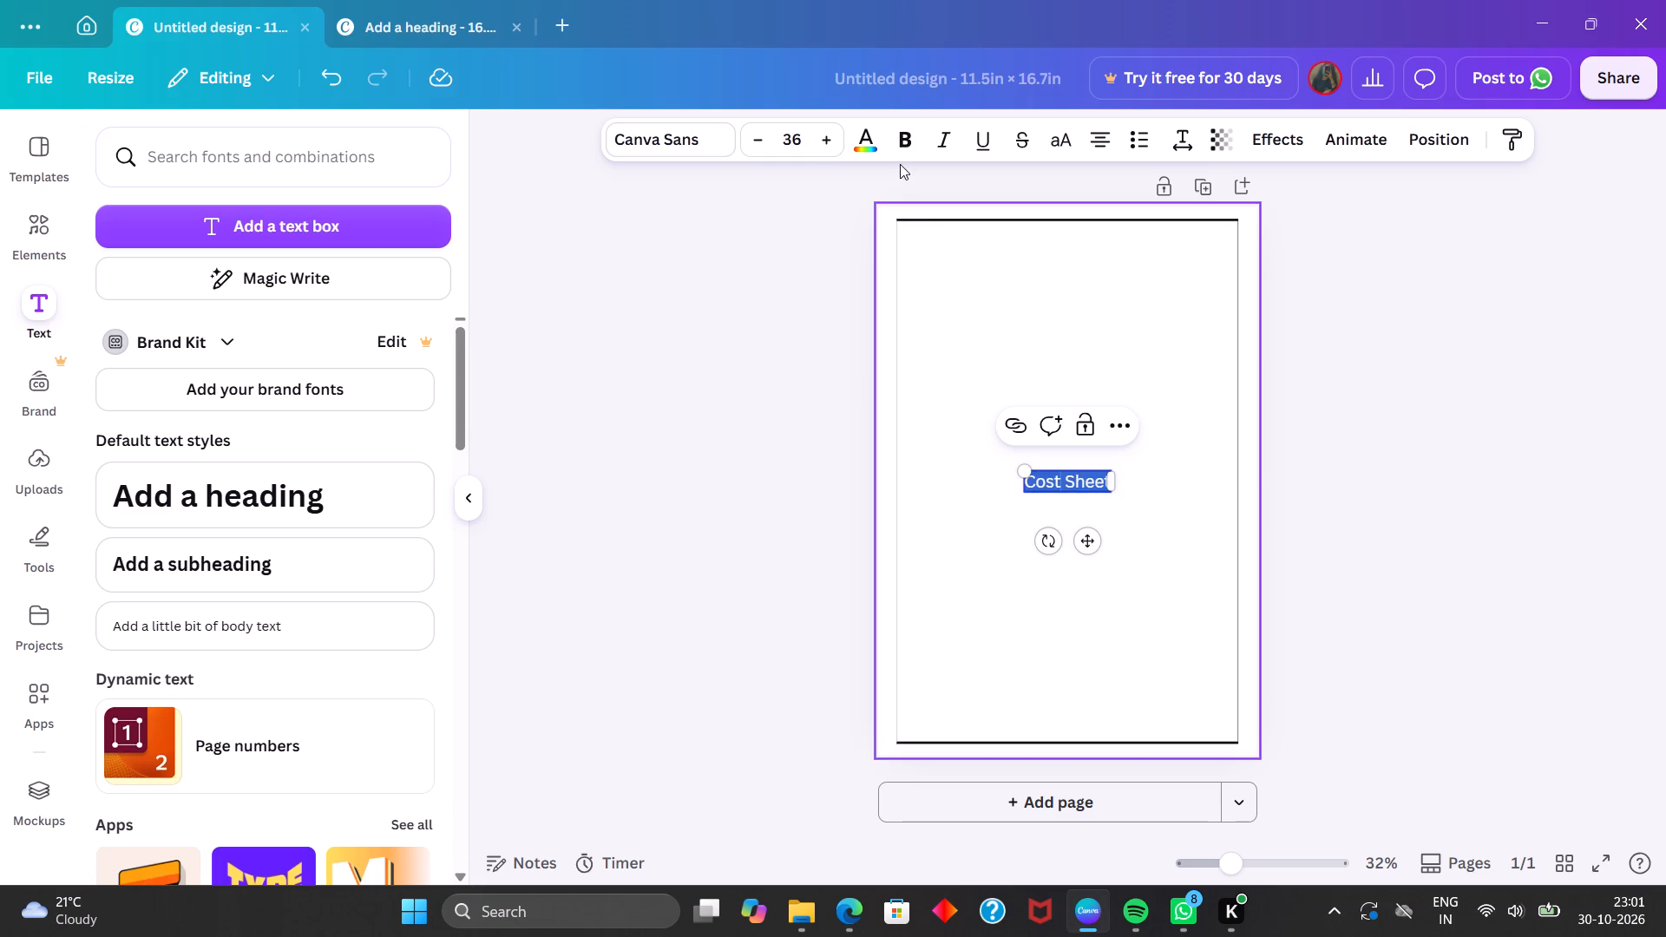
left_click(720, 136)
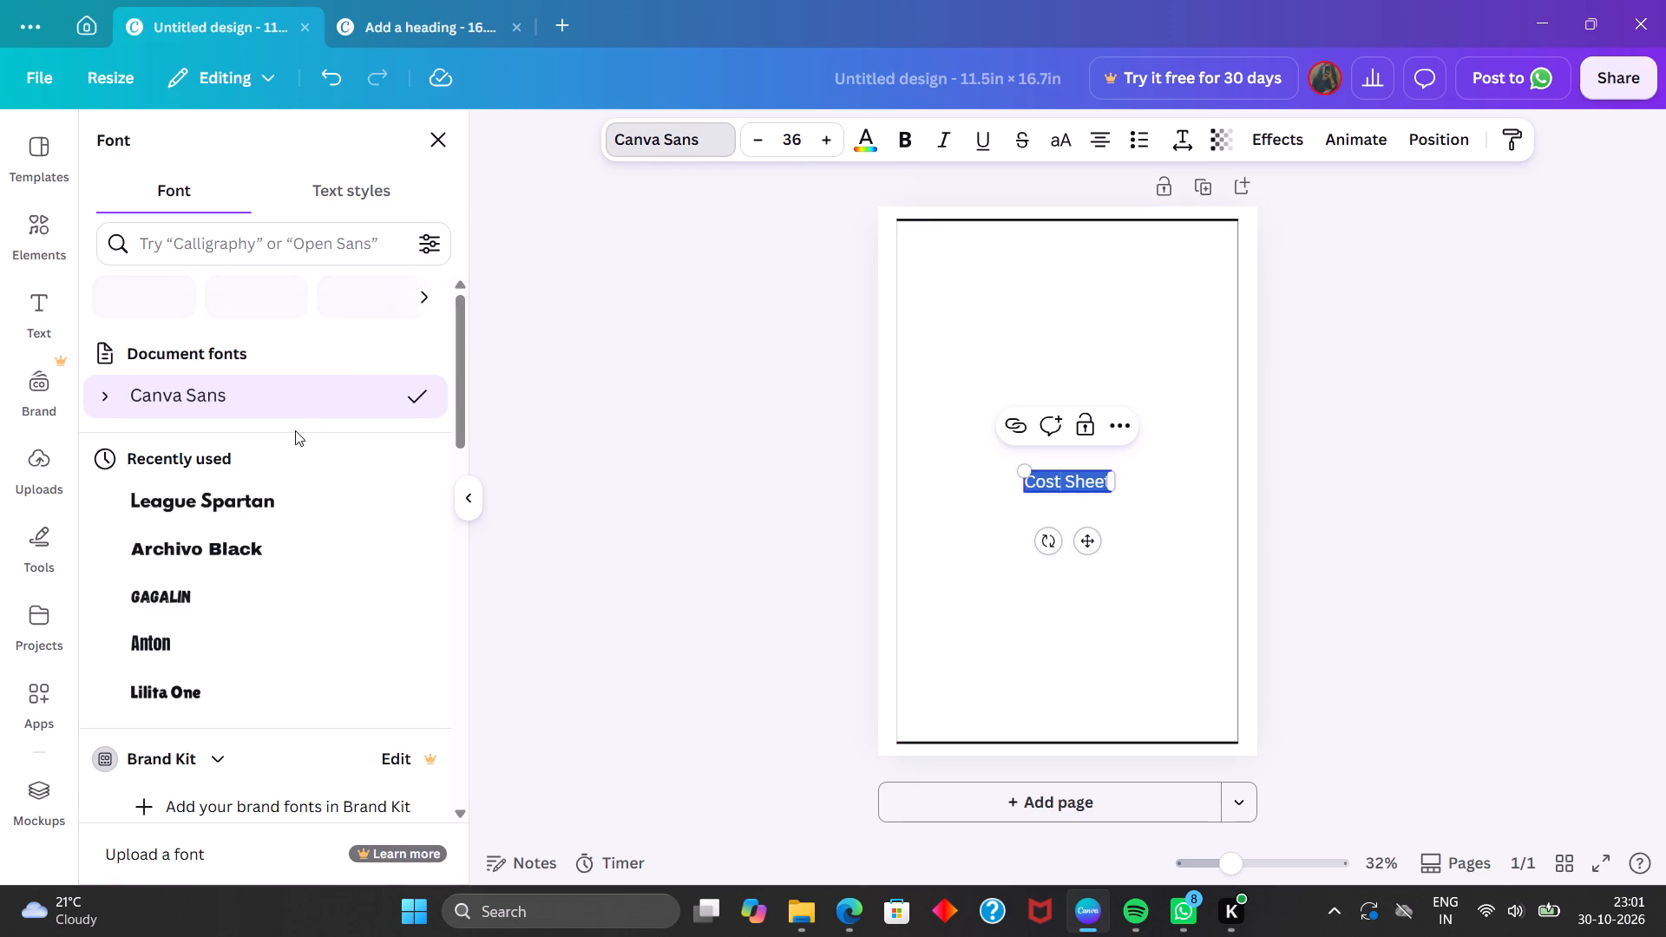
left_click(285, 553)
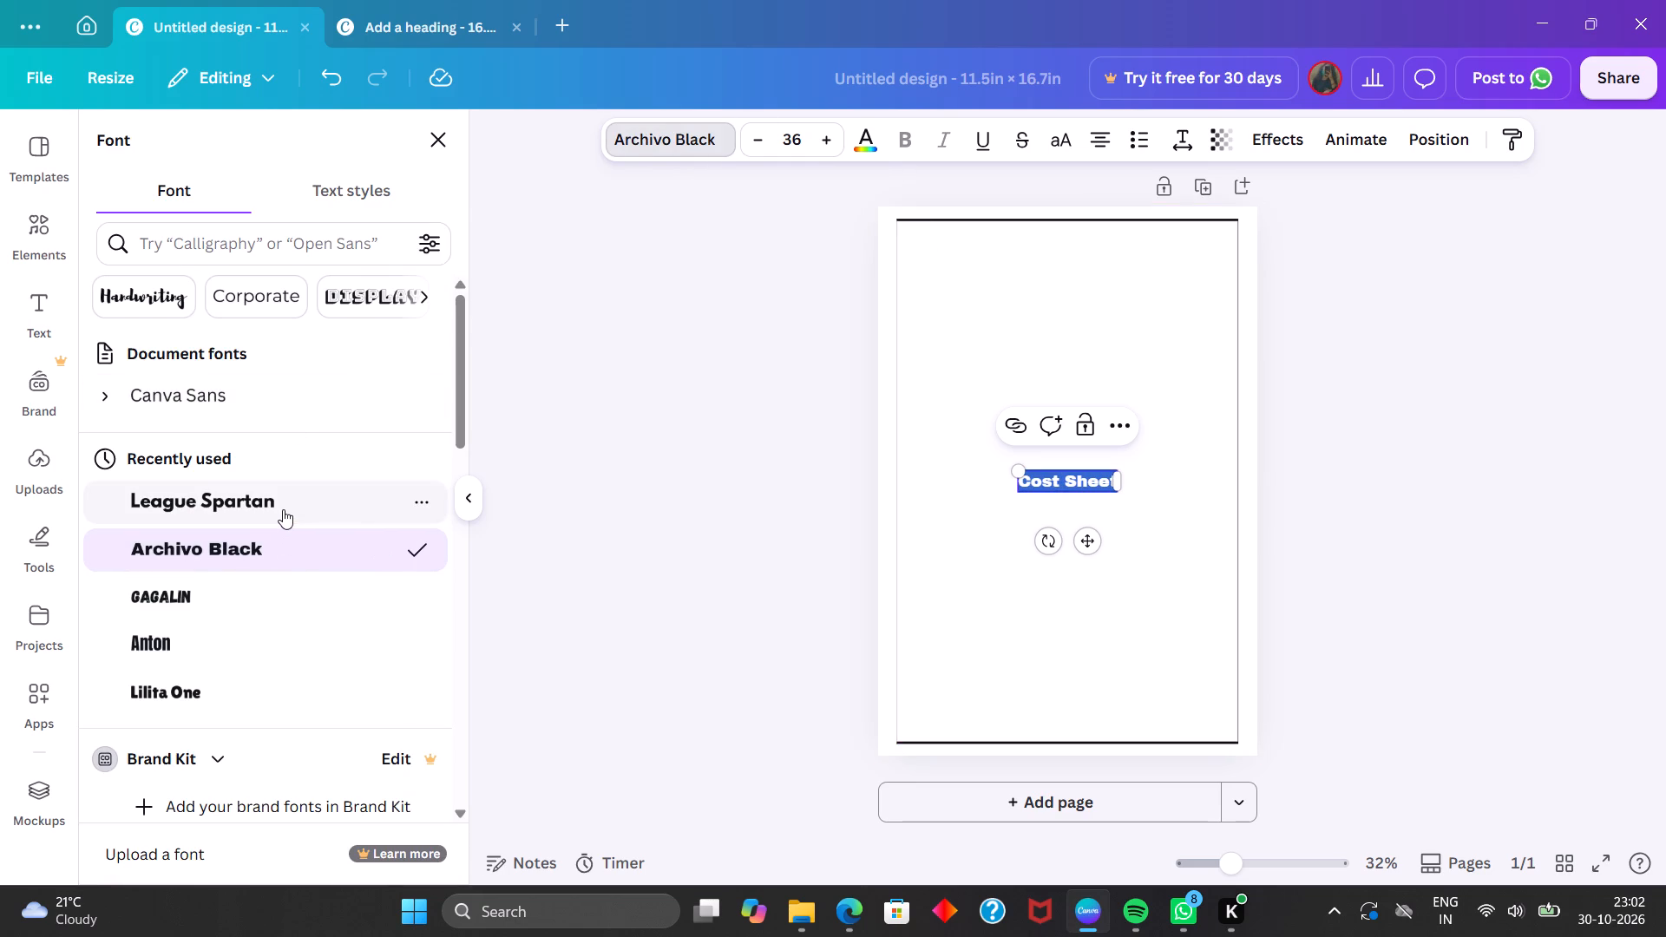
left_click(283, 509)
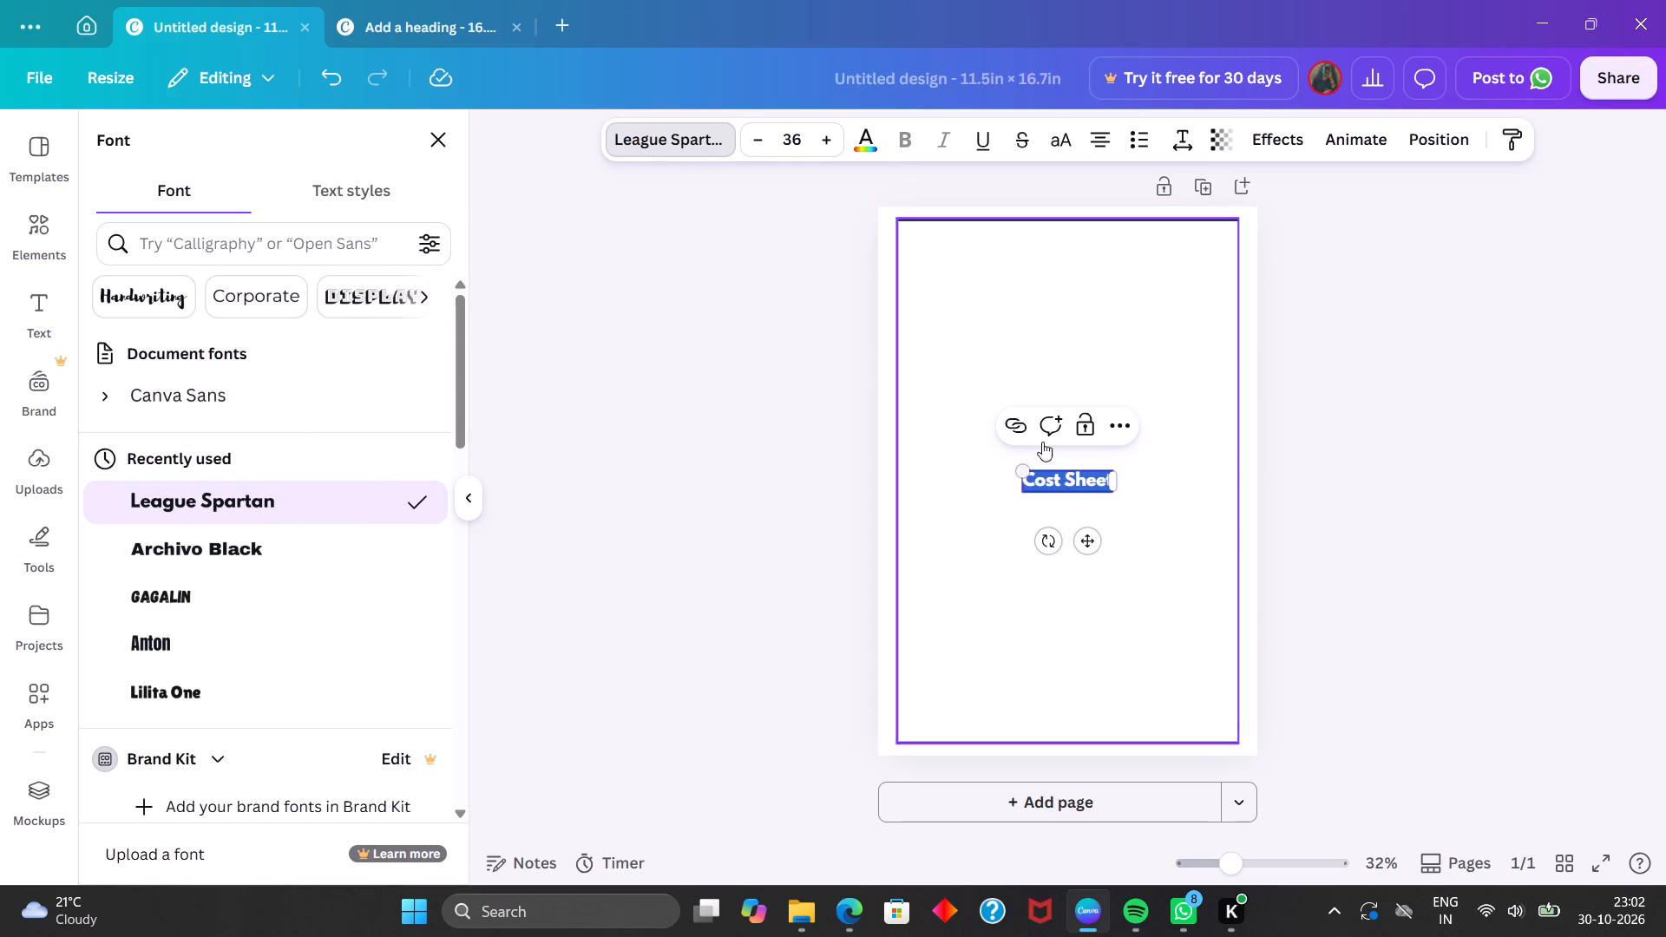
Enlarge the "Cost Sheet" title to font size 49.5 and move it into the border's upper-left corner.
left_click_drag(1020, 470, 988, 451)
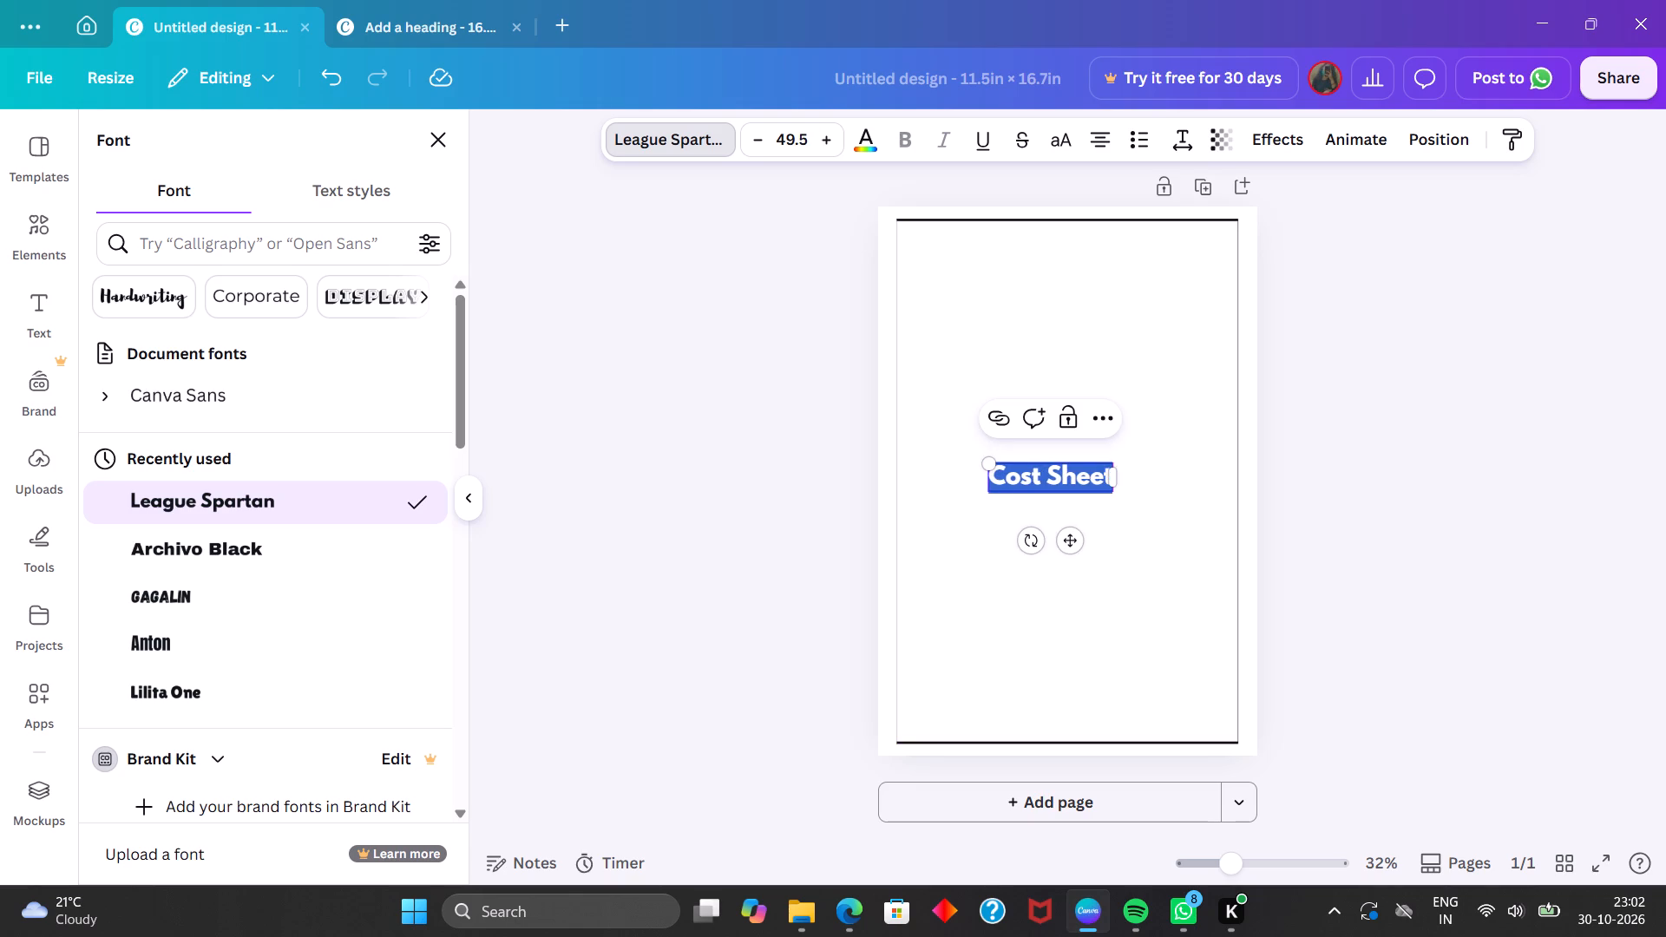
left_click_drag(1042, 489, 1070, 533)
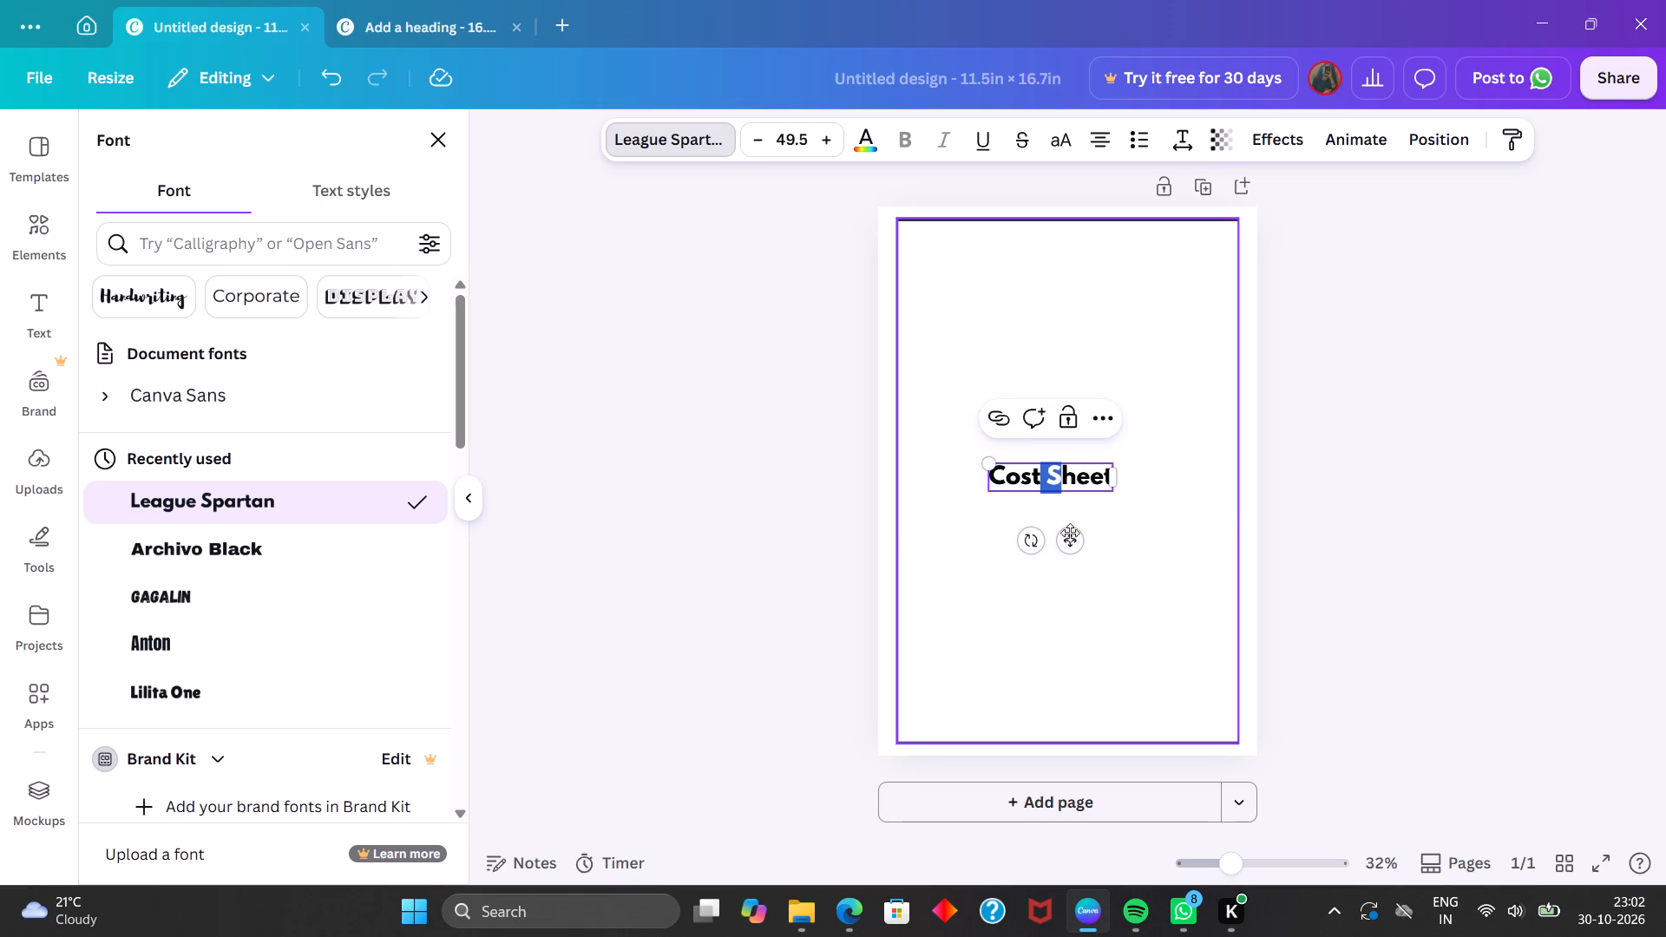
left_click_drag(1070, 533, 1075, 544)
left_click_drag(1075, 544, 995, 311)
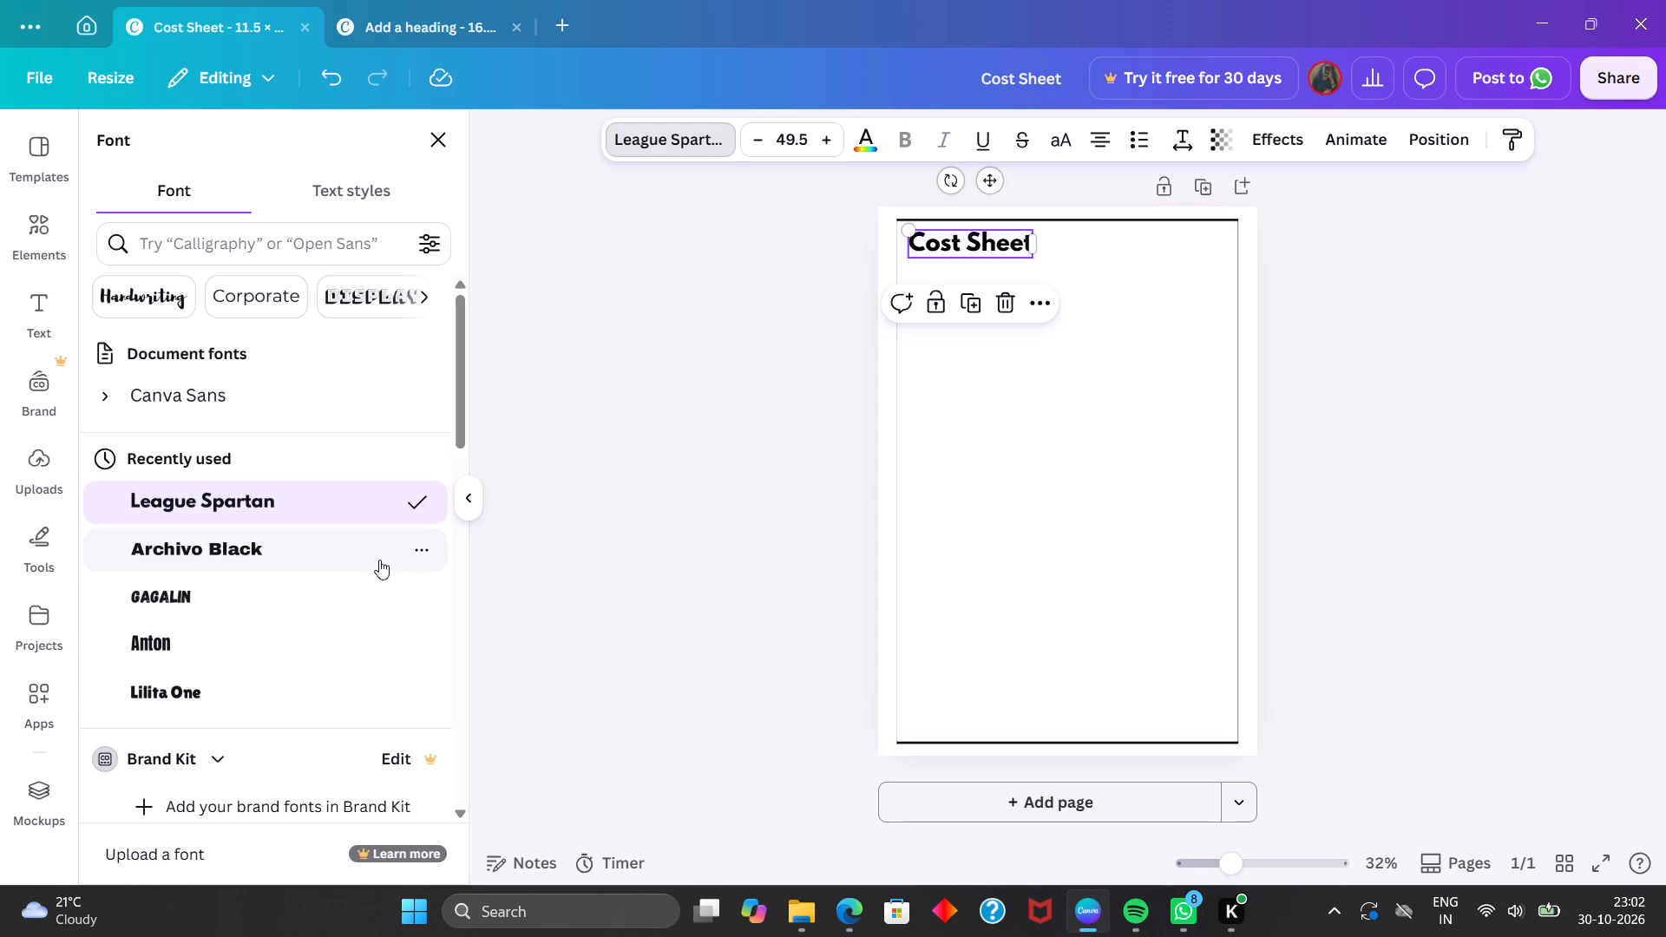
left_click(678, 616)
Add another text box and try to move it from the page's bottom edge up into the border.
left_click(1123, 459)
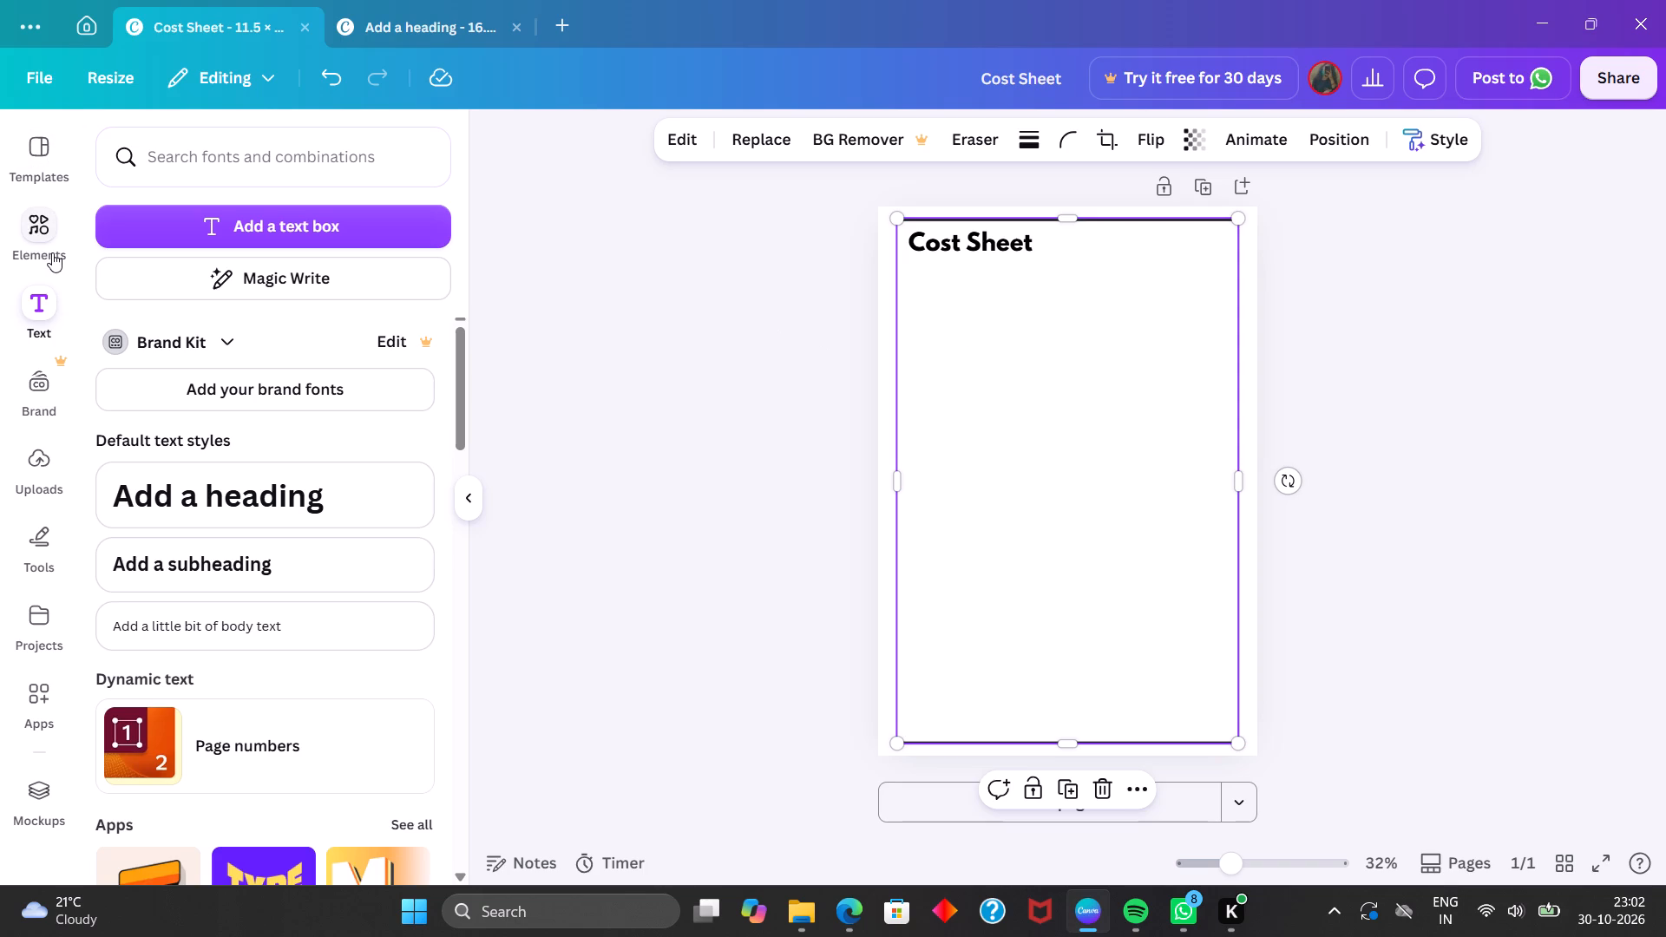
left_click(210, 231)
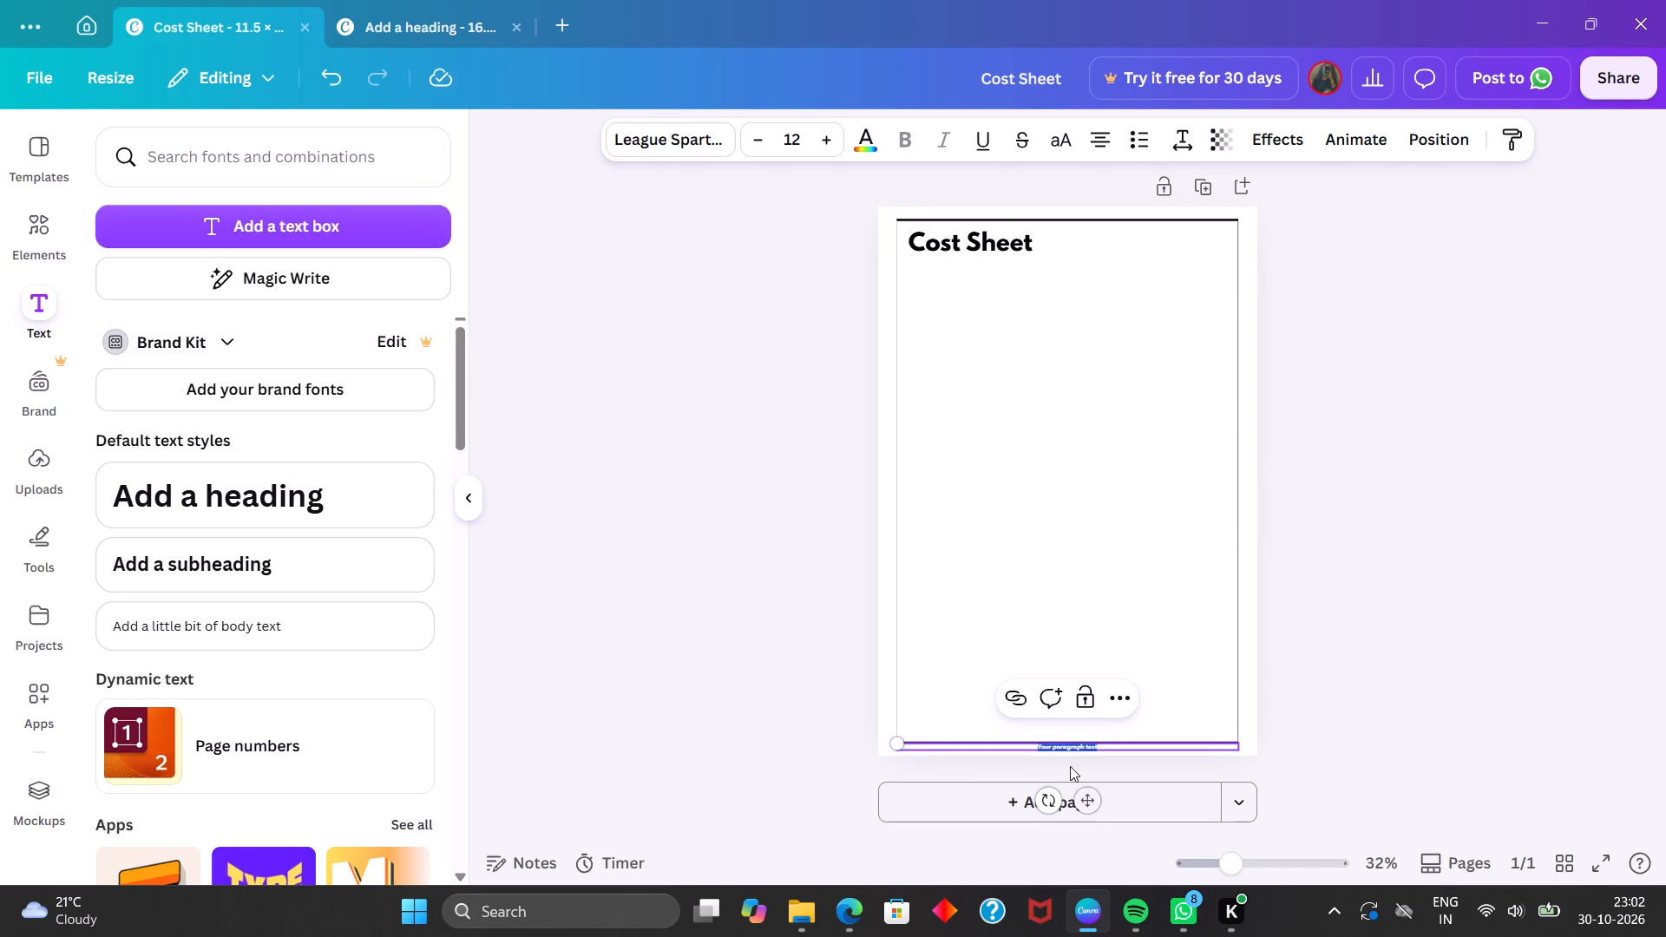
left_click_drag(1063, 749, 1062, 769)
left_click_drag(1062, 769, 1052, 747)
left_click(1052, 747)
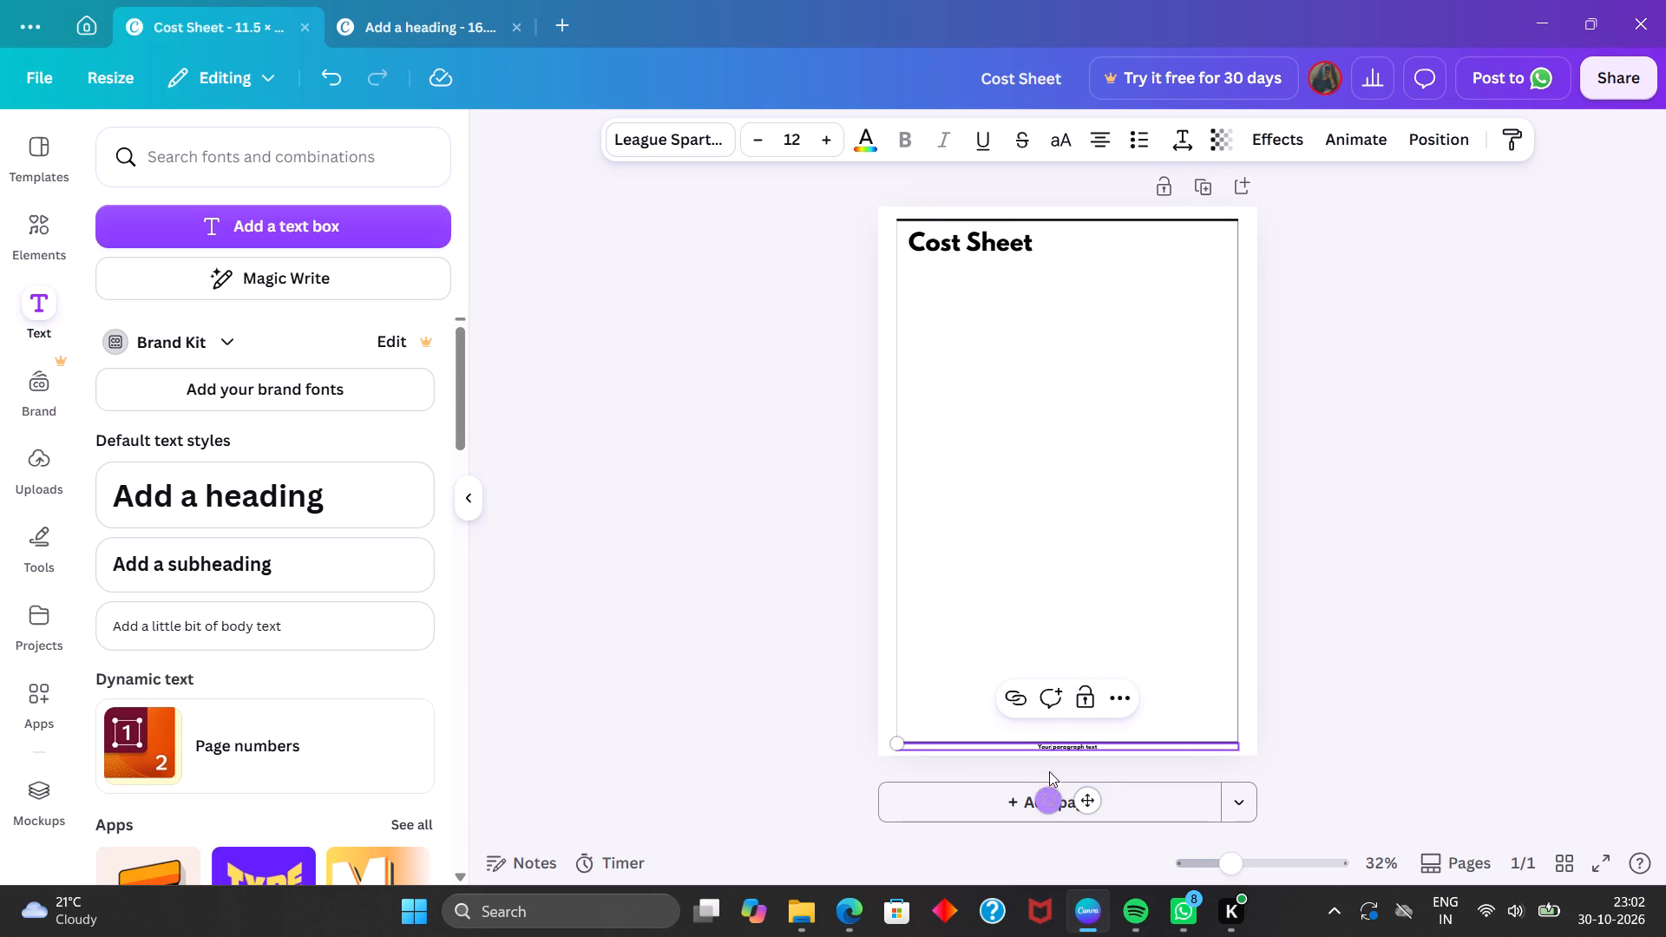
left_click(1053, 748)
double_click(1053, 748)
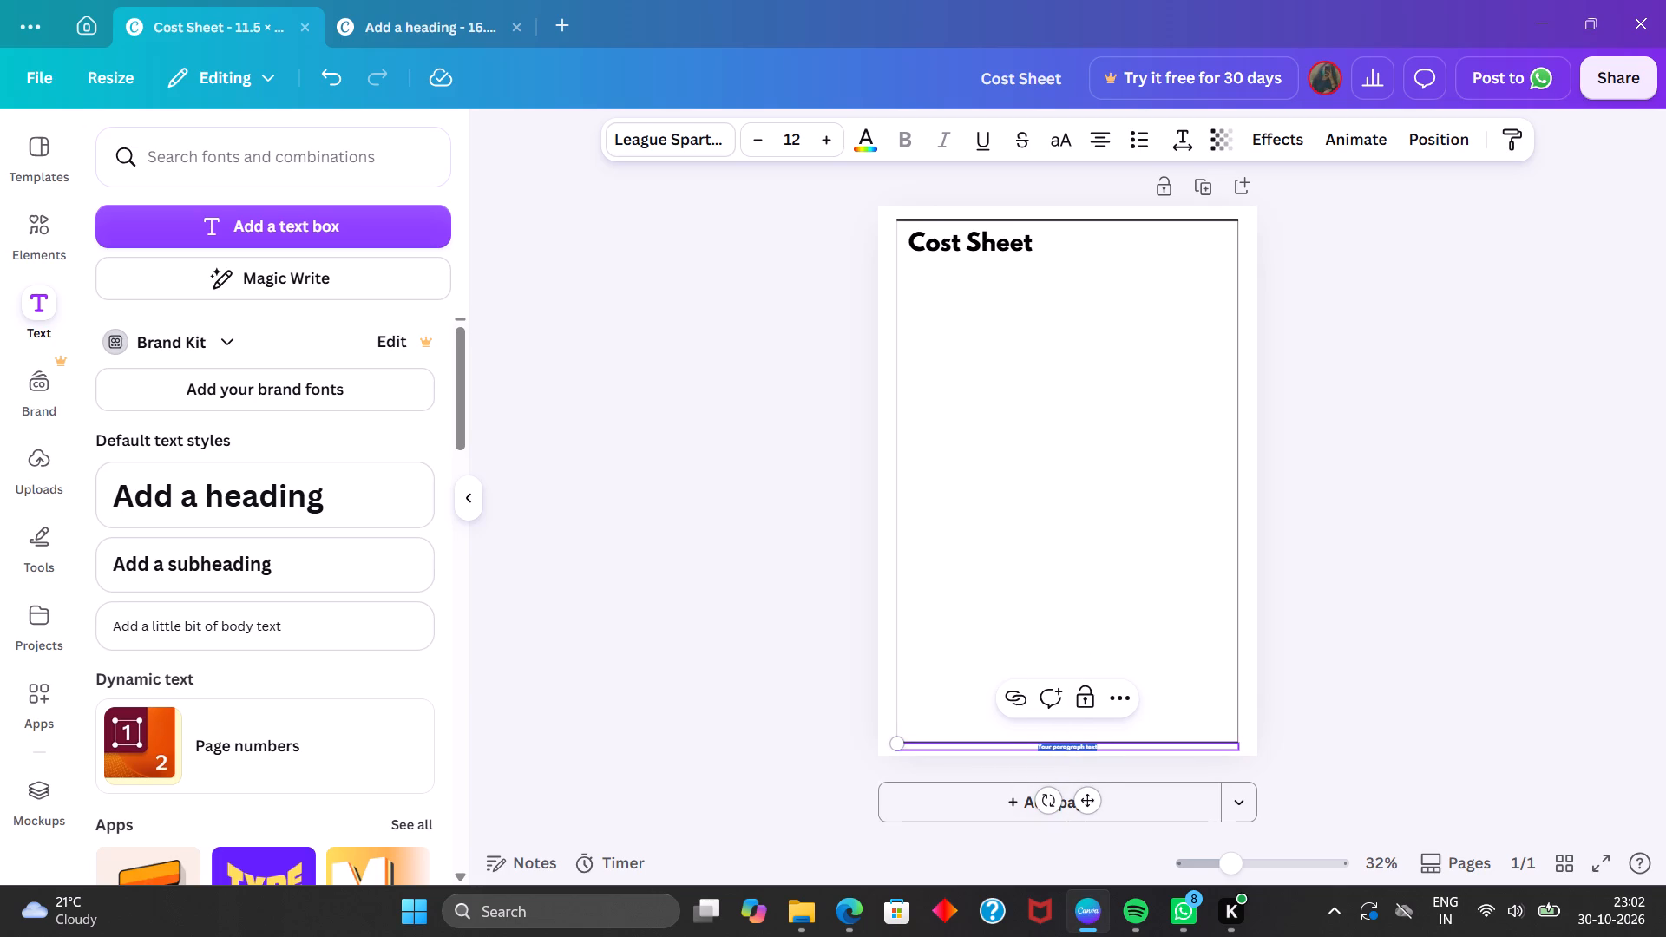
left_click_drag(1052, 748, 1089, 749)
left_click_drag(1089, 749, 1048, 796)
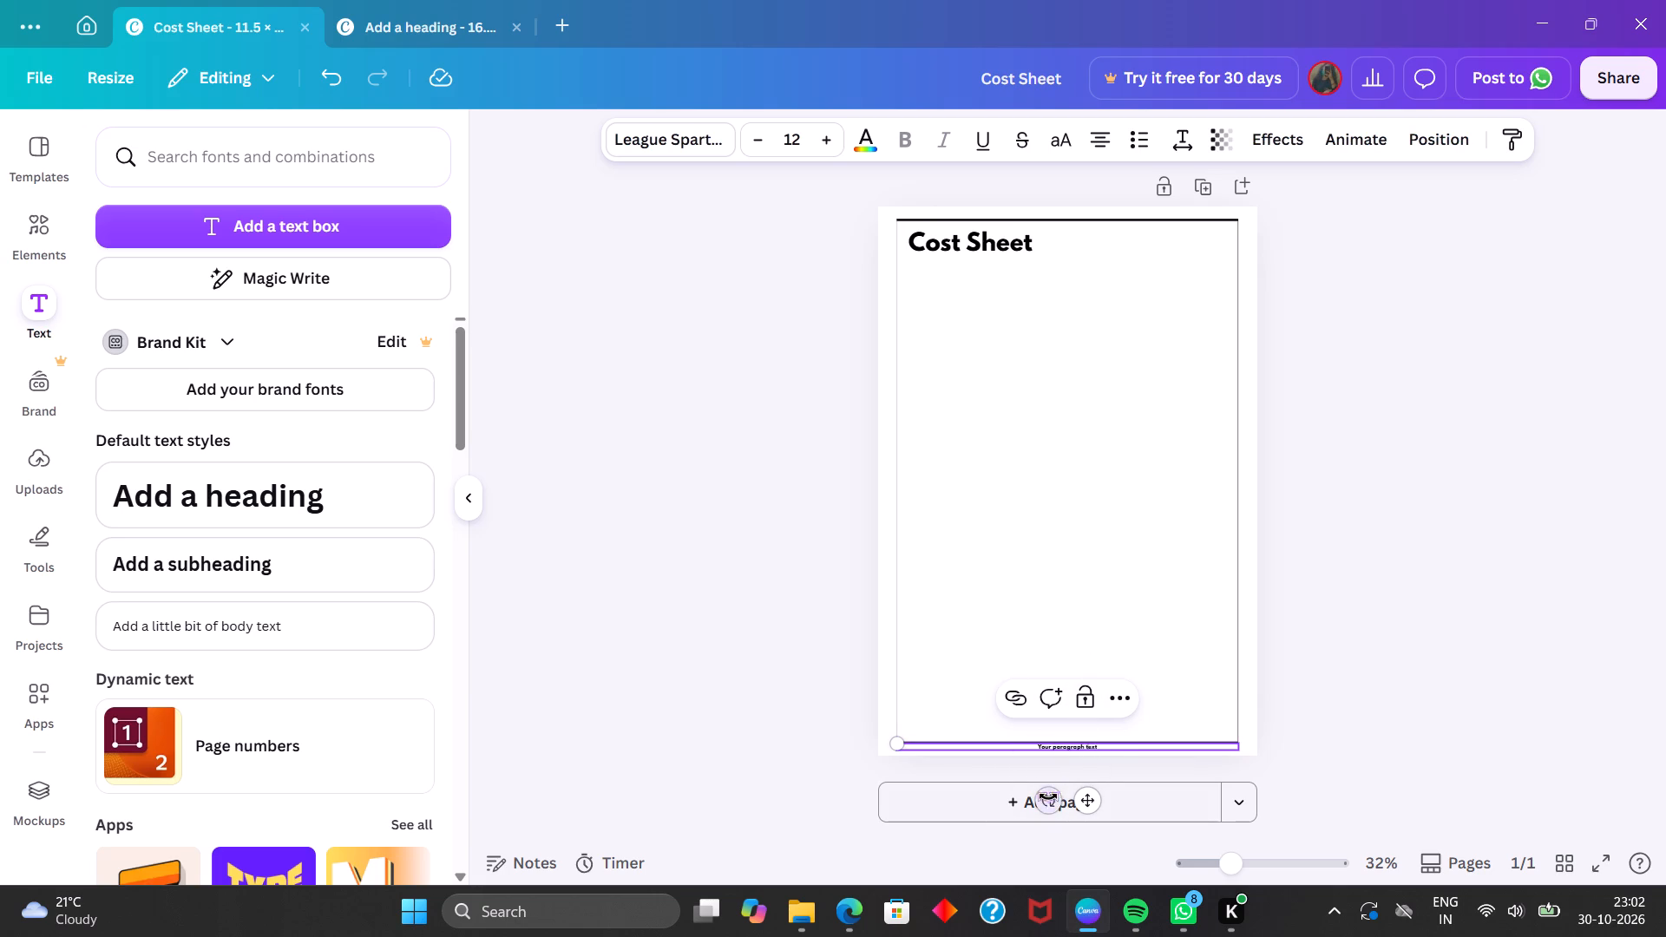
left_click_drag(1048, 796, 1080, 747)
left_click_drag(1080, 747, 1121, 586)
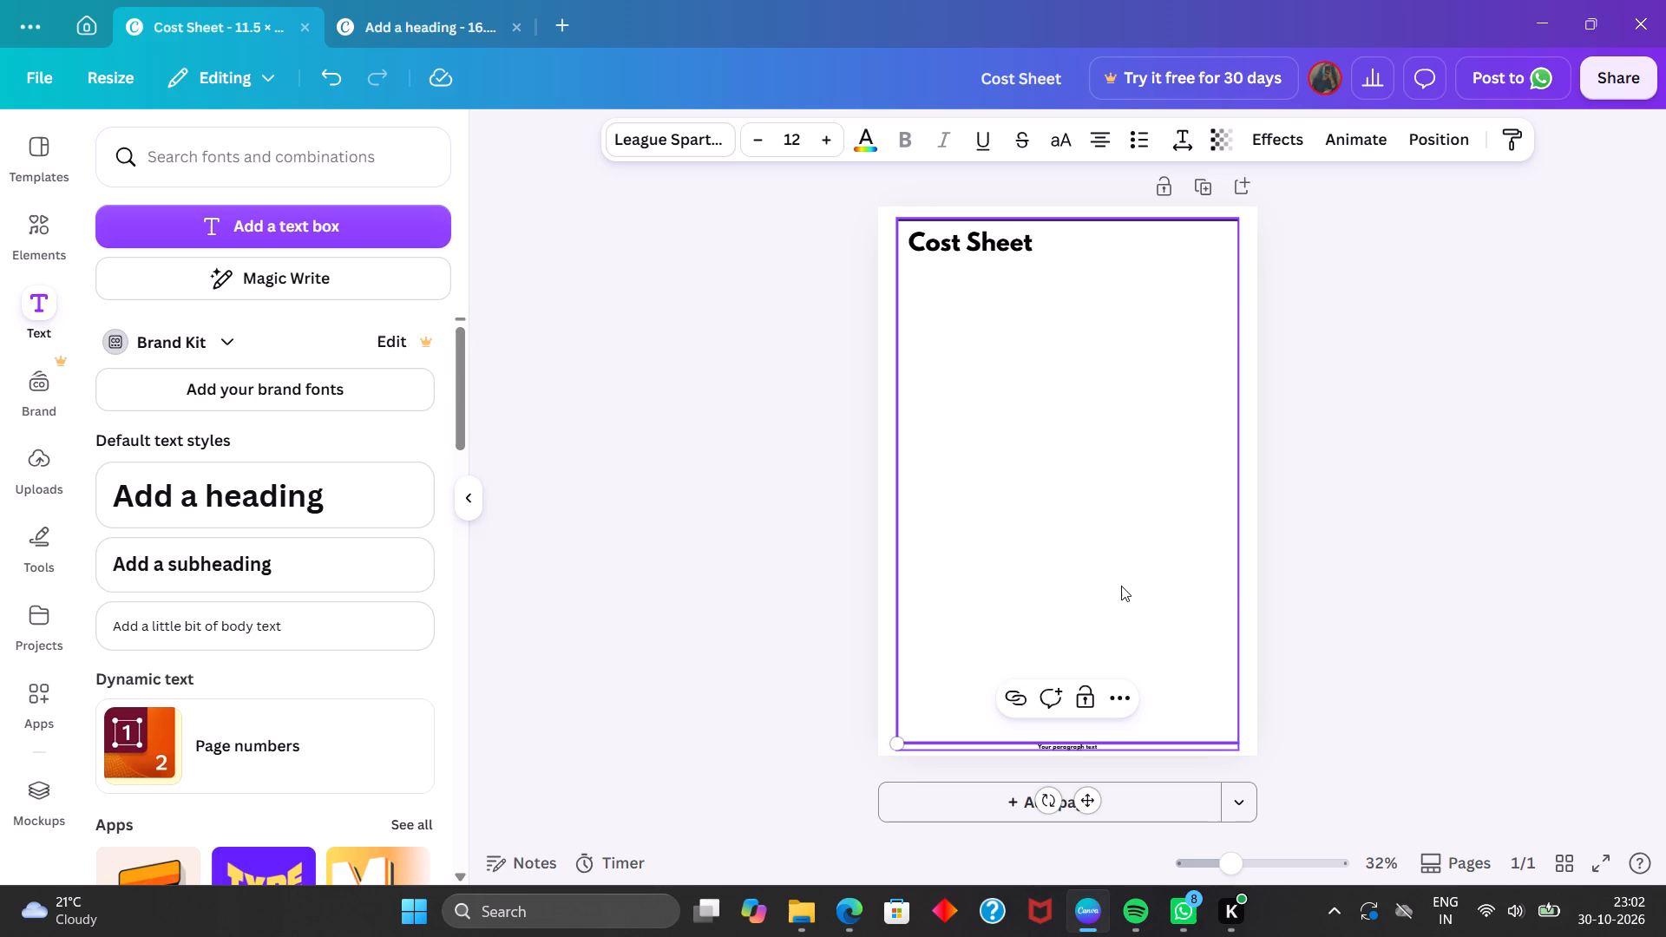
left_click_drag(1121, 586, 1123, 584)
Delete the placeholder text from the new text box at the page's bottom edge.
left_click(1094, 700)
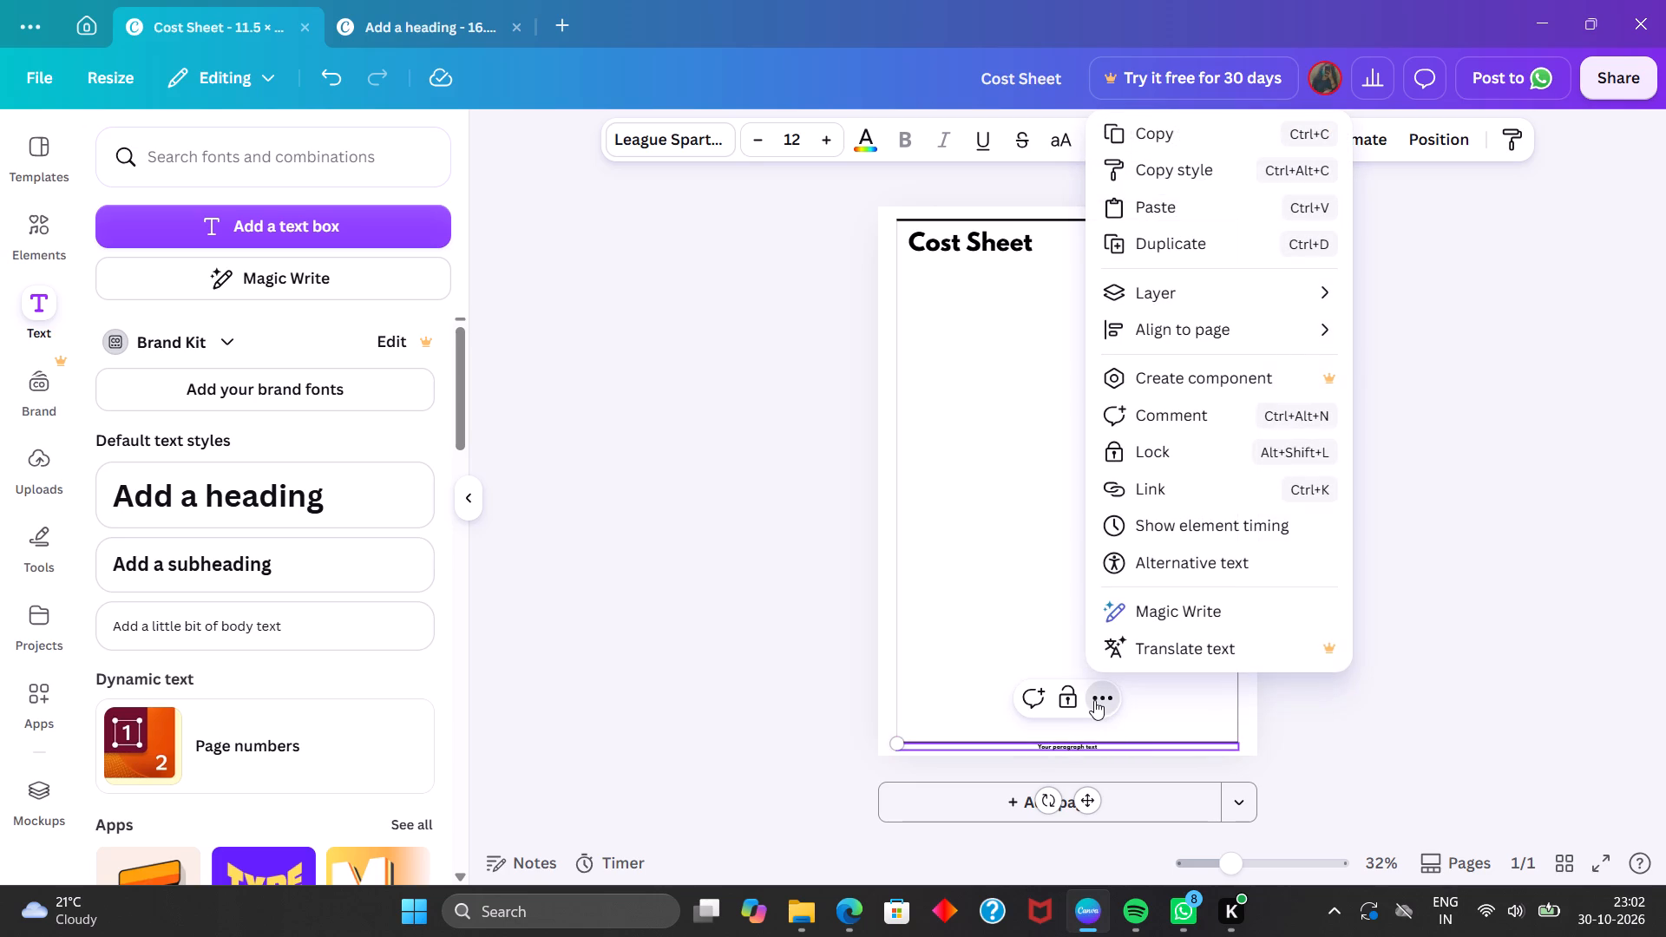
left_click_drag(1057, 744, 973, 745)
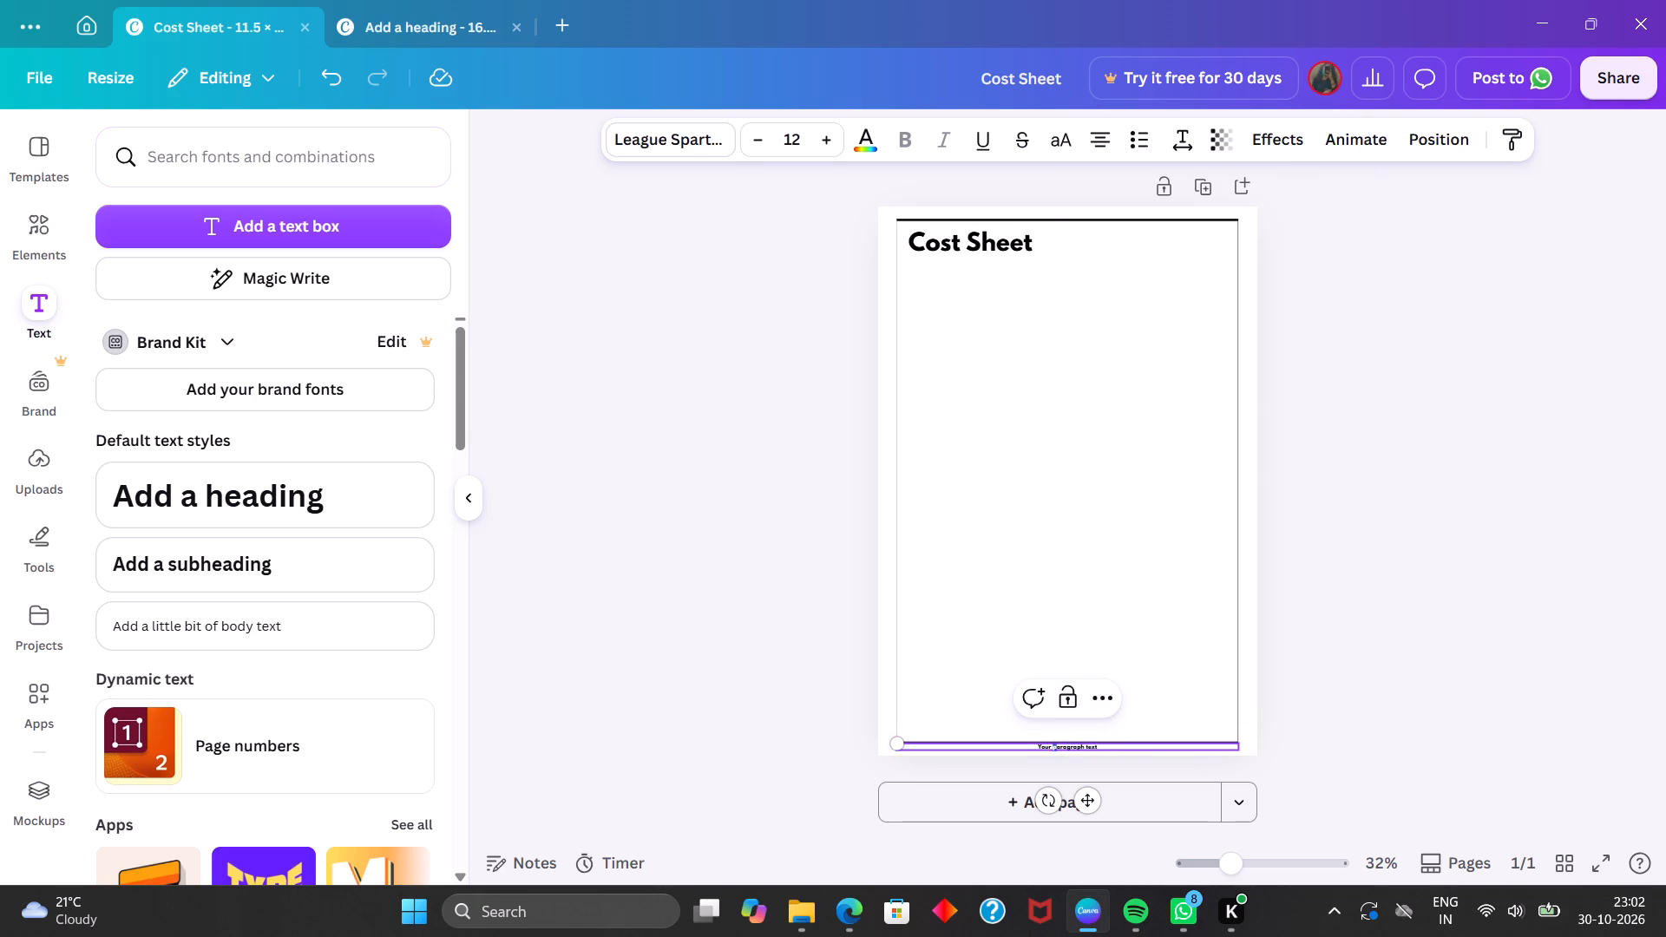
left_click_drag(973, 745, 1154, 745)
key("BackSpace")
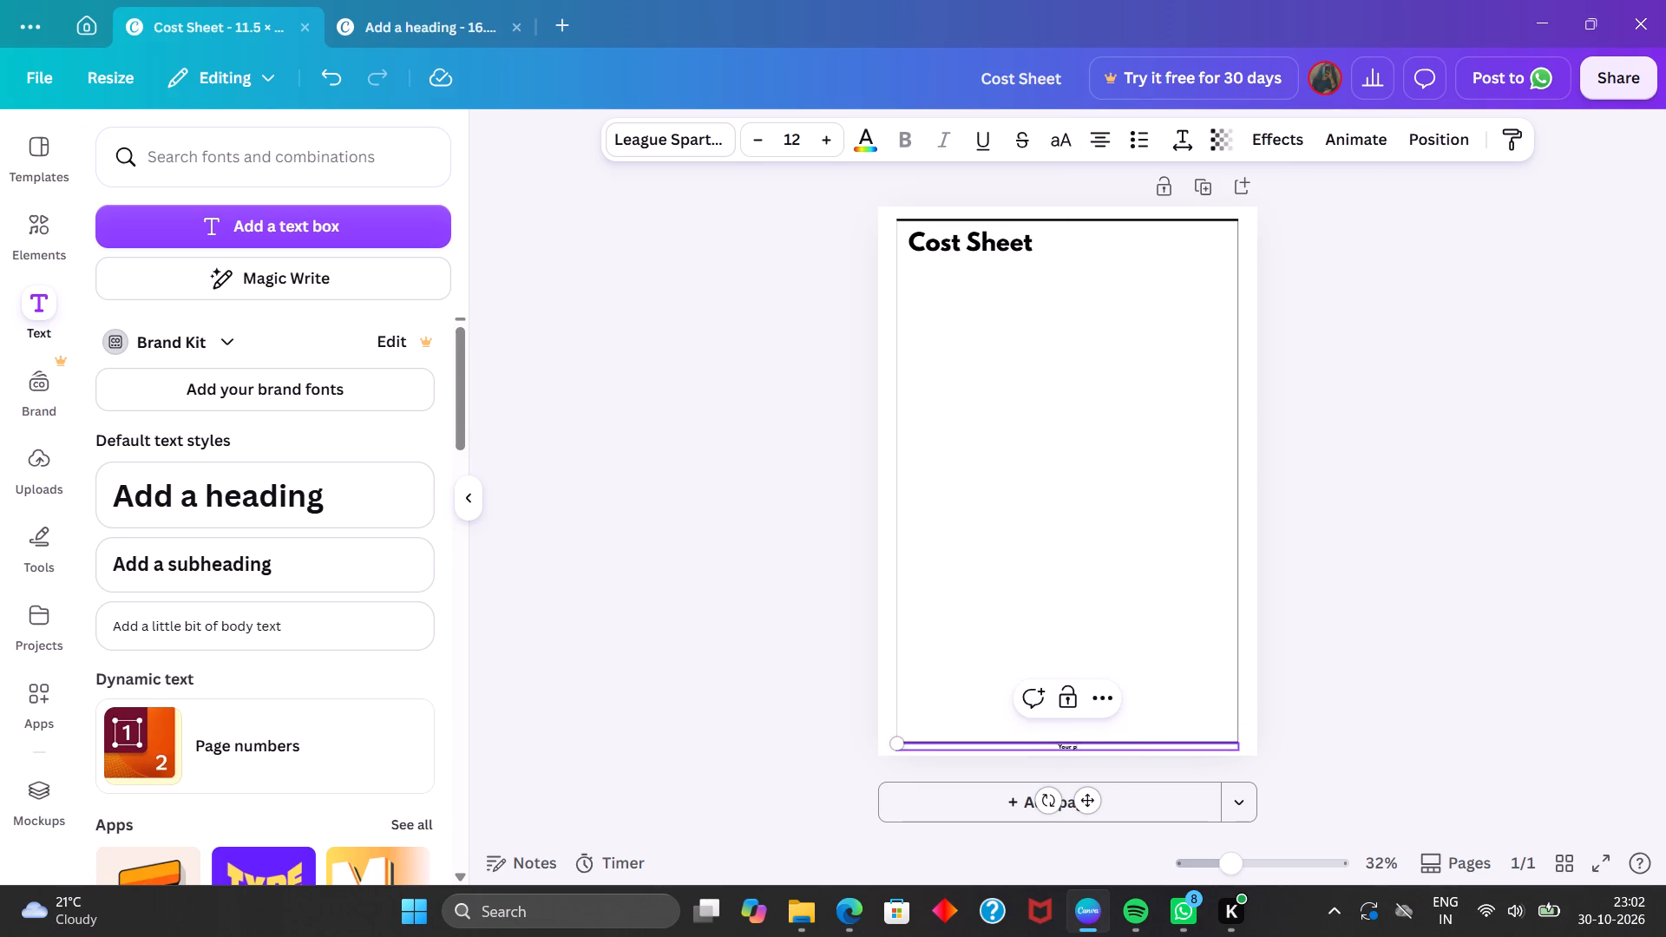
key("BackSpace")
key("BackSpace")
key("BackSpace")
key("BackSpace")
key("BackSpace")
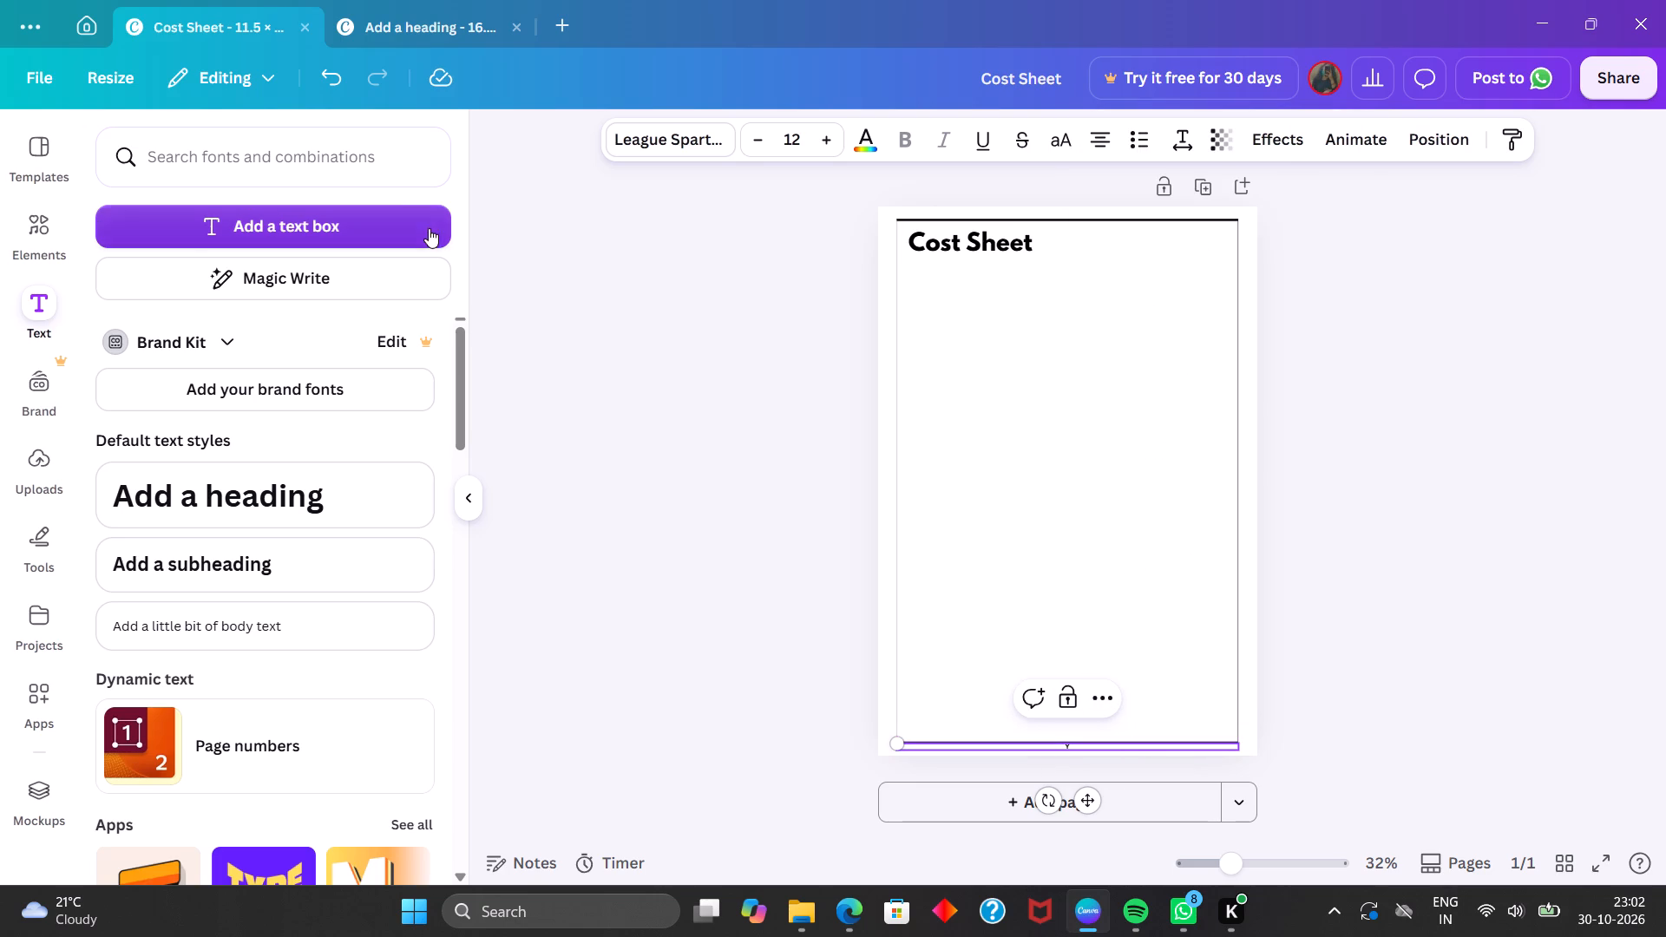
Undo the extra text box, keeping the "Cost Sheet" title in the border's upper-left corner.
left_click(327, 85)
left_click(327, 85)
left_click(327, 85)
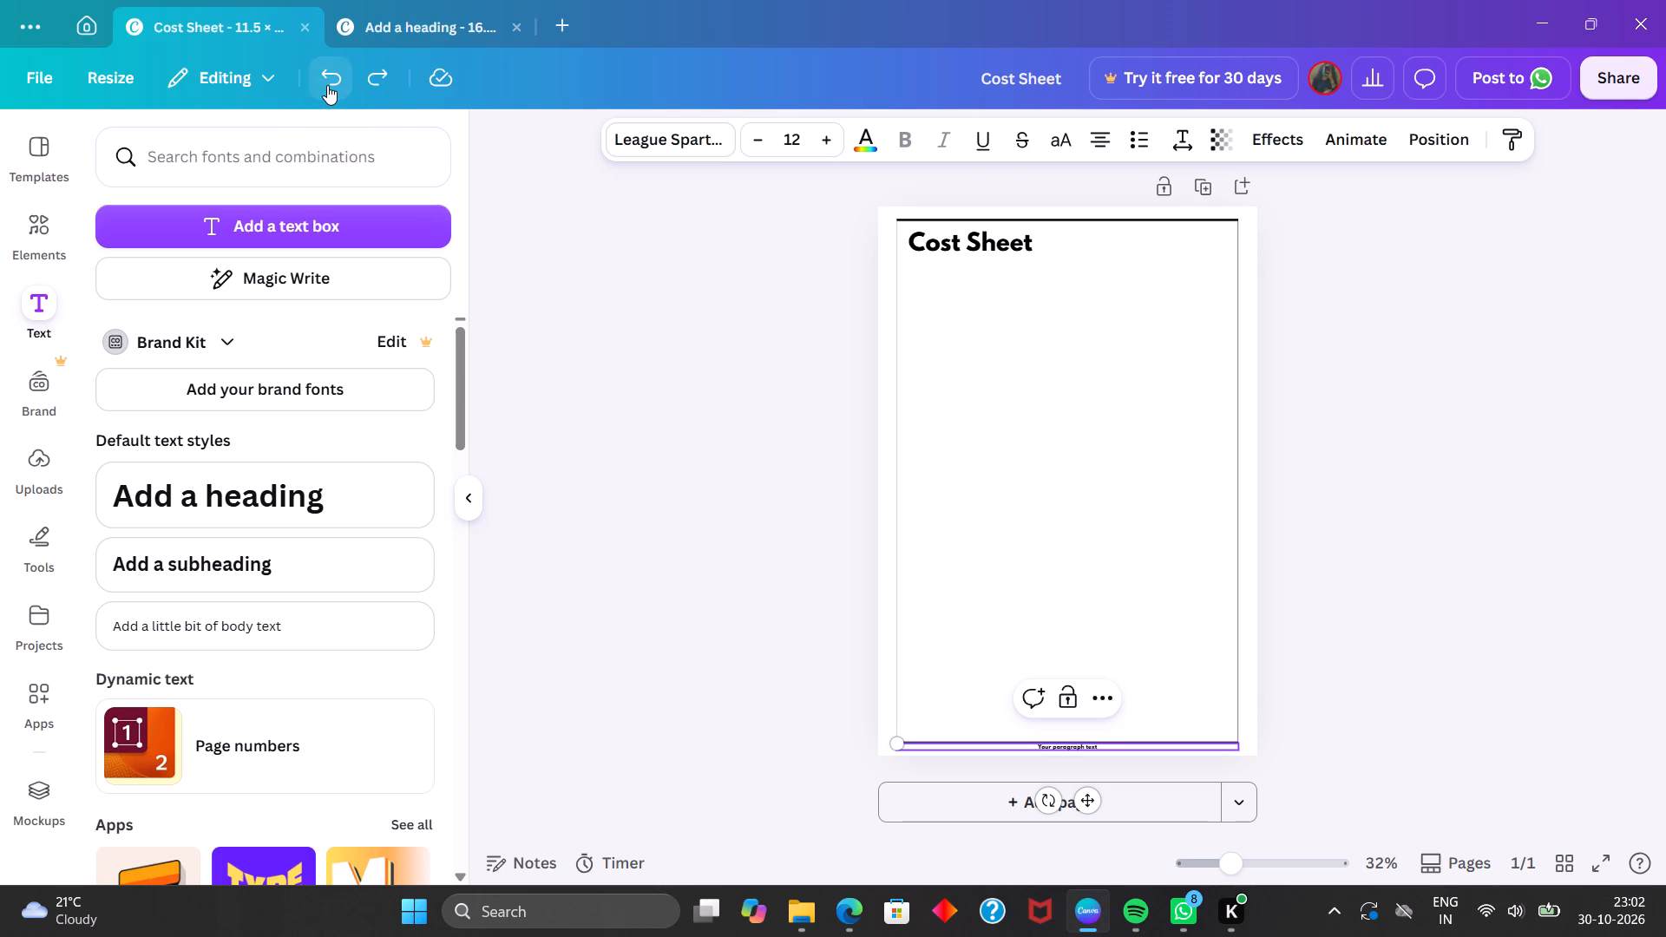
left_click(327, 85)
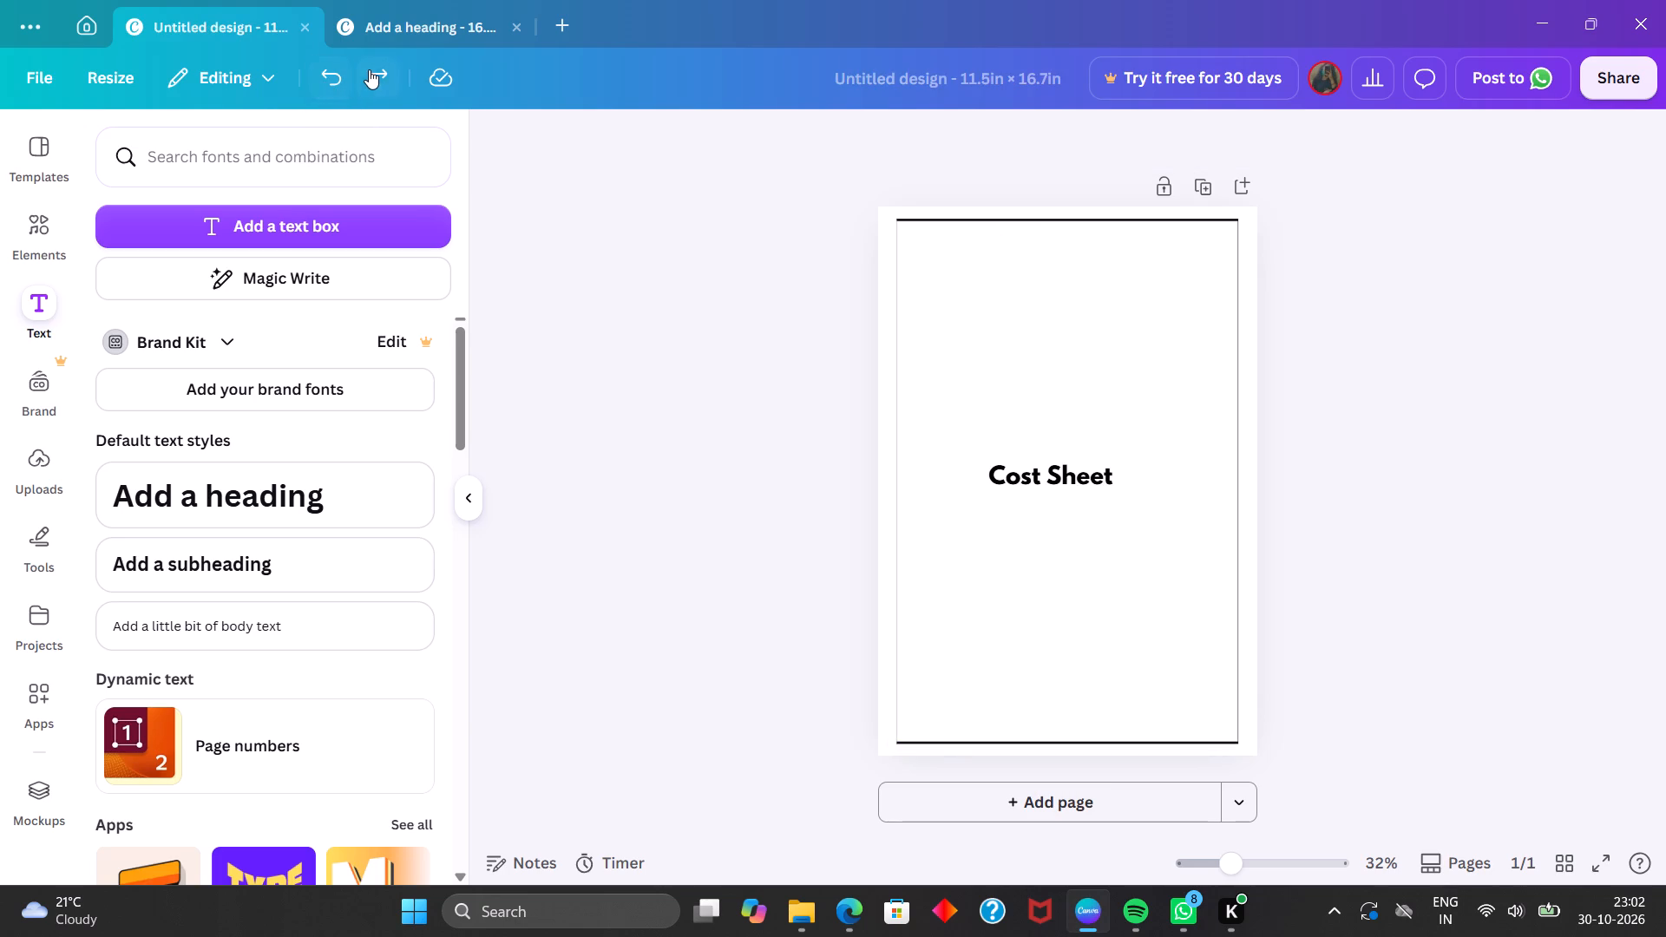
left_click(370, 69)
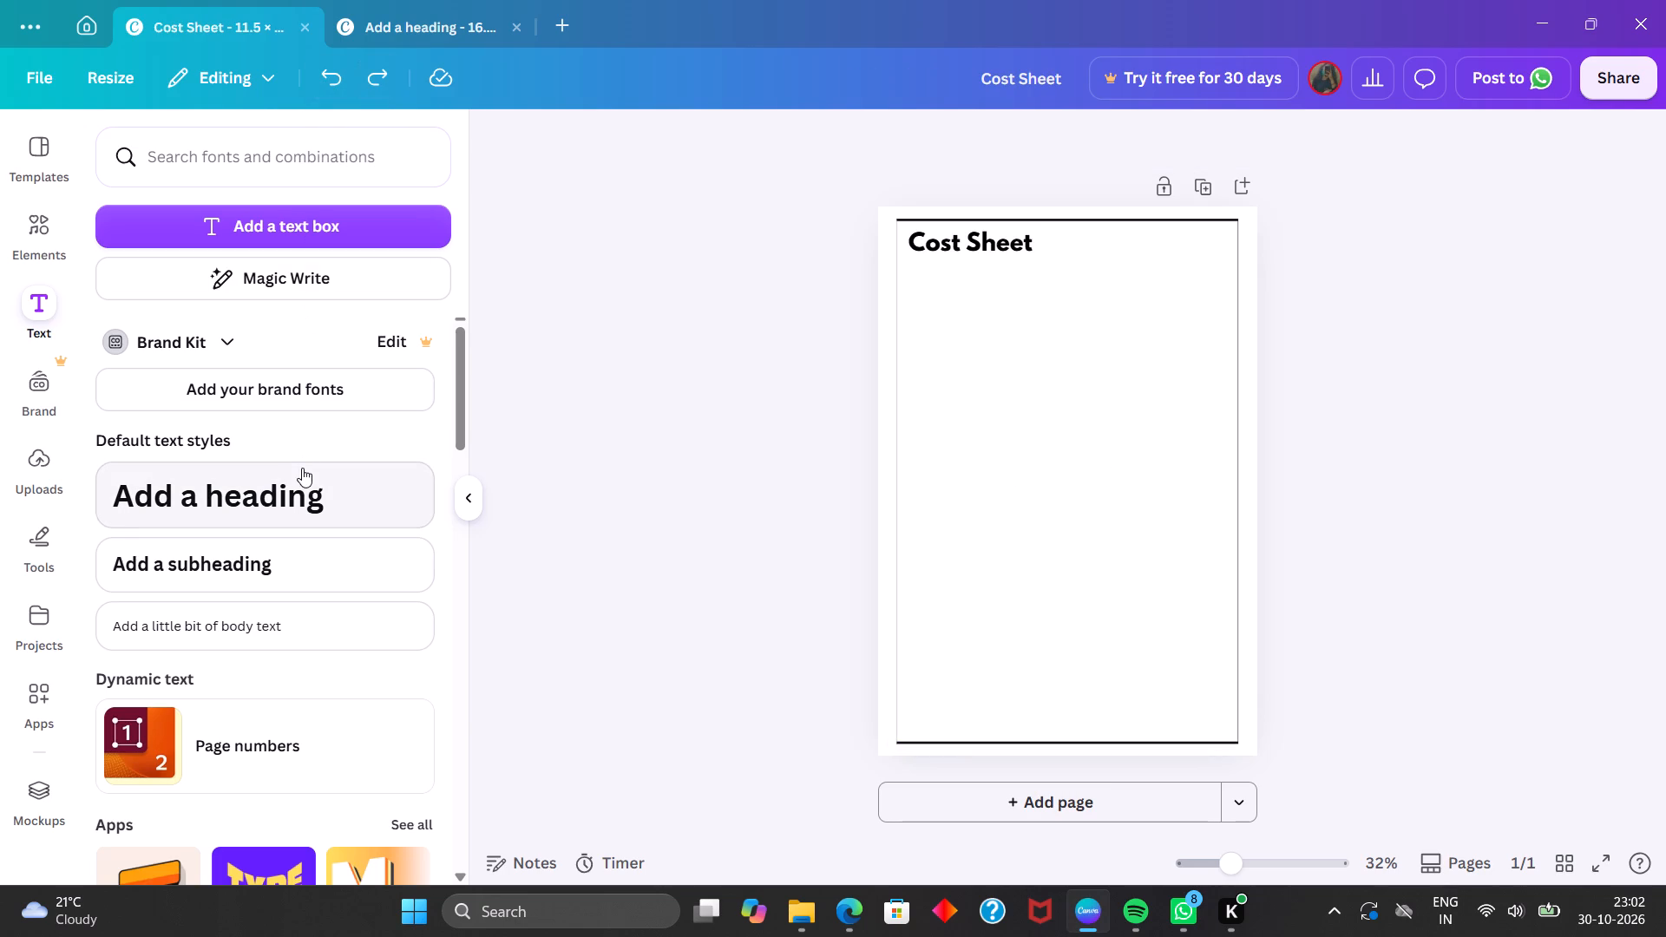
Add a default heading text box inside the border.
left_click(302, 484)
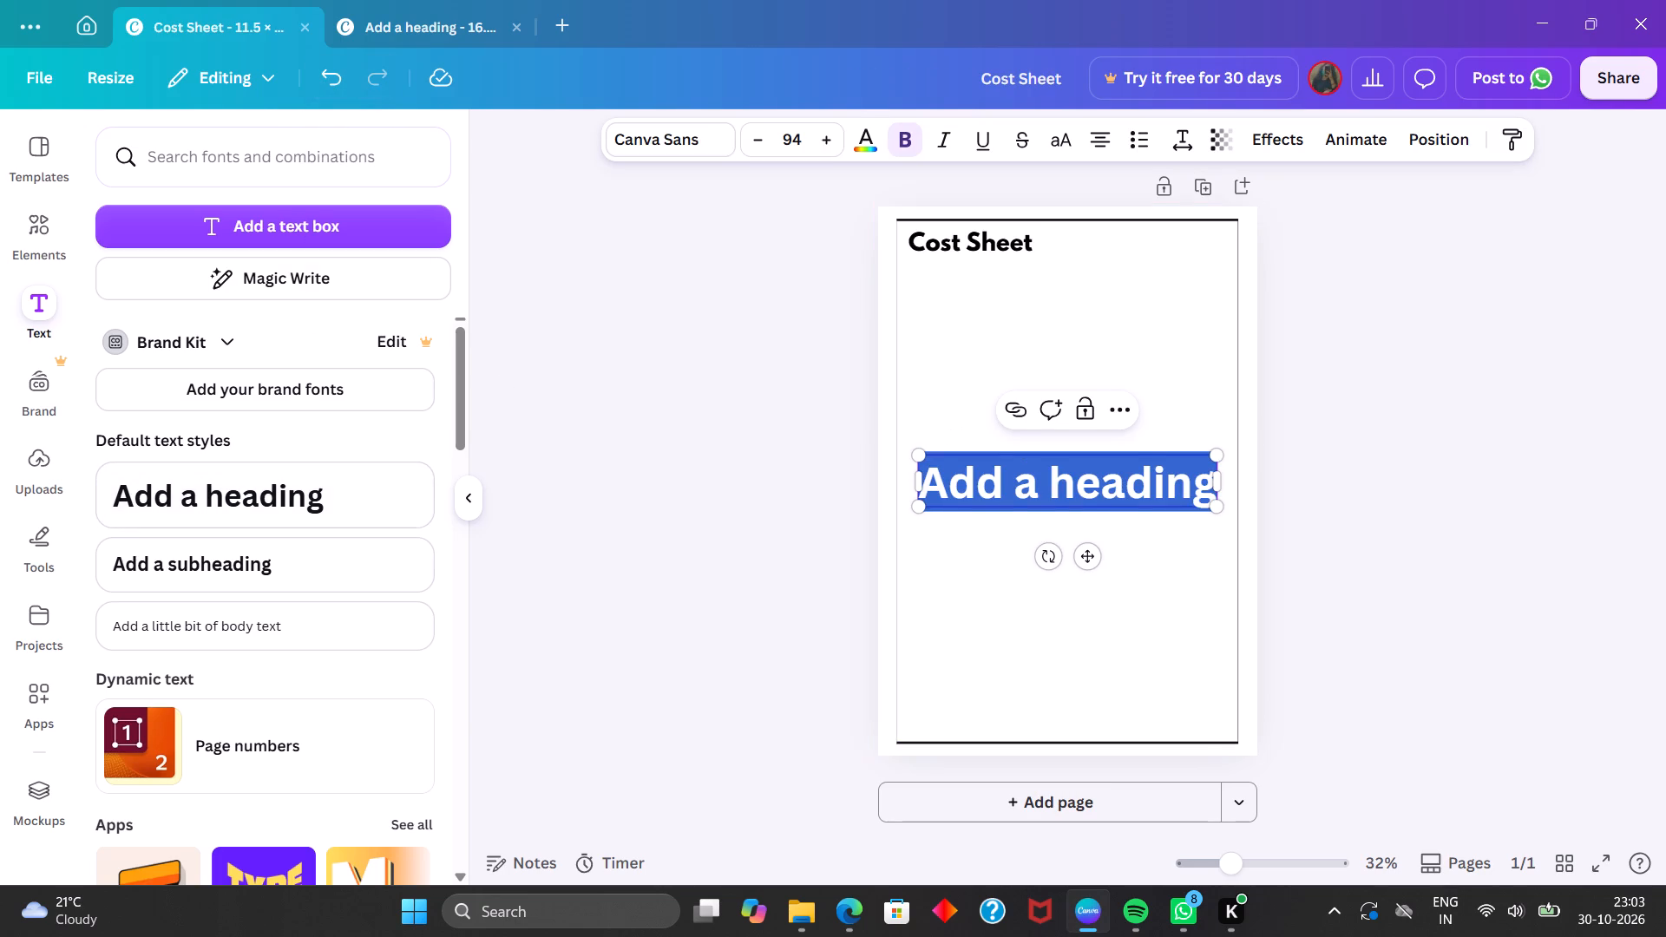
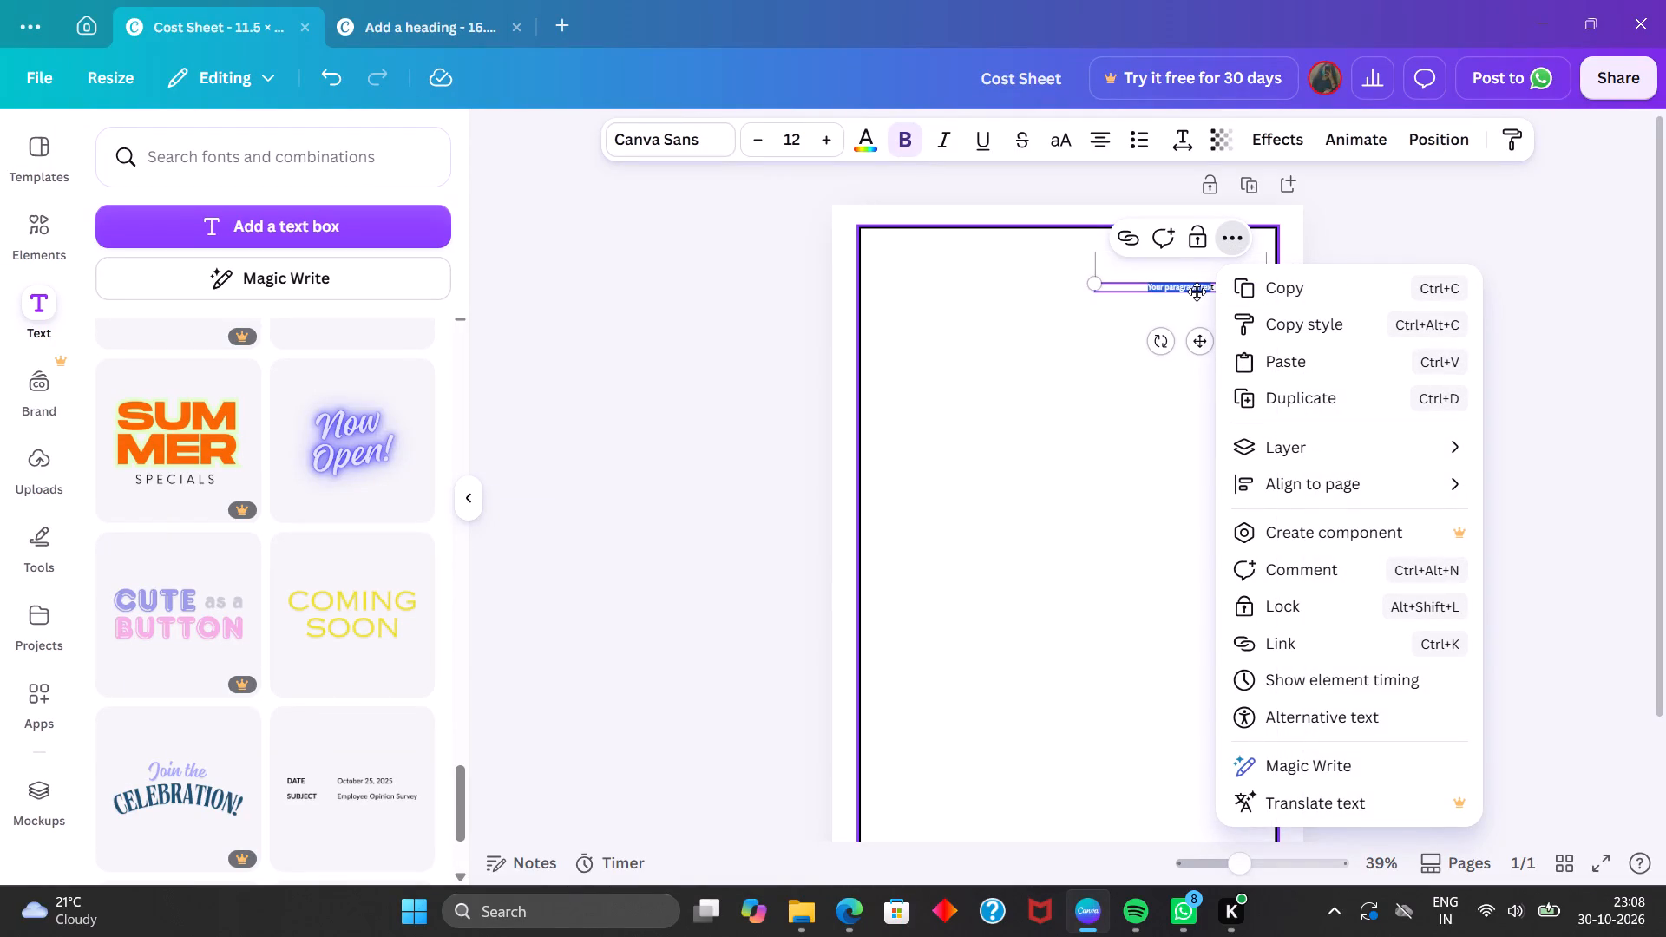
Replace the placeholder in the new text box inside the border with the title text "Cost Shet".
key("c")
type("ost")
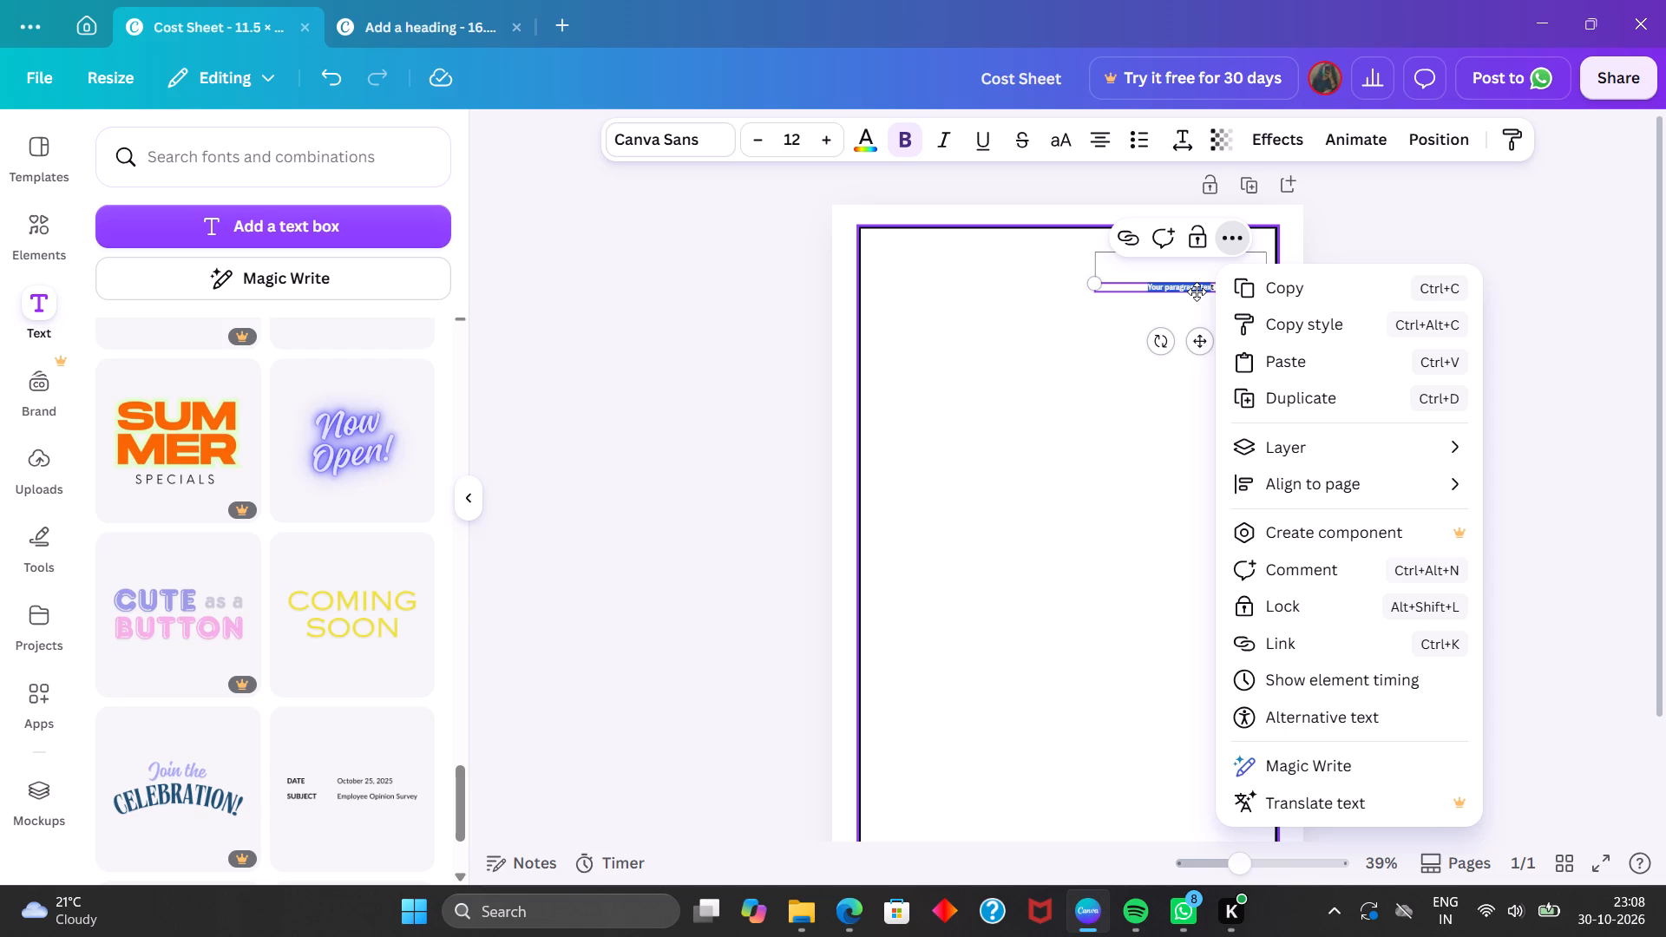
double_click(1197, 292)
left_click(1219, 289)
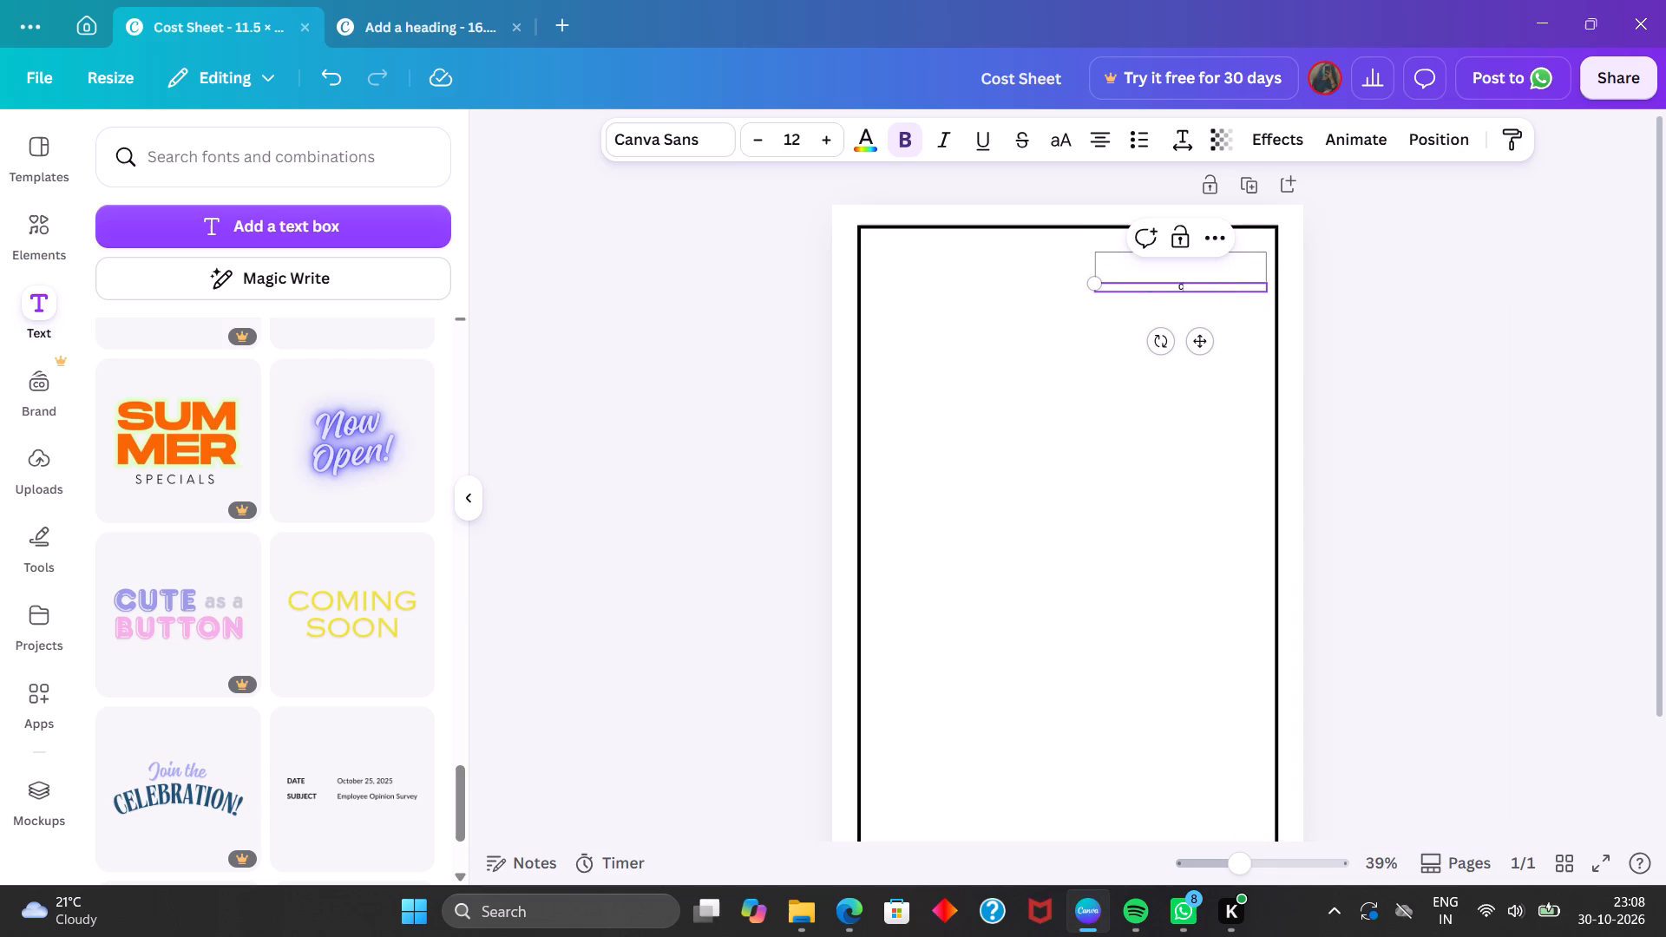
type("ost")
key("space")
key("s")
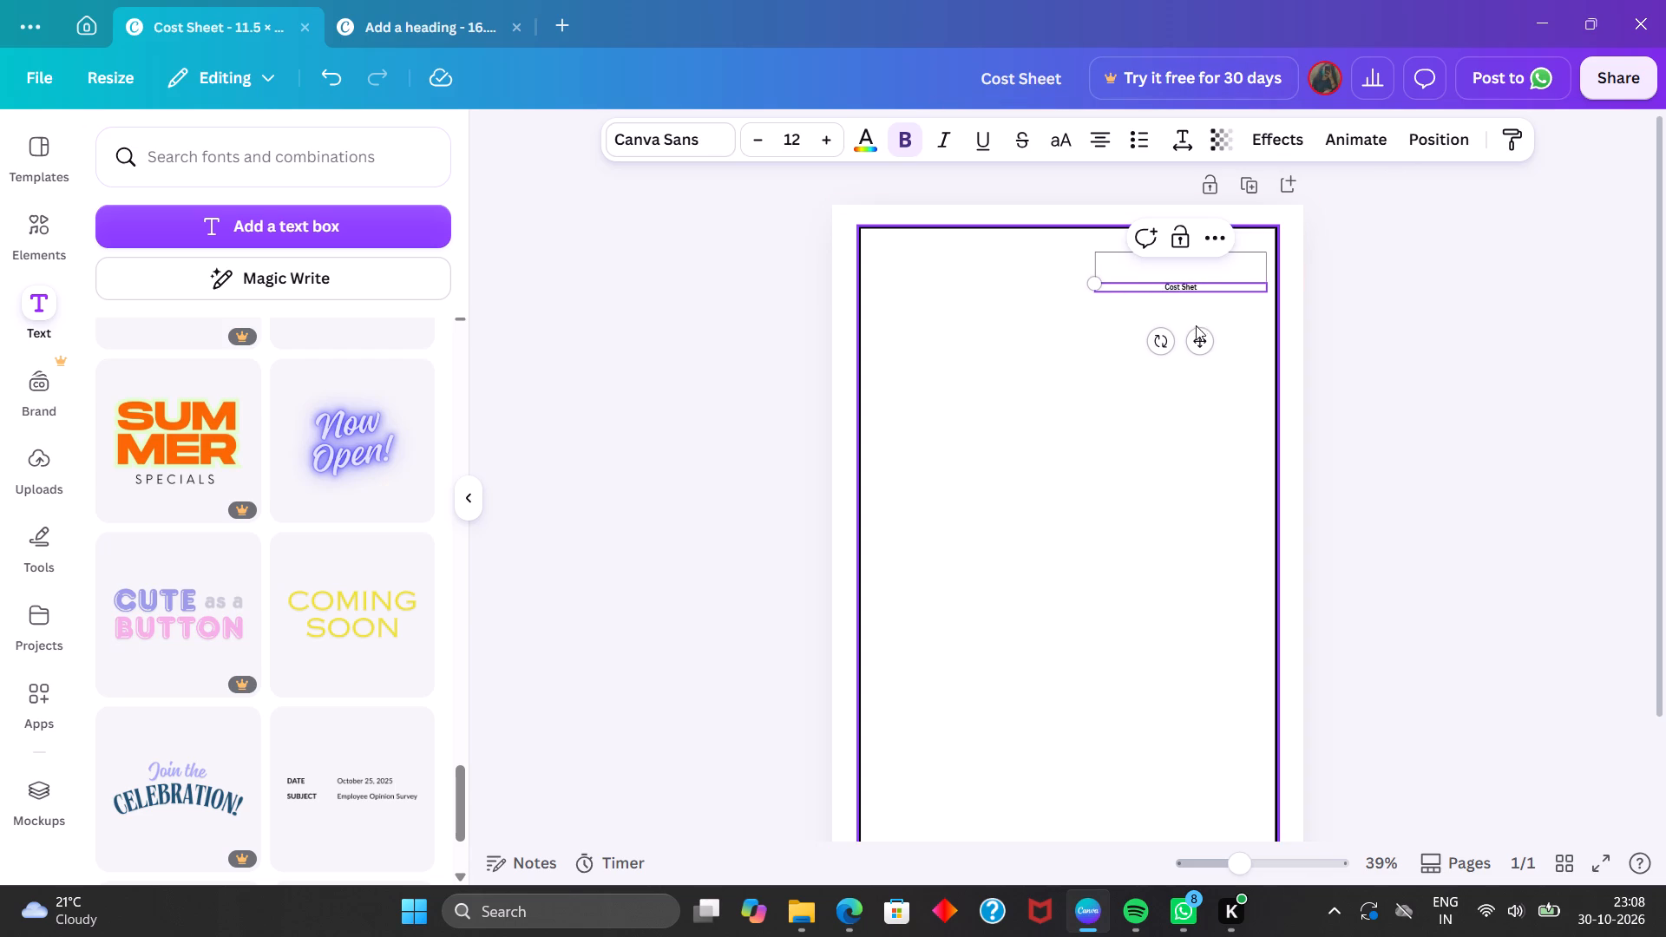
Move the title to the border's upper-left corner and increase its font size to 35.
left_click_drag(1198, 338, 979, 305)
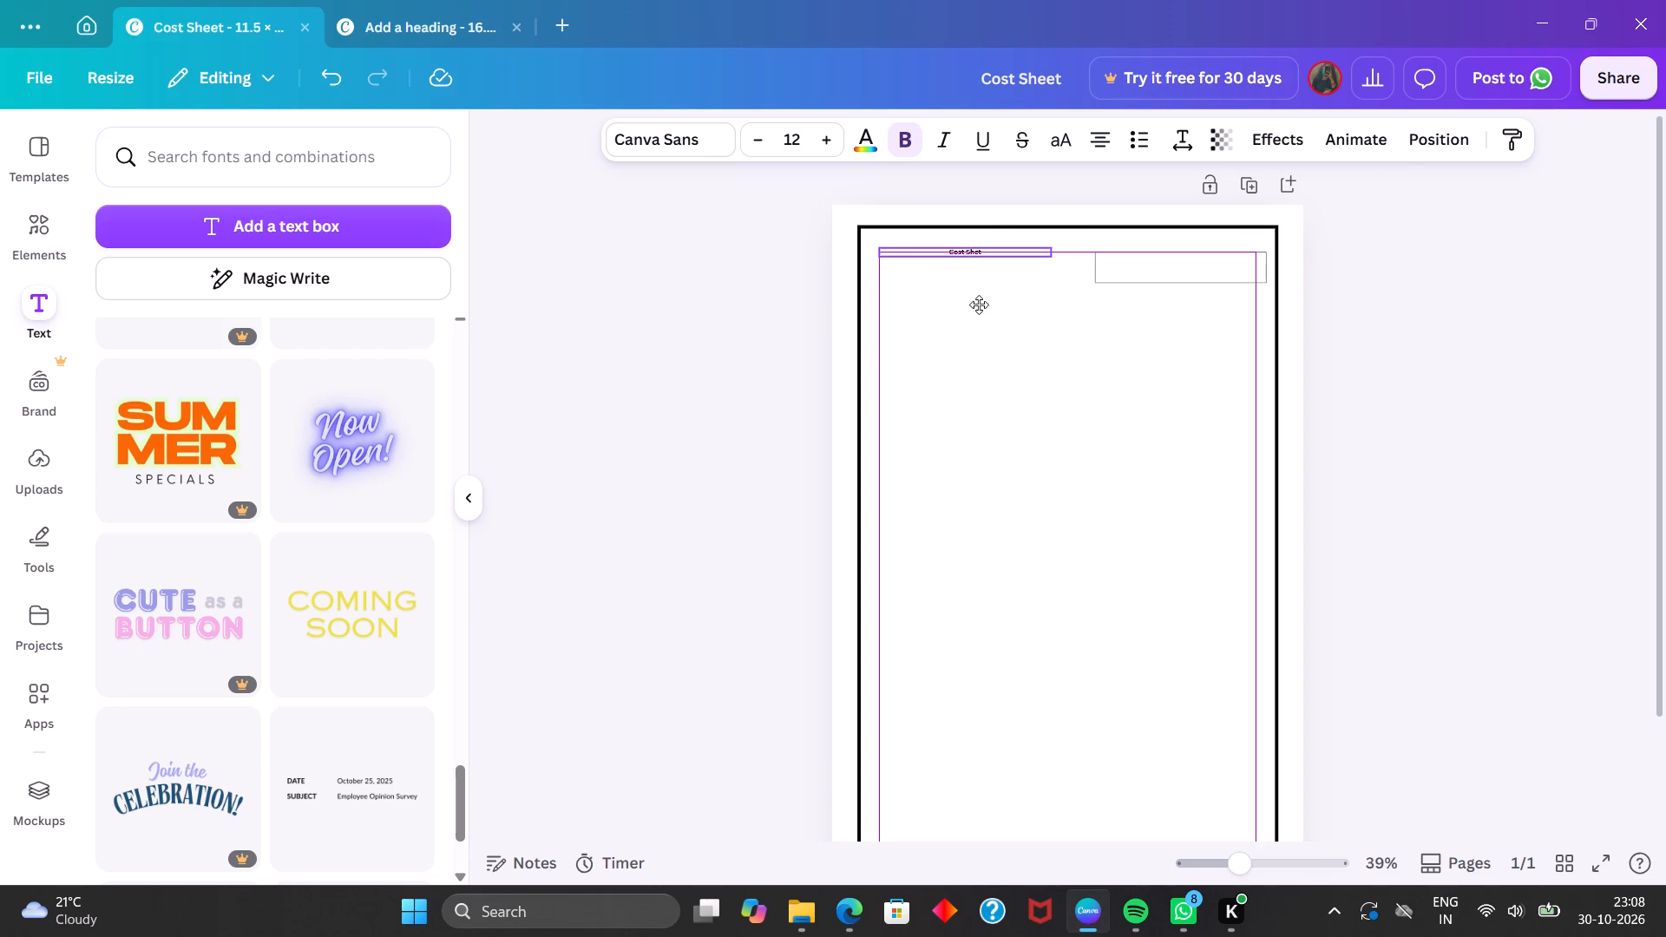
left_click_drag(979, 305, 979, 305)
triple_click(821, 135)
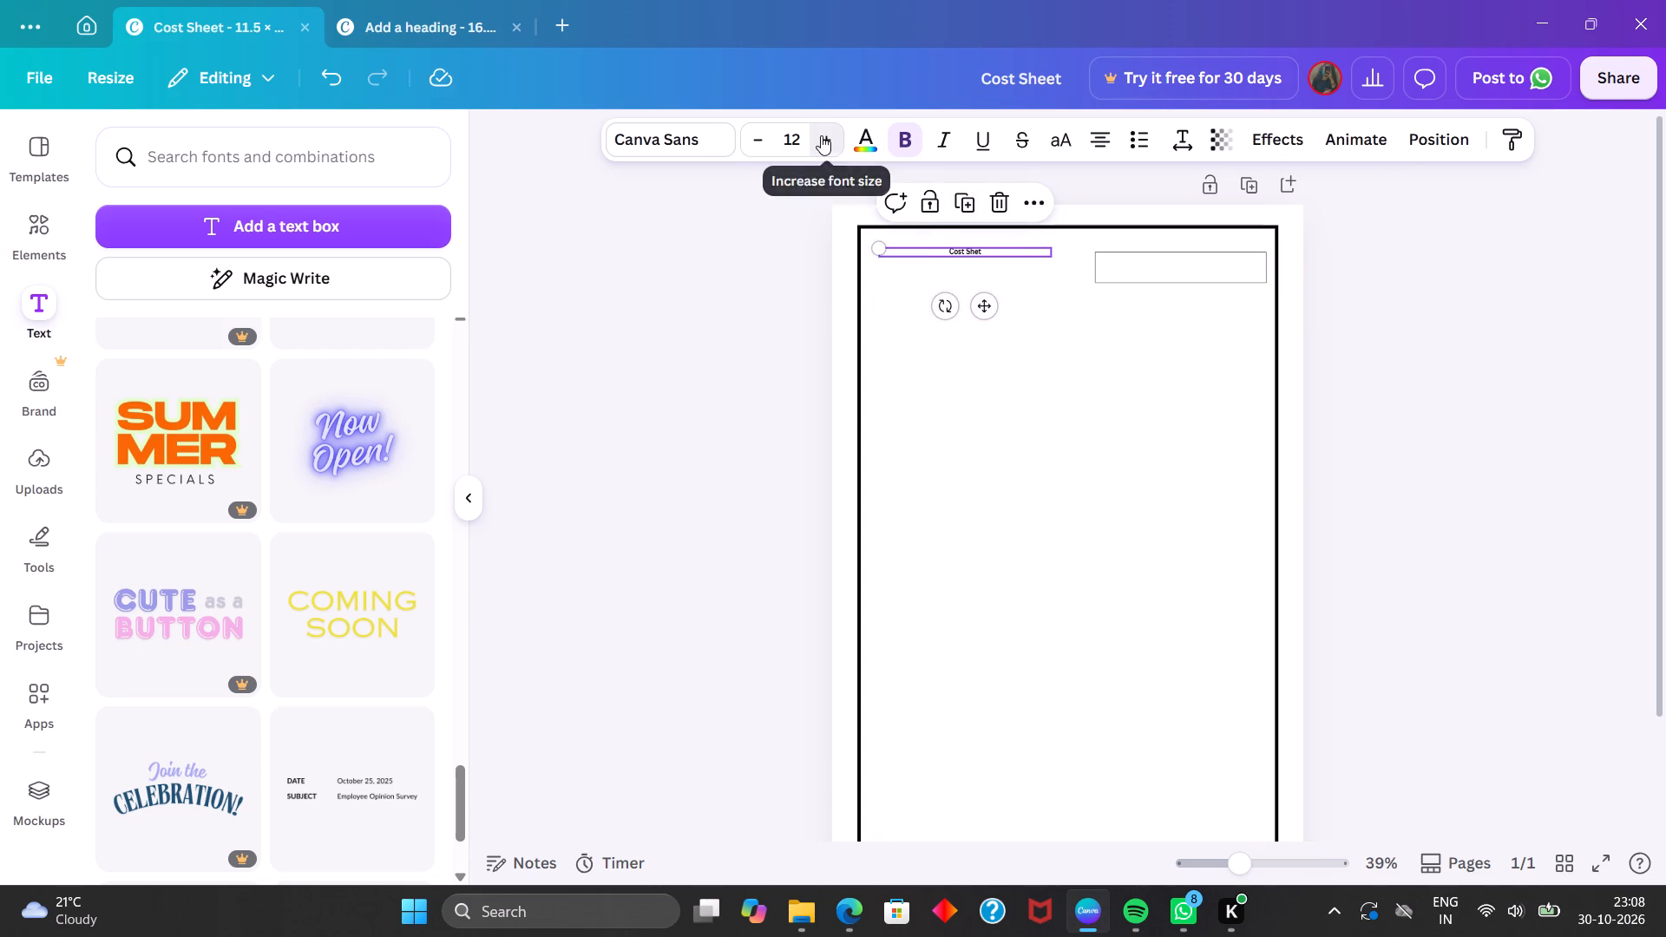
triple_click(821, 135)
triple_click(821, 135)
triple_click(821, 135)
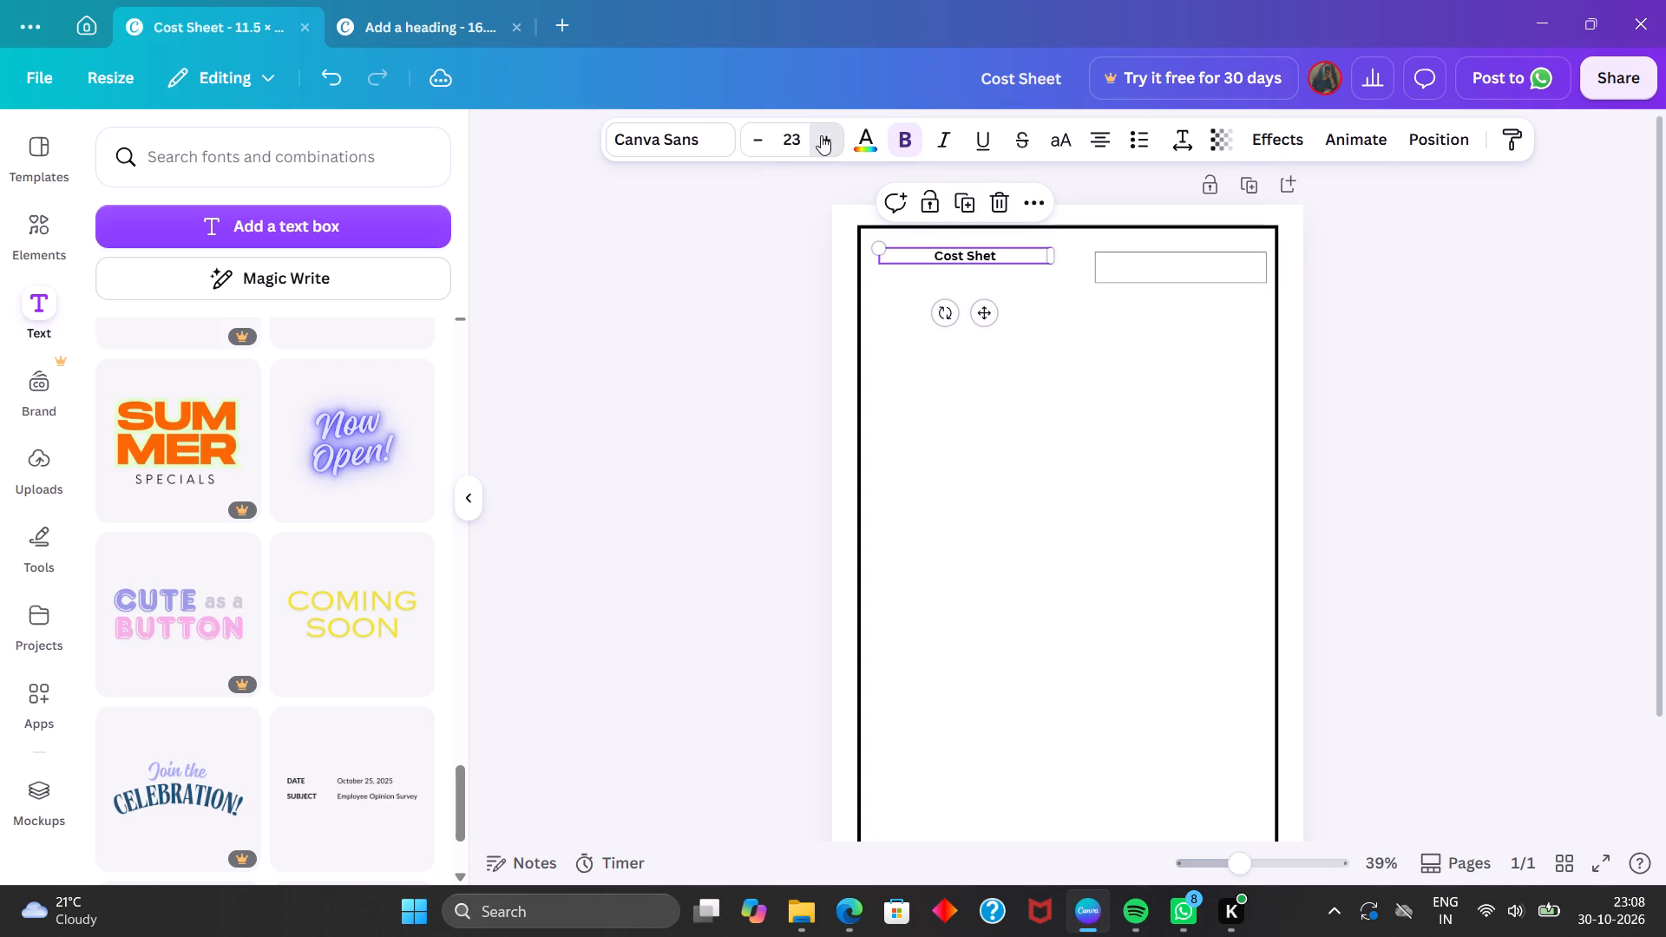
triple_click(821, 135)
triple_click(821, 135)
triple_click(821, 135)
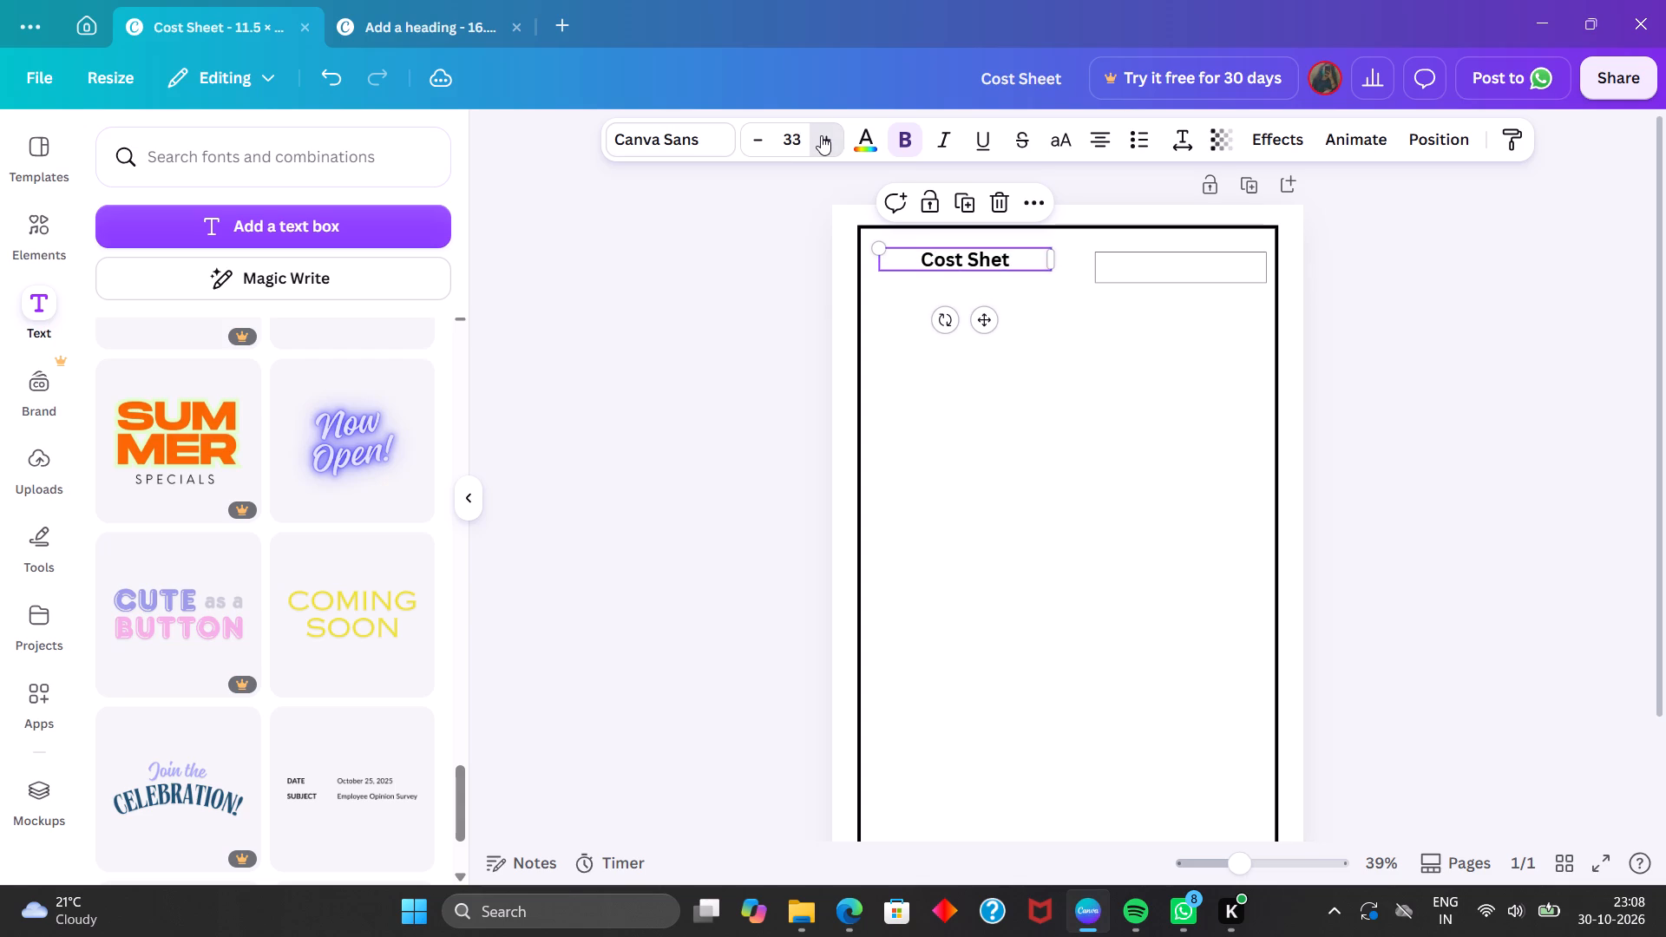
double_click(821, 135)
Correct the title's spelling to "Cost Sheet".
double_click(999, 256)
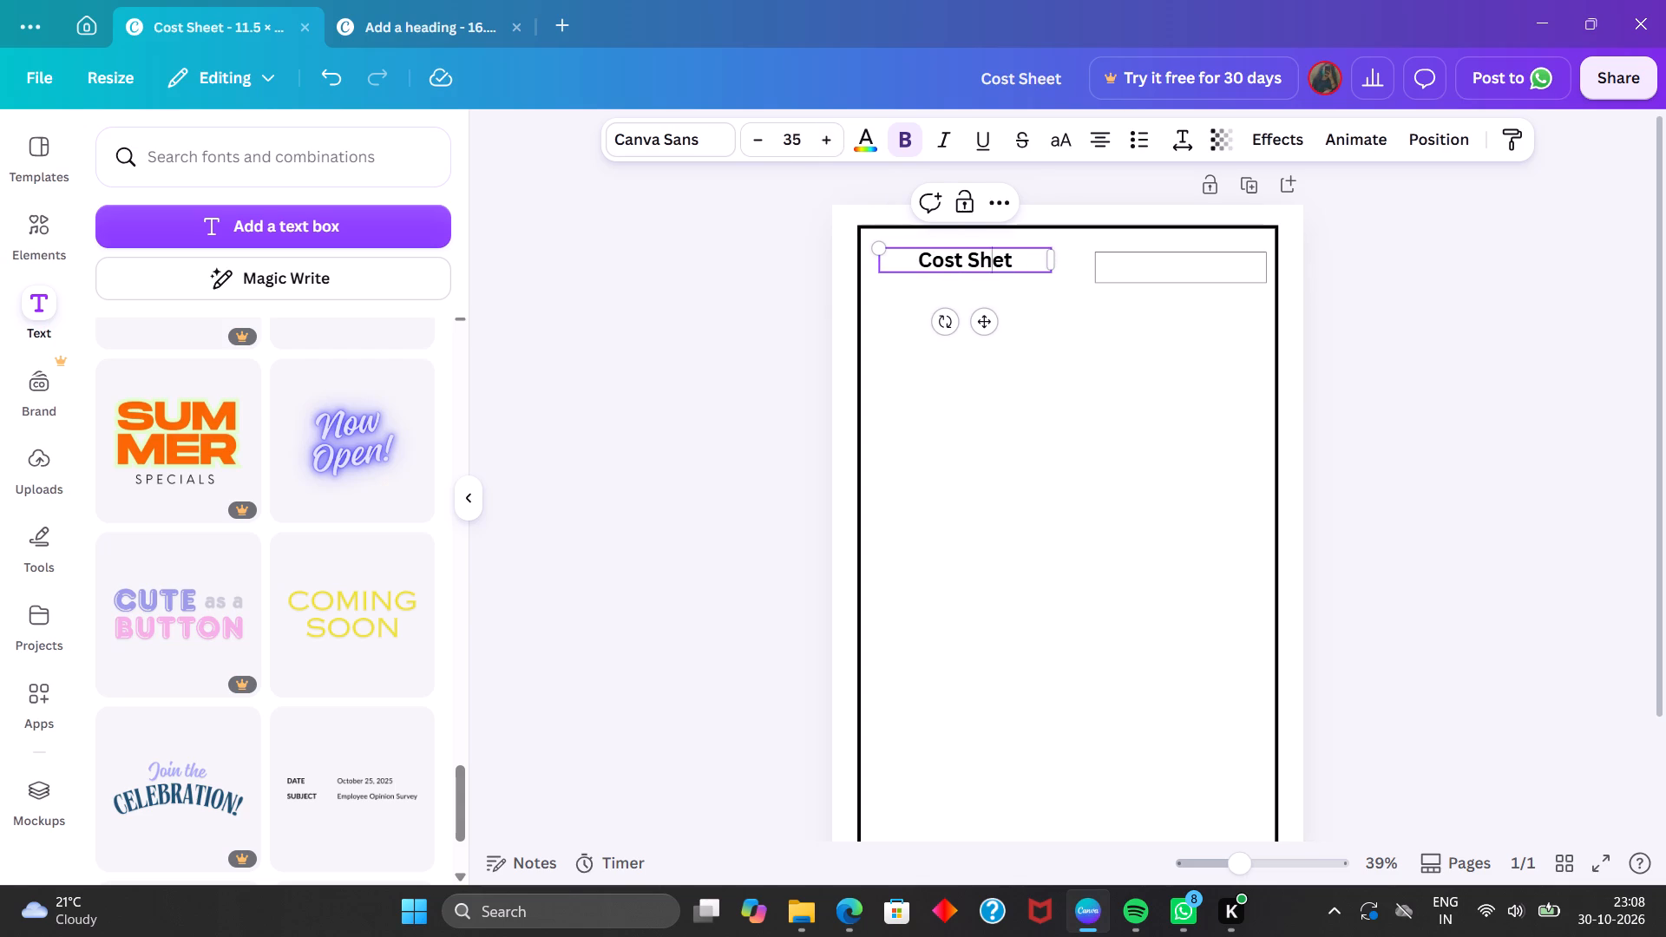
left_click(999, 256)
key("e")
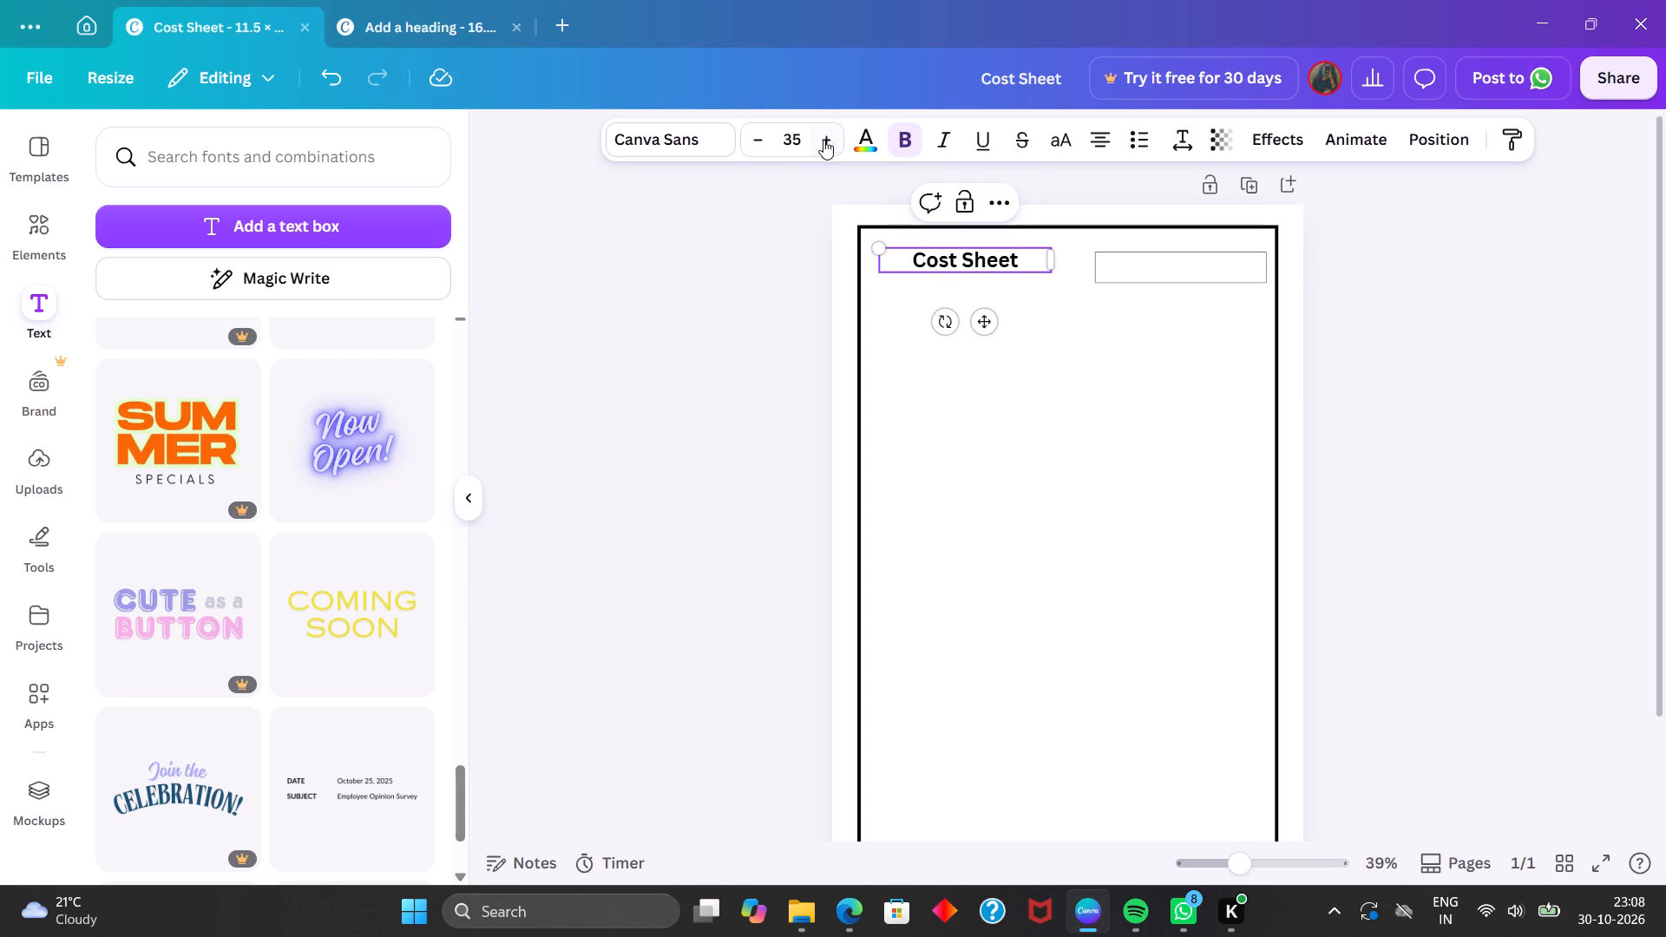
Change the "Cost Sheet" title's font to League Spartan and its size to 38.
double_click(829, 139)
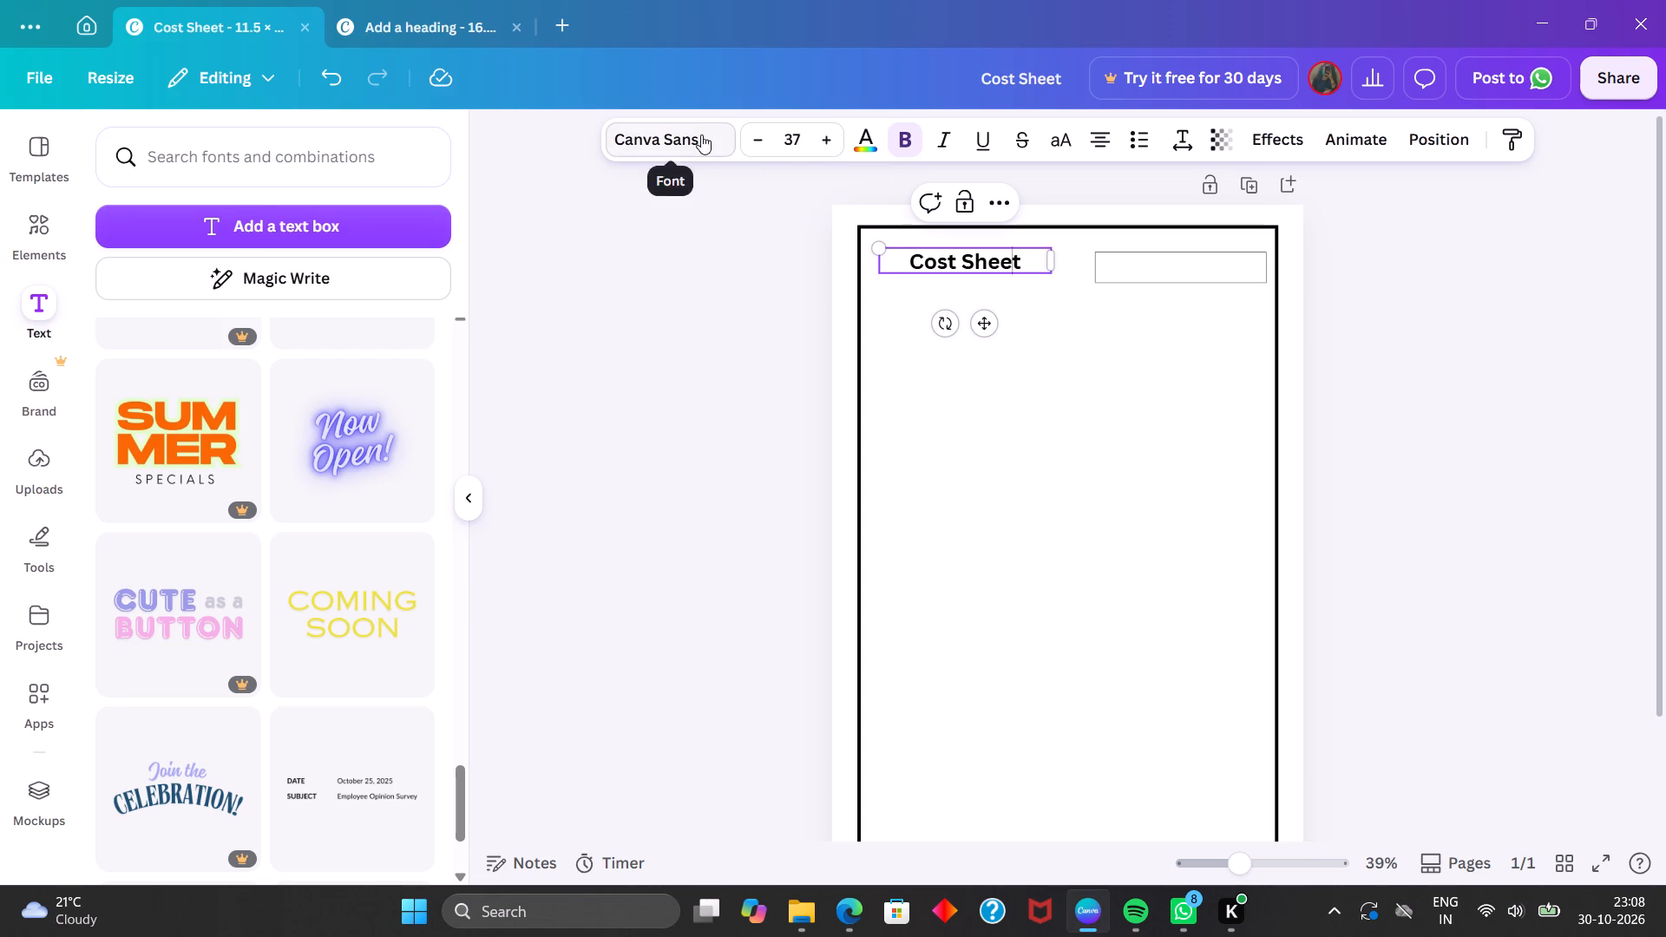
left_click(701, 134)
left_click(234, 501)
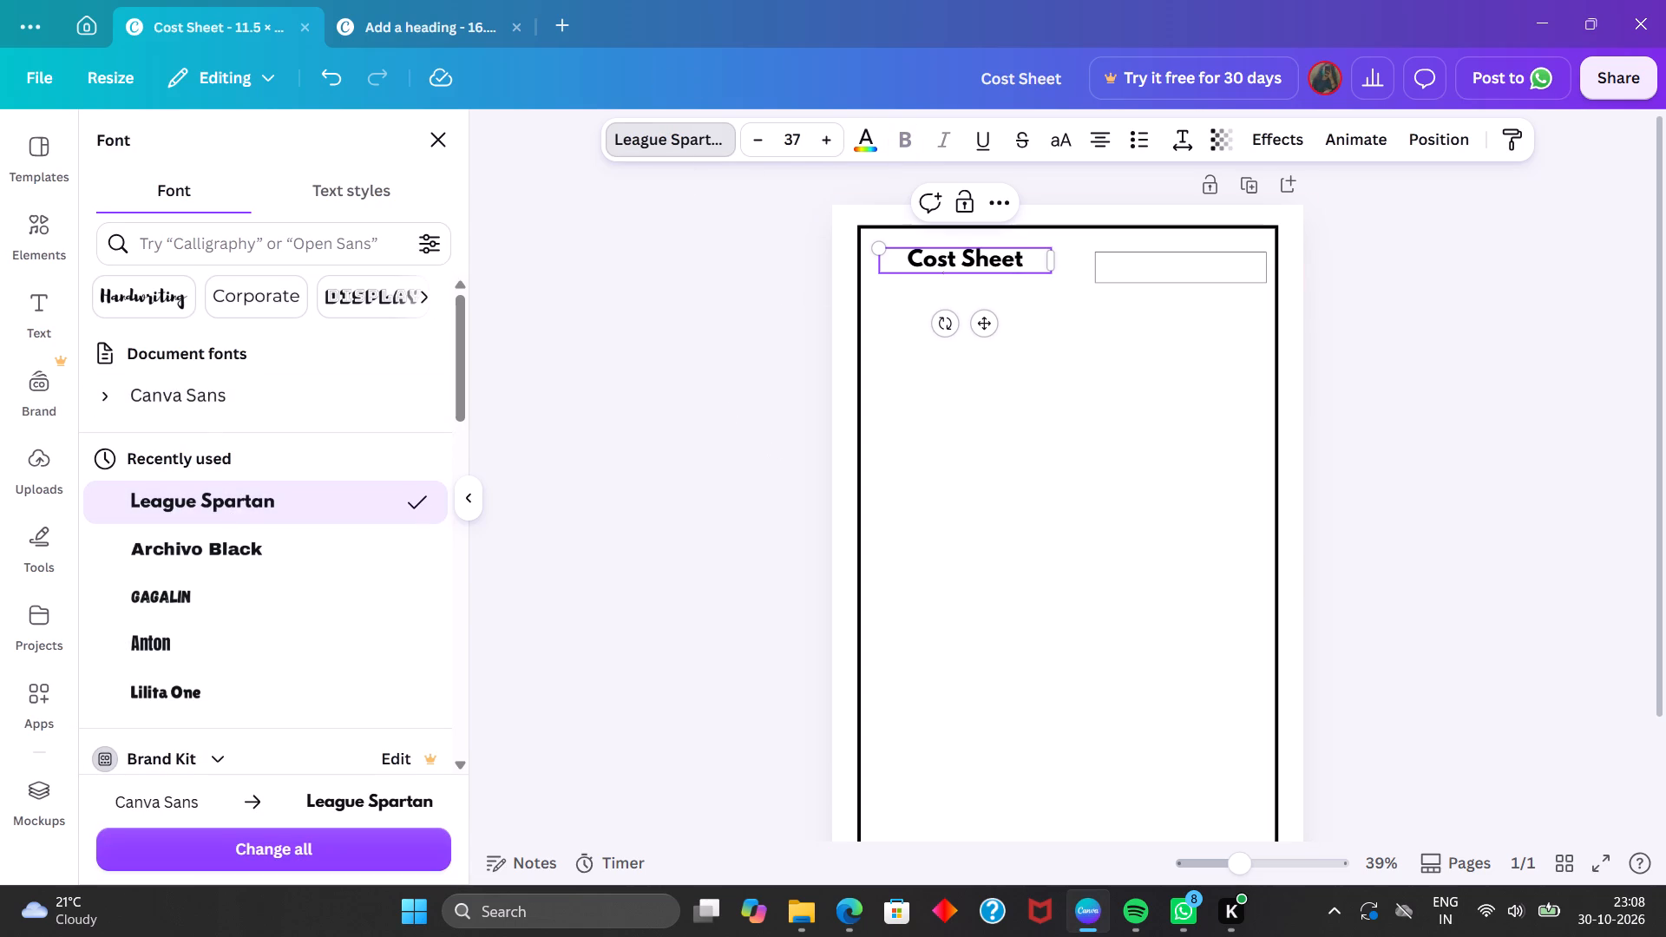
left_click(825, 139)
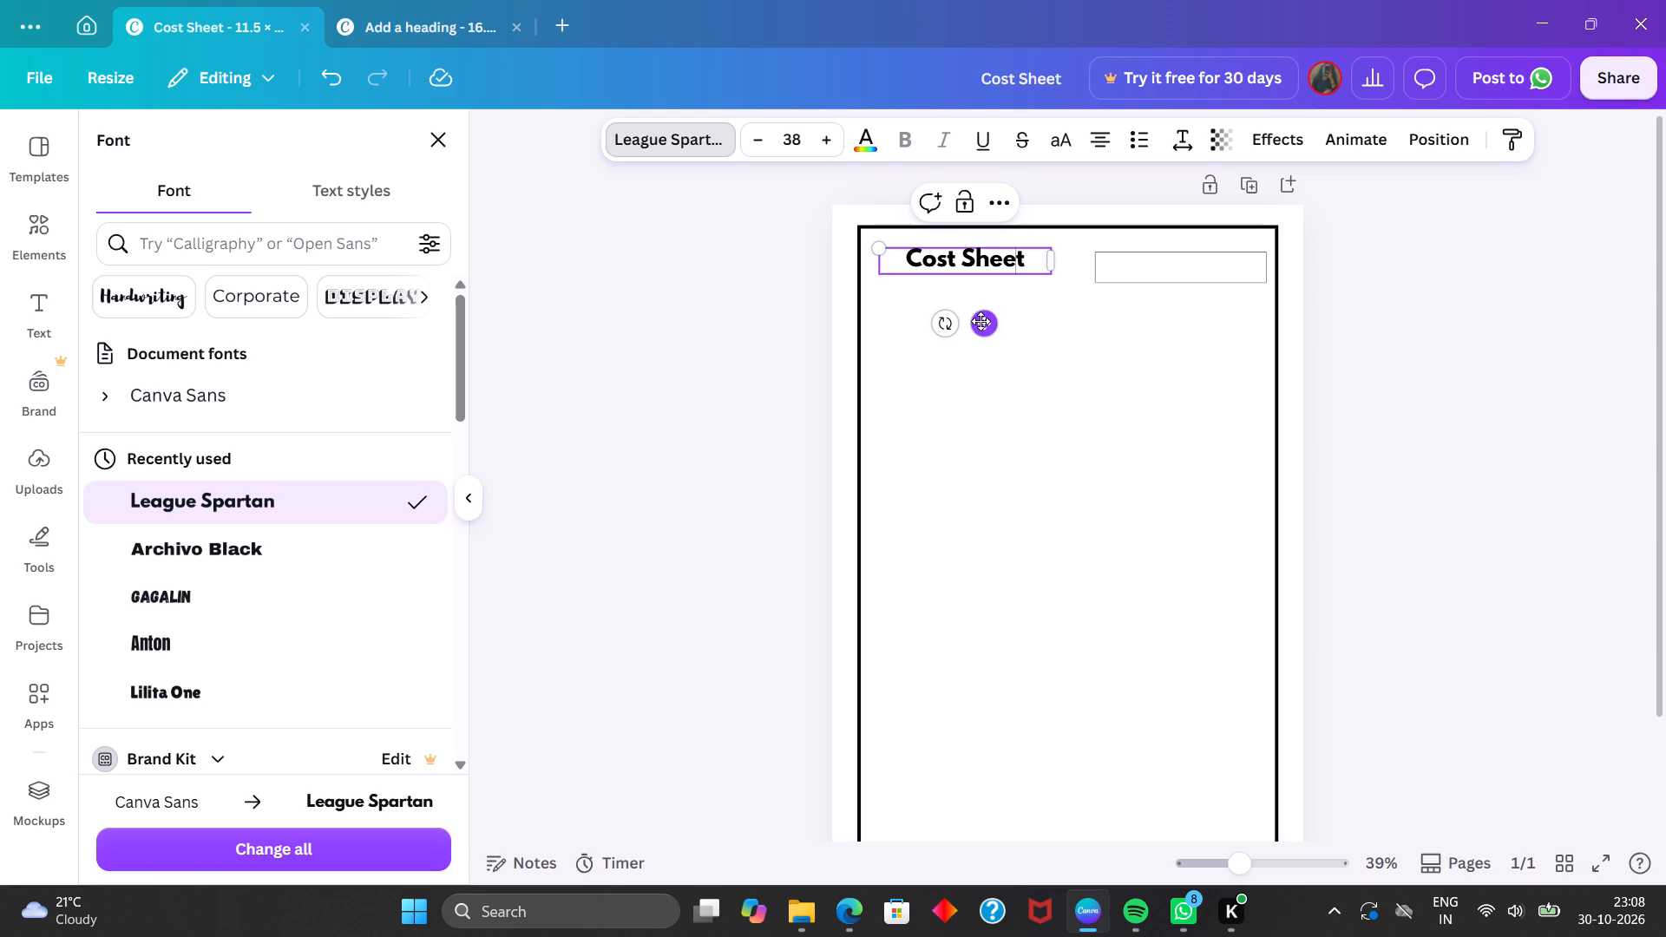
Enlarge the title to size 40 and shift it closer to the border's upper-left corner.
left_click_drag(980, 321, 962, 322)
left_click(826, 139)
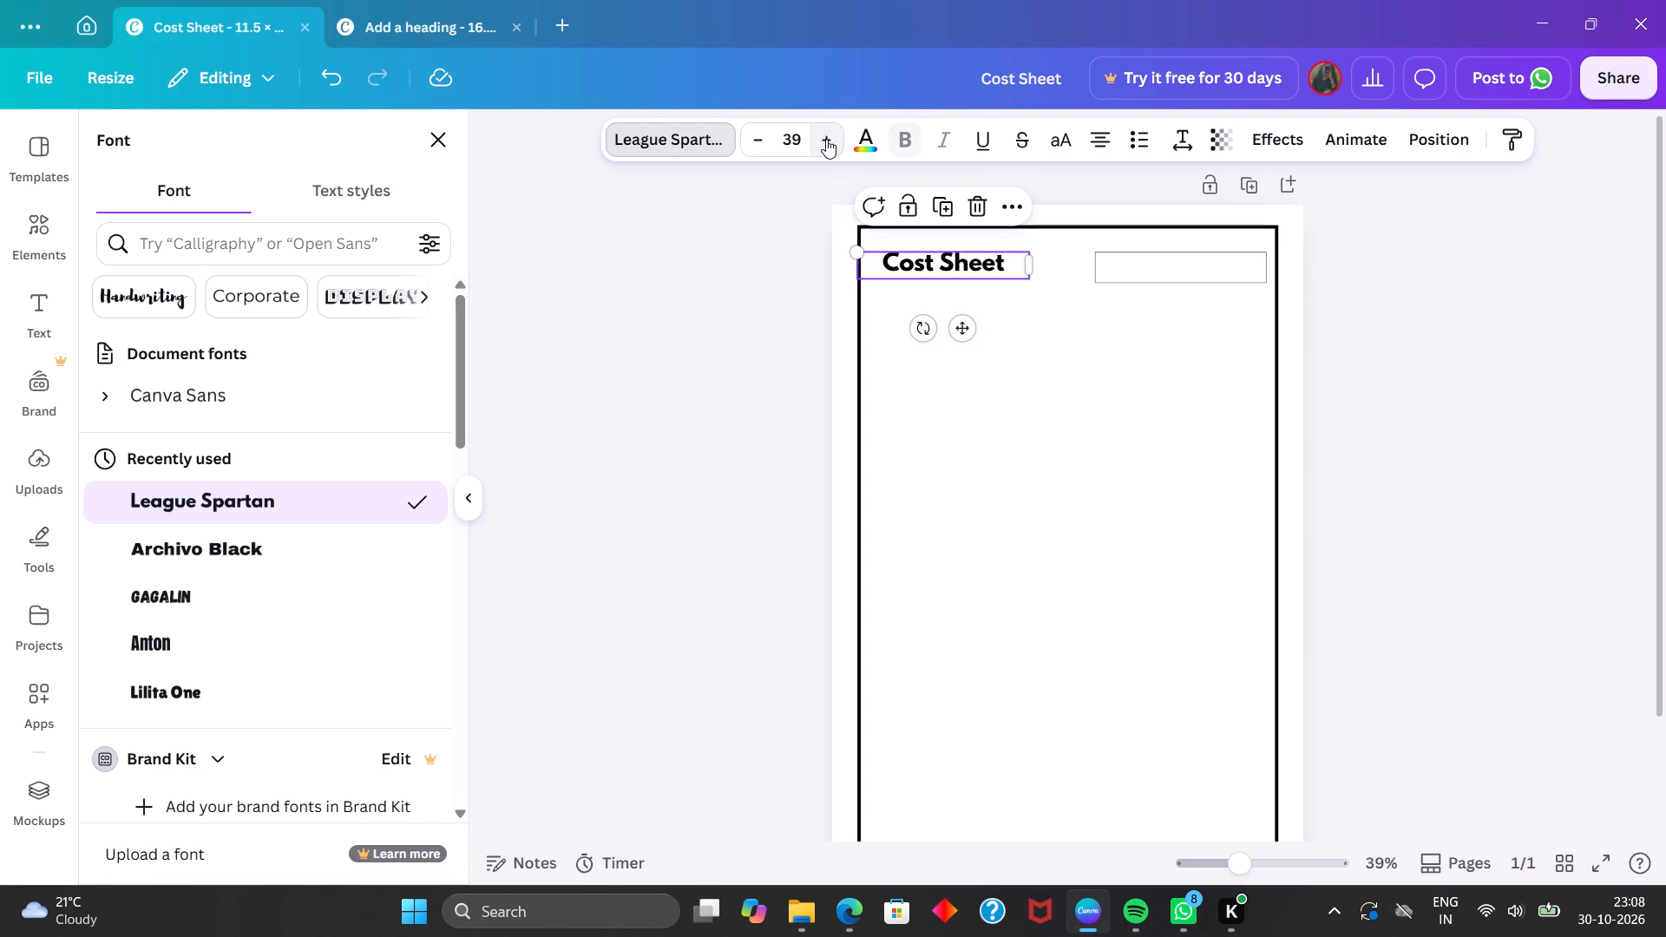
left_click(826, 139)
left_click_drag(966, 331, 967, 328)
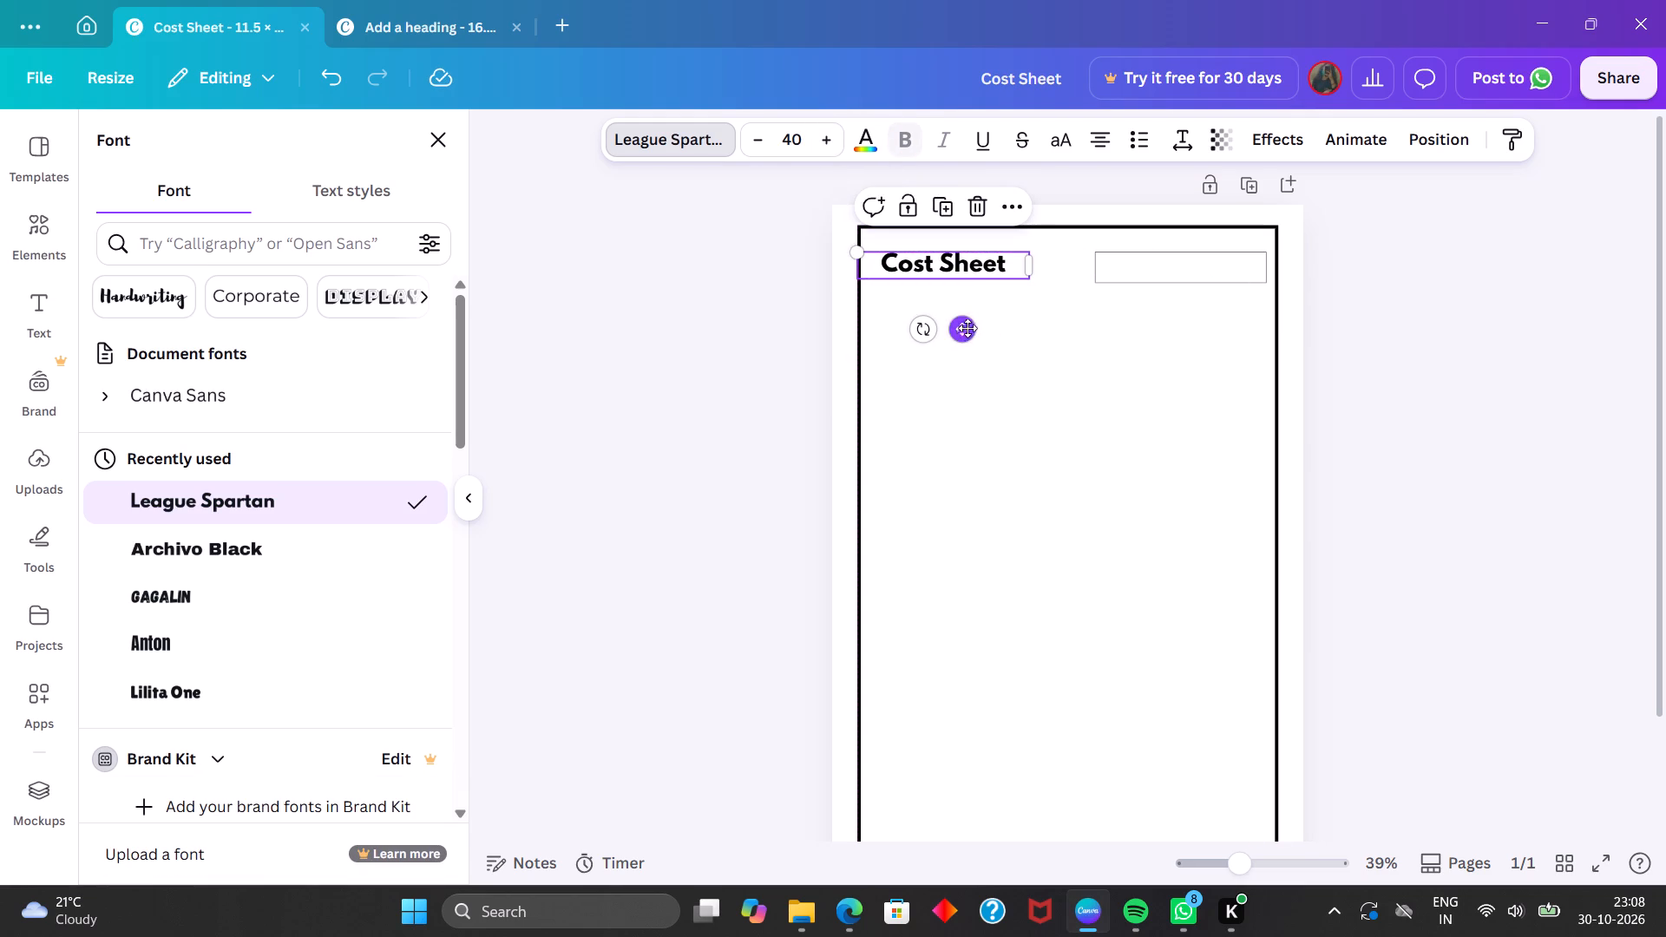
left_click_drag(967, 328, 974, 324)
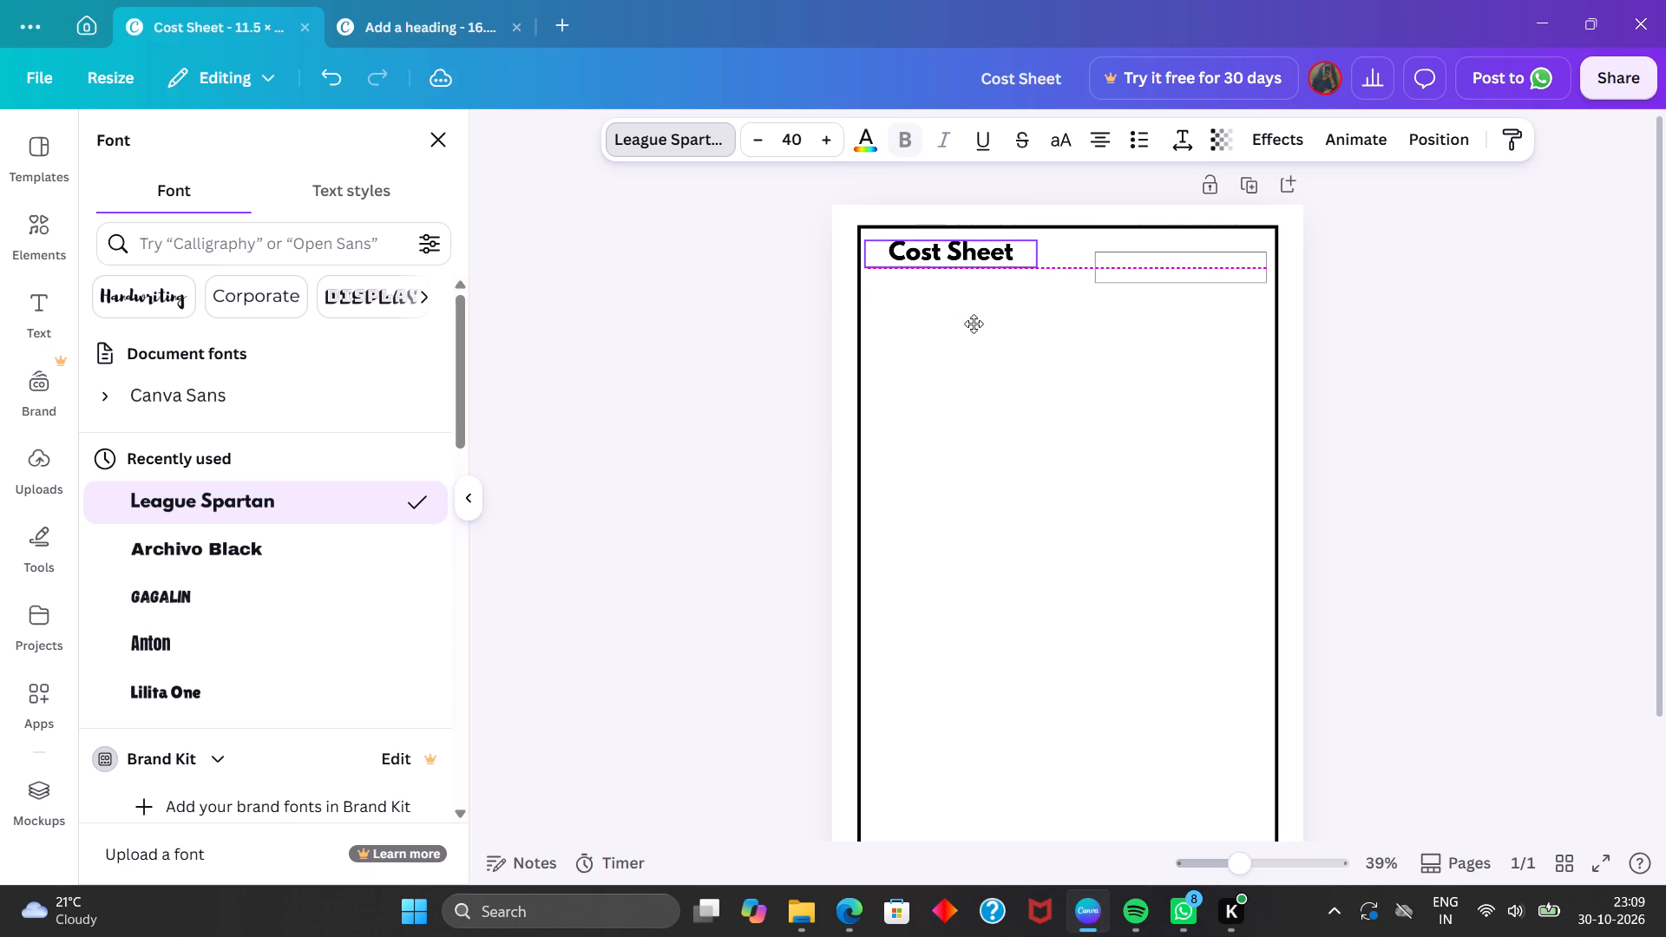
left_click_drag(974, 324, 973, 324)
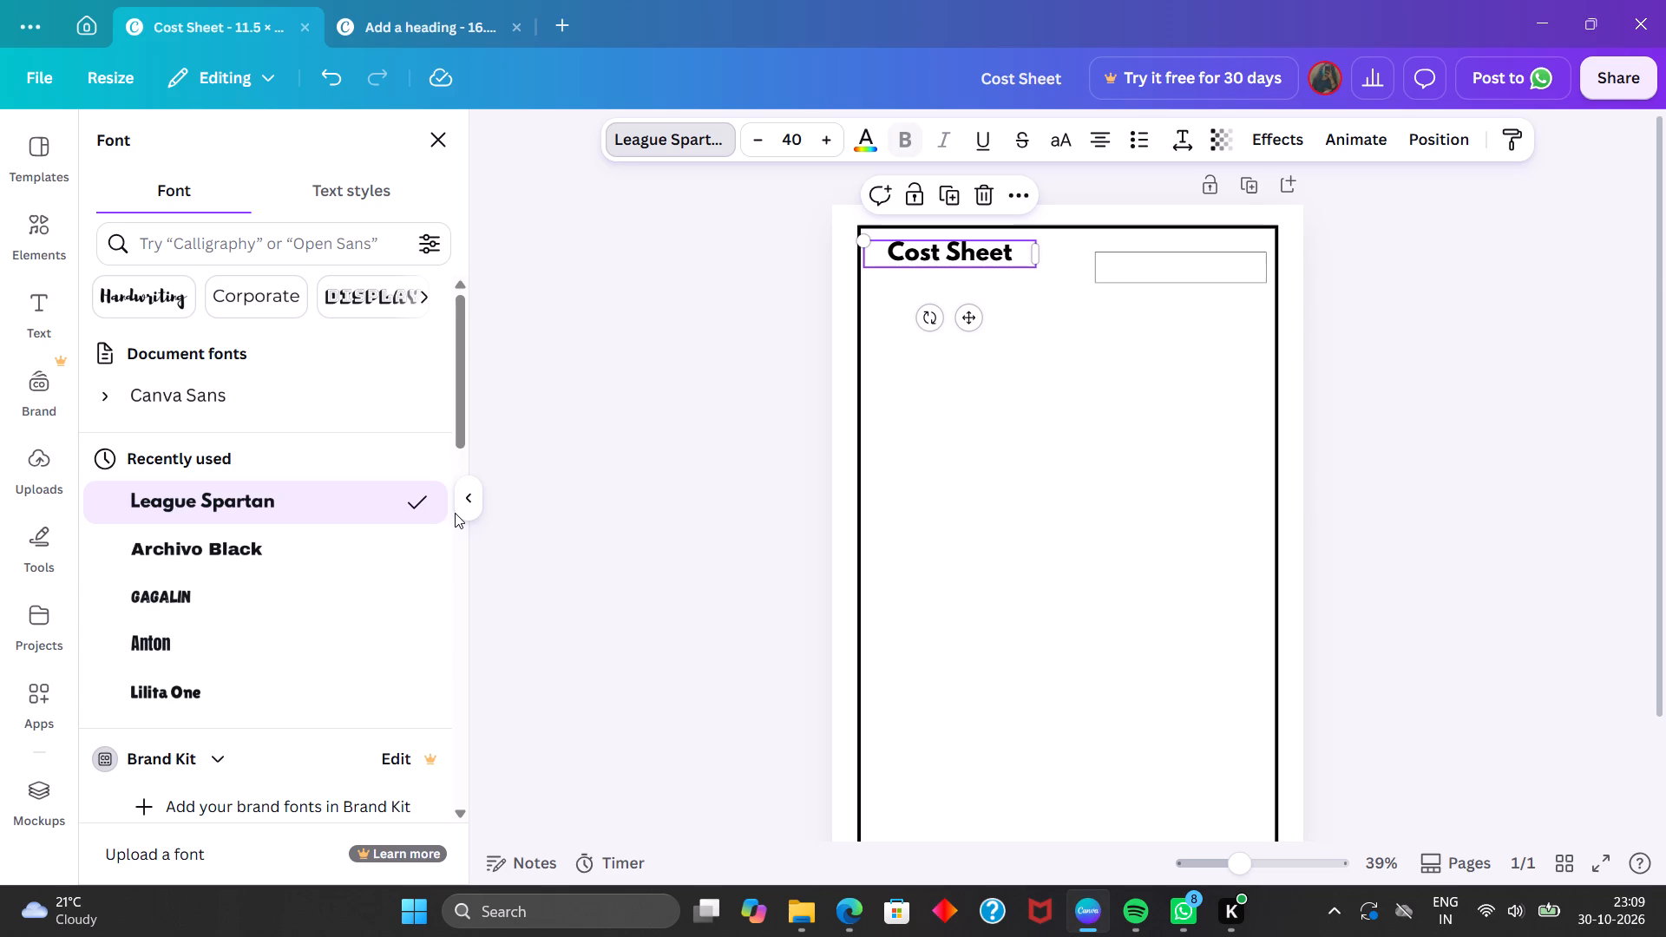
Increase the "Cost Sheet" title's font size to 45.
left_click(829, 146)
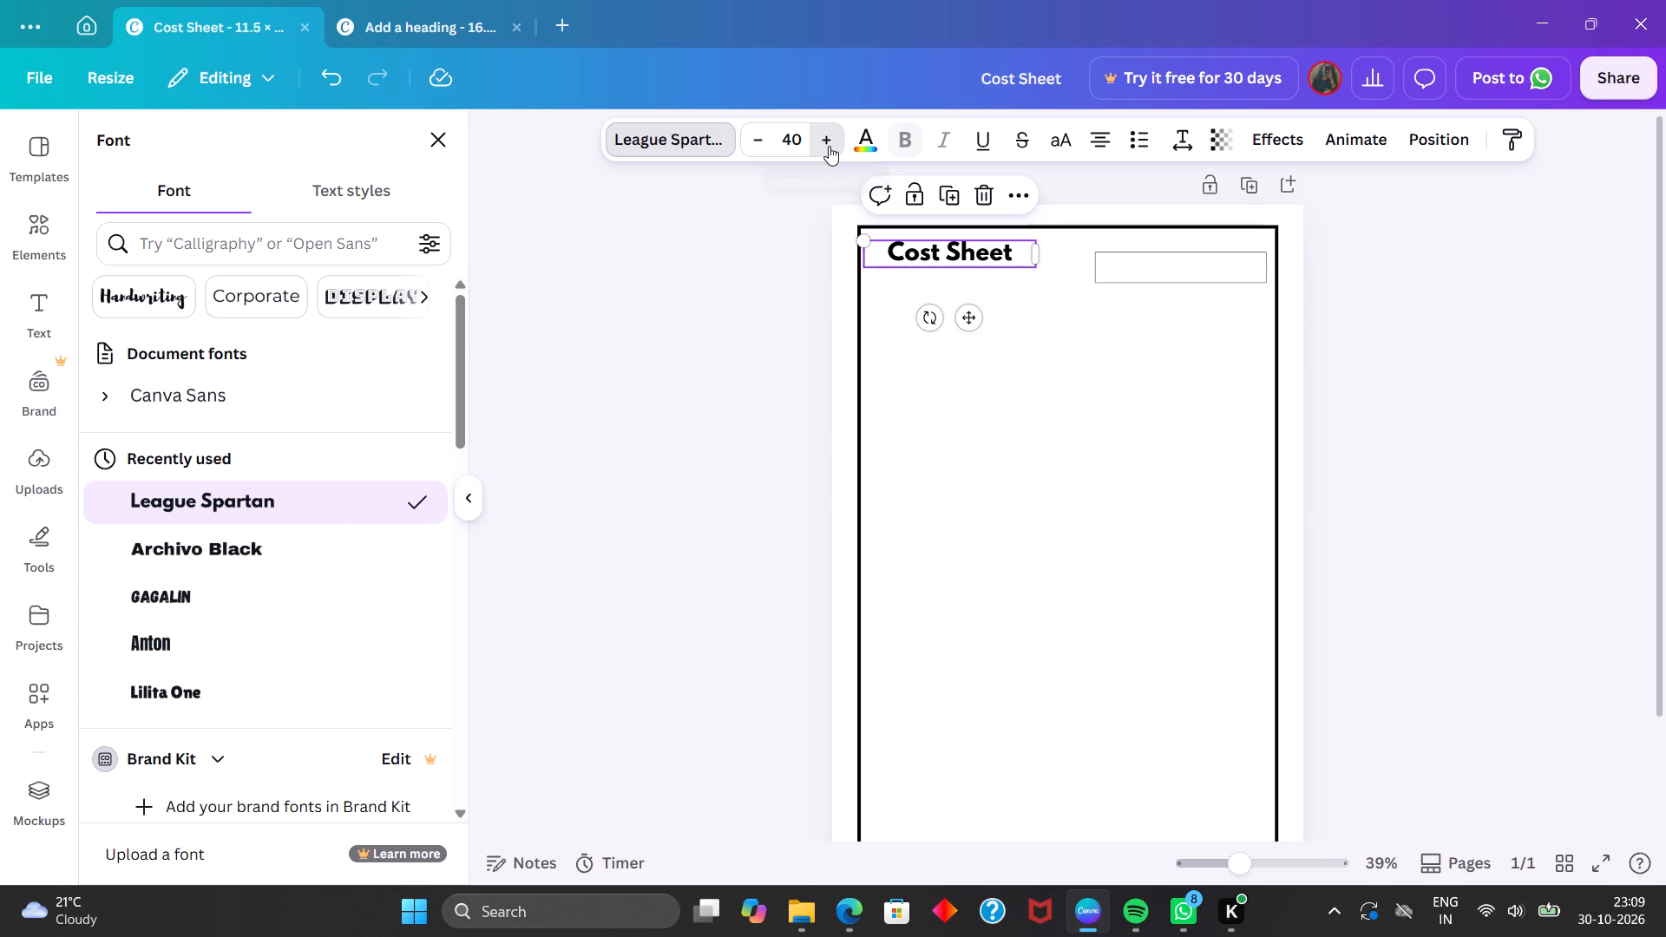
left_click(829, 146)
left_click(829, 146)
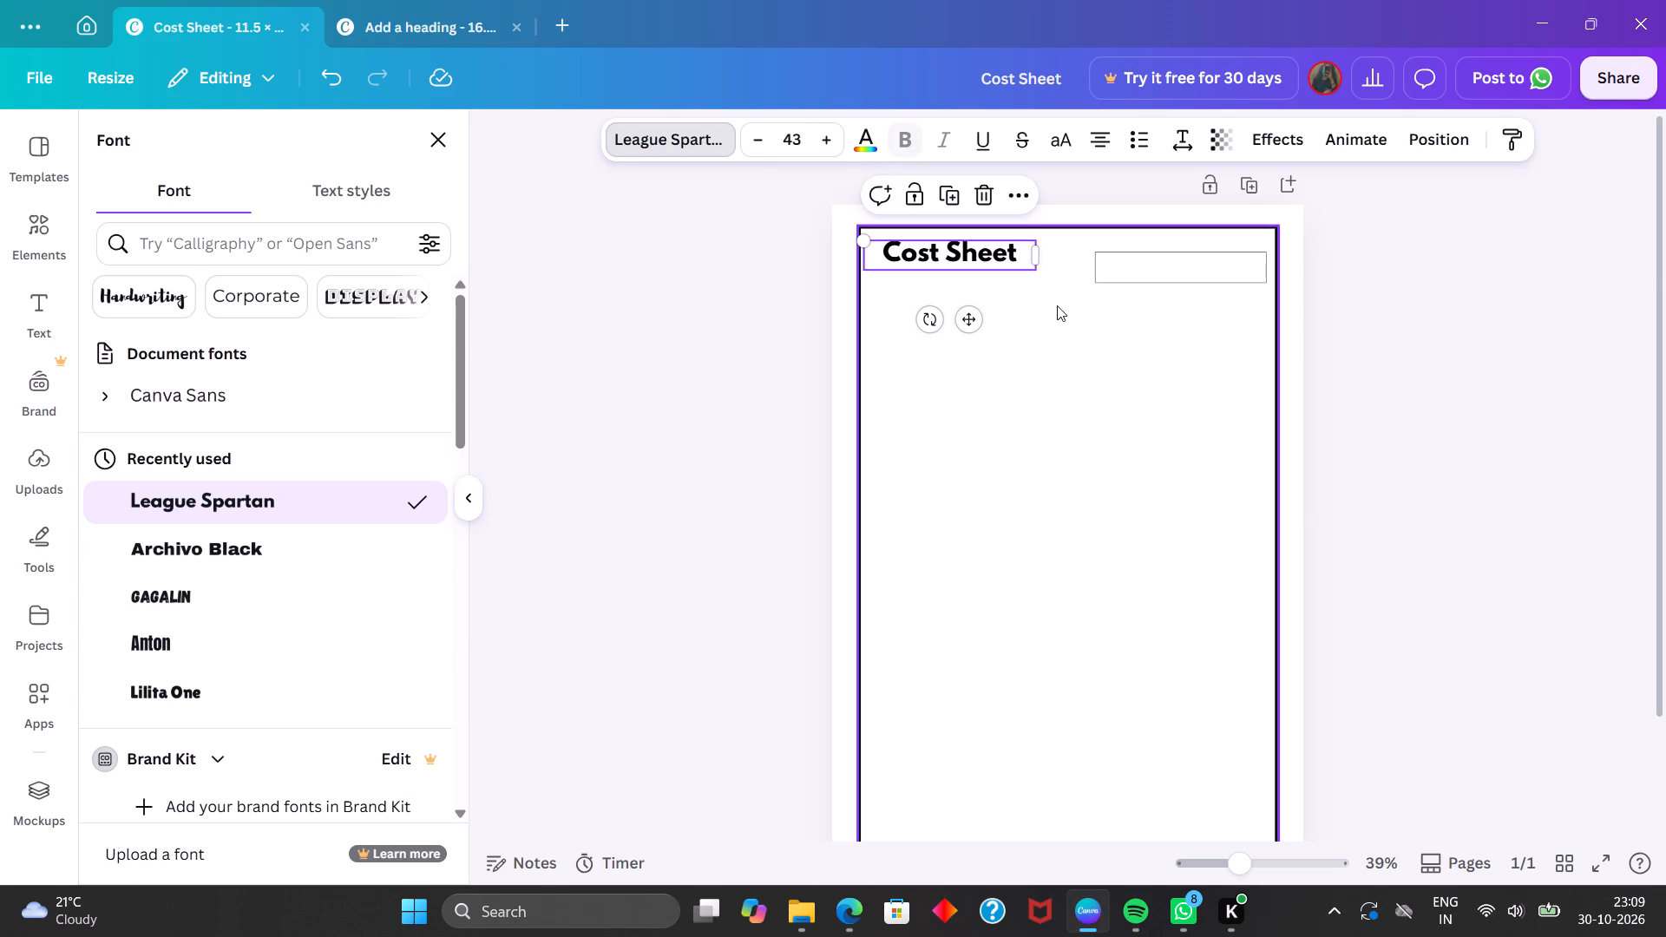
left_click(974, 321)
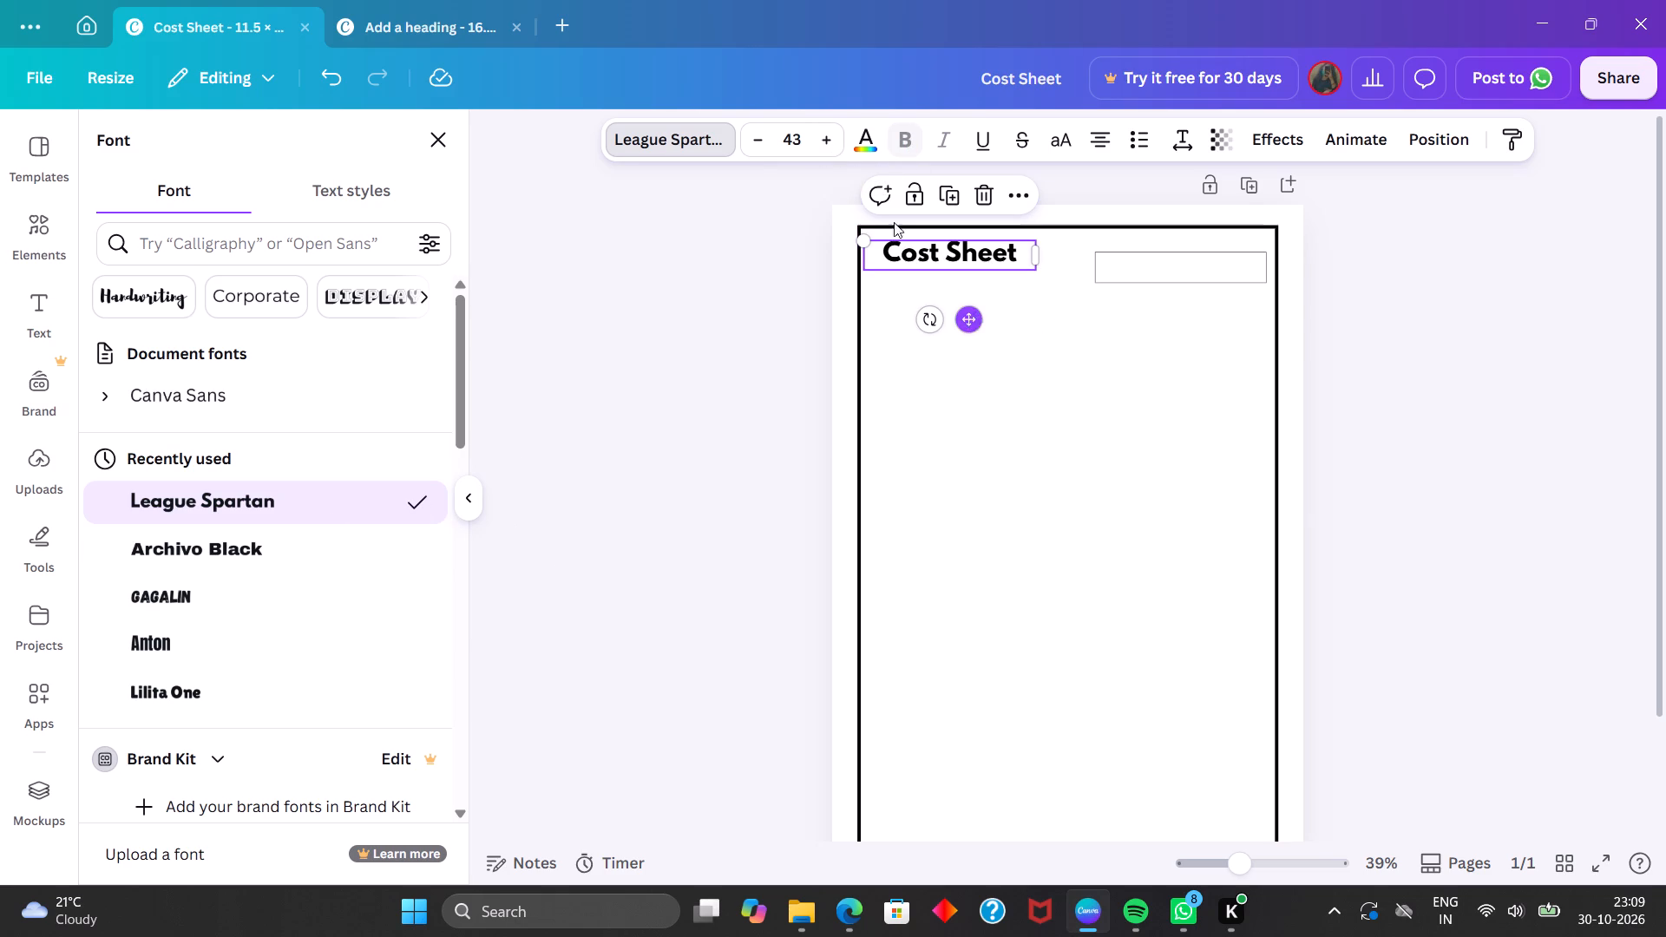
left_click(830, 139)
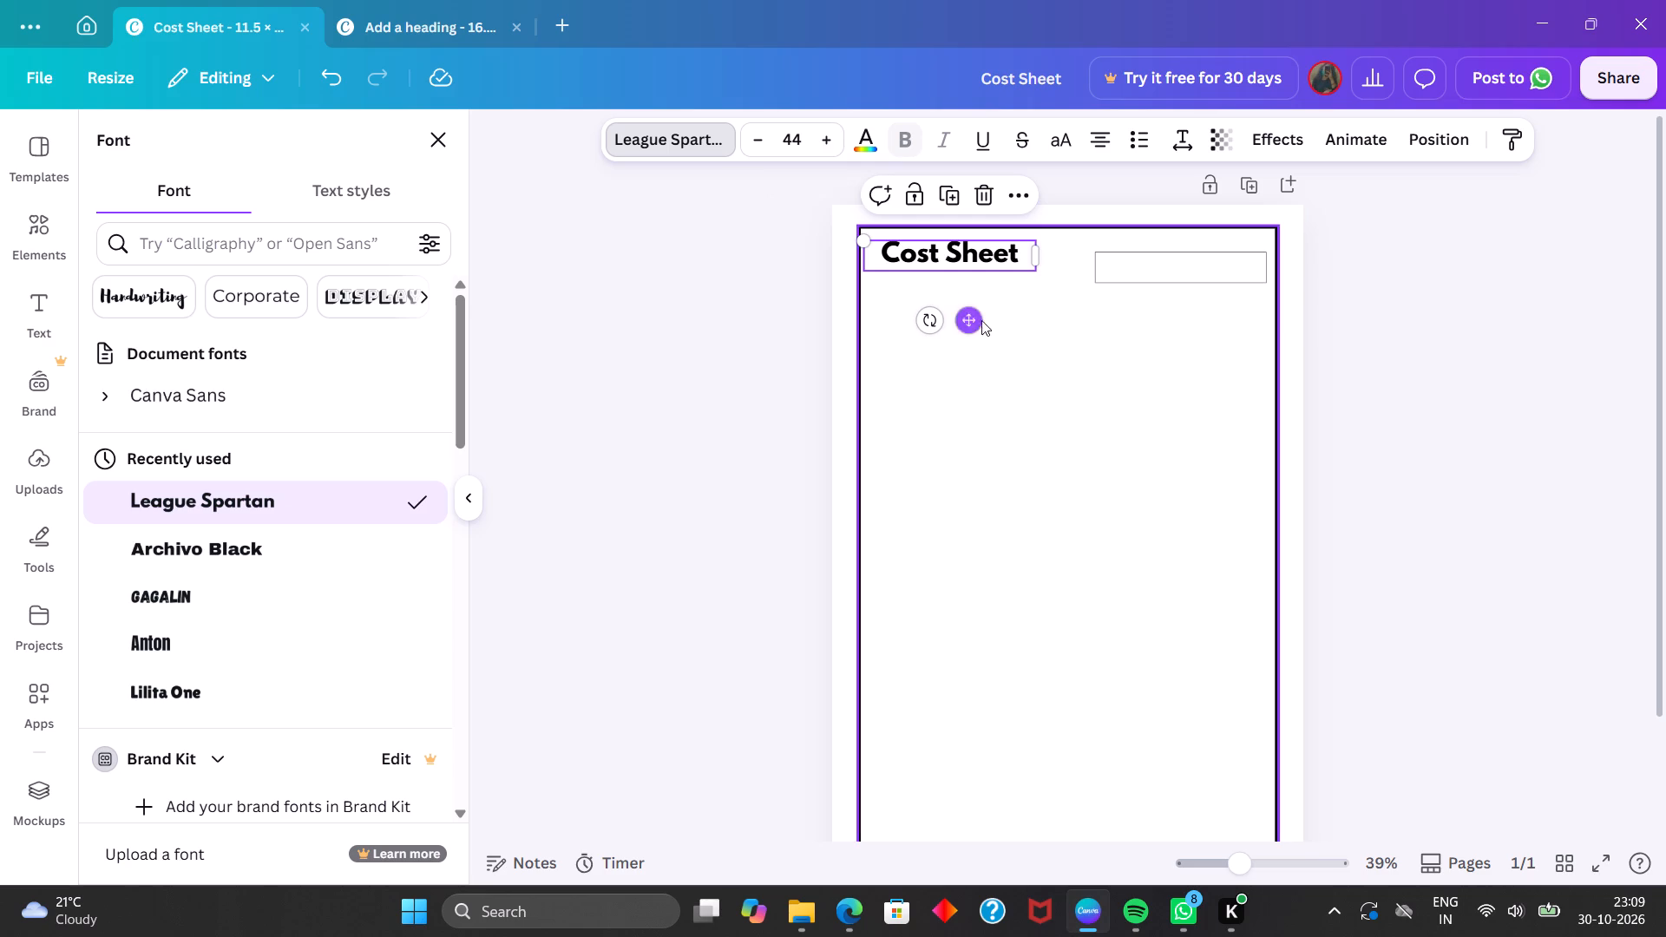
left_click(822, 131)
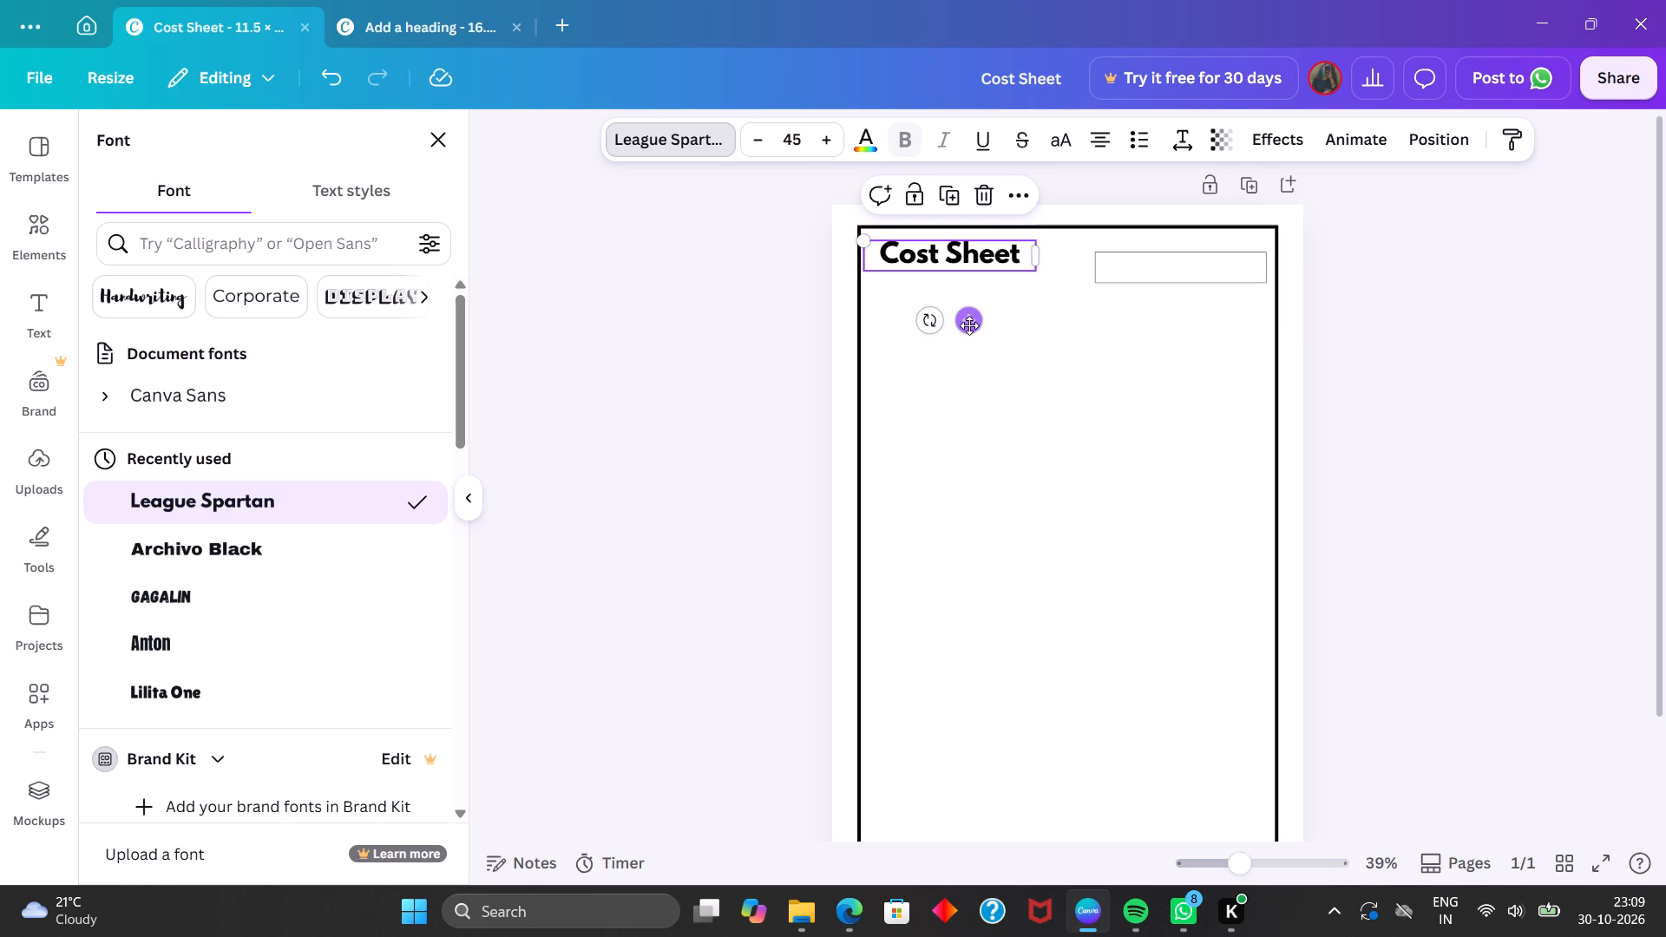
Fine-tune the title's position just inside the border's upper-left corner and deselect it.
left_click(967, 325)
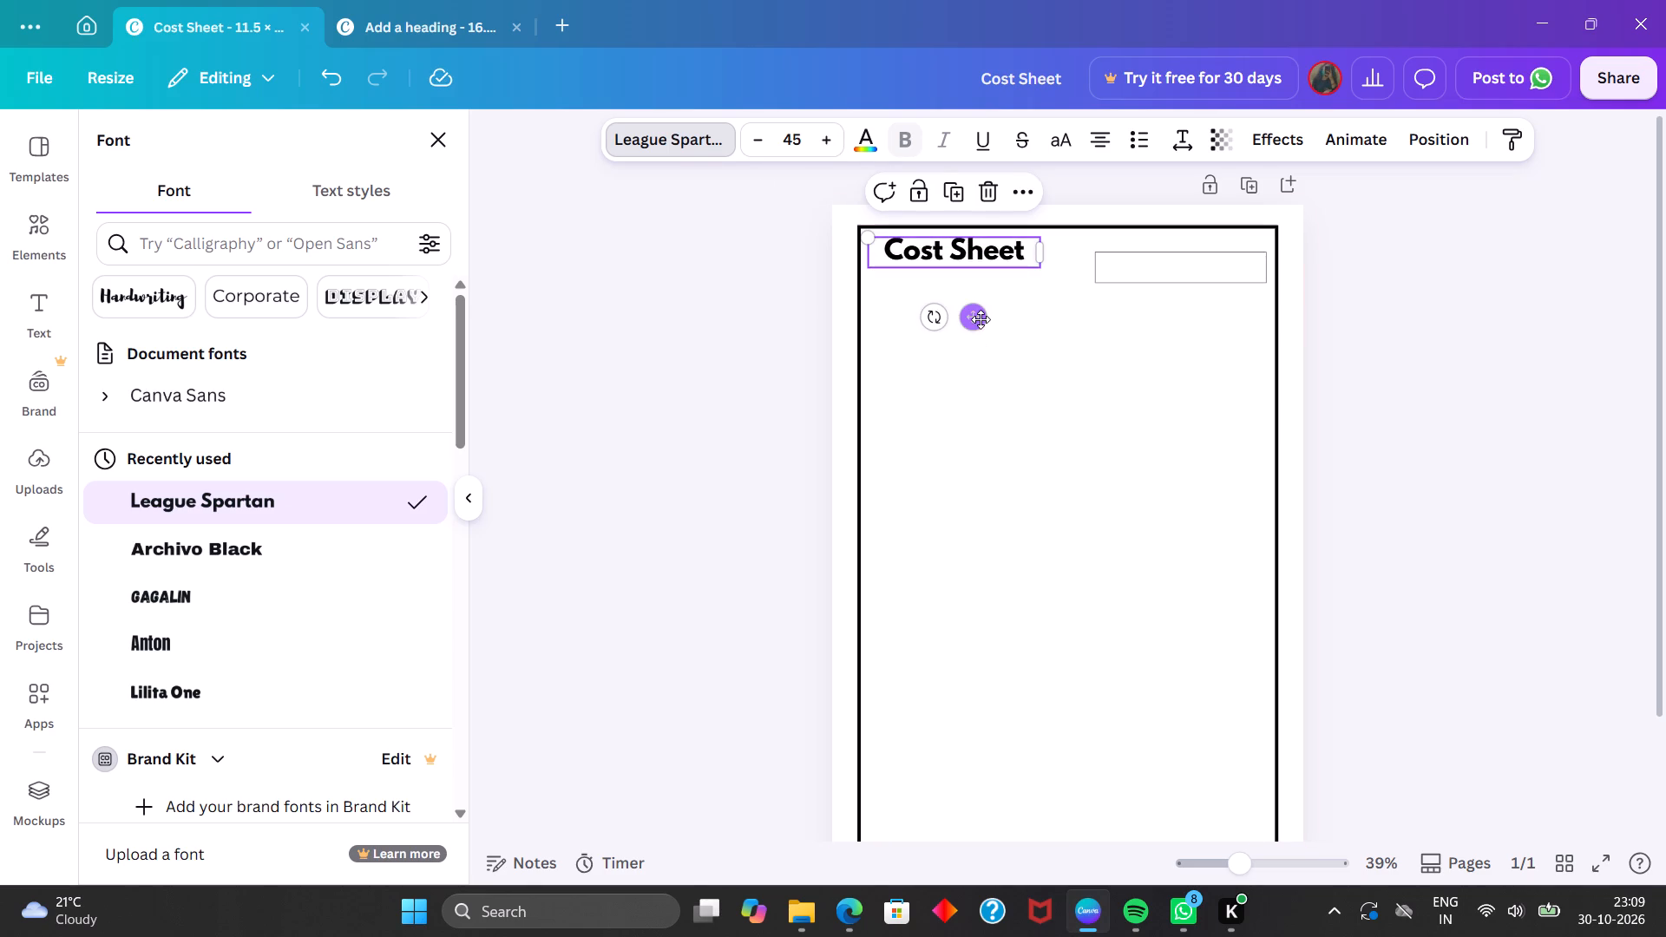
left_click(979, 318)
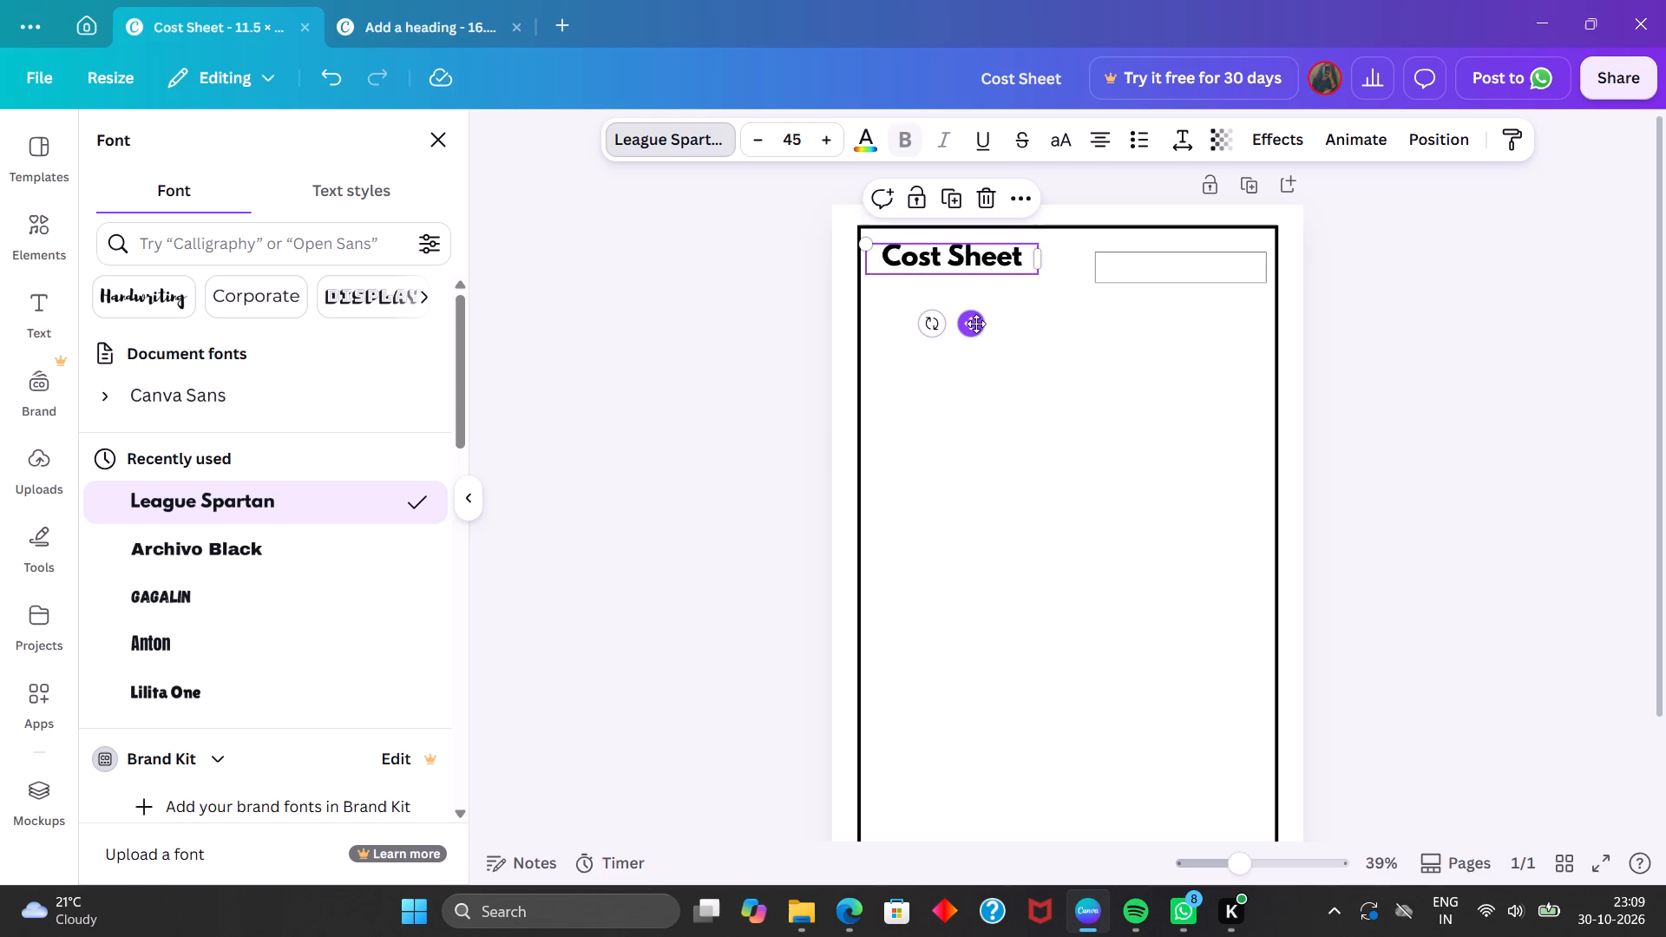
left_click(976, 324)
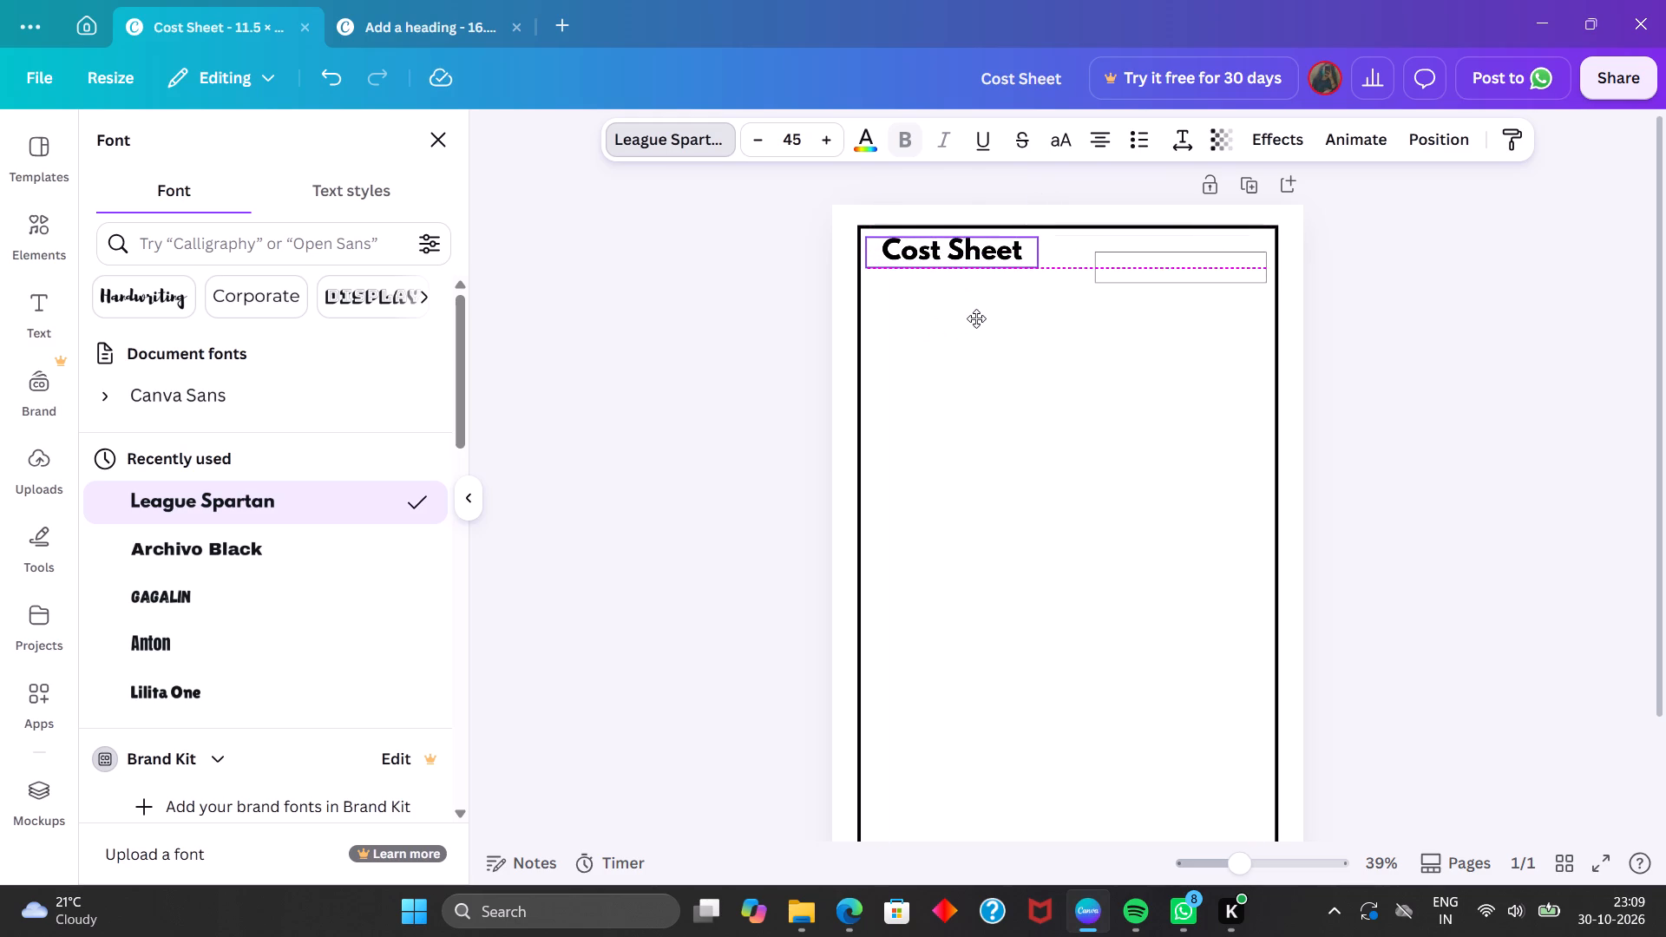
left_click(1486, 311)
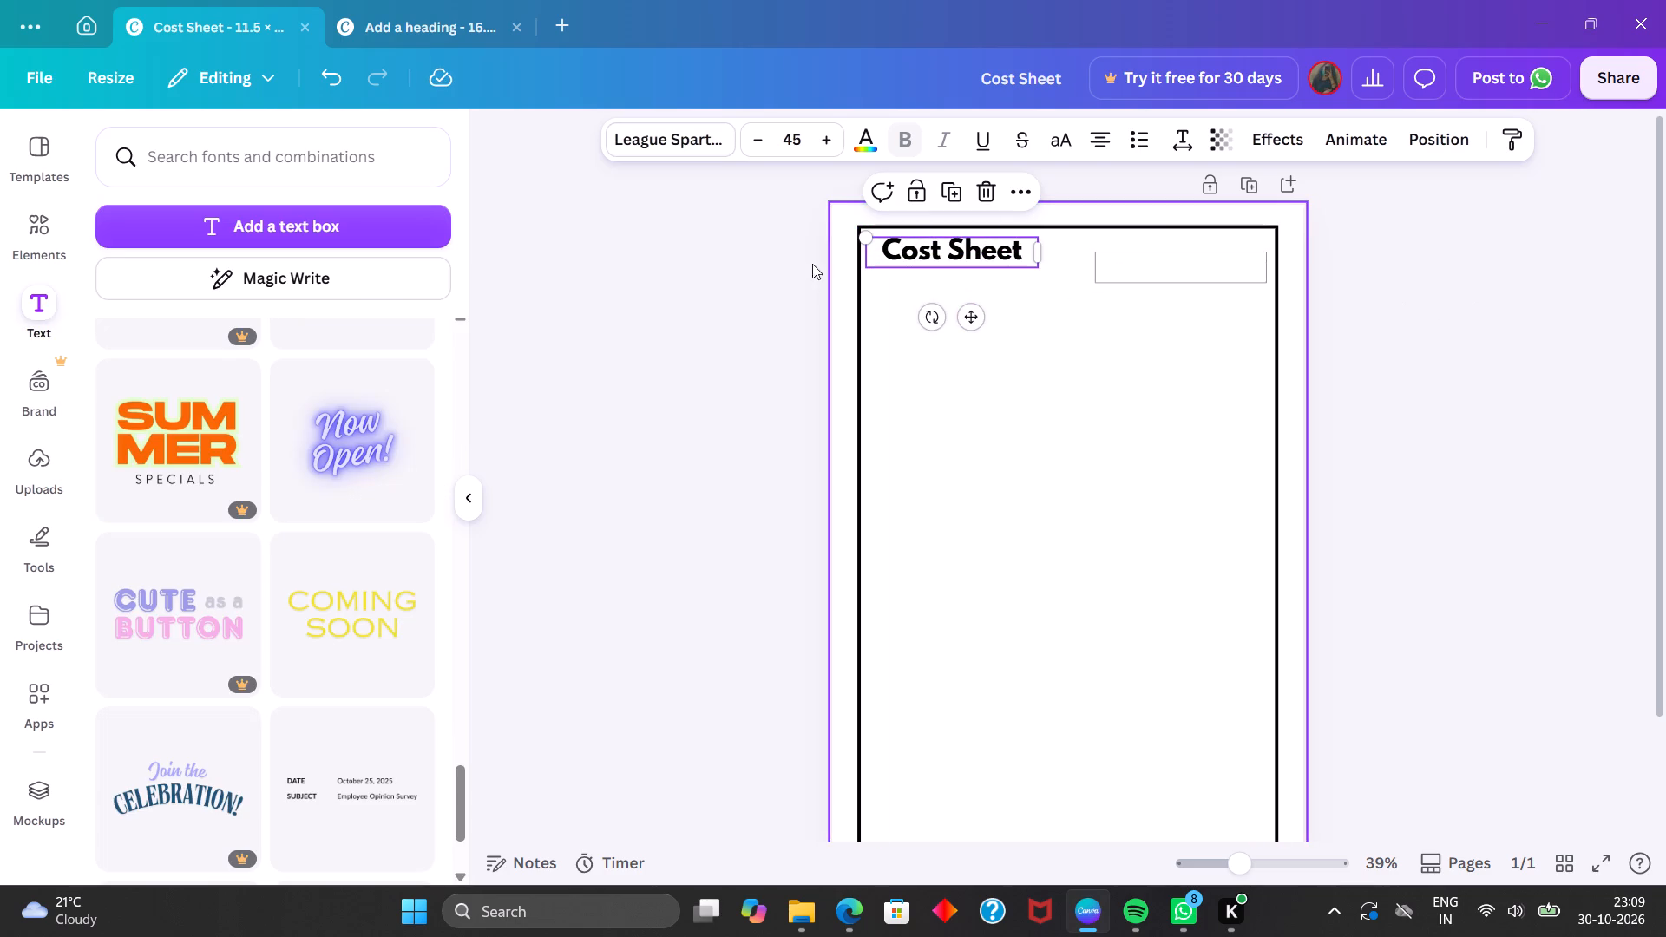
left_click(589, 256)
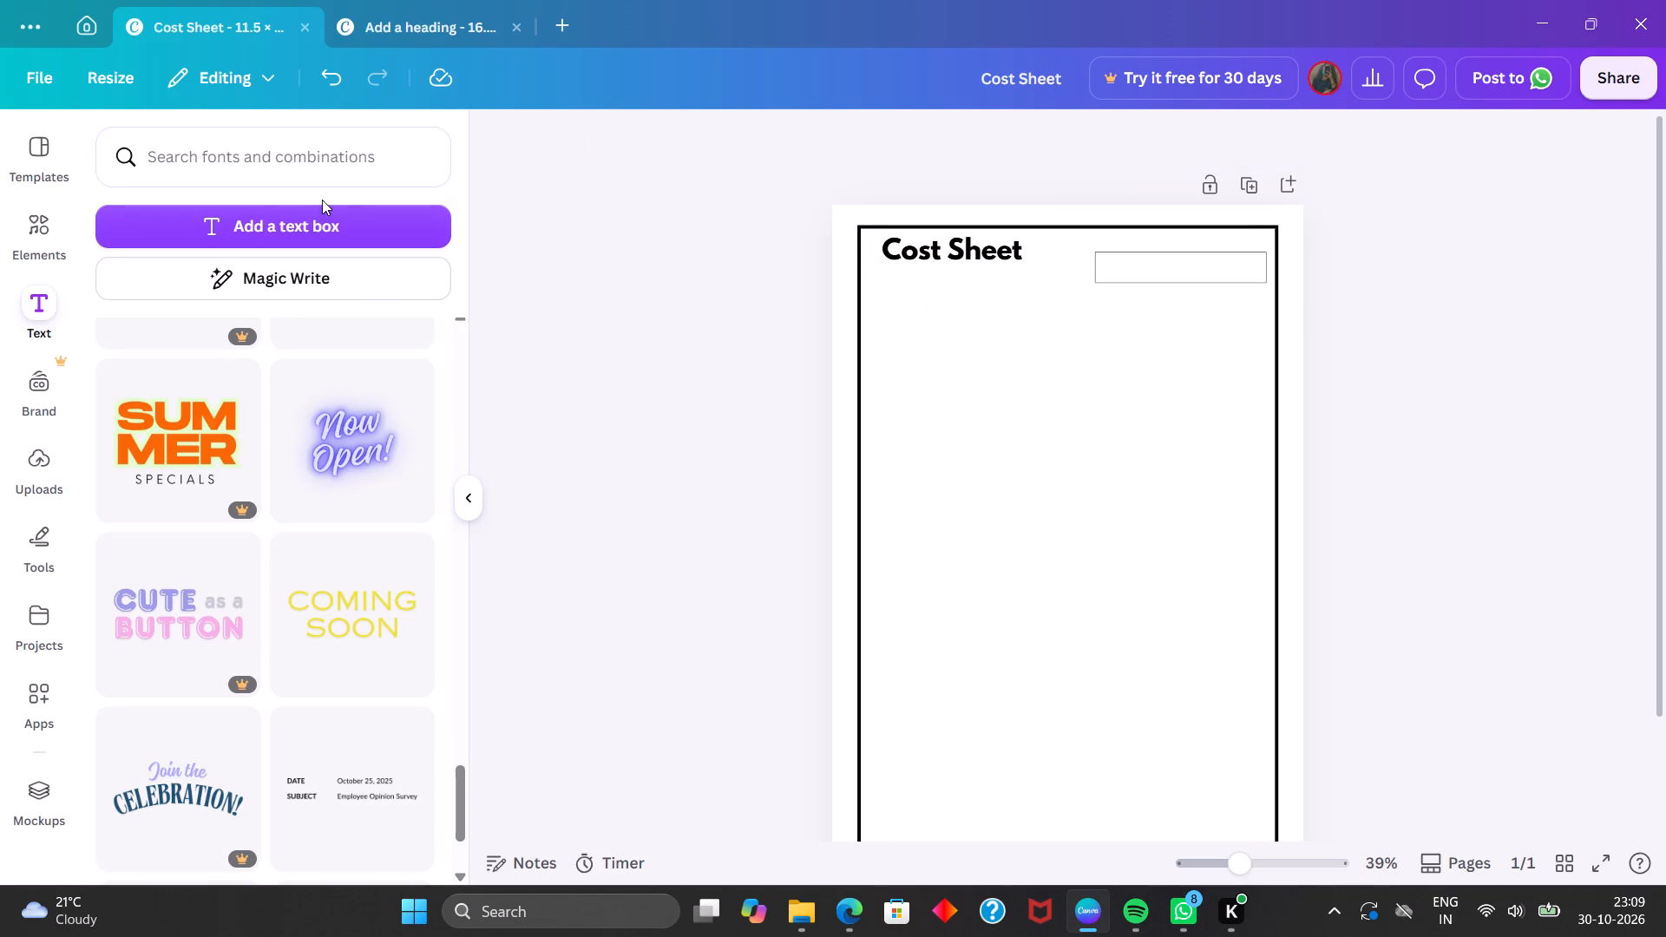
Add a new text box inside the border and scale it up to font size 32.7.
left_click(232, 220)
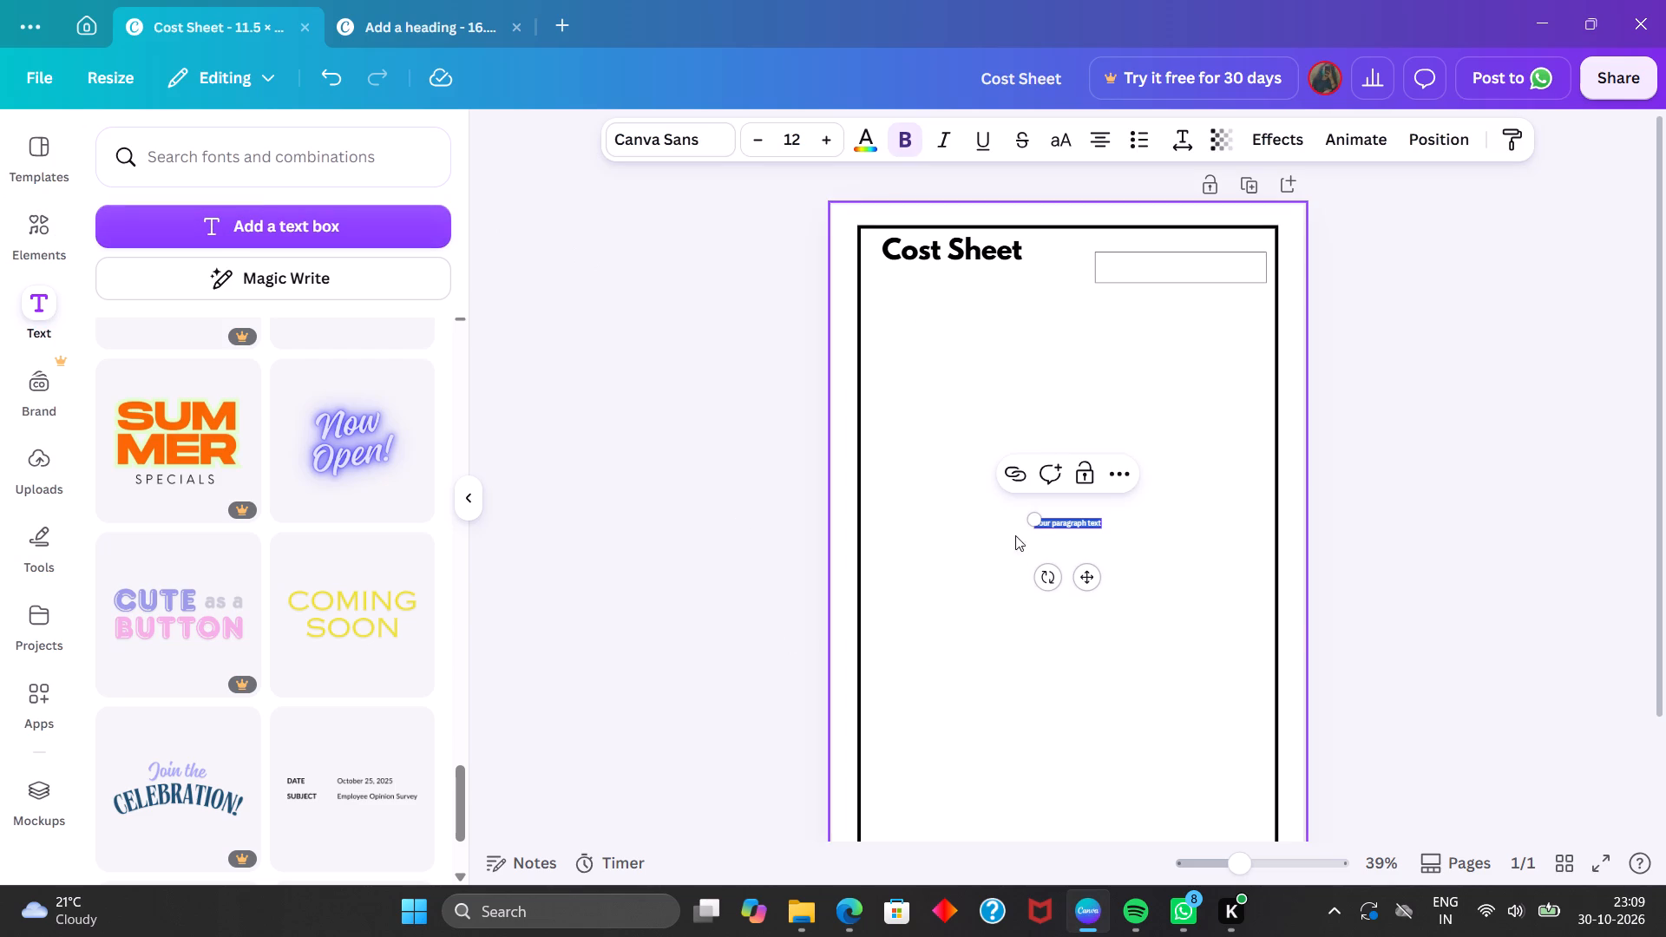
left_click_drag(1026, 521, 922, 428)
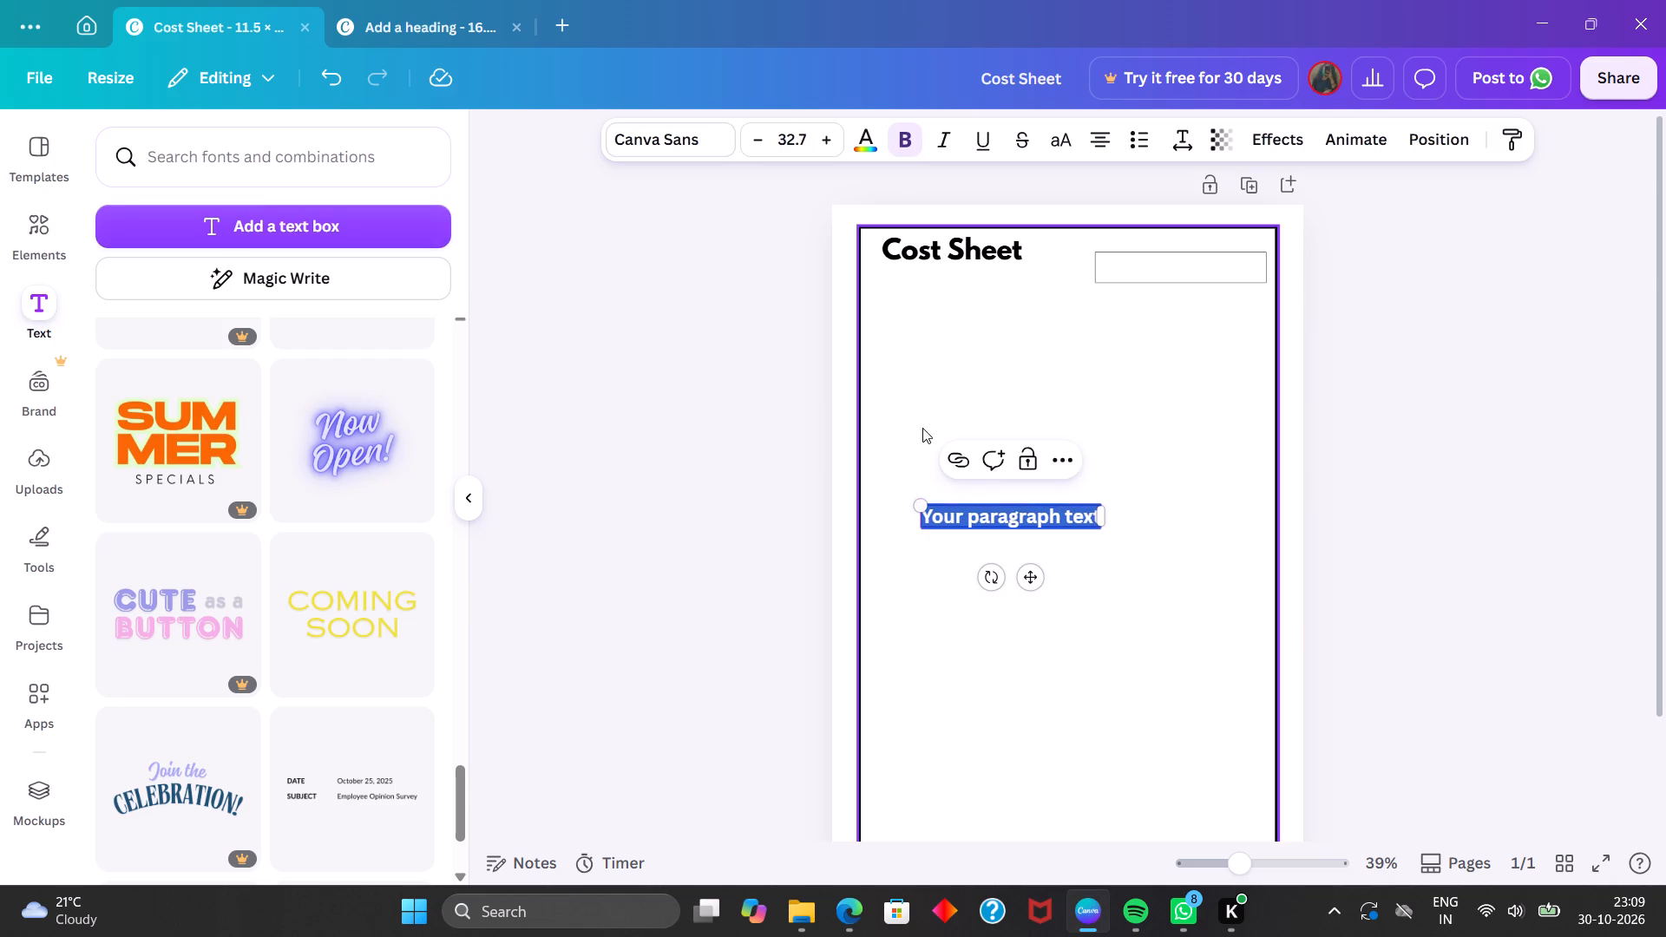
Replace the new text box's placeholder text with "Company Name".
key("backslash")
key("BackSpace")
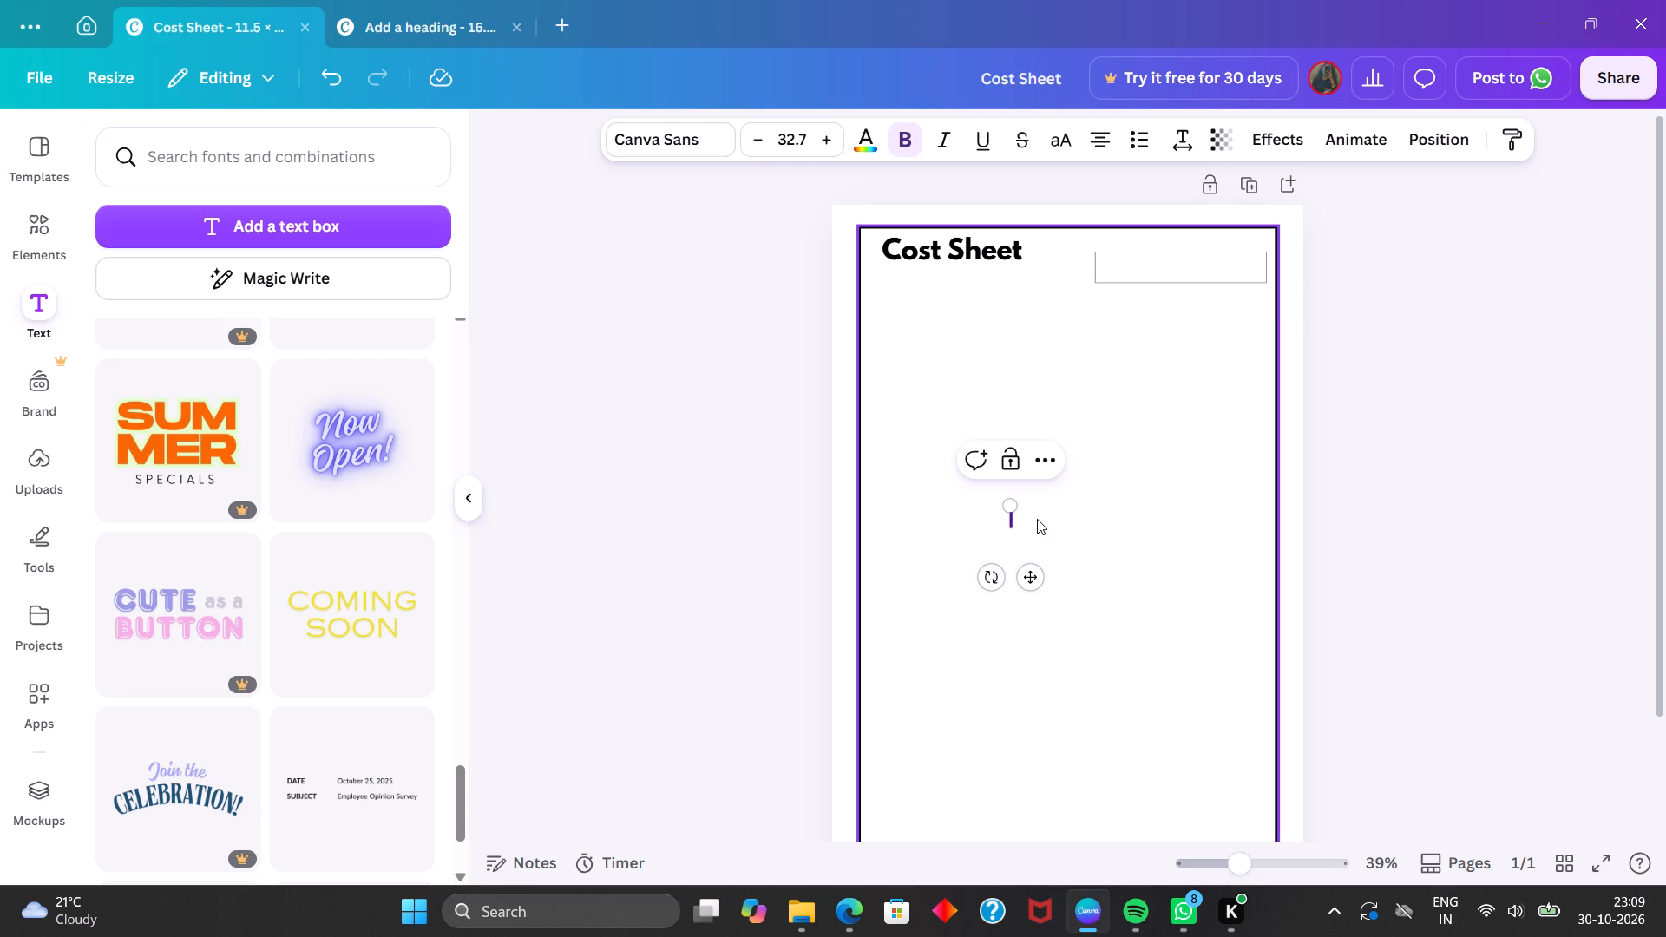
key("c")
type("om")
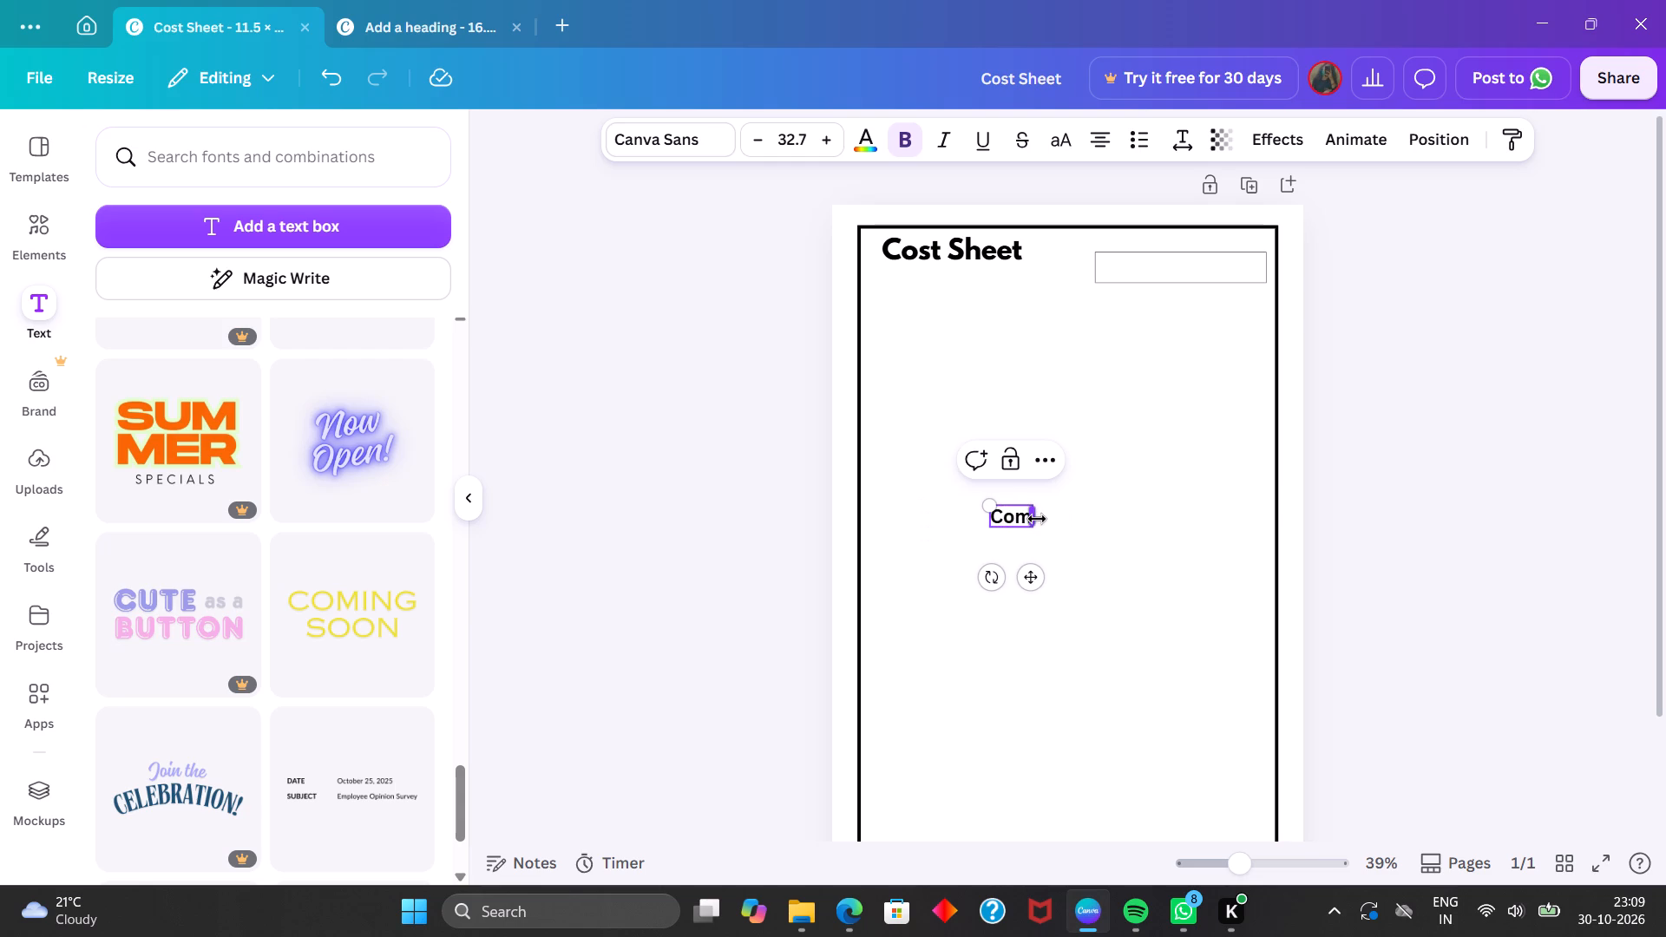
key("p")
type("any")
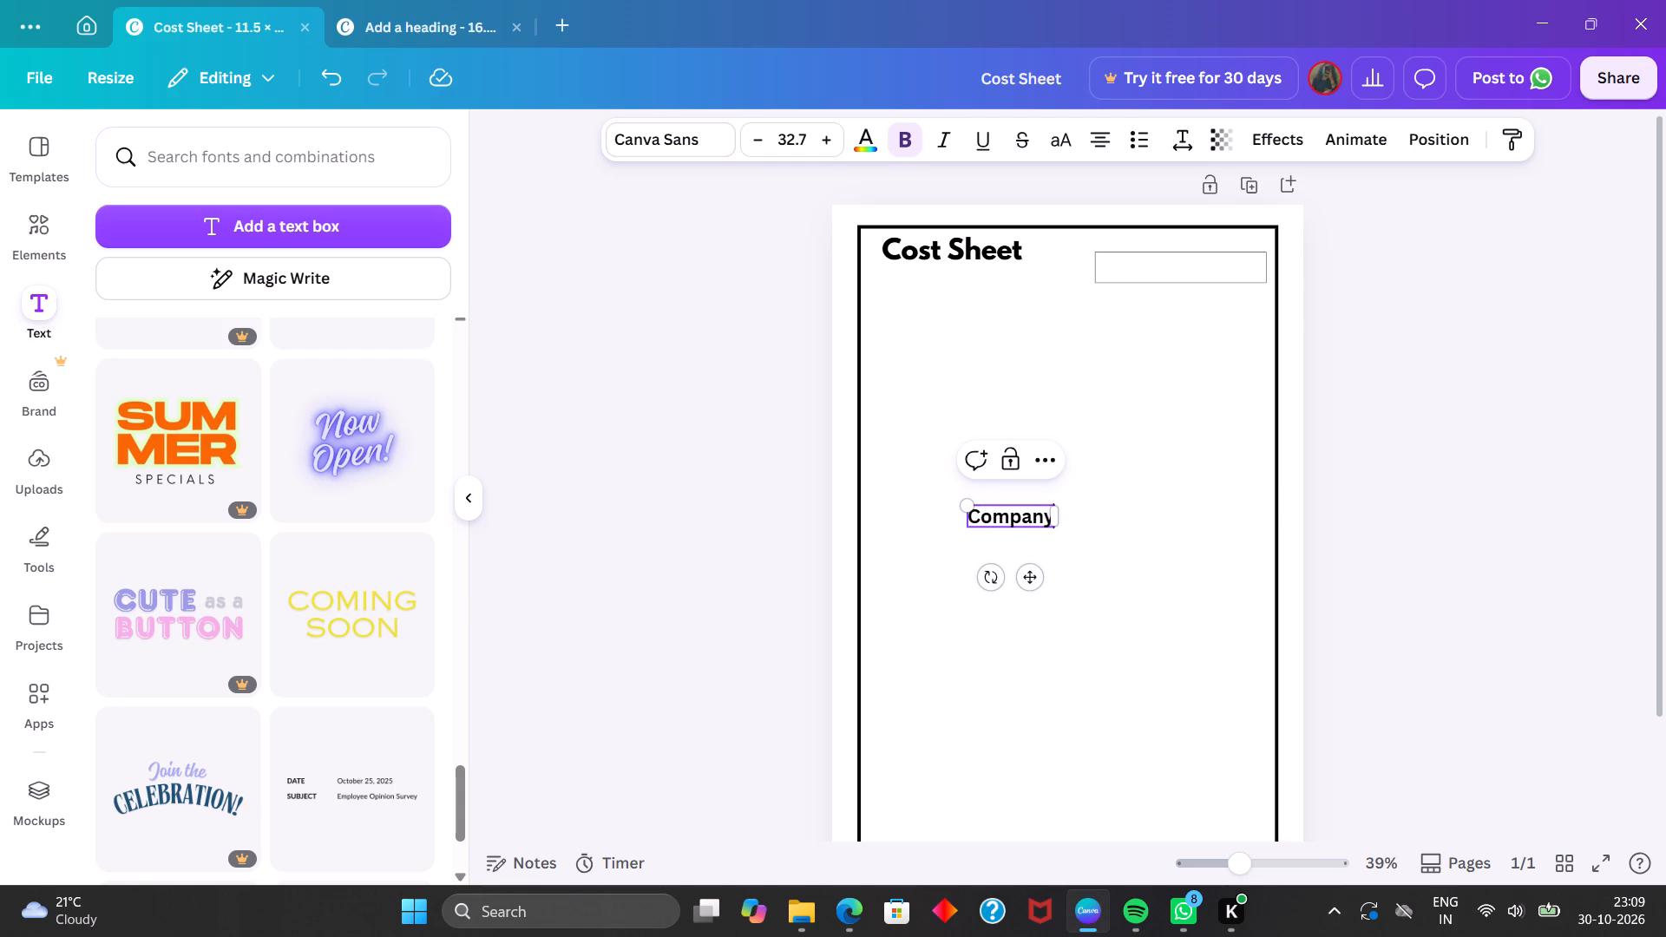
key("space")
type("ame")
key("space")
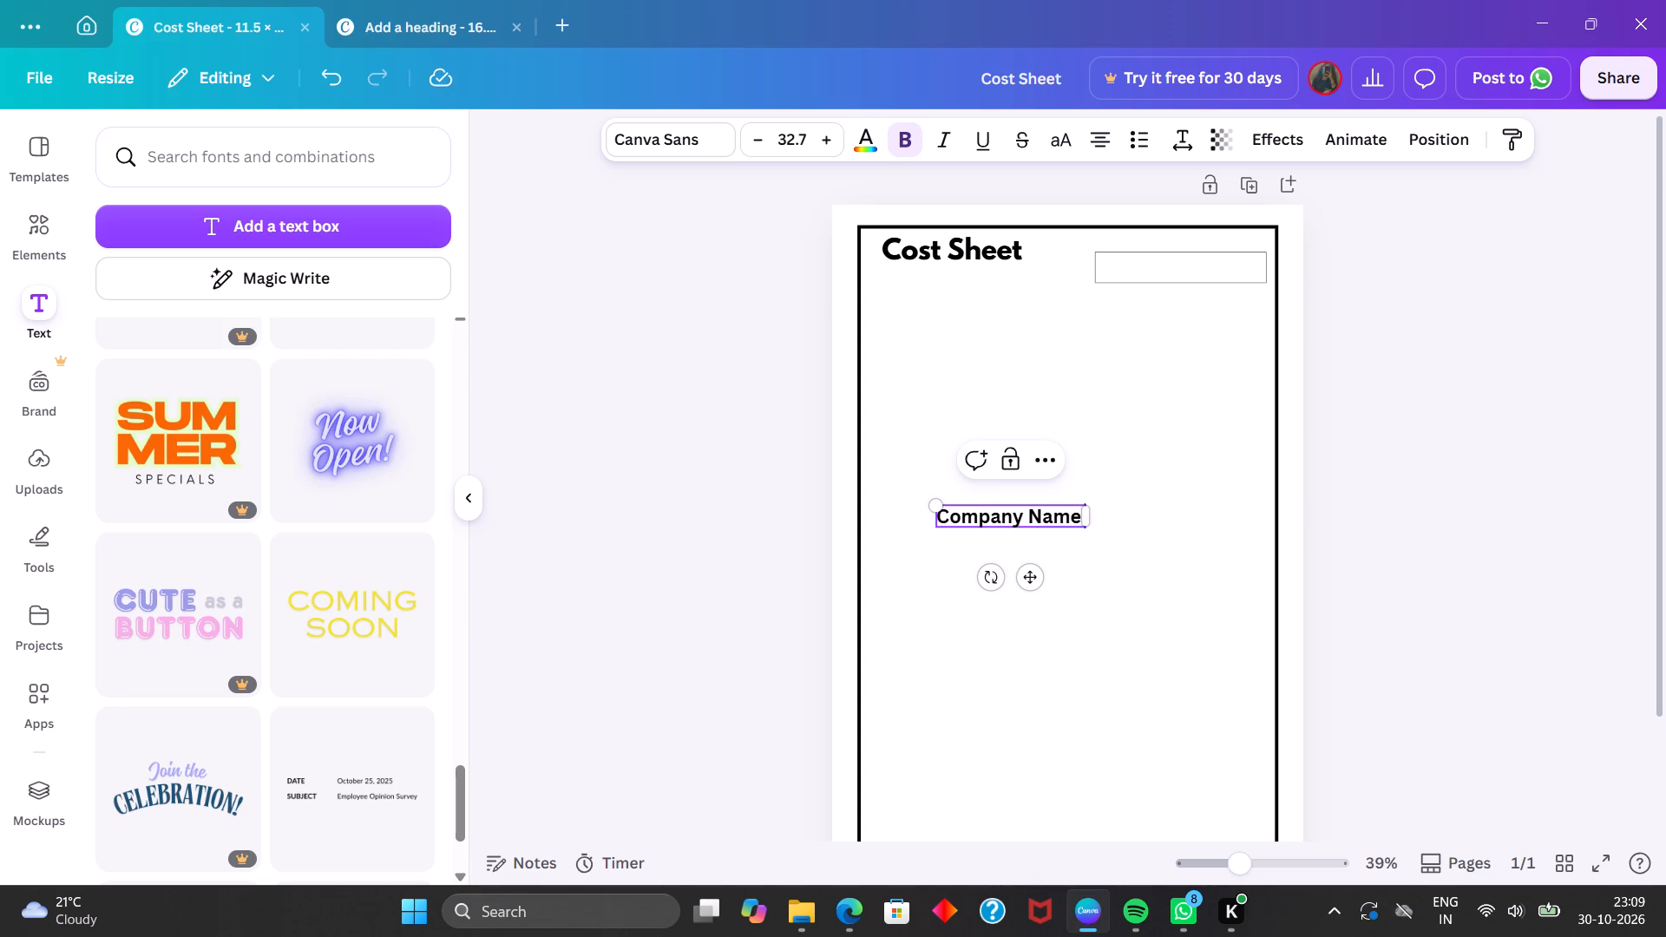
key("BackSpace")
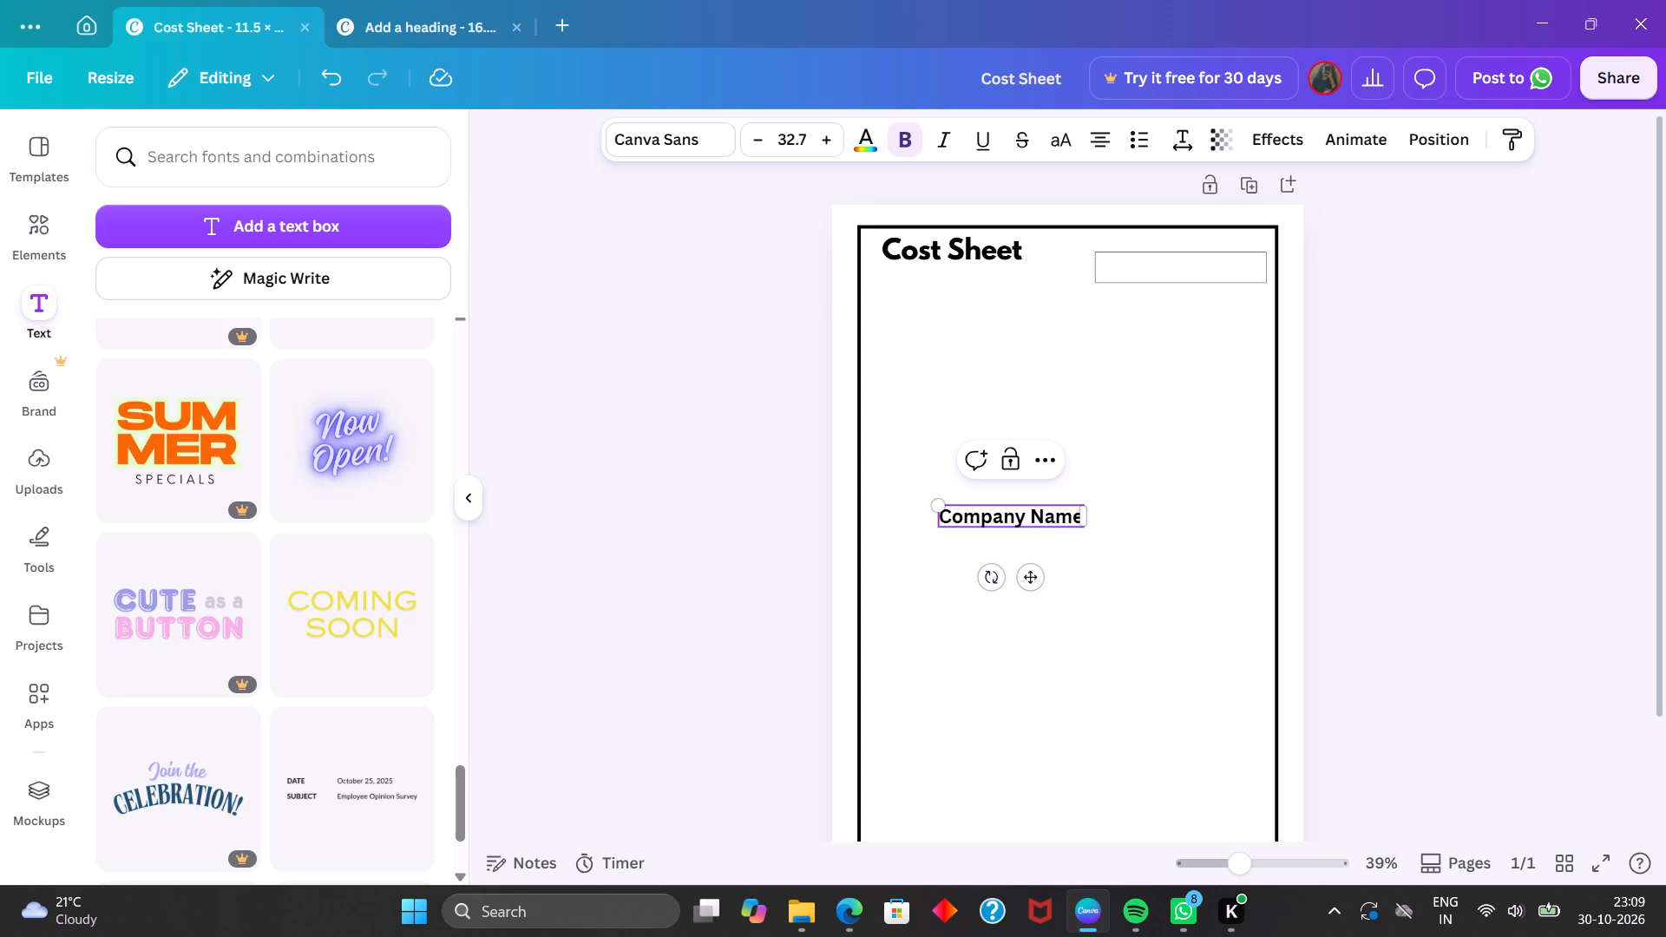
Add a colon after "Company Name" and reduce the label's font size to 20.7.
key("shift+colon")
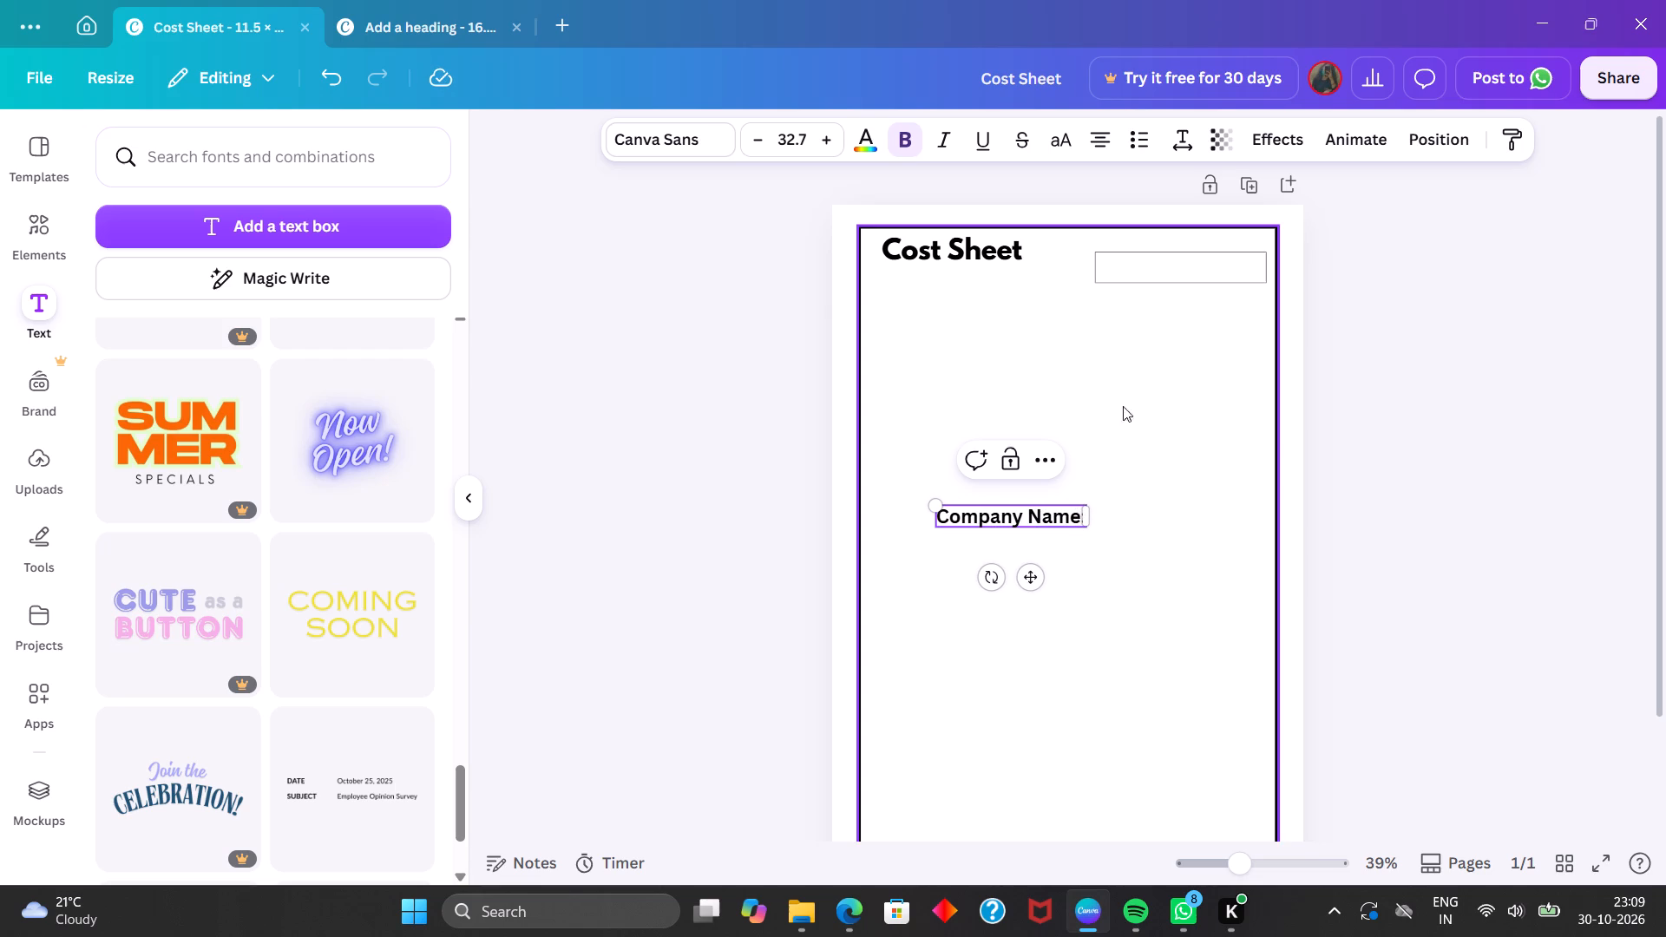
triple_click(752, 140)
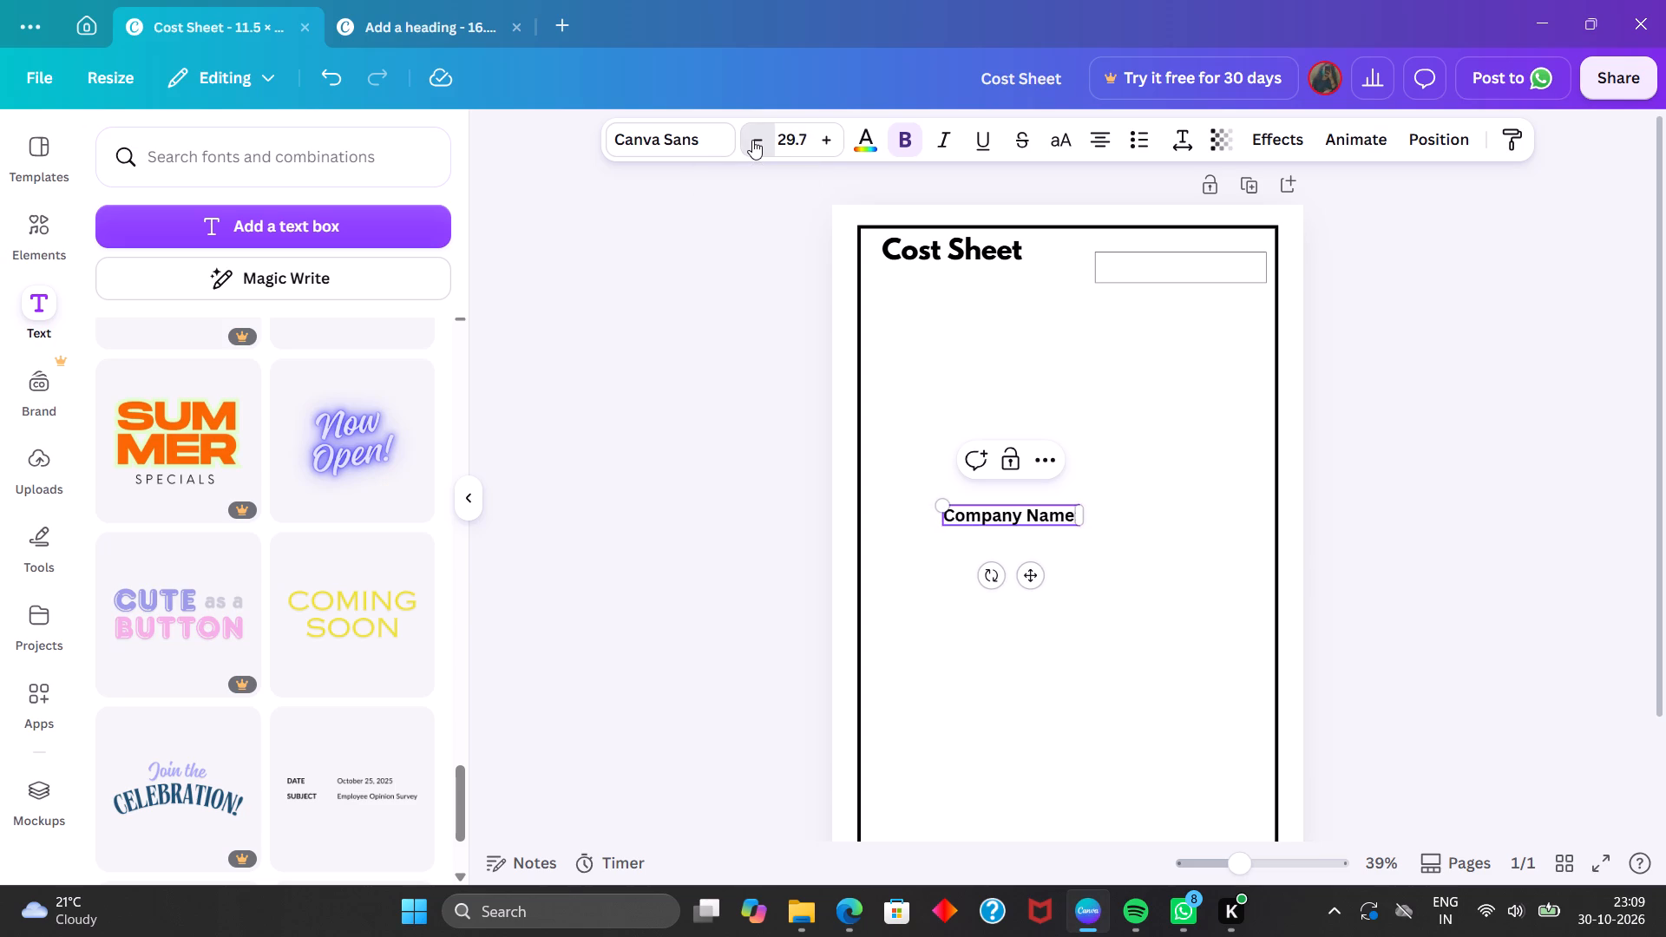
triple_click(752, 140)
triple_click(752, 140)
triple_click(752, 140)
left_click(752, 140)
left_click_drag(752, 140, 837, 144)
left_click(837, 144)
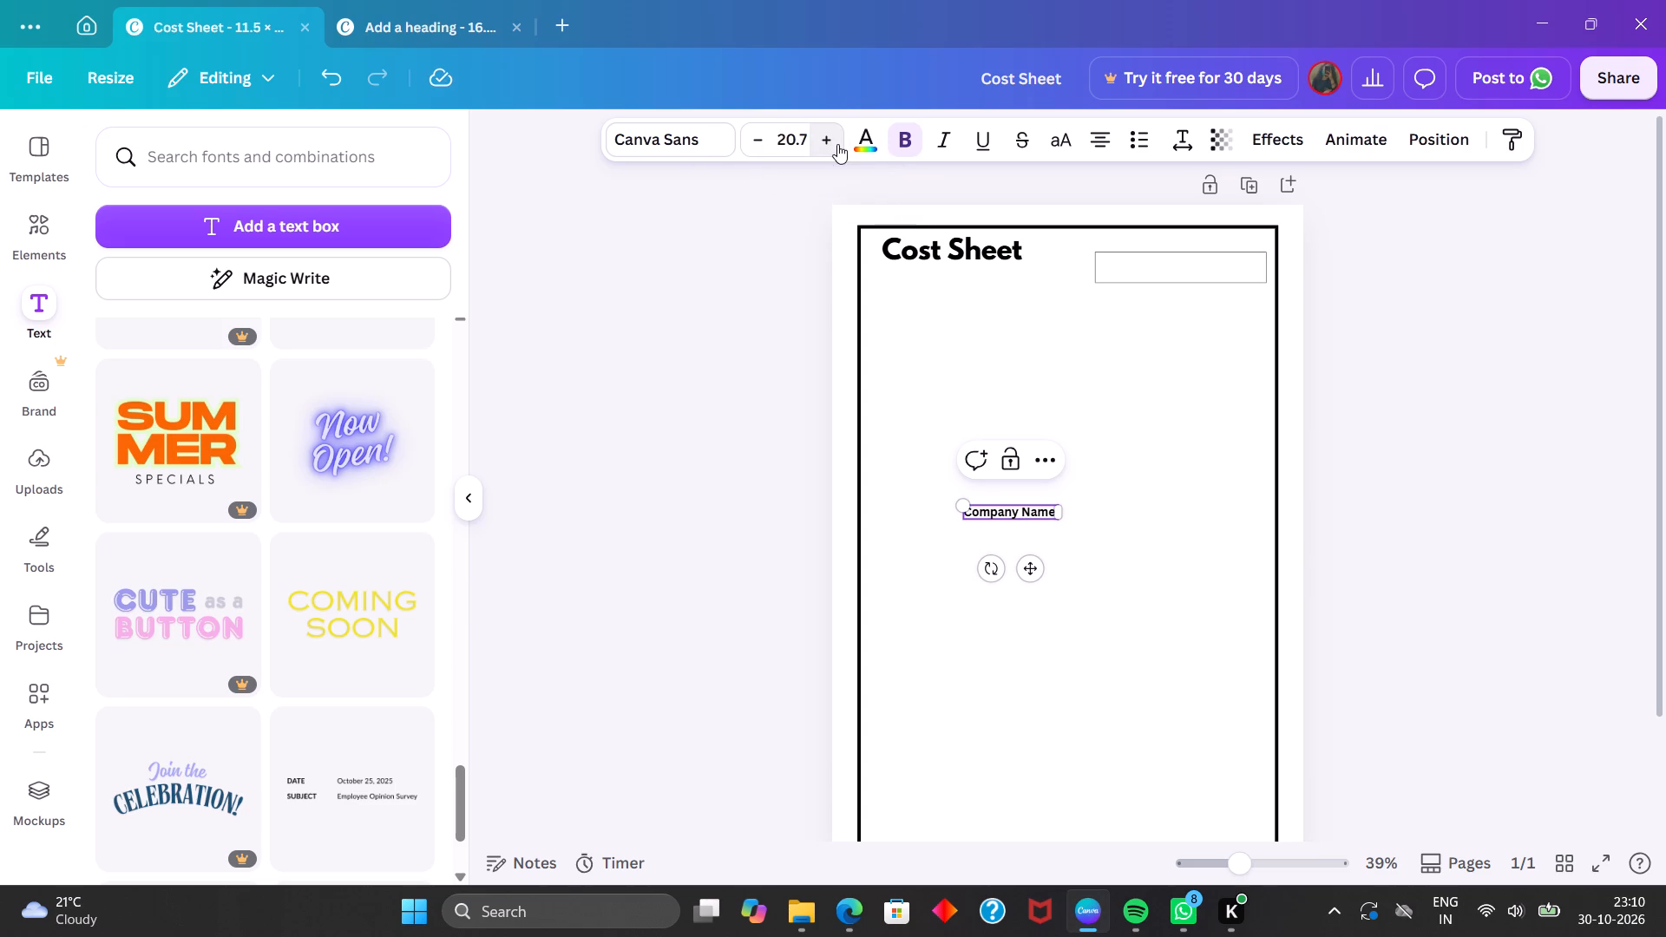
left_click(915, 146)
Move the "Company Name:" label directly above the empty rectangle, aligned with its left edge, and deselect everything.
left_click_drag(1030, 566, 1032, 560)
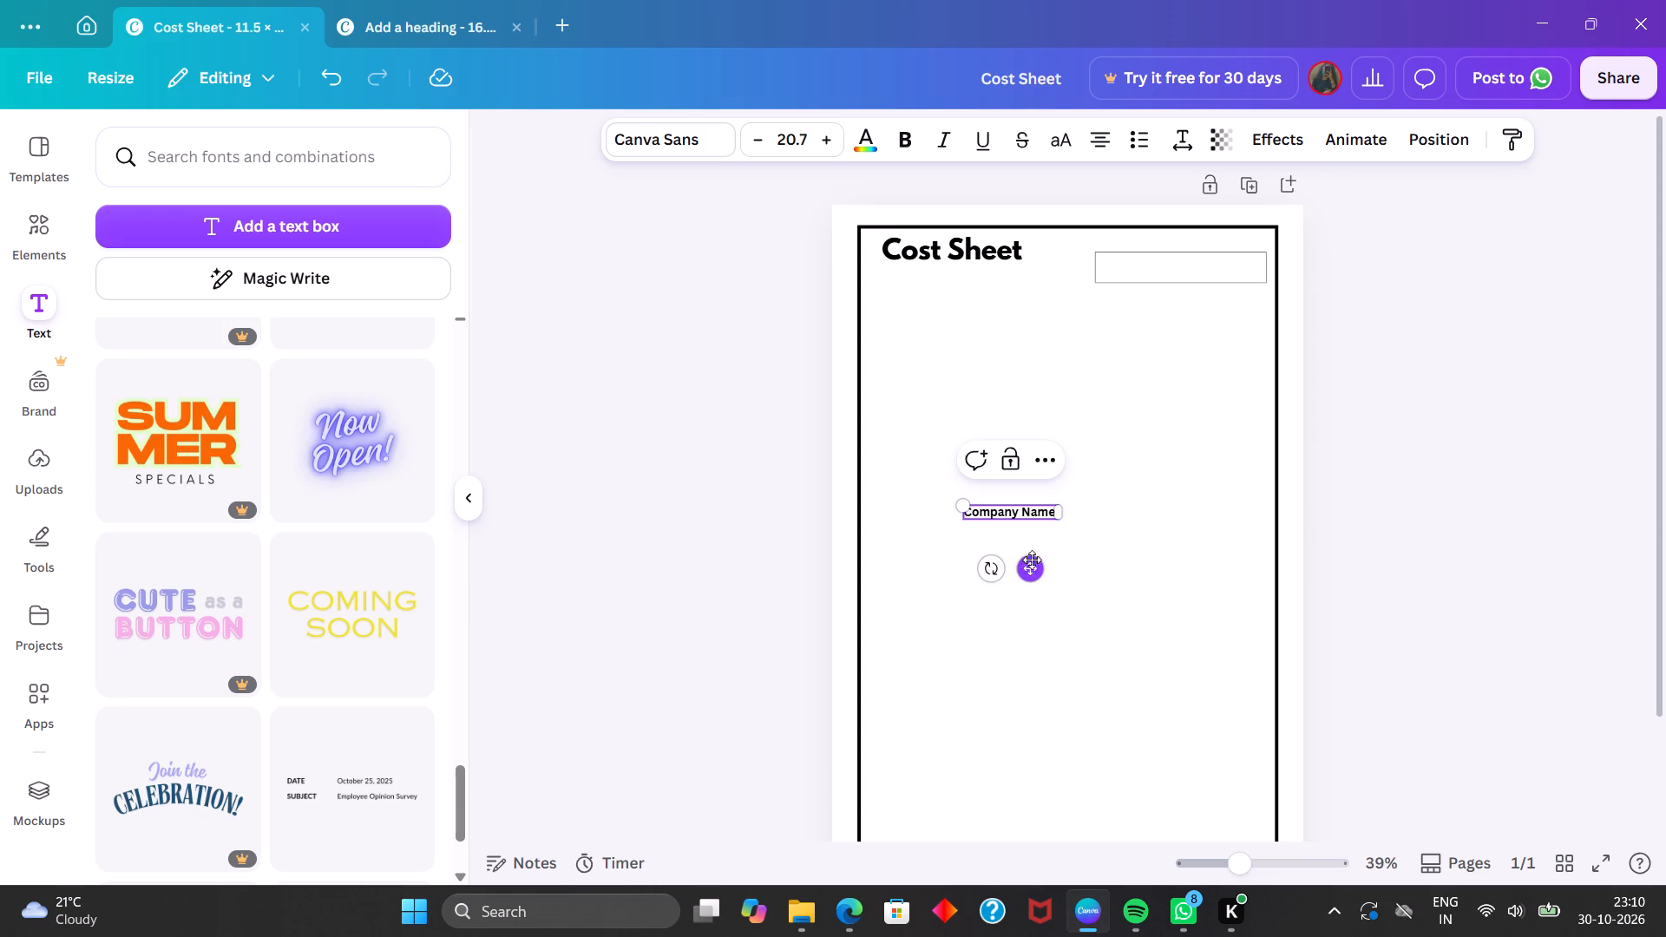
left_click_drag(1032, 560, 1171, 292)
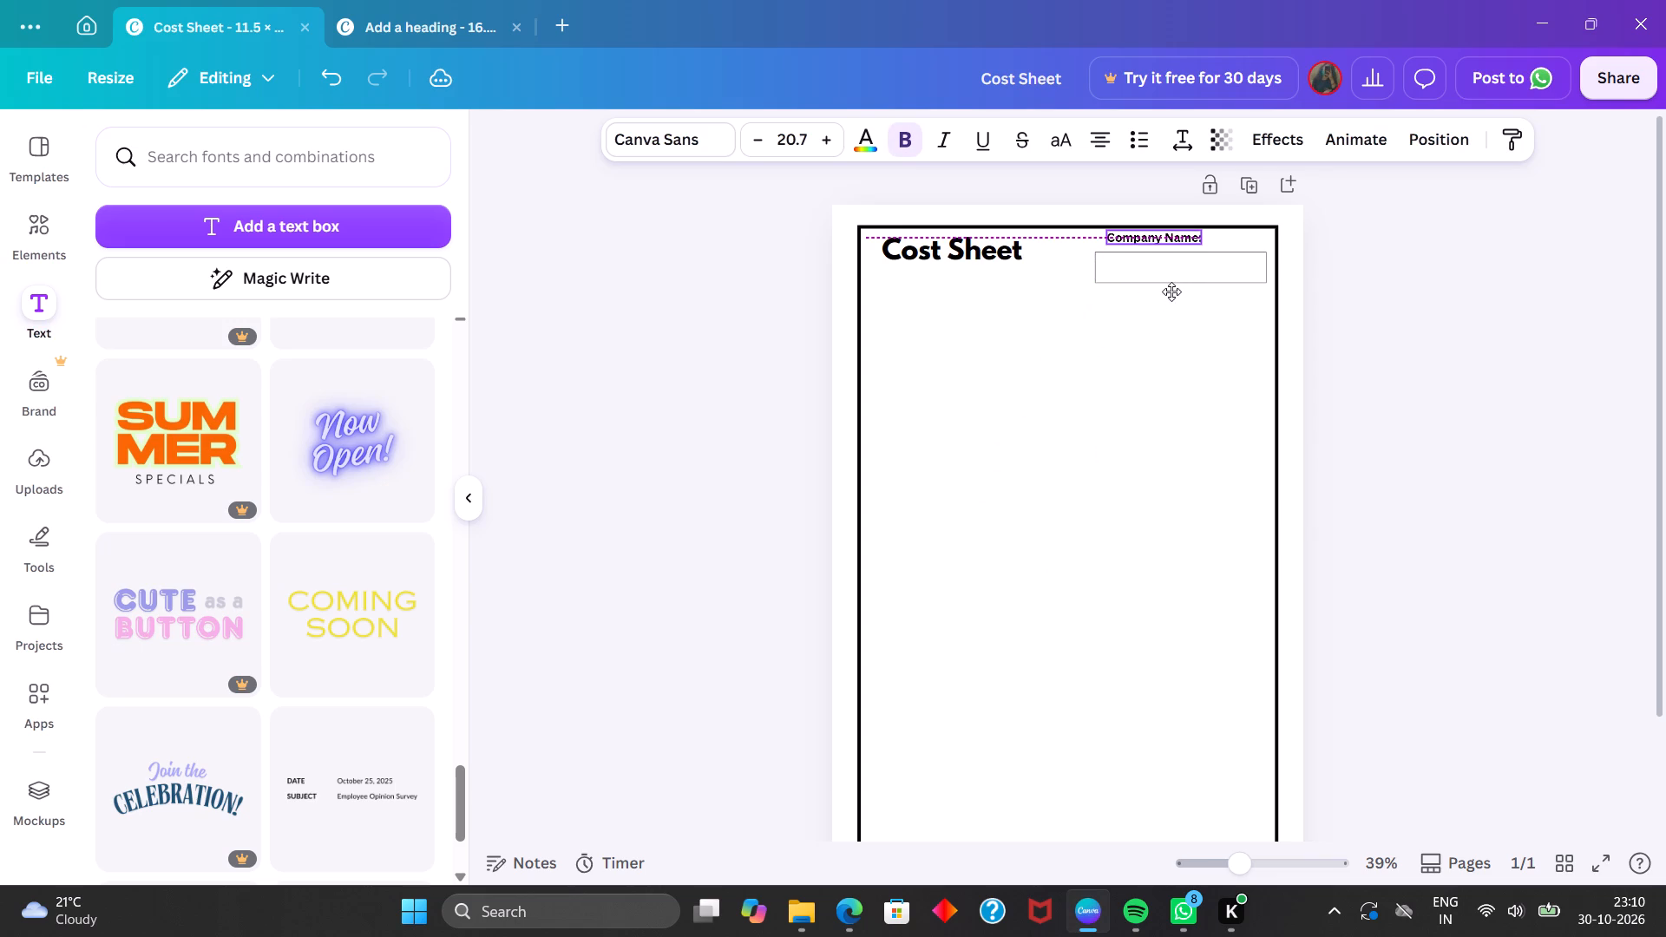
left_click_drag(1171, 292, 1167, 298)
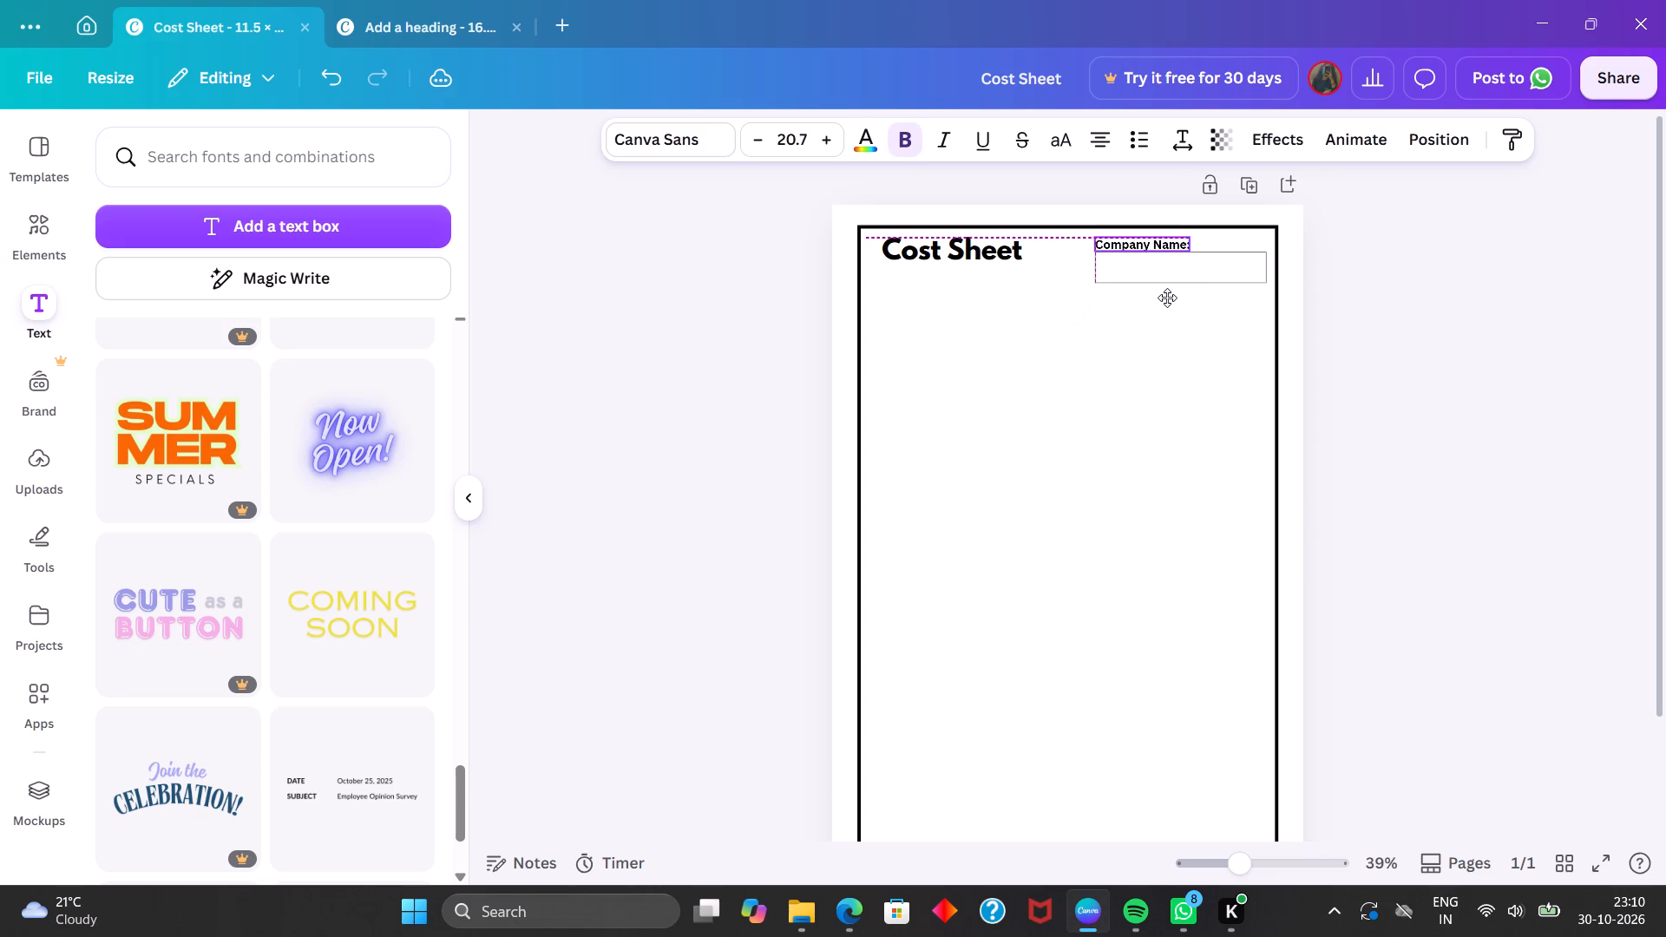
left_click_drag(1167, 298, 1168, 294)
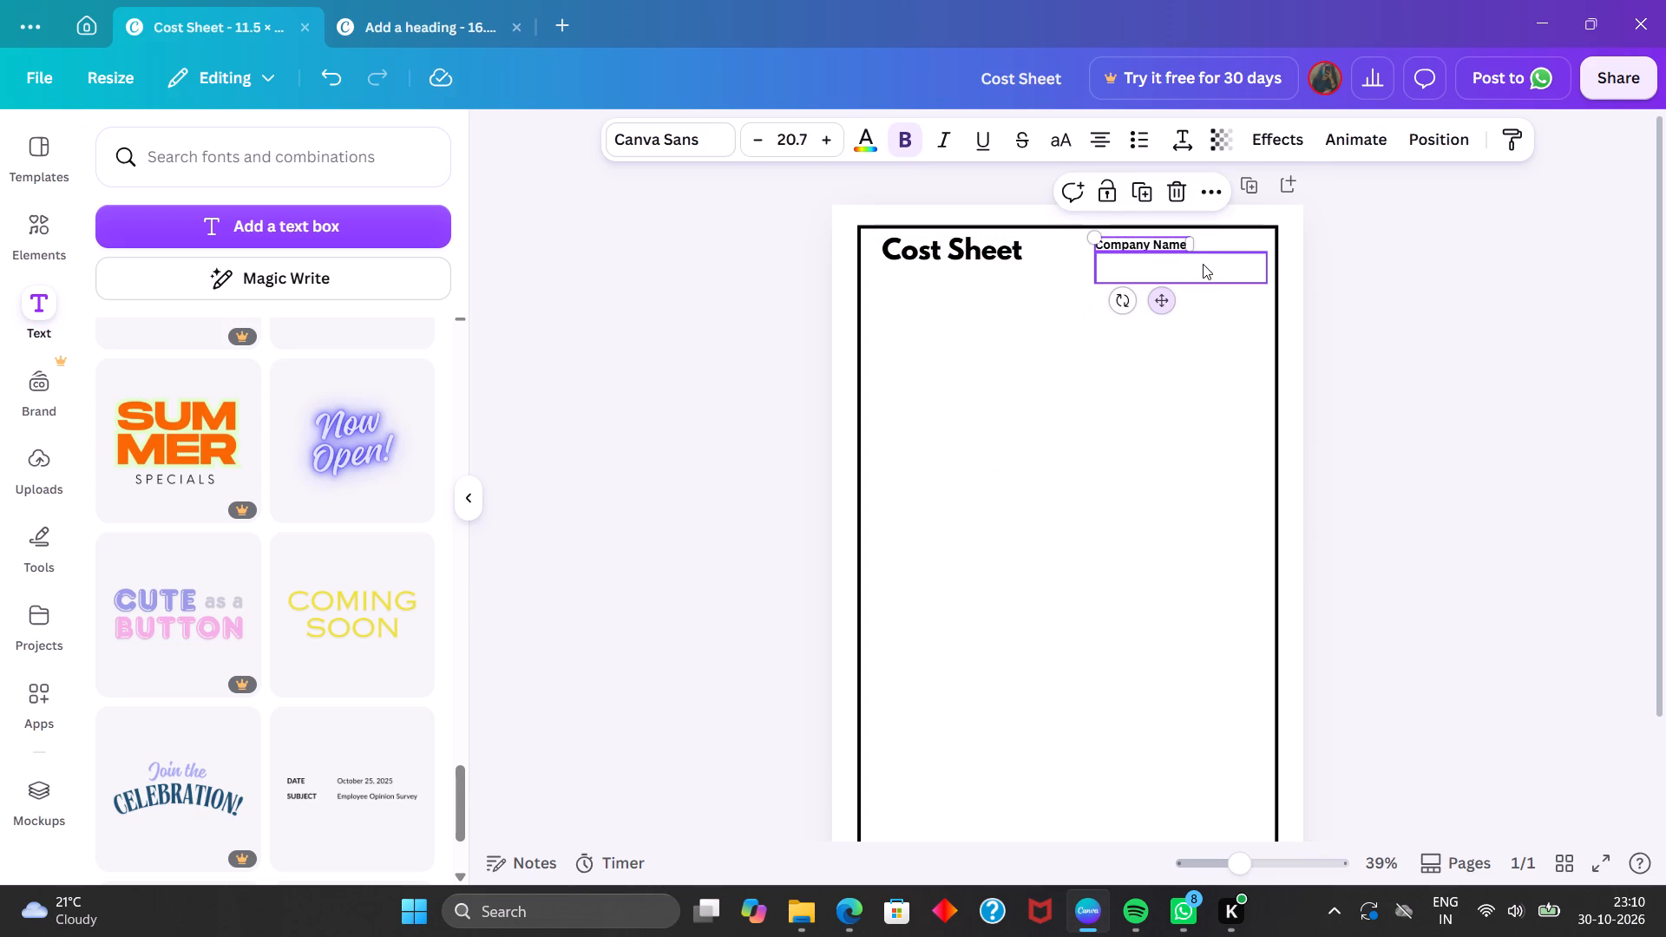
left_click(1203, 264)
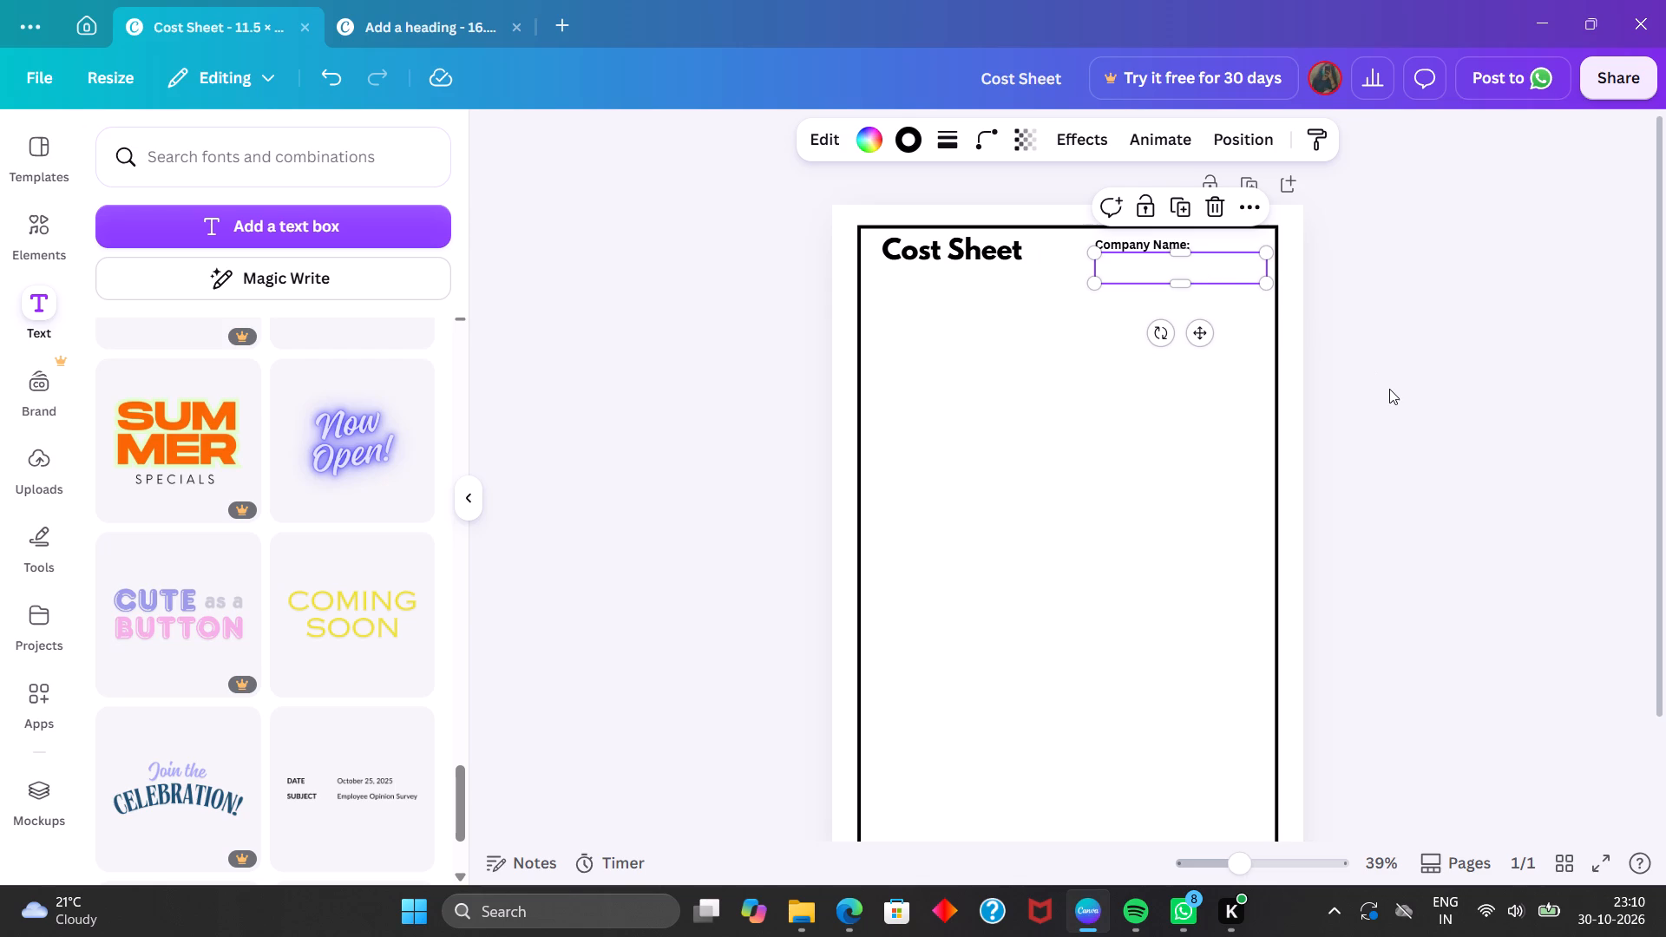
left_click(1389, 389)
Add a new text box, scale it up to font size 16.5, and place it in the blank area below the rectangle.
left_click(1188, 276)
left_click(207, 210)
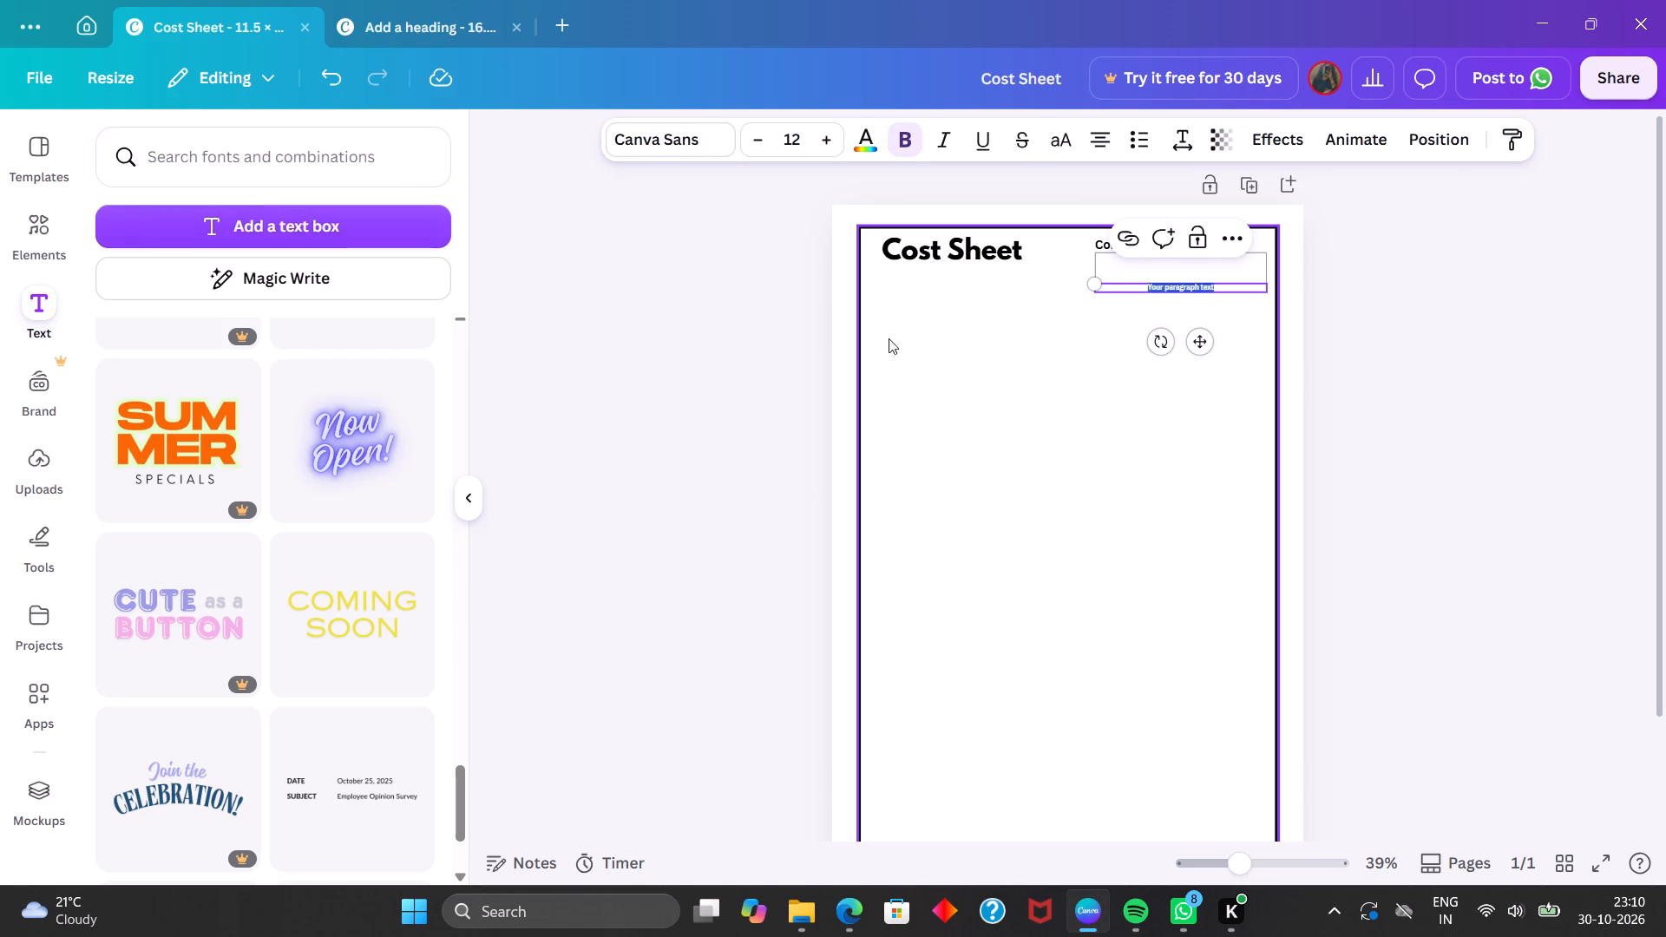
left_click_drag(1094, 285, 1028, 305)
left_click_drag(1169, 339, 1093, 439)
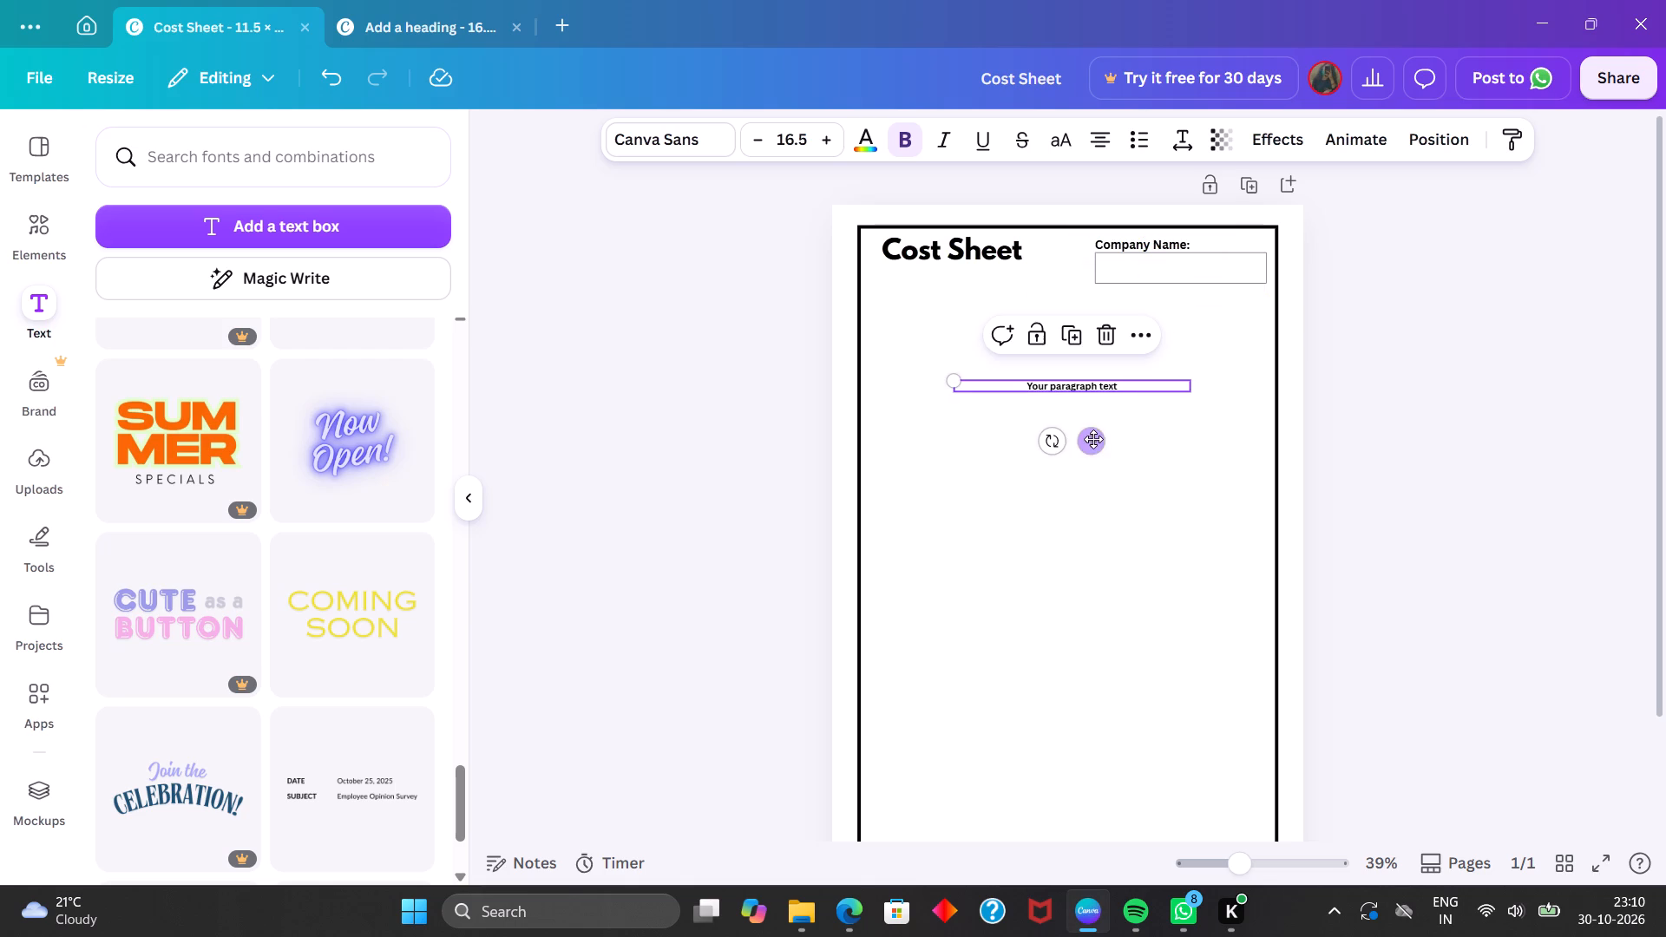
Replace the new text box's placeholder text with the company name "Vanshika Muse".
left_click(1129, 382)
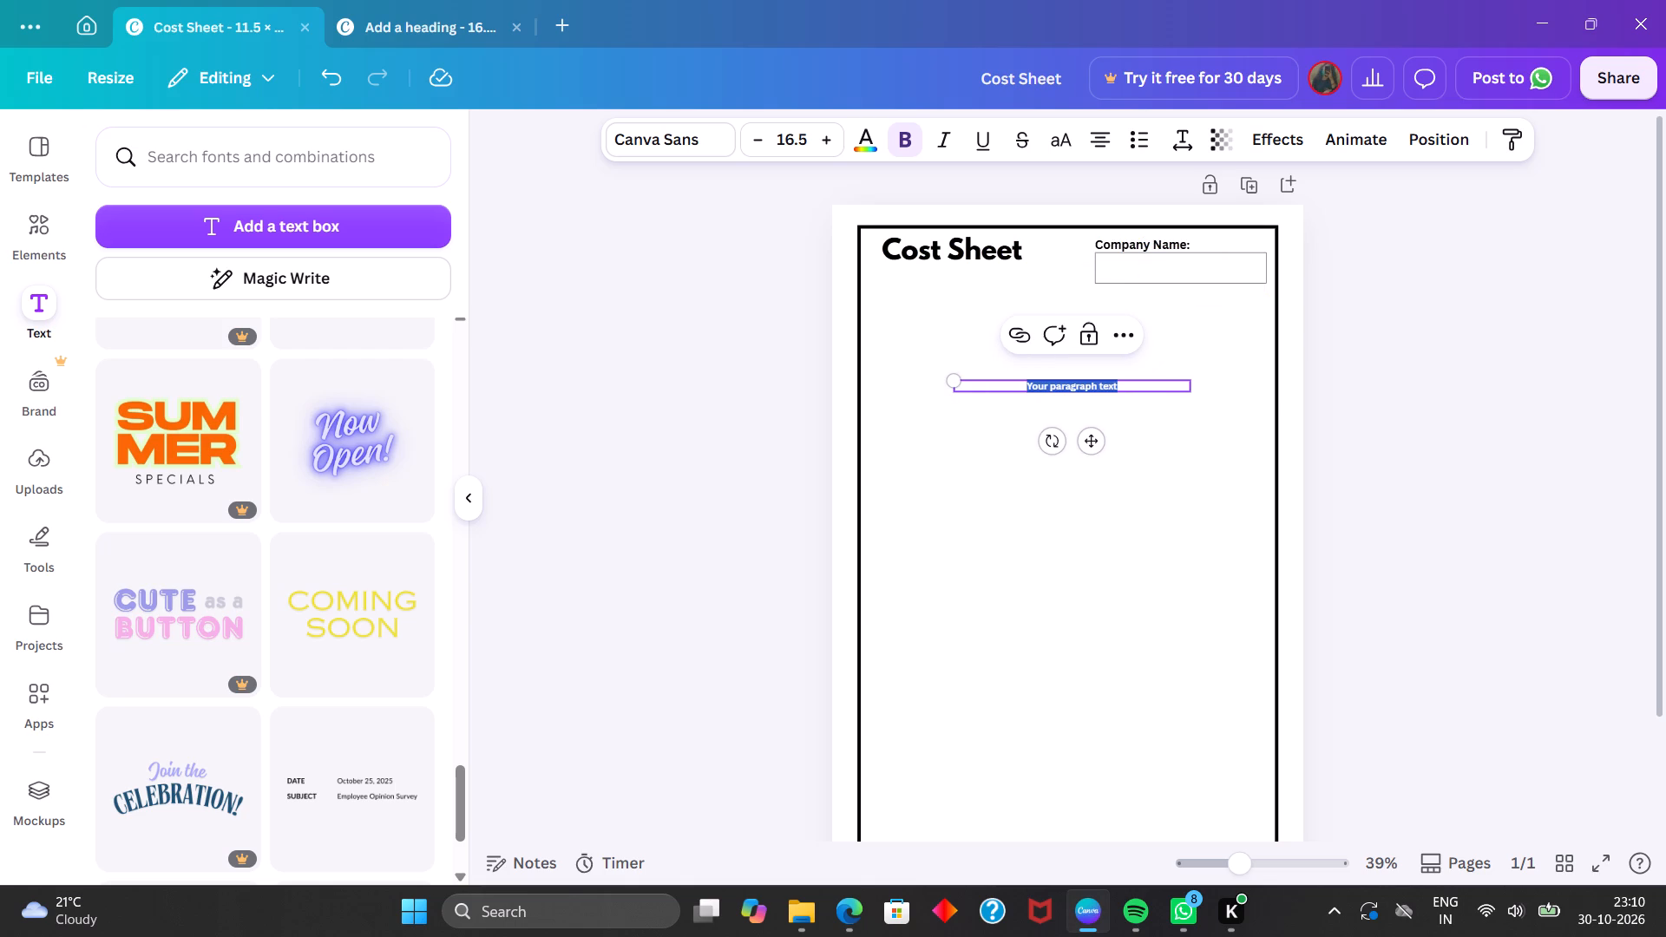
key("BackSpace")
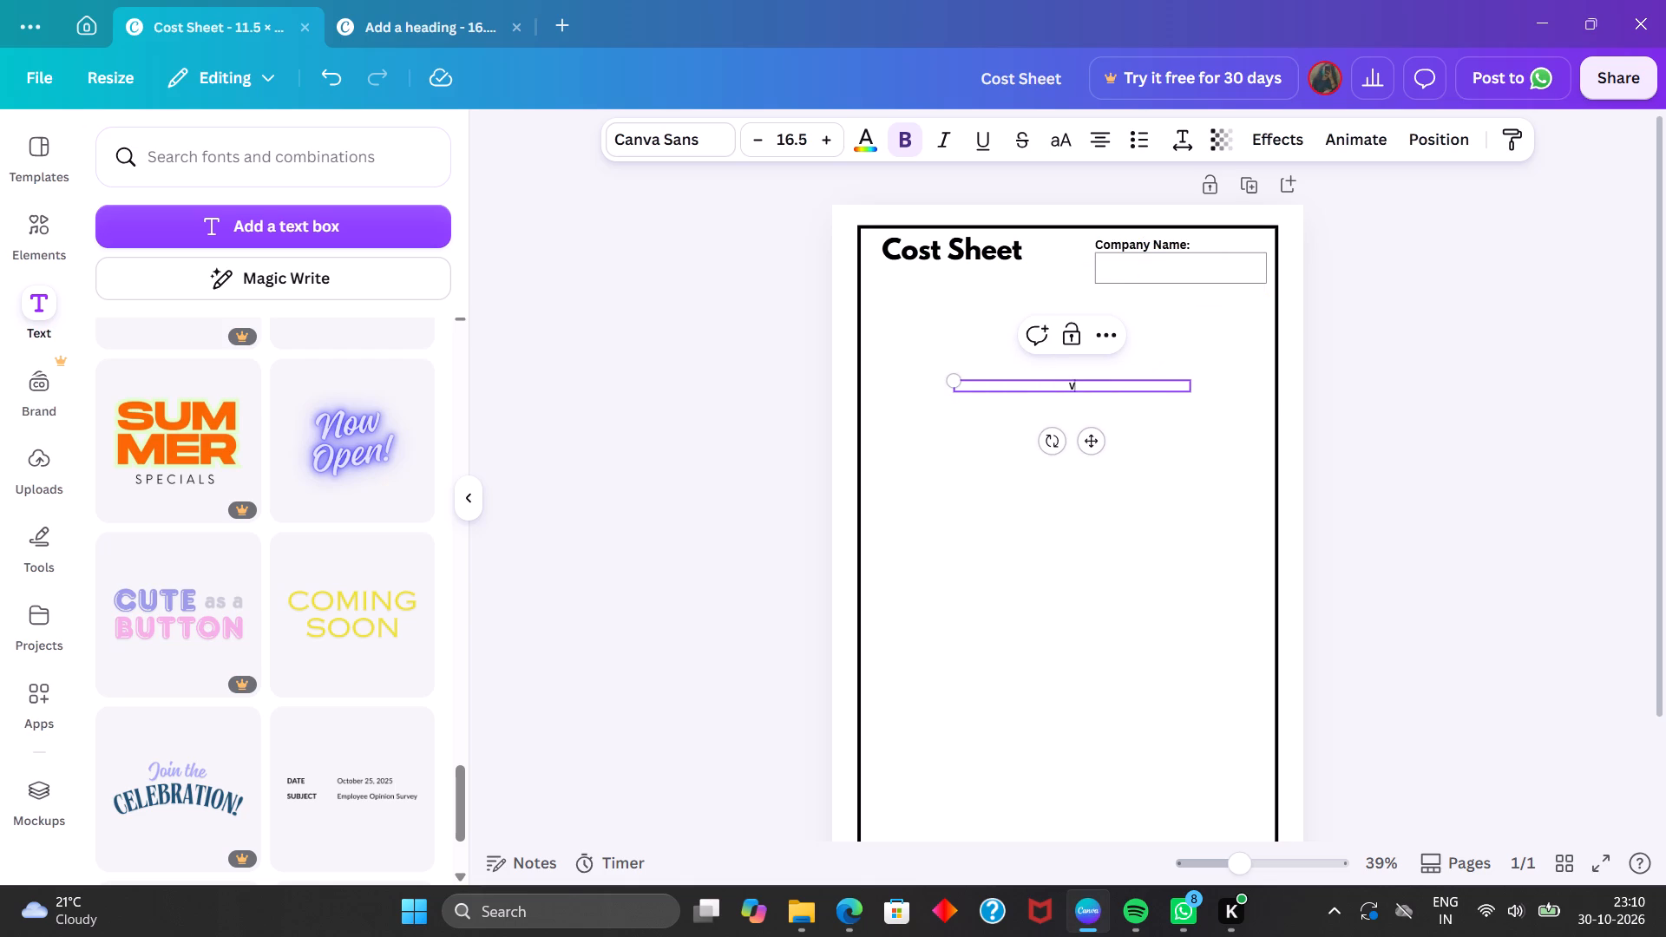
type("anshika")
key("space")
type("MUS")
key("BackSpace")
key("BackSpace")
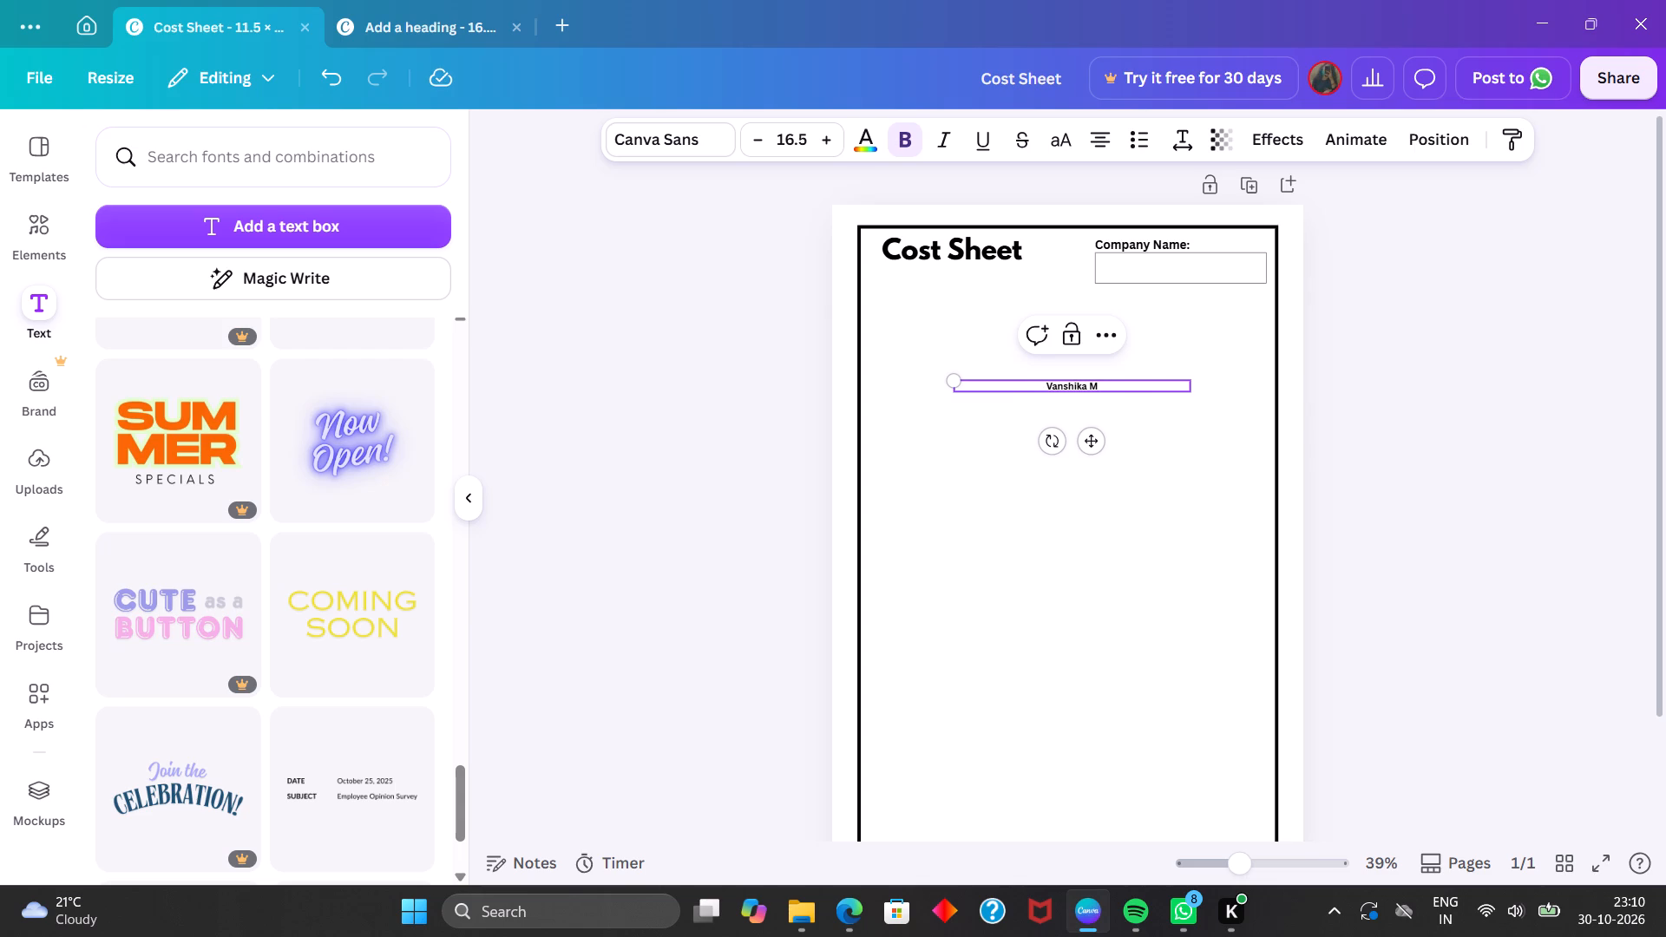
type("use")
left_click(1097, 454)
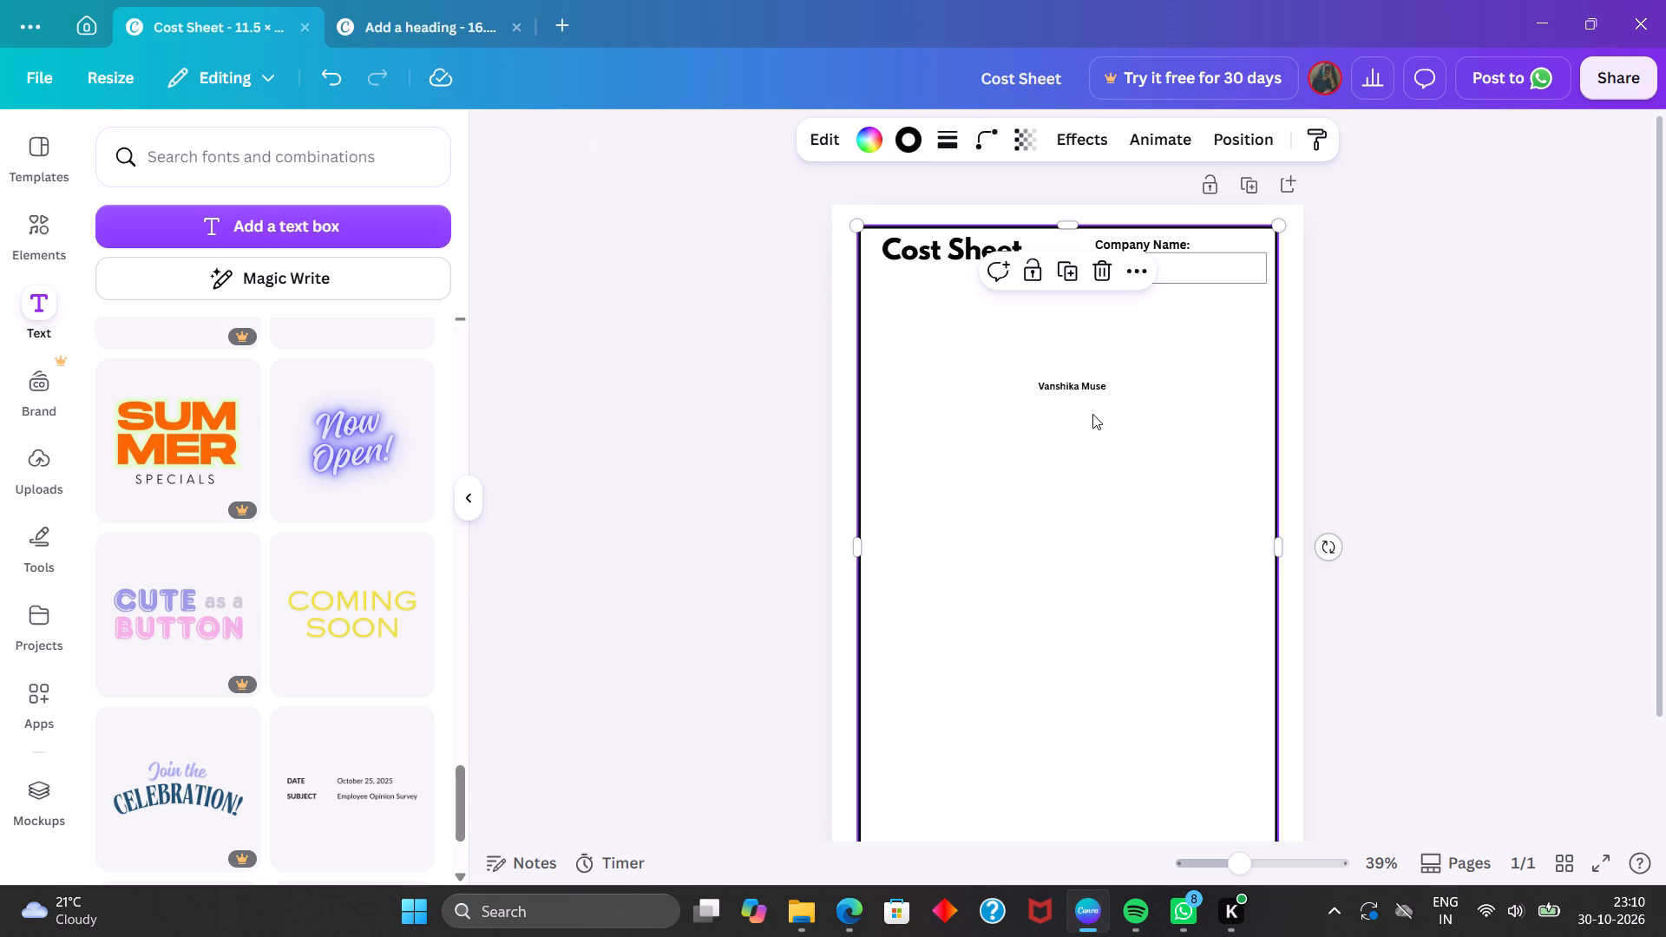
left_click(1090, 387)
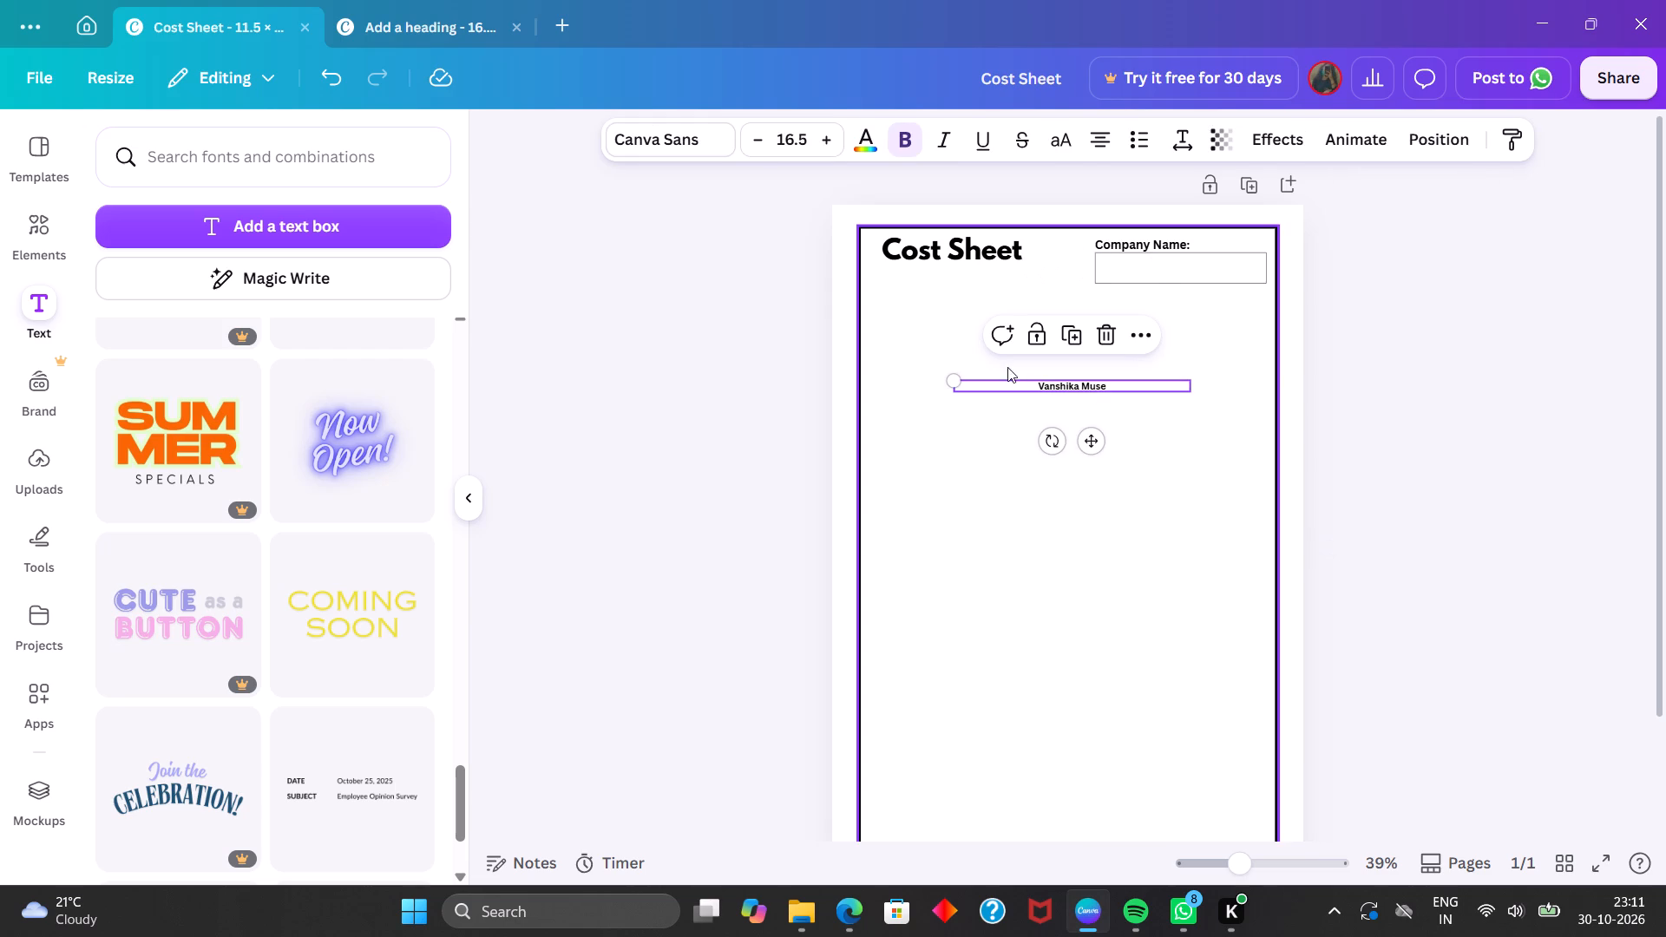
left_click_drag(948, 376, 888, 335)
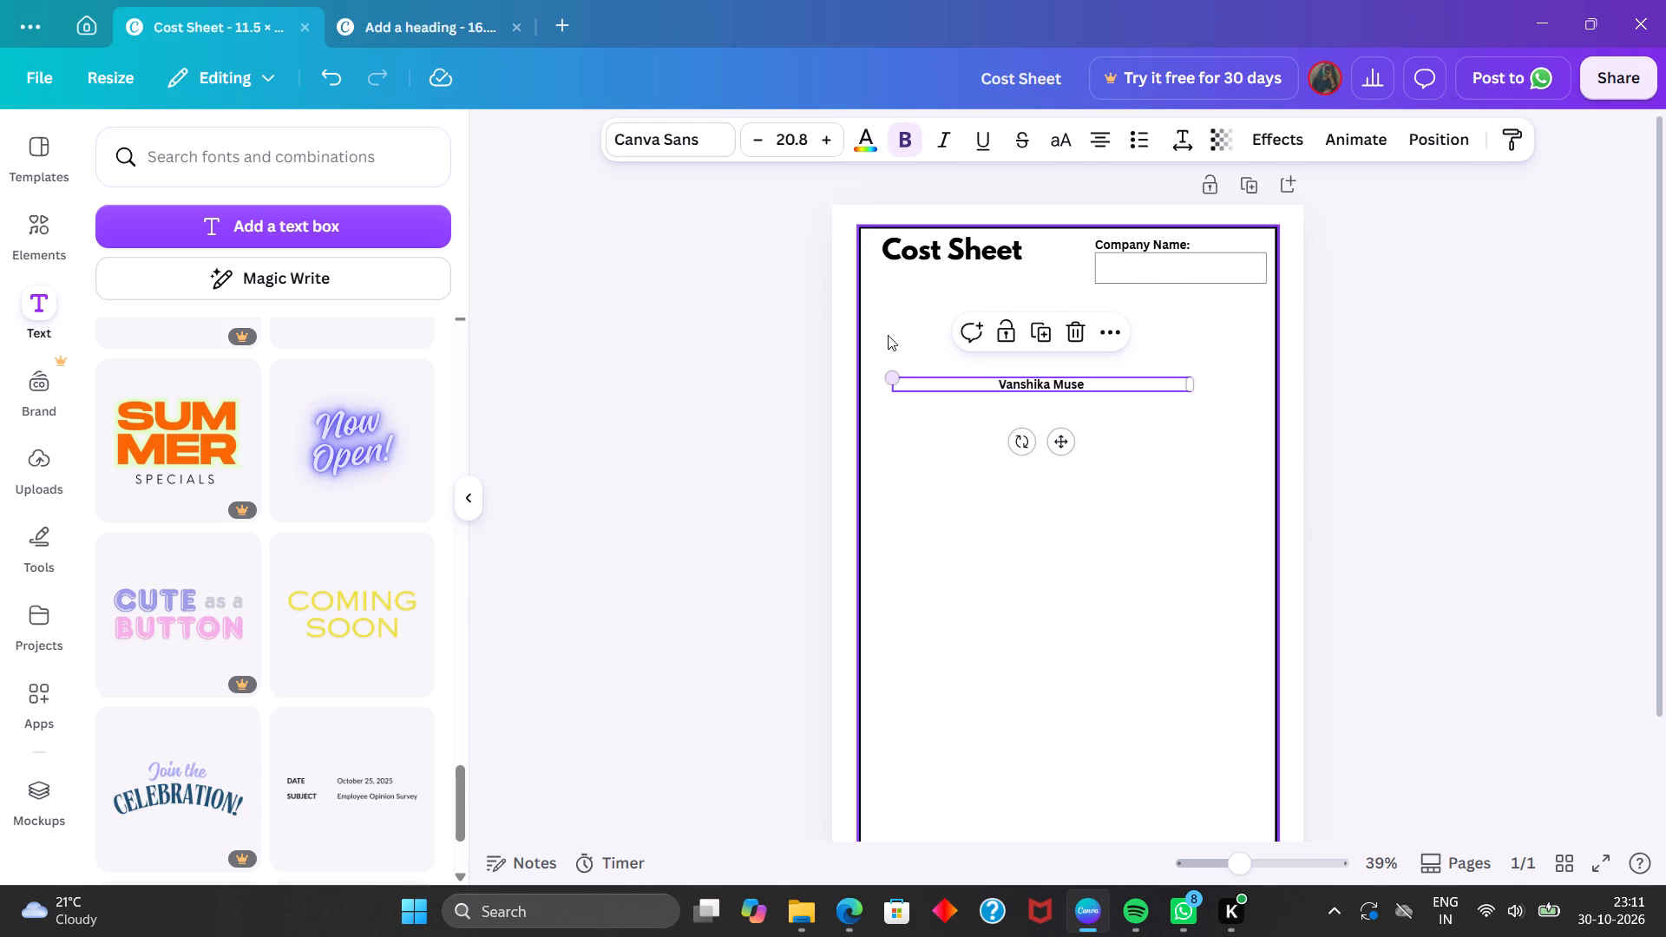
triple_click(833, 142)
triple_click(833, 142)
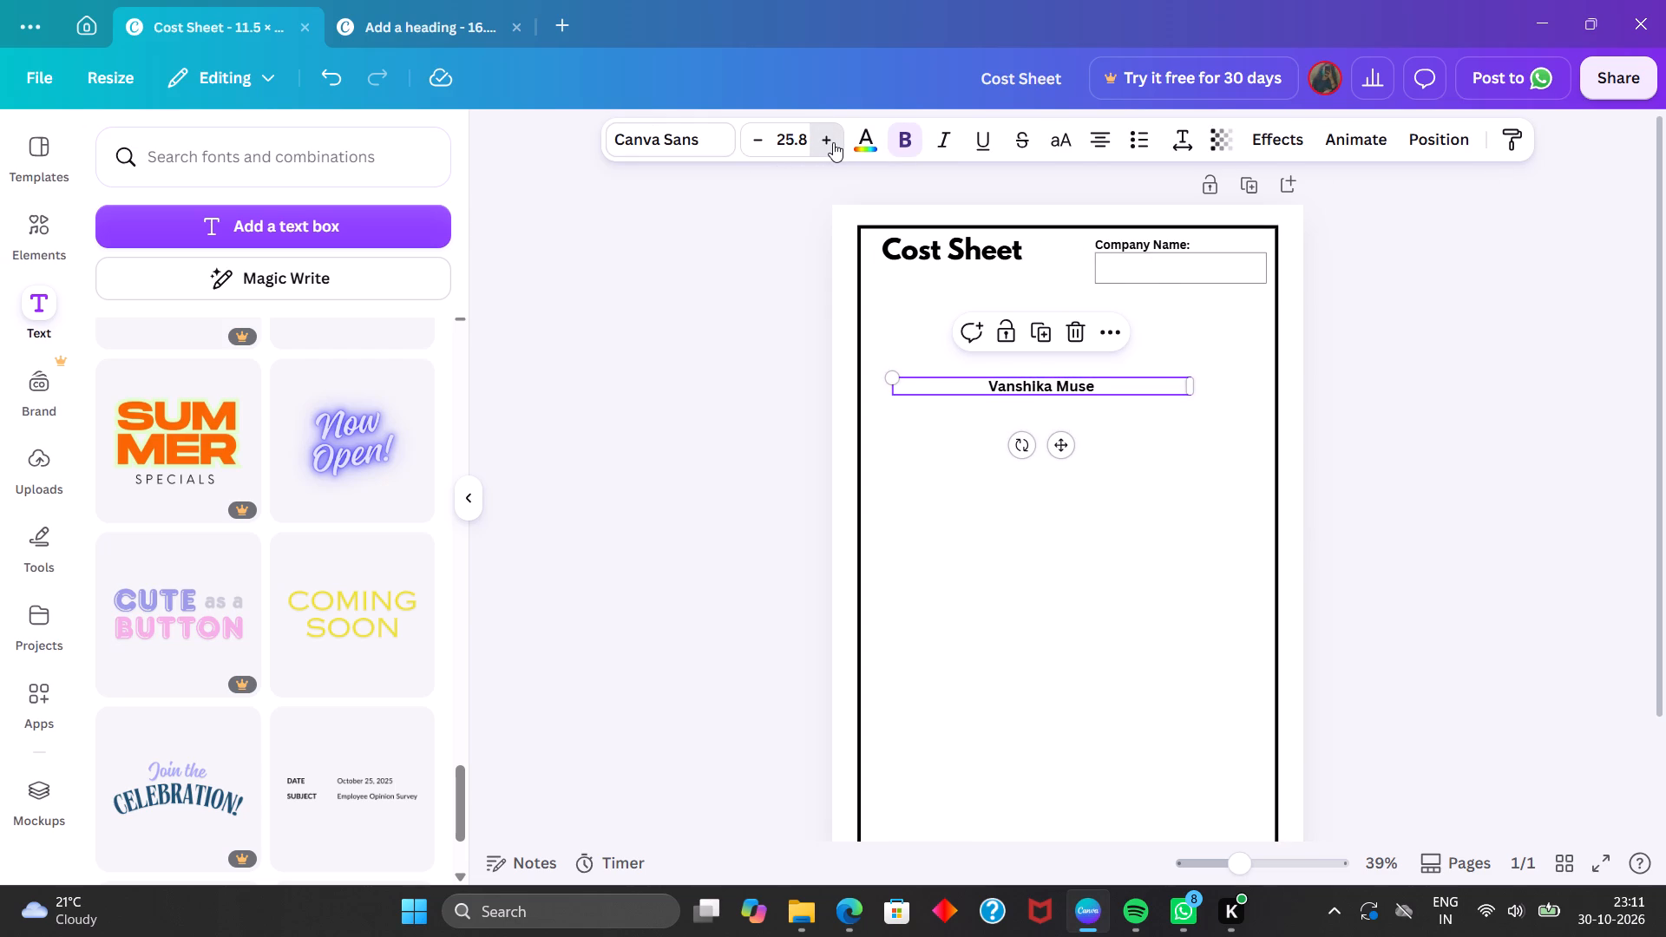
Move the "Vanshika Muse" text into the rectangle under the "Company Name:" label, centred in it, and deselect it.
left_click_drag(1059, 451, 1138, 348)
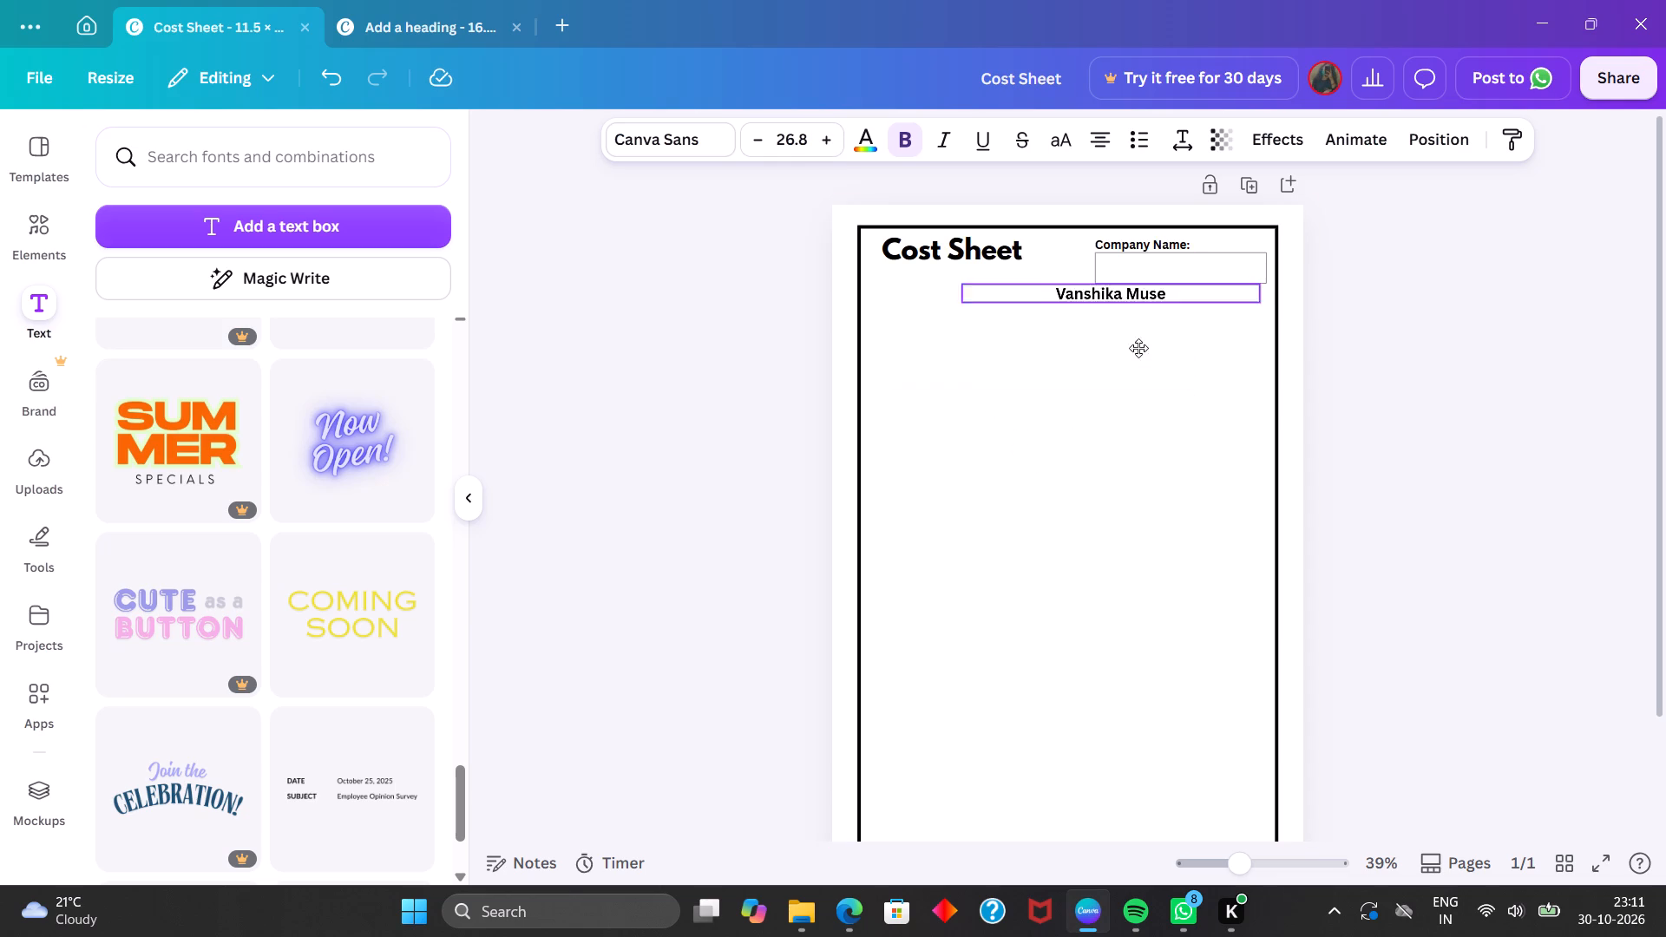
left_click_drag(1138, 348, 1183, 333)
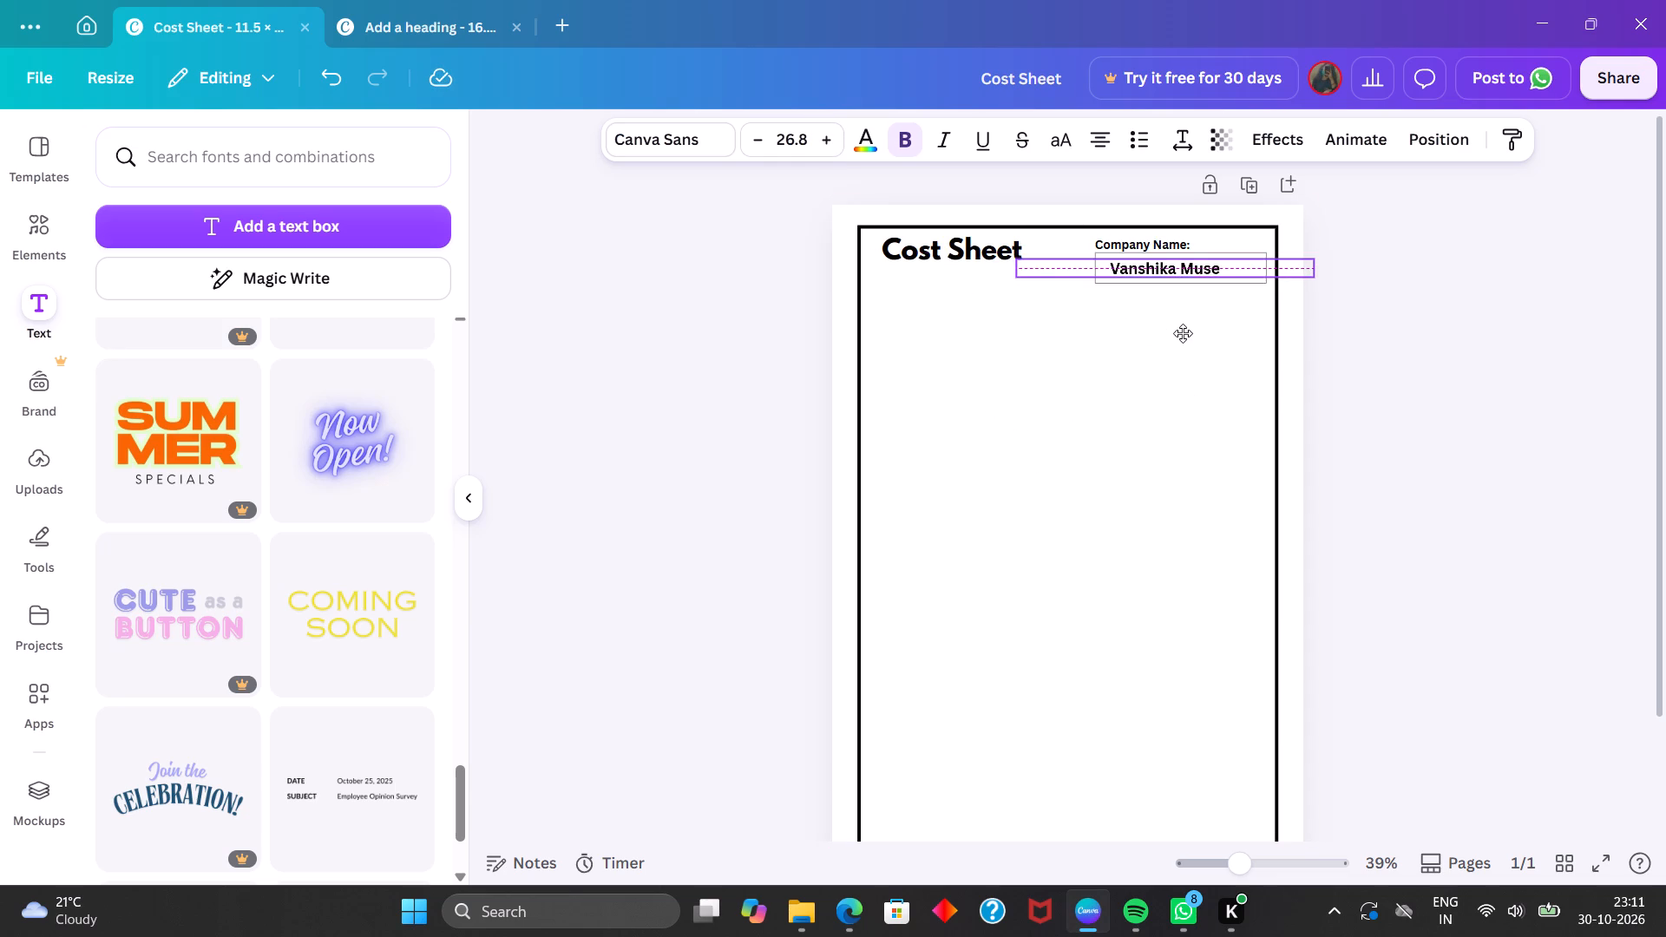
left_click_drag(1183, 333, 1192, 333)
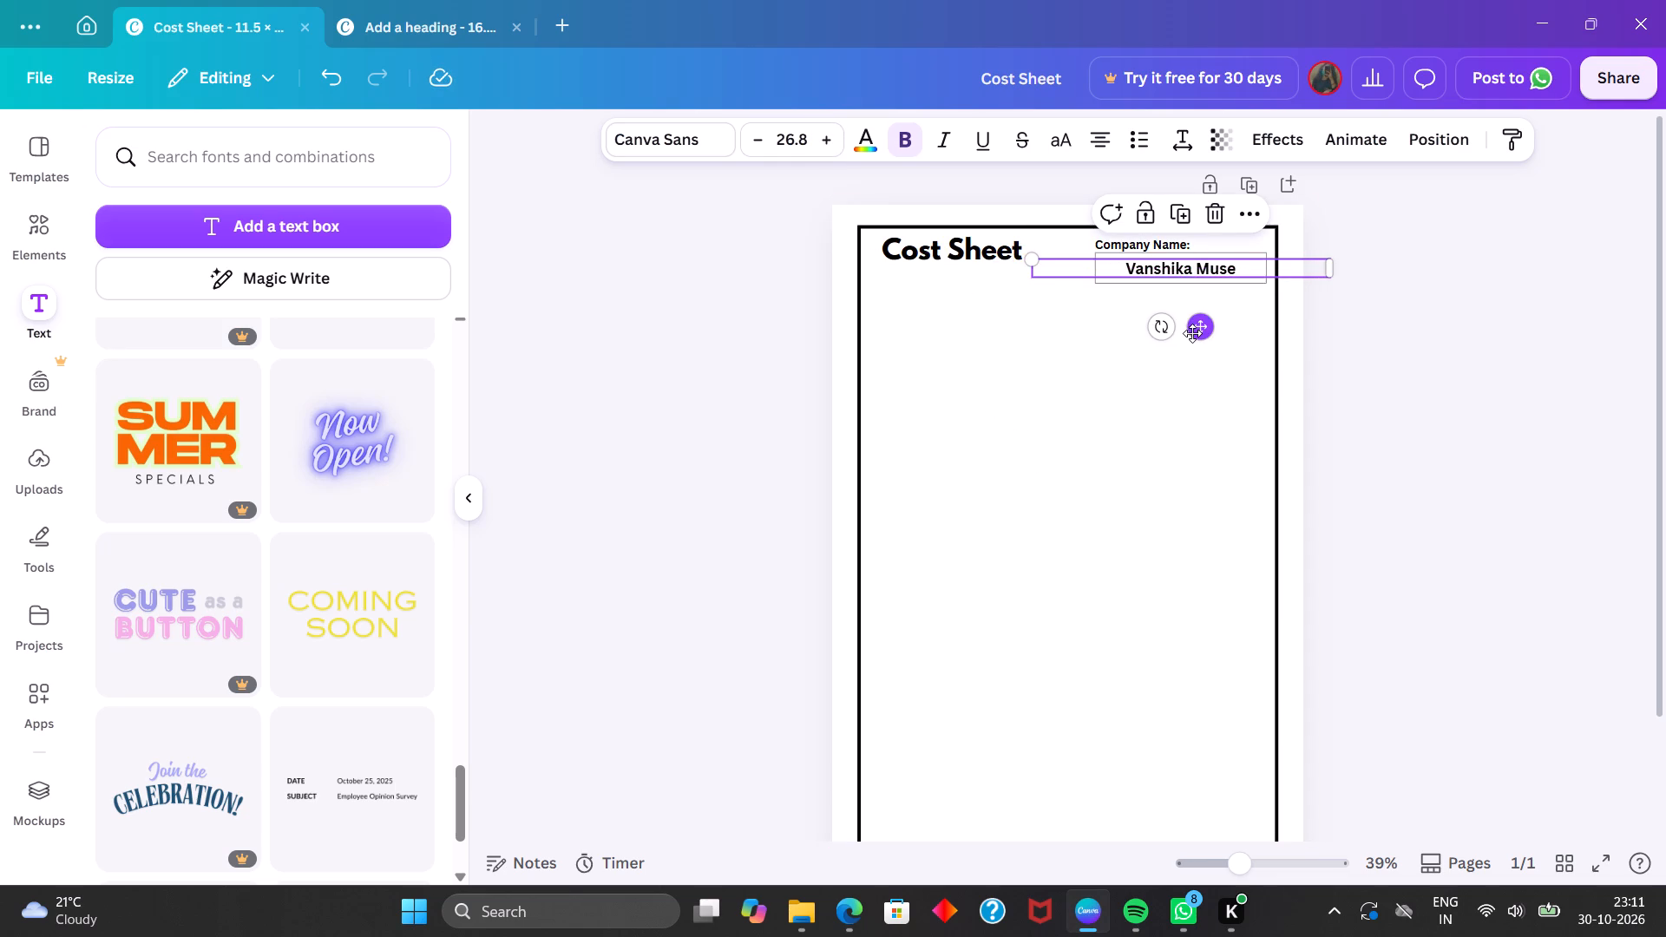
left_click(1413, 387)
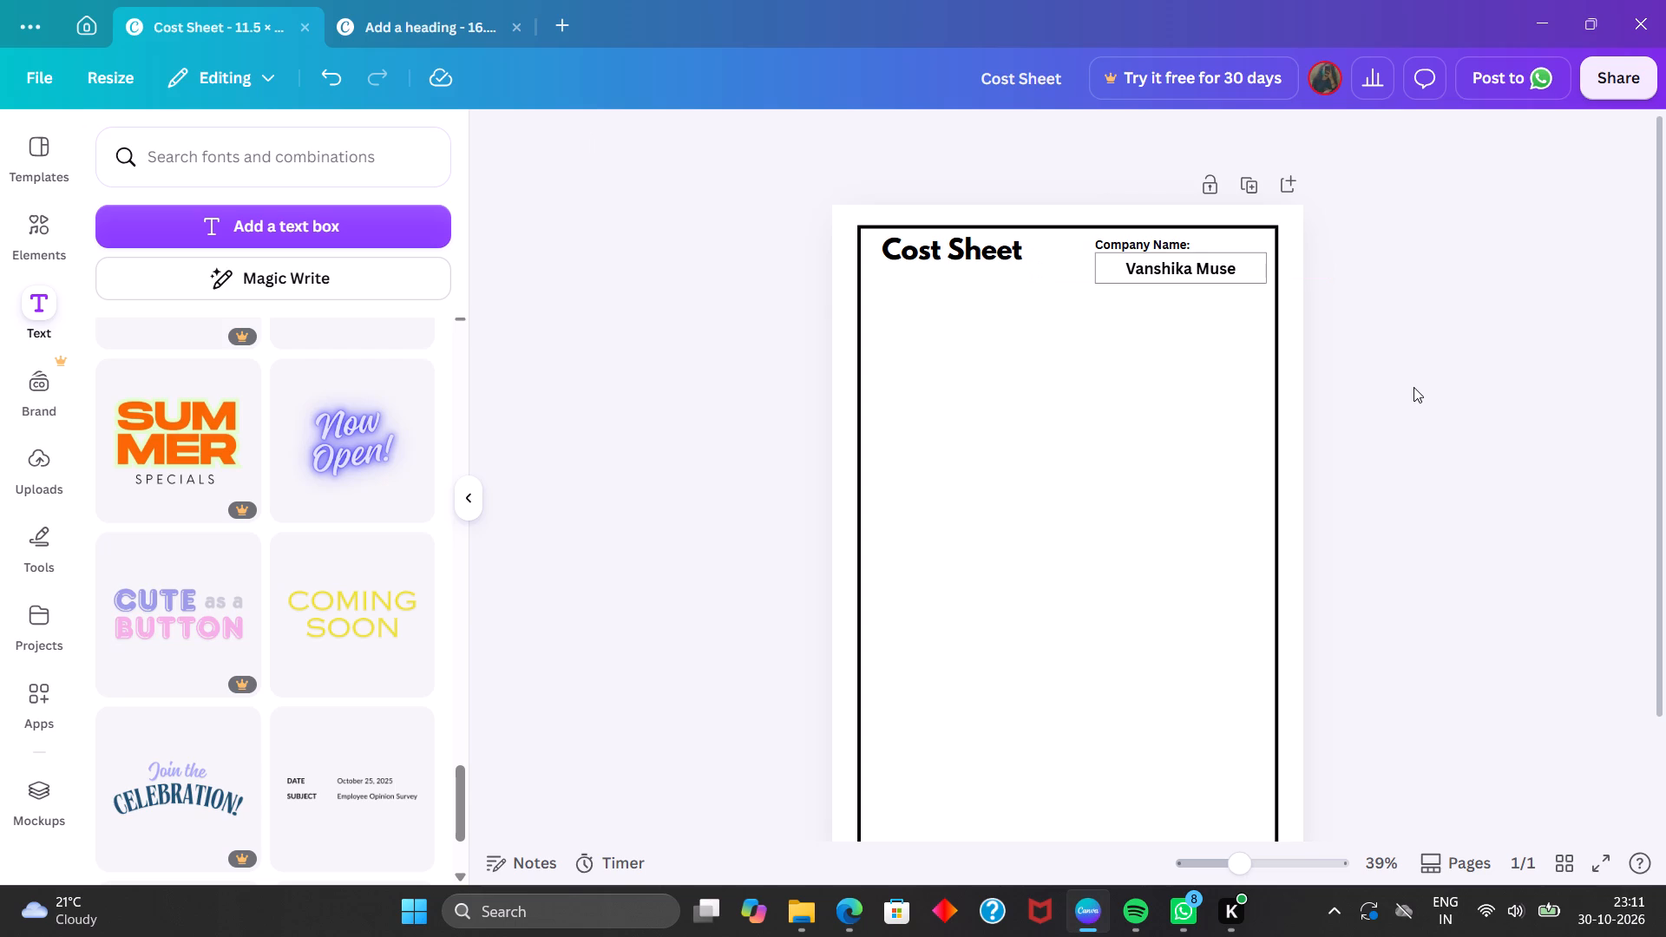
Remove the bold formatting from the "Company Name:" label.
left_click(1187, 273)
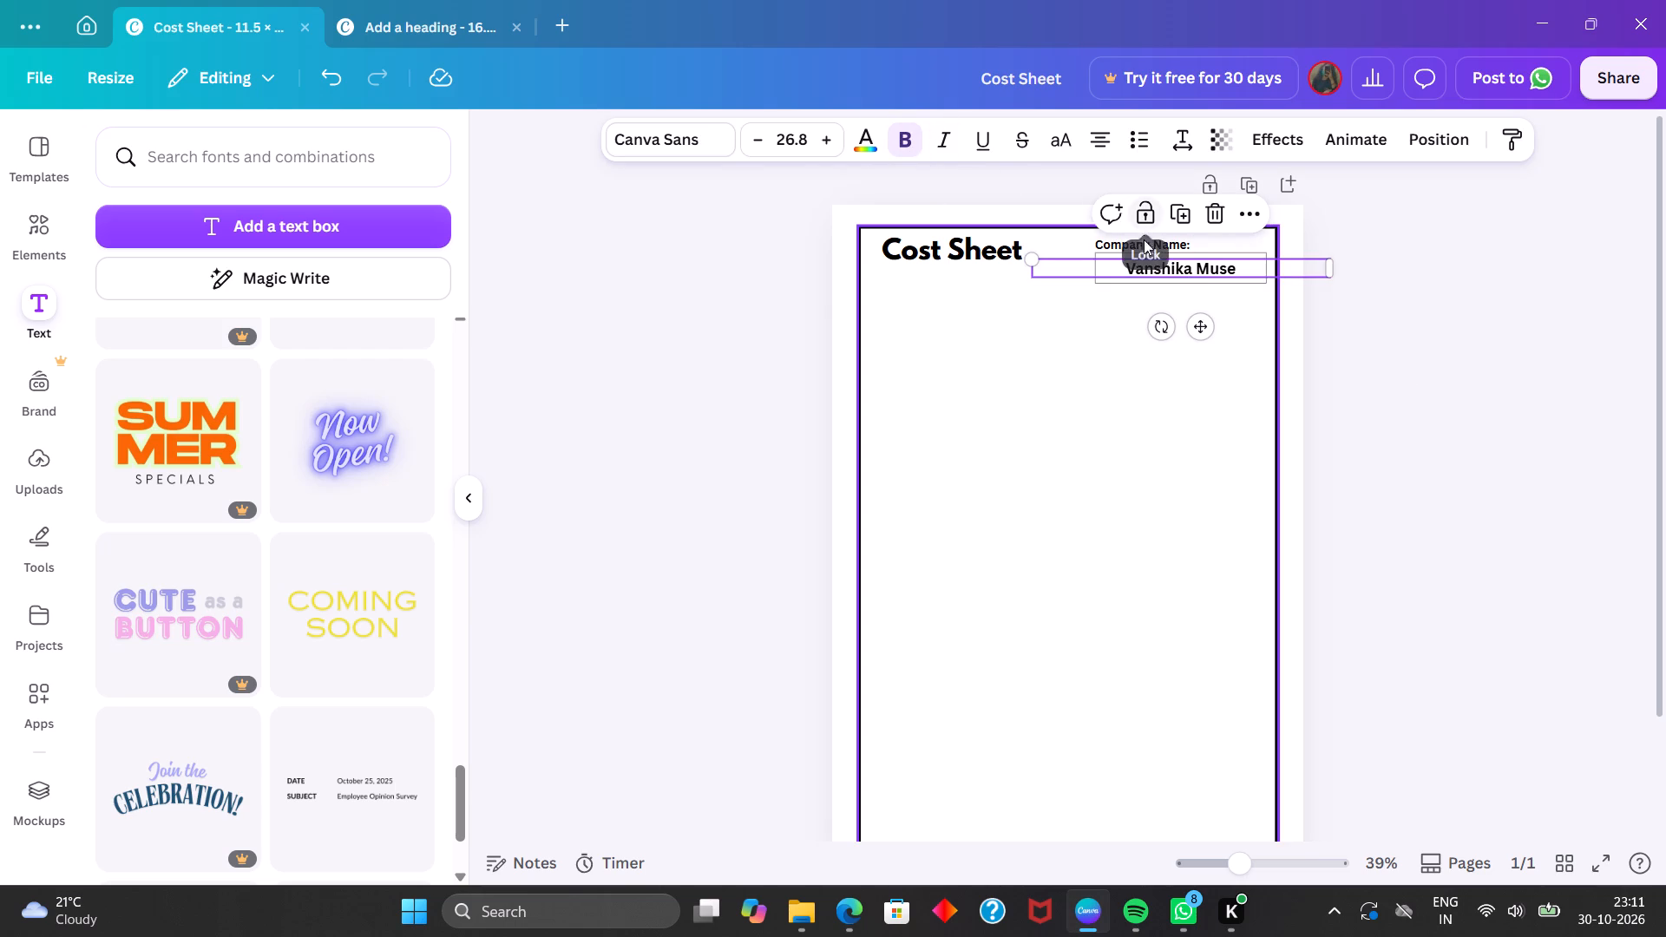
left_click(1143, 245)
left_click(906, 145)
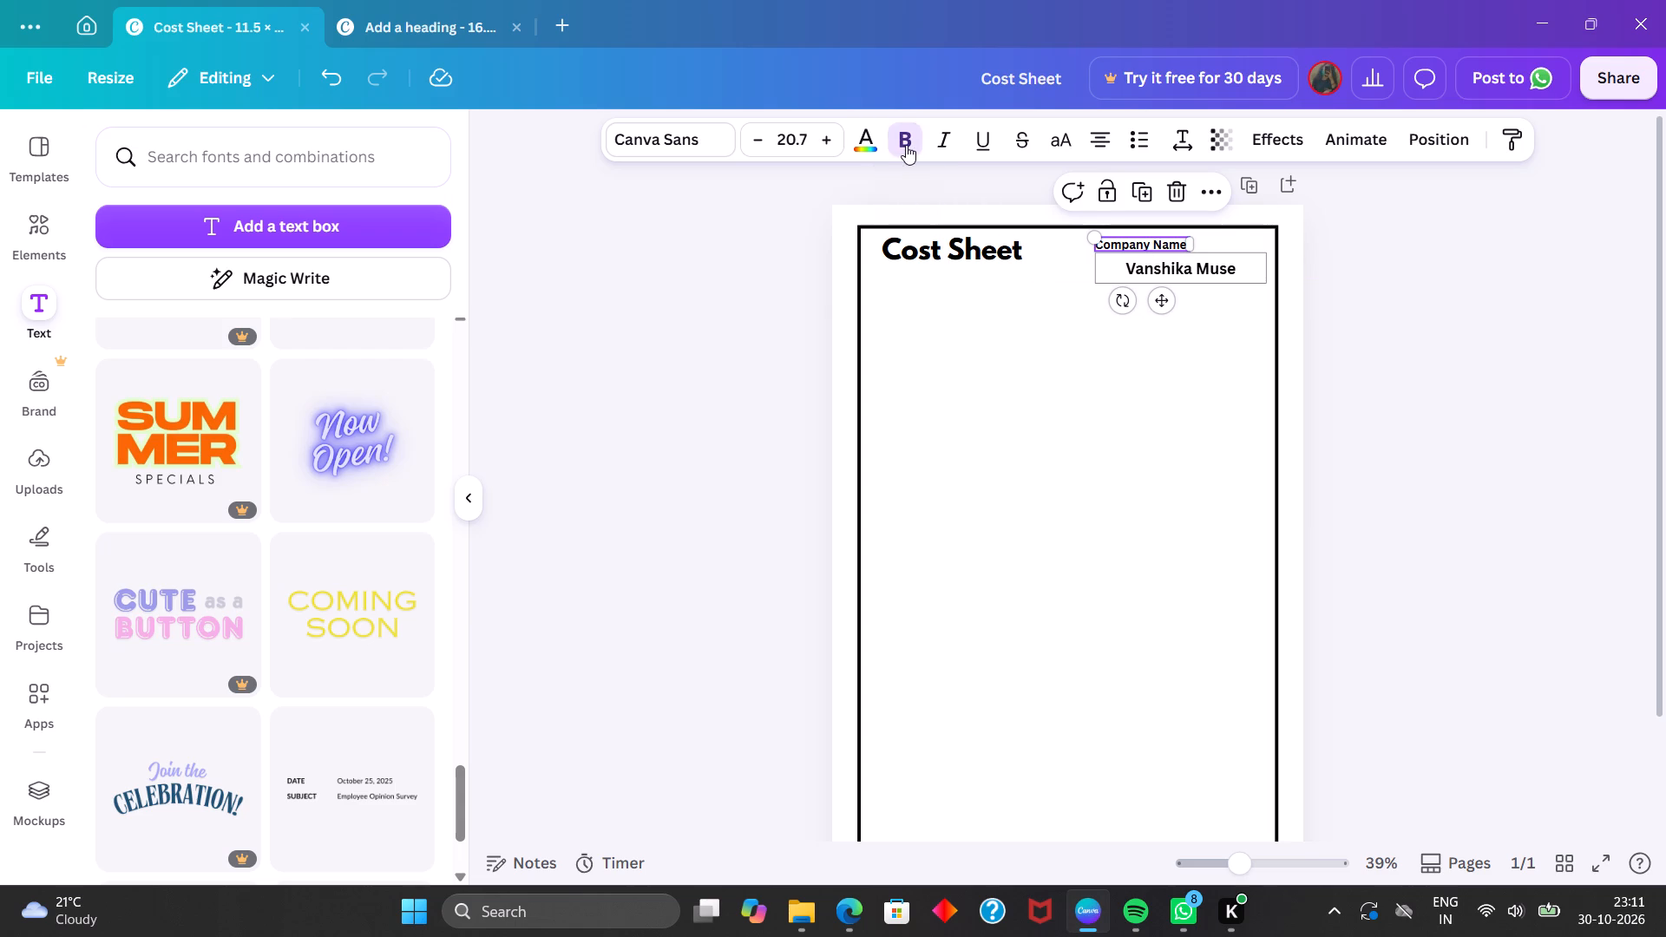
left_click(1440, 316)
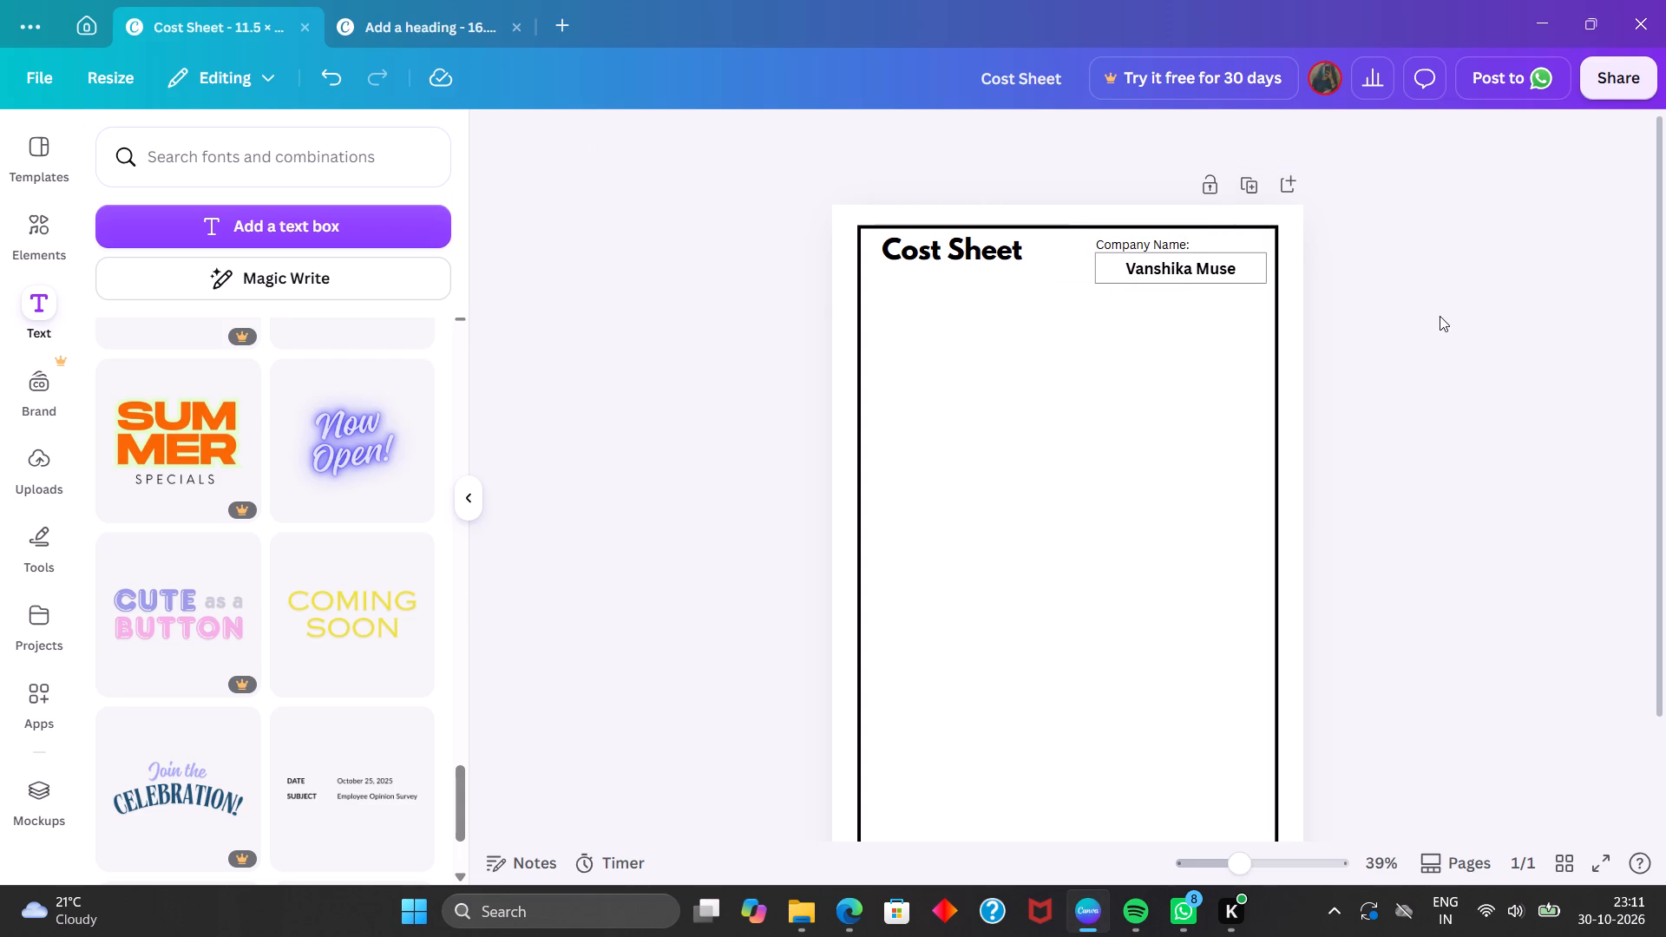
Adjust the "Vanshika Muse" text inside the rectangle to font size 28.8 and deselect it.
left_click(1184, 270)
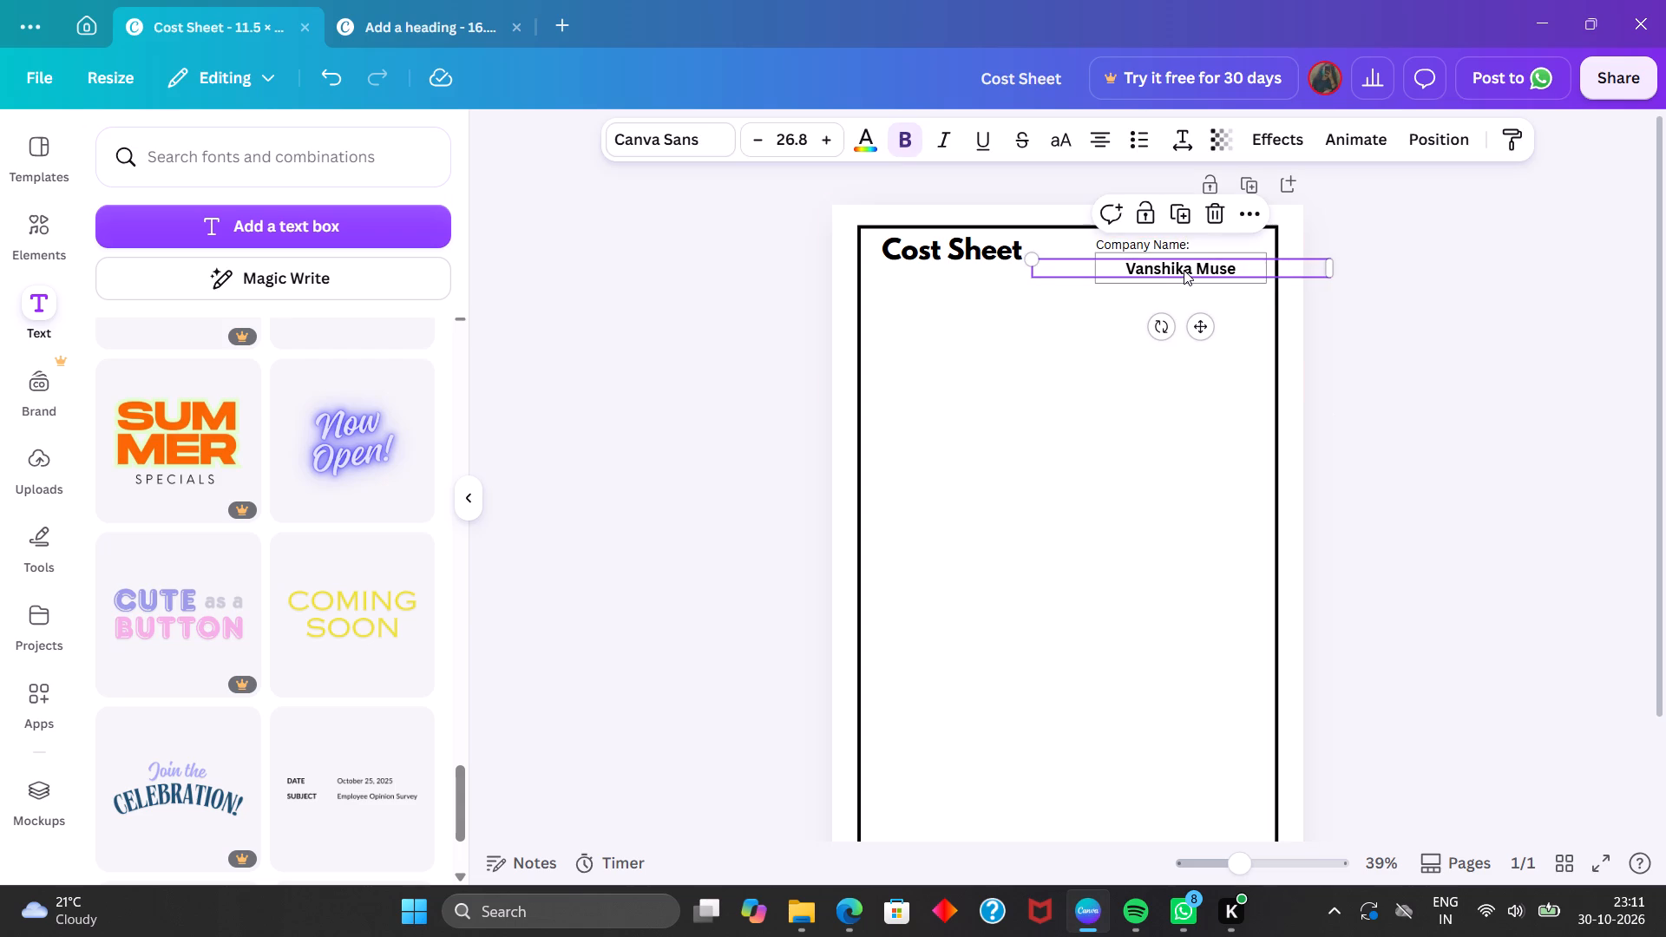
left_click(832, 141)
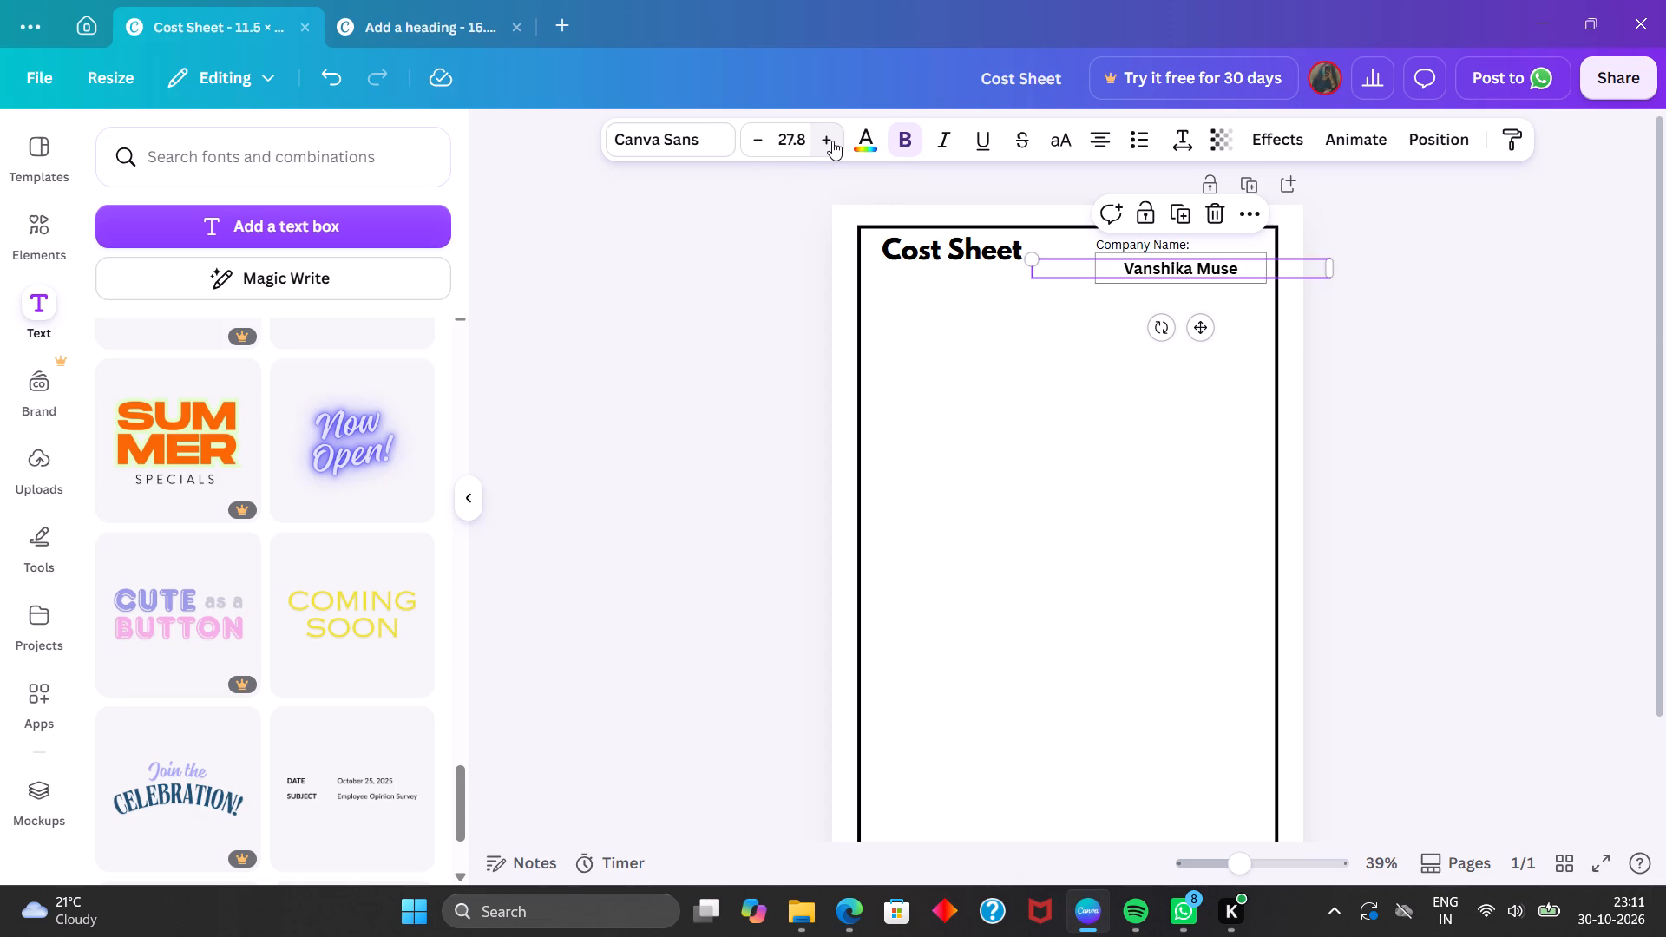
left_click(832, 141)
left_click(832, 141)
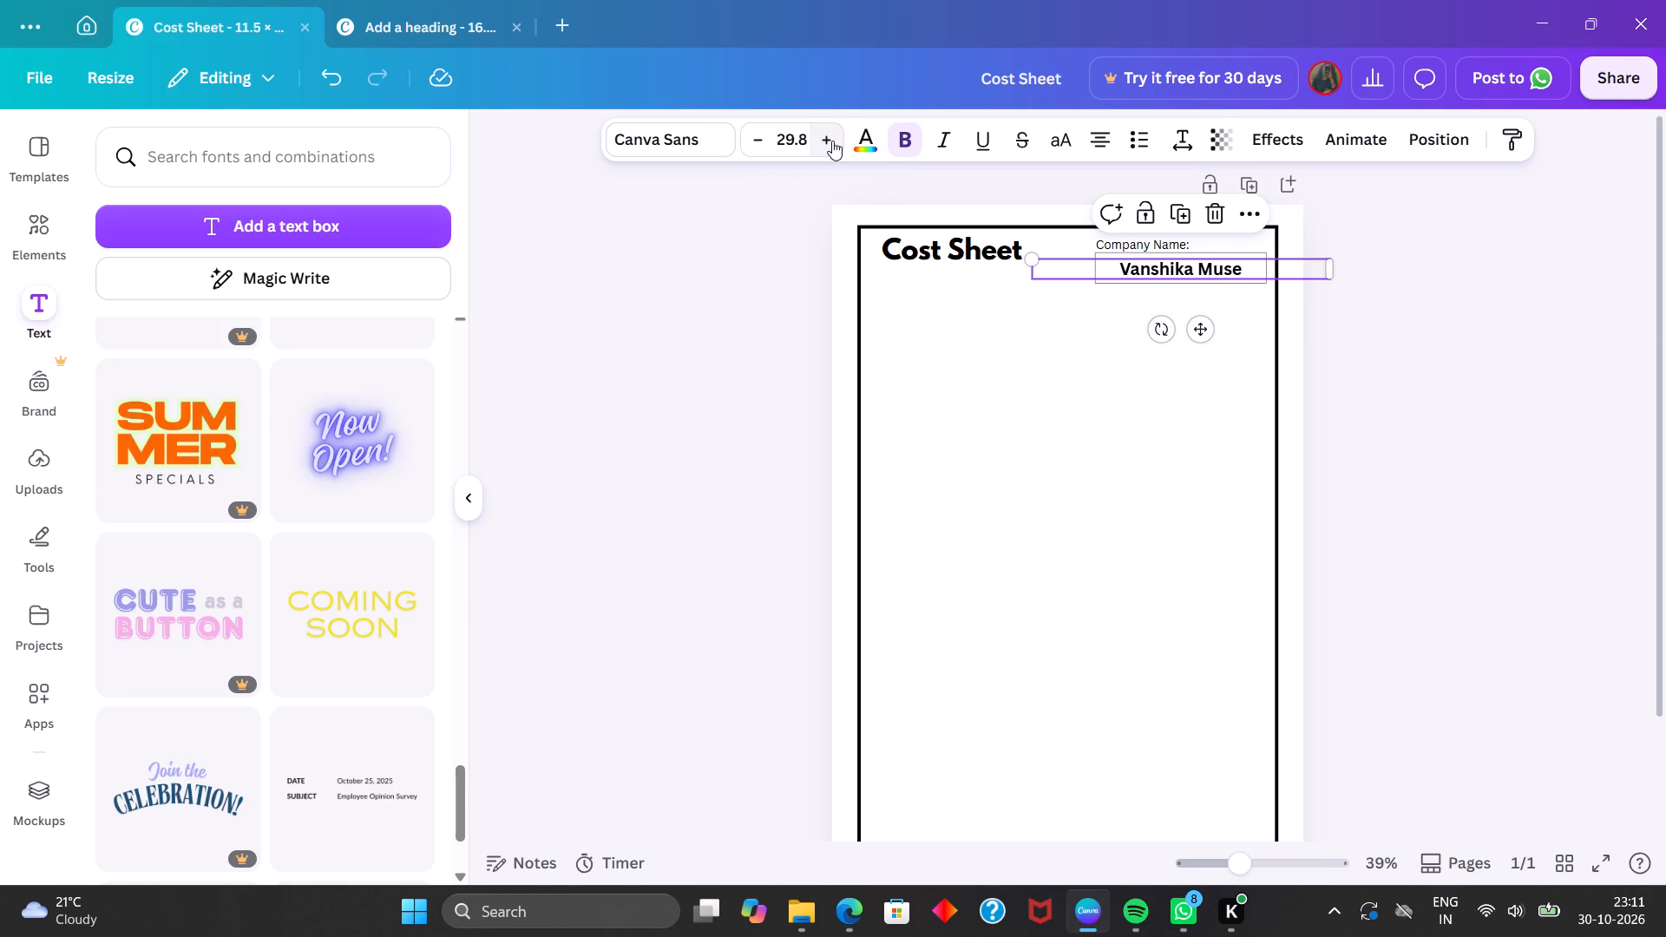
left_click(1553, 446)
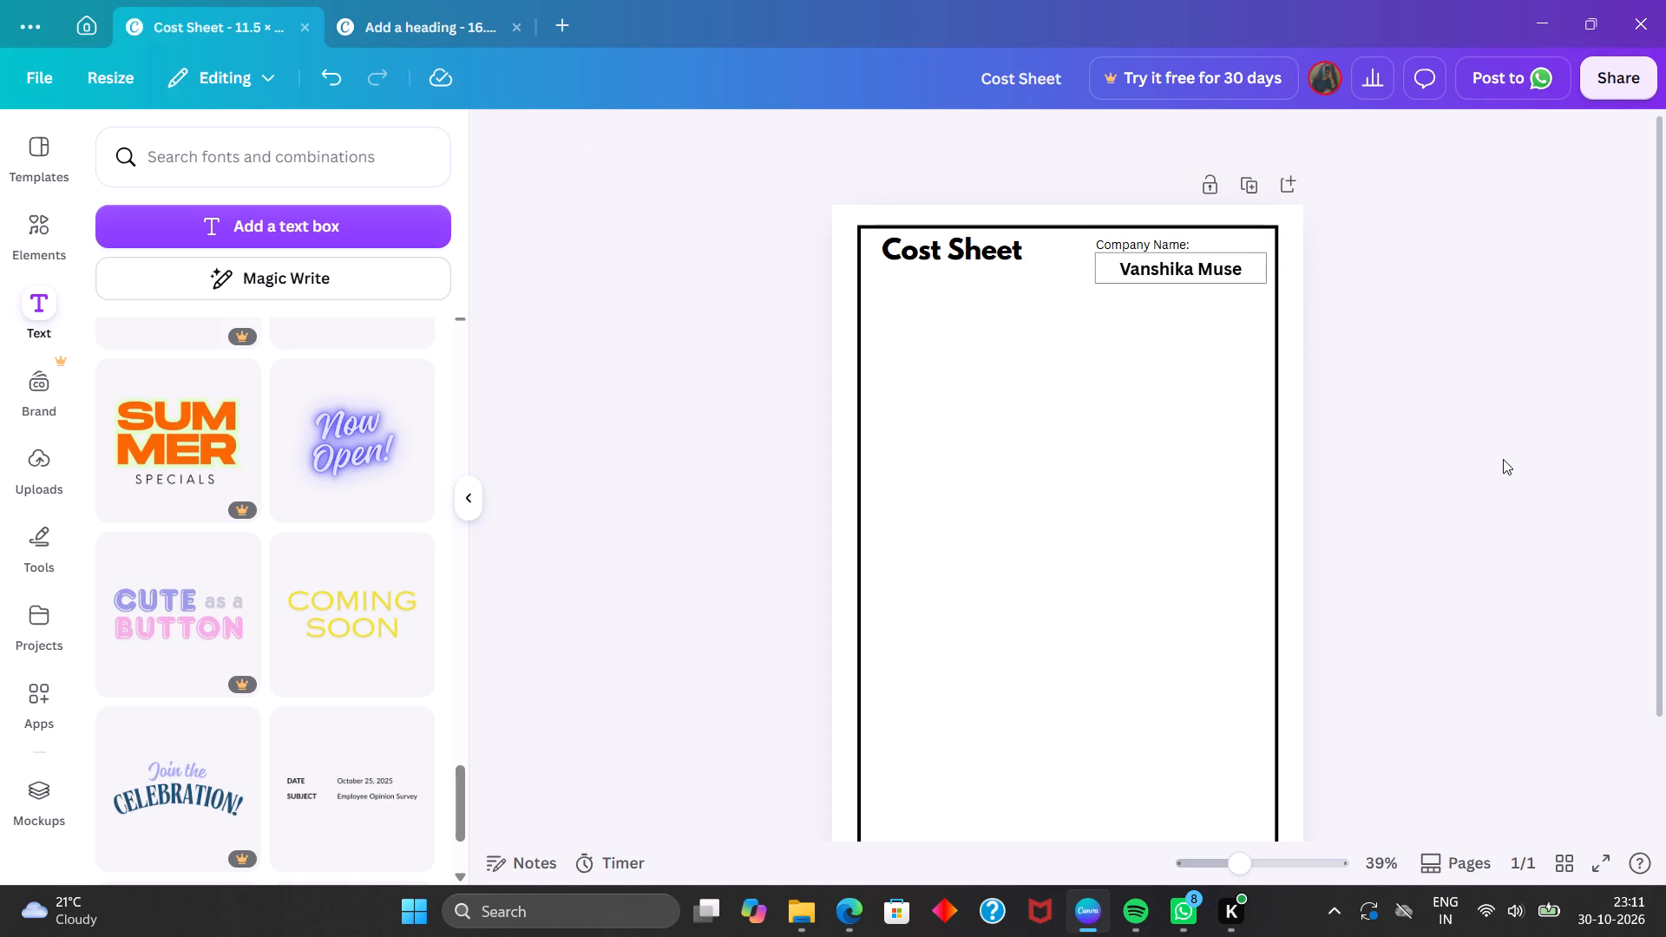
left_click(1197, 265)
left_click(757, 148)
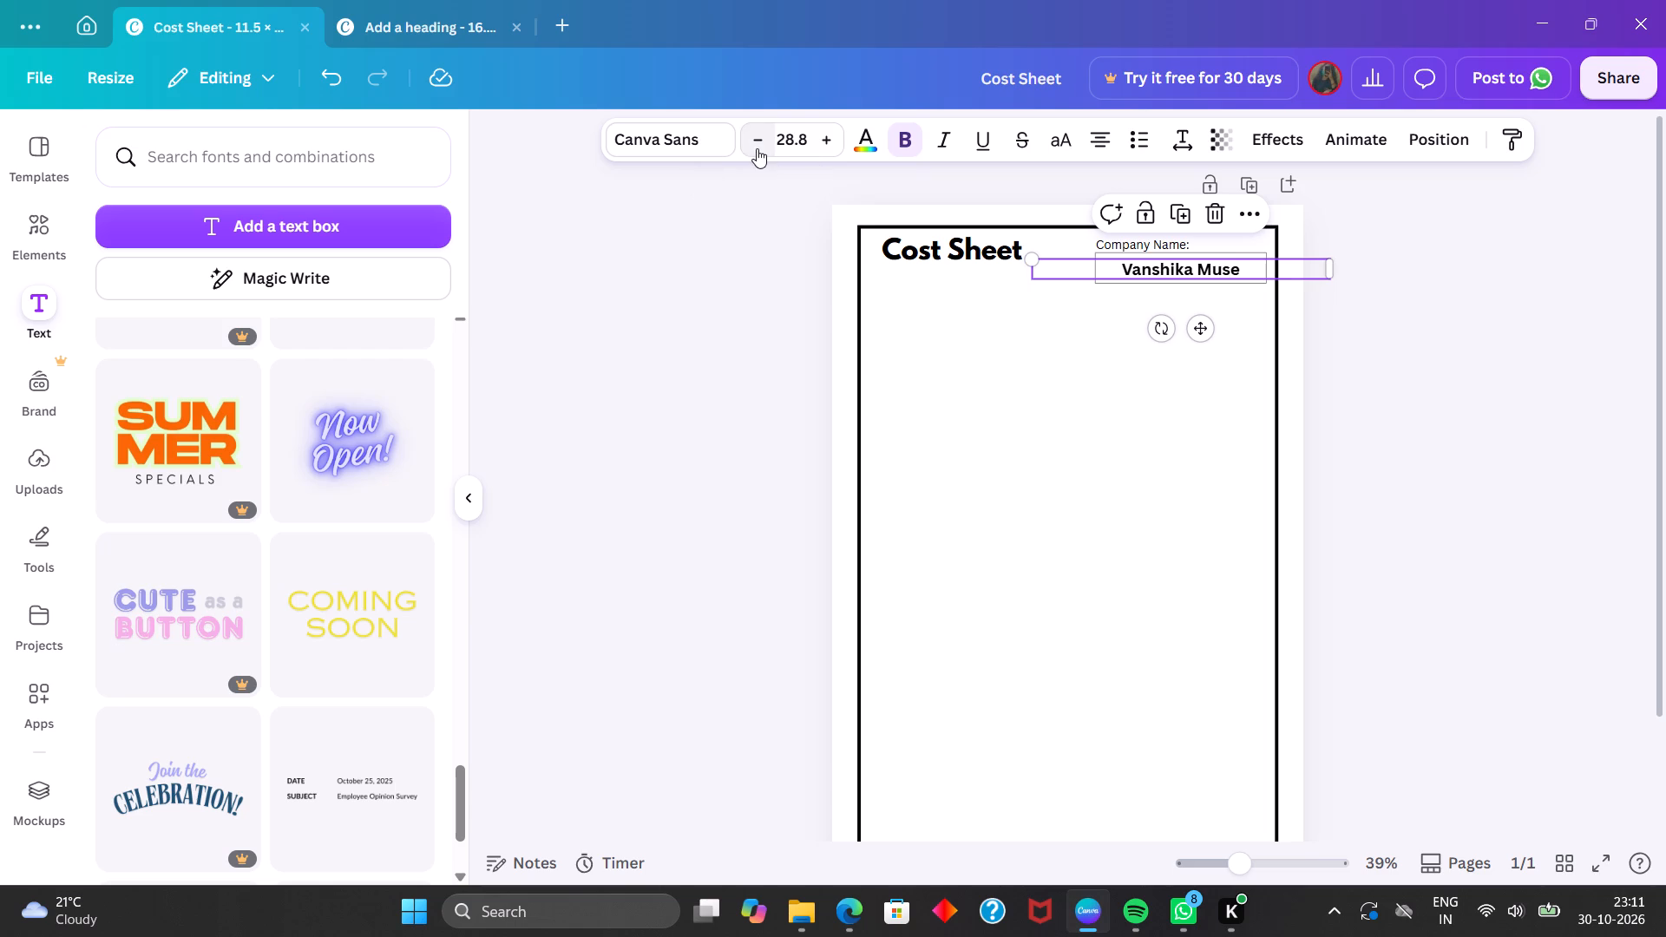
left_click(1570, 447)
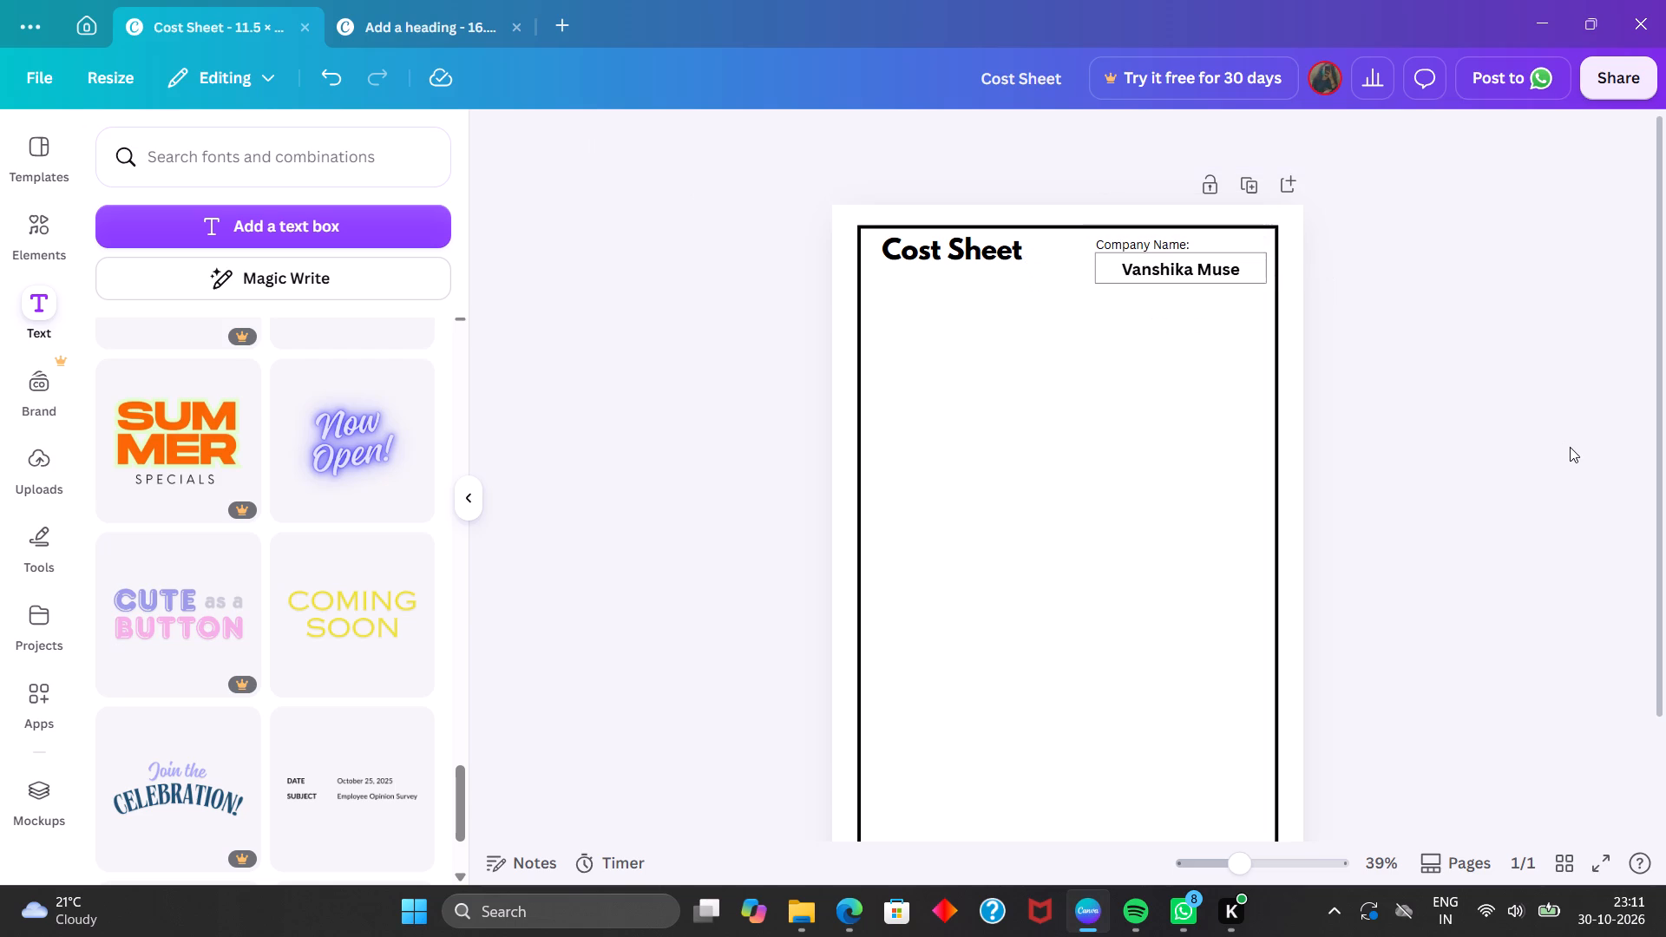
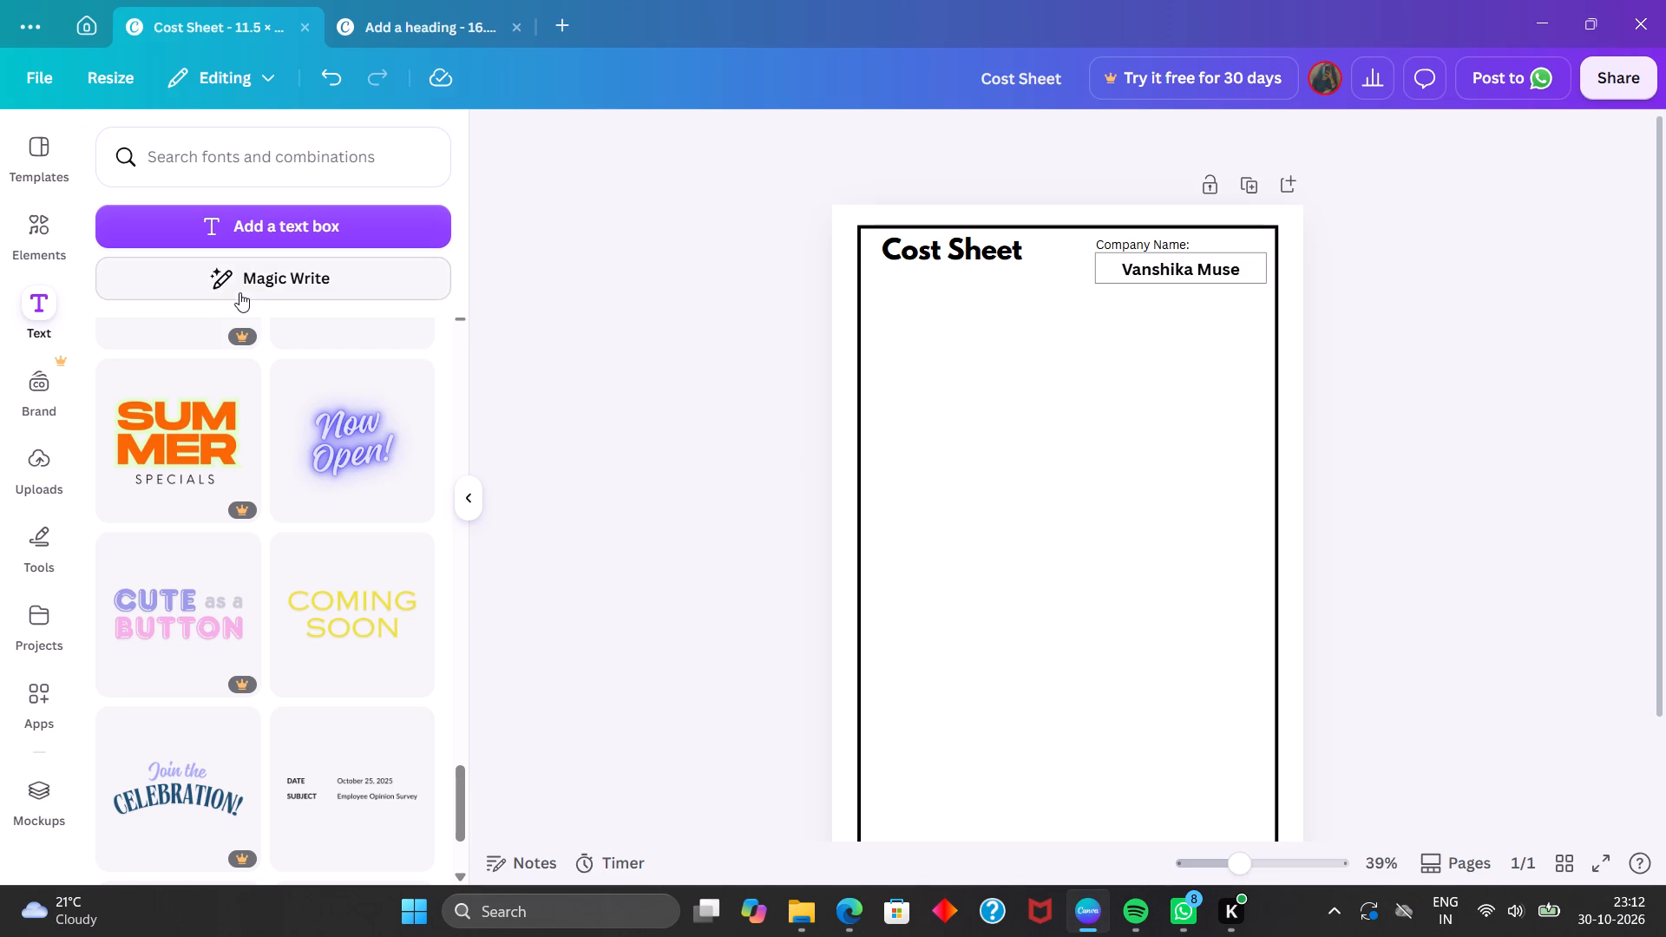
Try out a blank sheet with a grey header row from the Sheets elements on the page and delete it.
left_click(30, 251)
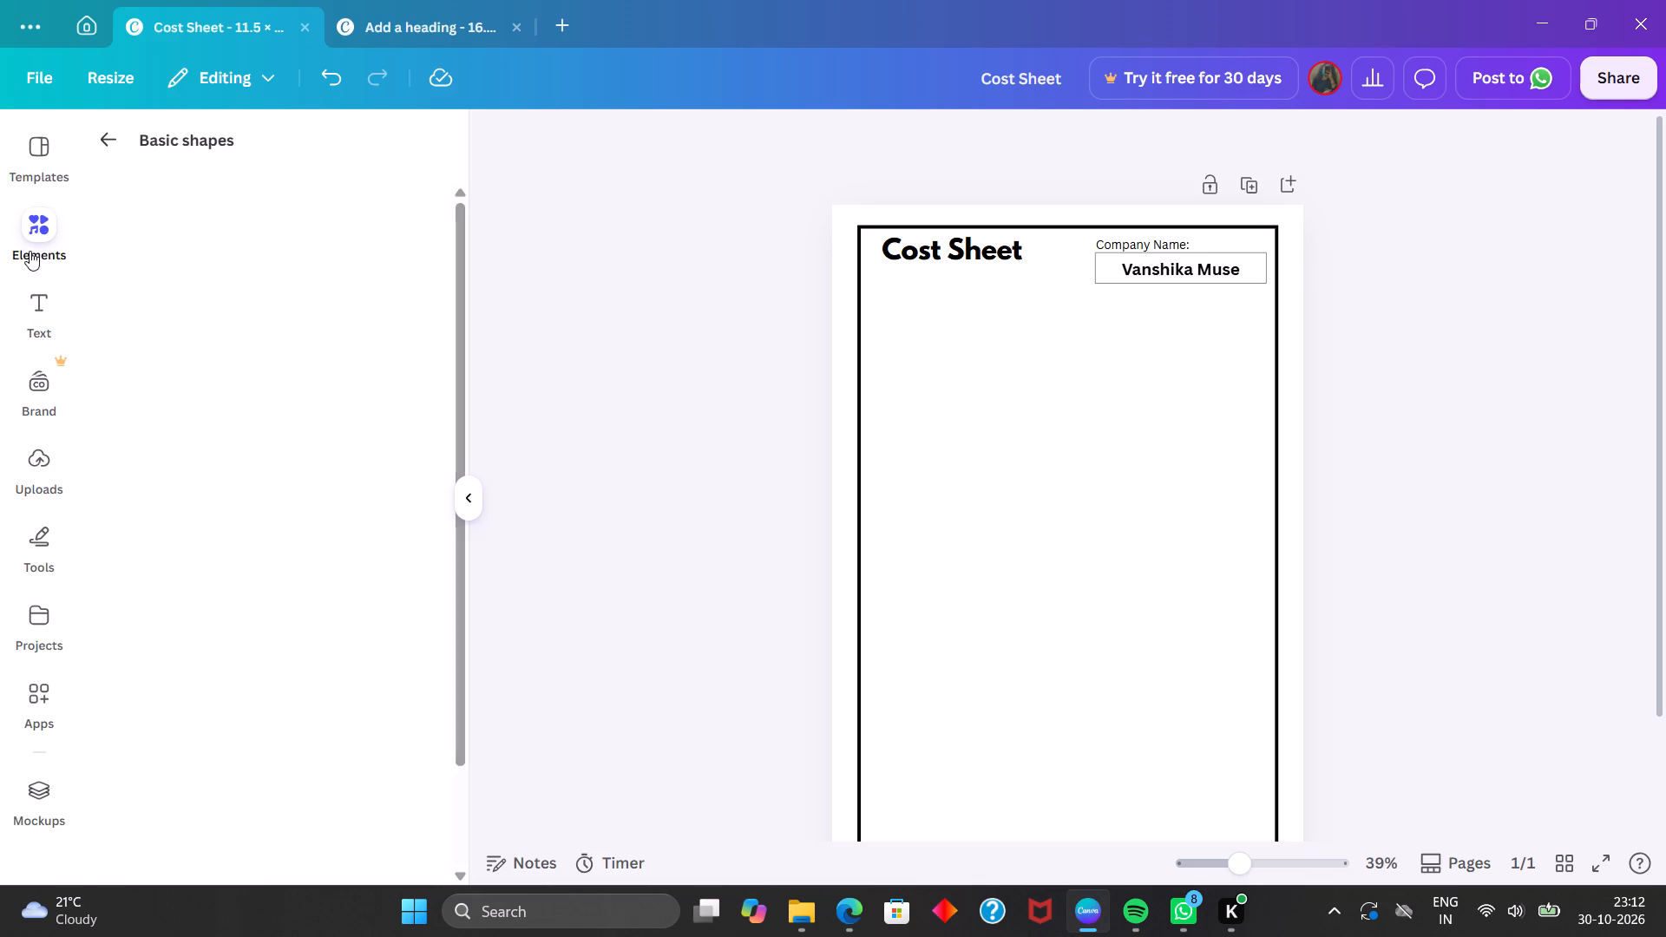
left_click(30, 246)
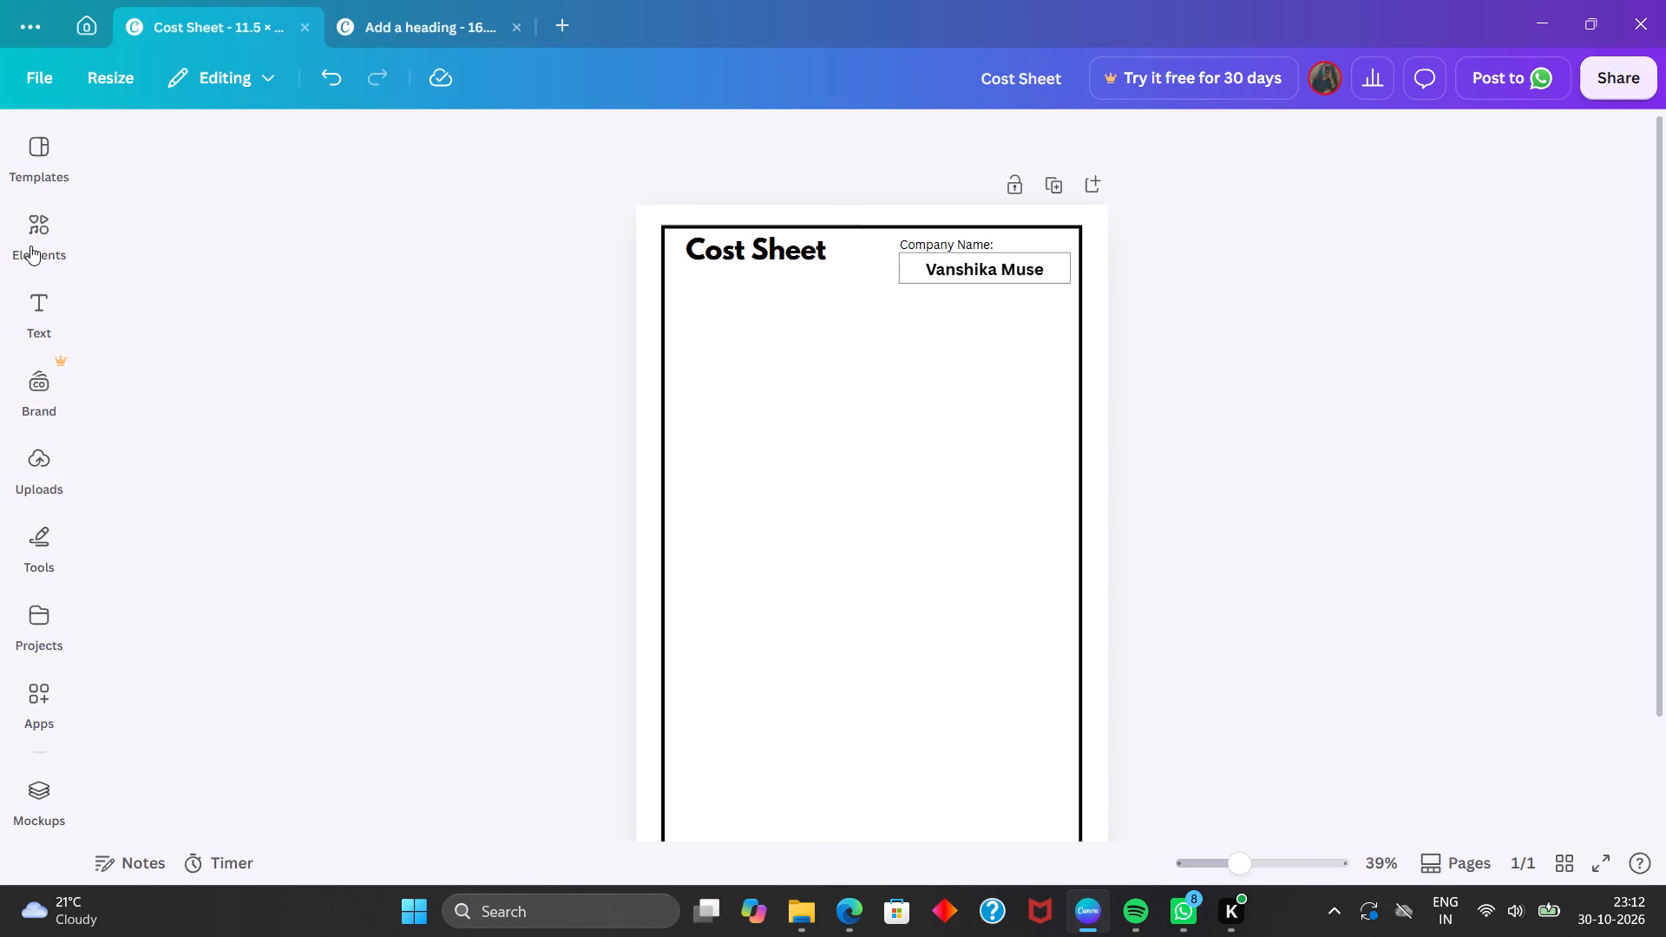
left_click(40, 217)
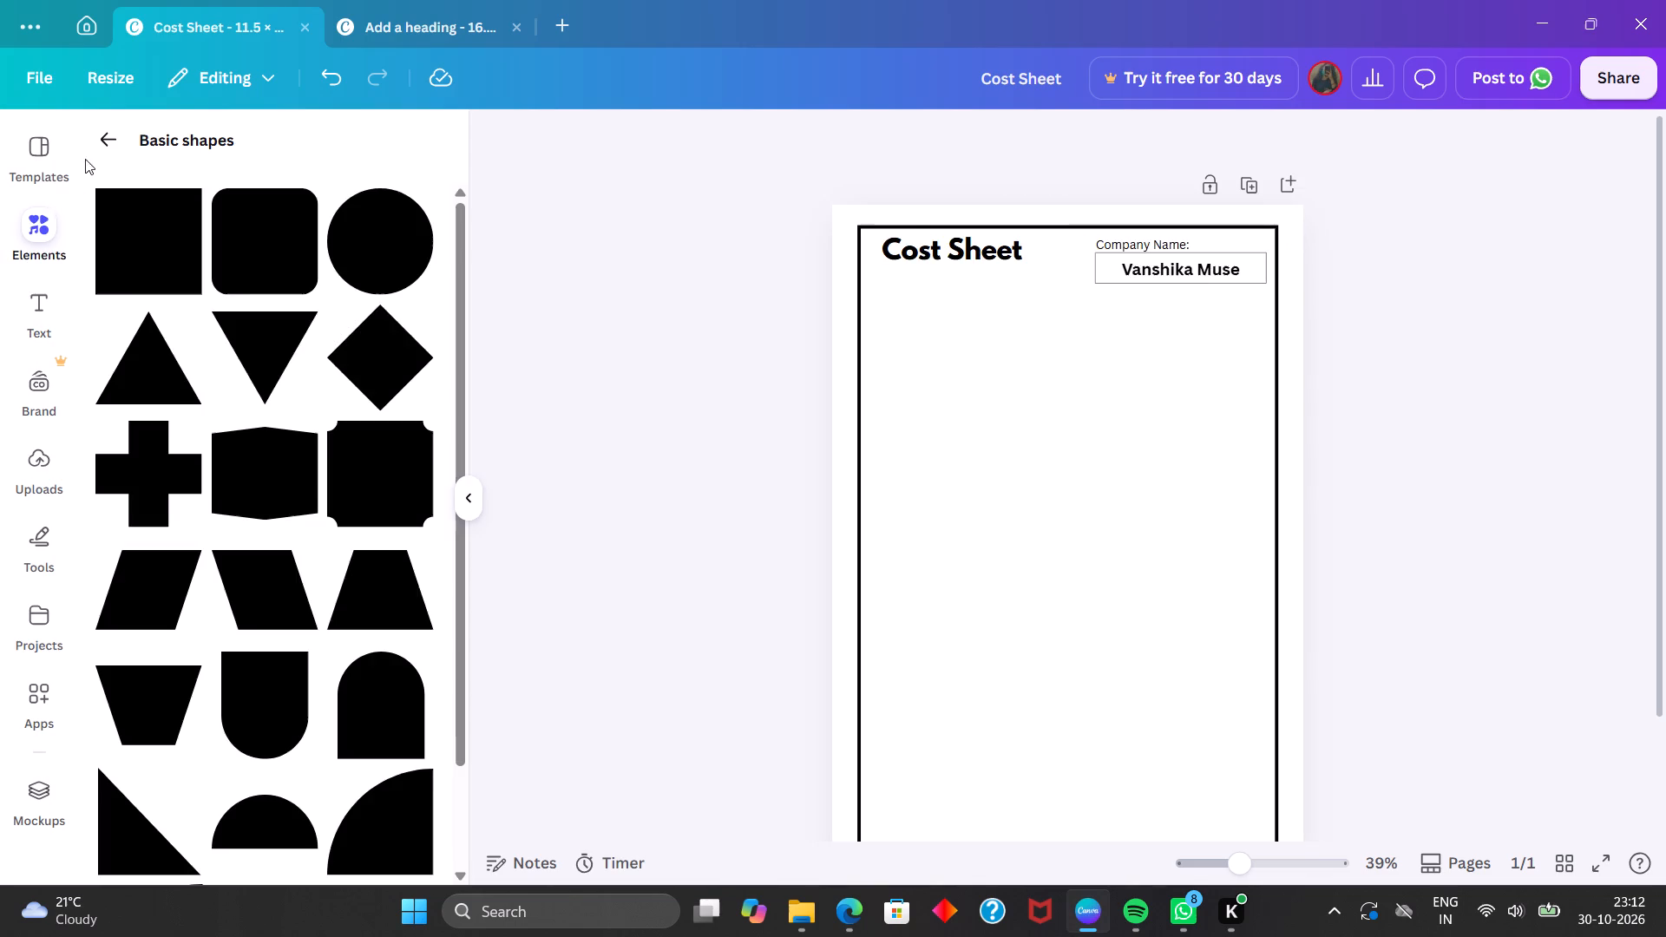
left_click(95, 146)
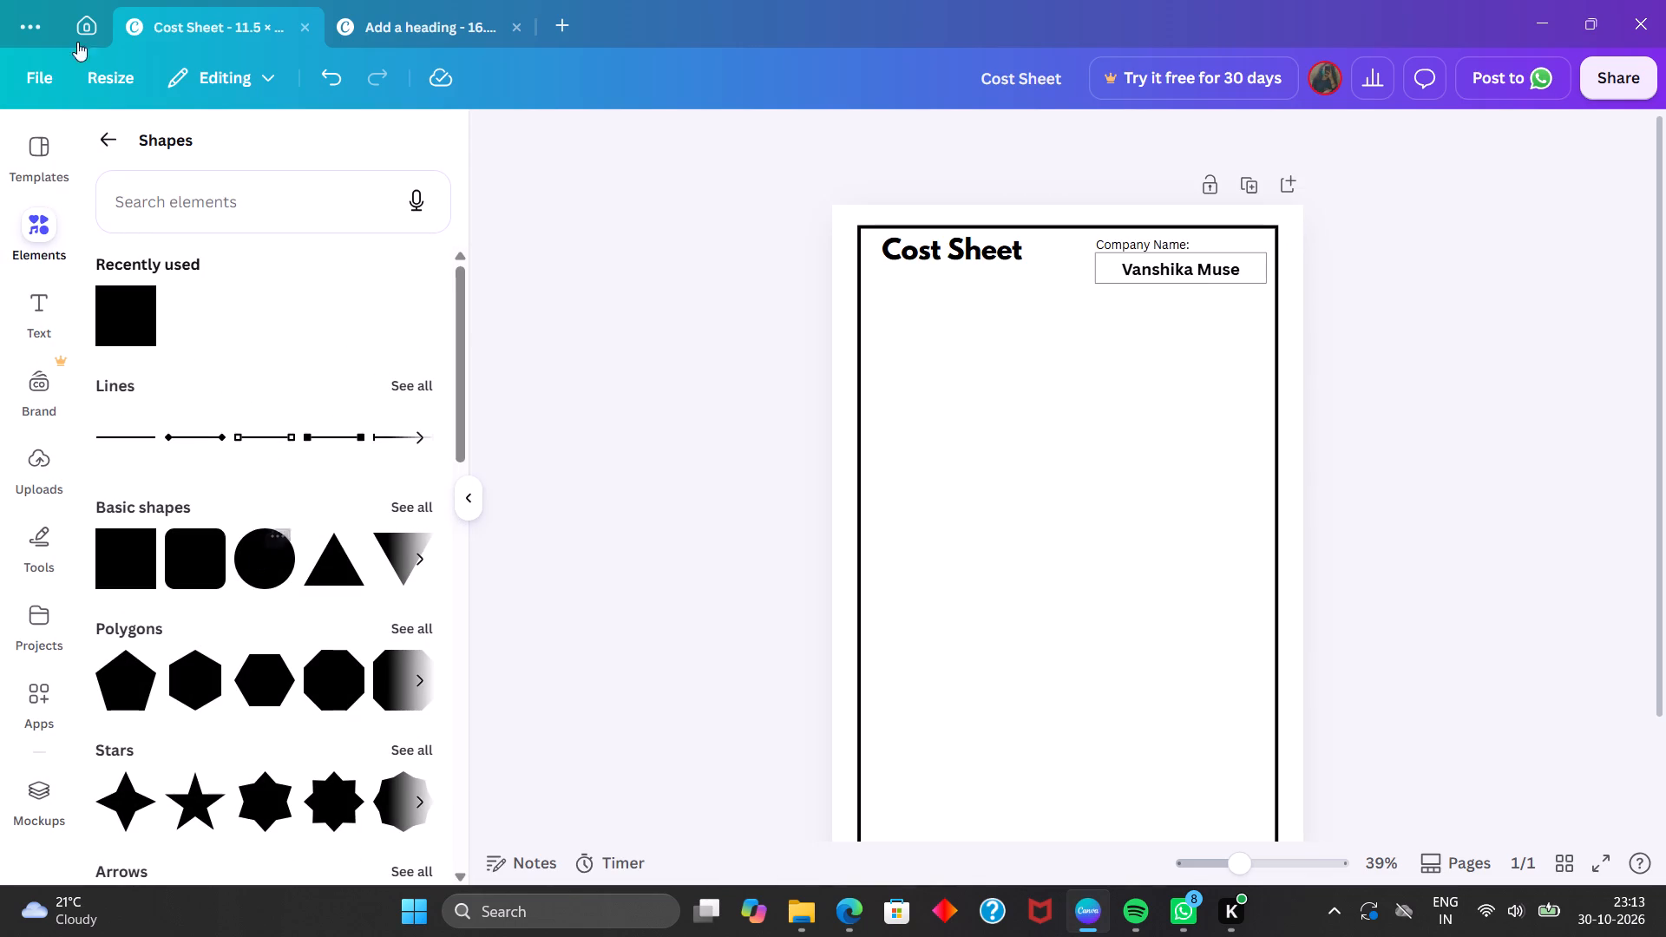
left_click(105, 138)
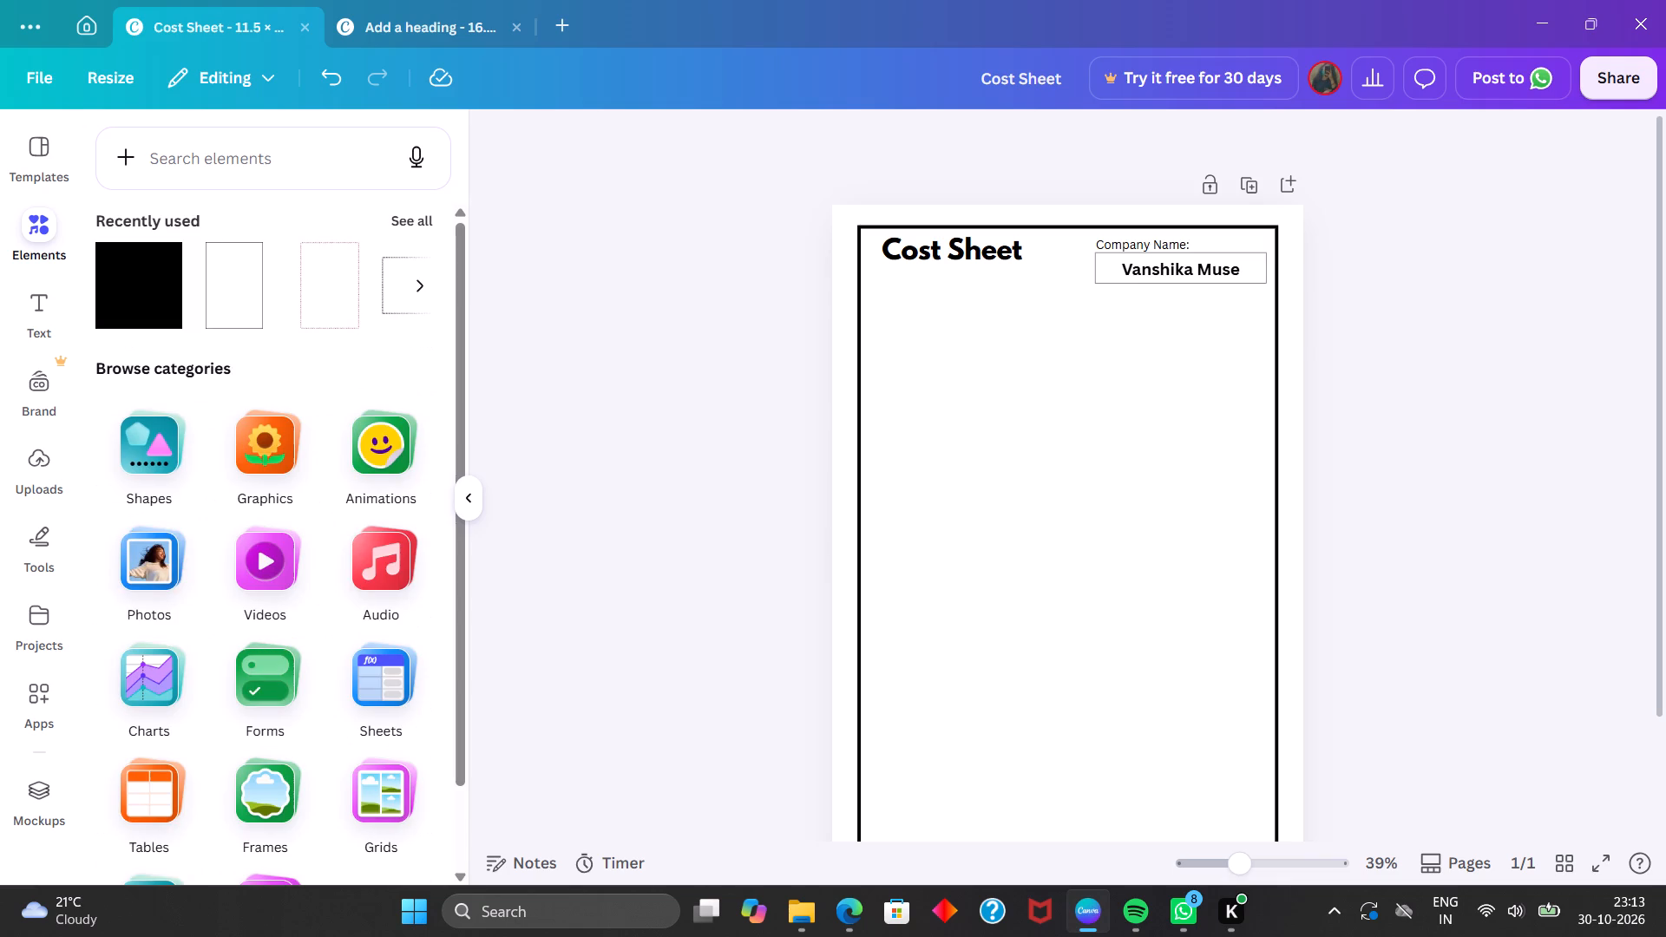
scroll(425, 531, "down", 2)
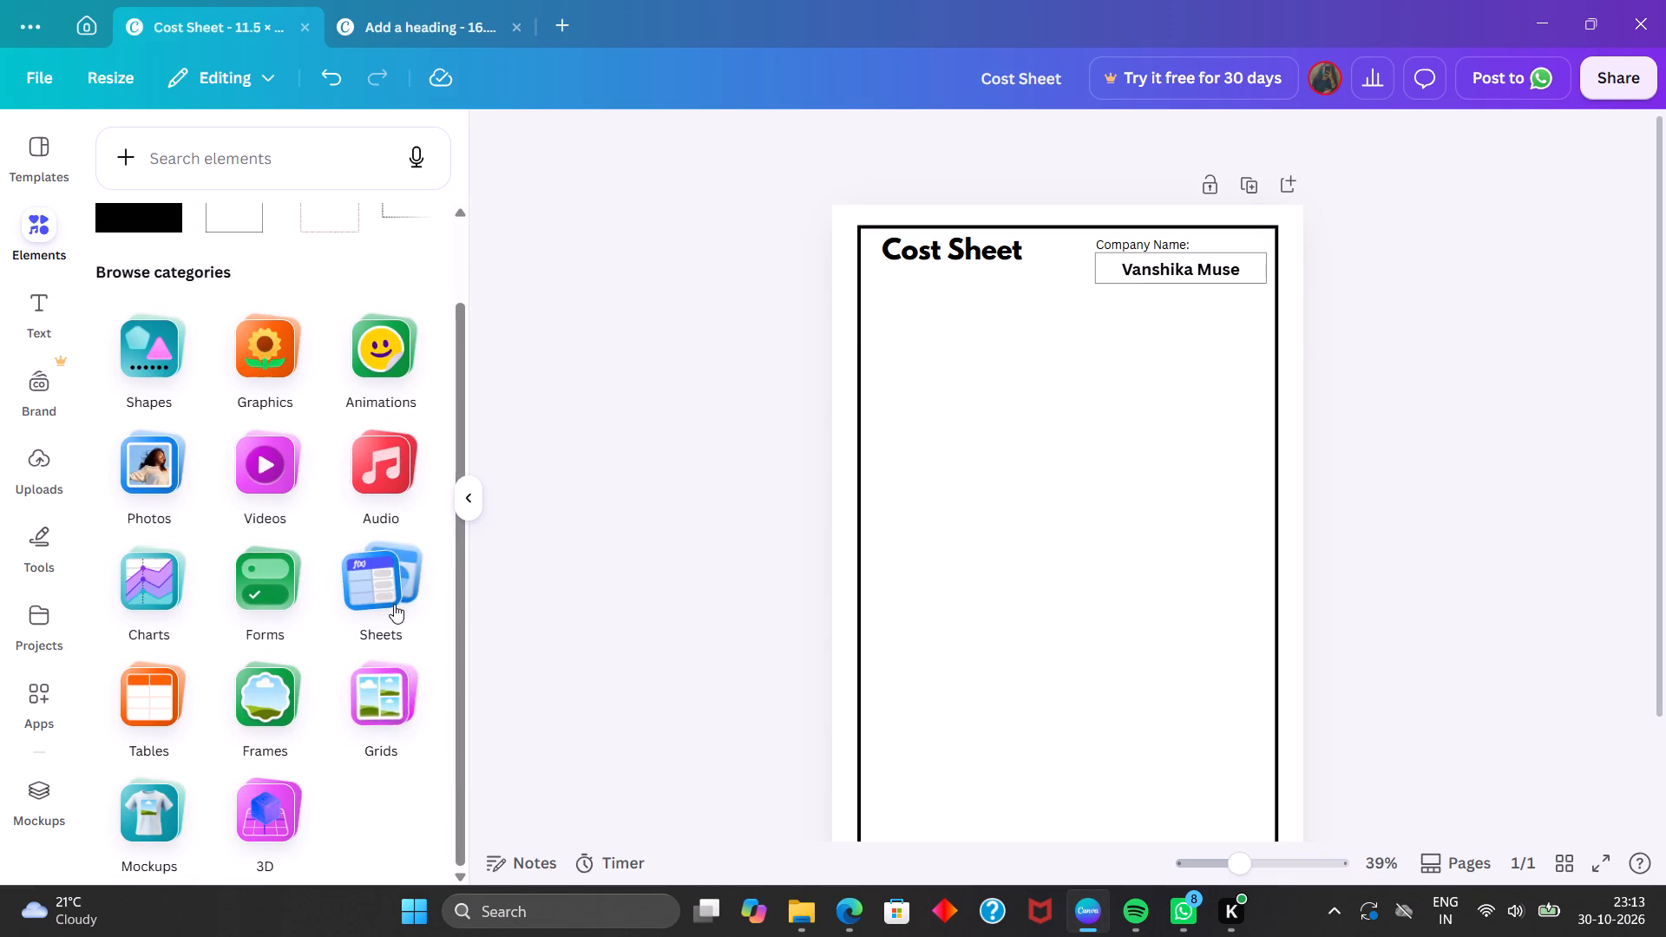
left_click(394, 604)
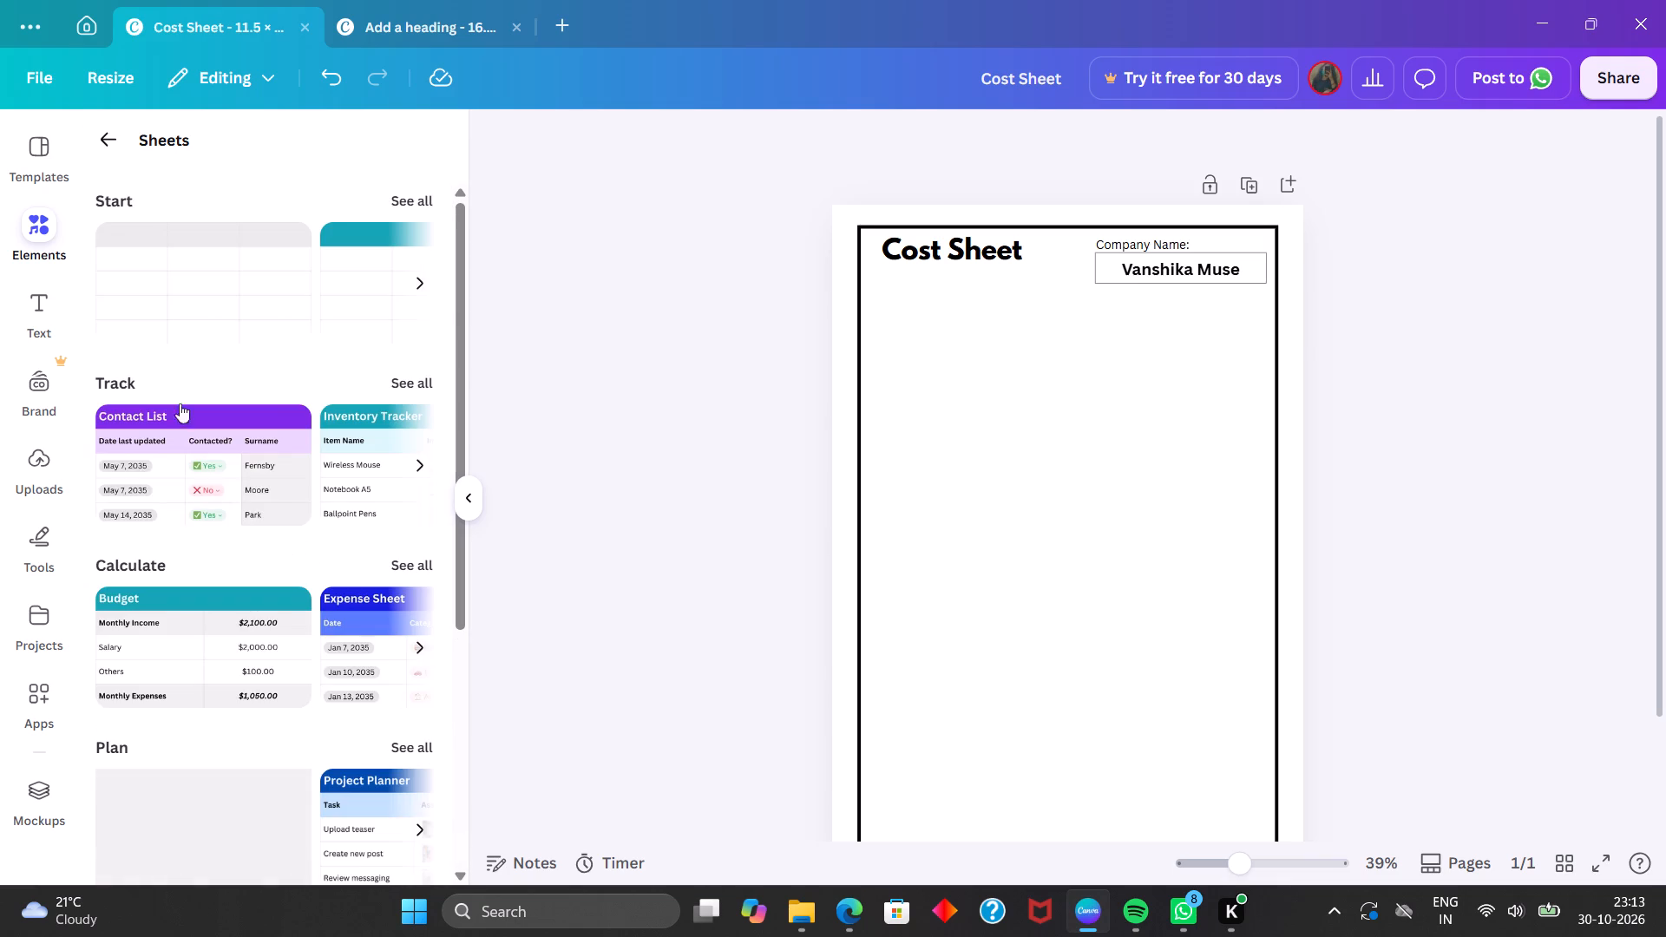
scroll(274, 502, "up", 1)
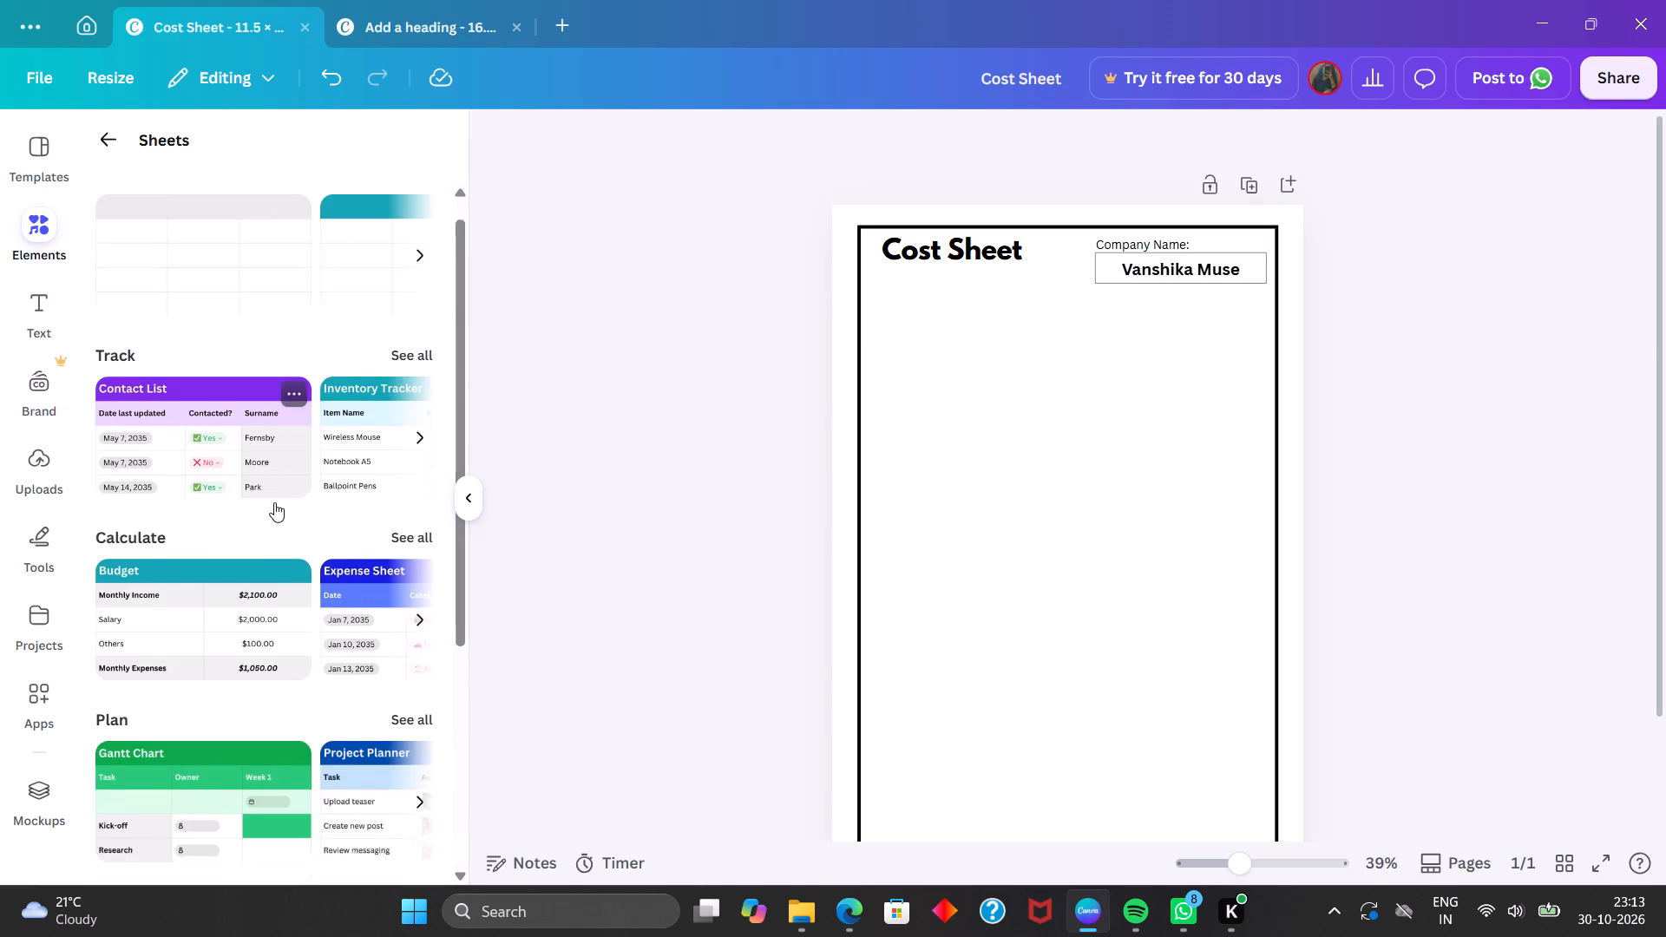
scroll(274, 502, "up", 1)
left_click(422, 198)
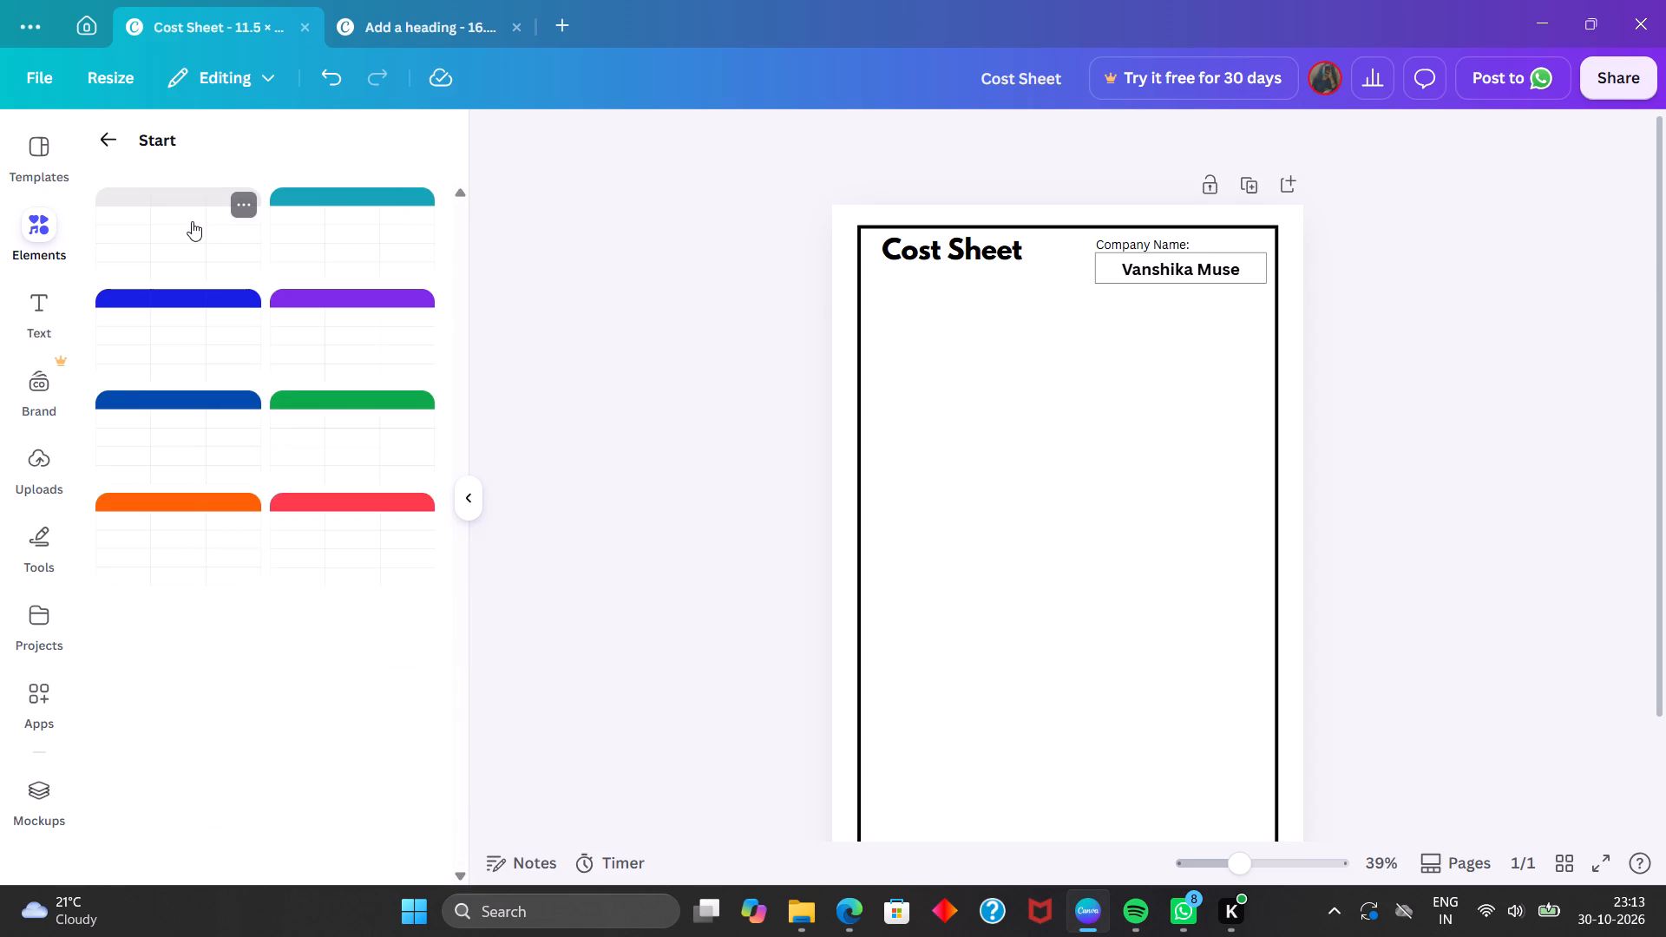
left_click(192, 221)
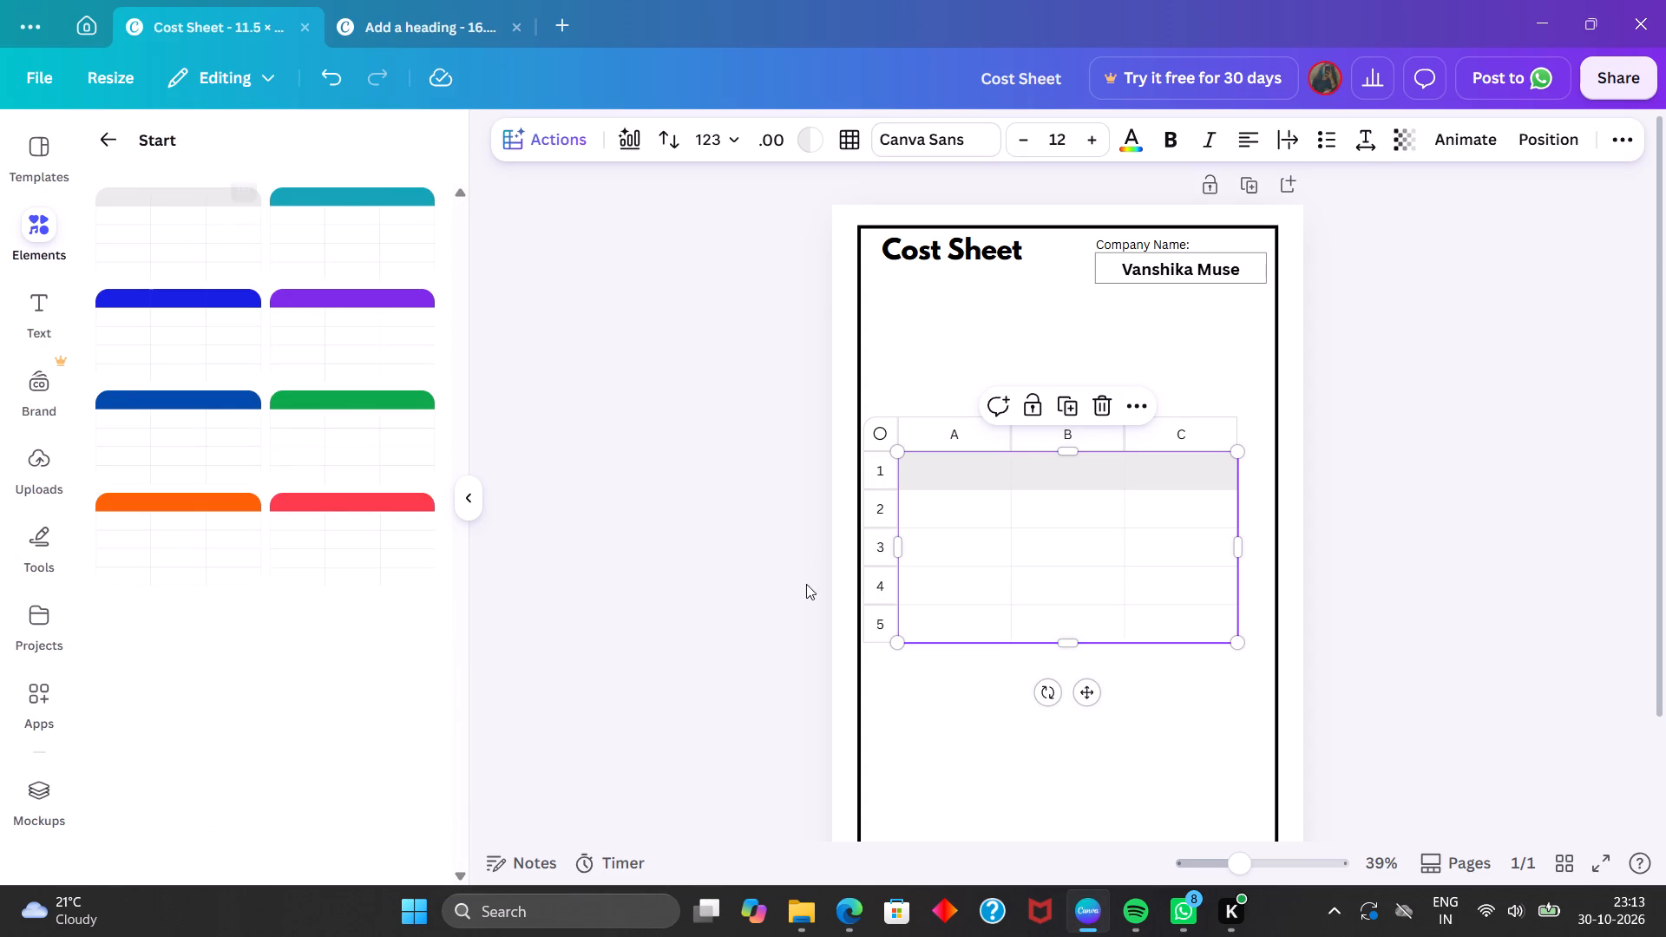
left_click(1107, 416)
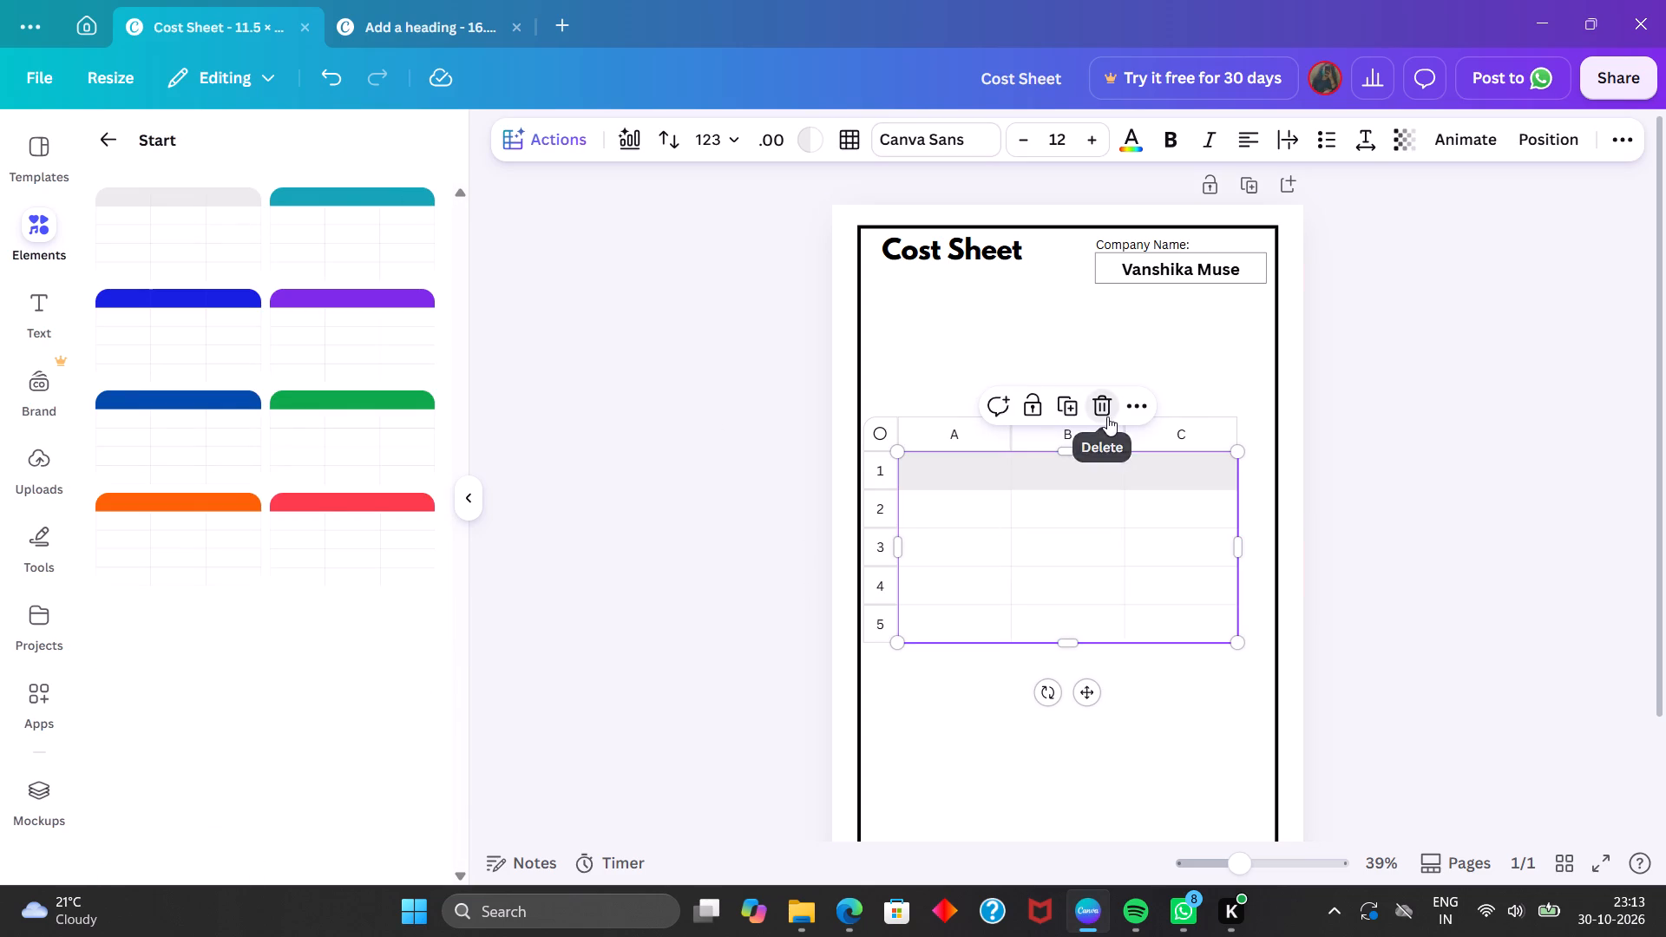
Examine the remaining sheet templates, the bar charts and the forms for an element that suits the cost sheet.
left_click(113, 147)
scroll(240, 639, "down", 5)
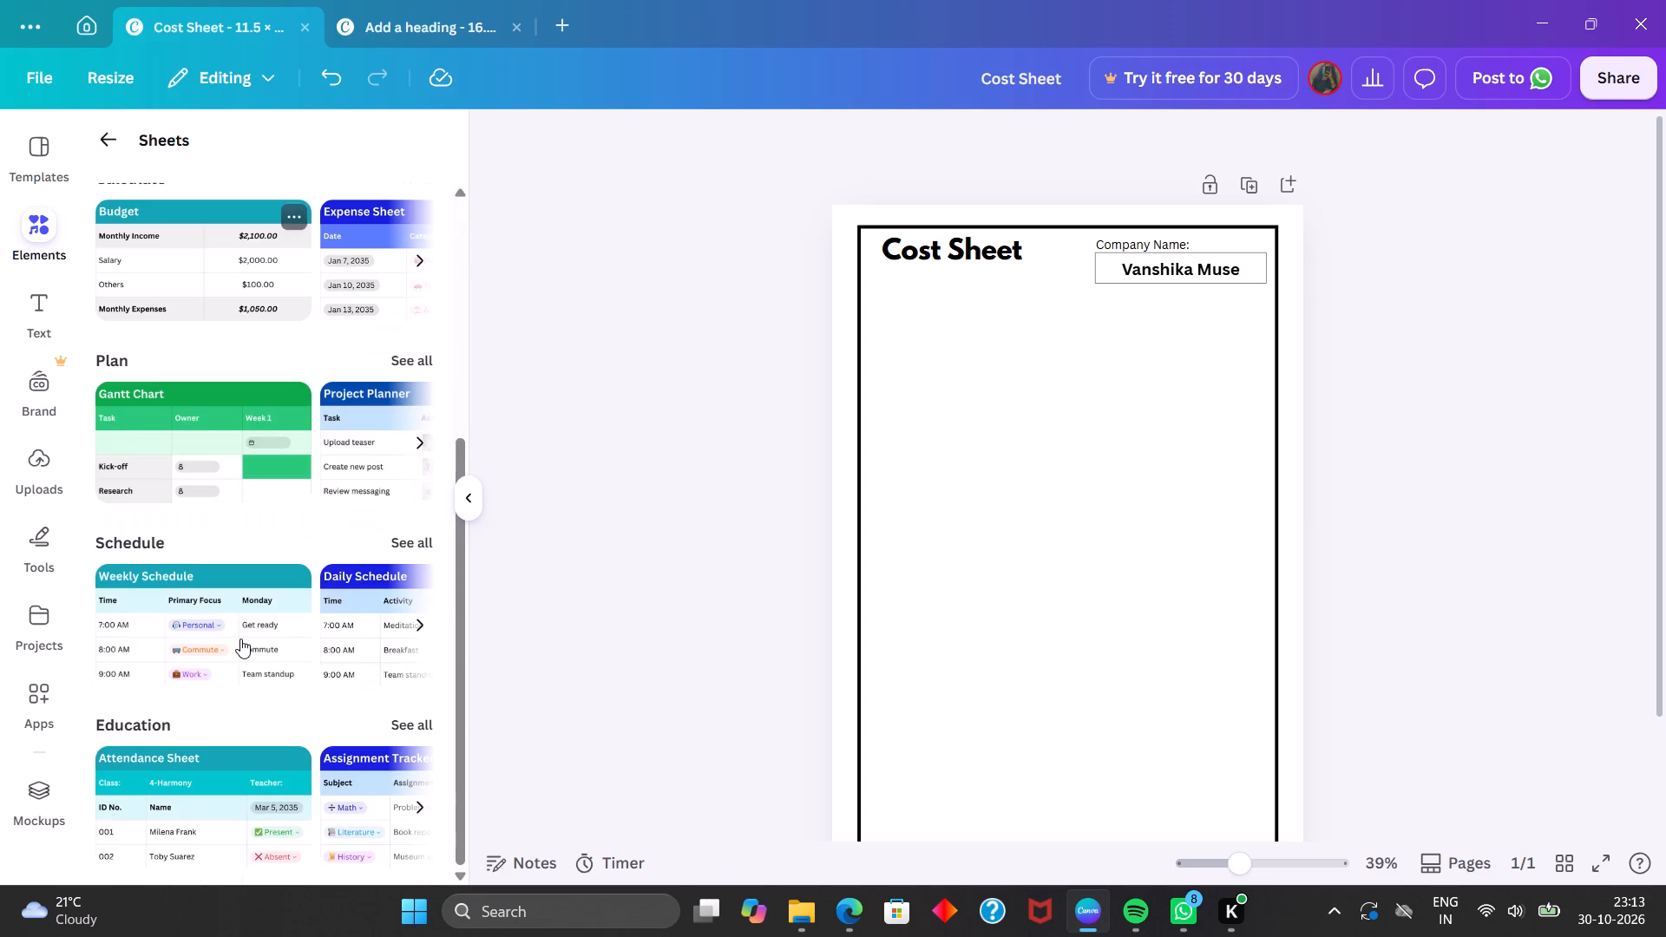
scroll(240, 639, "down", 6)
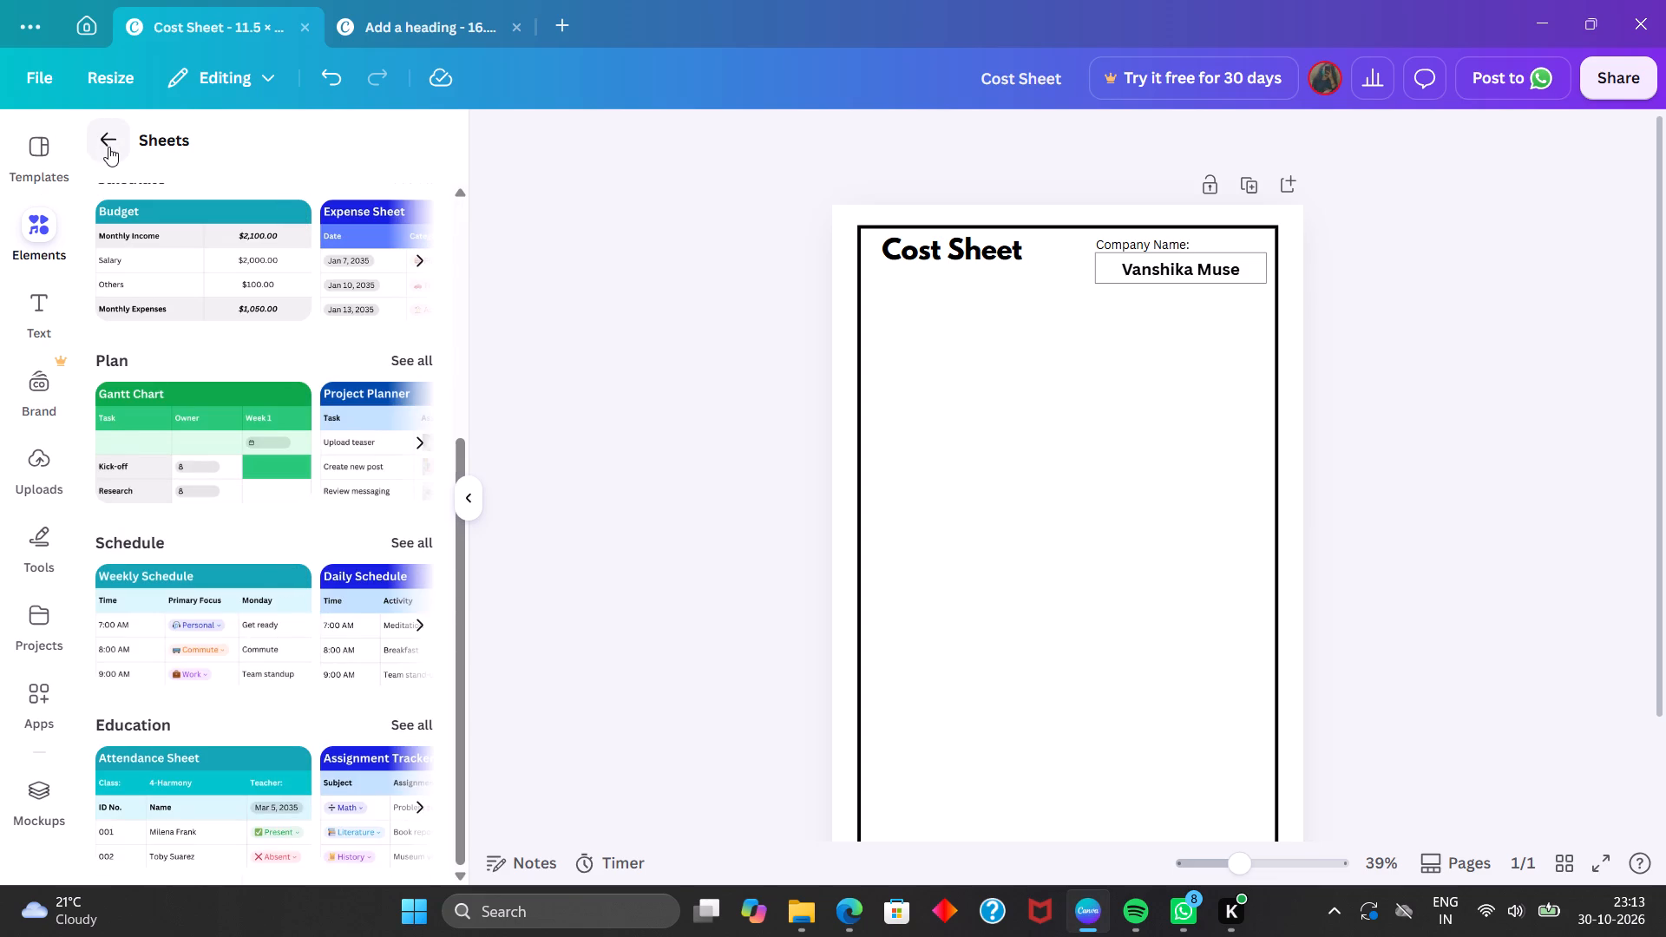
left_click(108, 147)
scroll(372, 565, "down", 2)
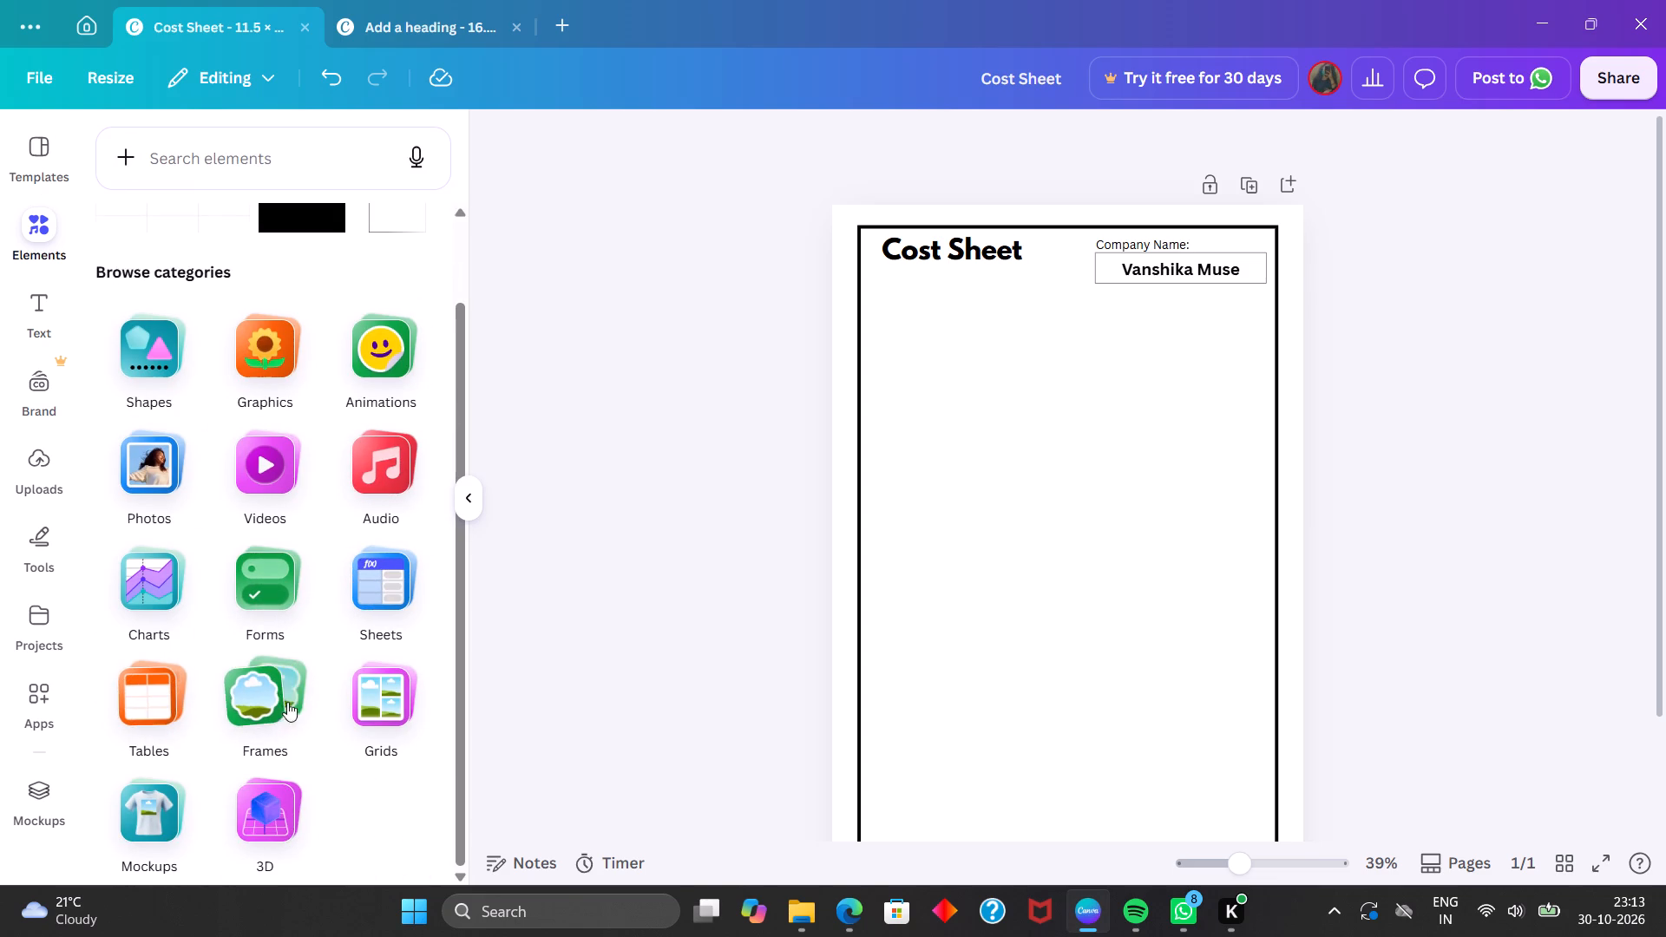
left_click(155, 581)
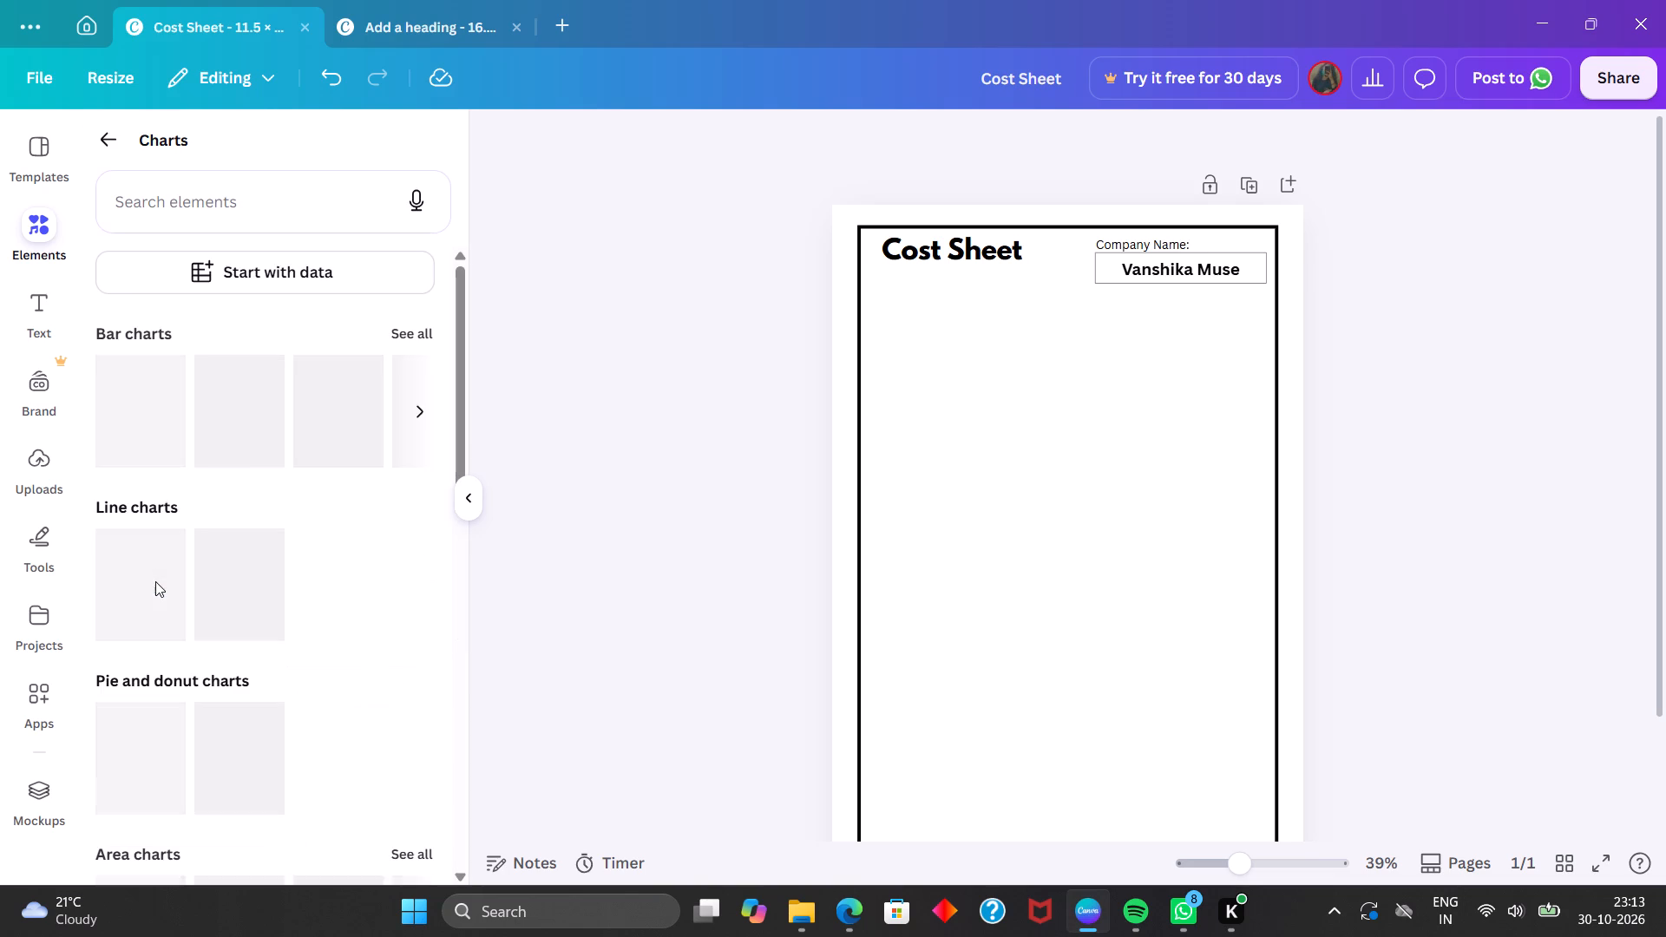
left_click(410, 333)
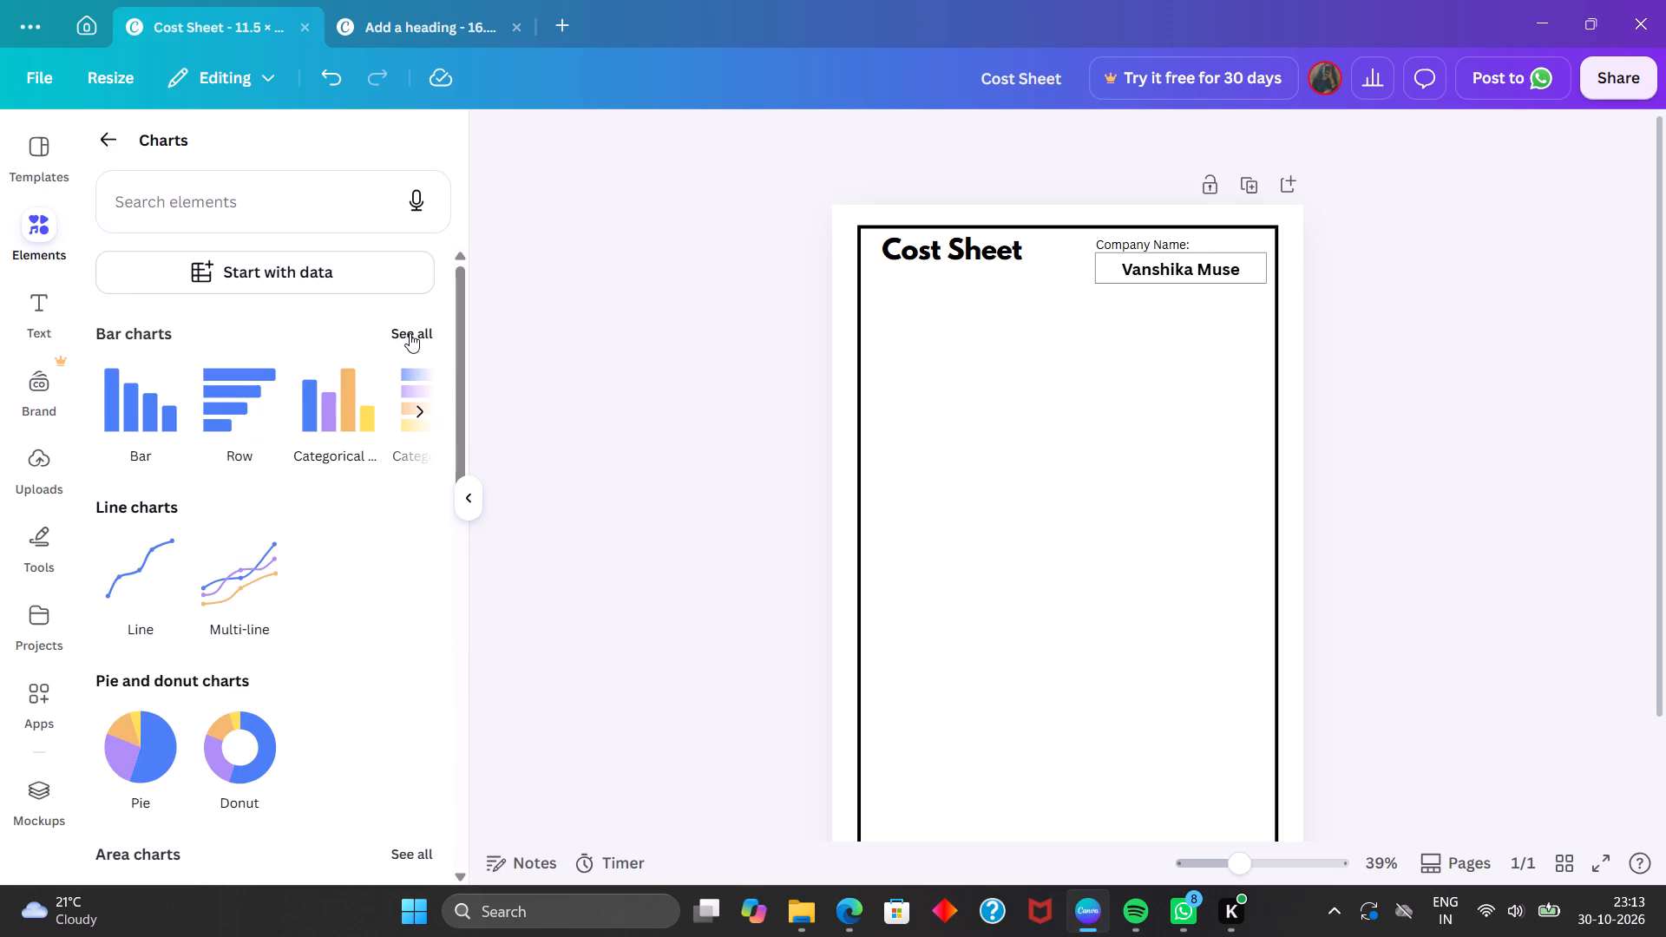
scroll(313, 567, "down", 2)
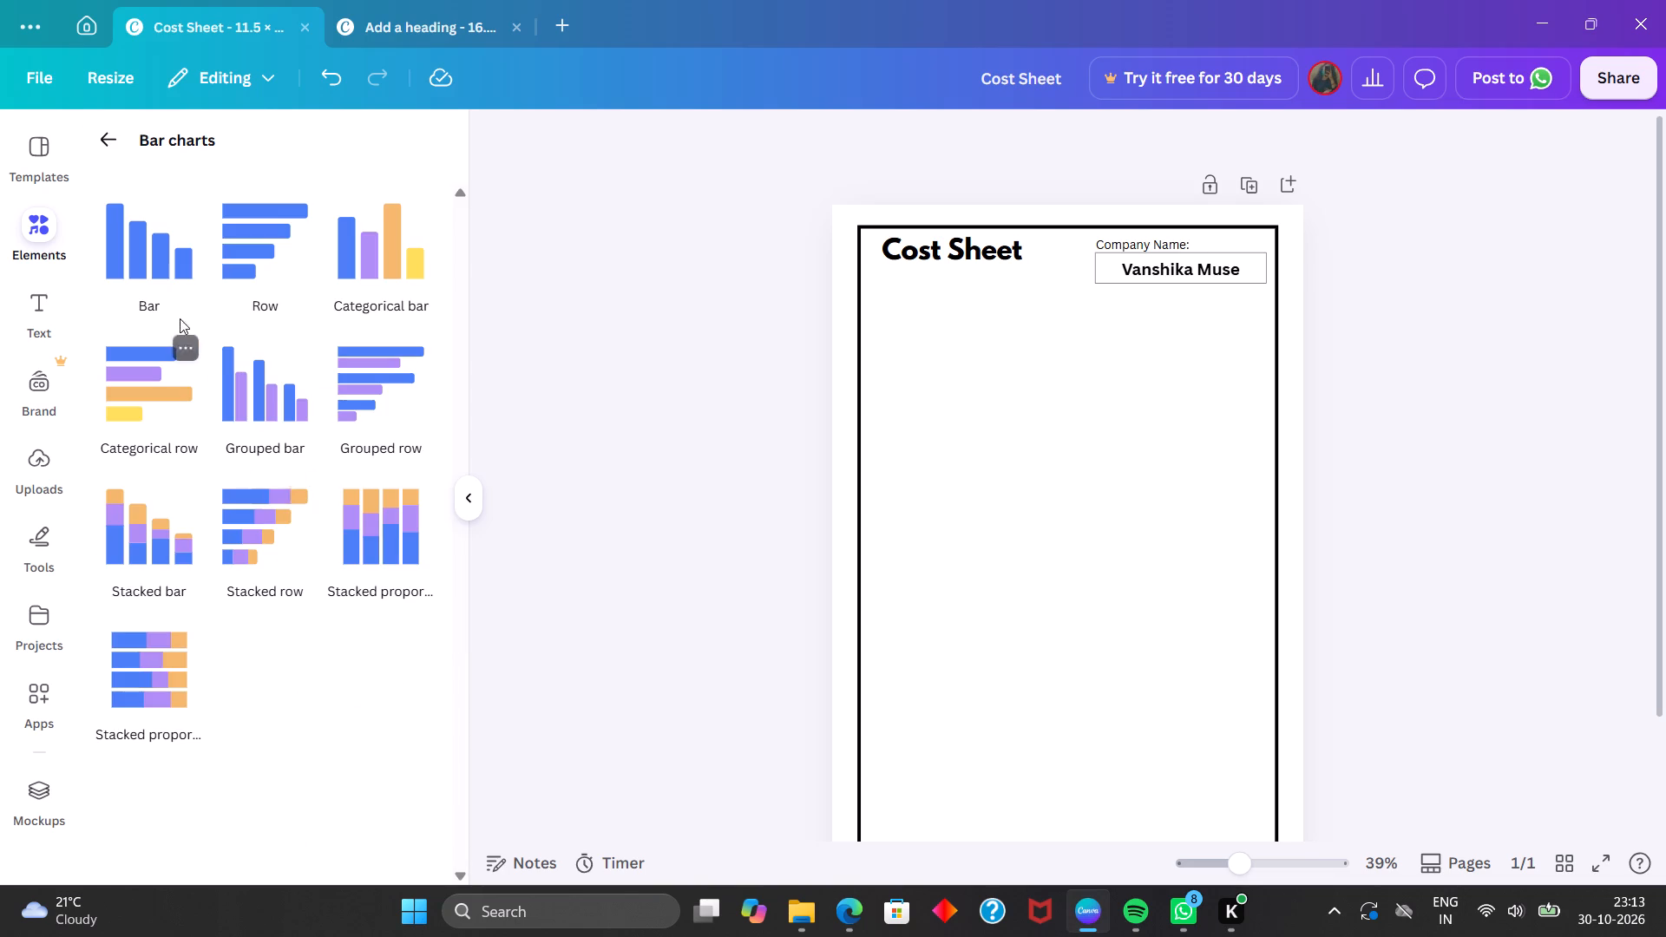
left_click(111, 130)
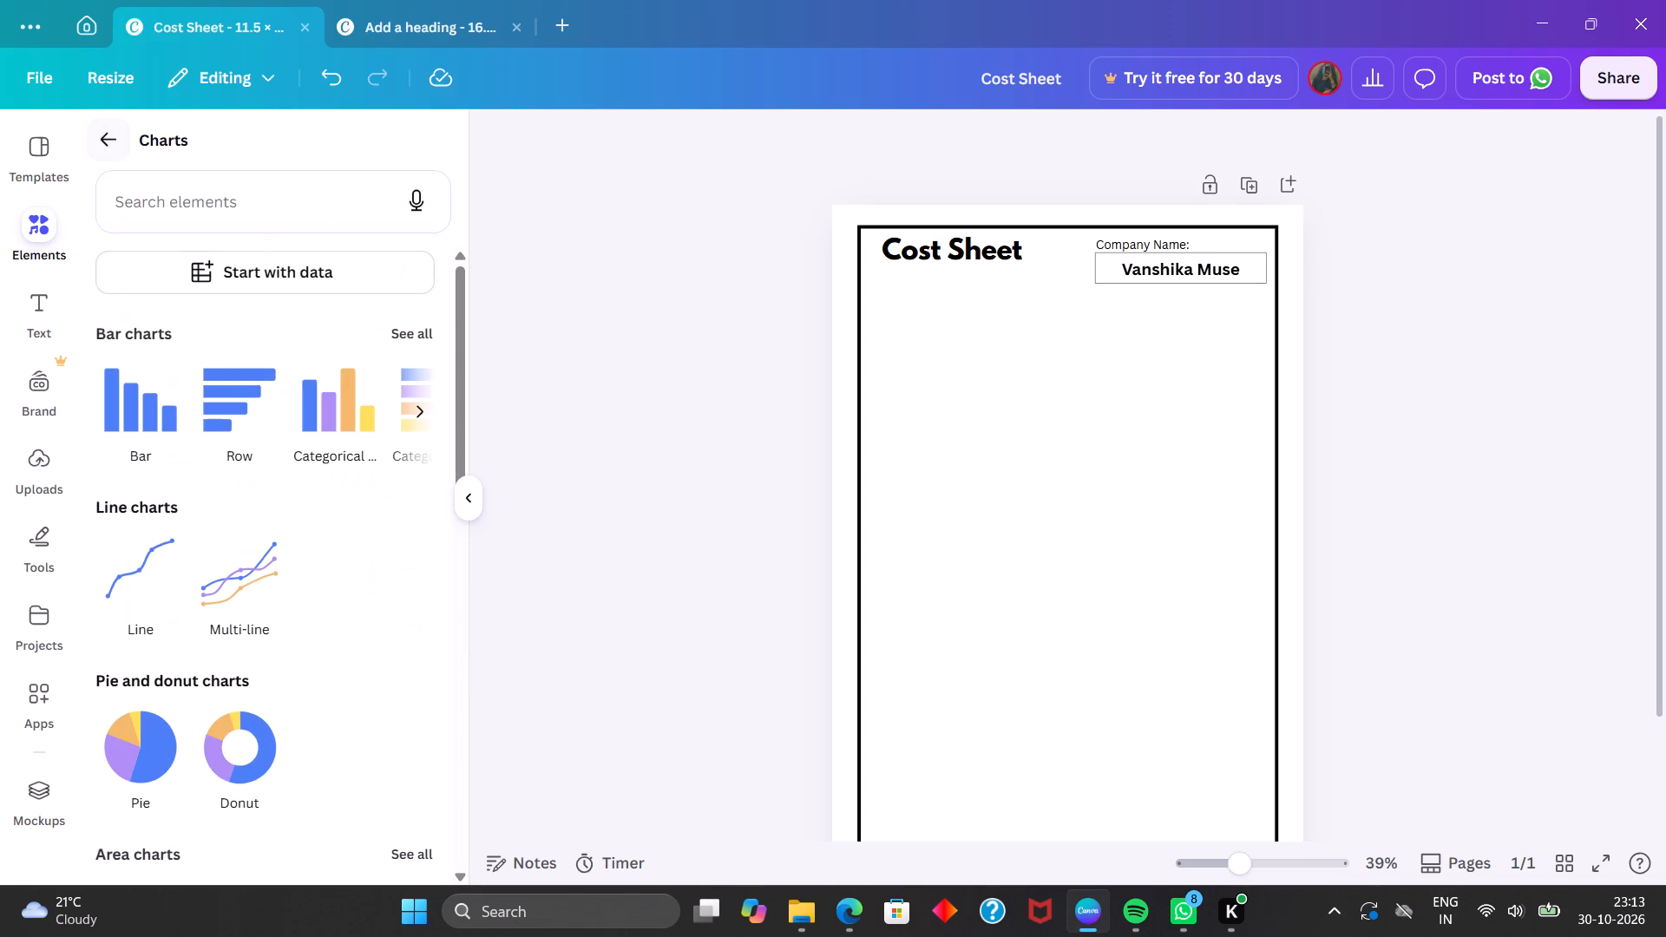
left_click(108, 137)
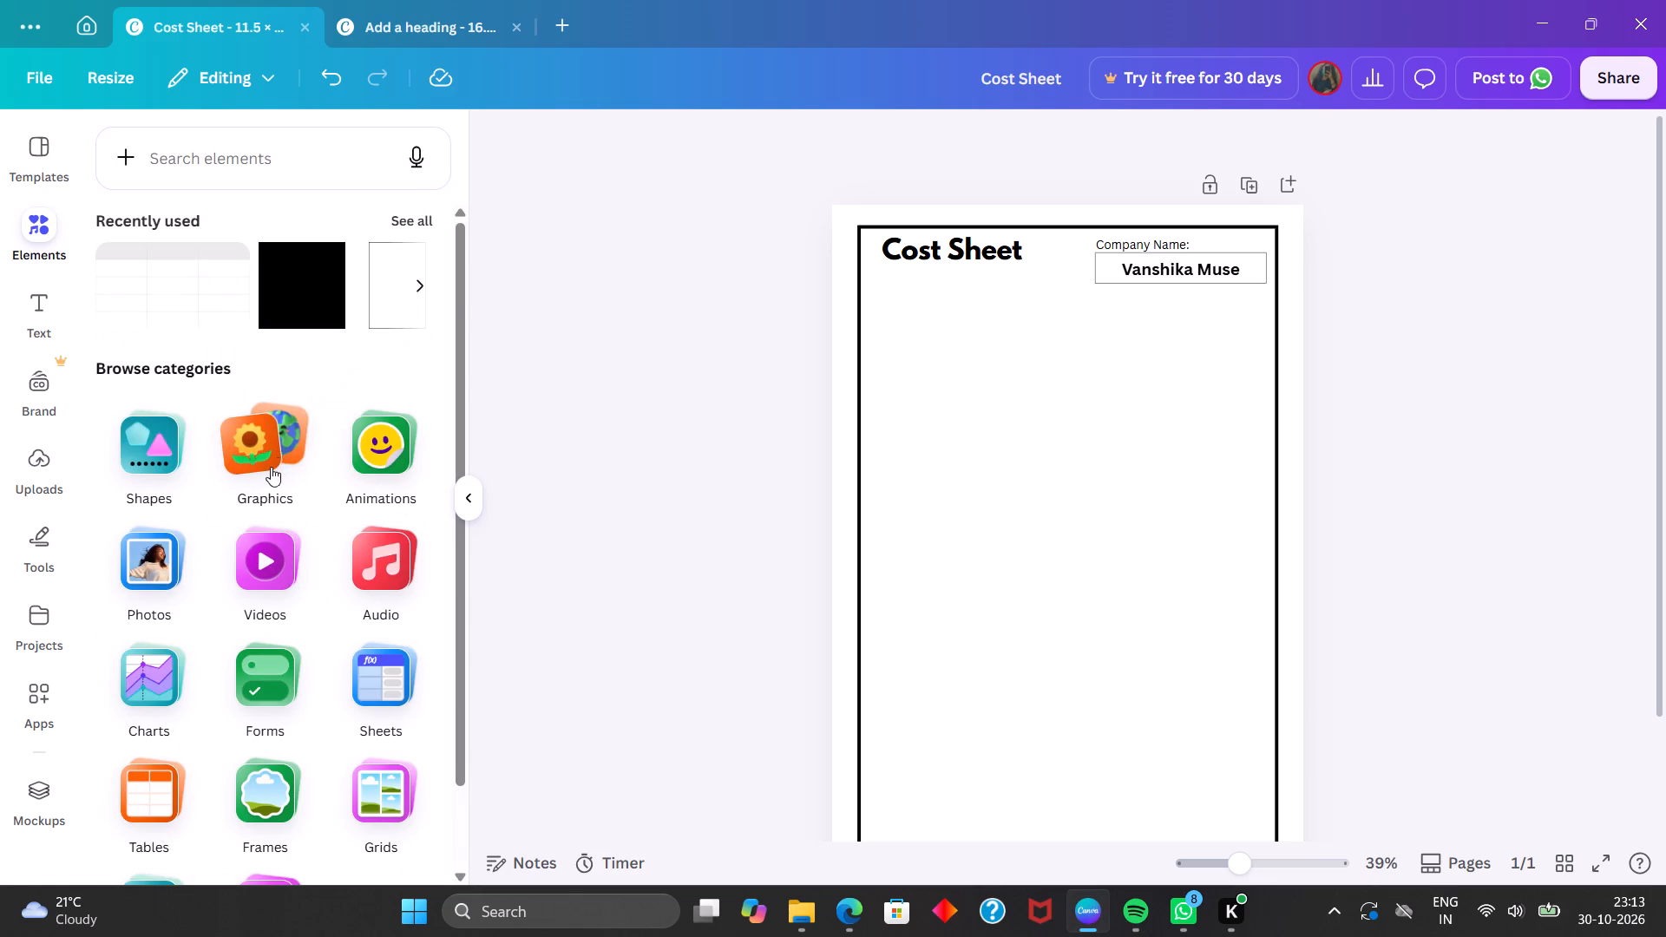
scroll(271, 467, "down", 2)
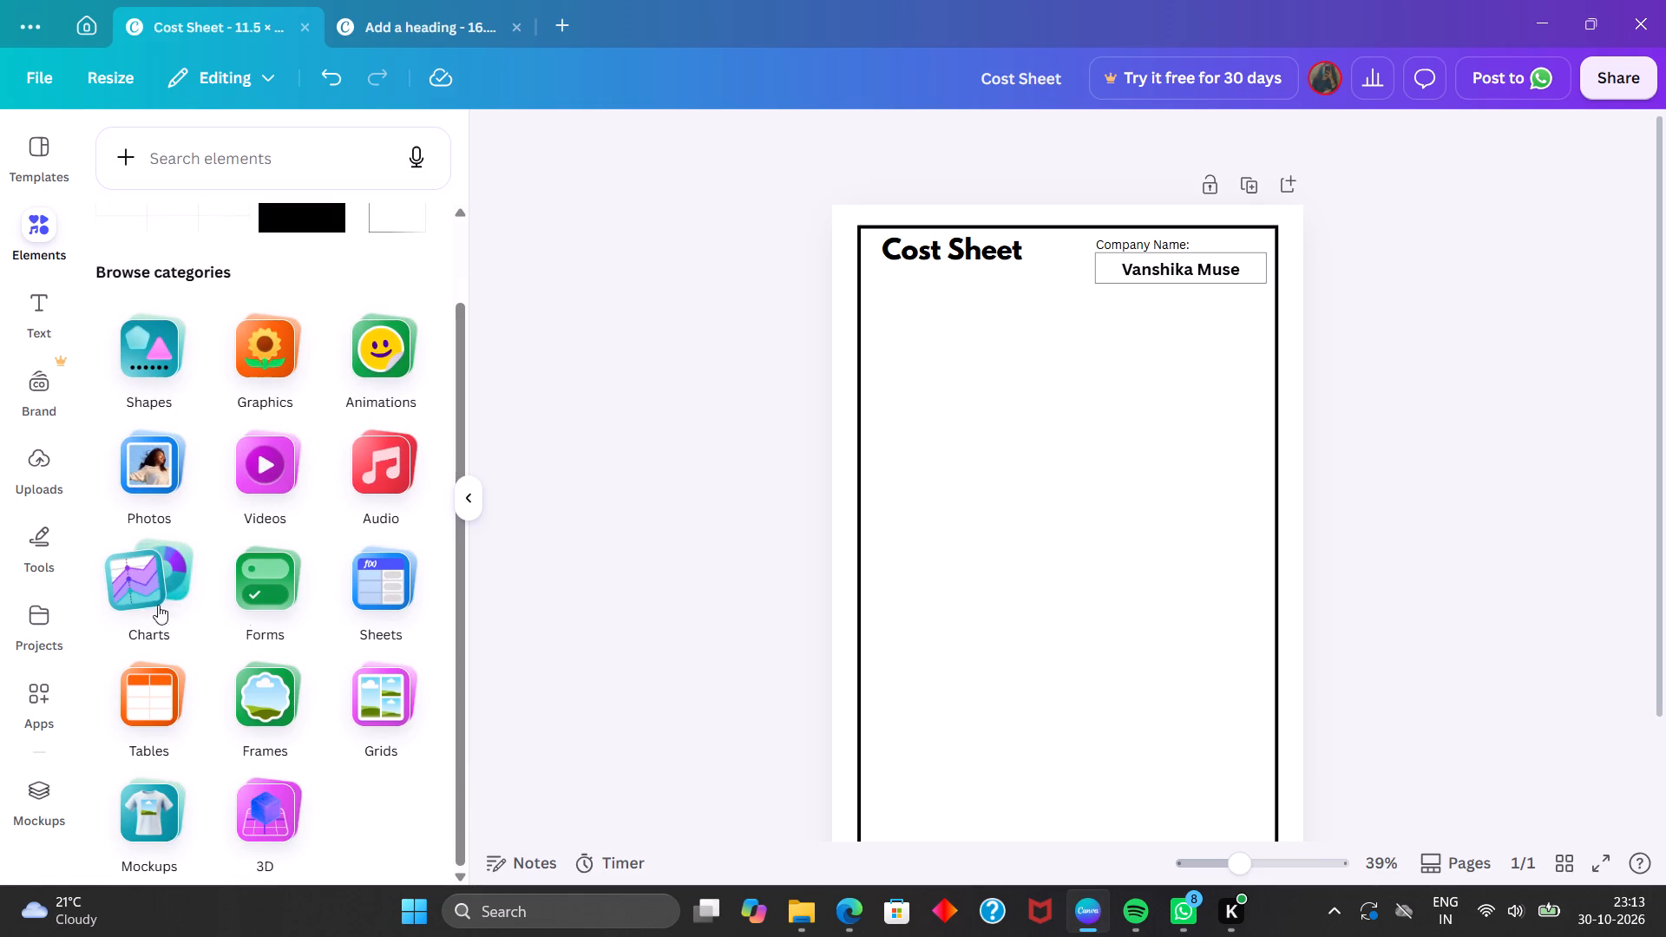
left_click(266, 578)
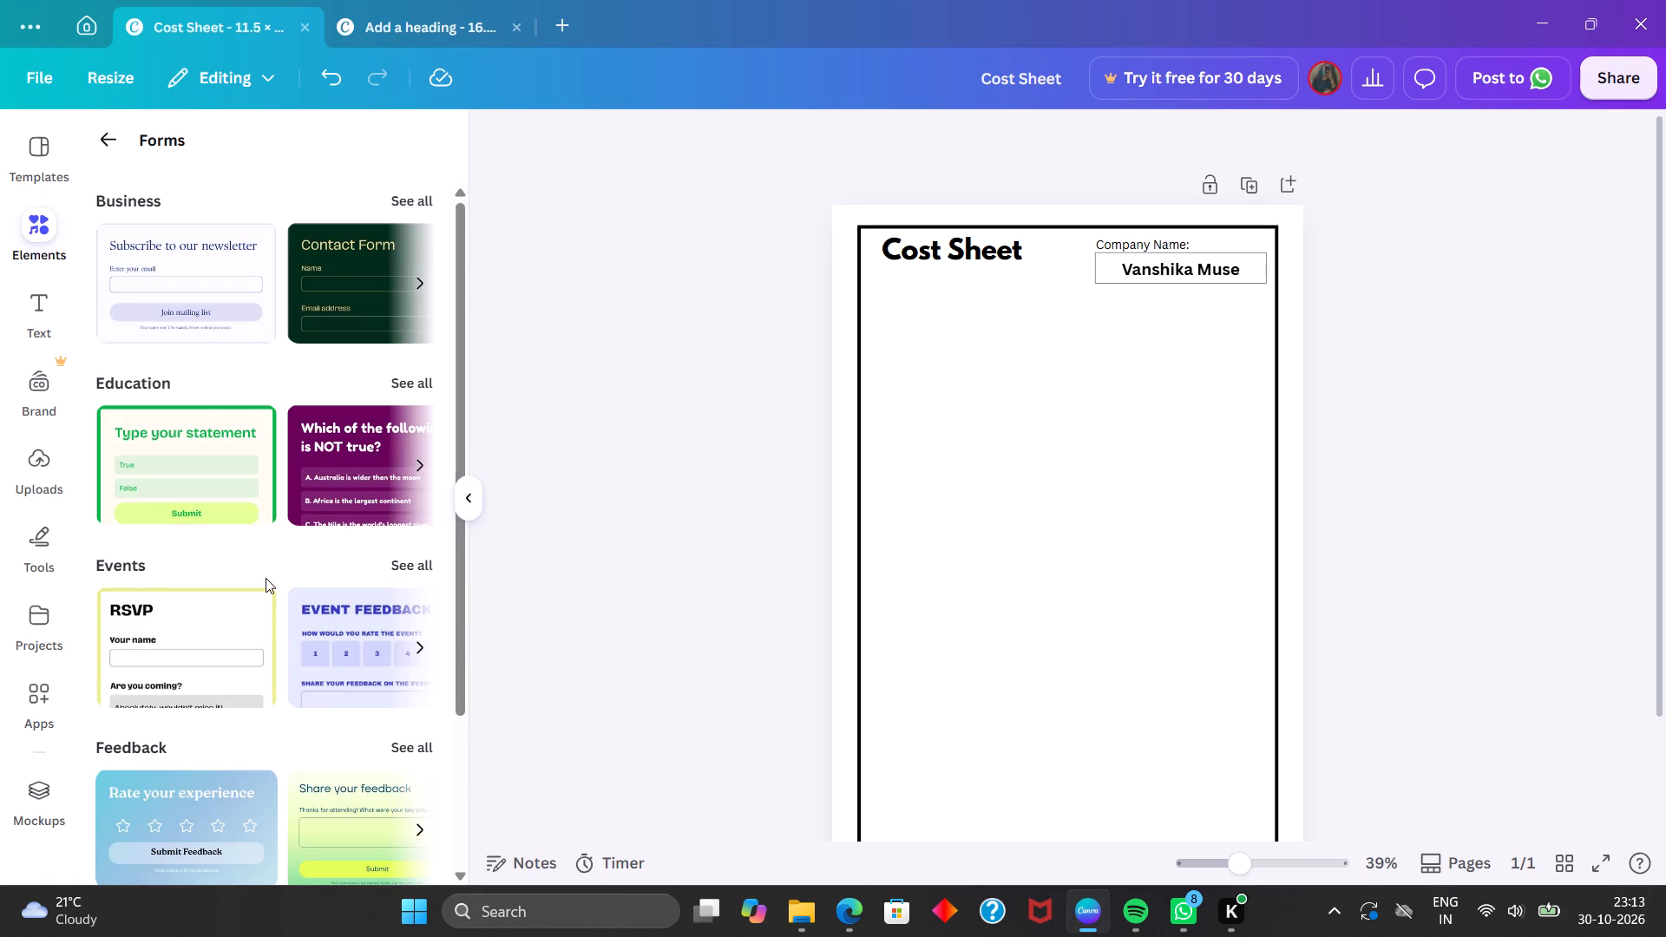
scroll(266, 578, "down", 6)
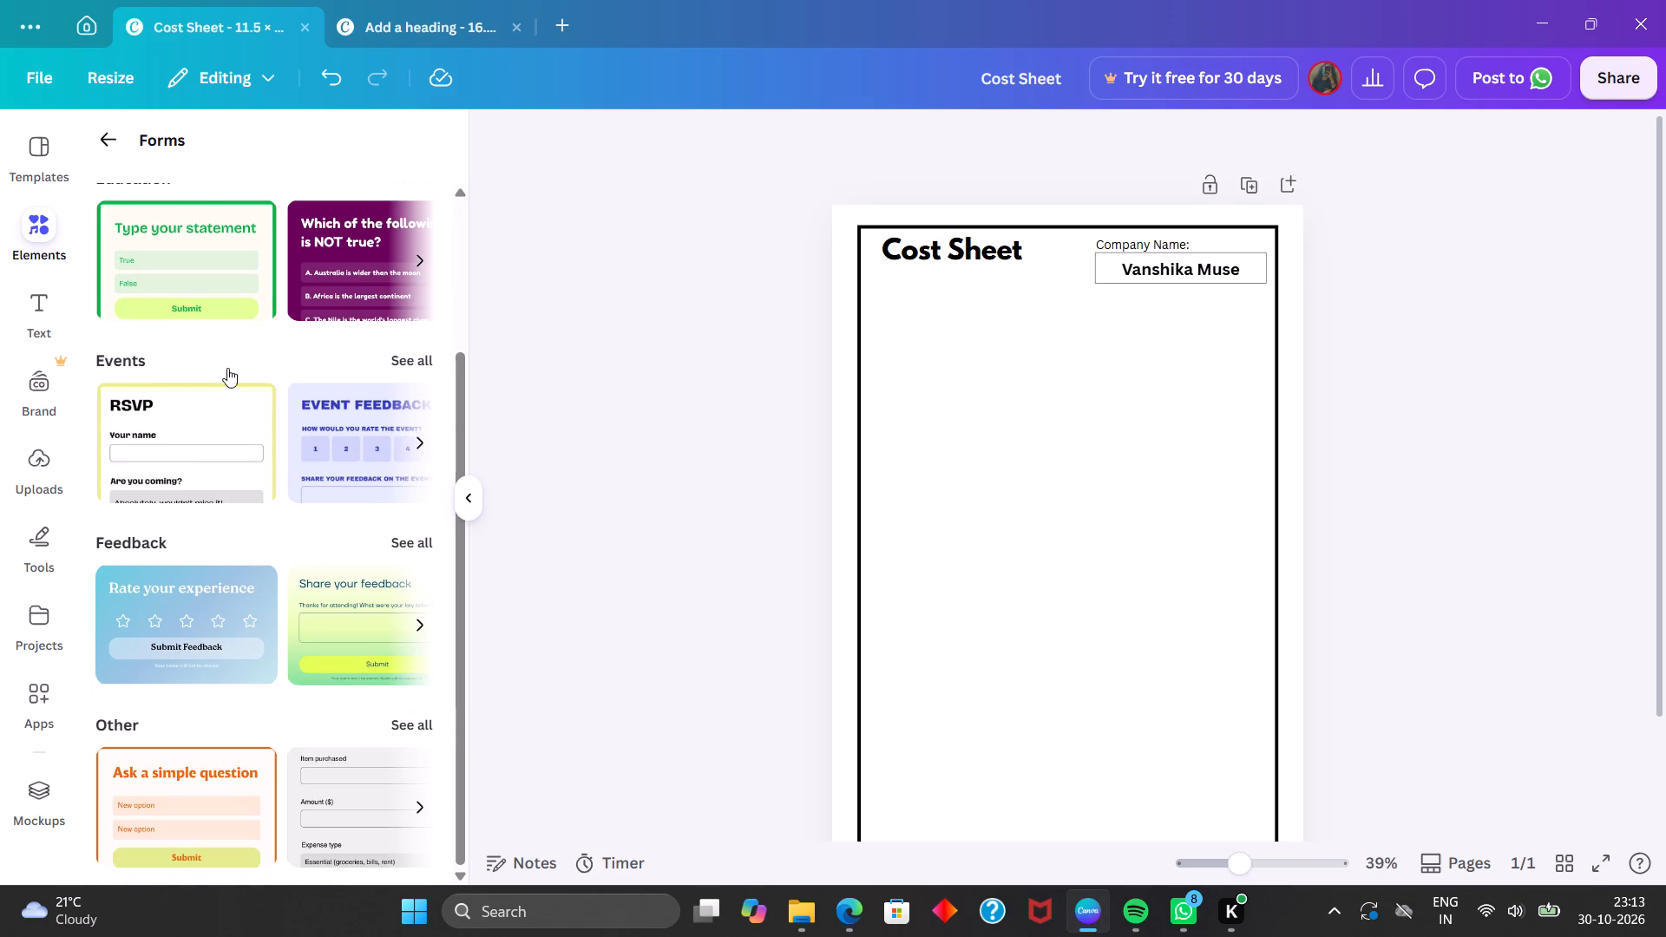
left_click(96, 141)
Examine the table templates, including the full Start collection, and the other element categories for a suitable layout.
scroll(318, 497, "down", 5)
left_click(171, 709)
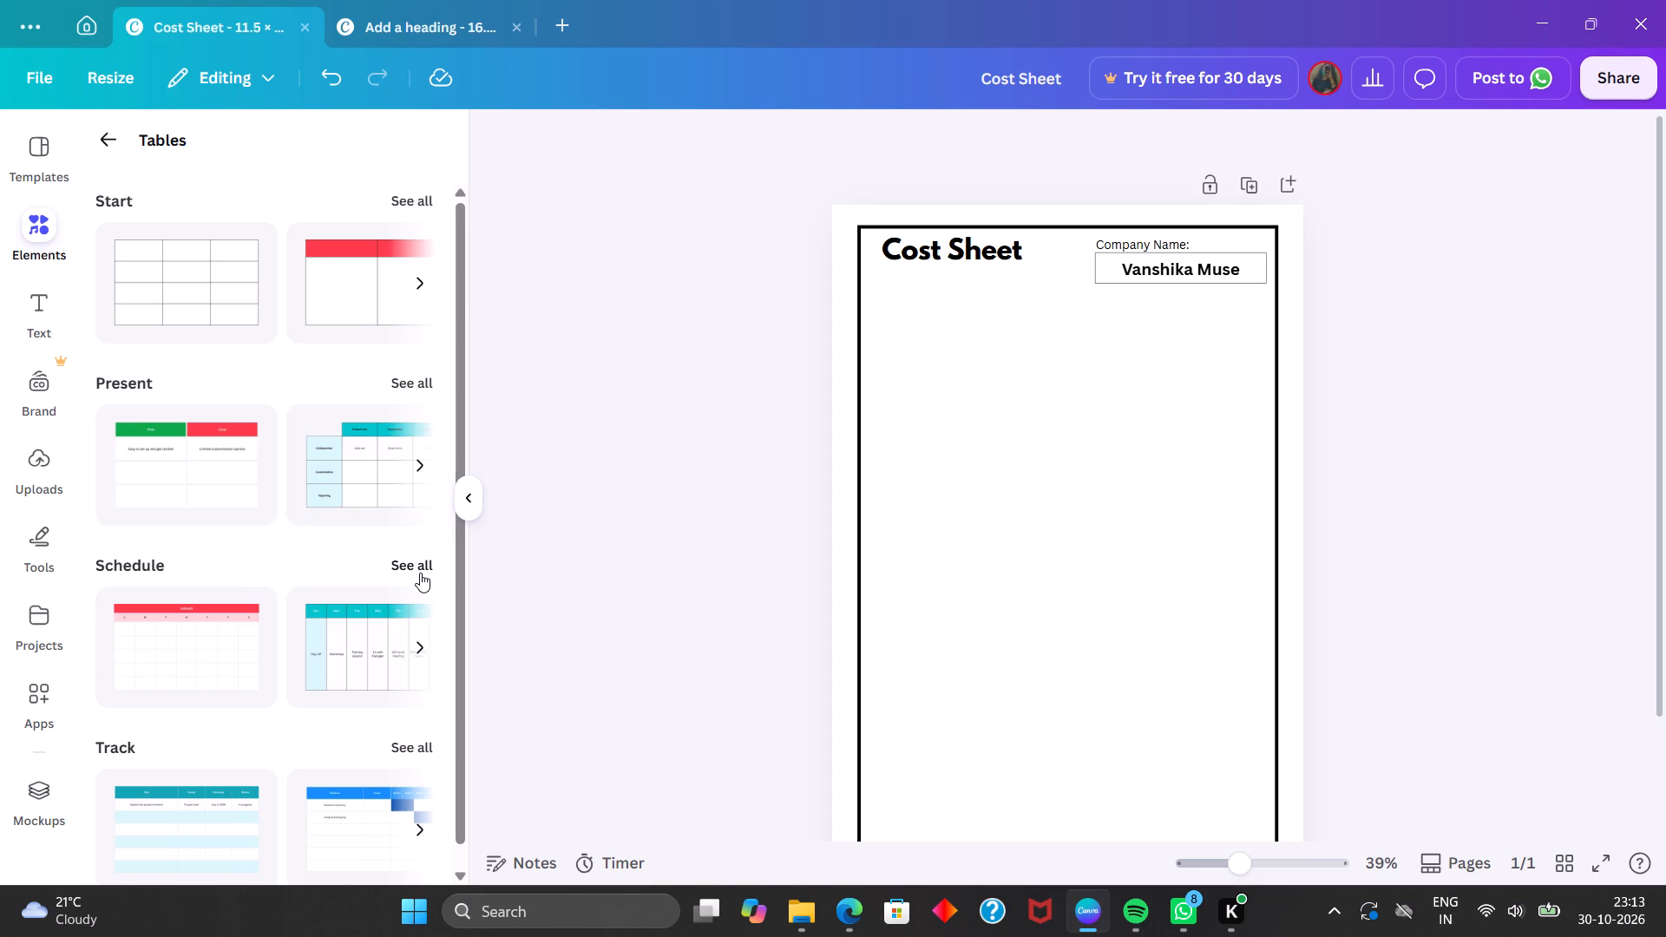
left_click(414, 199)
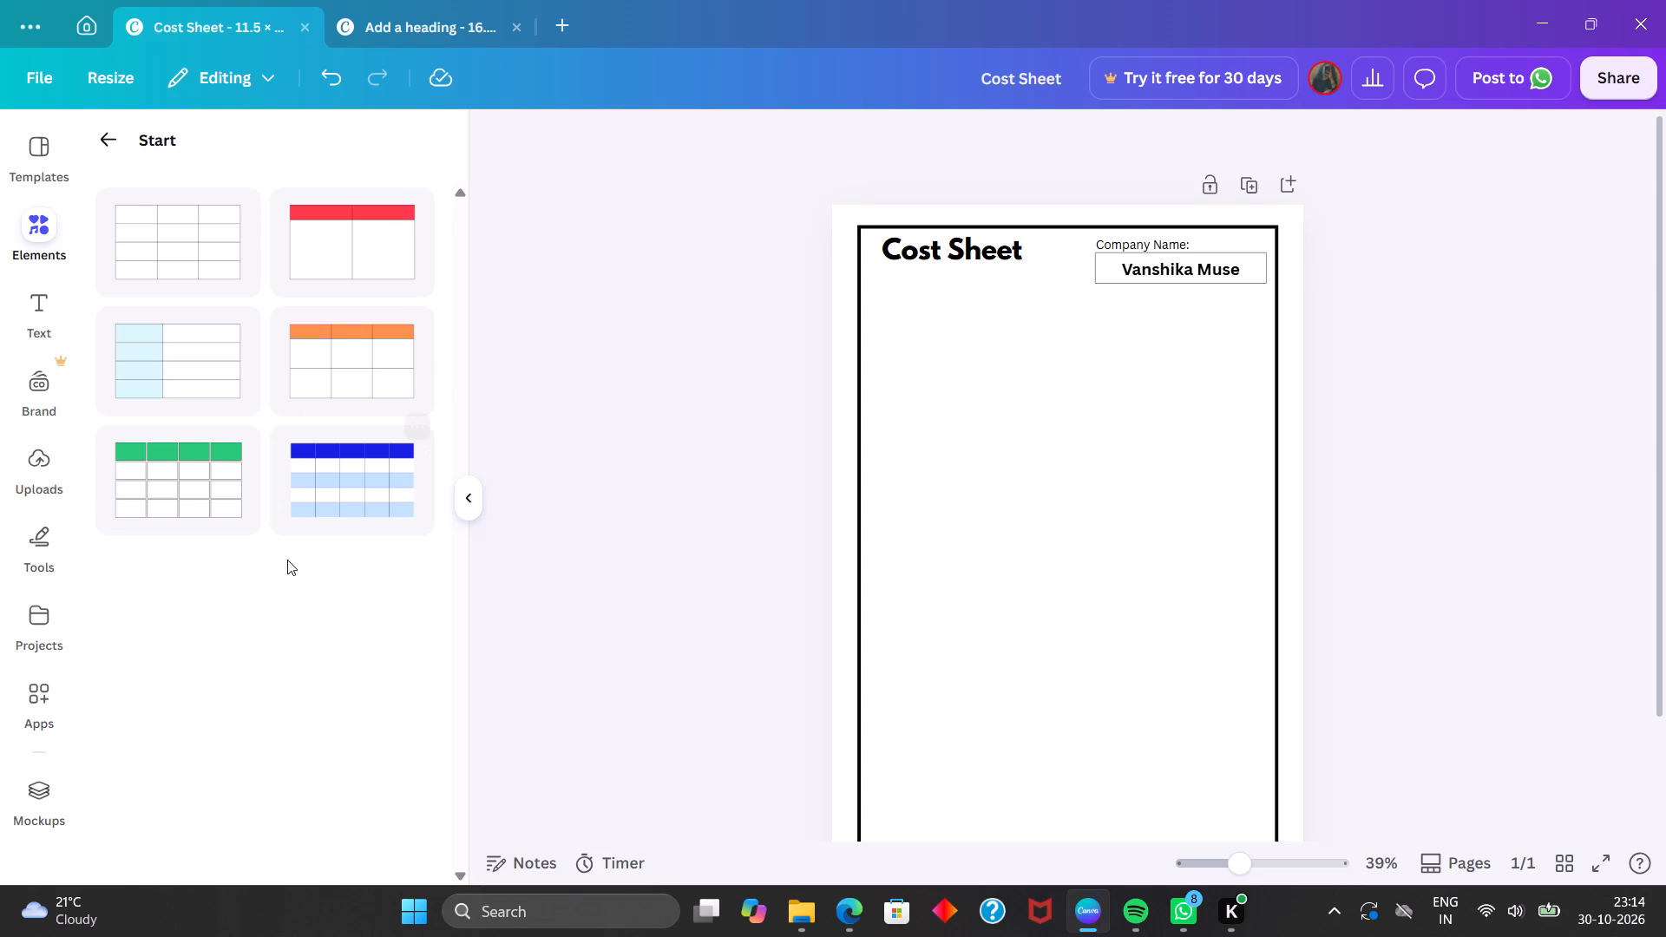
left_click(101, 142)
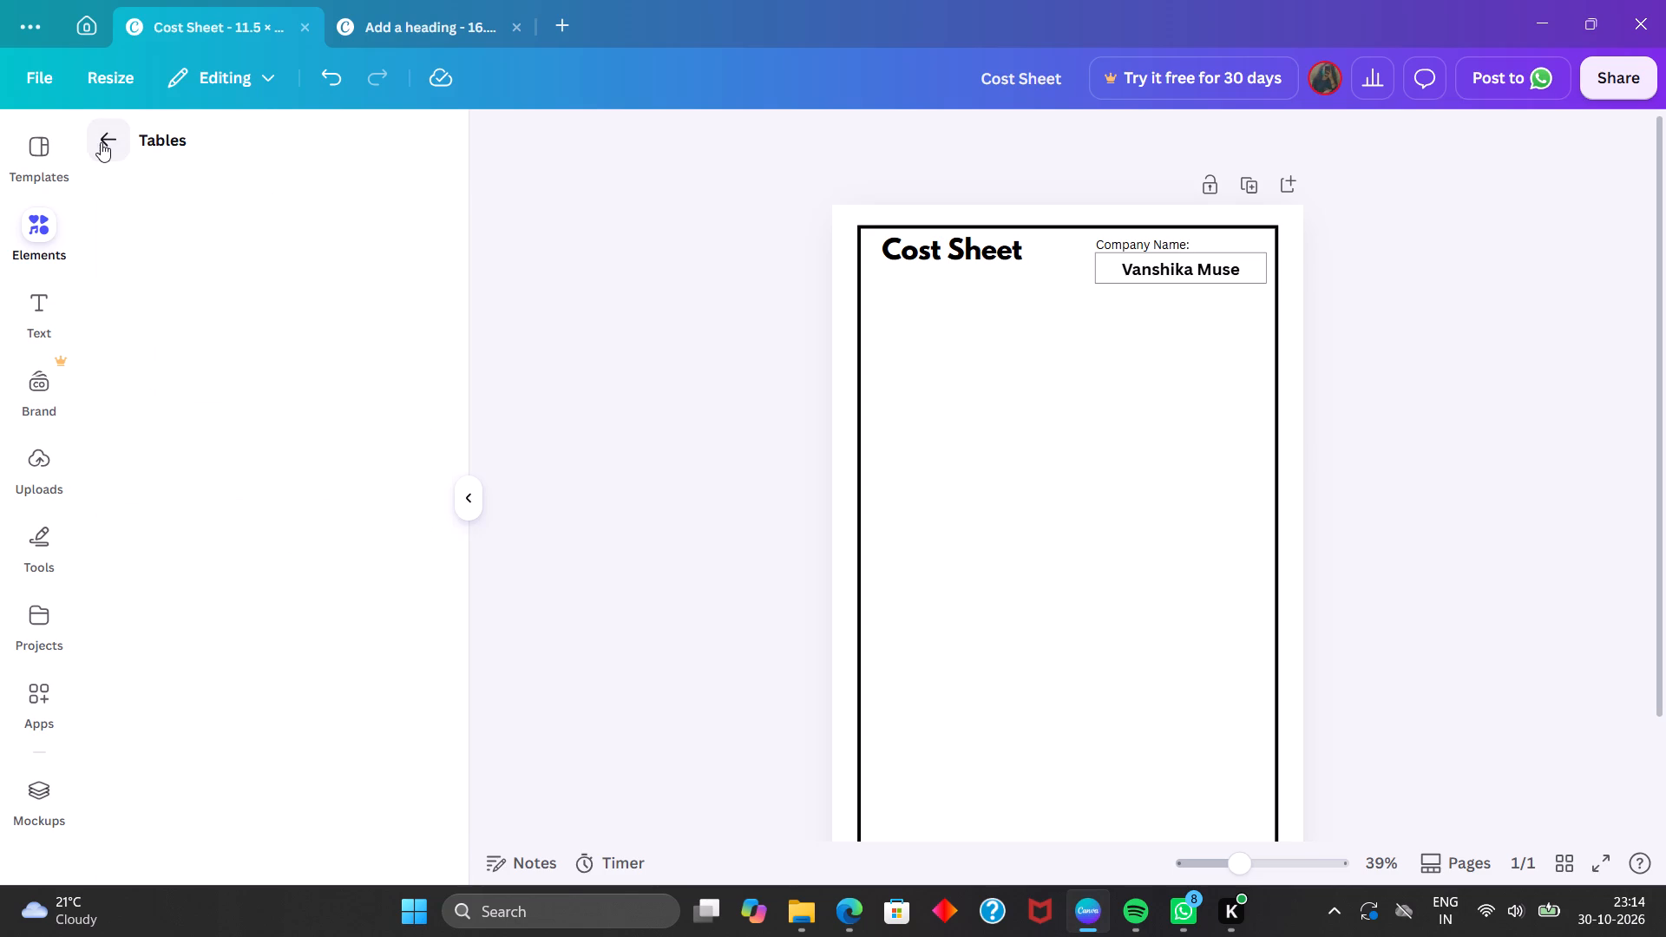
scroll(325, 563, "down", 7)
scroll(325, 563, "up", 7)
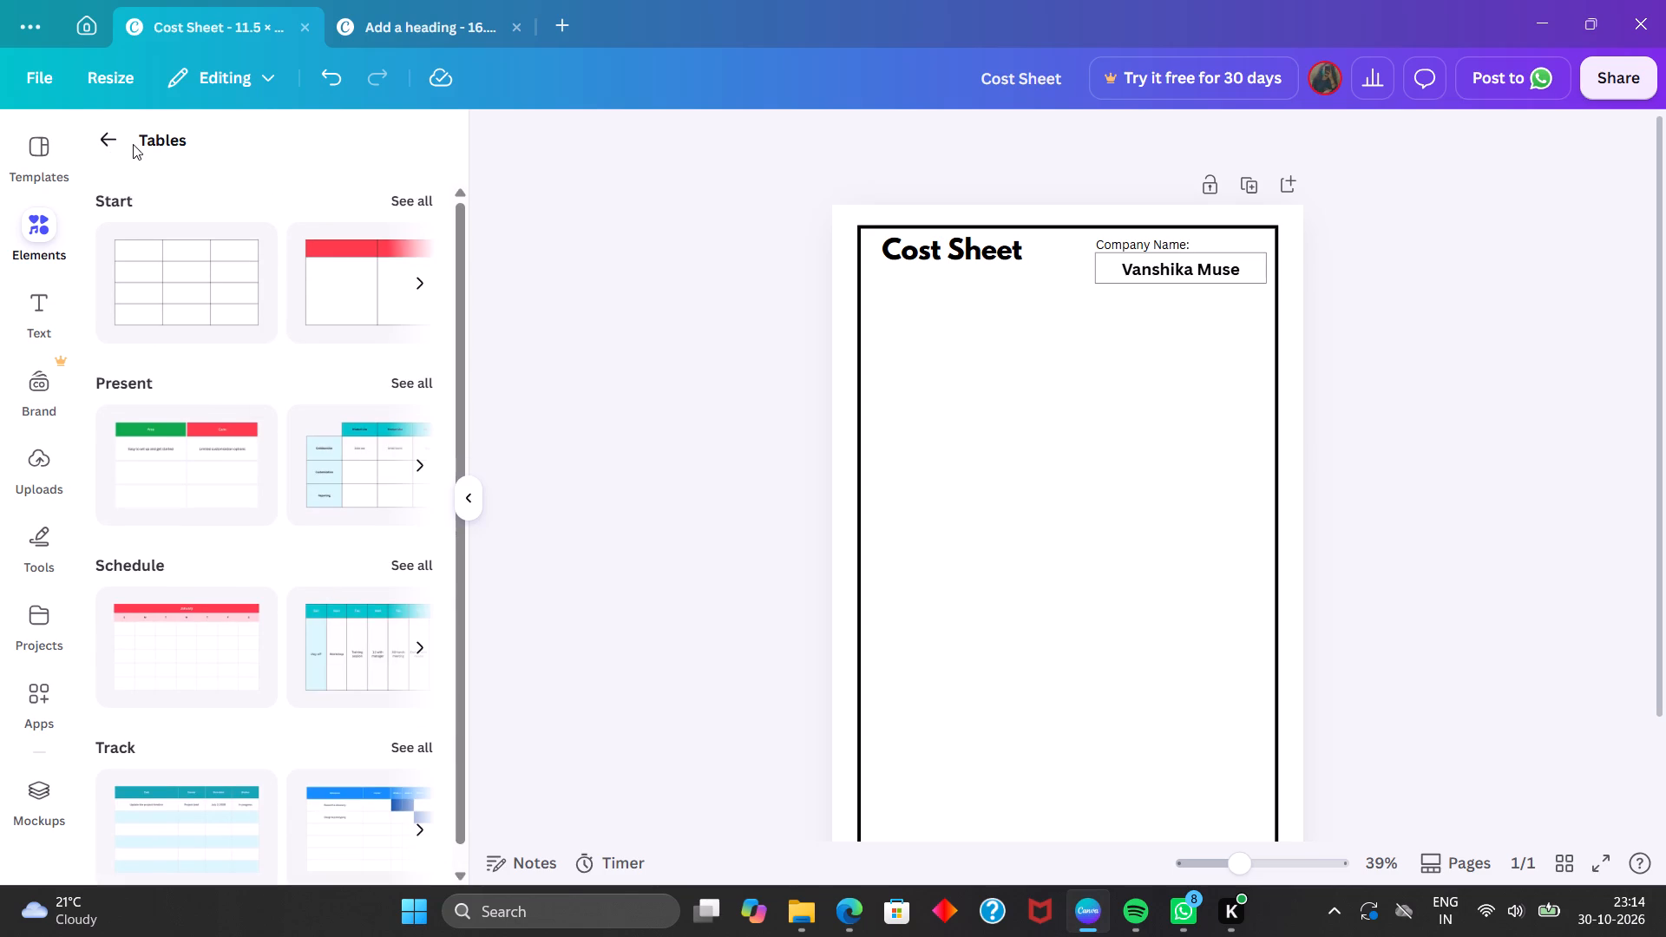
left_click(107, 135)
scroll(286, 604, "down", 1)
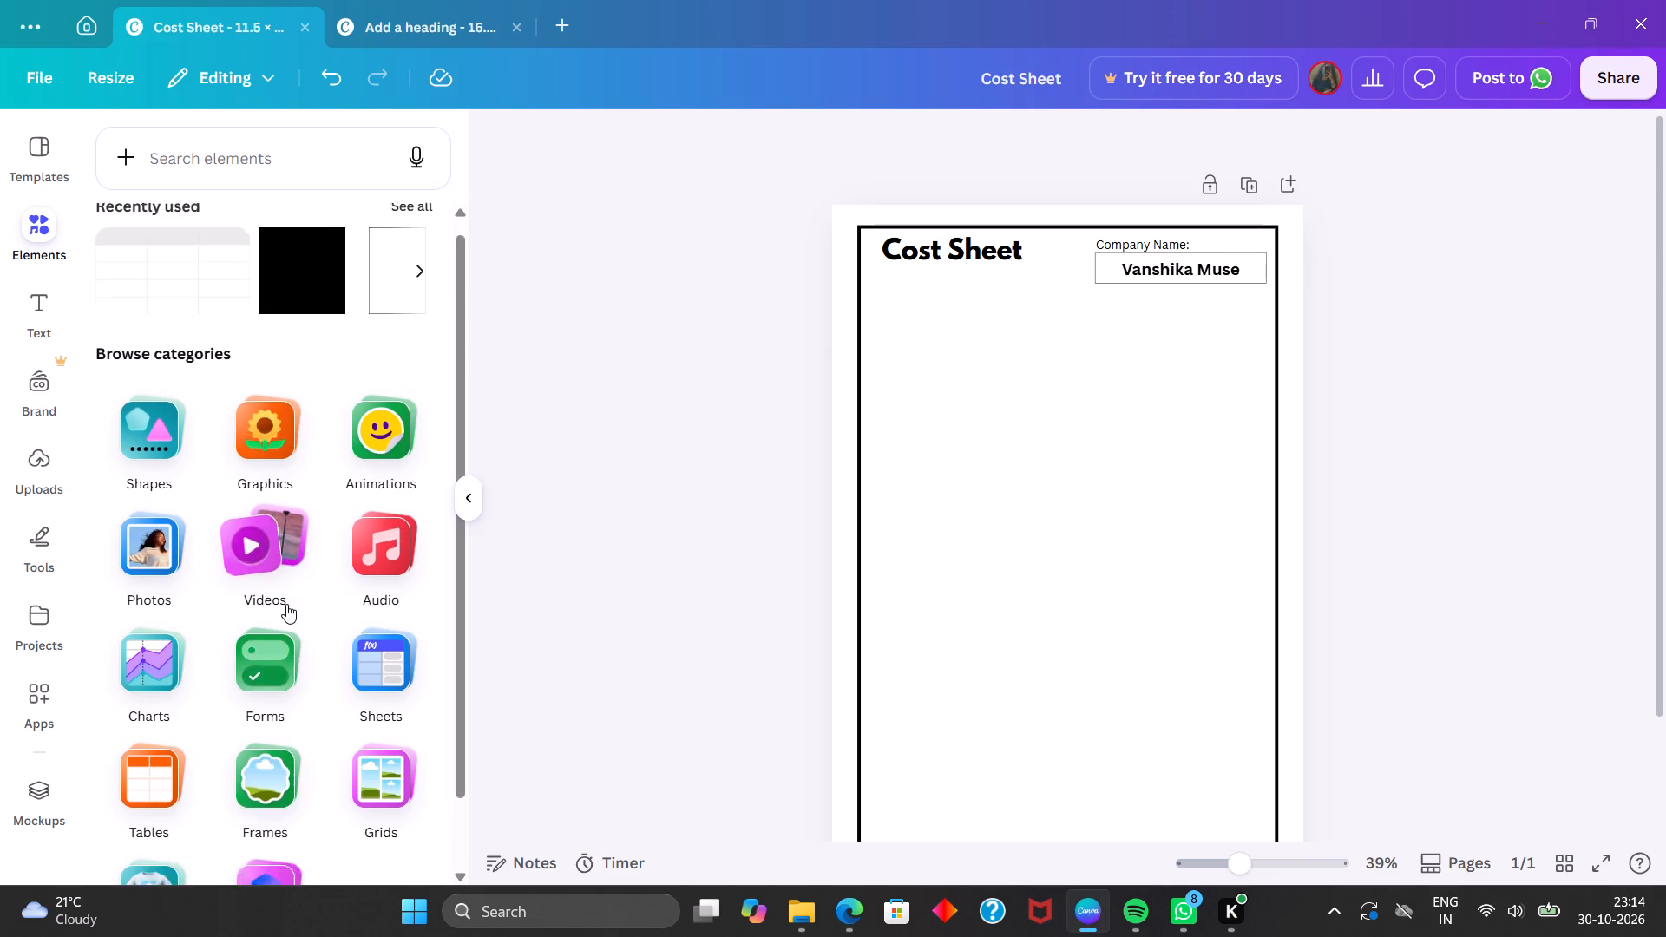
scroll(286, 604, "down", 2)
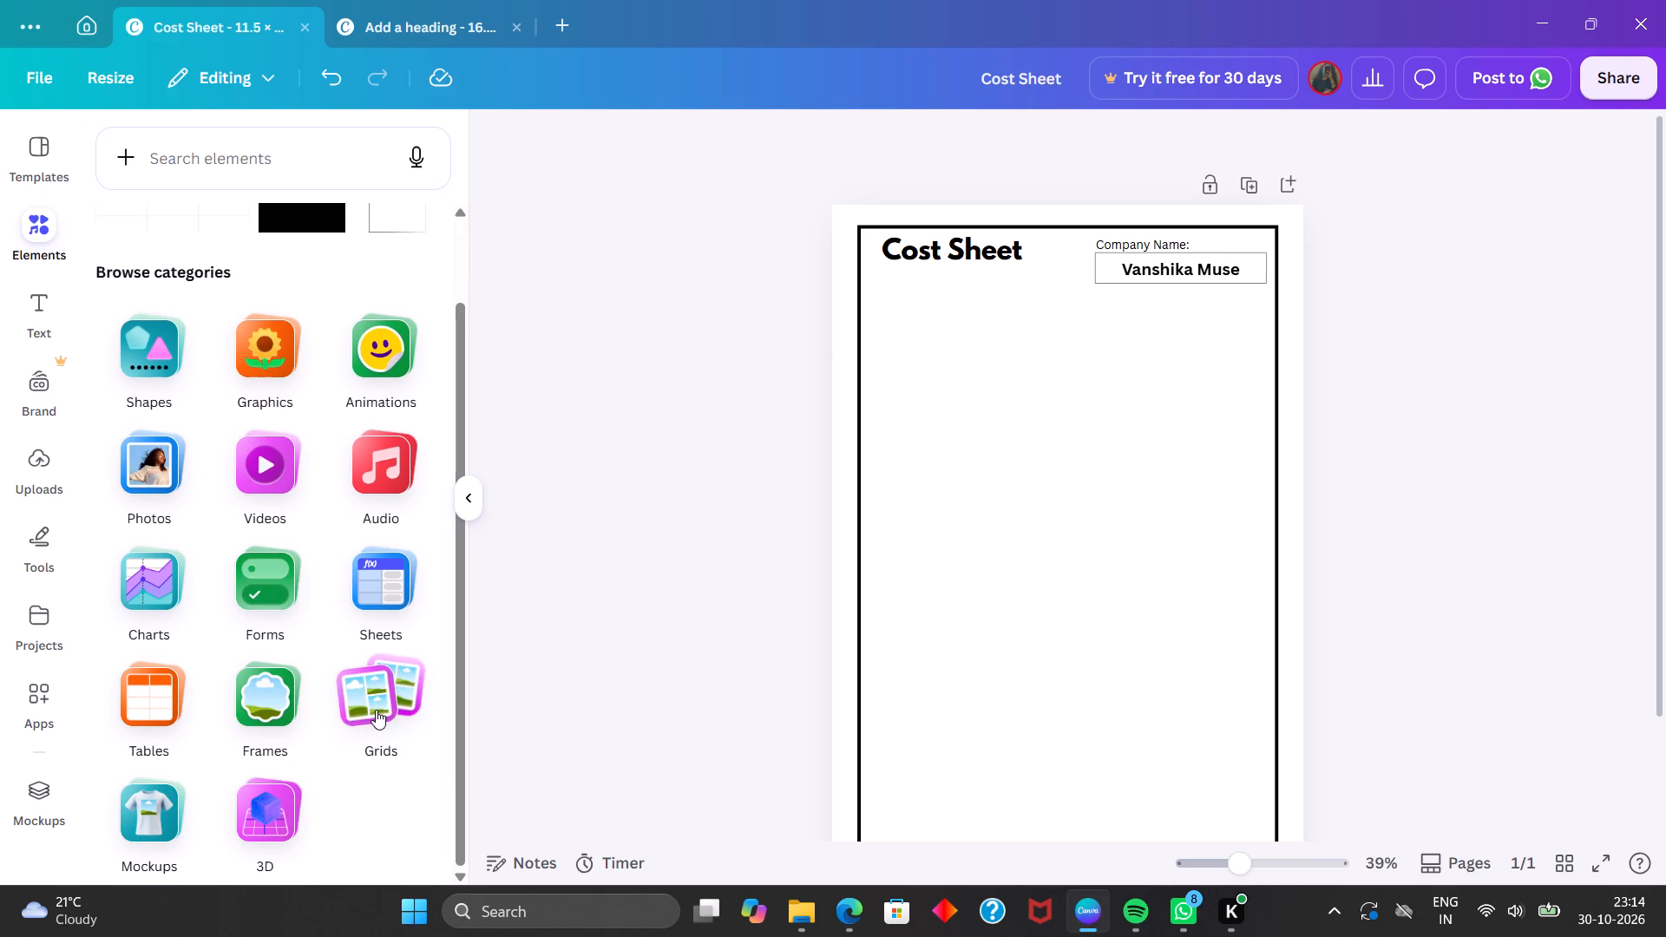
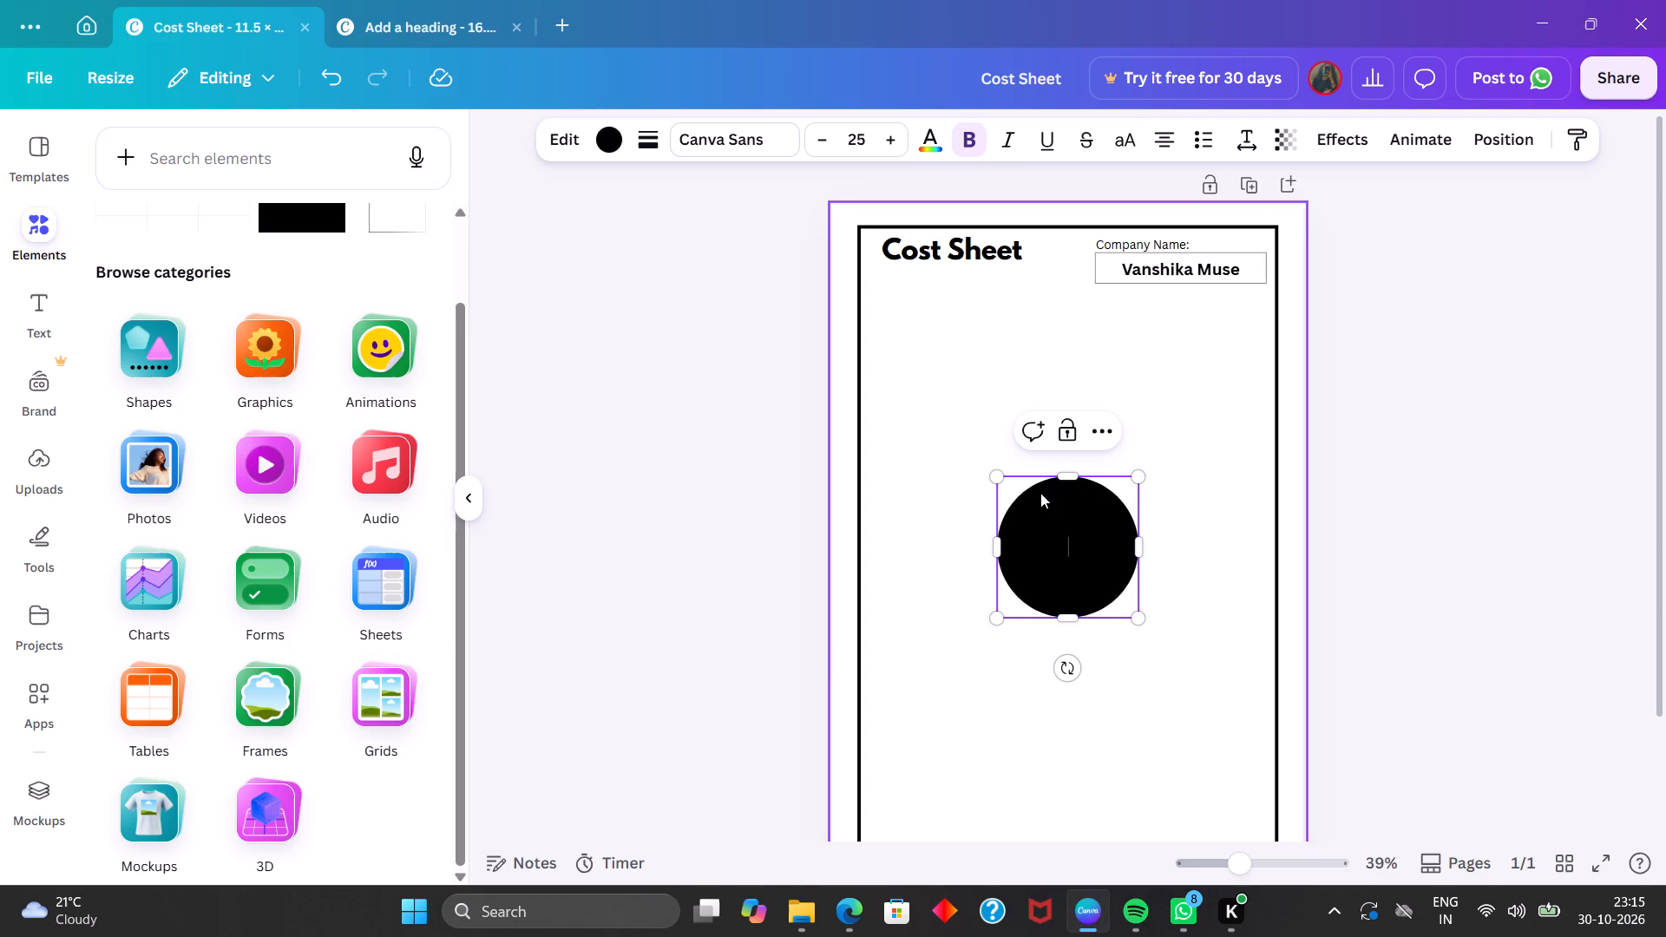
Undo the addition of the black circle in the middle of the Cost Sheet page.
left_click(1101, 427)
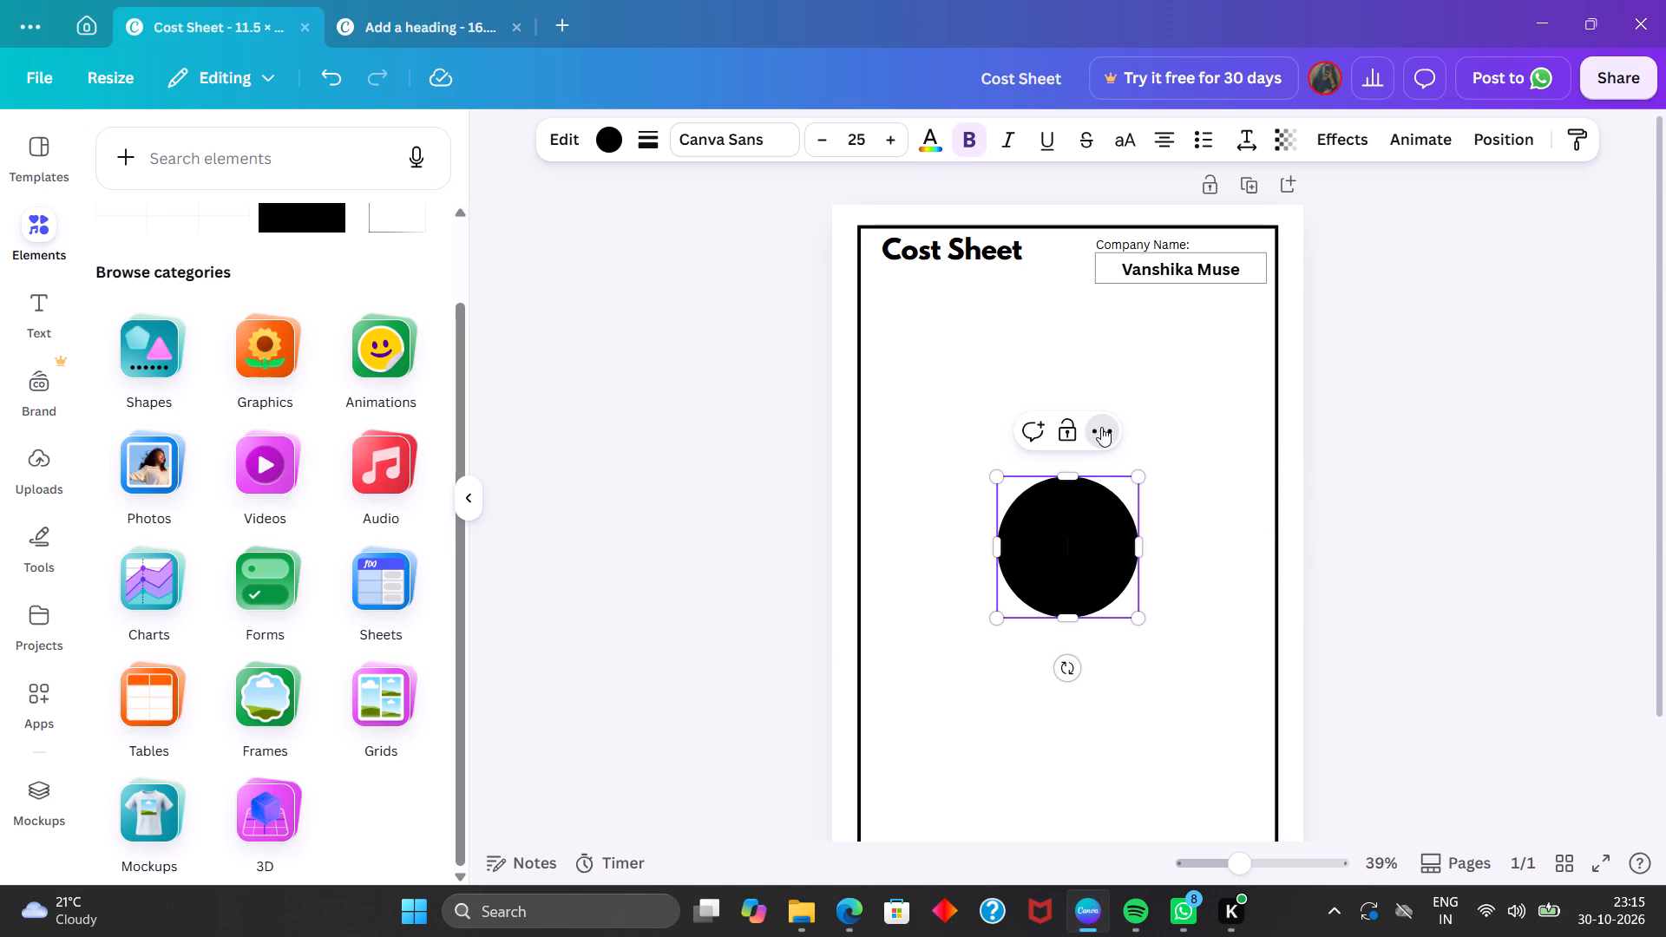
scroll(1209, 743, "down", 2)
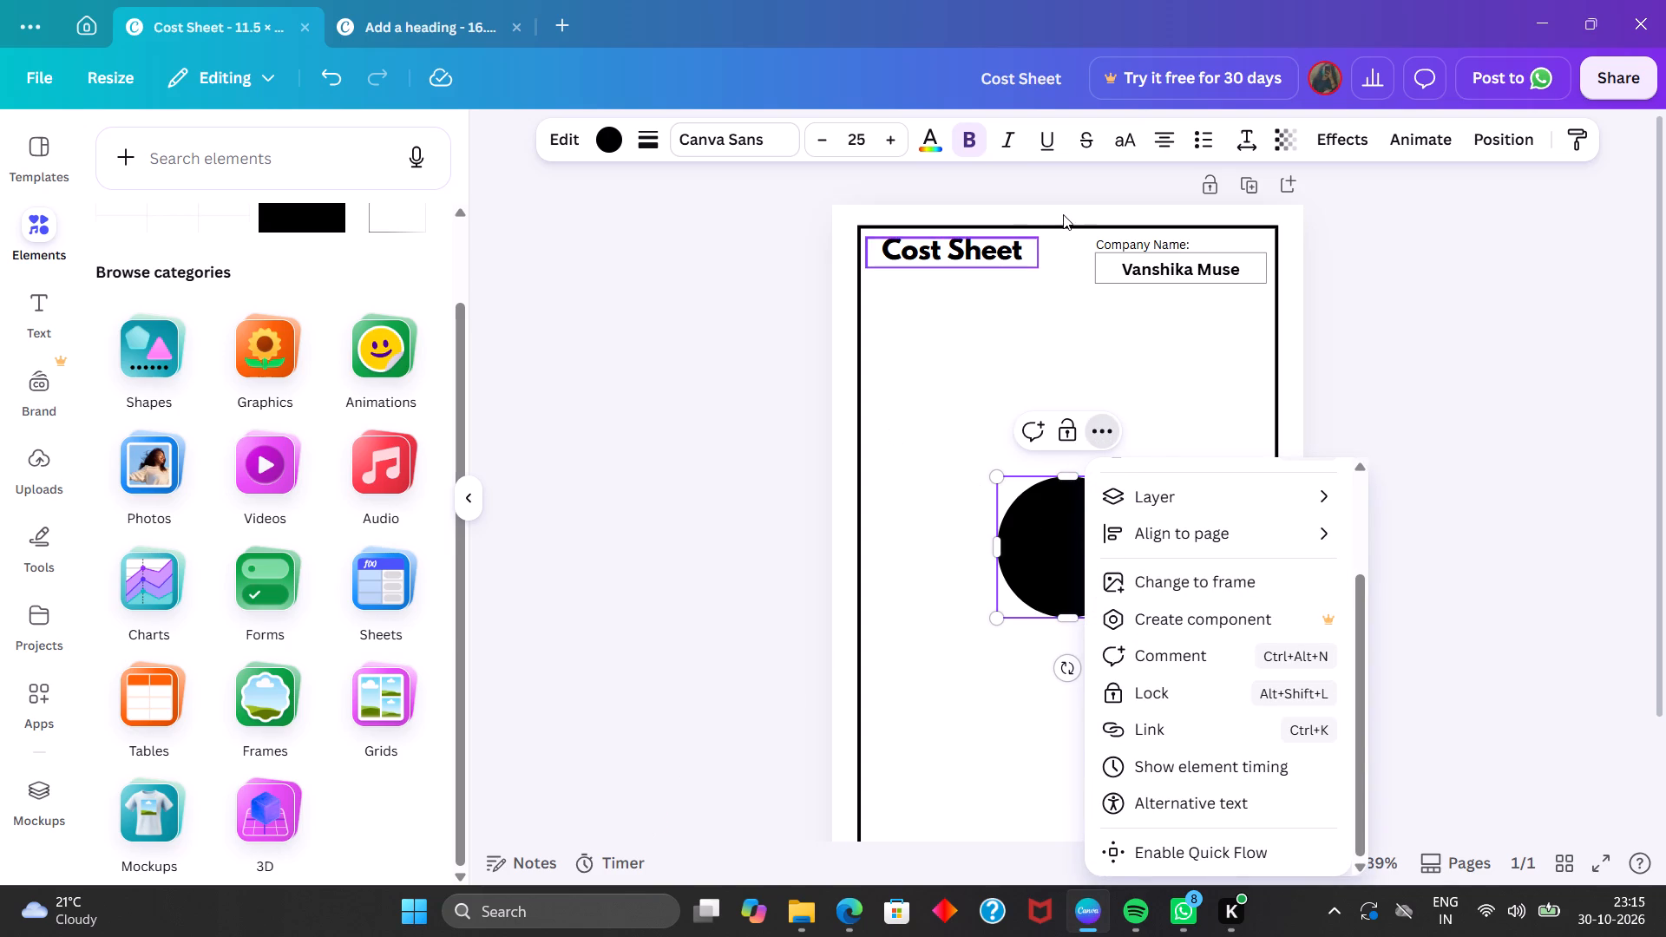
left_click(319, 68)
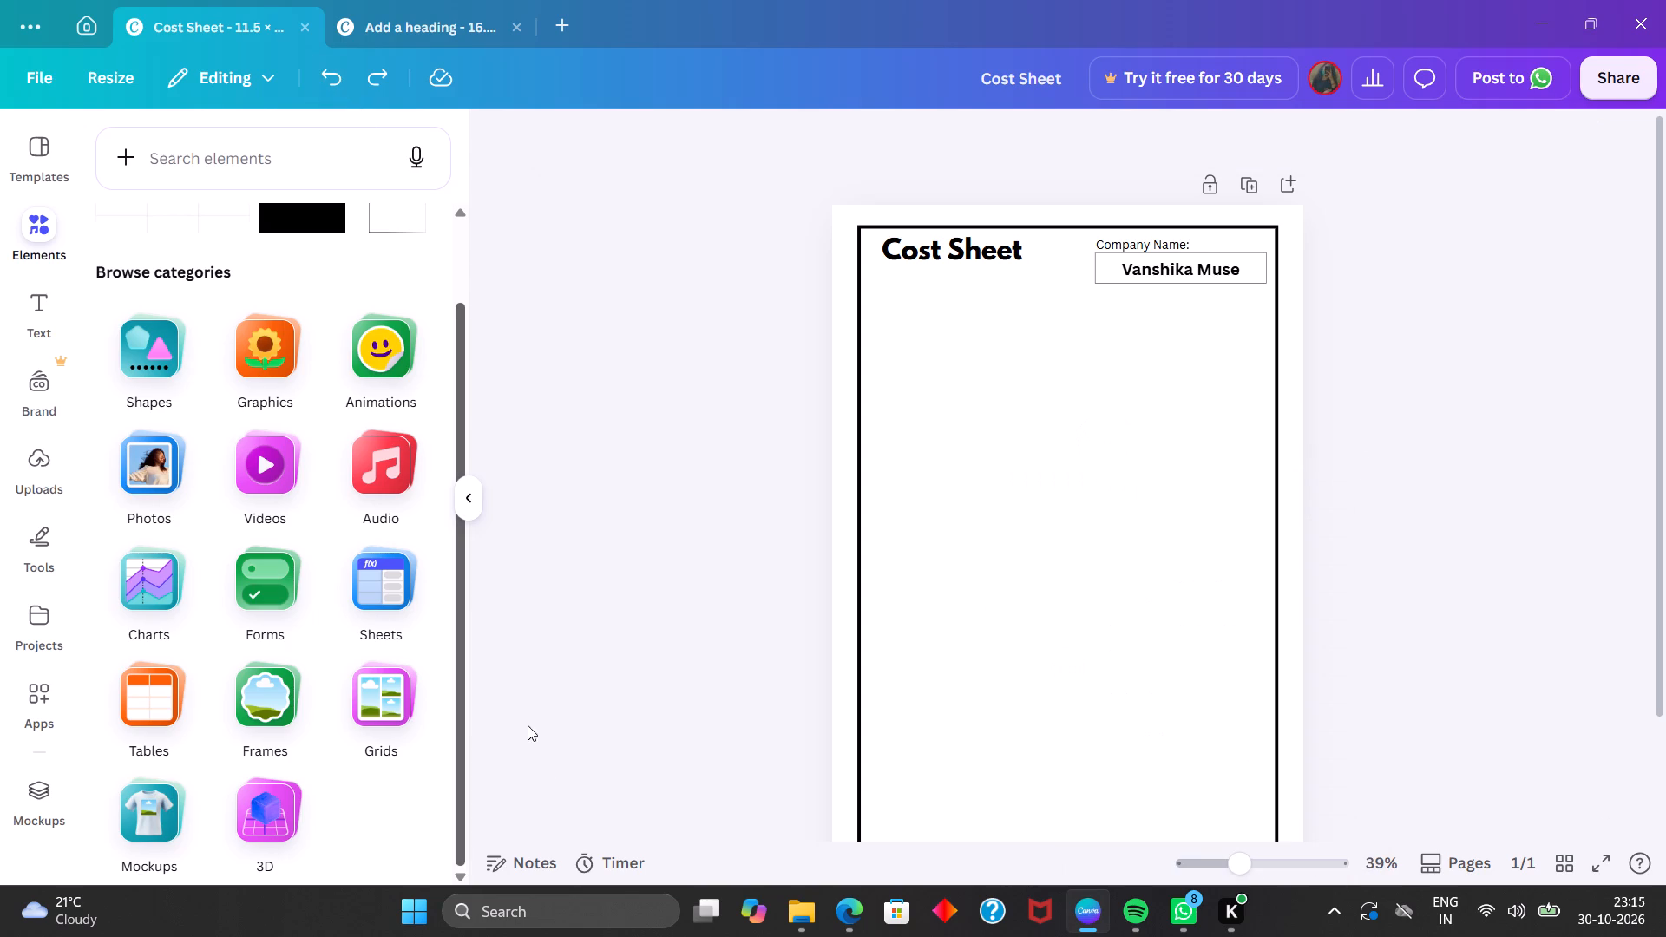
Search the computer for Excel, open it and create a blank workbook.
left_click(551, 925)
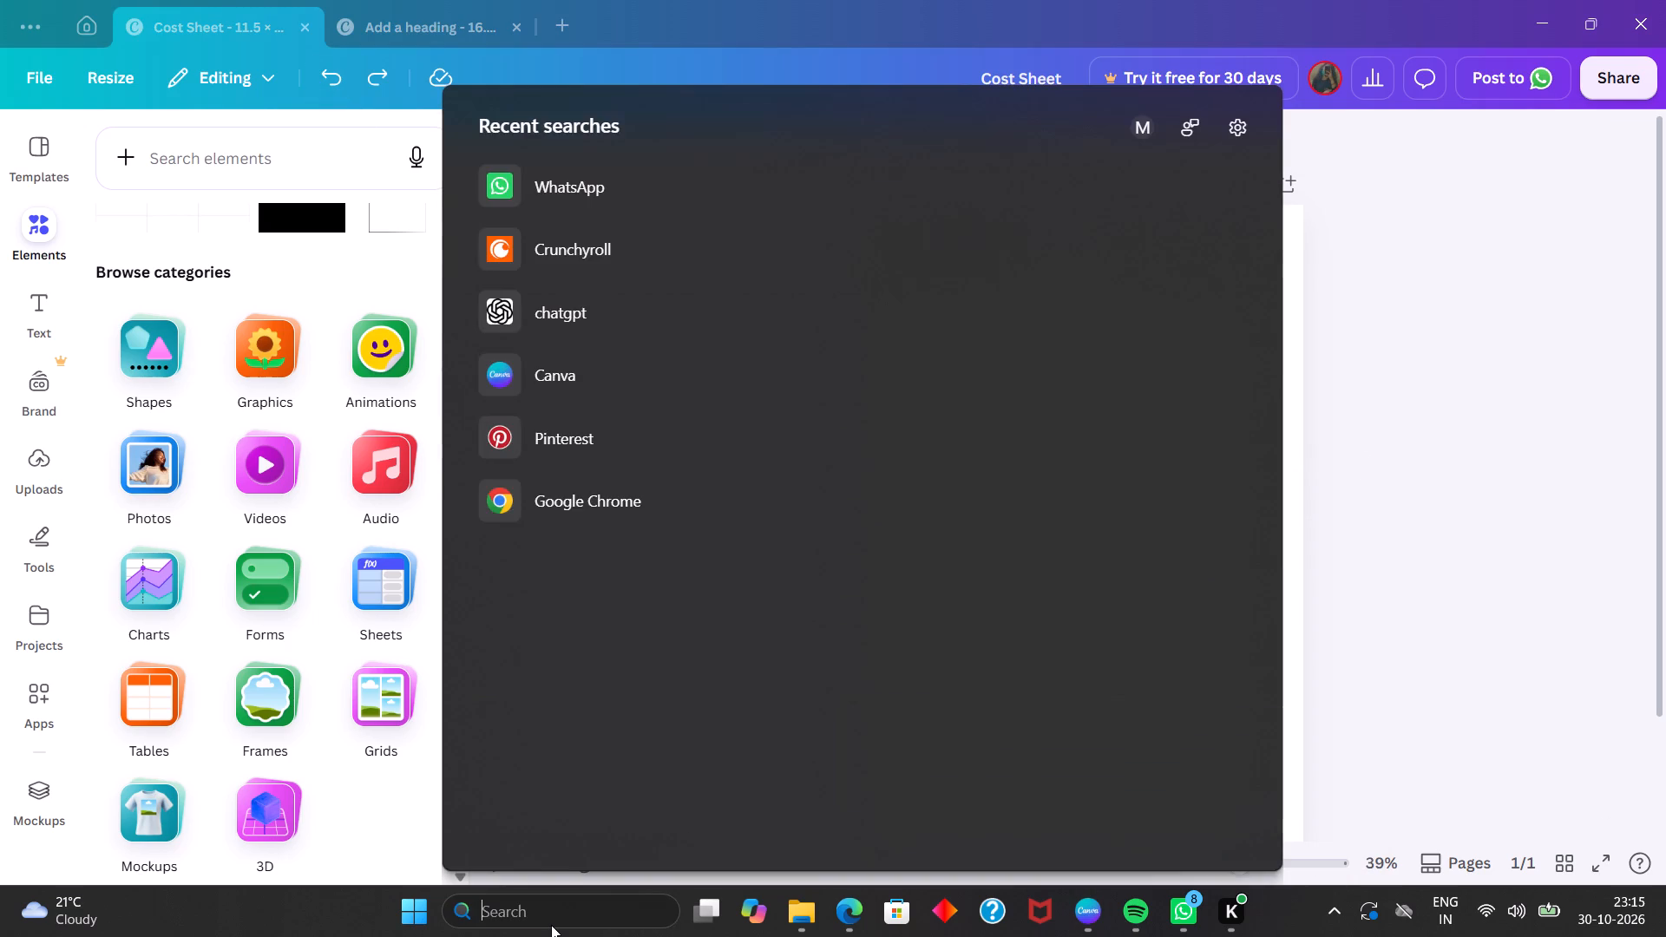
type("ex")
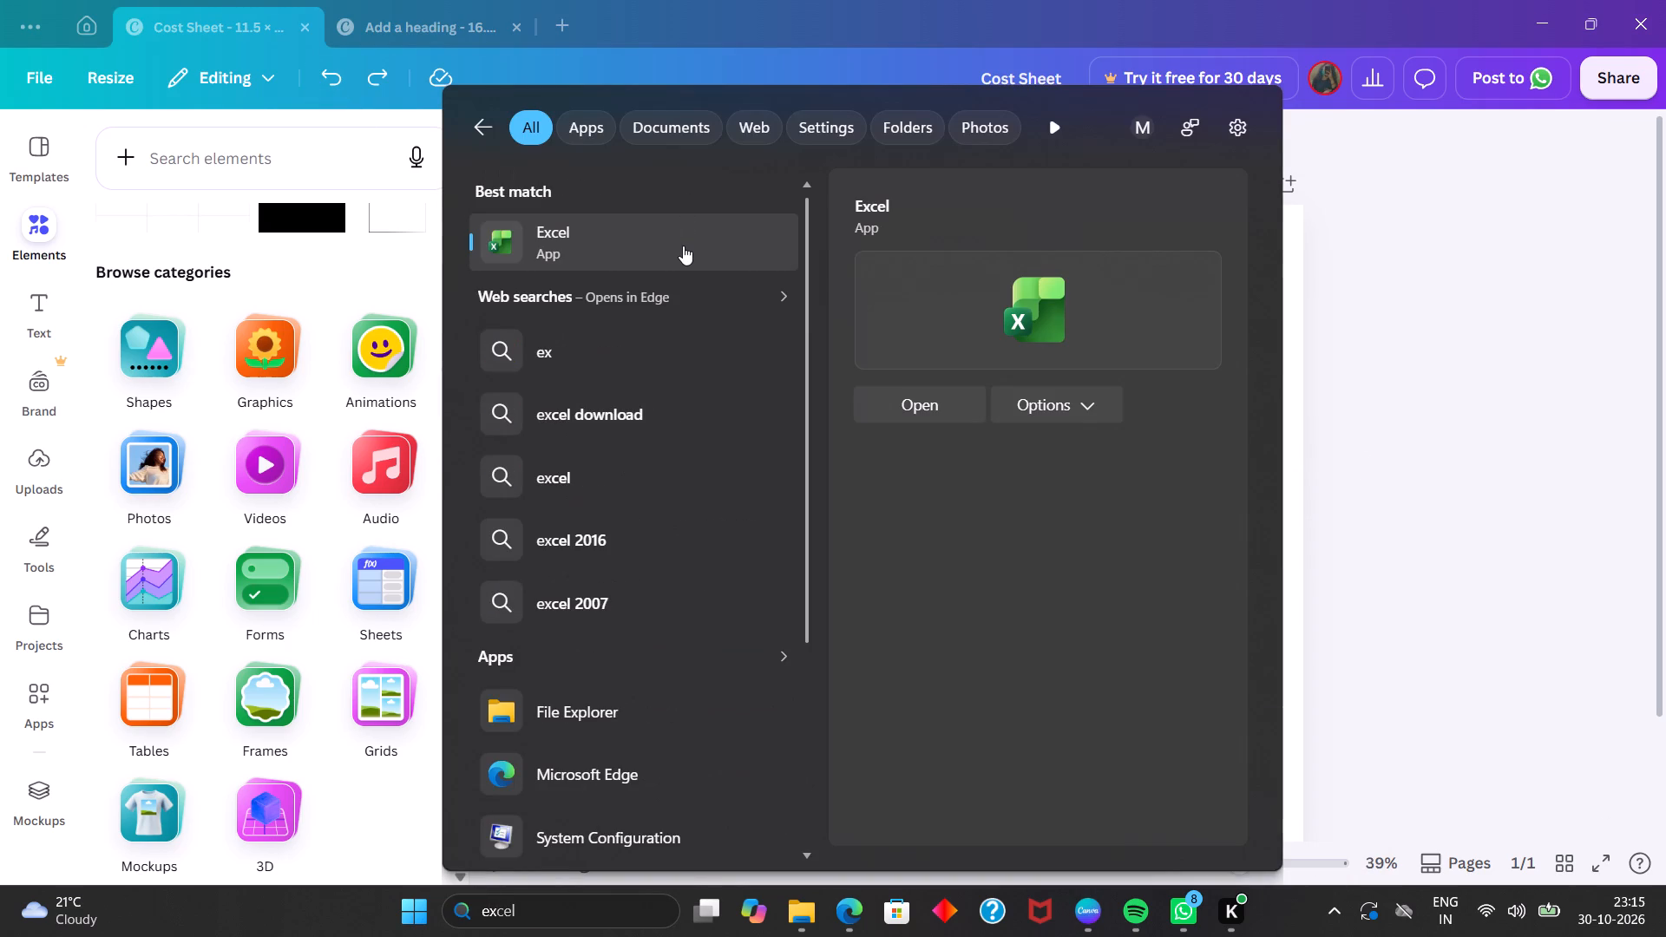
double_click(683, 246)
double_click(683, 246)
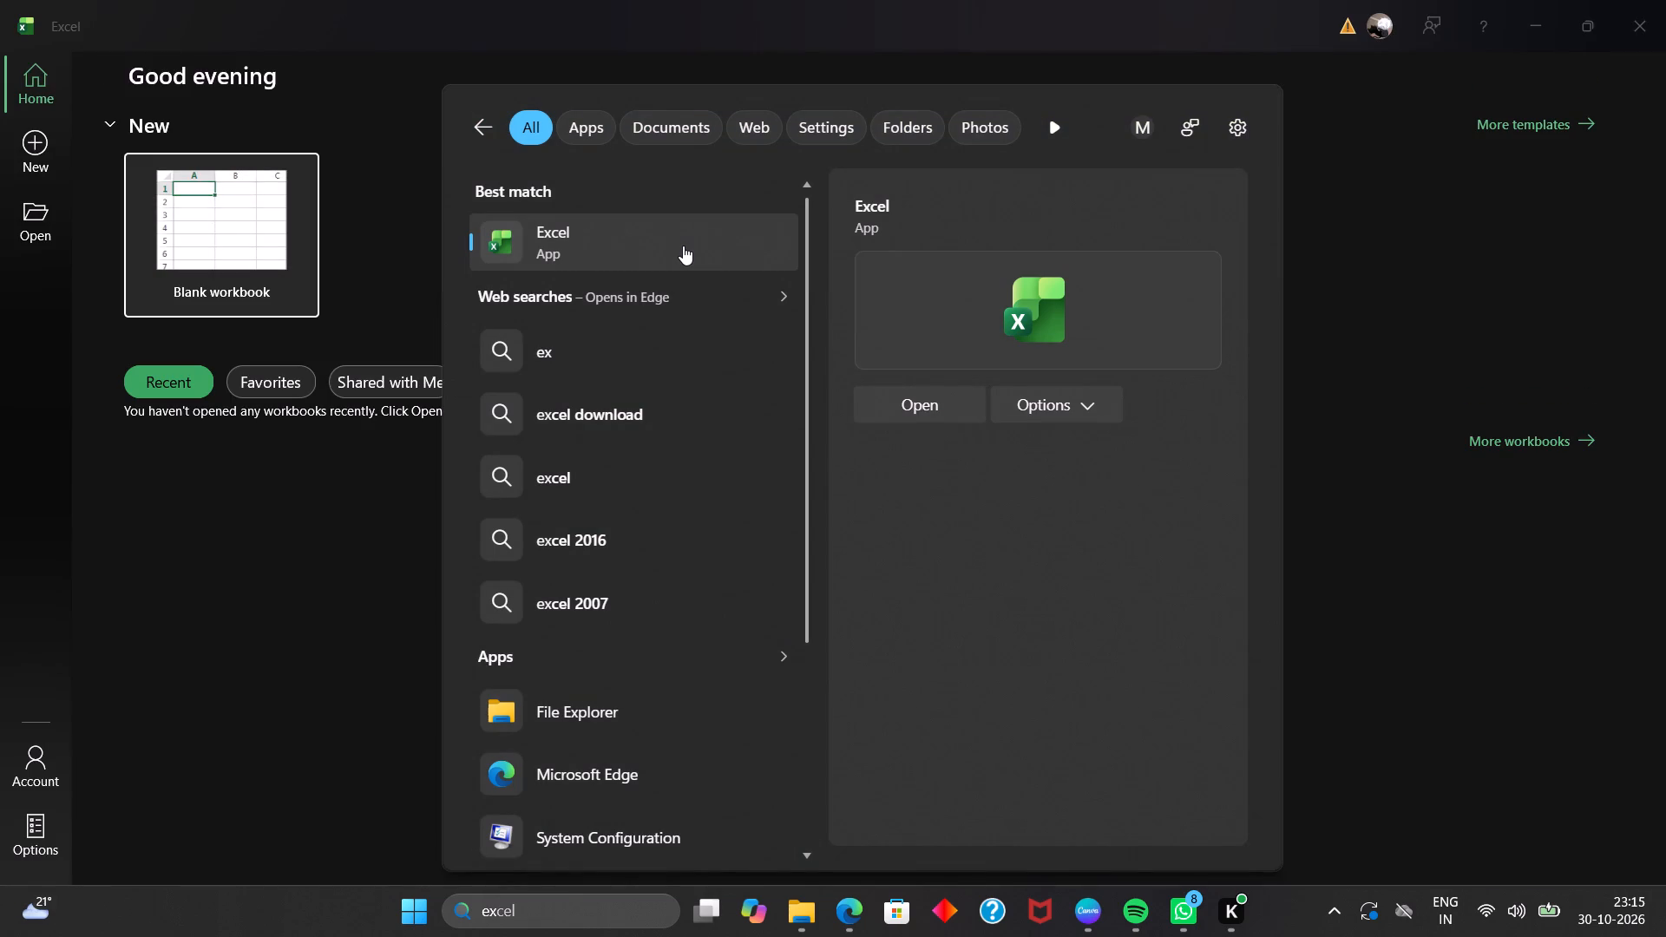
left_click(269, 603)
double_click(205, 220)
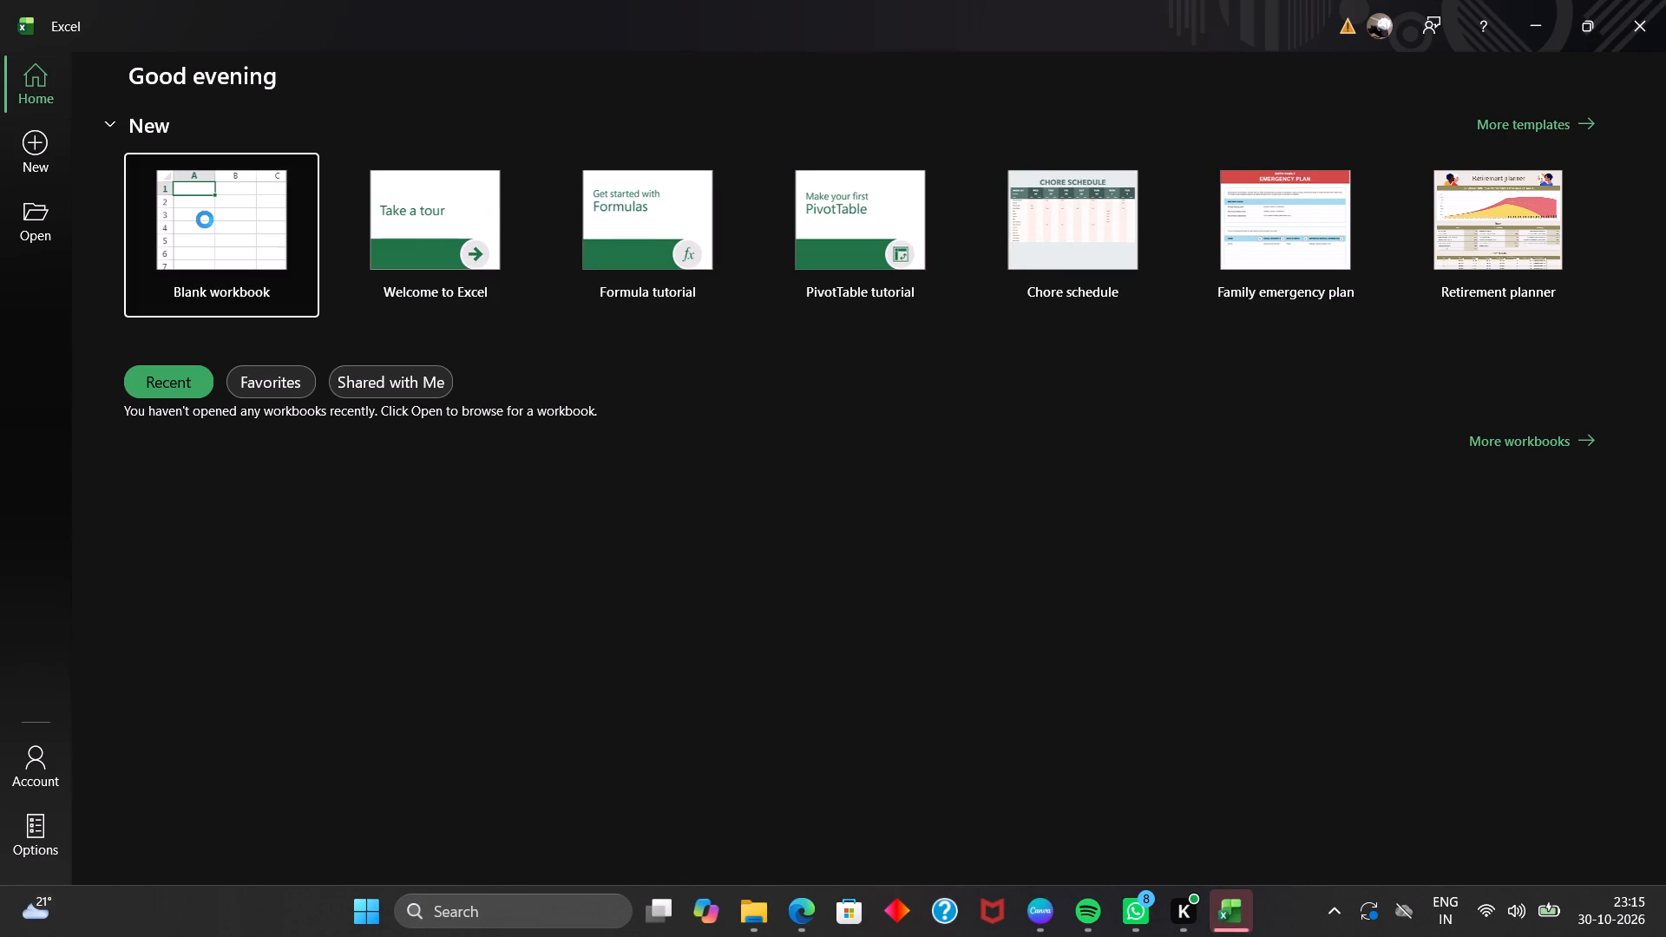
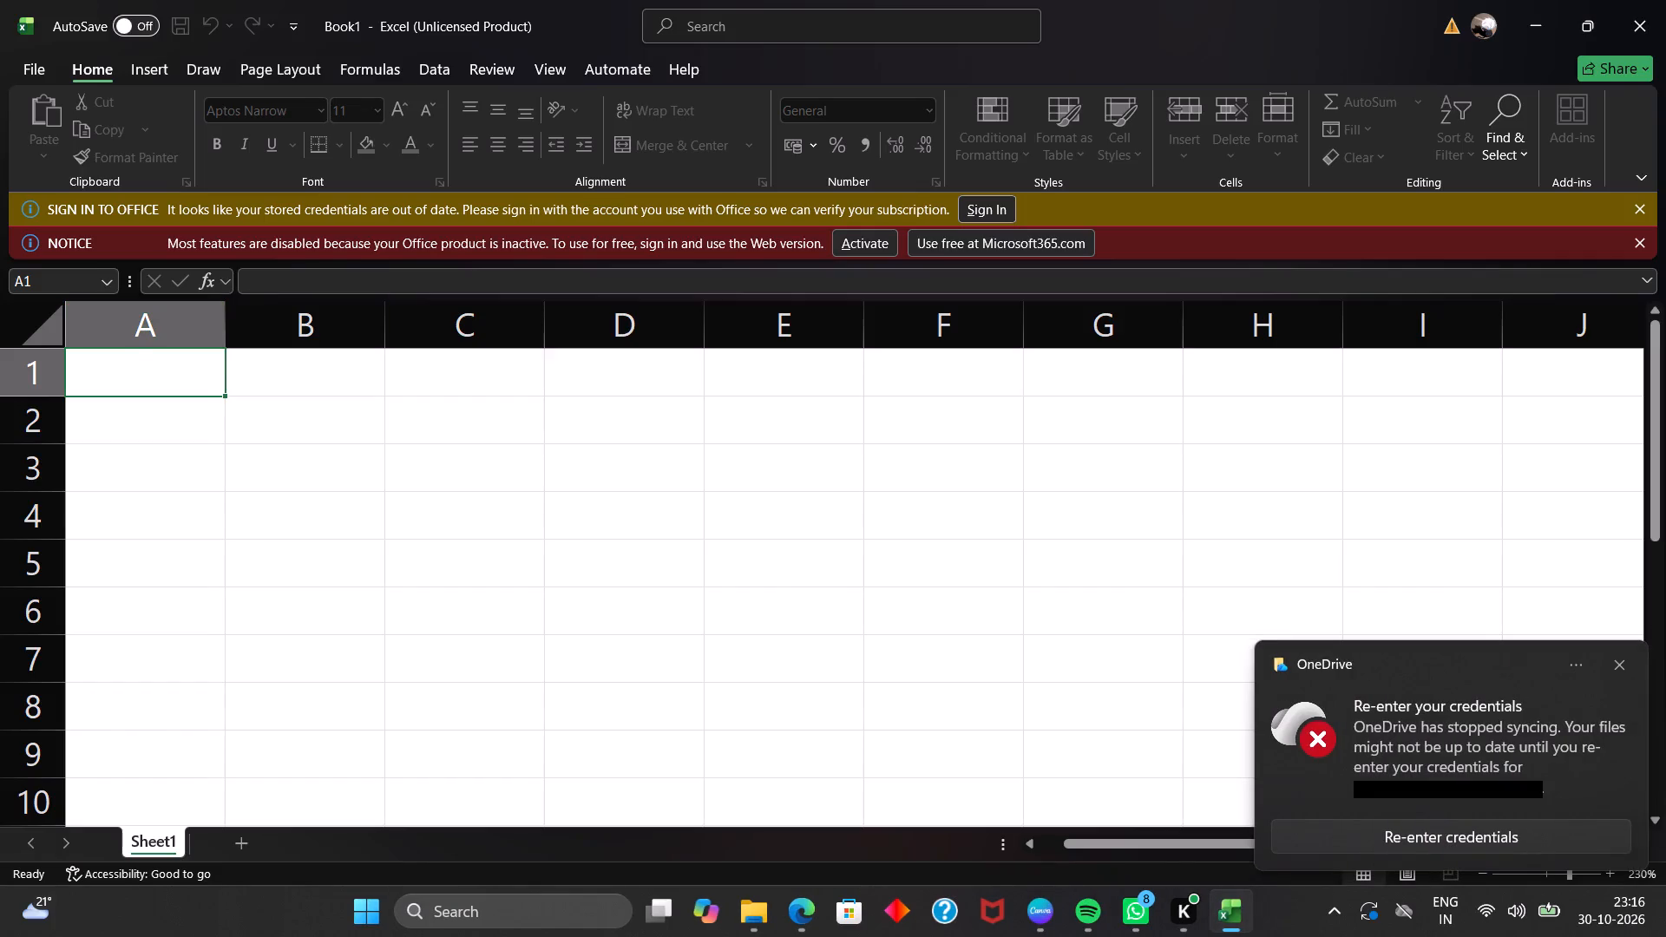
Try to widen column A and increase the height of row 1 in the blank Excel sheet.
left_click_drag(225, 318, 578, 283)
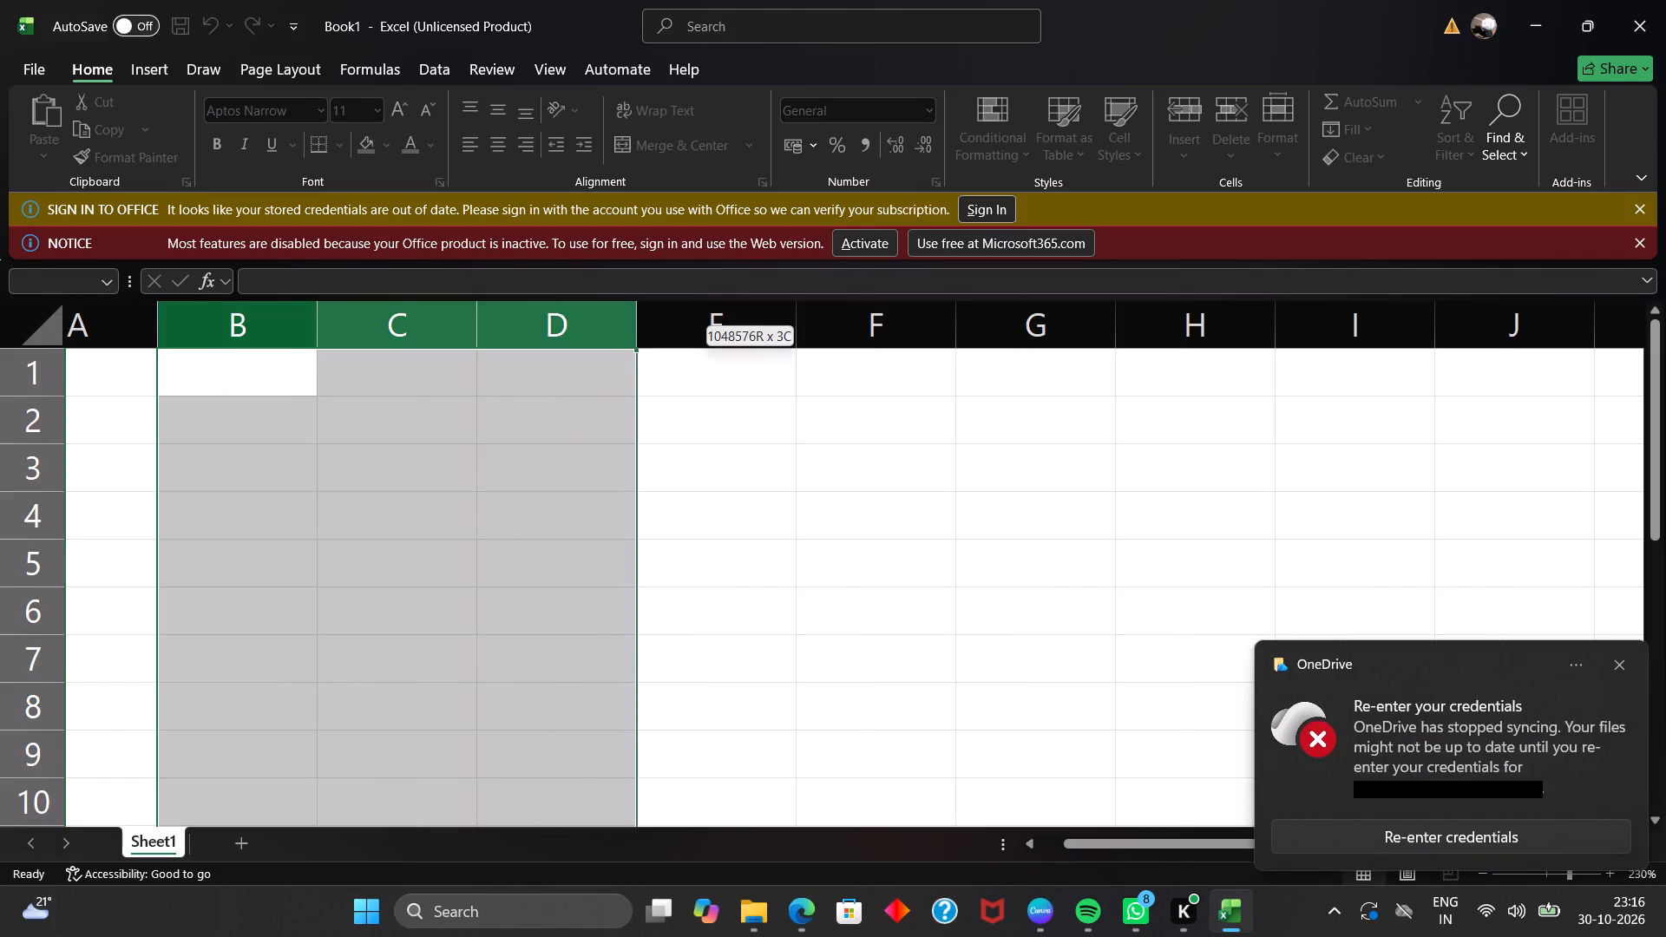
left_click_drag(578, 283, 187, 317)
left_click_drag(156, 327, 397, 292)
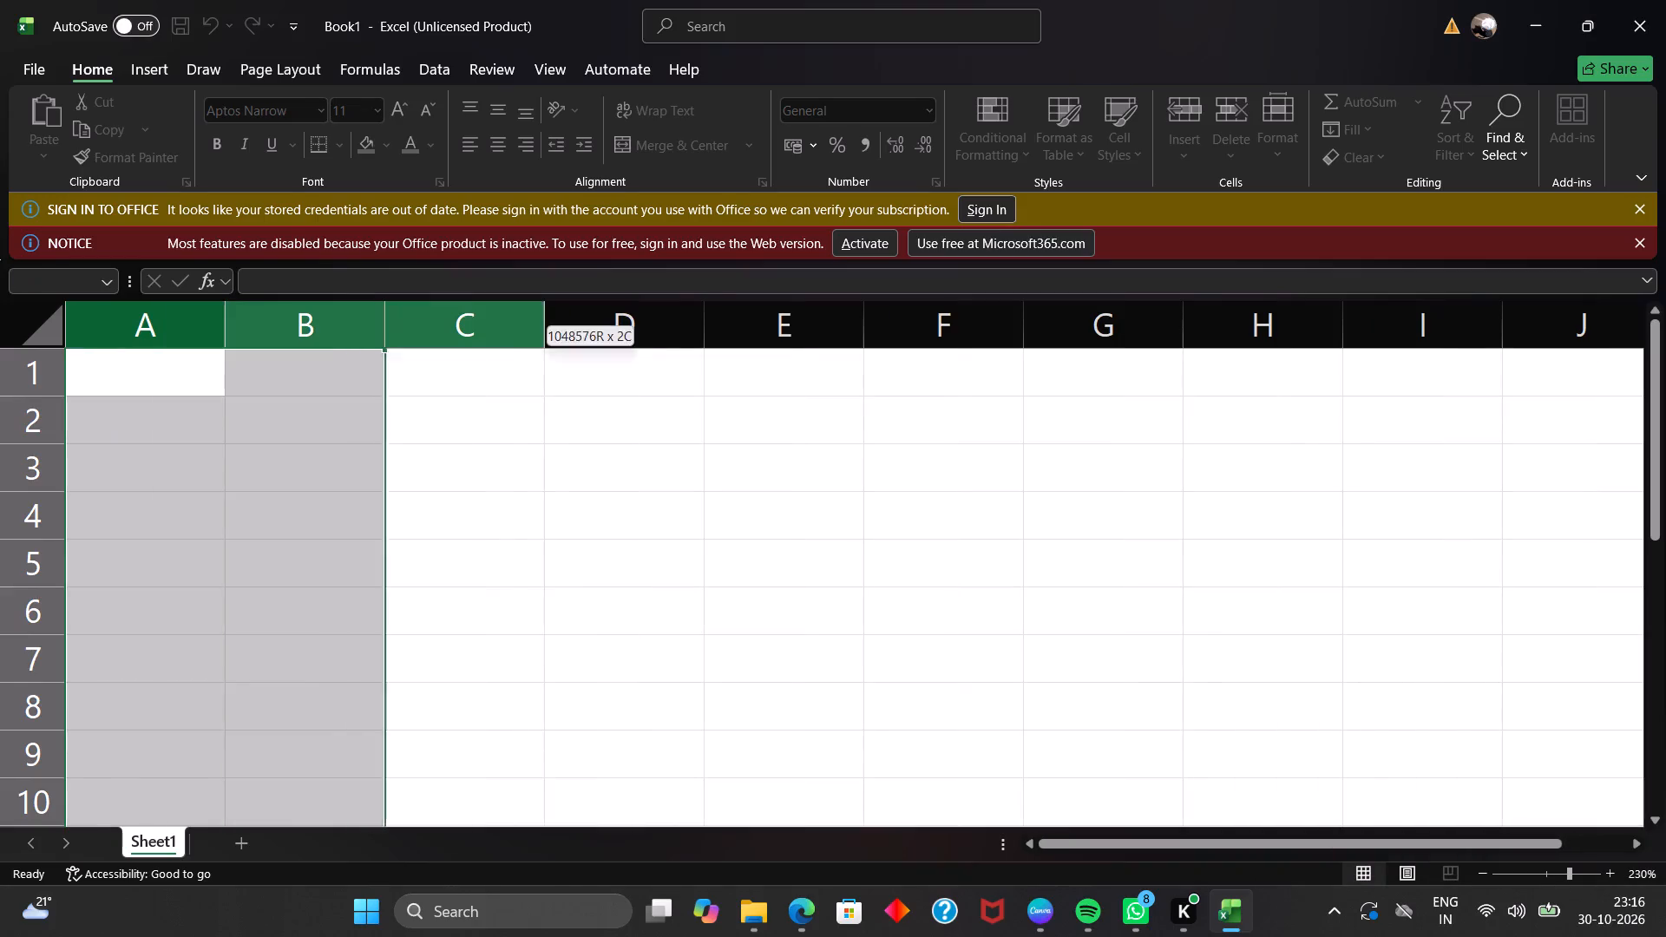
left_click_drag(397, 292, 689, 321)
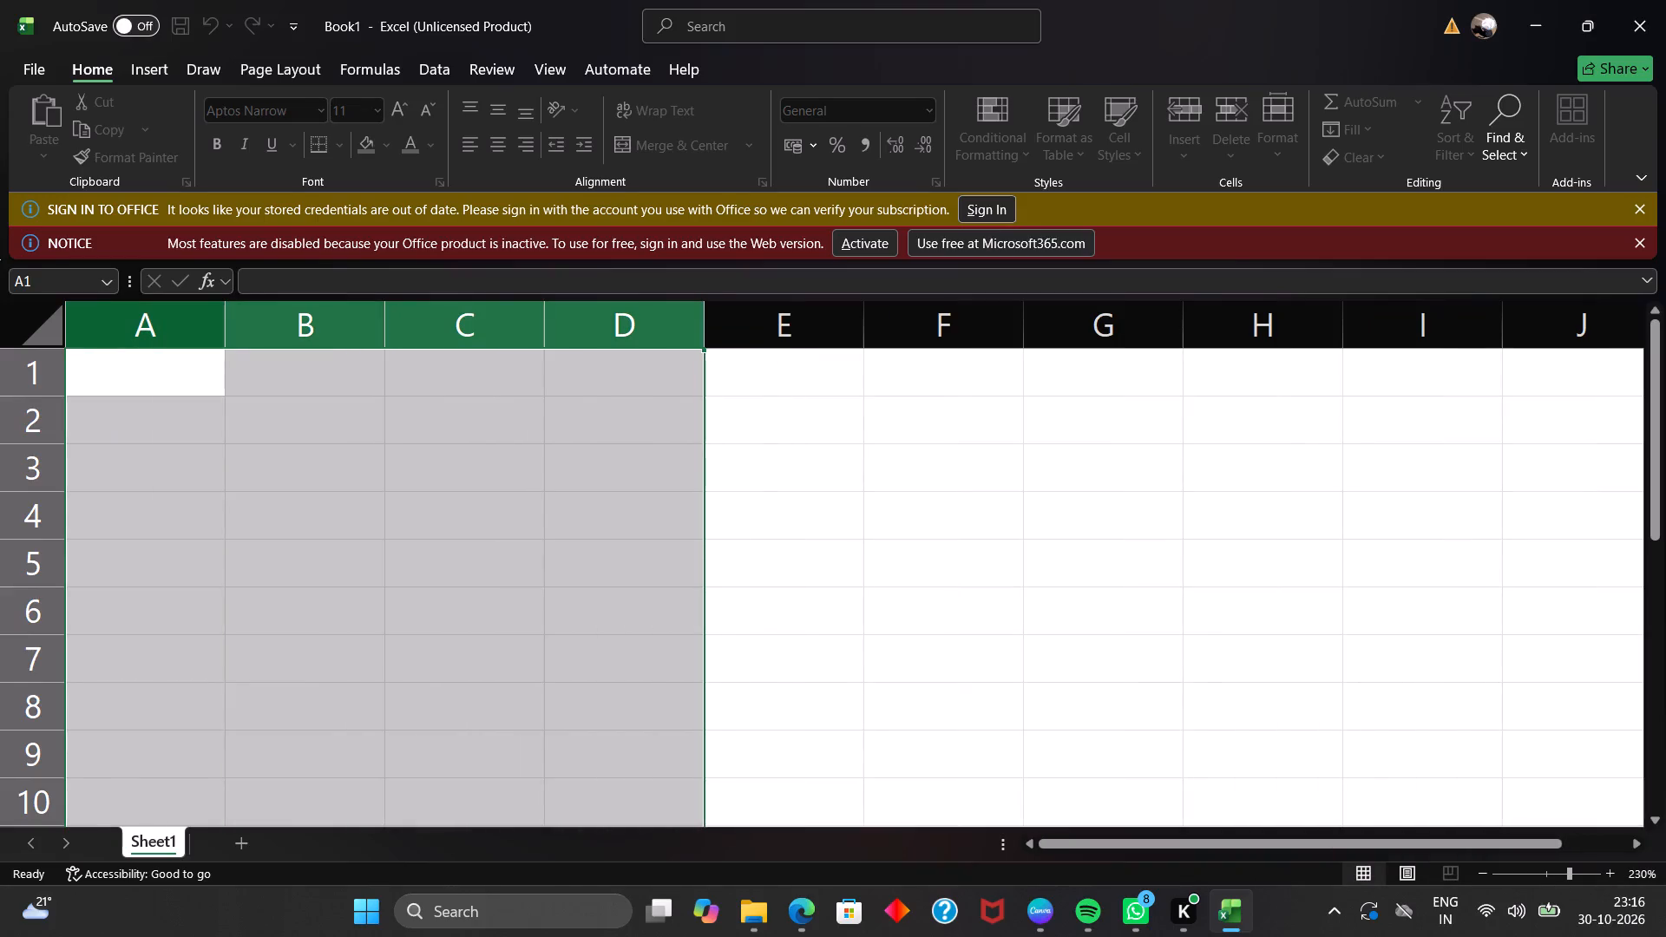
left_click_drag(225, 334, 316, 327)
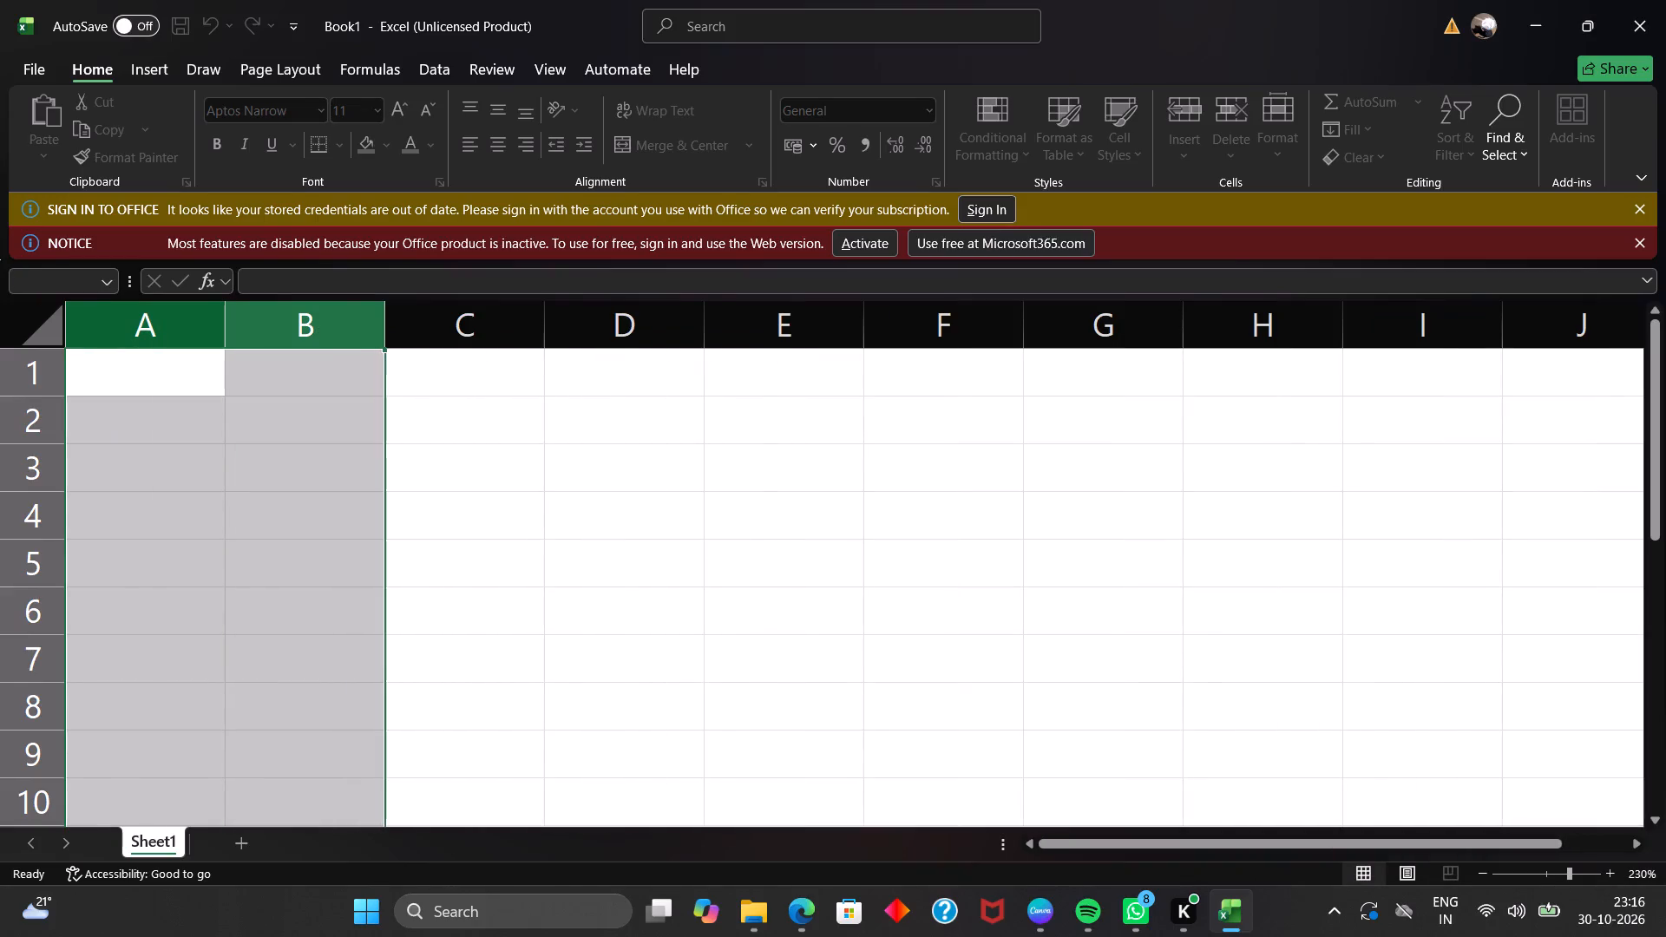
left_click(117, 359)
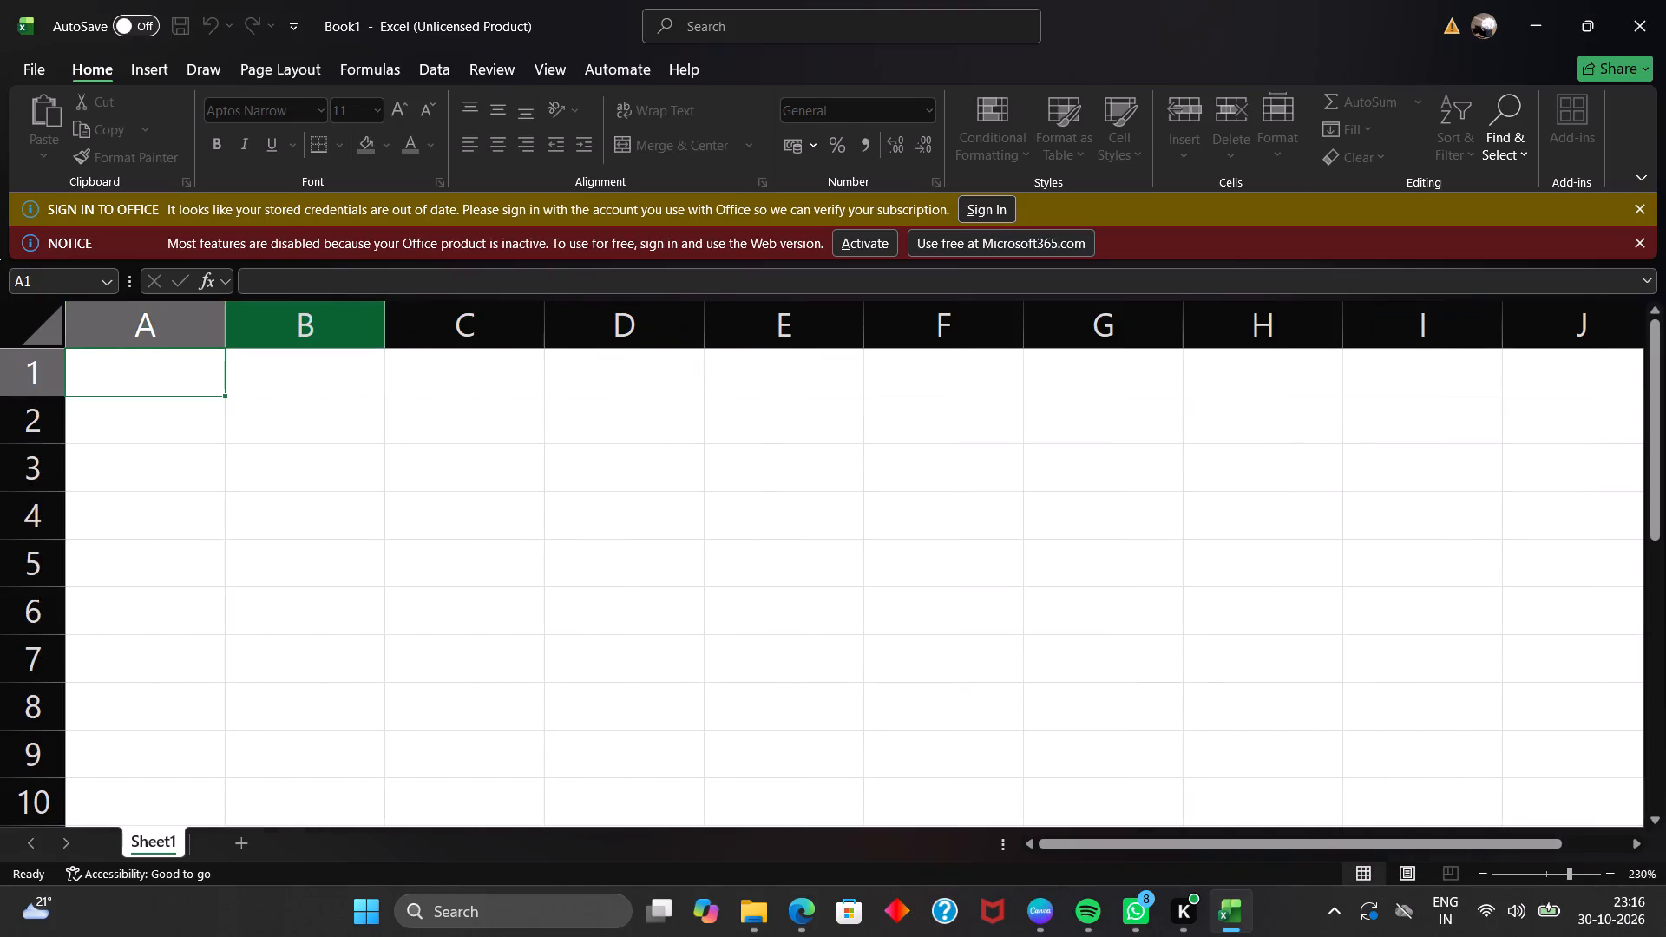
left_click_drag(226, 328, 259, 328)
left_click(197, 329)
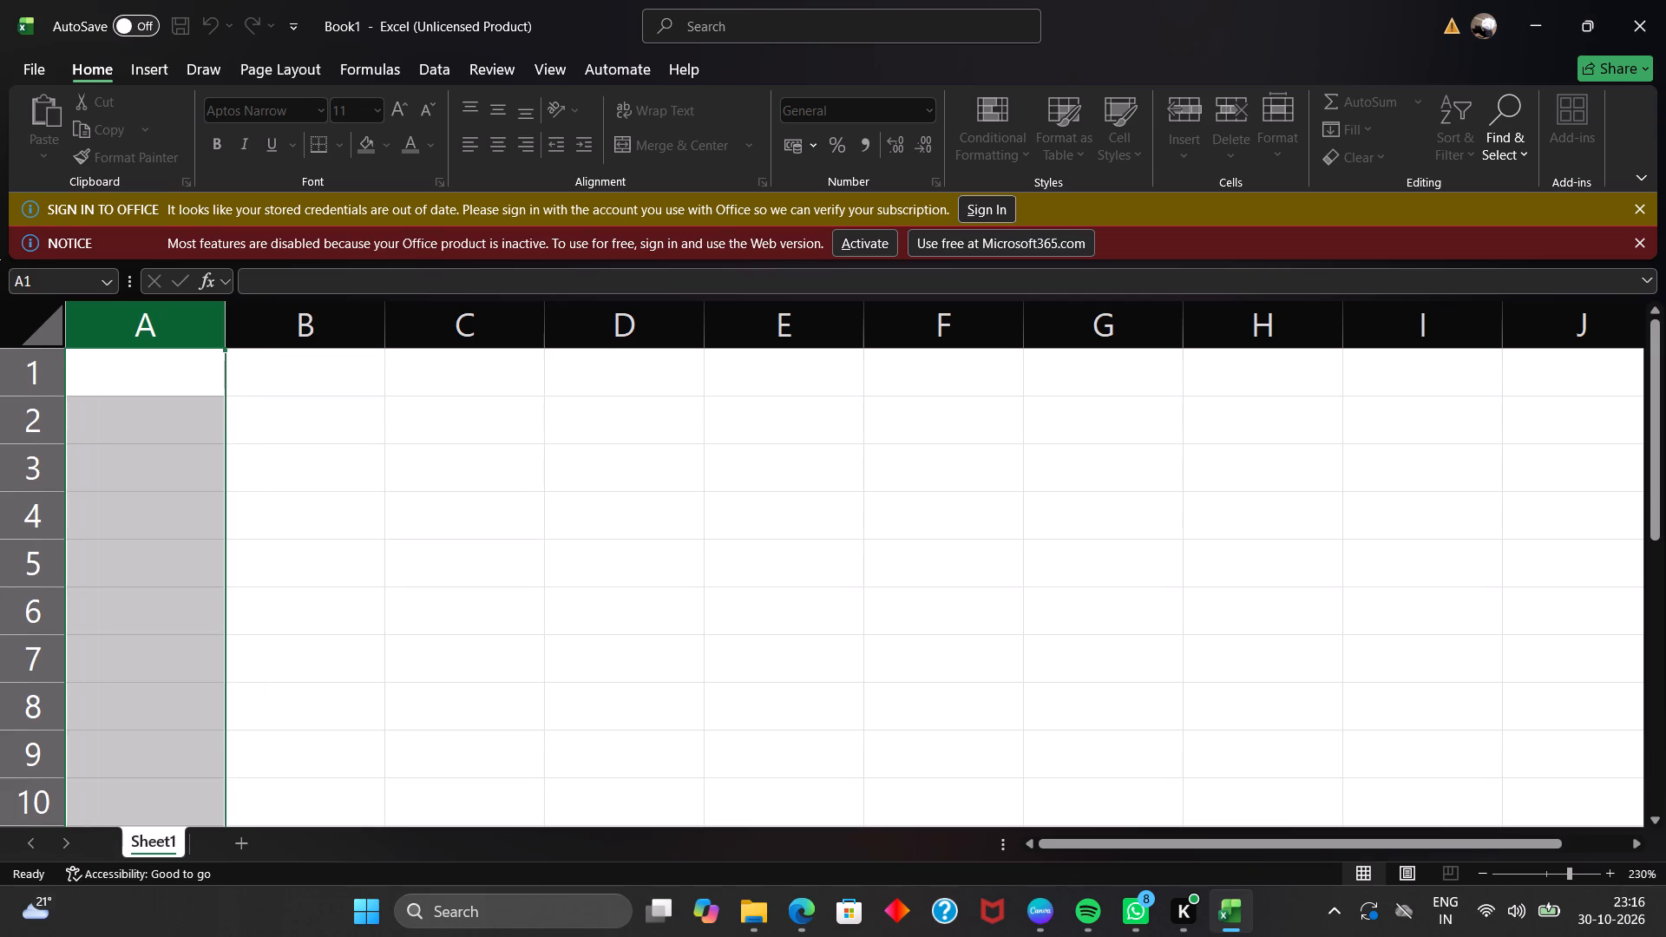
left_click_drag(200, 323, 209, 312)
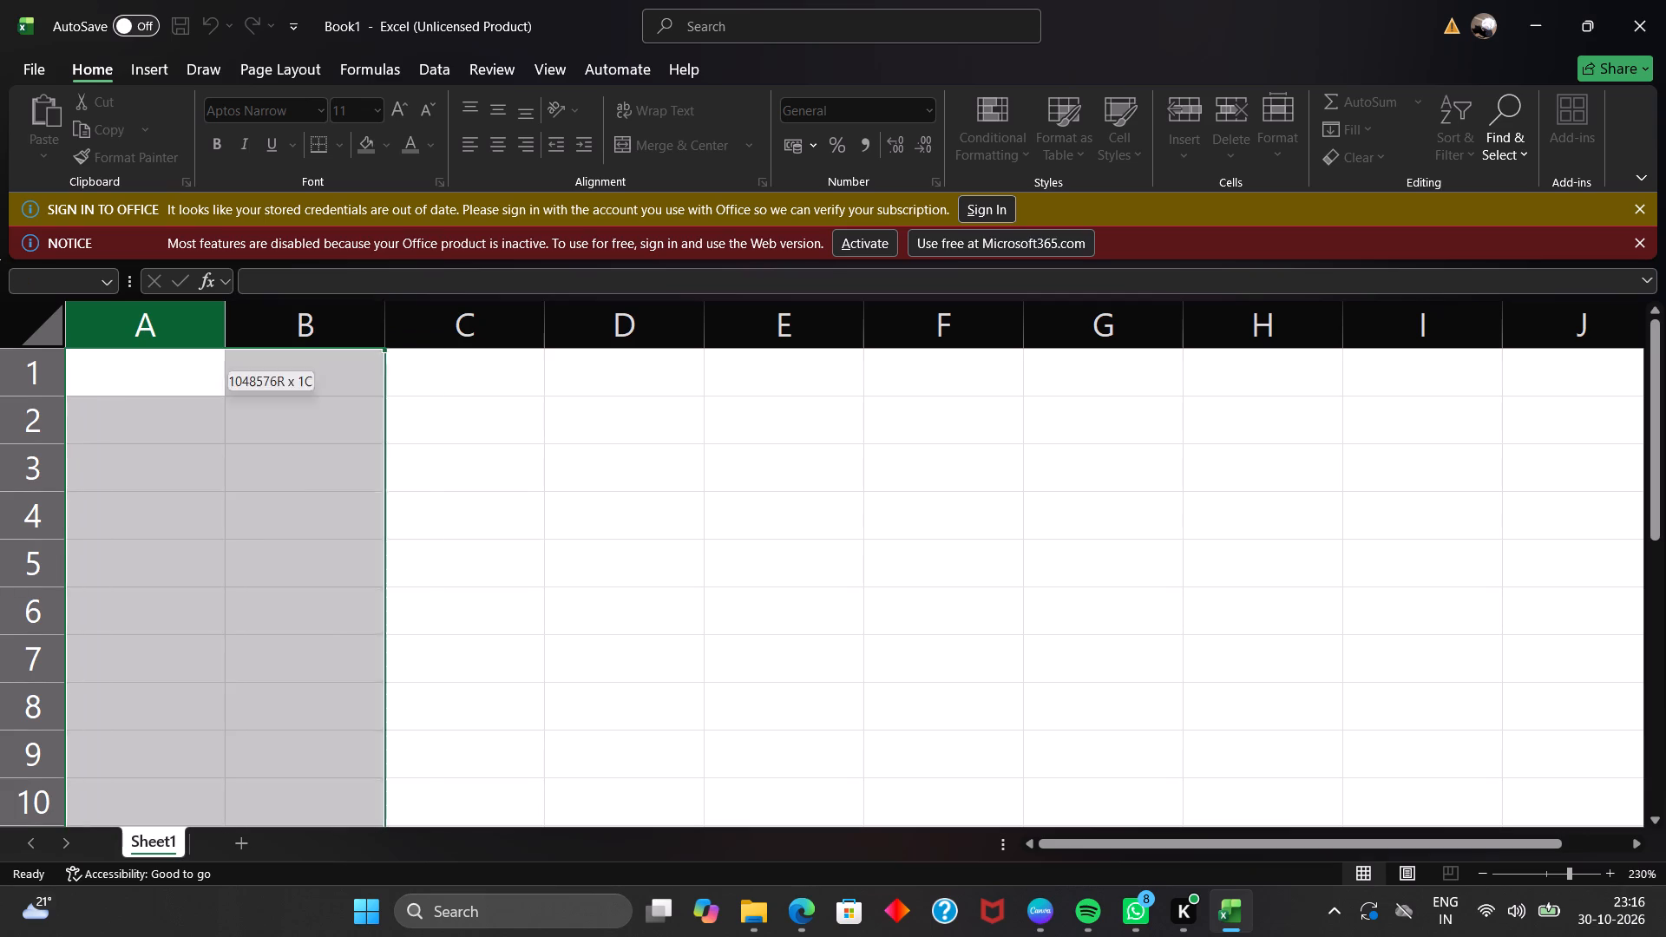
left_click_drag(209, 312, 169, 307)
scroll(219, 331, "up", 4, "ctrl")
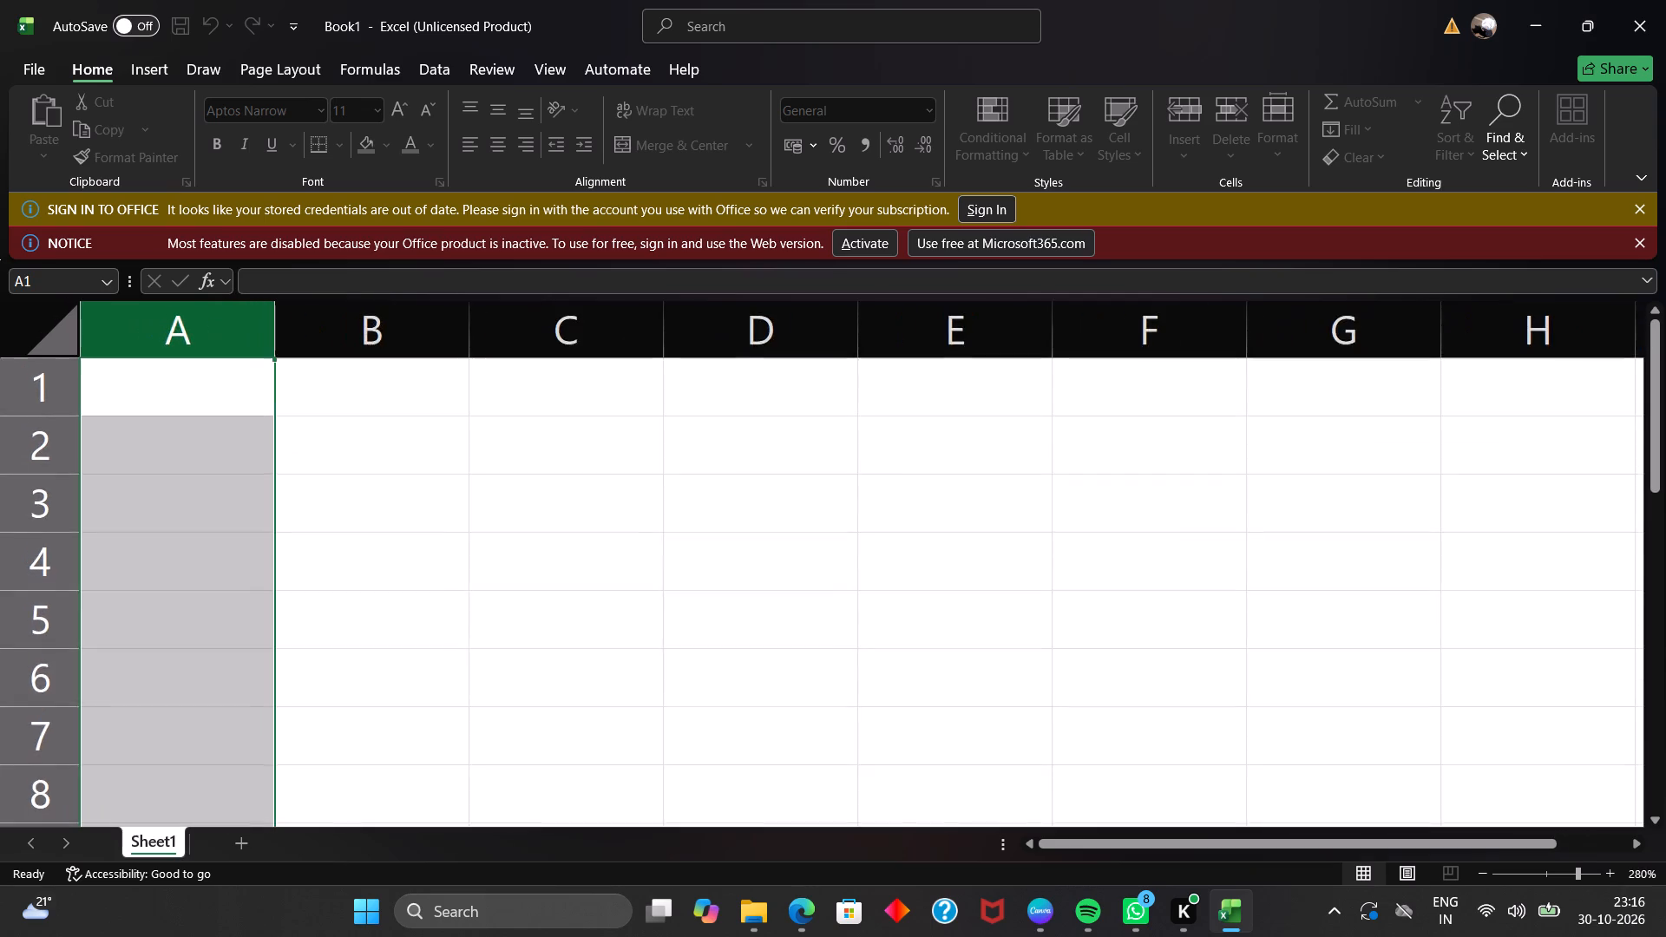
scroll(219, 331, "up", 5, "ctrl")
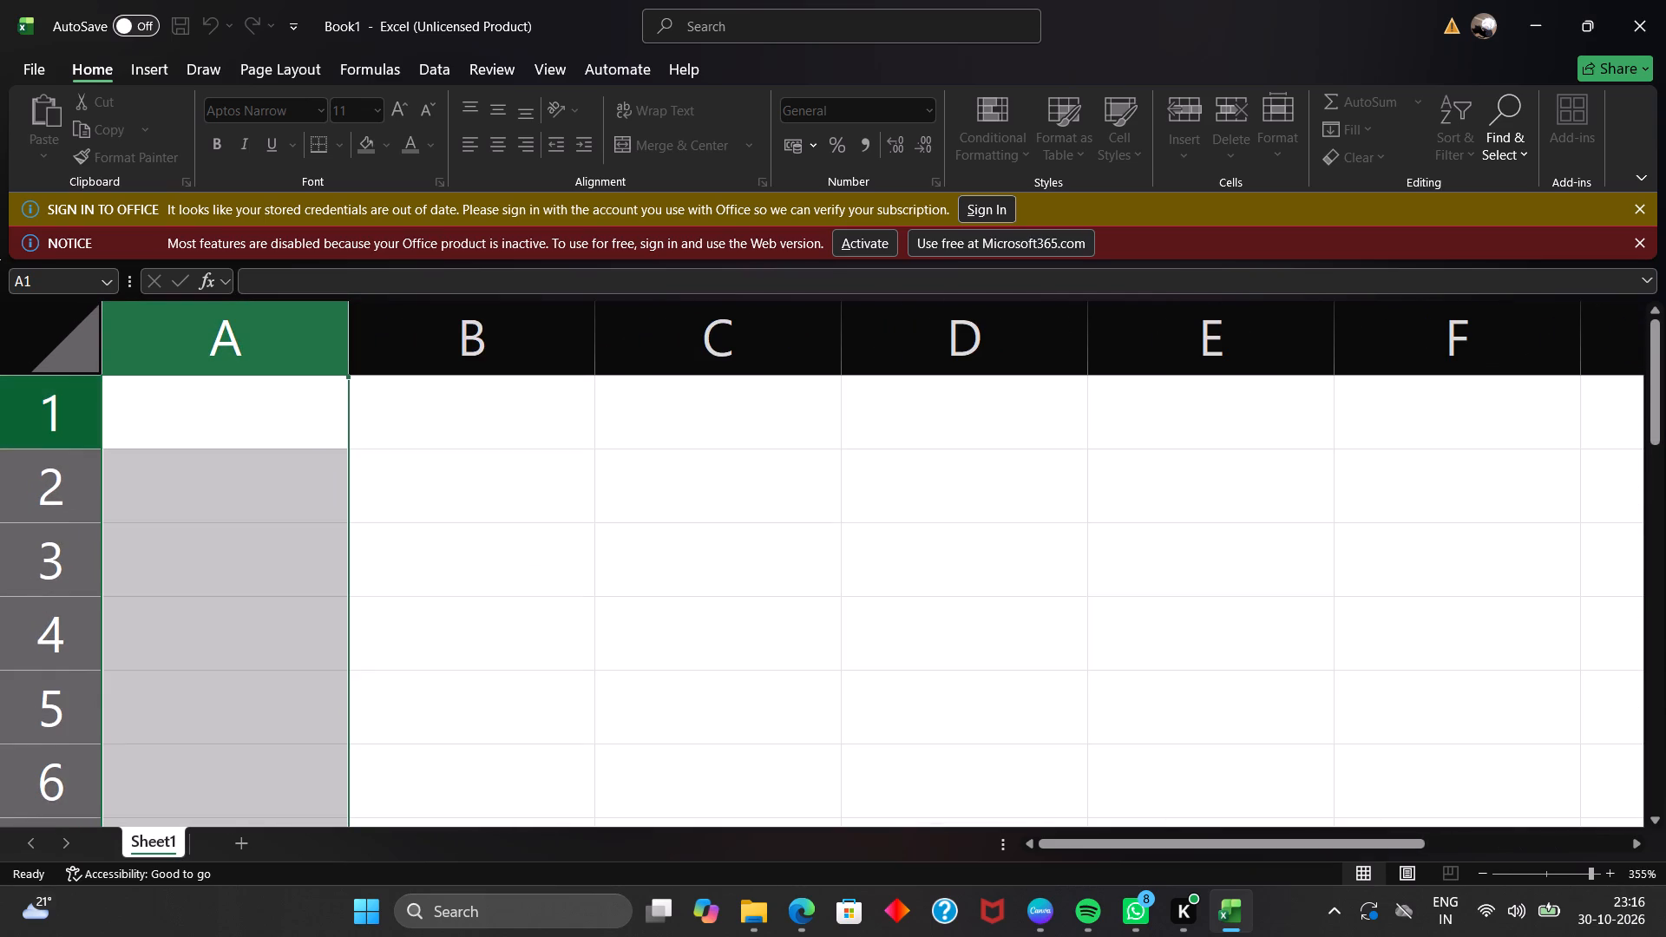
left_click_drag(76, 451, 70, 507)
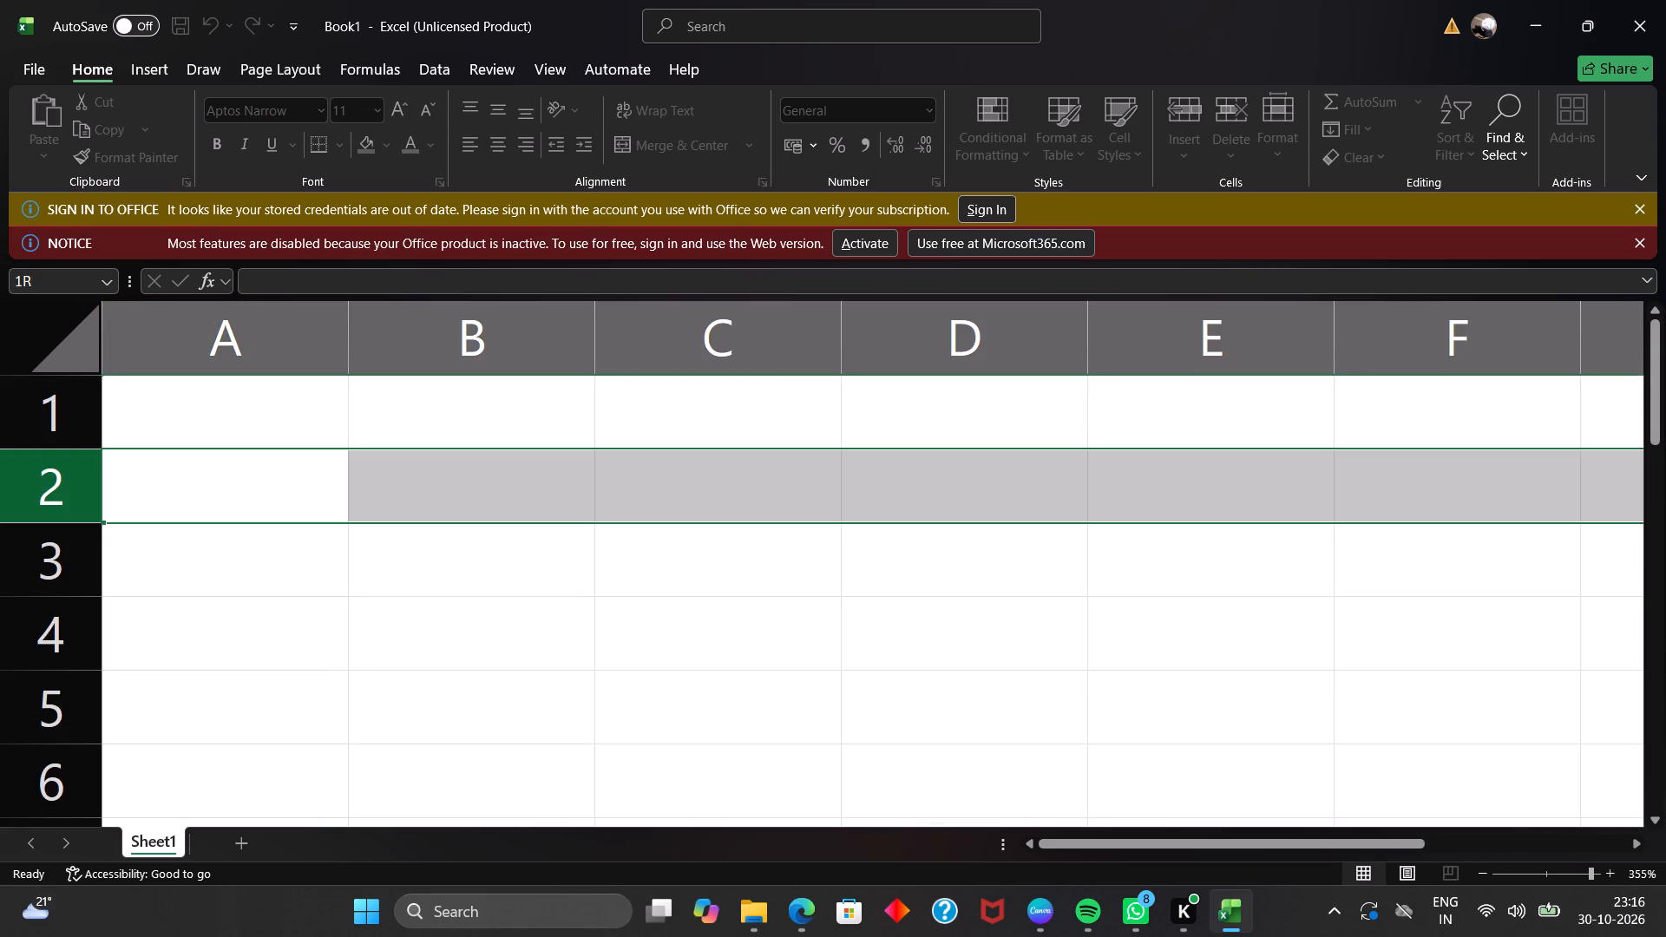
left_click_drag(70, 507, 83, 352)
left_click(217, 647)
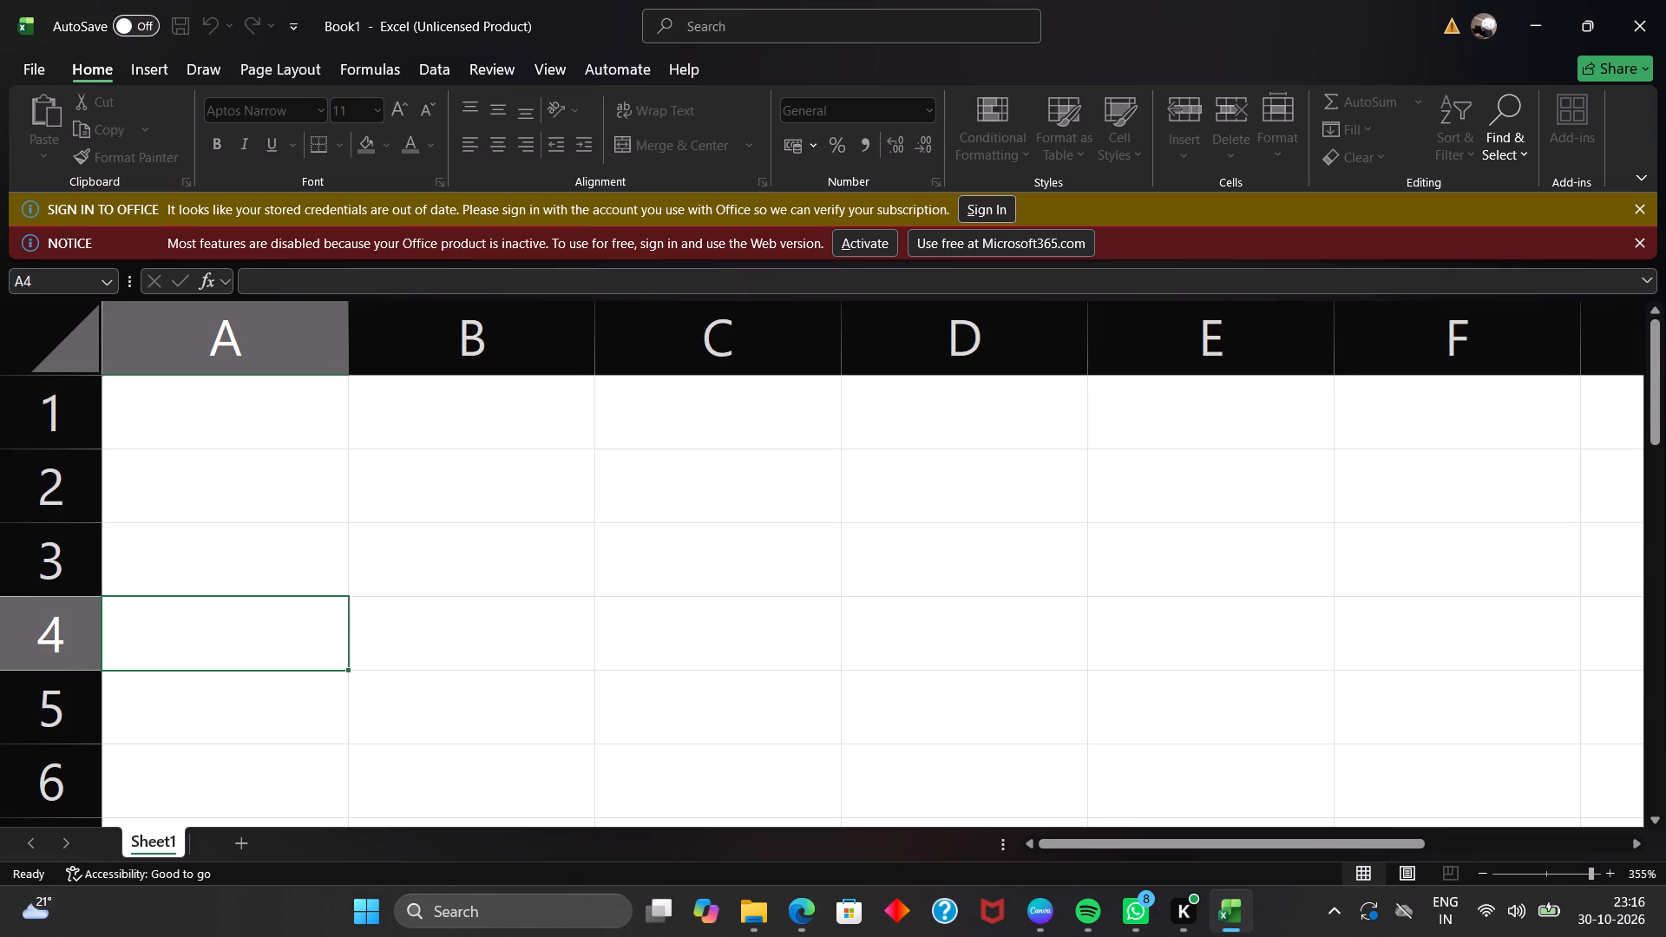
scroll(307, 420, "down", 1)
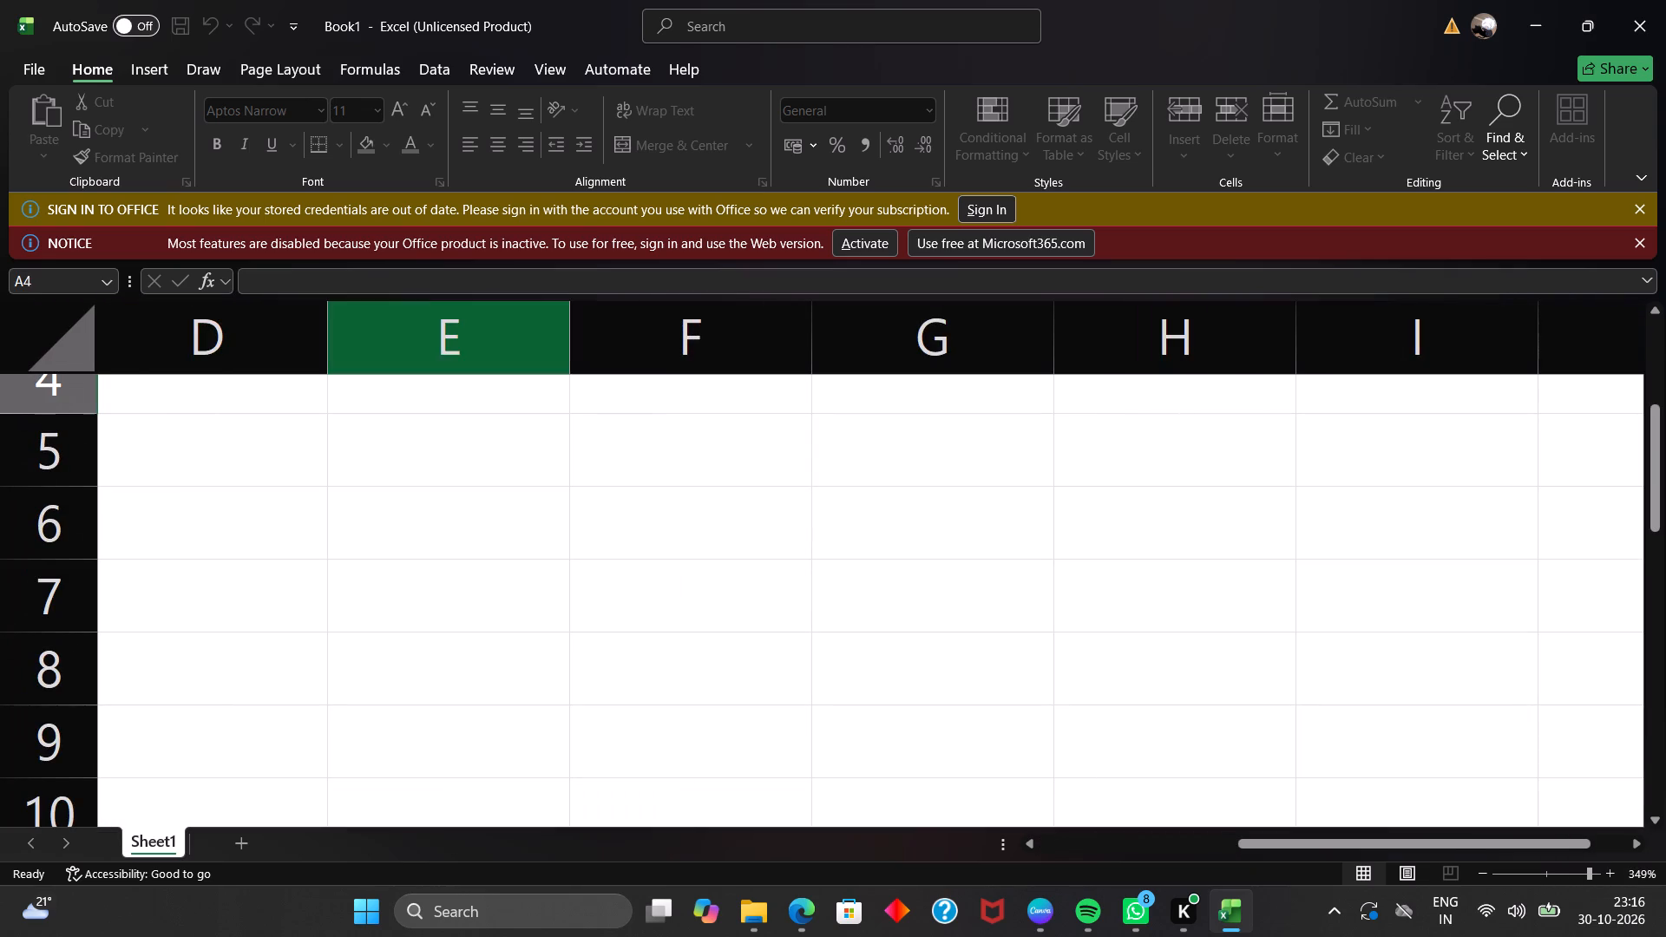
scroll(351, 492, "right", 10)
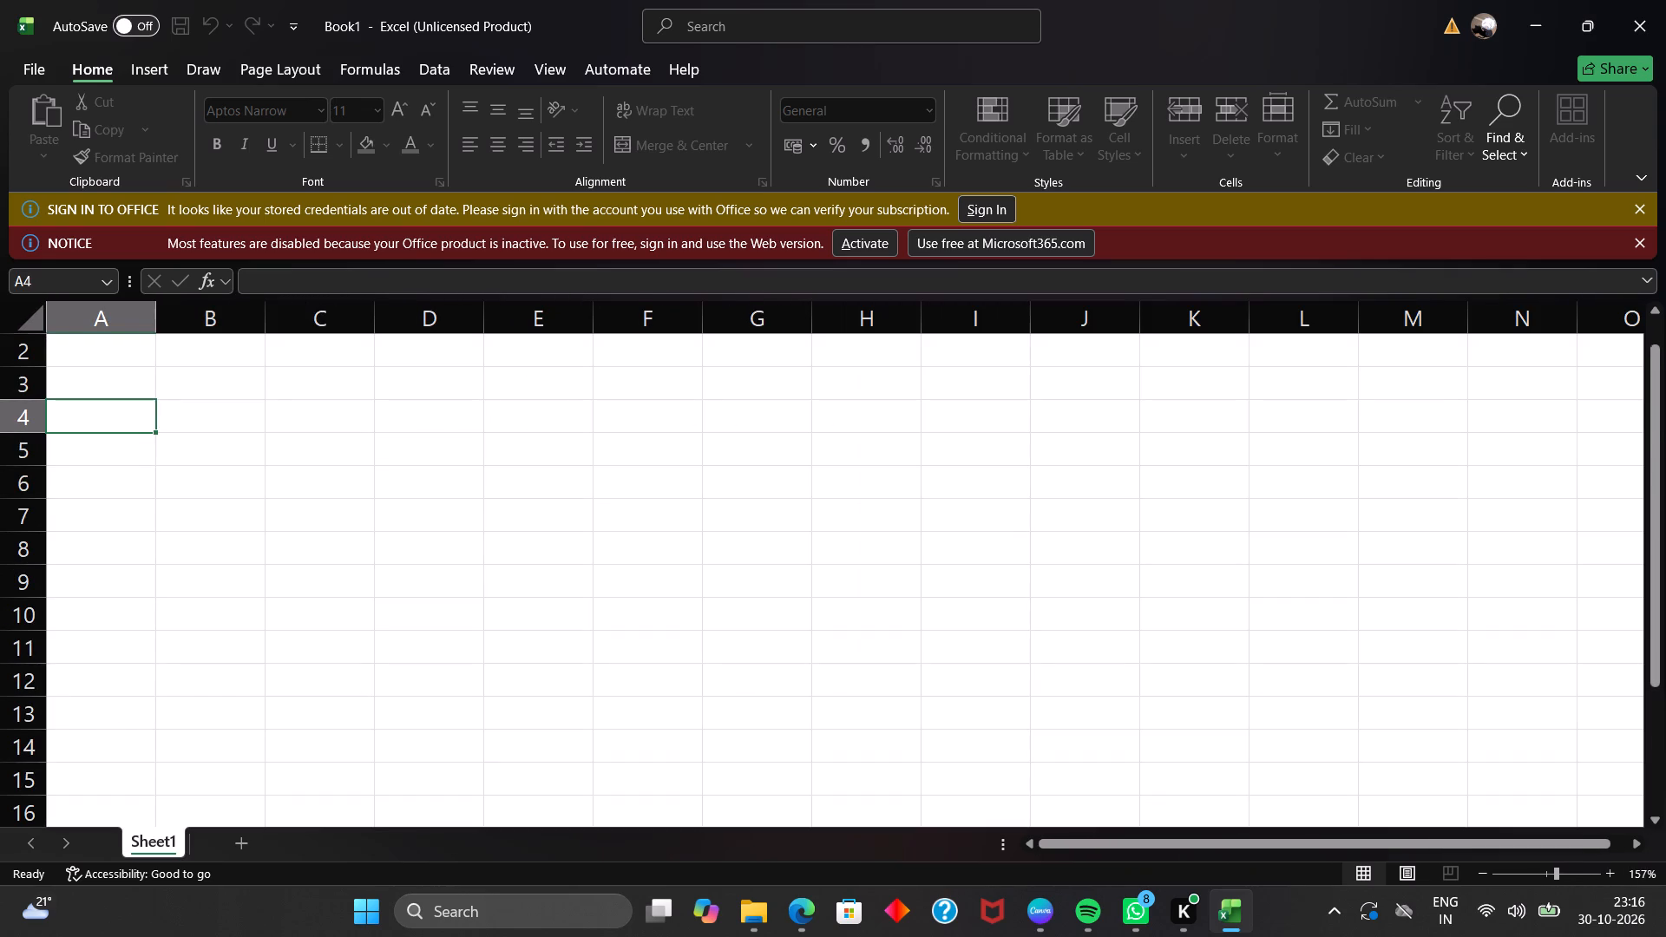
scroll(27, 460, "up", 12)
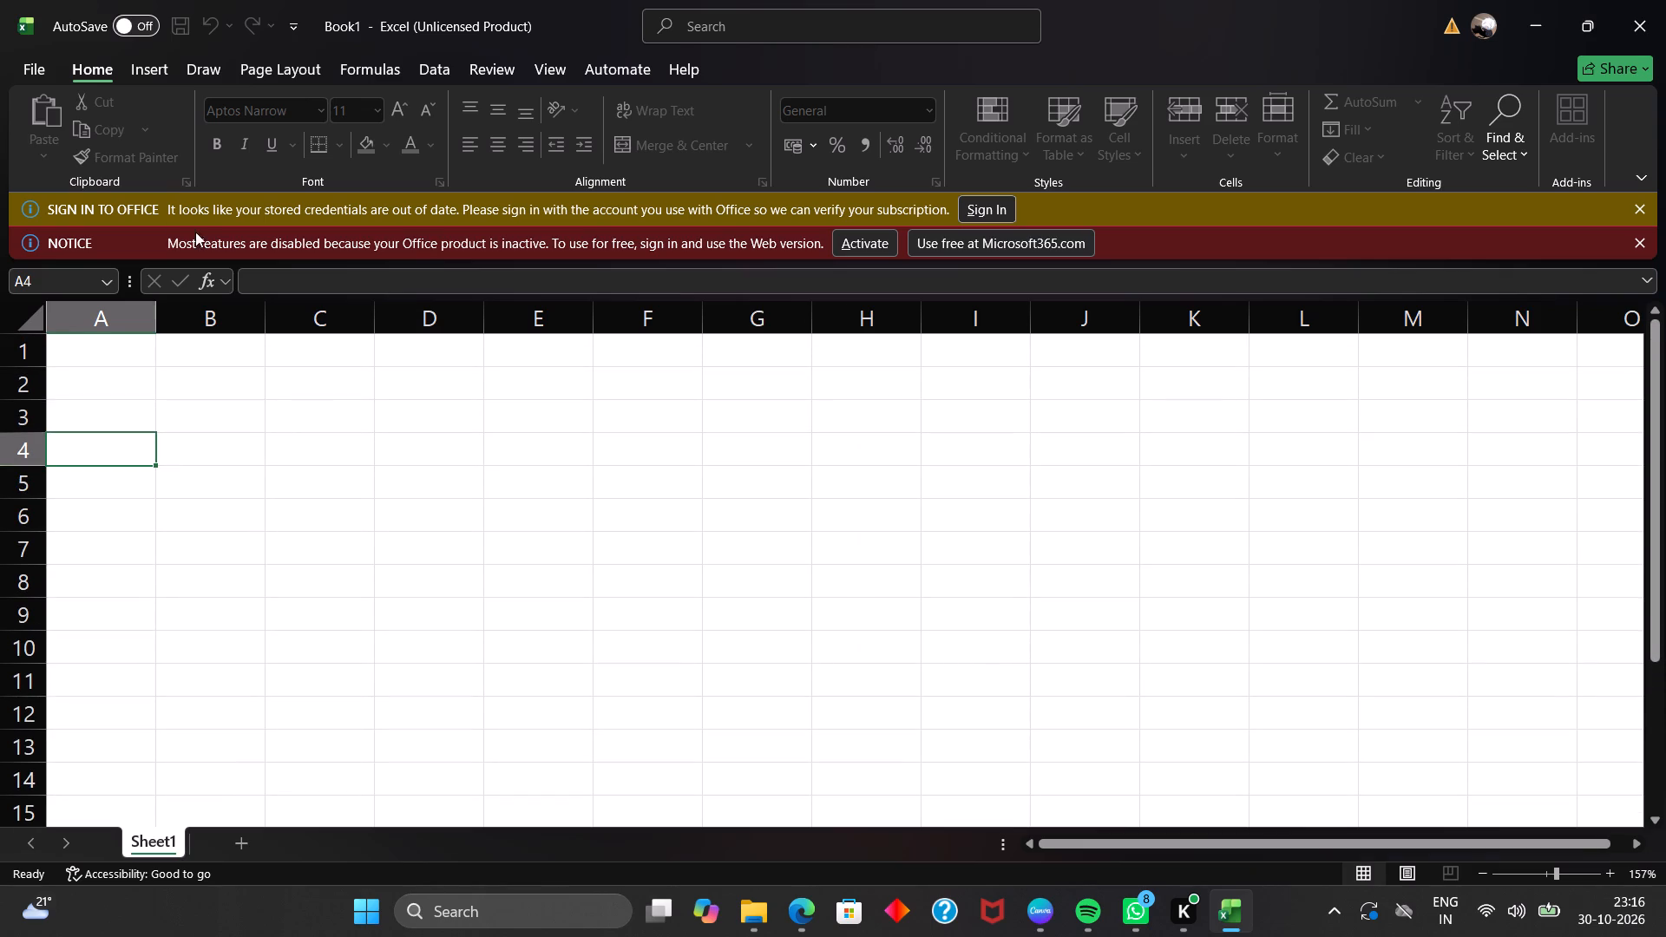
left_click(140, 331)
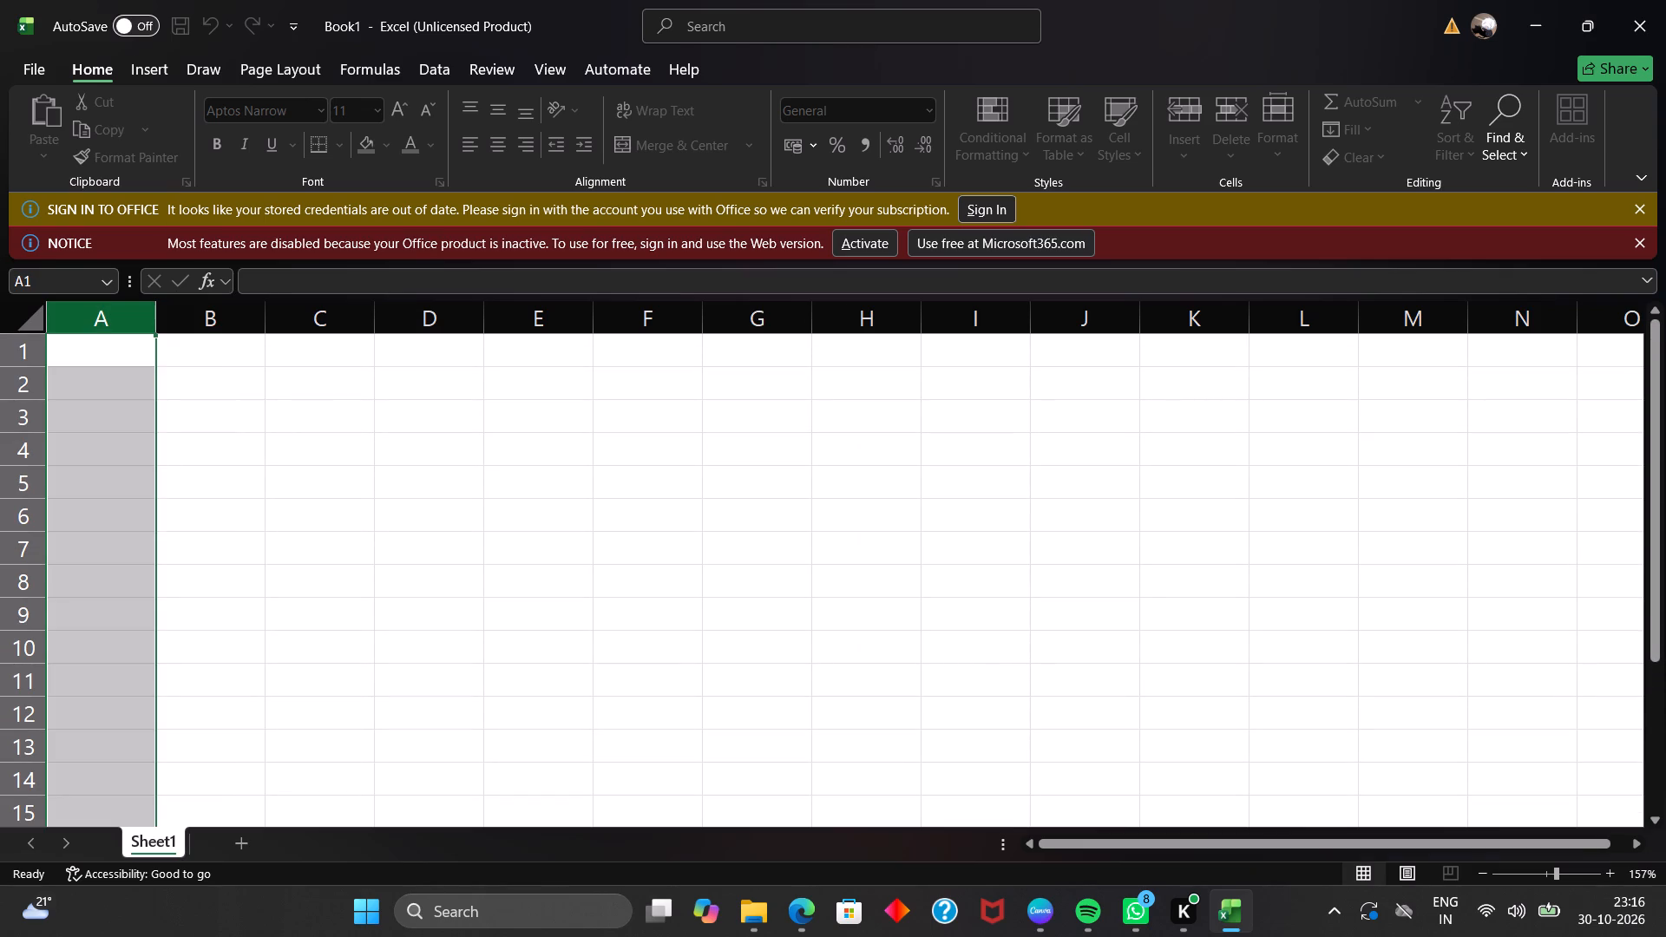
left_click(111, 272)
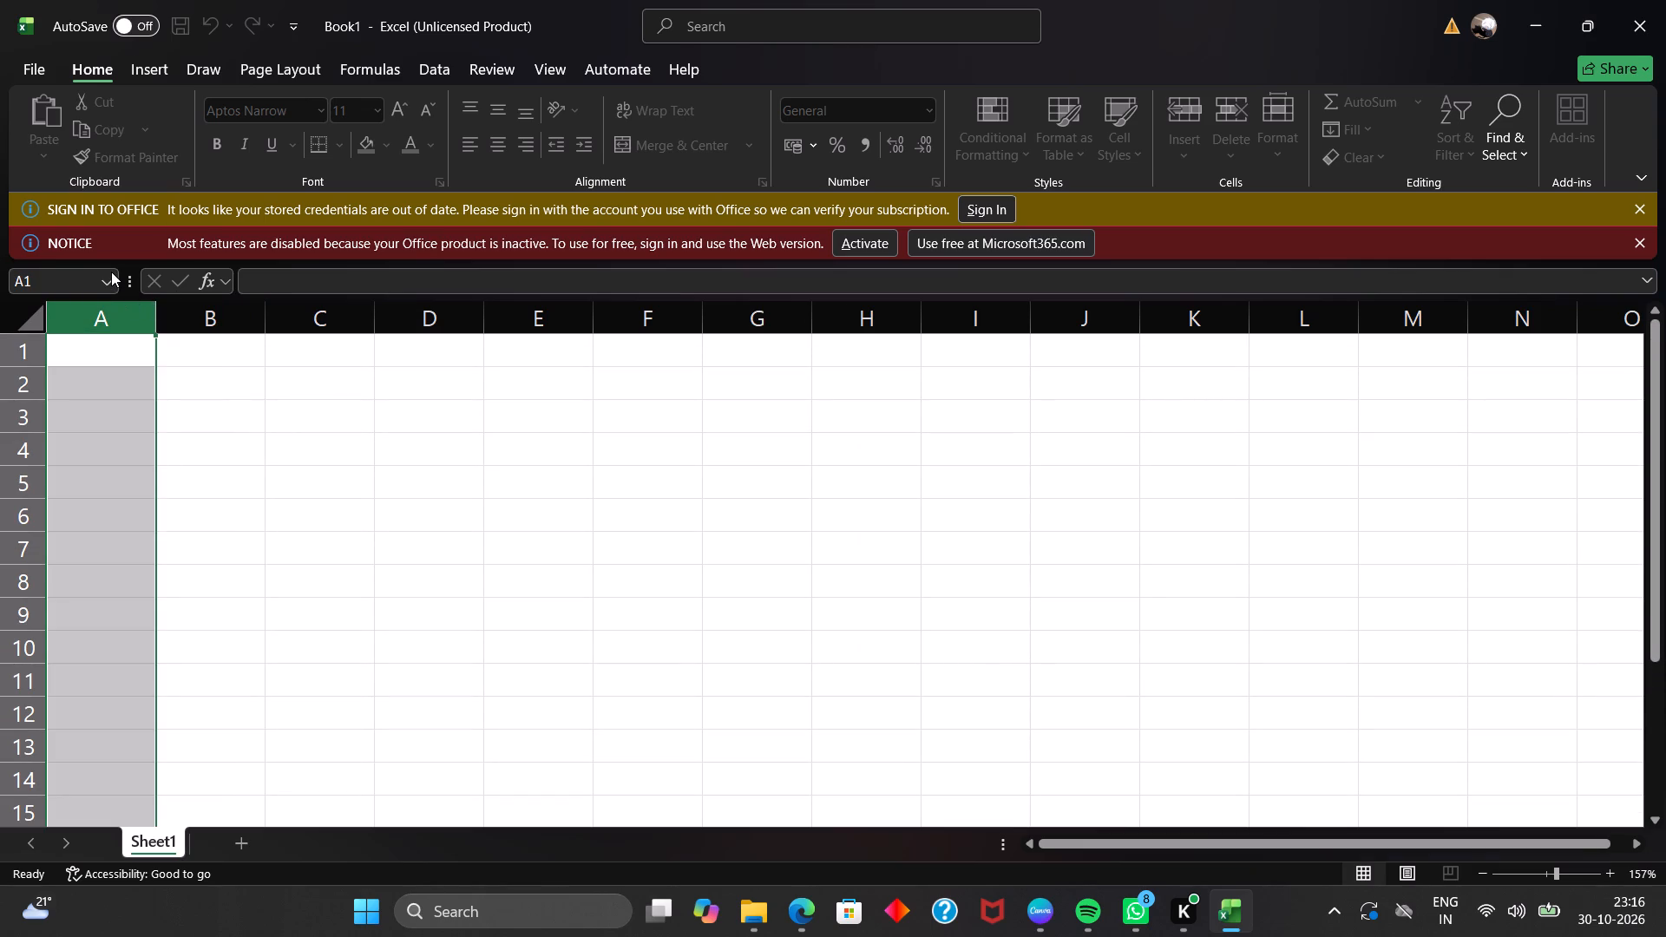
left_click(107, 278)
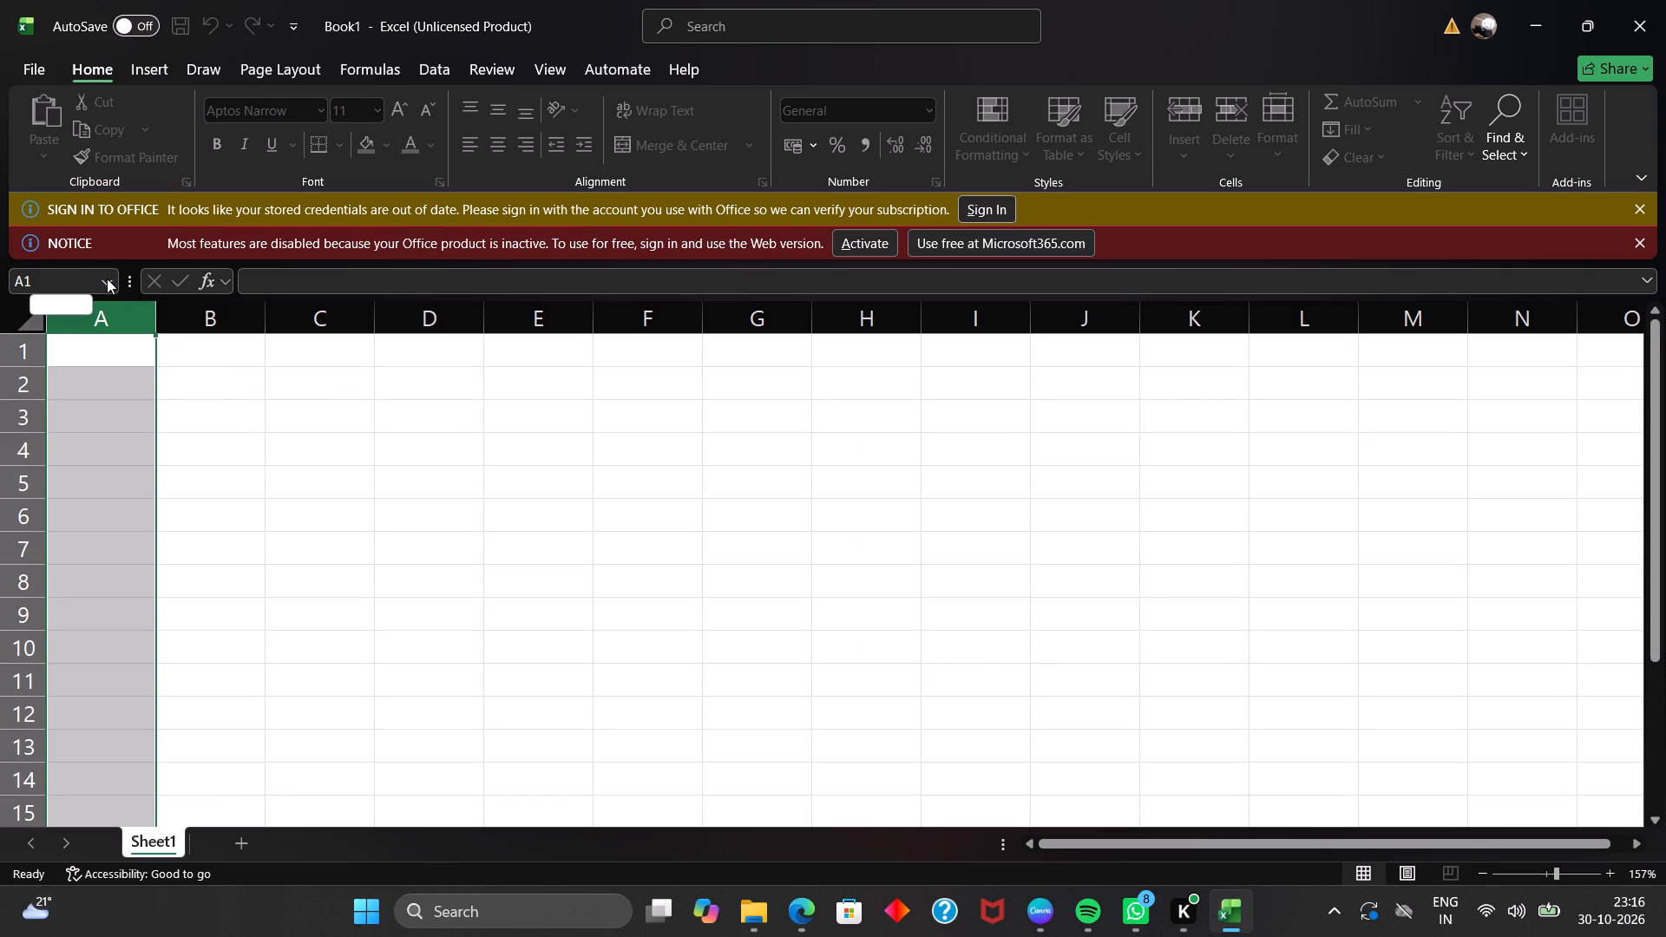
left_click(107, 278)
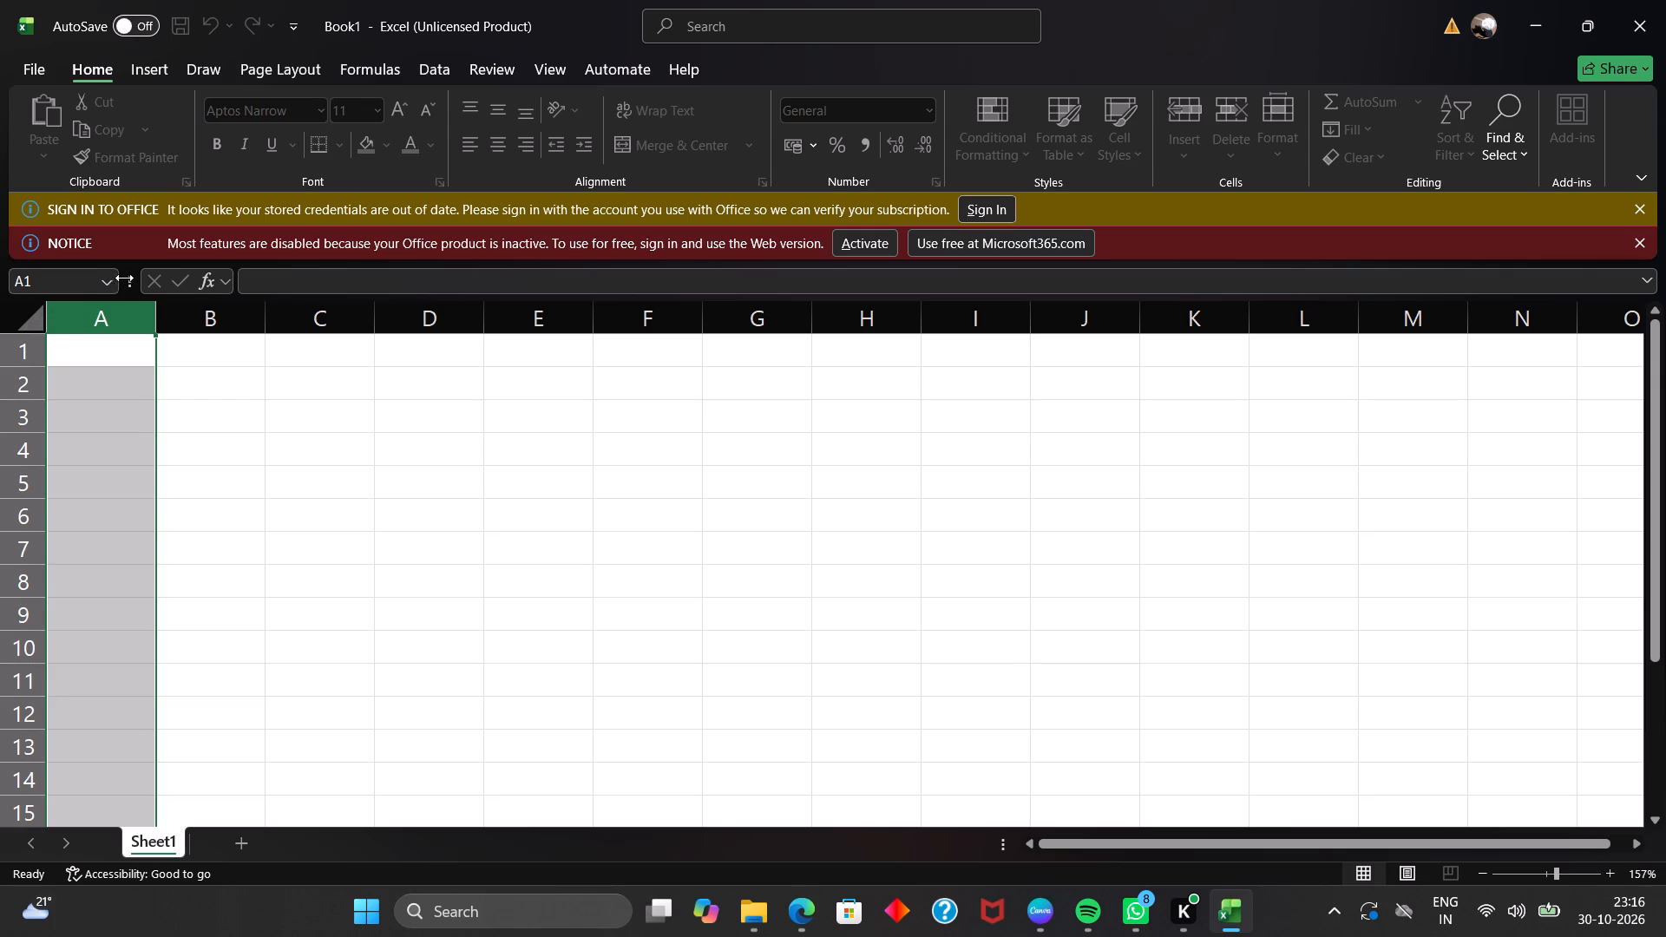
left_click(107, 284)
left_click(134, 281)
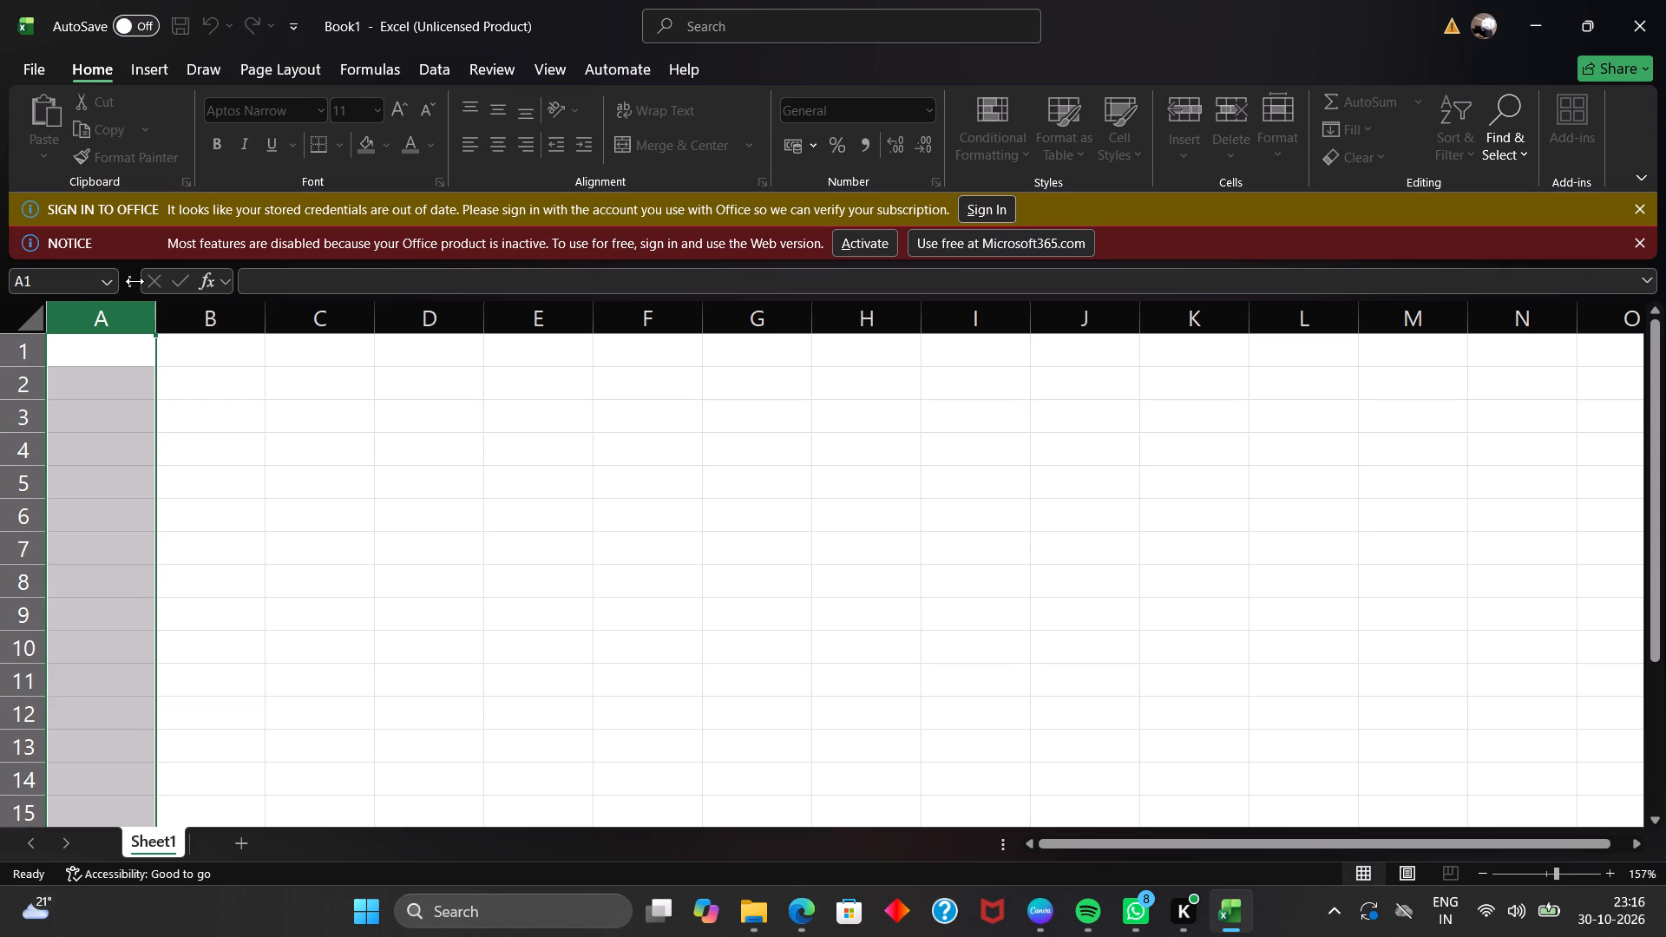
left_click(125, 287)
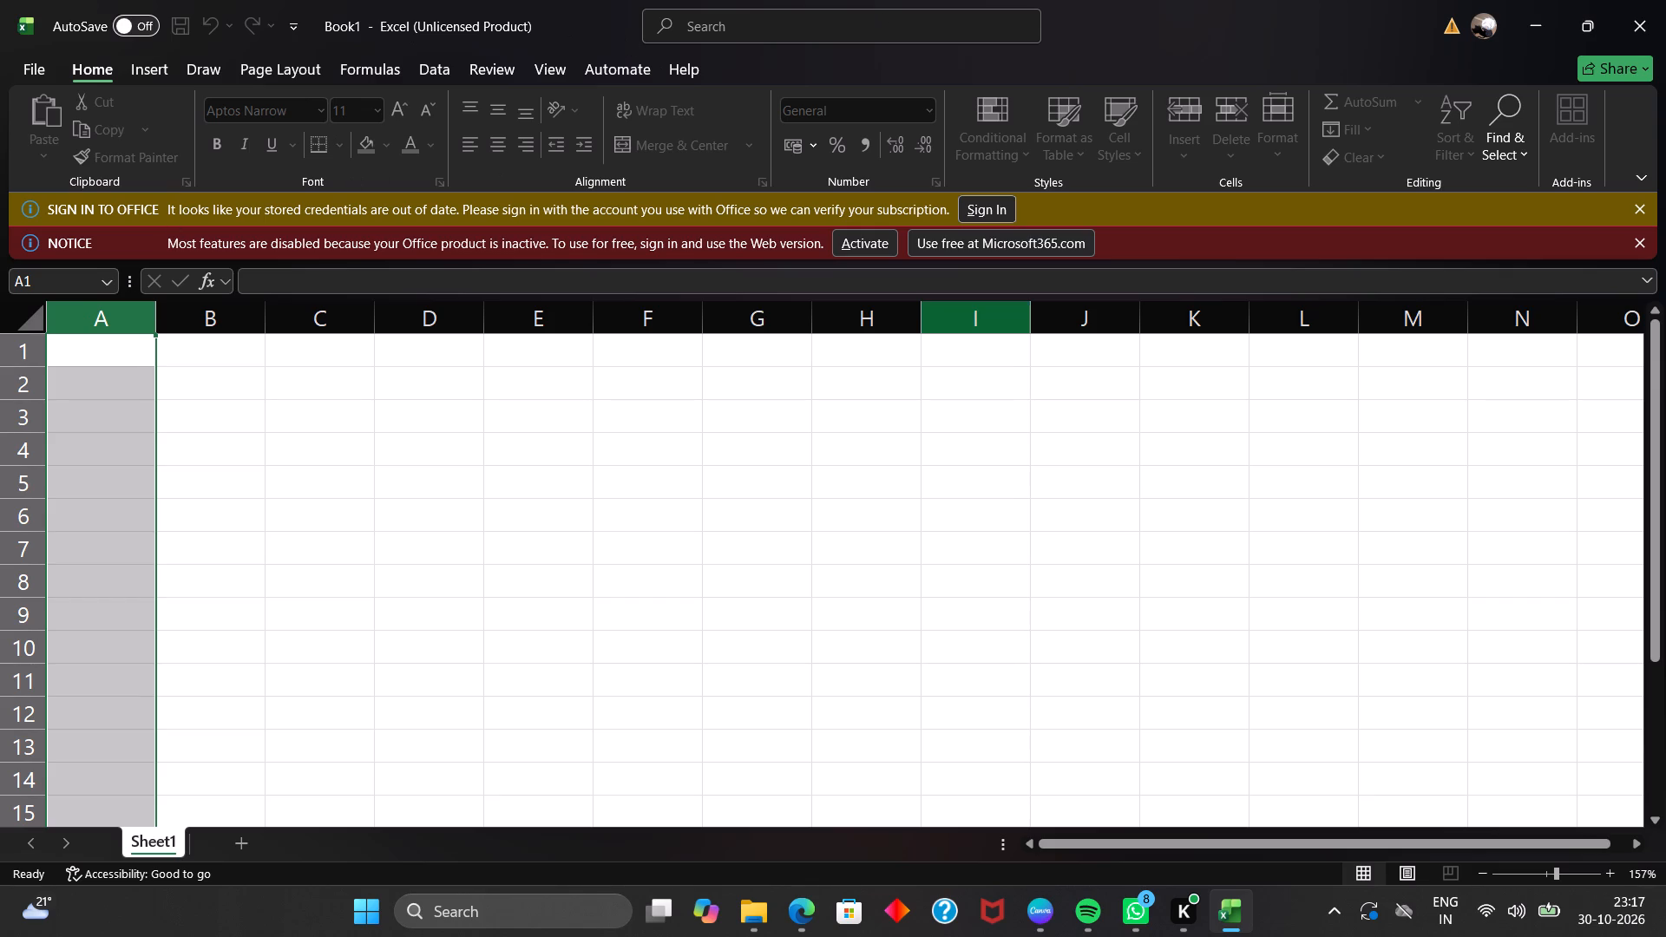
Switch to Canva and add the recently used table with three columns and five rows to the Cost Sheet page.
left_click(1040, 908)
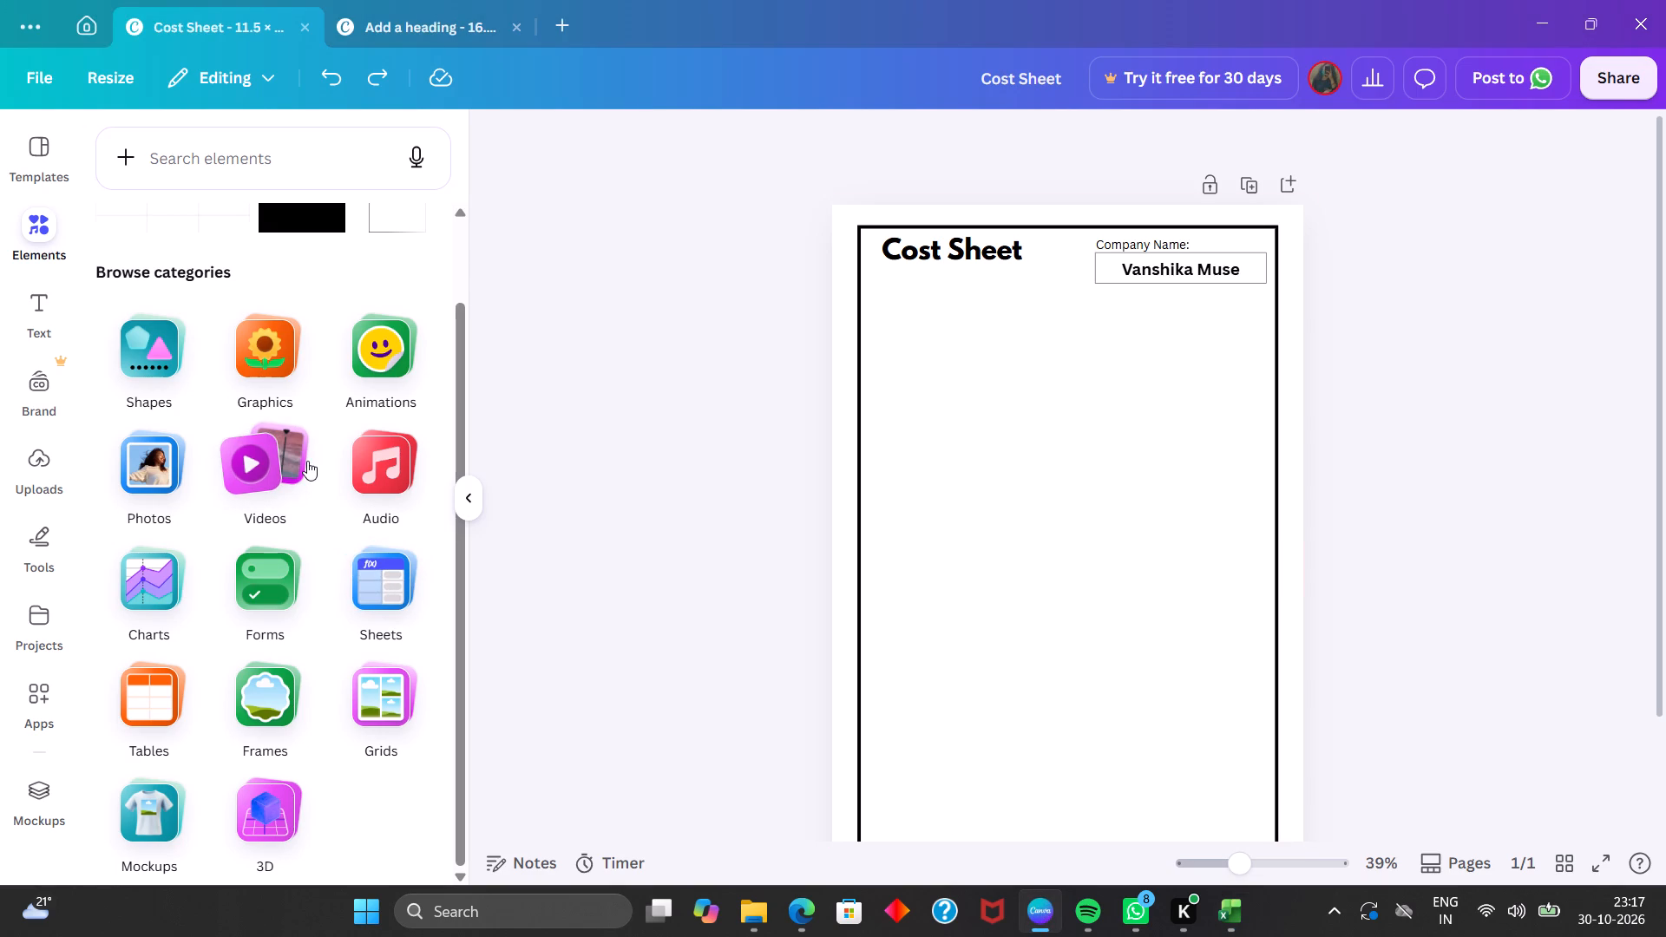
left_click(174, 704)
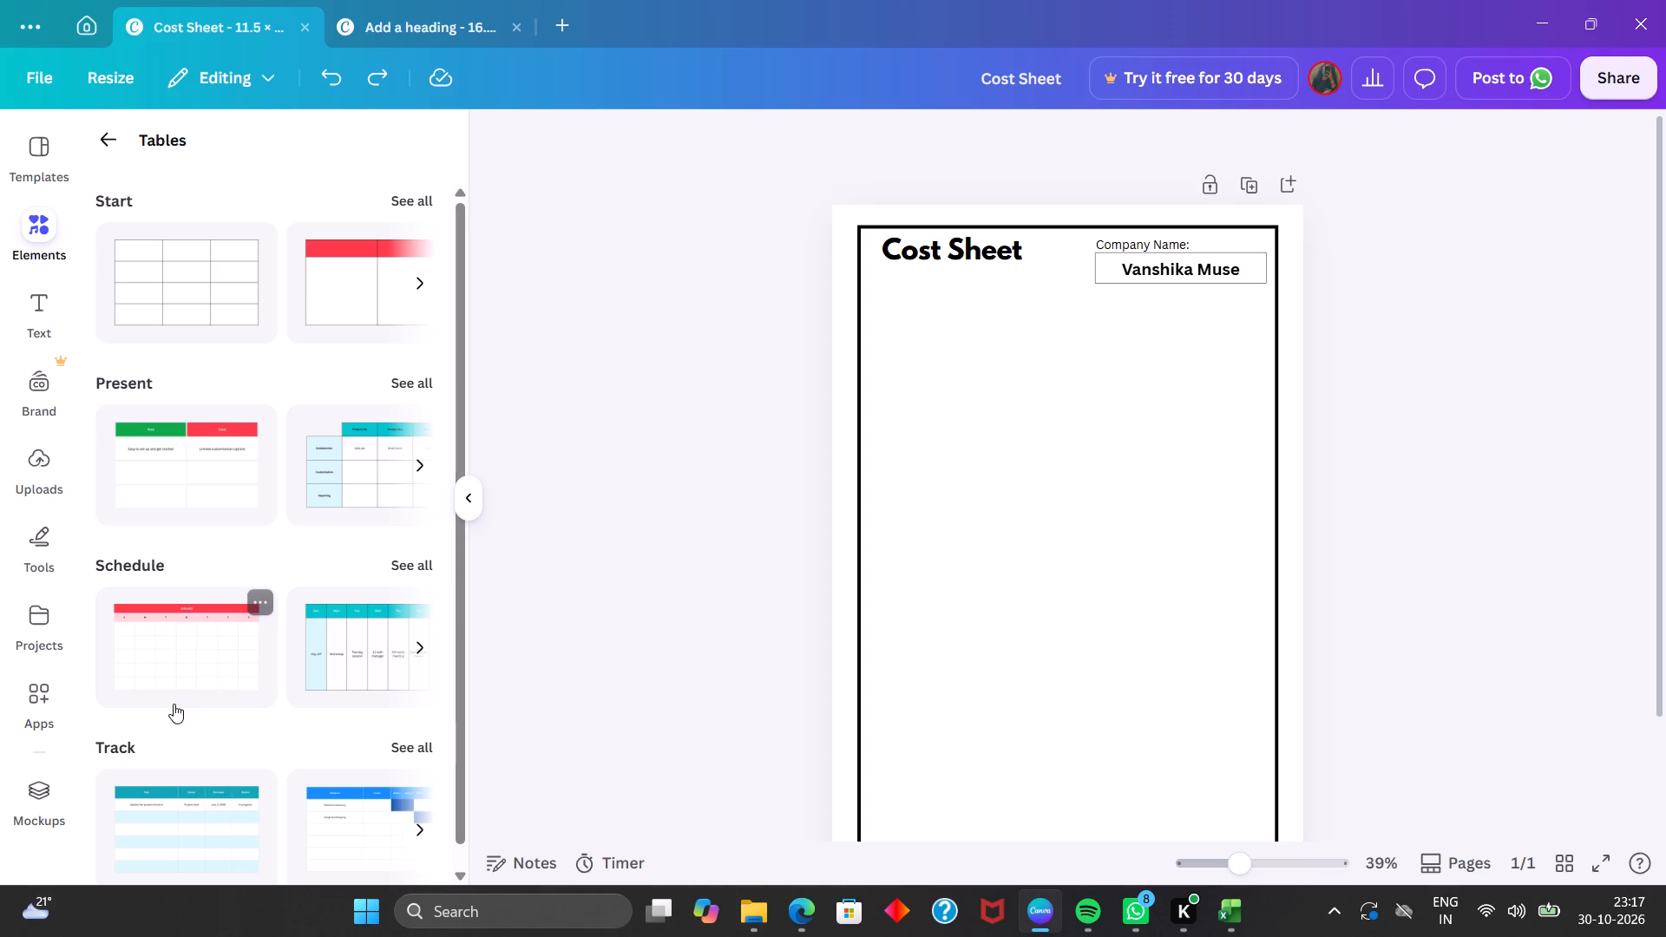
scroll(253, 603, "down", 4)
scroll(253, 603, "up", 1)
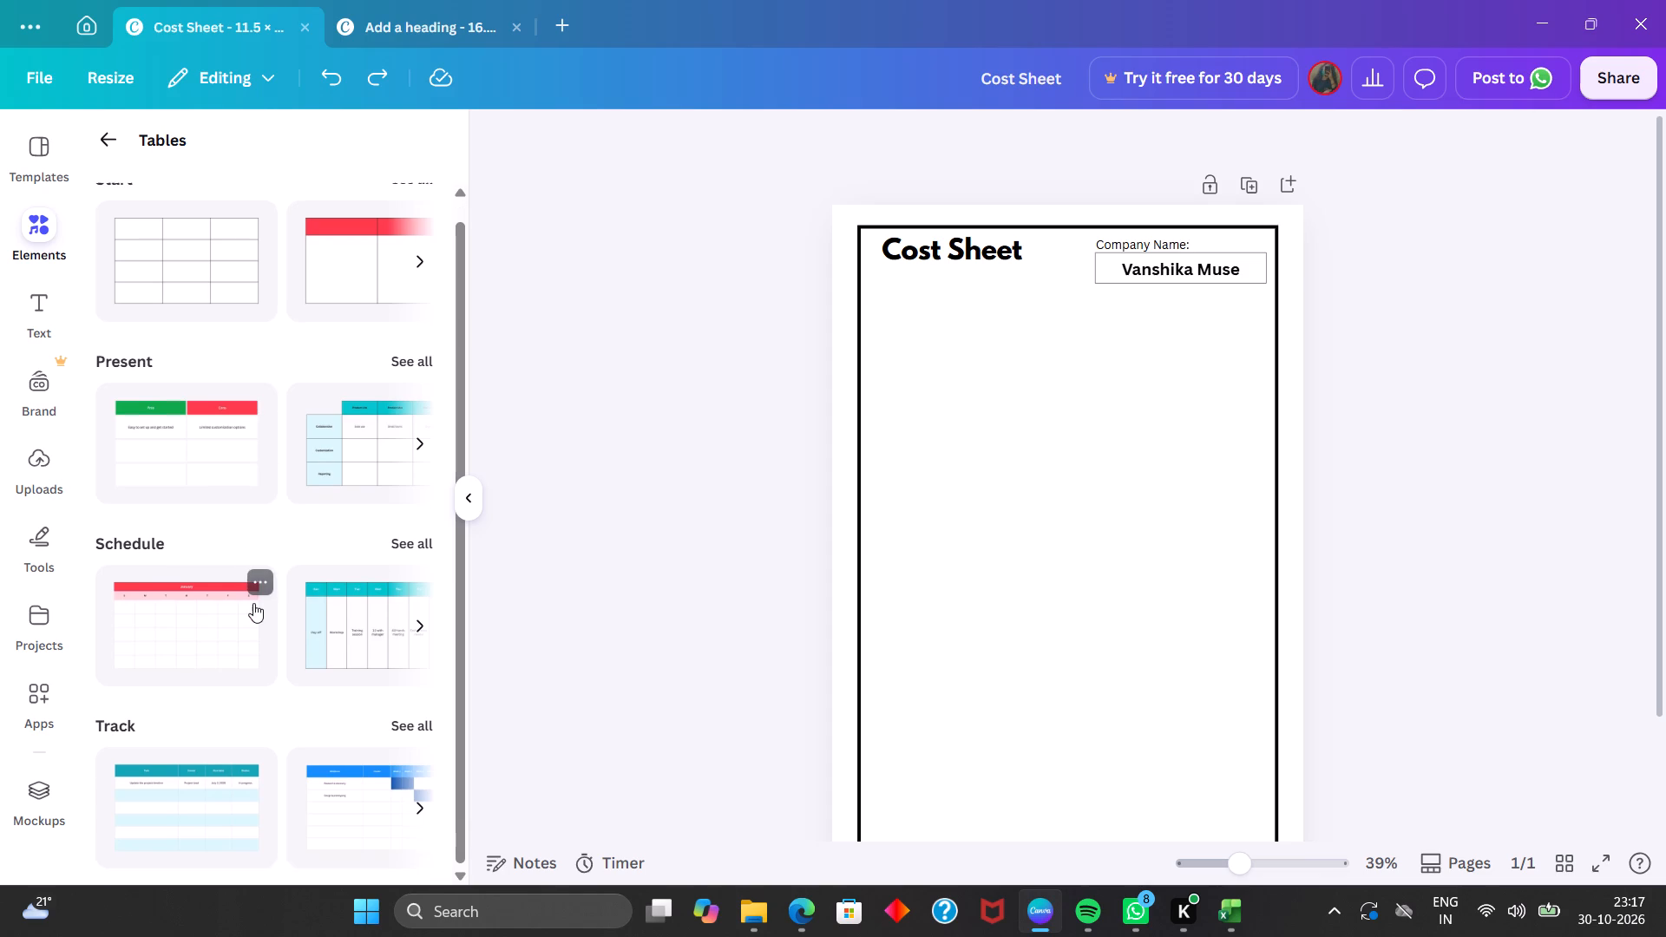
scroll(253, 603, "up", 2)
left_click(111, 145)
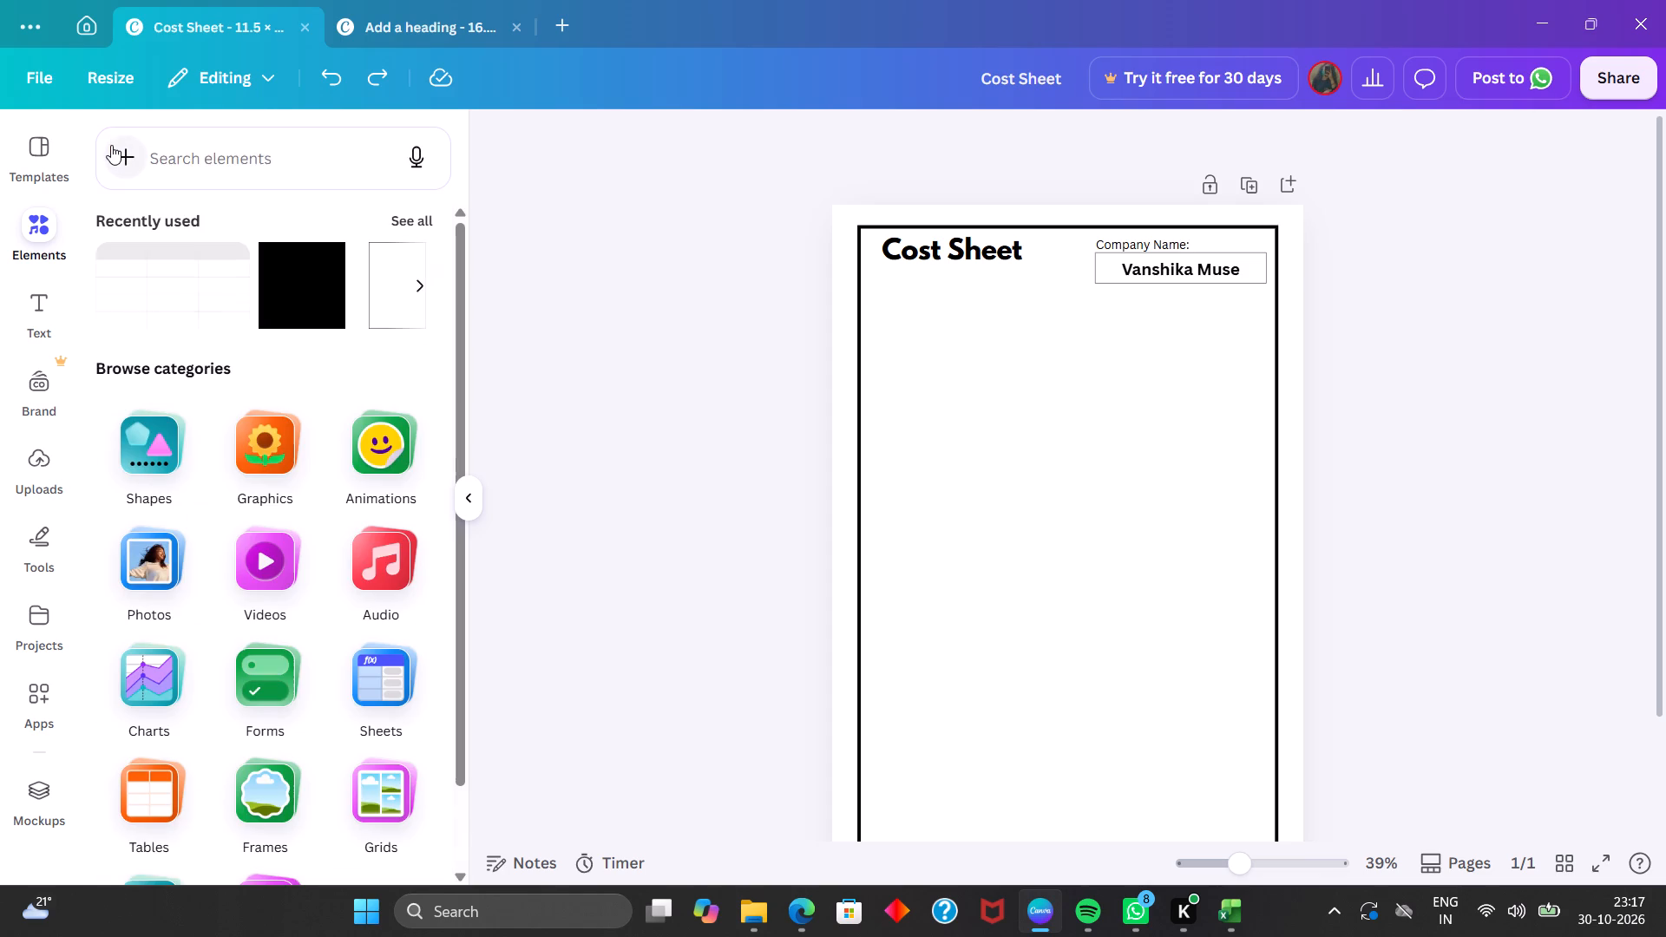
left_click(180, 294)
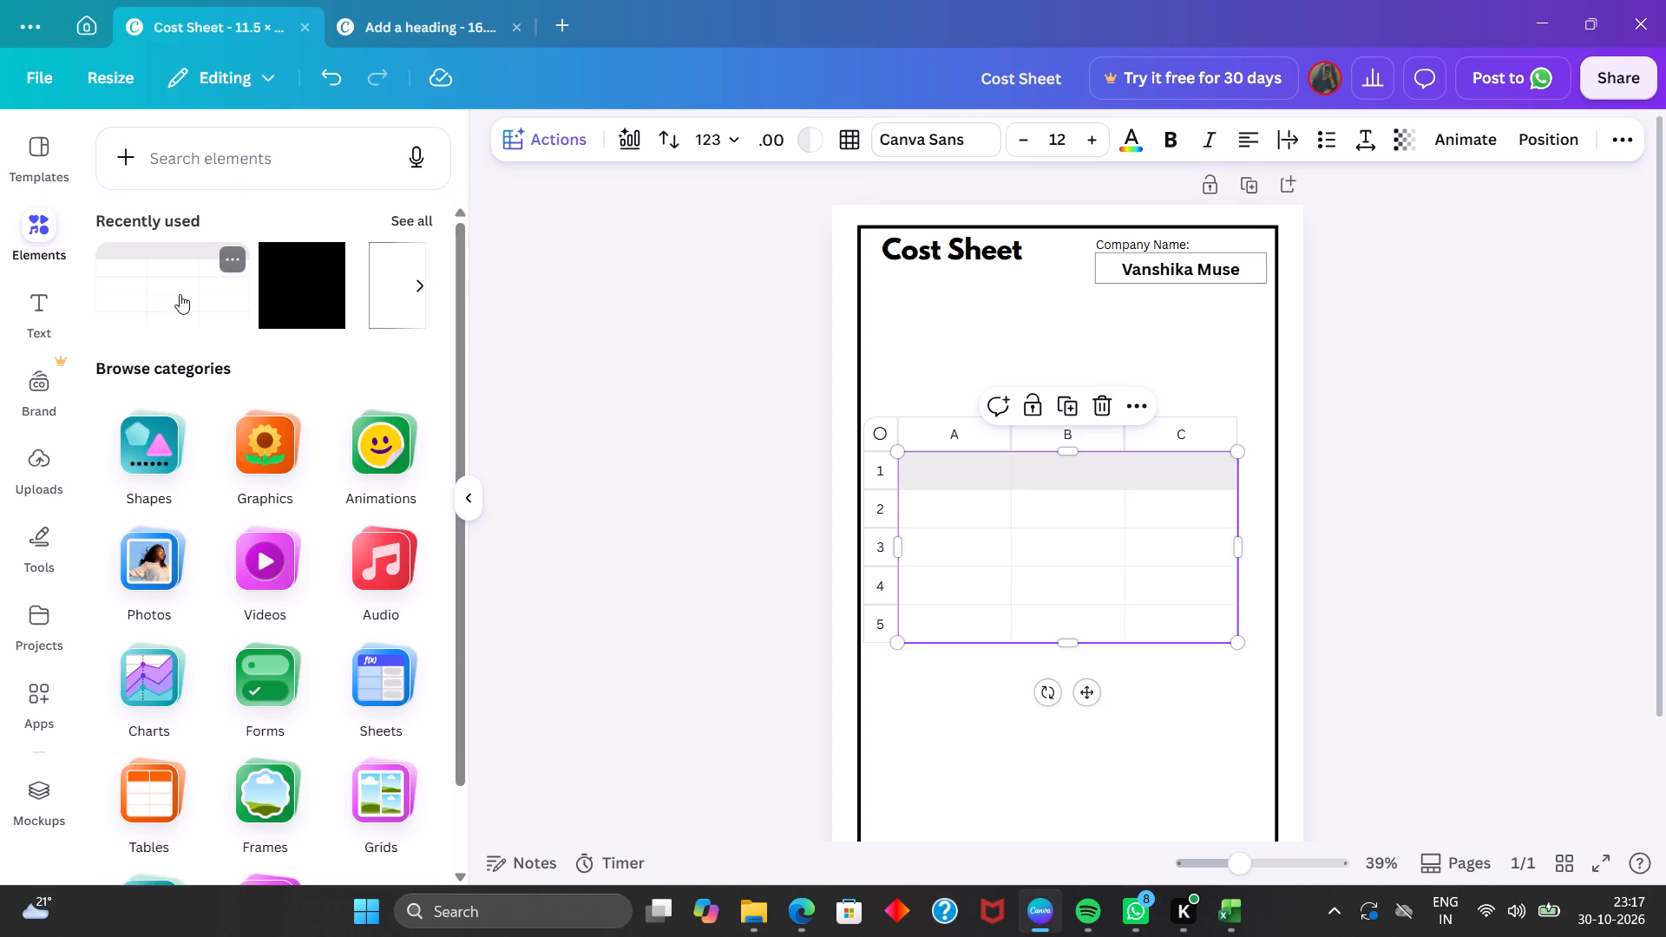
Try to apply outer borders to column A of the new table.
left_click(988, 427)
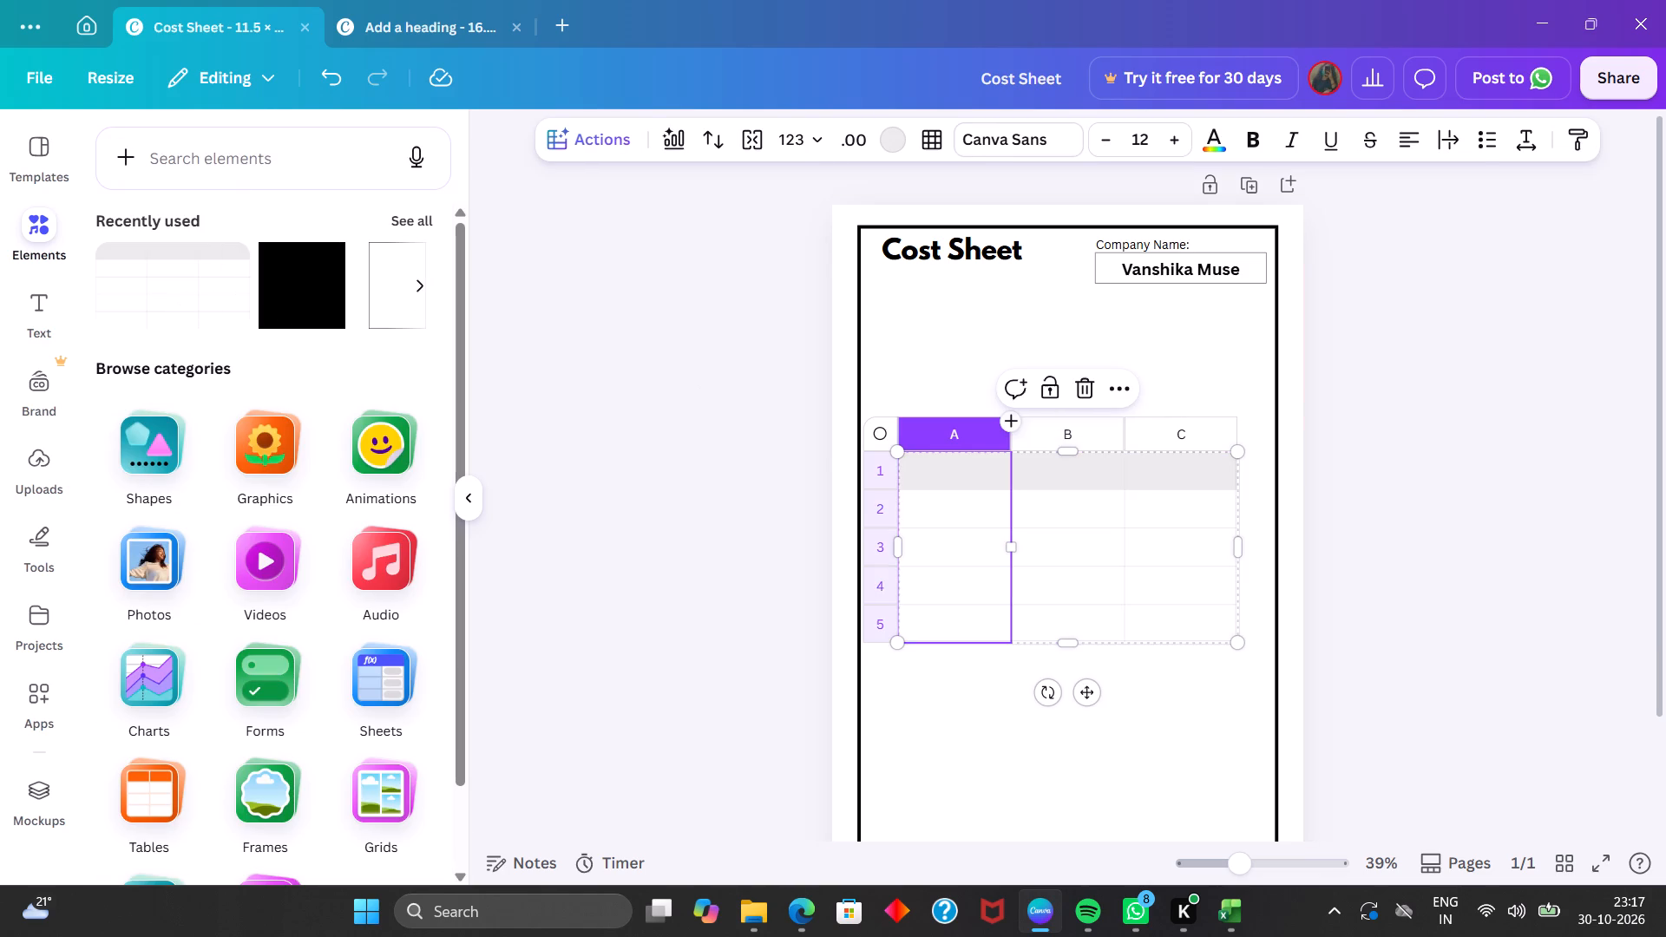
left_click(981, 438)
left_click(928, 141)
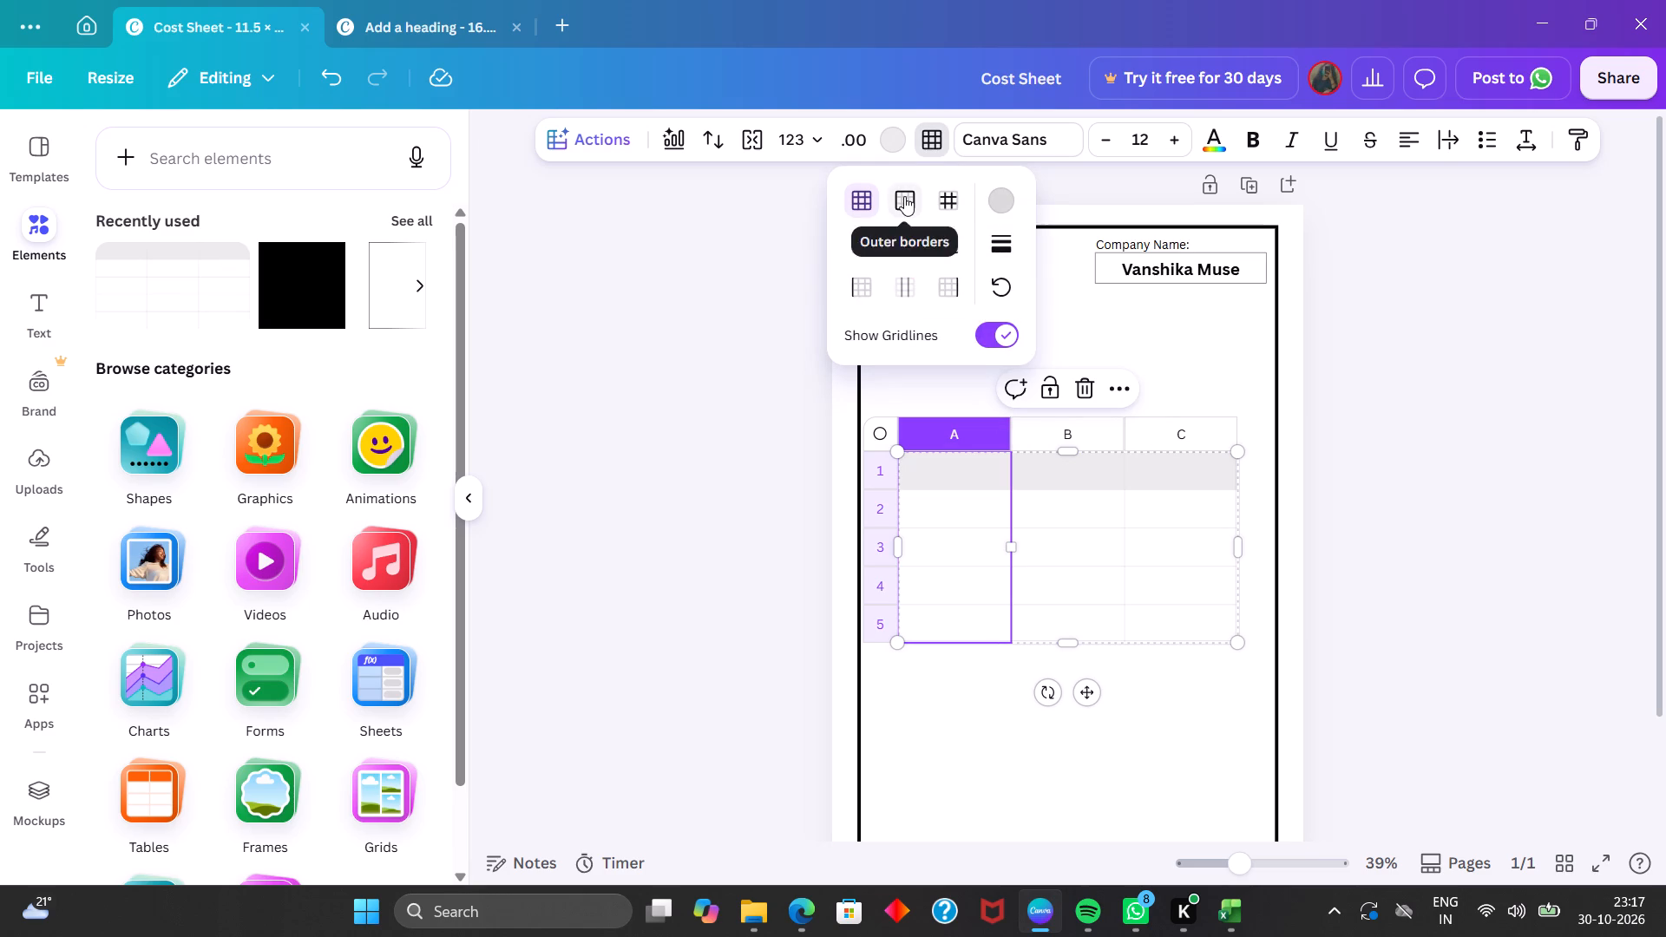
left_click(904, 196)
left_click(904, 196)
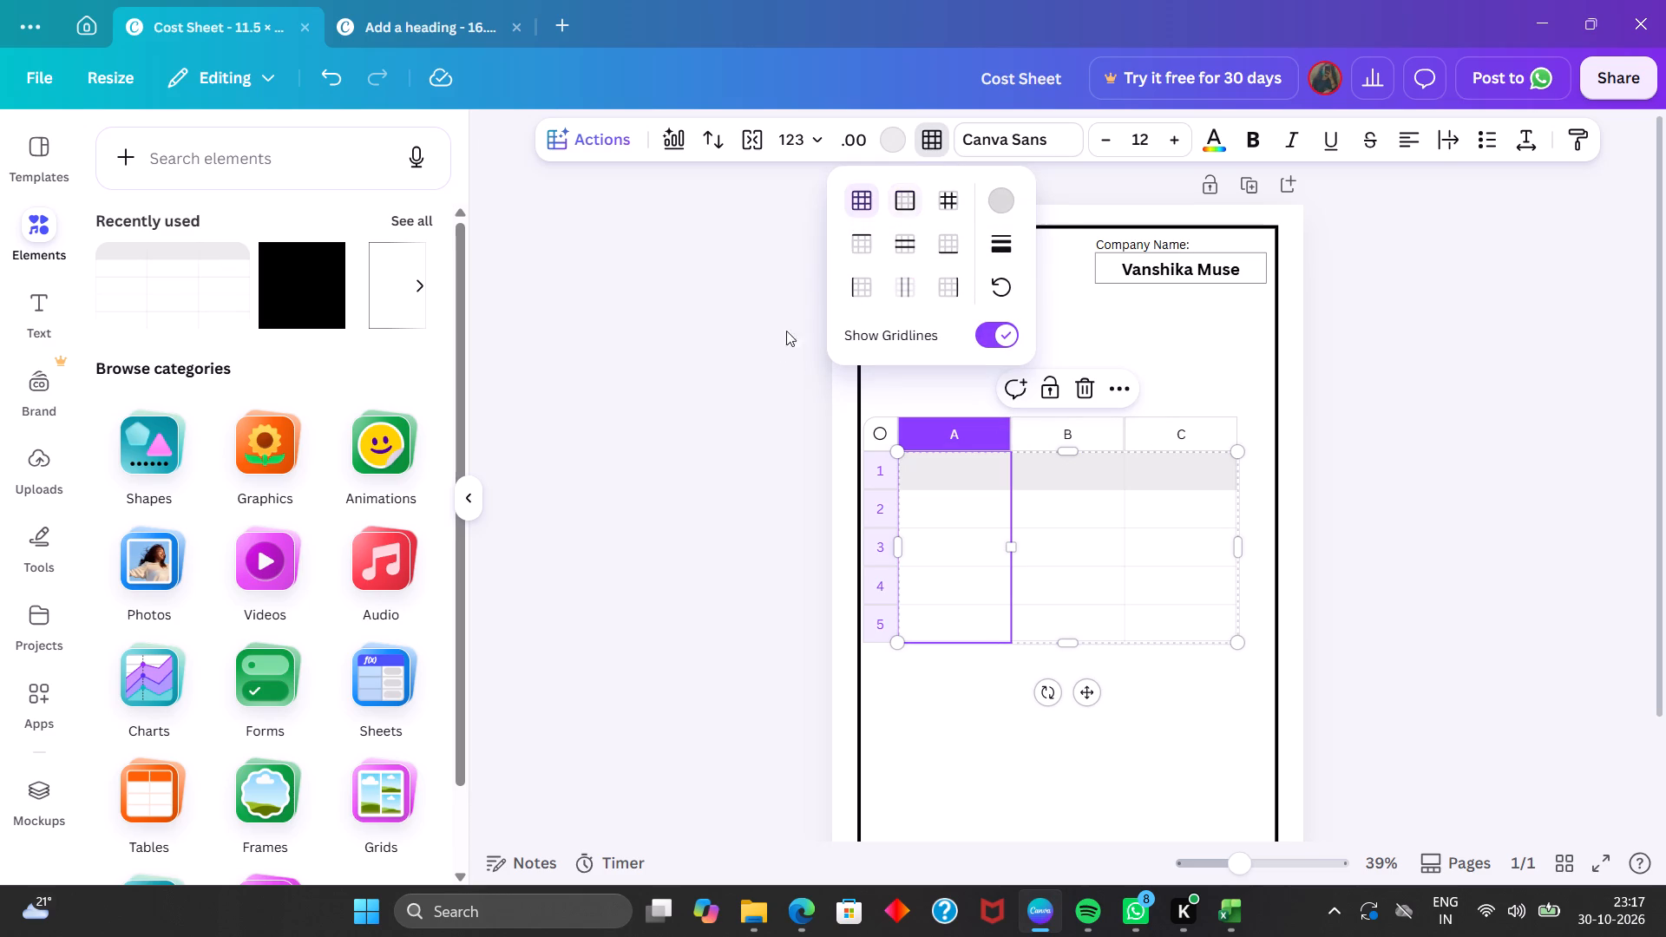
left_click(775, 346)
Turn off the table's gridlines and choose outer borders for column A.
left_click(924, 141)
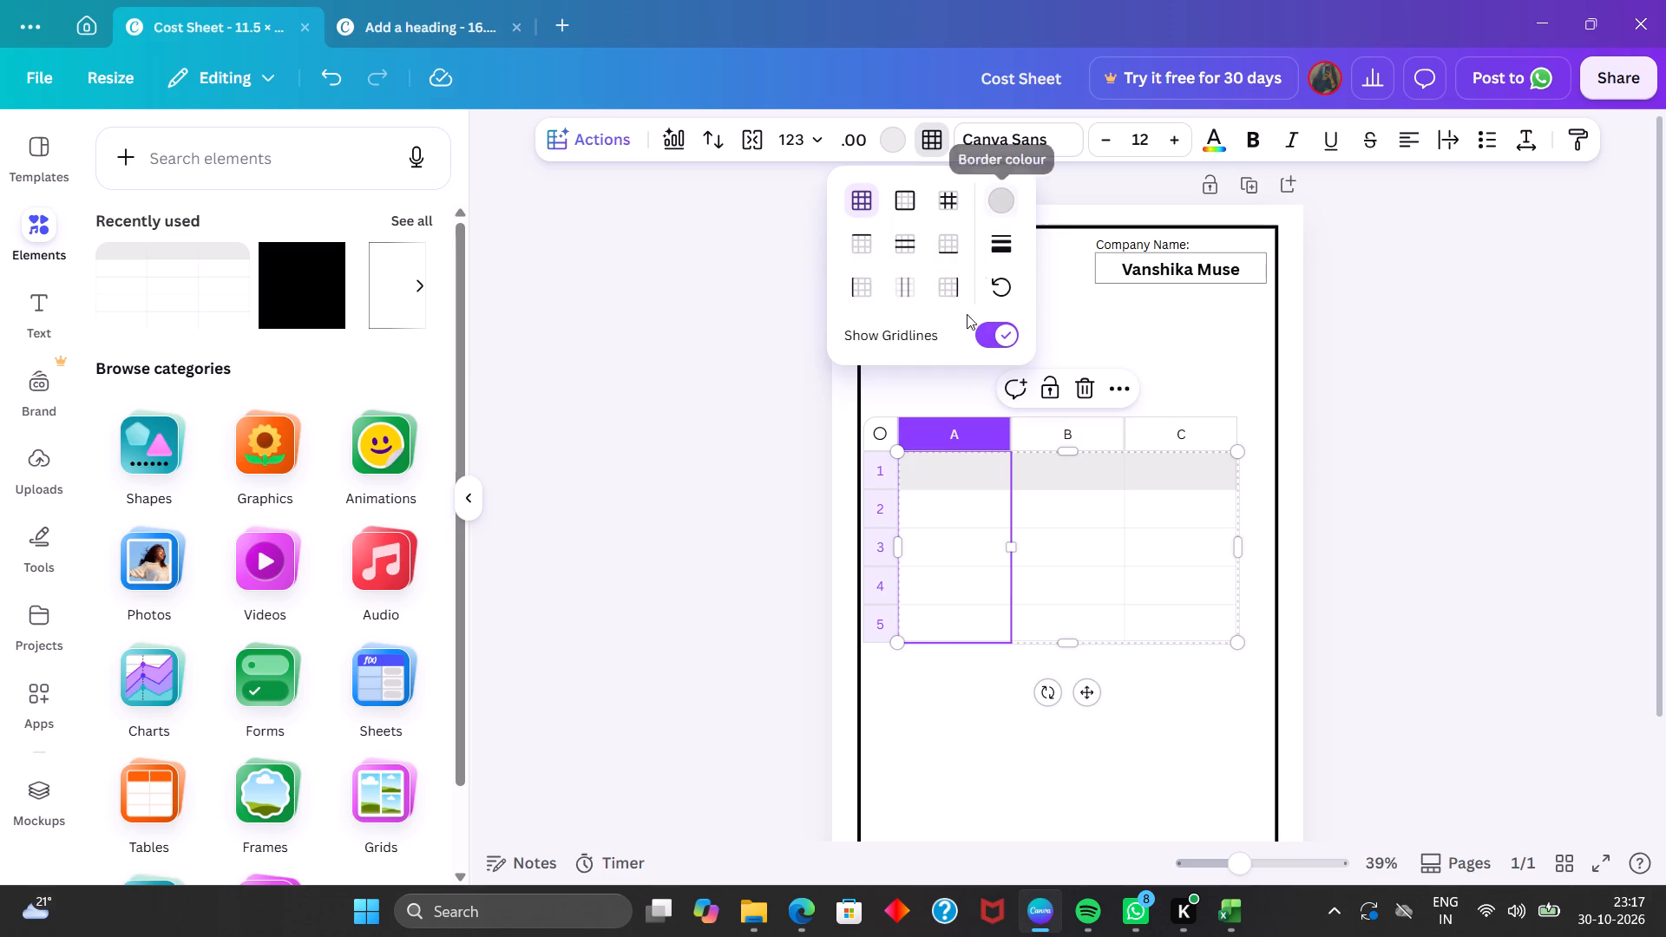
left_click(987, 330)
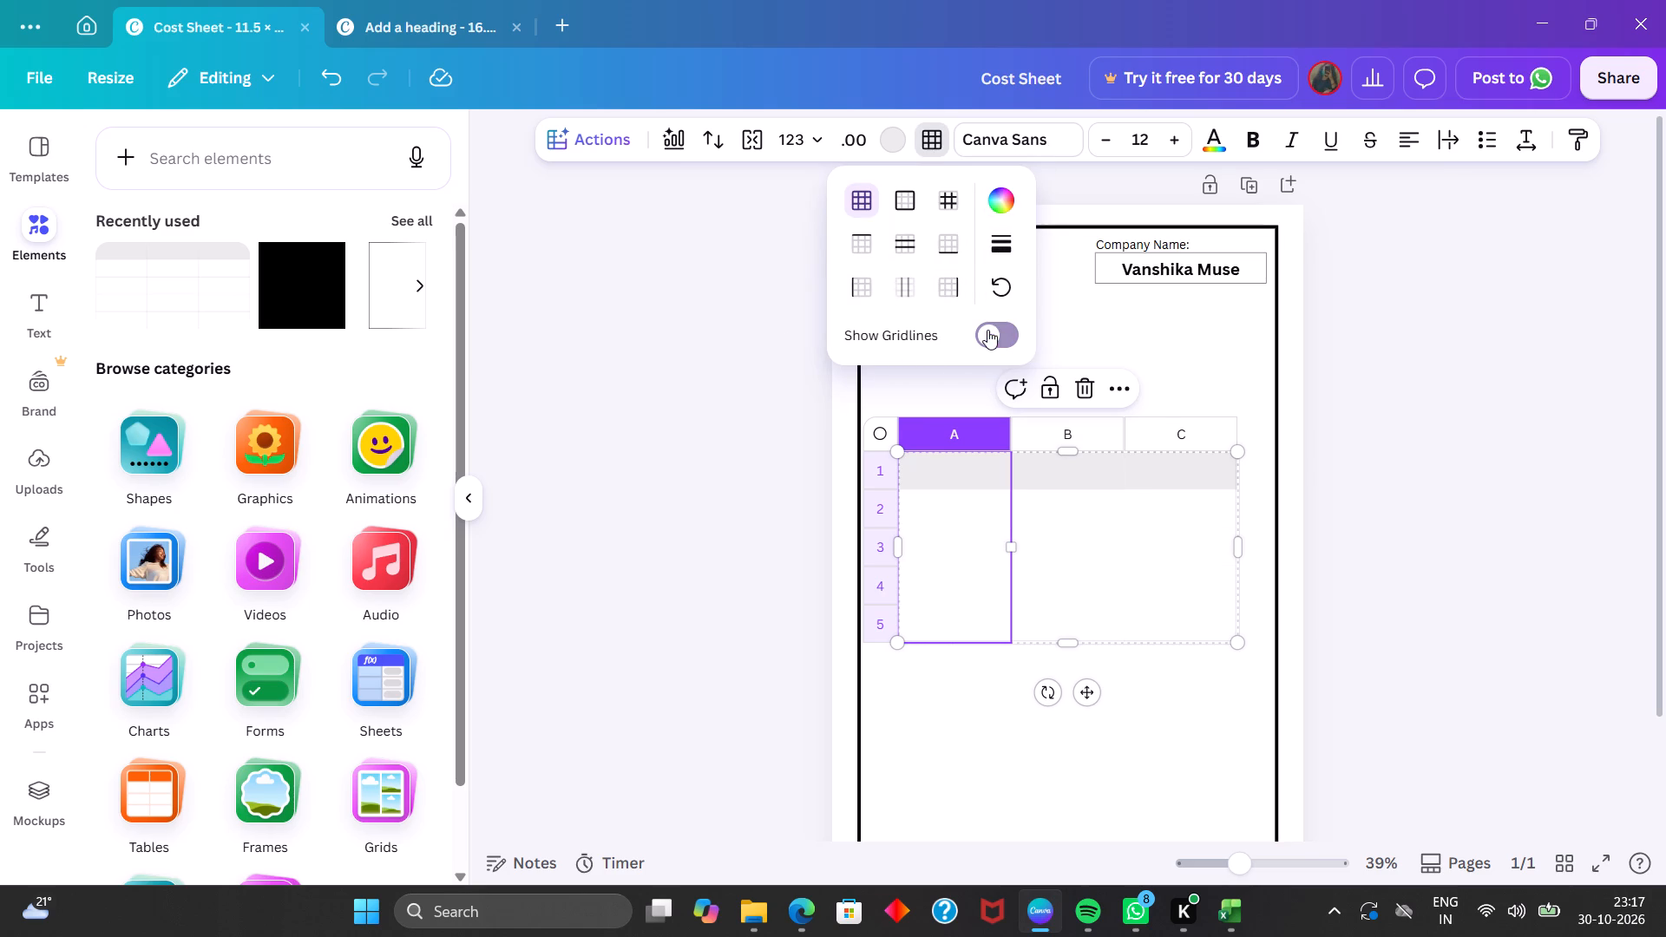
left_click(912, 204)
left_click(693, 467)
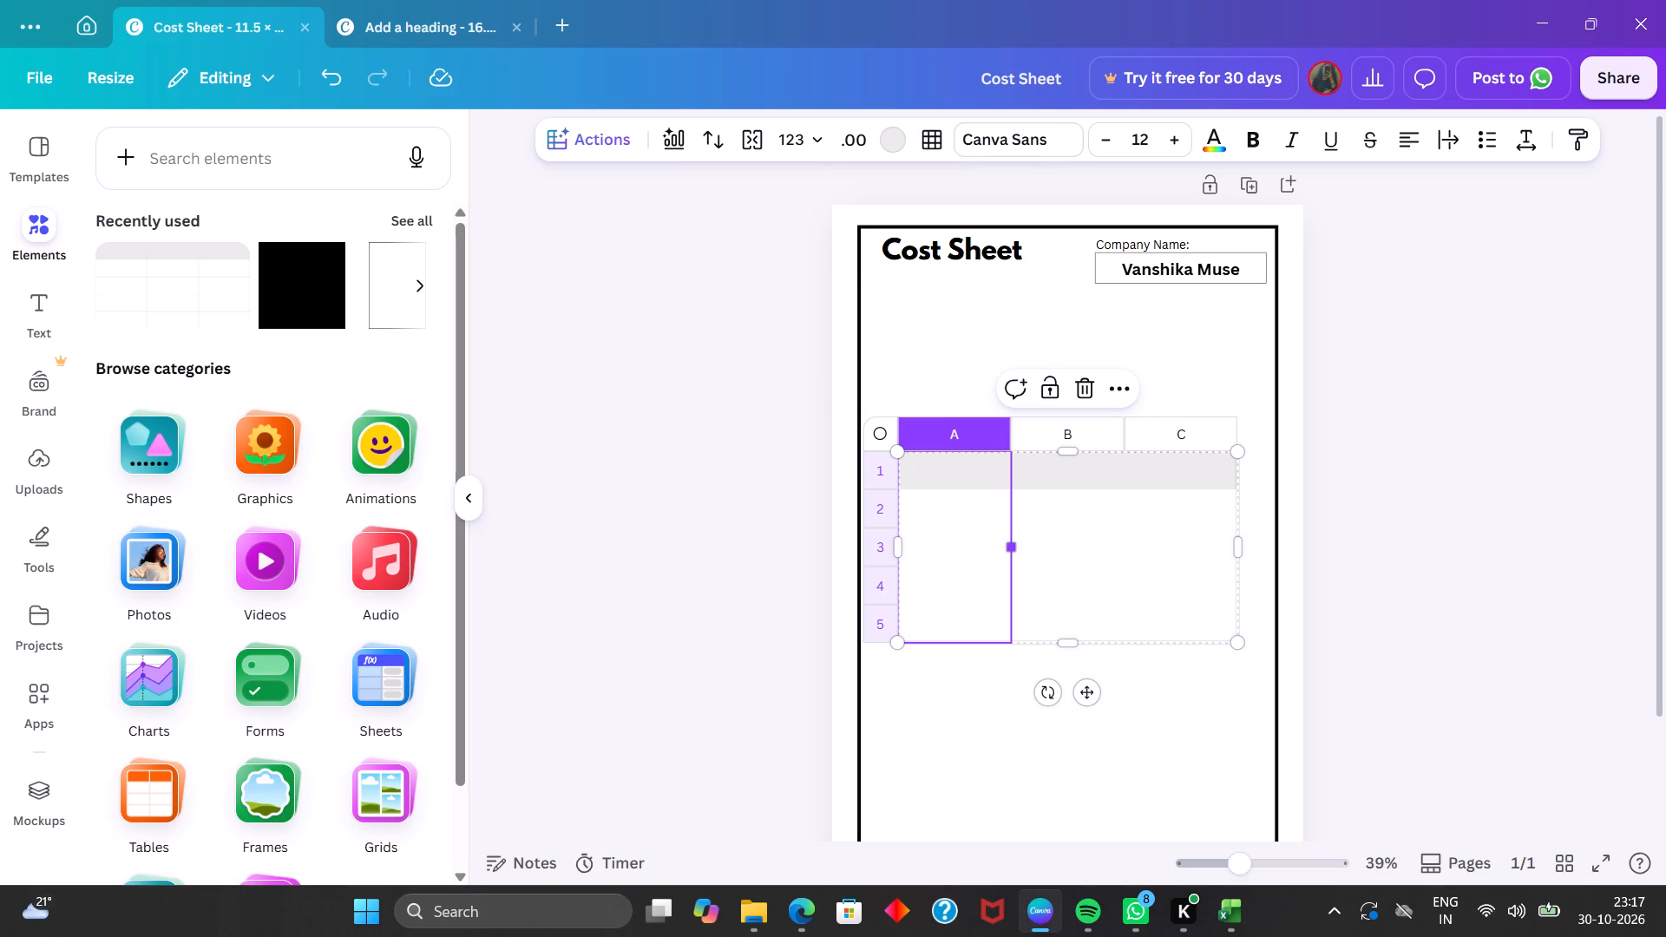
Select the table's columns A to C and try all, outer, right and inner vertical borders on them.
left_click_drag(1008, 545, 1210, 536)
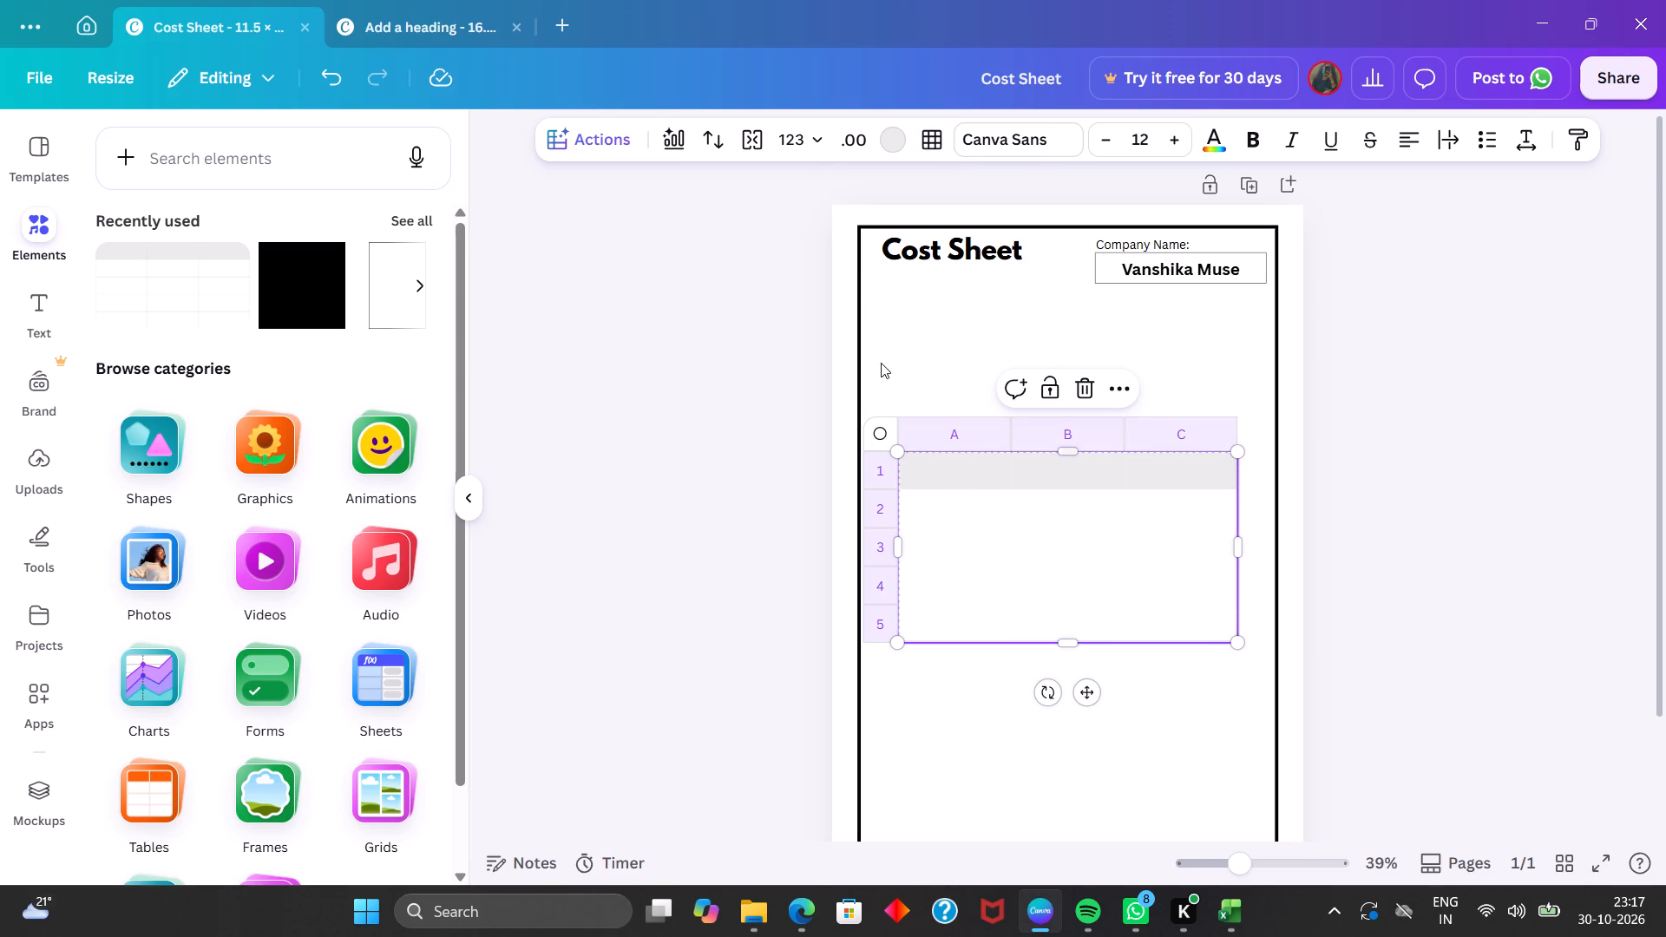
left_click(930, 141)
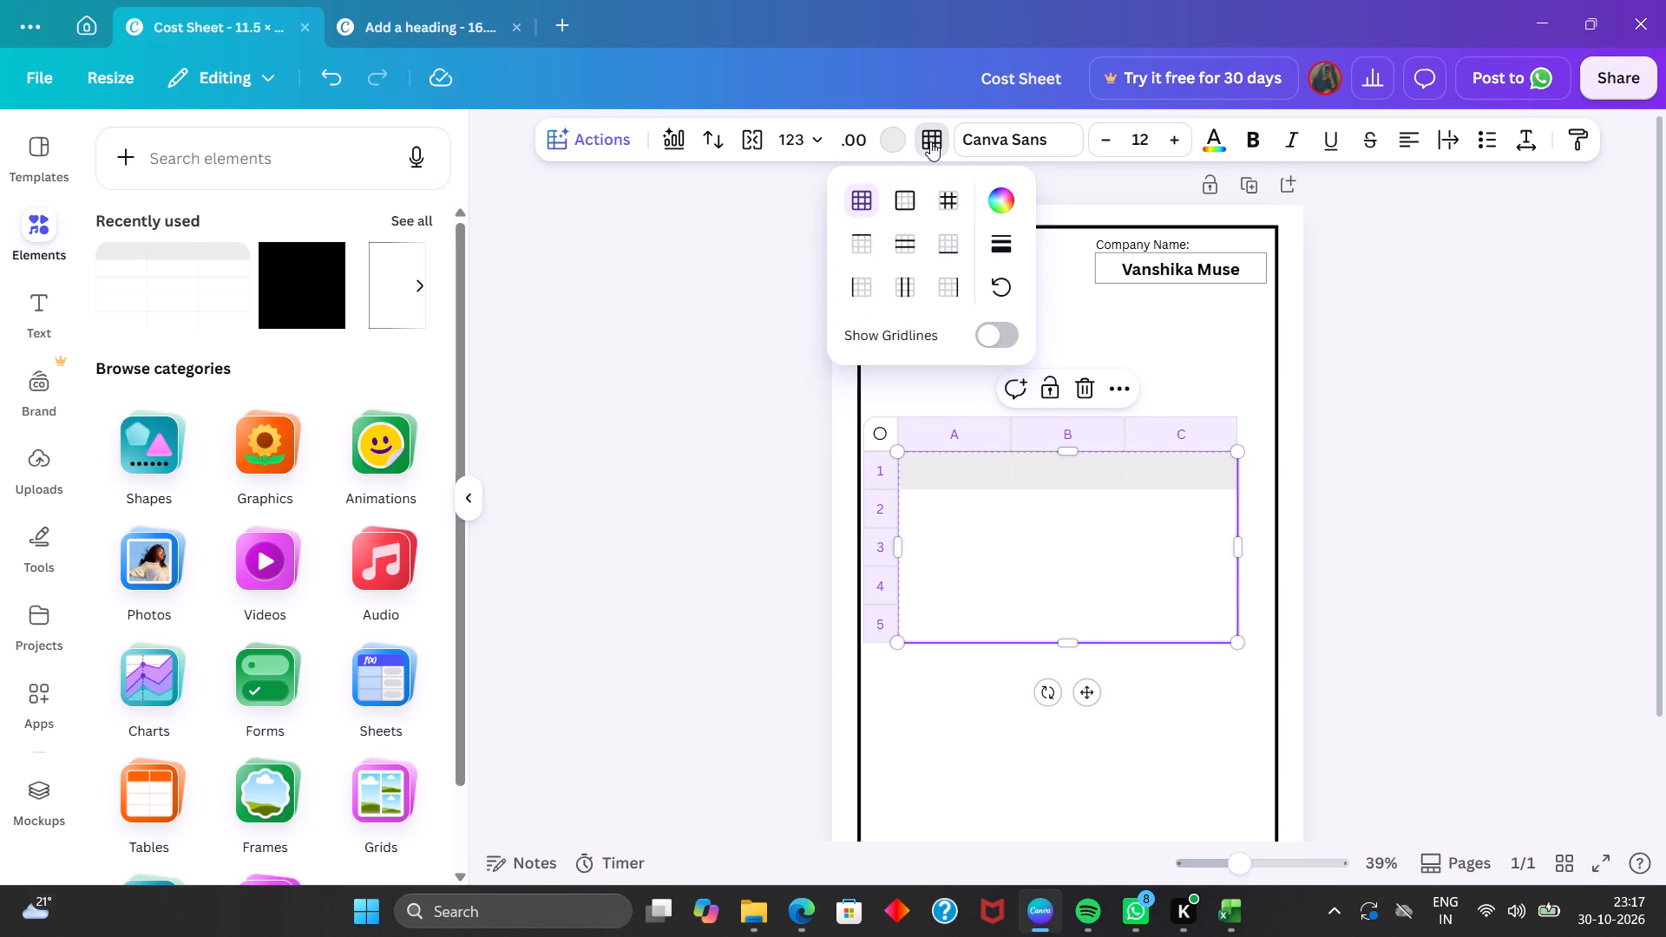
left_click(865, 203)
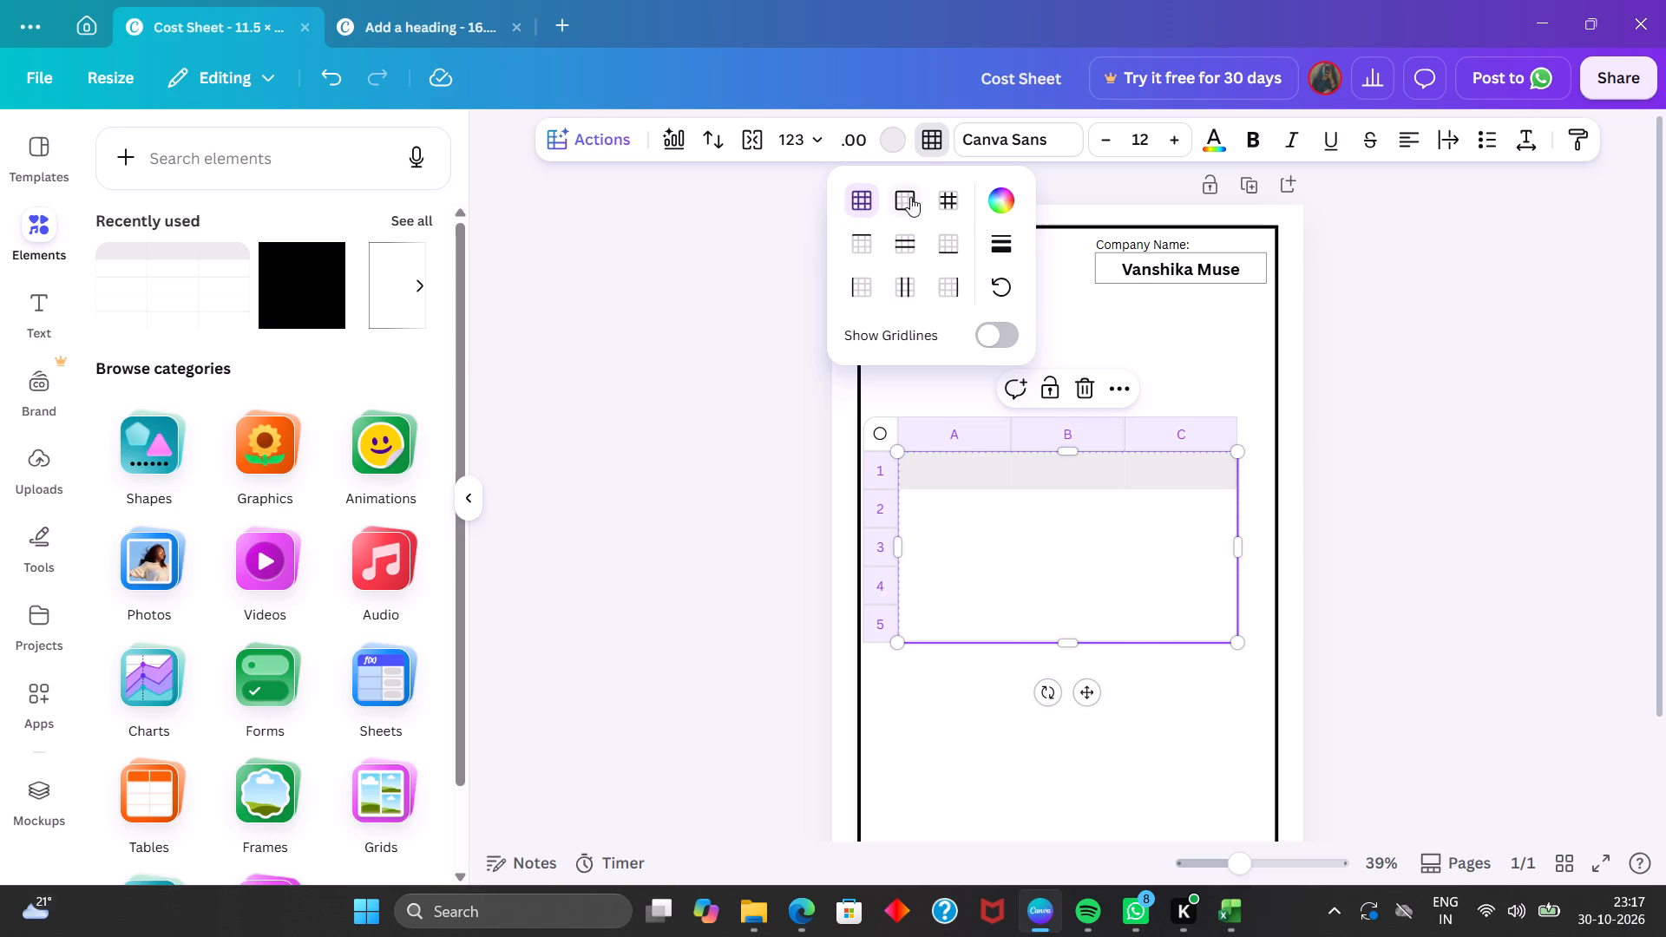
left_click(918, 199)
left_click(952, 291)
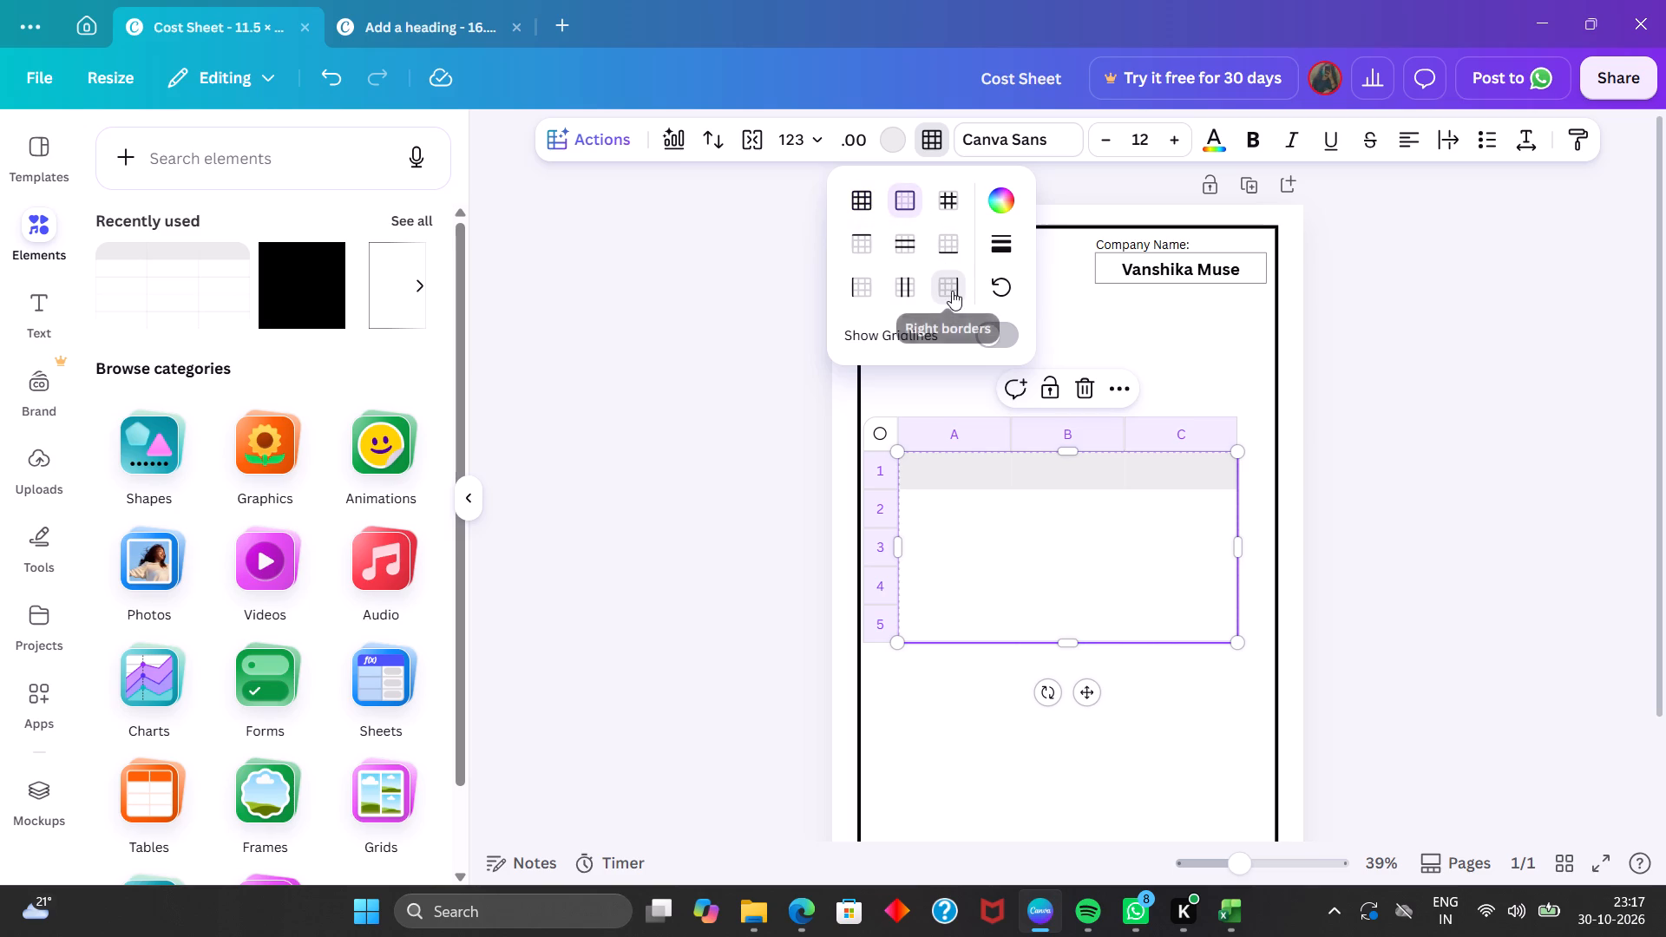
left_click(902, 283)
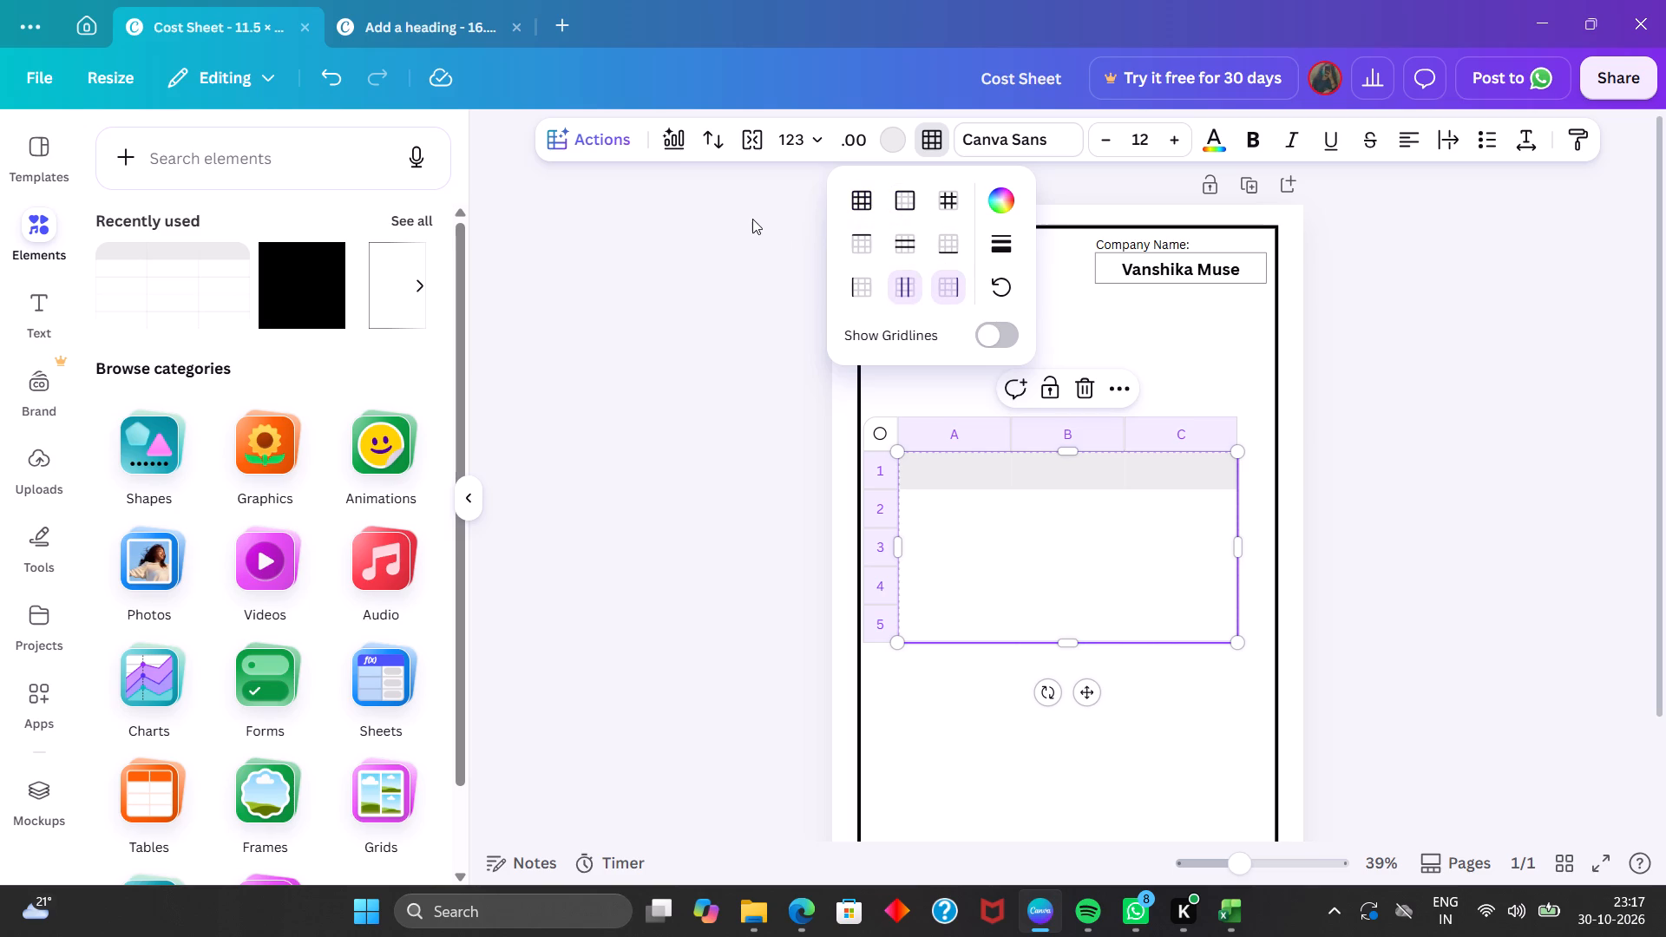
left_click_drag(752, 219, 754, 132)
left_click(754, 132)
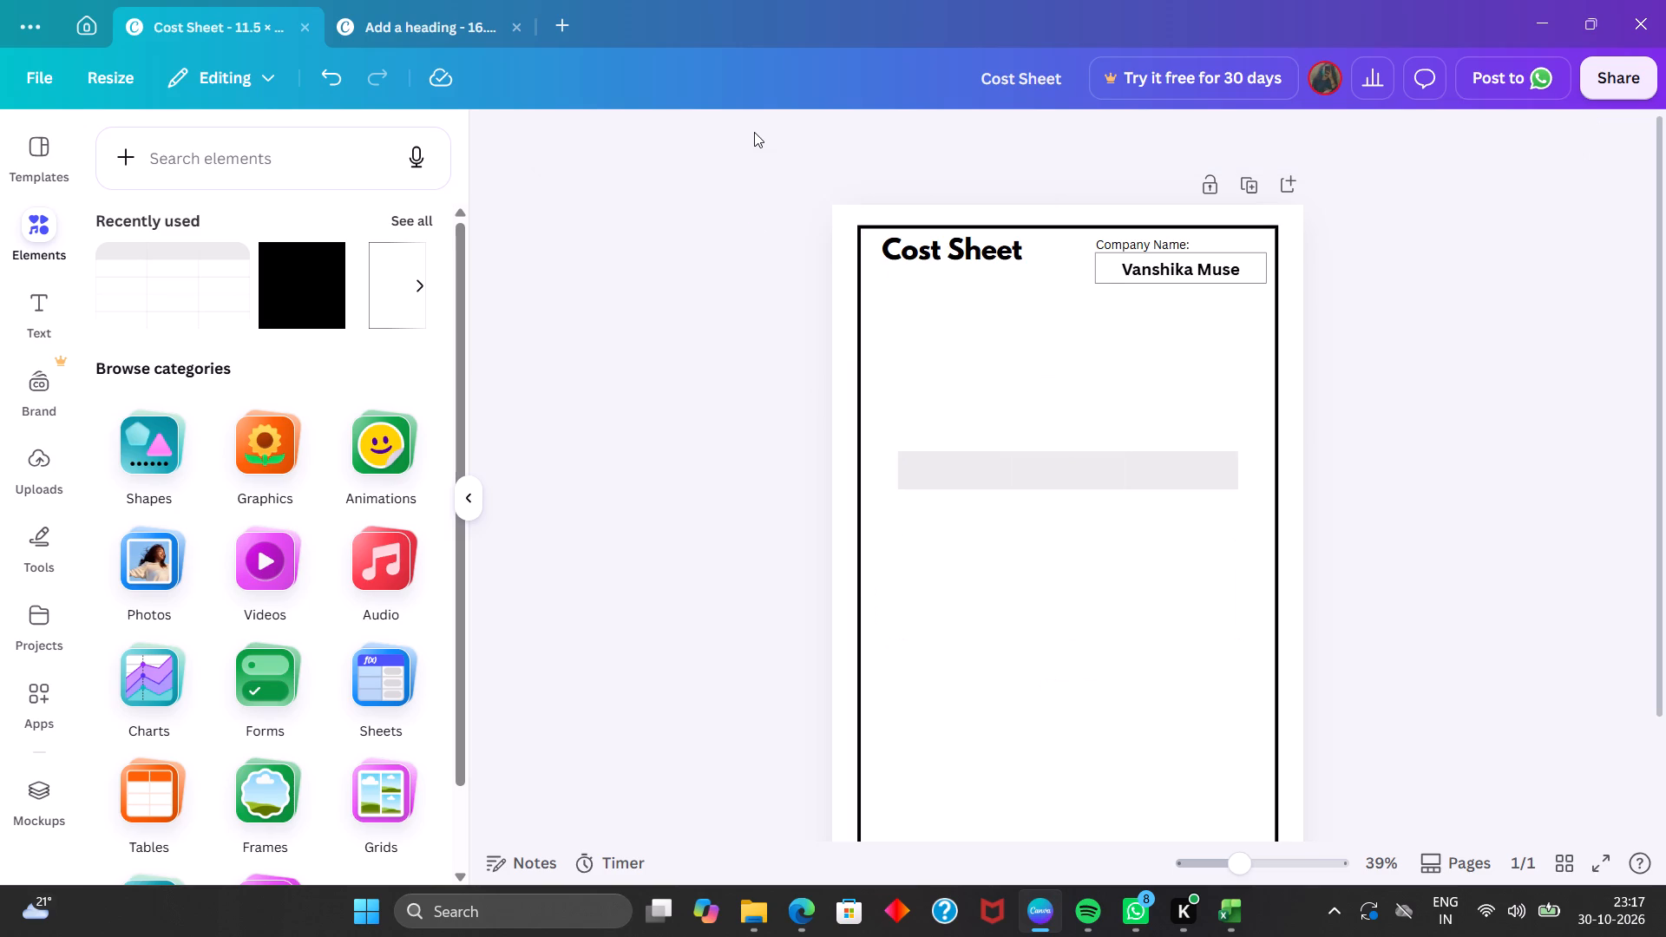
Undo the table's border and gridline changes and its insertion, back to the page without a table.
left_click(319, 72)
left_click(319, 72)
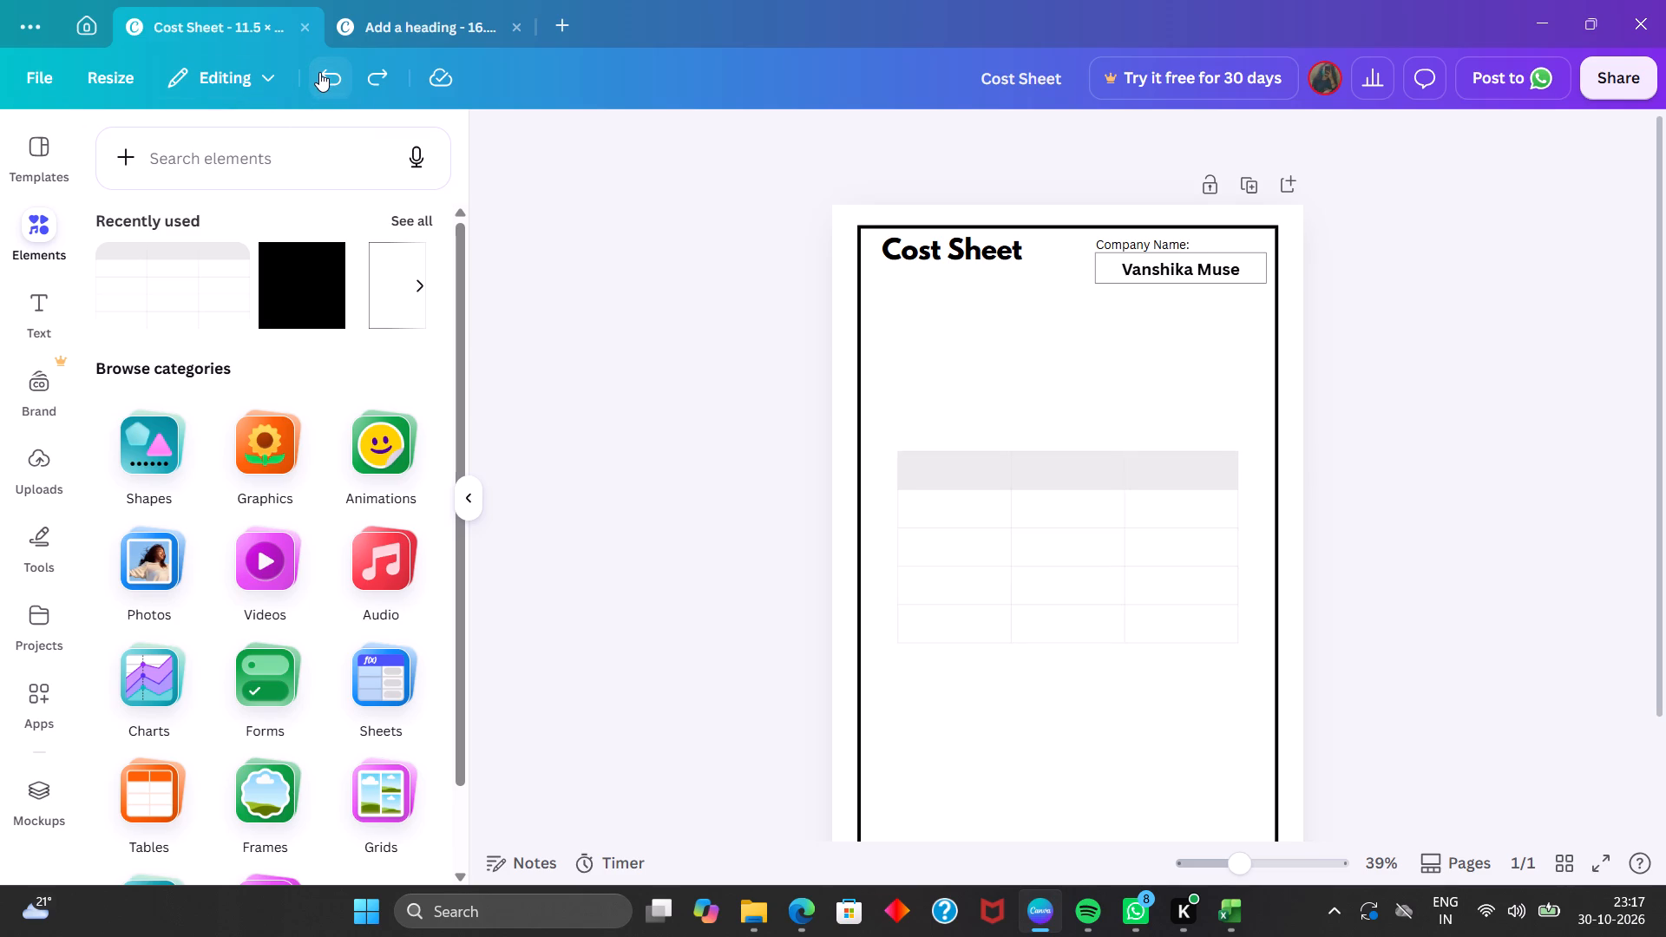
left_click(319, 72)
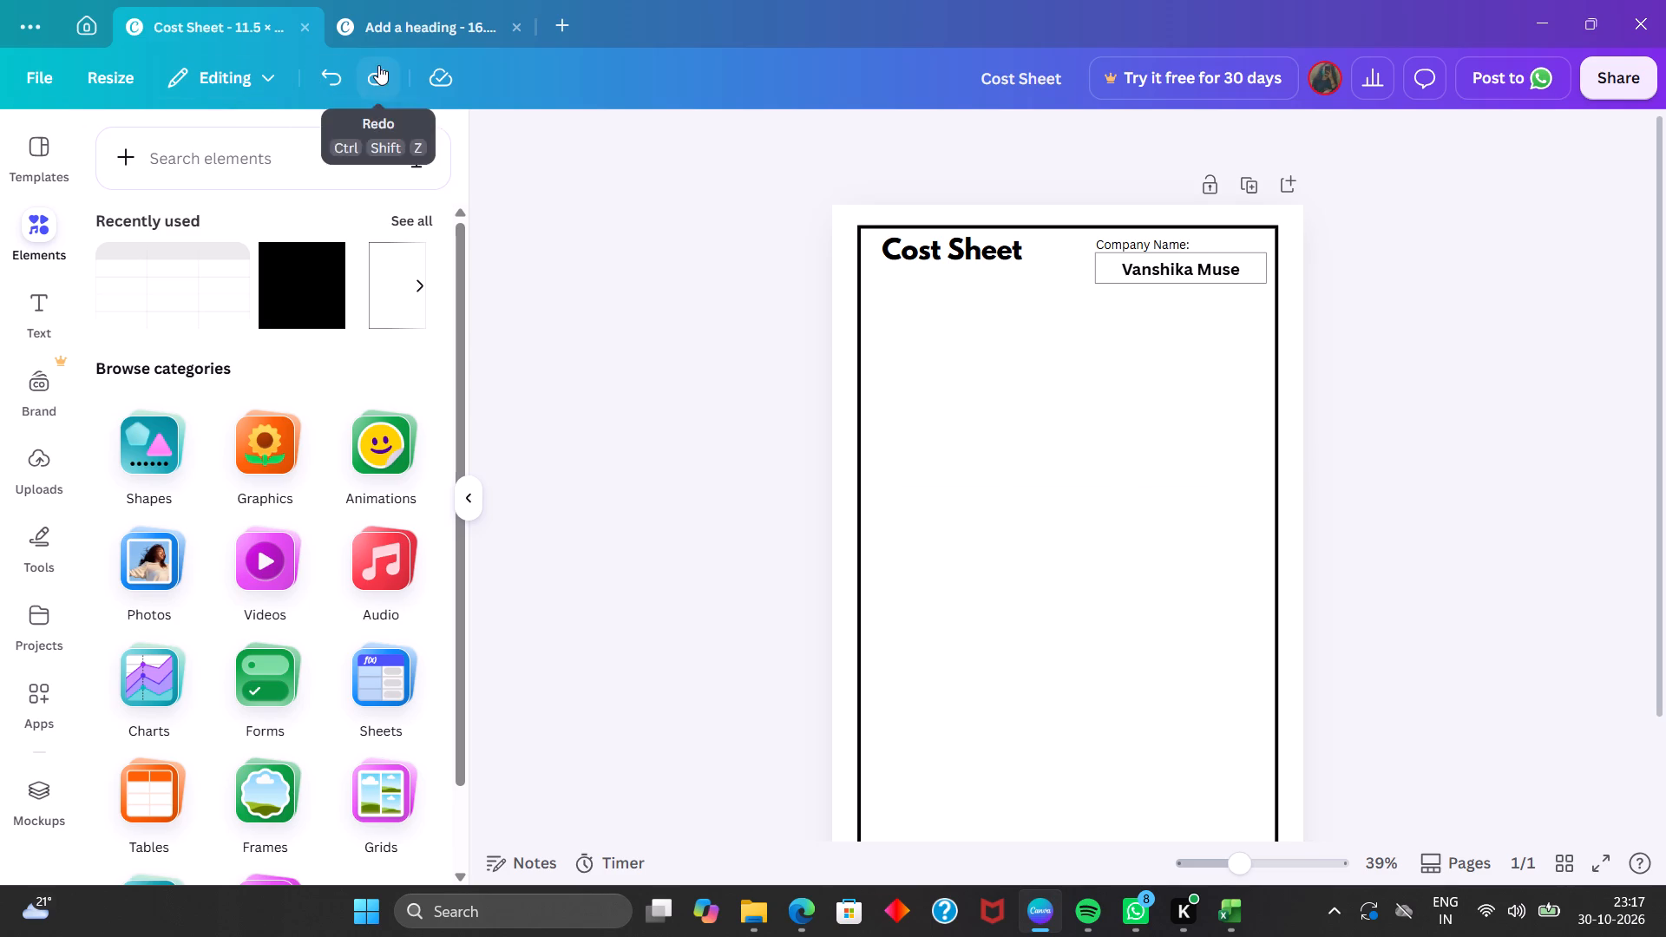
left_click(378, 65)
left_click(334, 68)
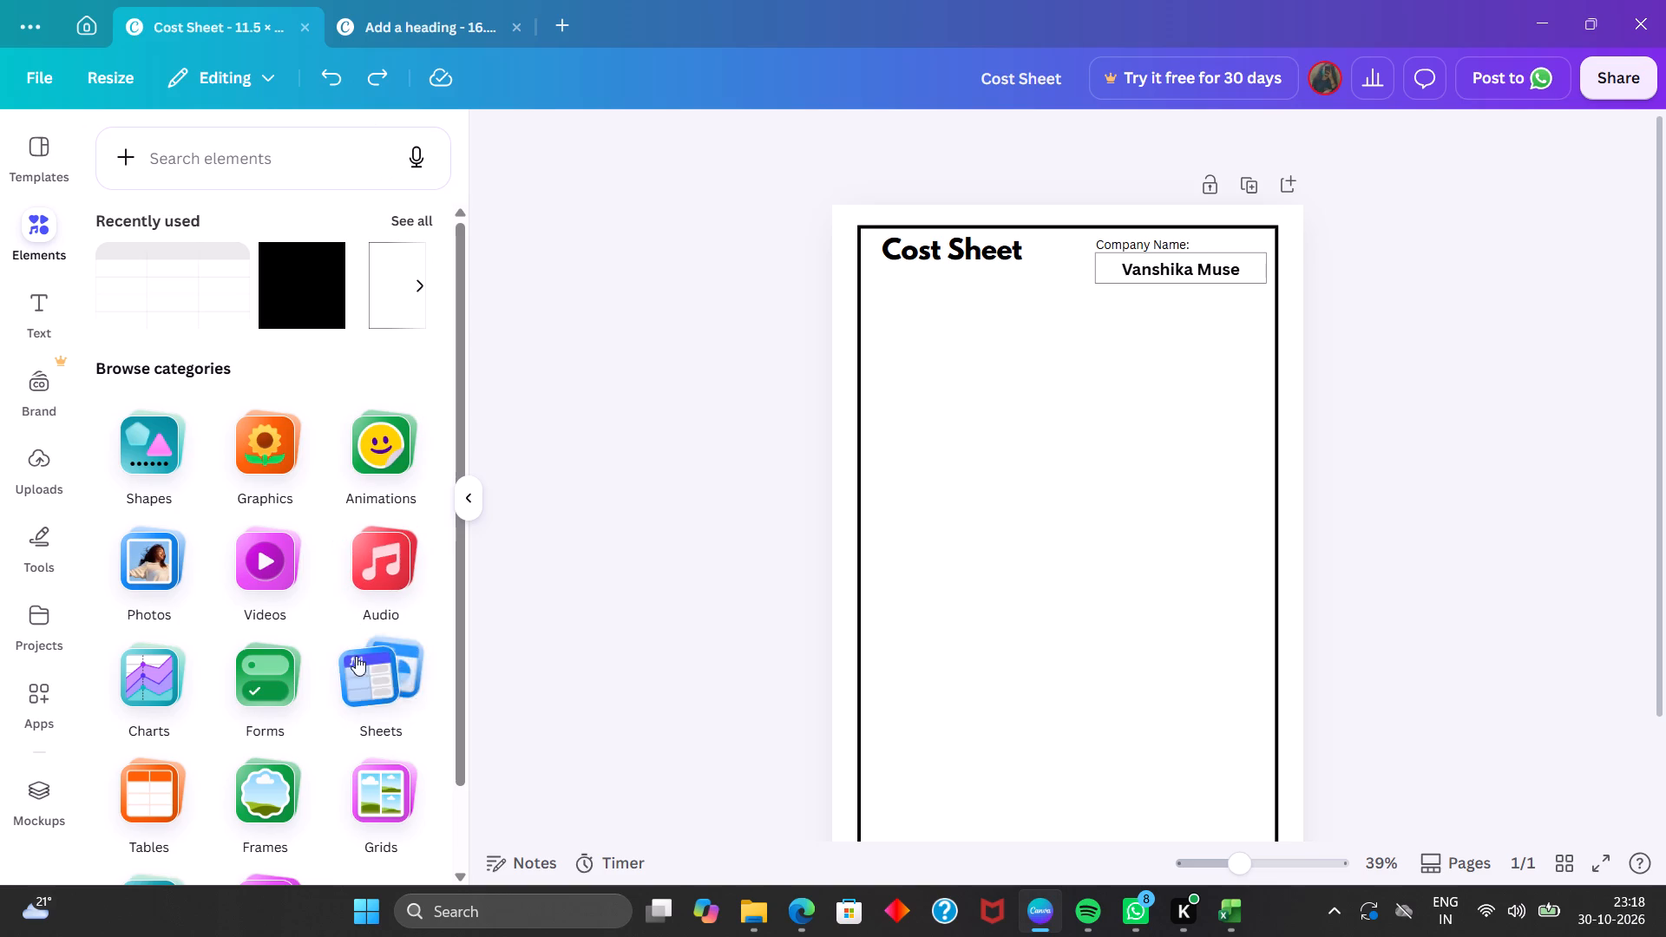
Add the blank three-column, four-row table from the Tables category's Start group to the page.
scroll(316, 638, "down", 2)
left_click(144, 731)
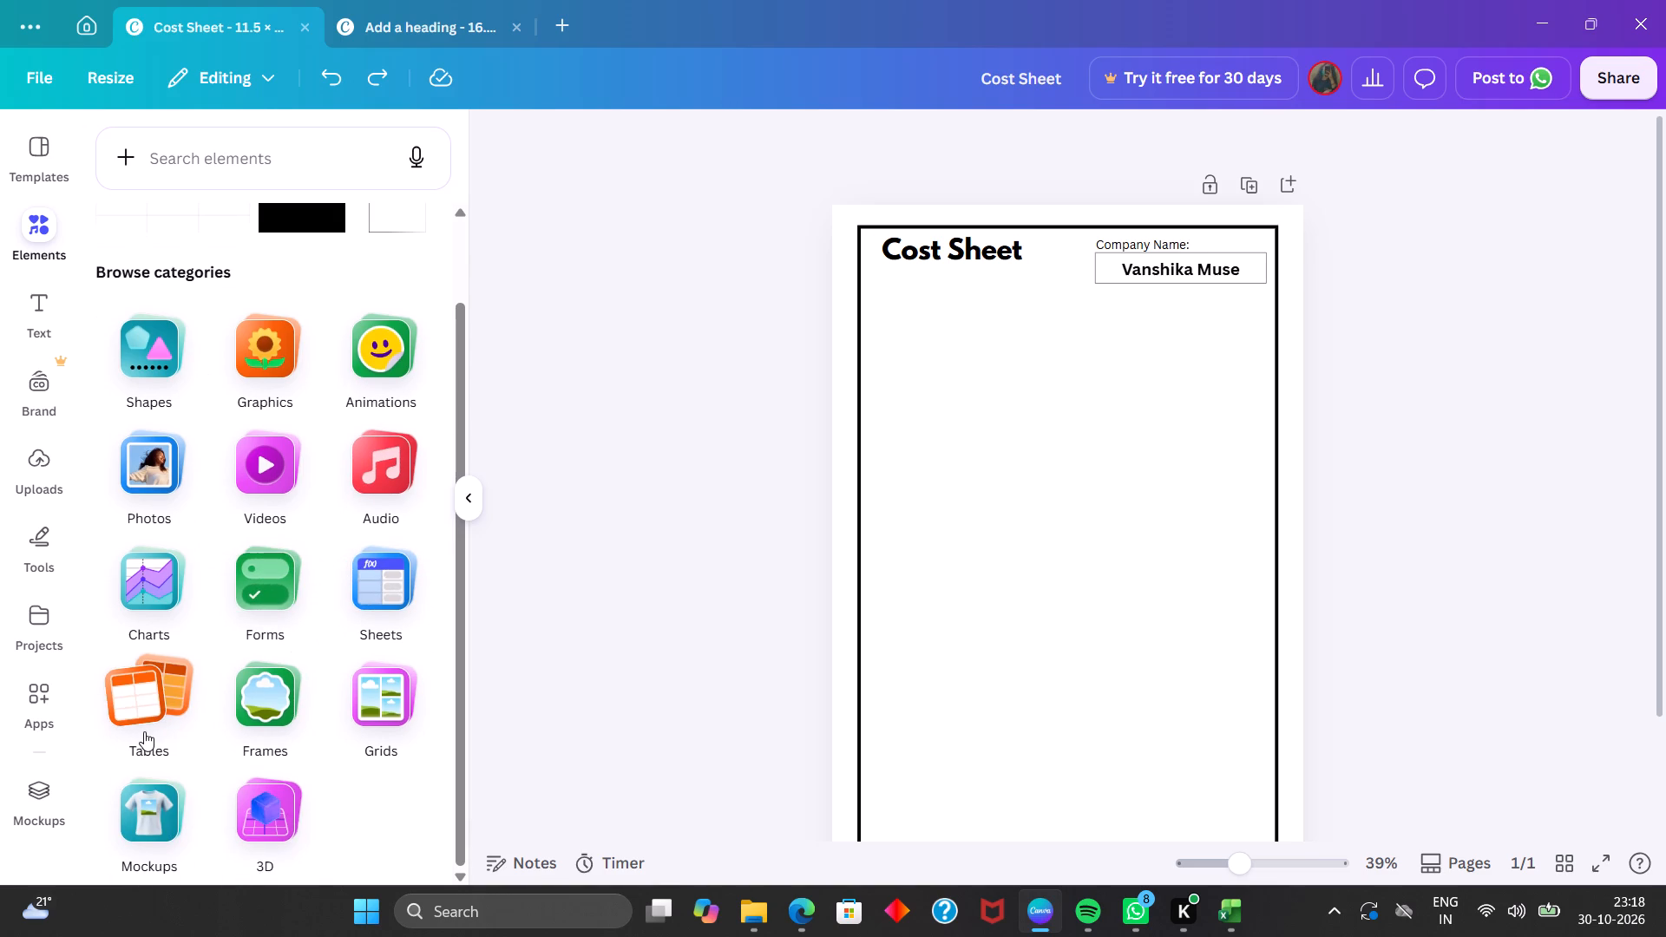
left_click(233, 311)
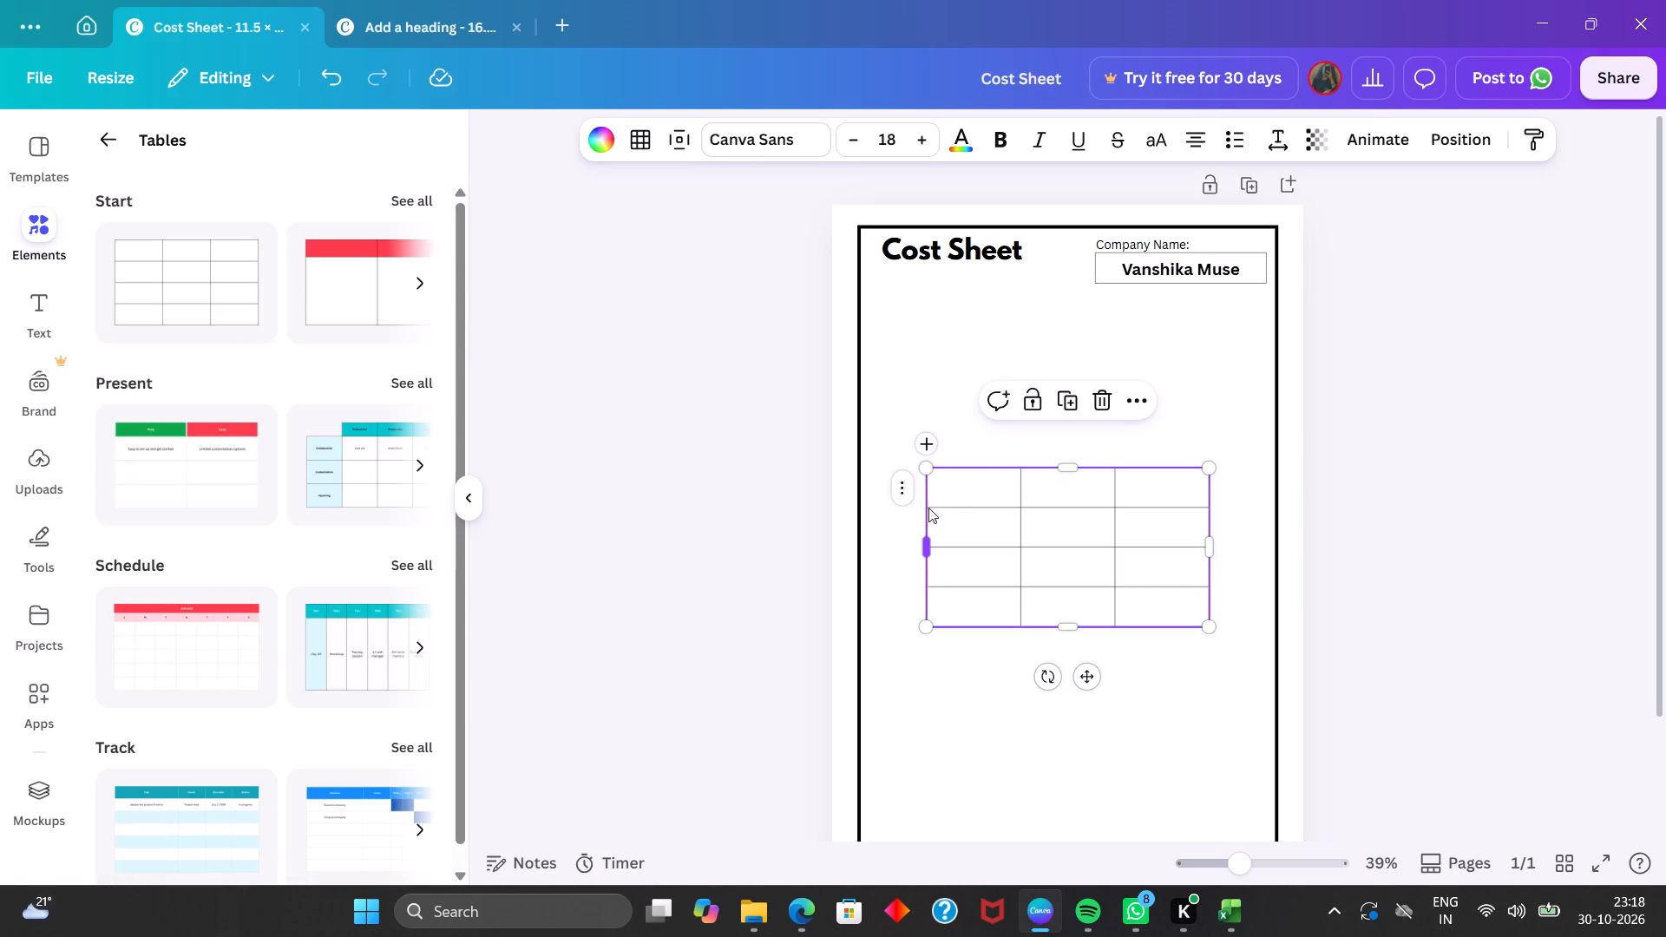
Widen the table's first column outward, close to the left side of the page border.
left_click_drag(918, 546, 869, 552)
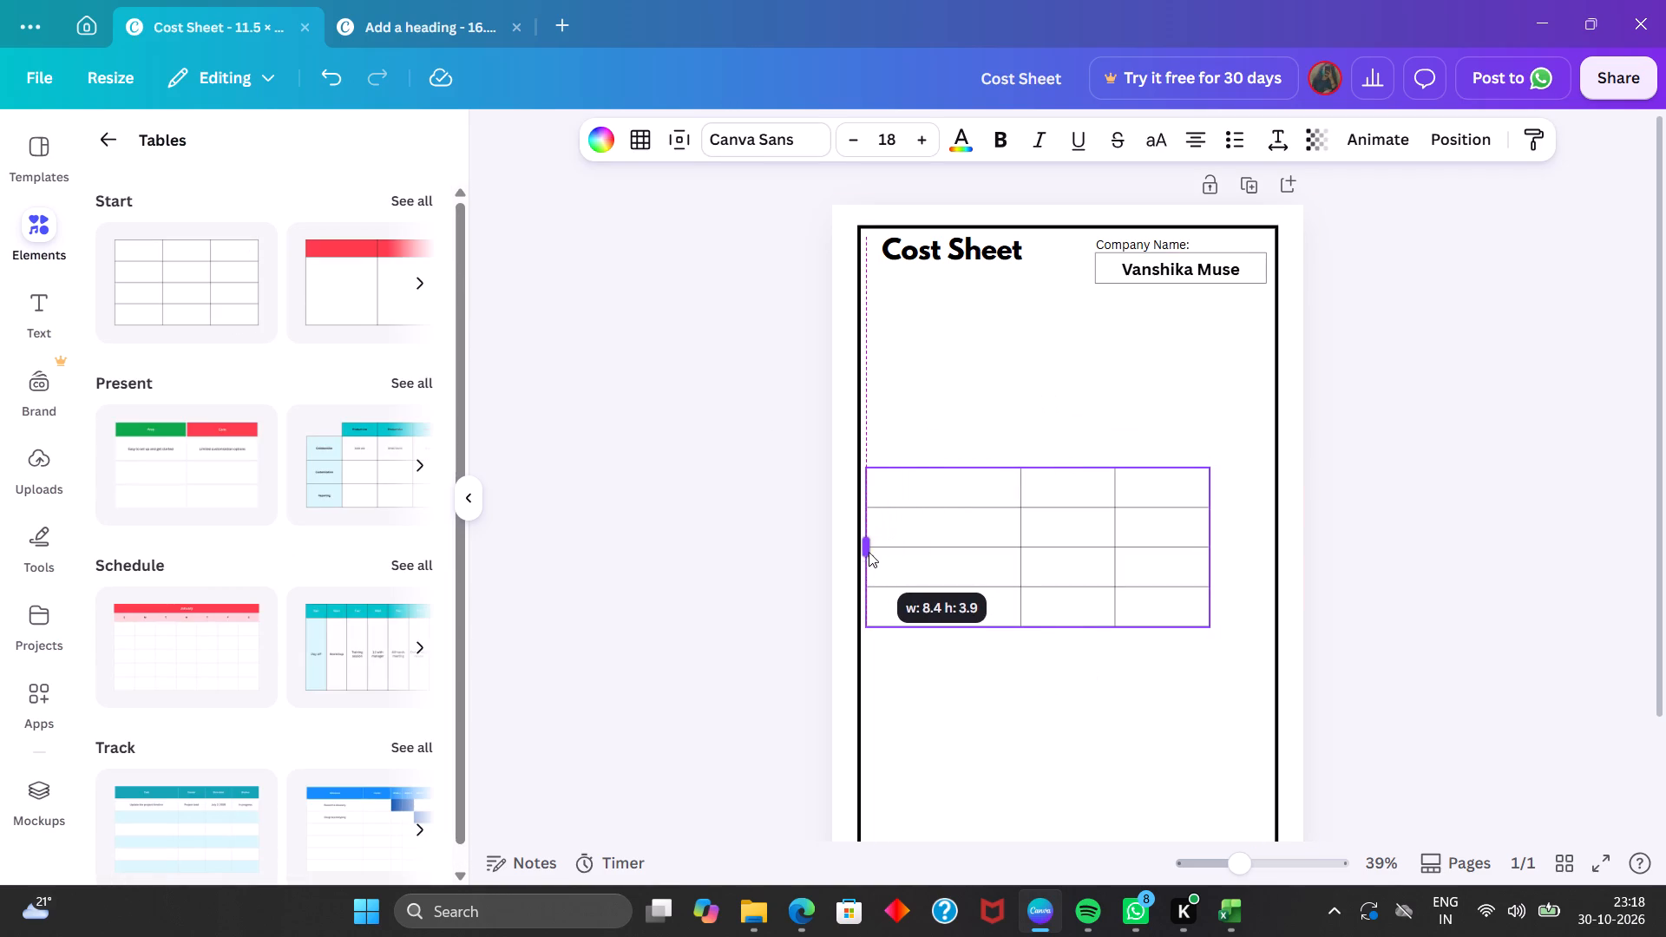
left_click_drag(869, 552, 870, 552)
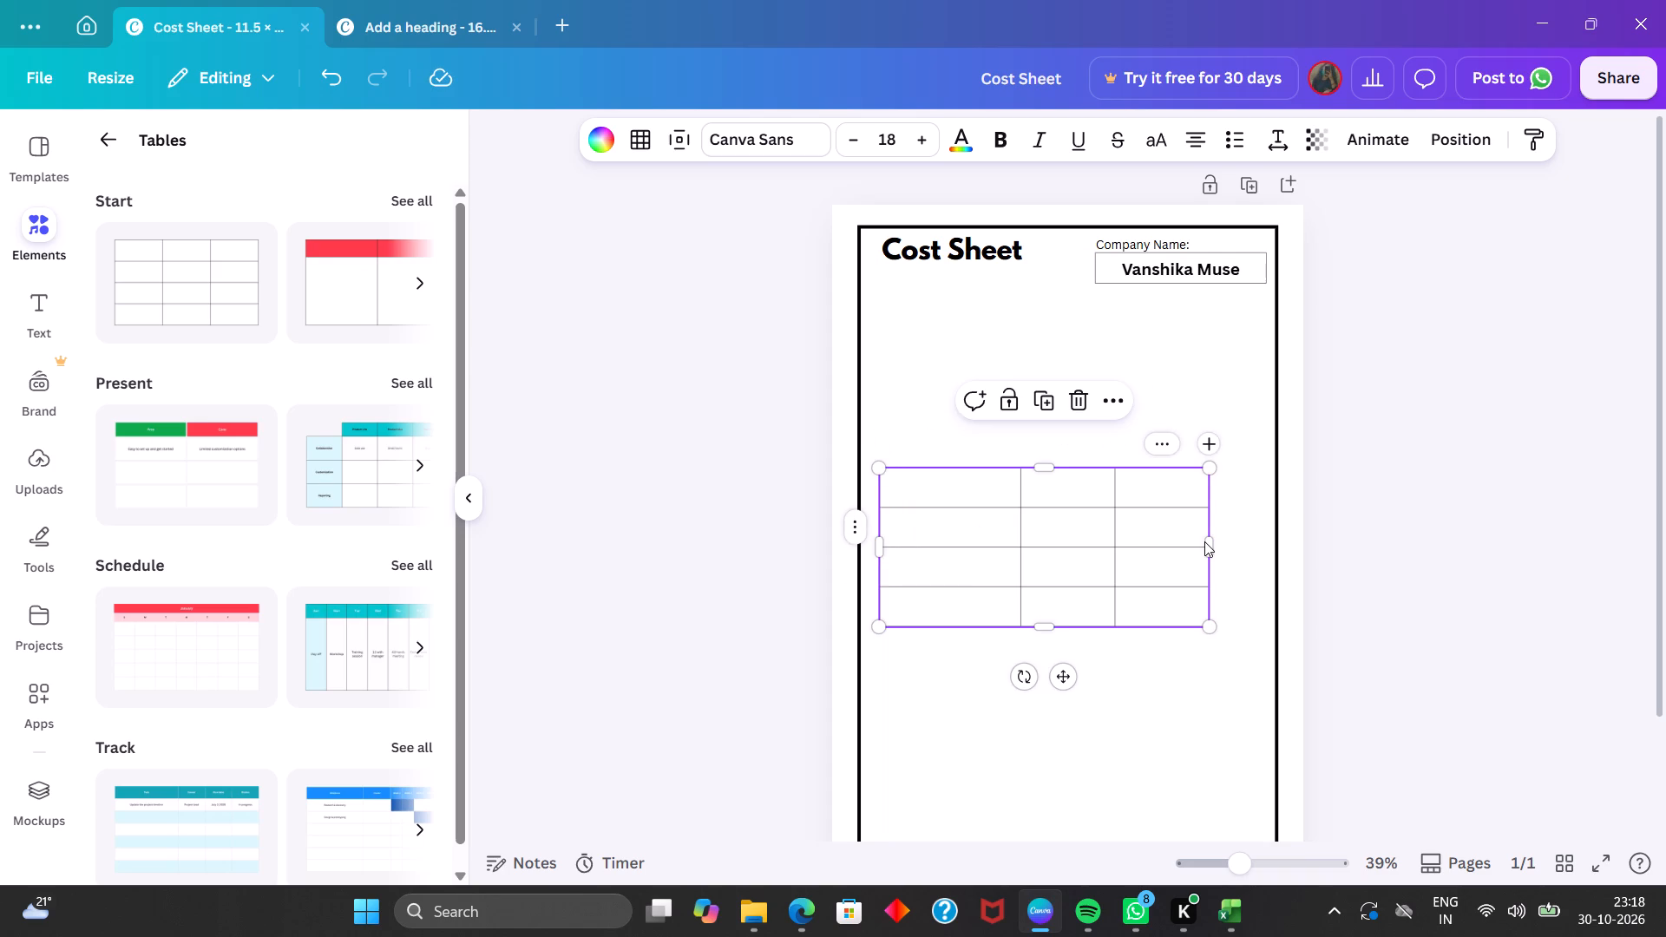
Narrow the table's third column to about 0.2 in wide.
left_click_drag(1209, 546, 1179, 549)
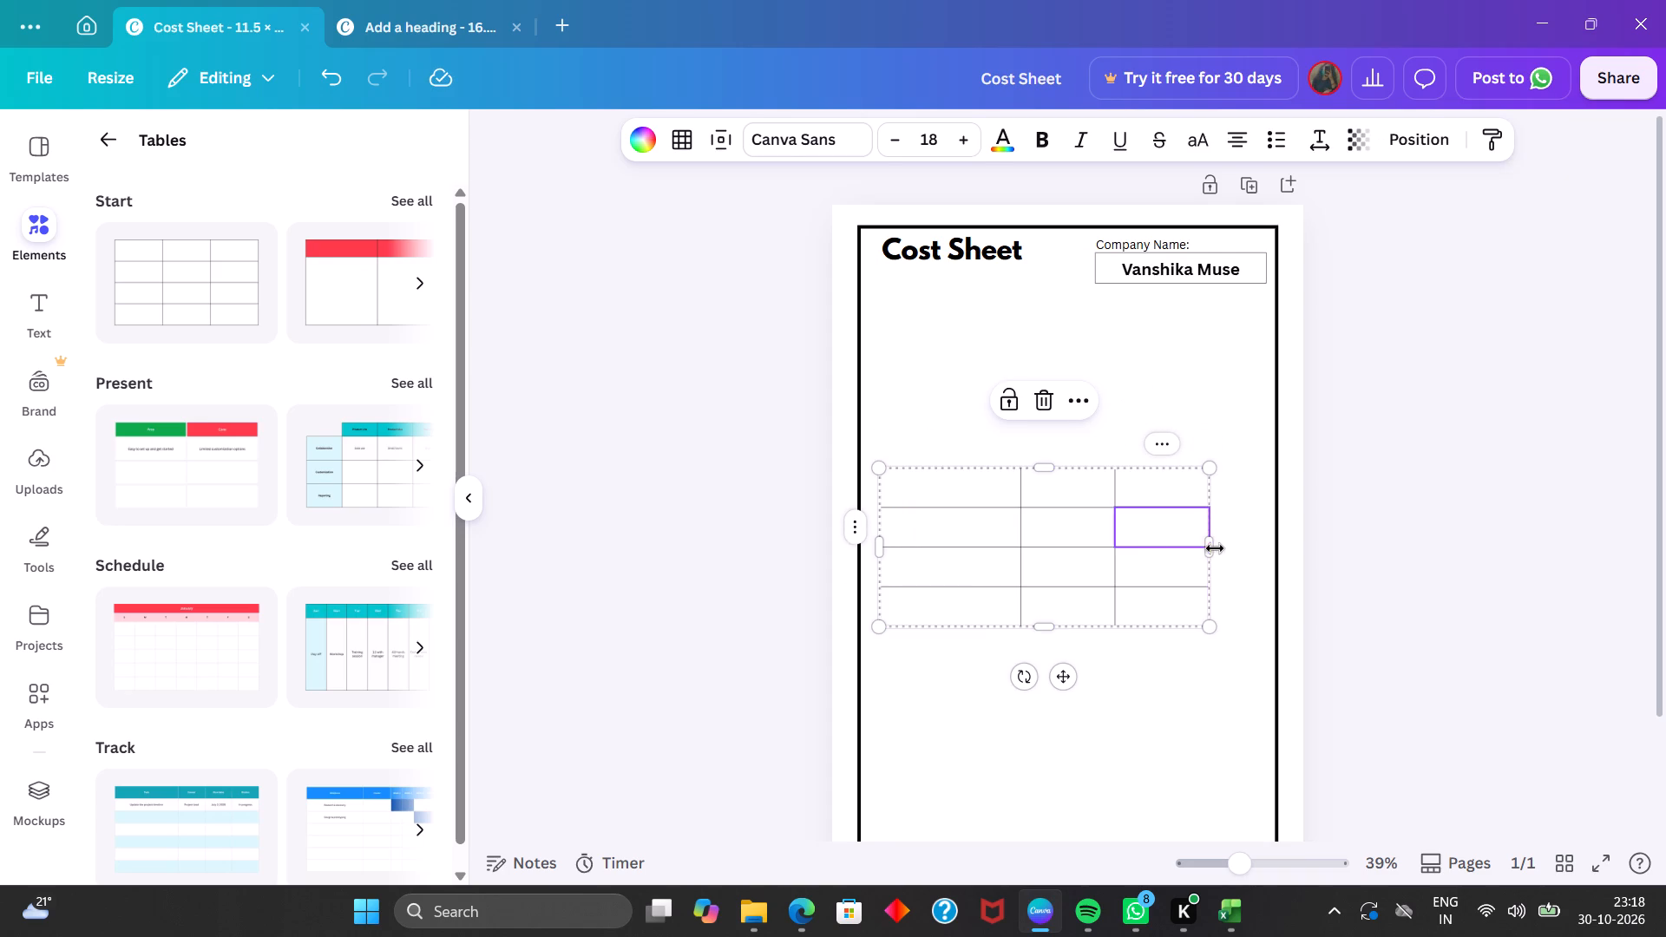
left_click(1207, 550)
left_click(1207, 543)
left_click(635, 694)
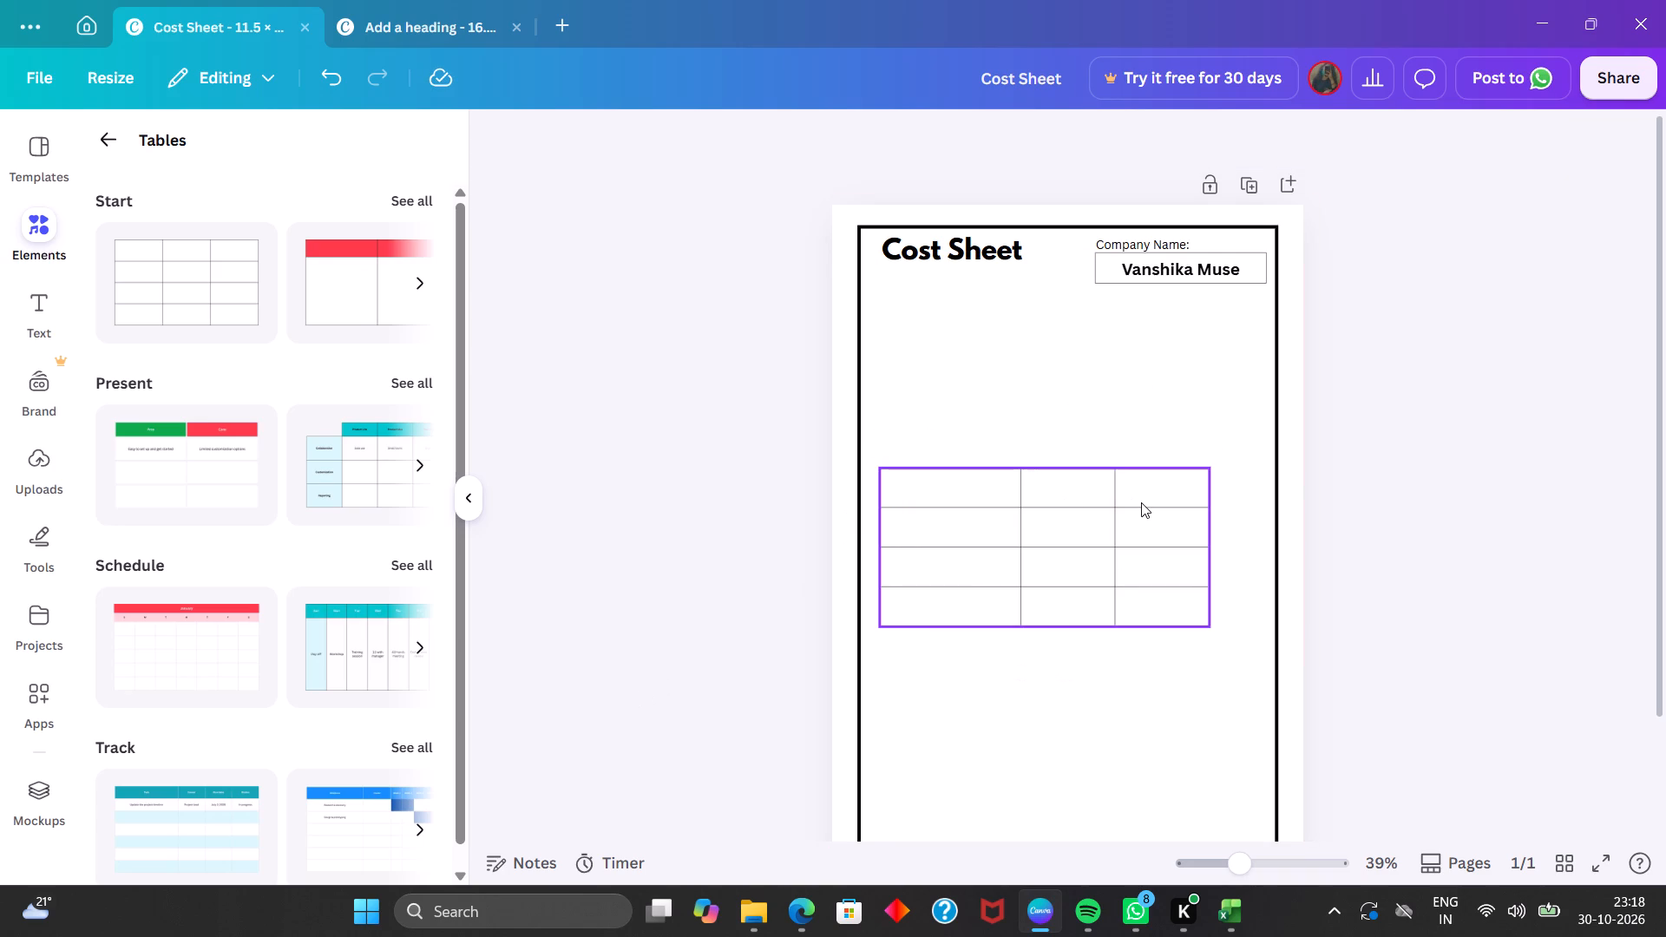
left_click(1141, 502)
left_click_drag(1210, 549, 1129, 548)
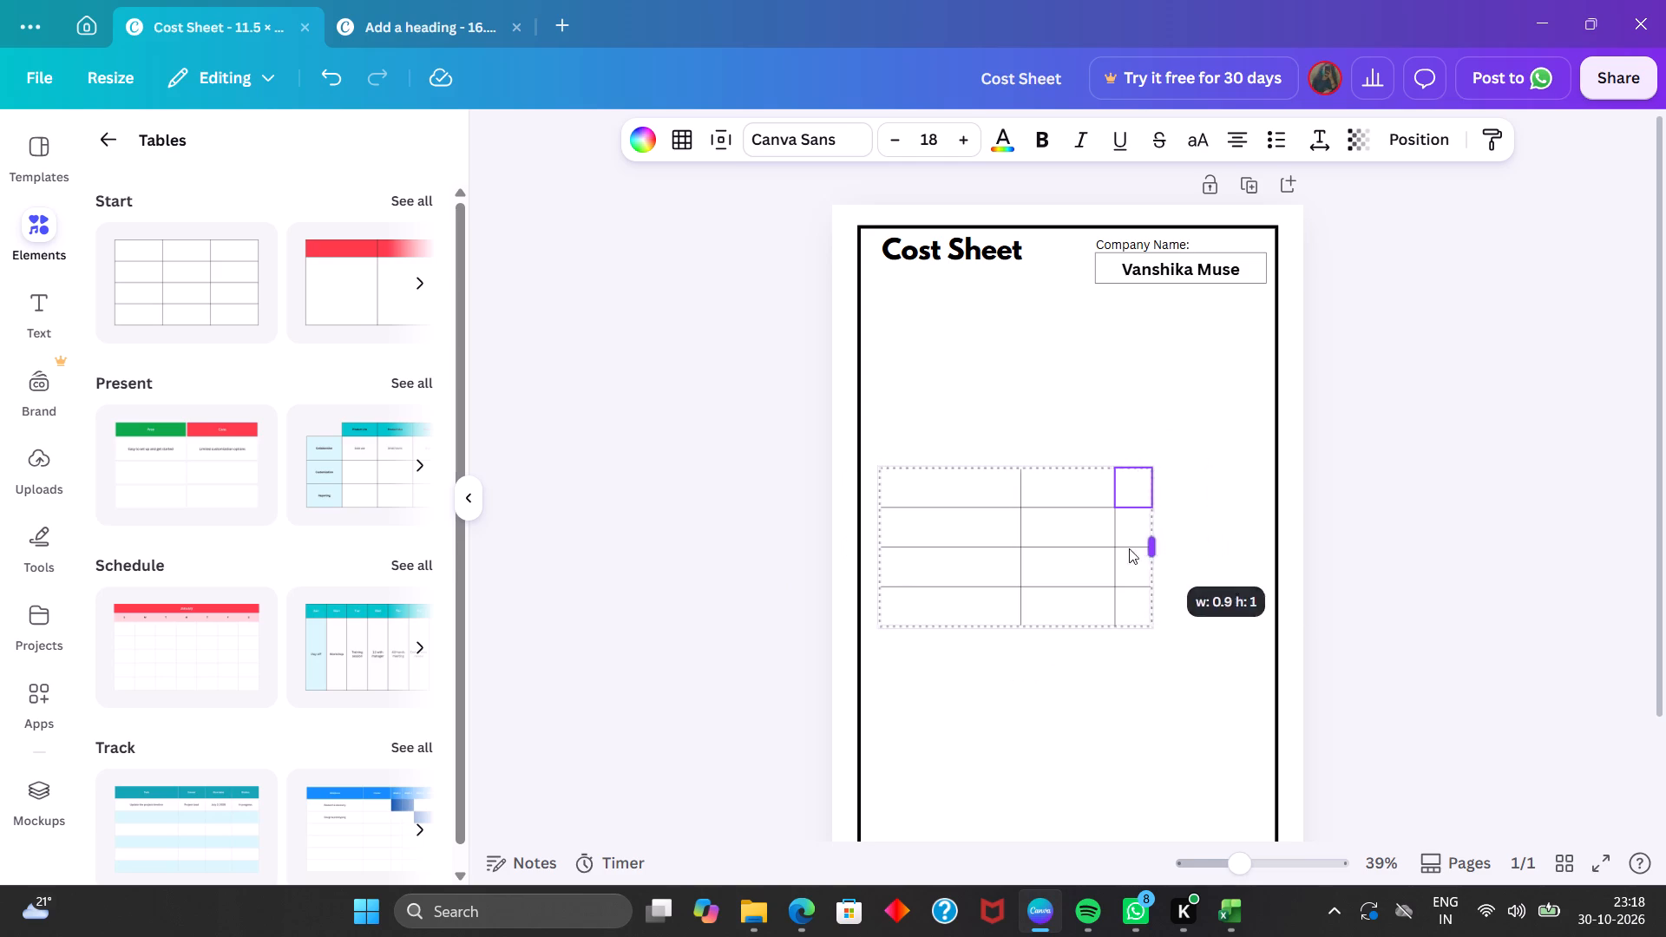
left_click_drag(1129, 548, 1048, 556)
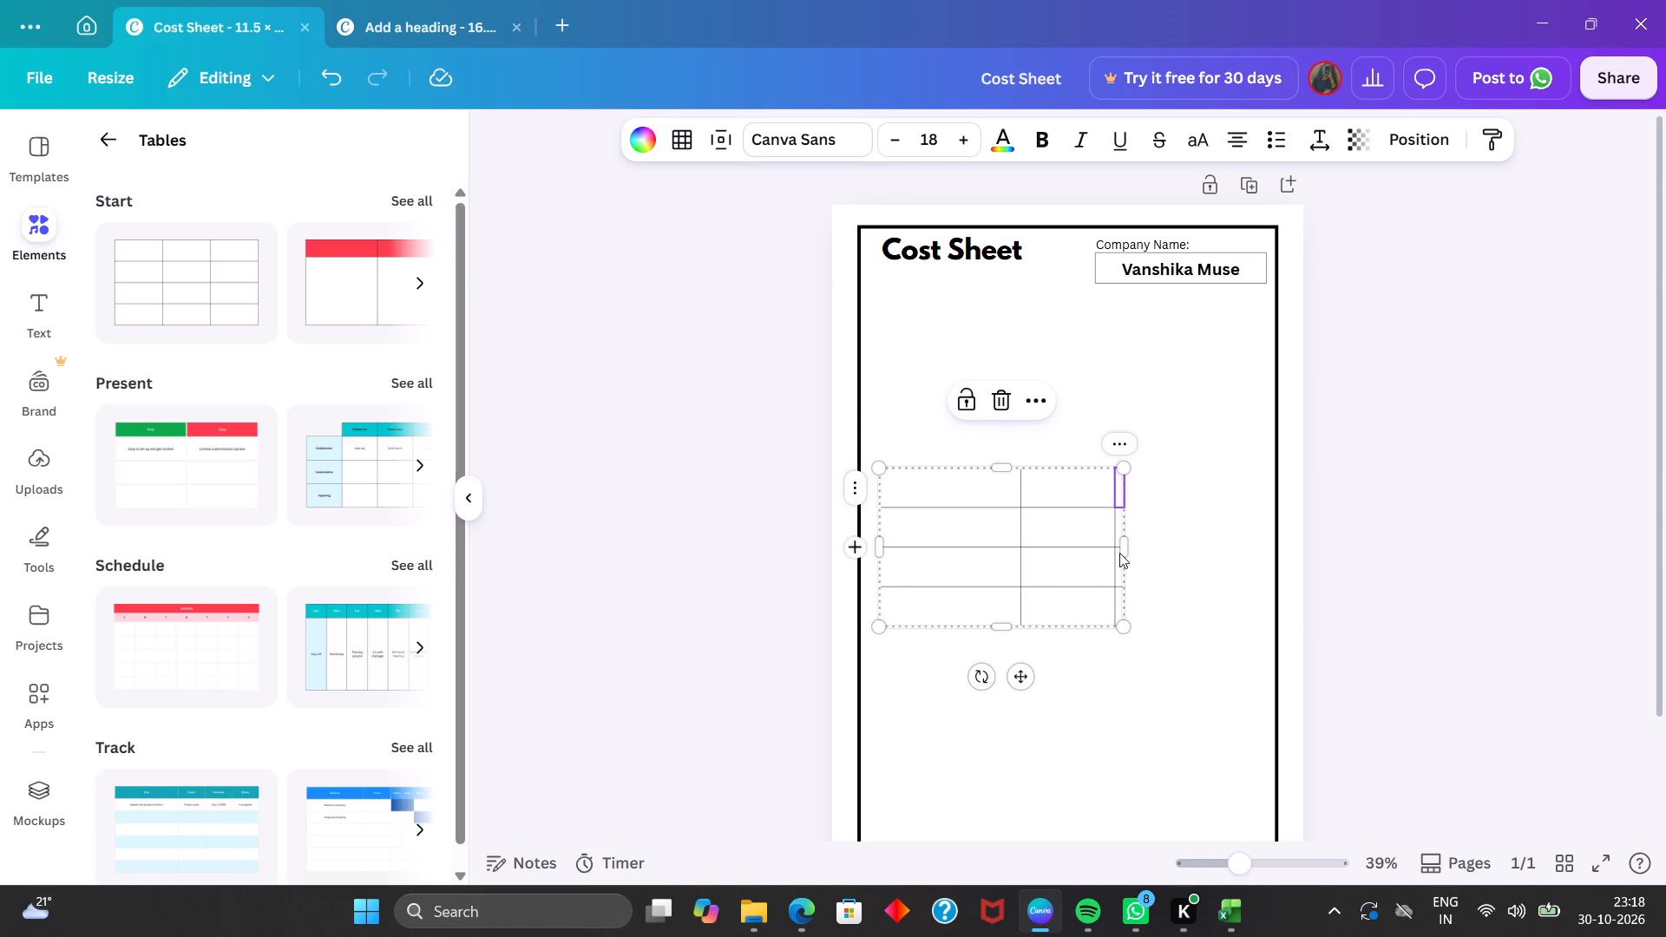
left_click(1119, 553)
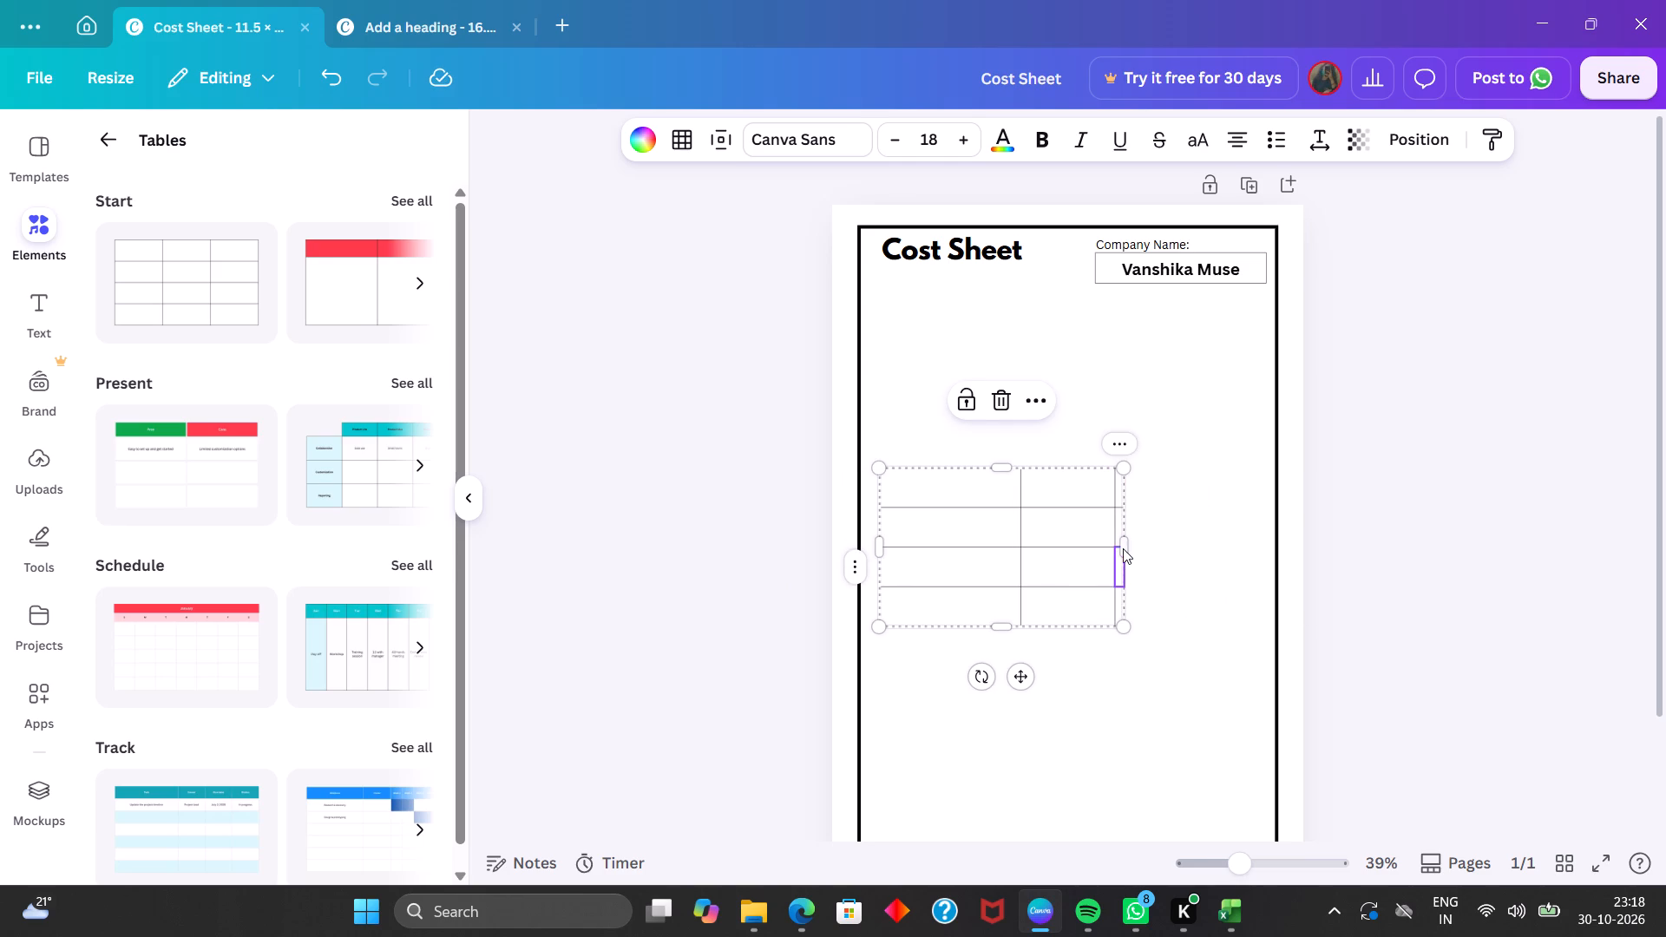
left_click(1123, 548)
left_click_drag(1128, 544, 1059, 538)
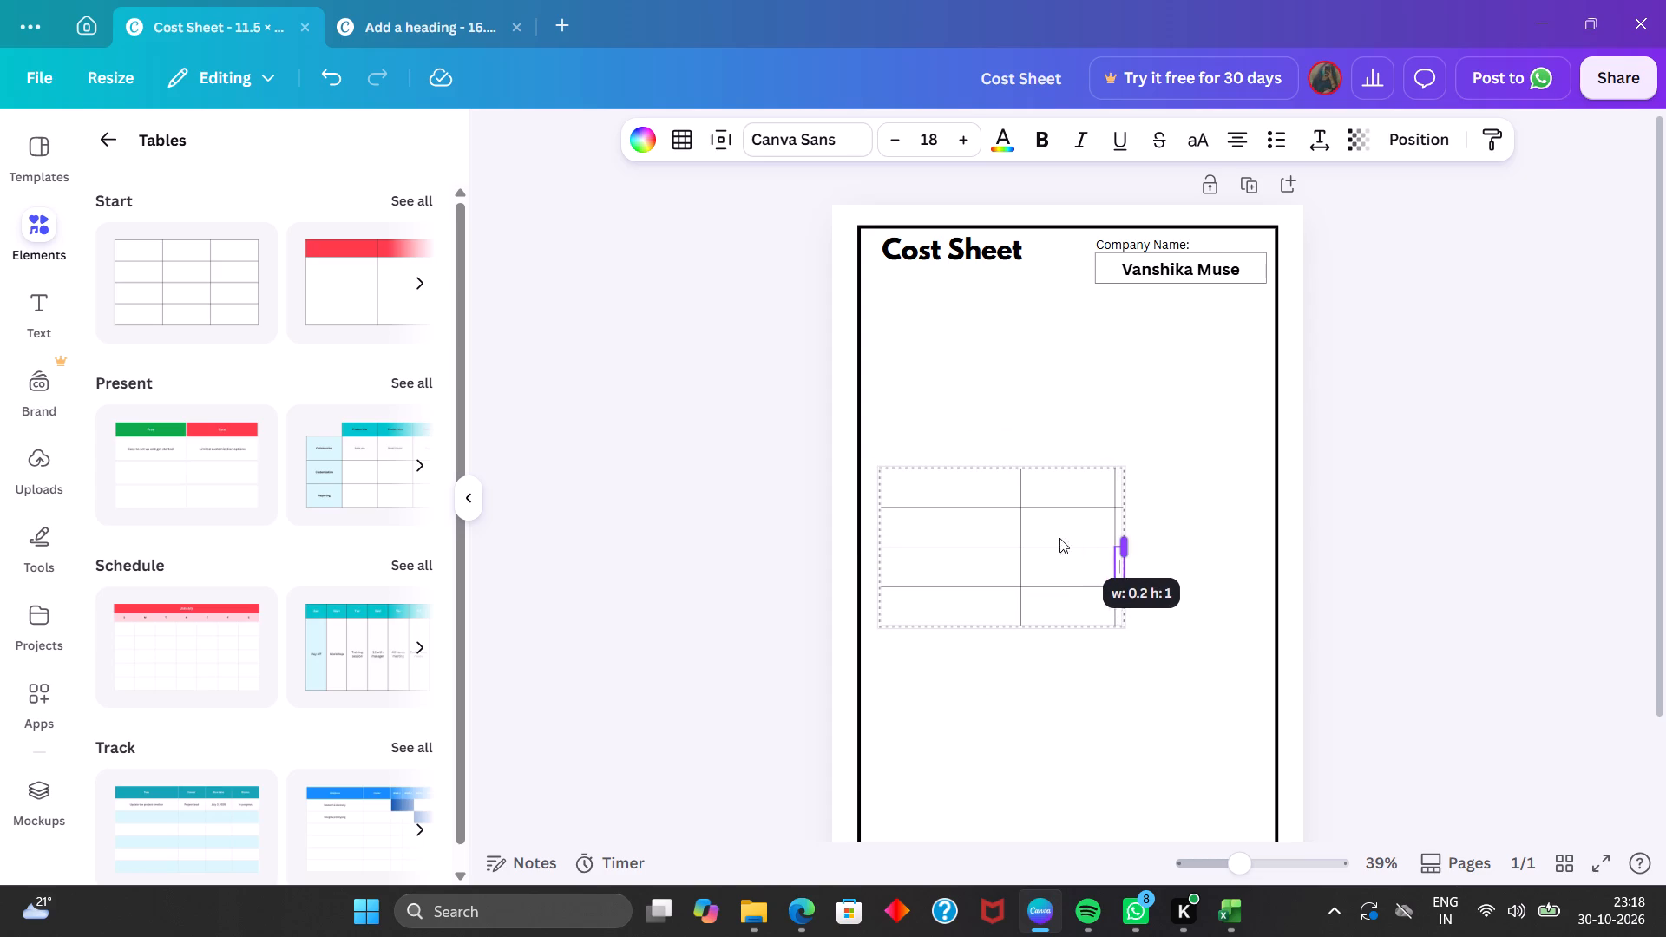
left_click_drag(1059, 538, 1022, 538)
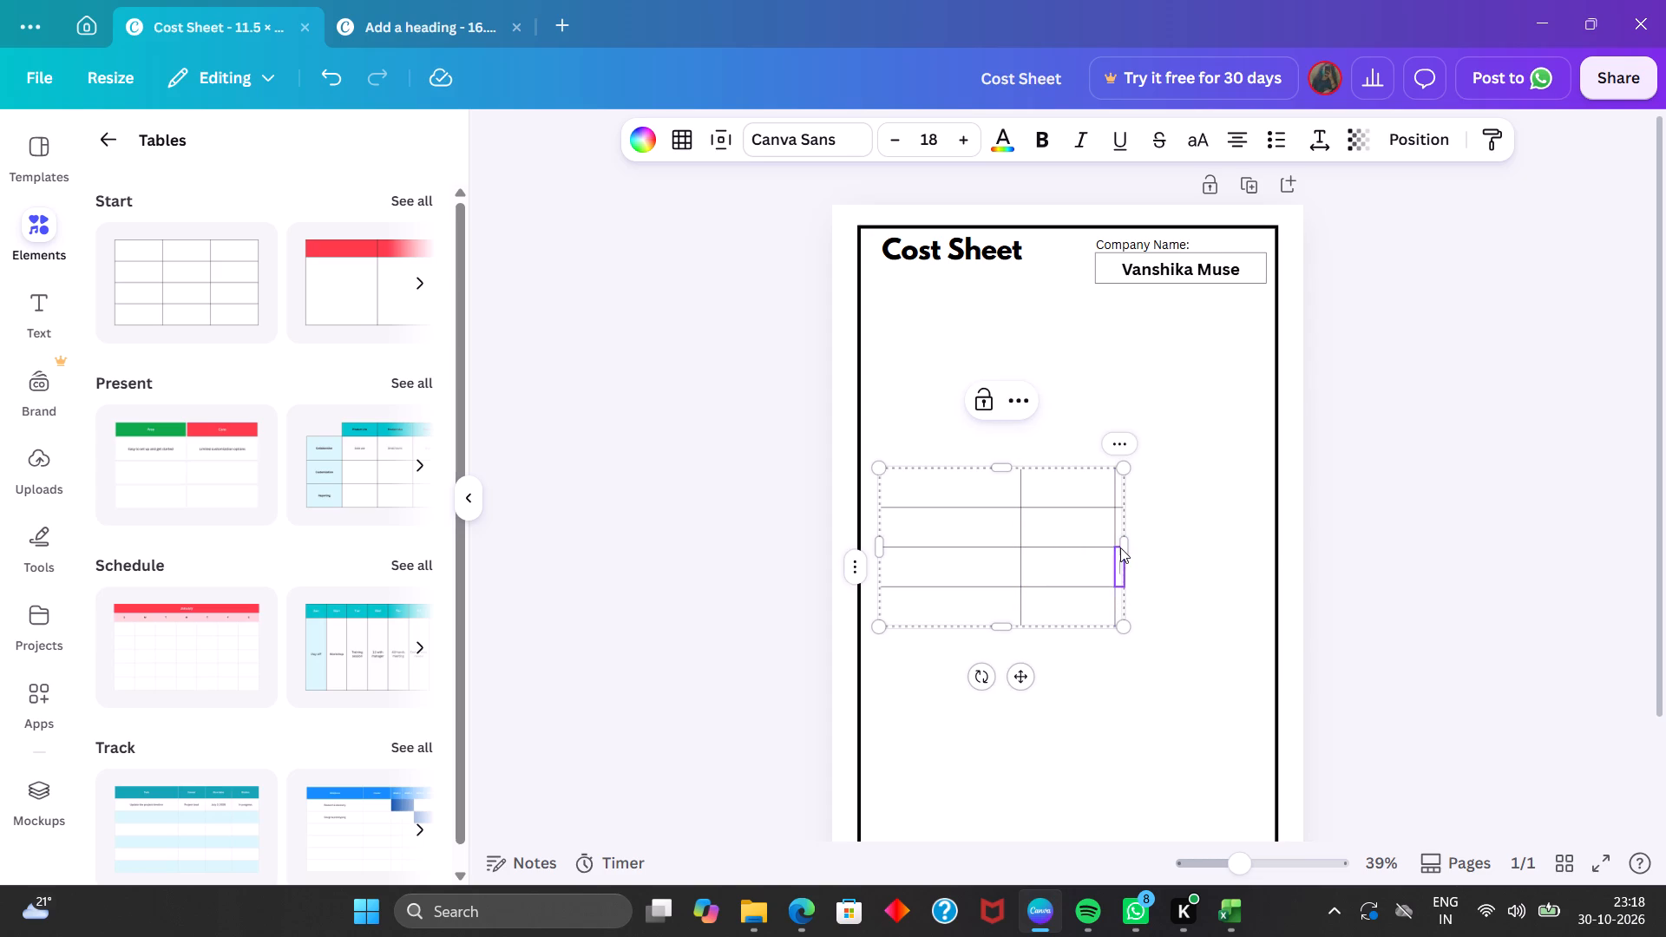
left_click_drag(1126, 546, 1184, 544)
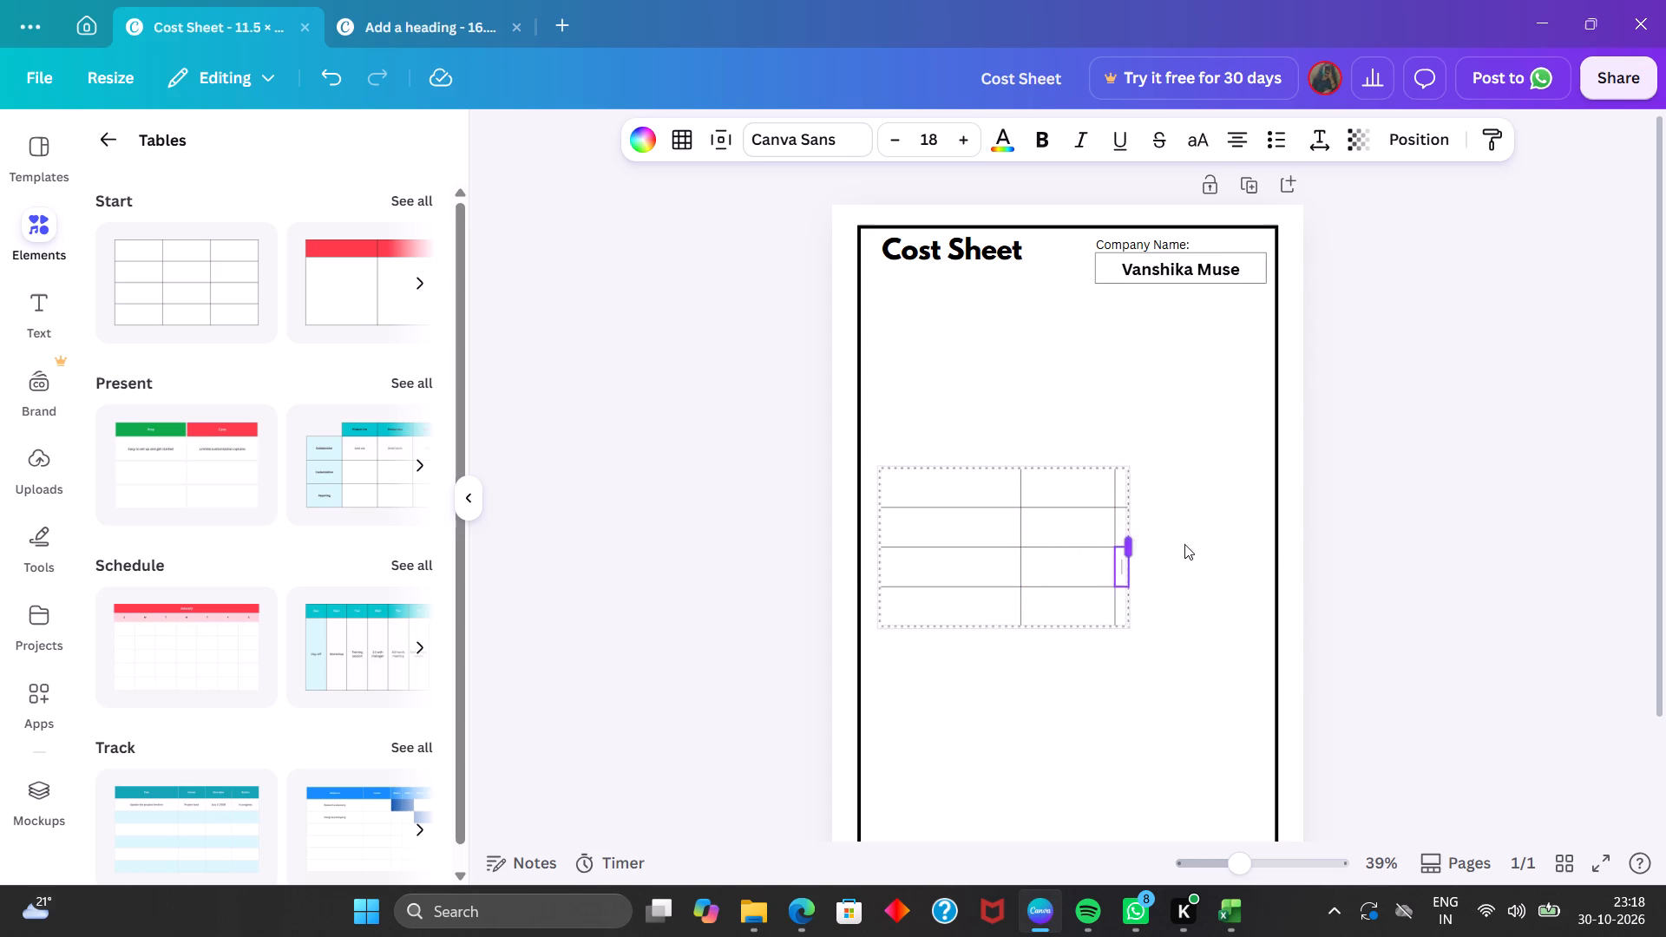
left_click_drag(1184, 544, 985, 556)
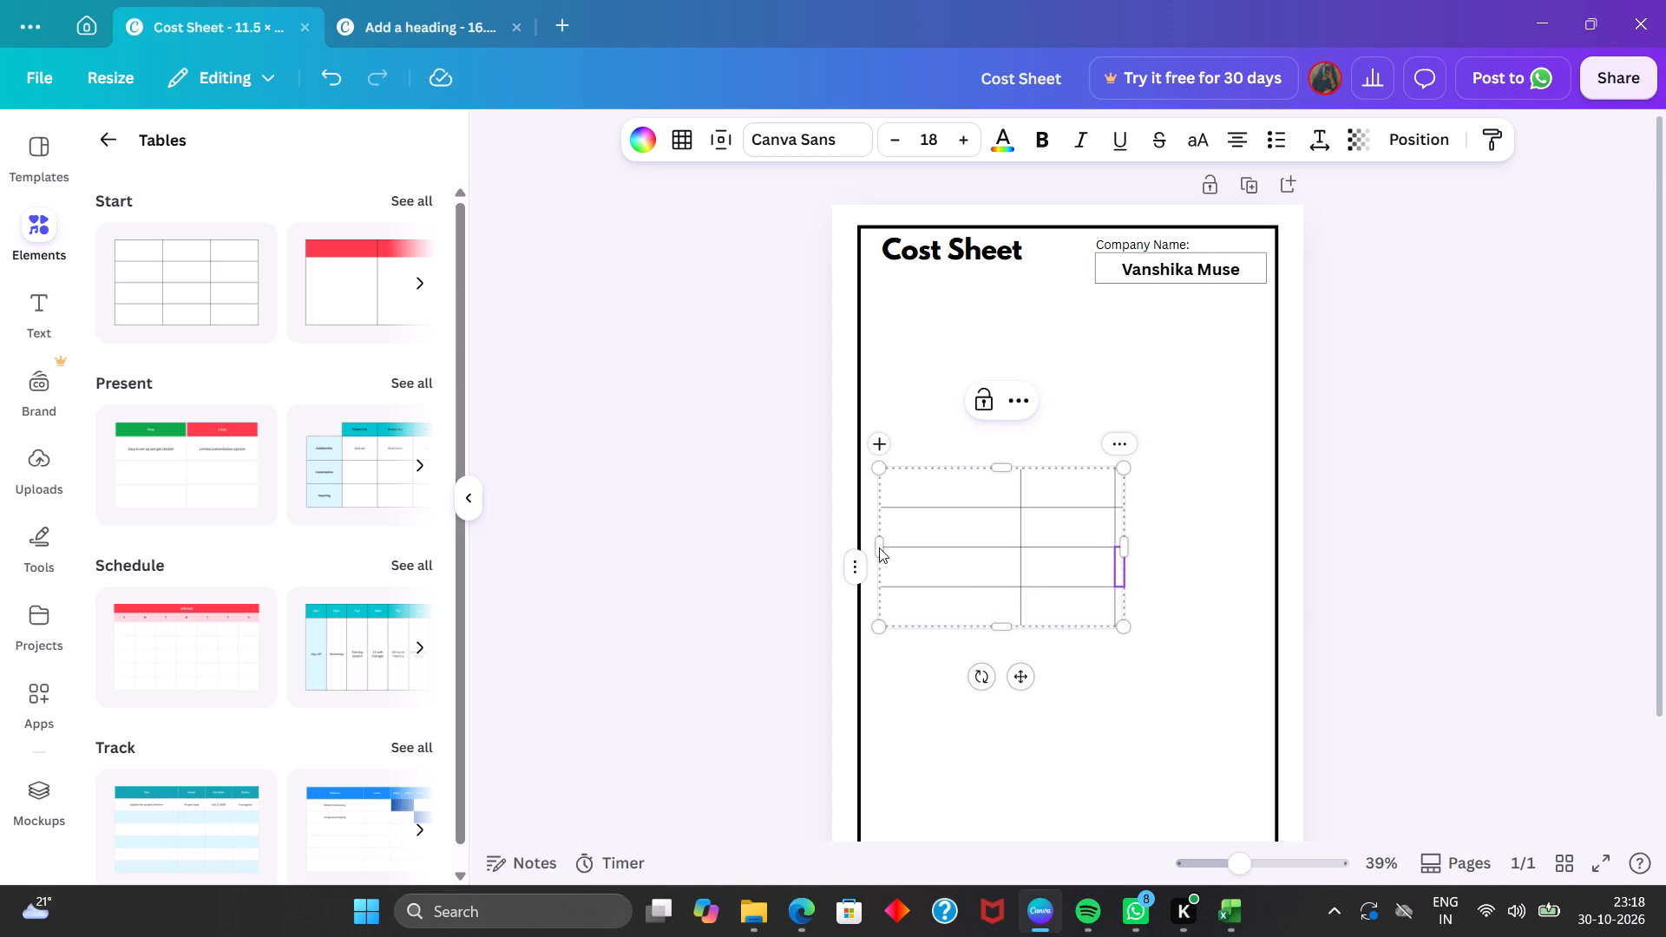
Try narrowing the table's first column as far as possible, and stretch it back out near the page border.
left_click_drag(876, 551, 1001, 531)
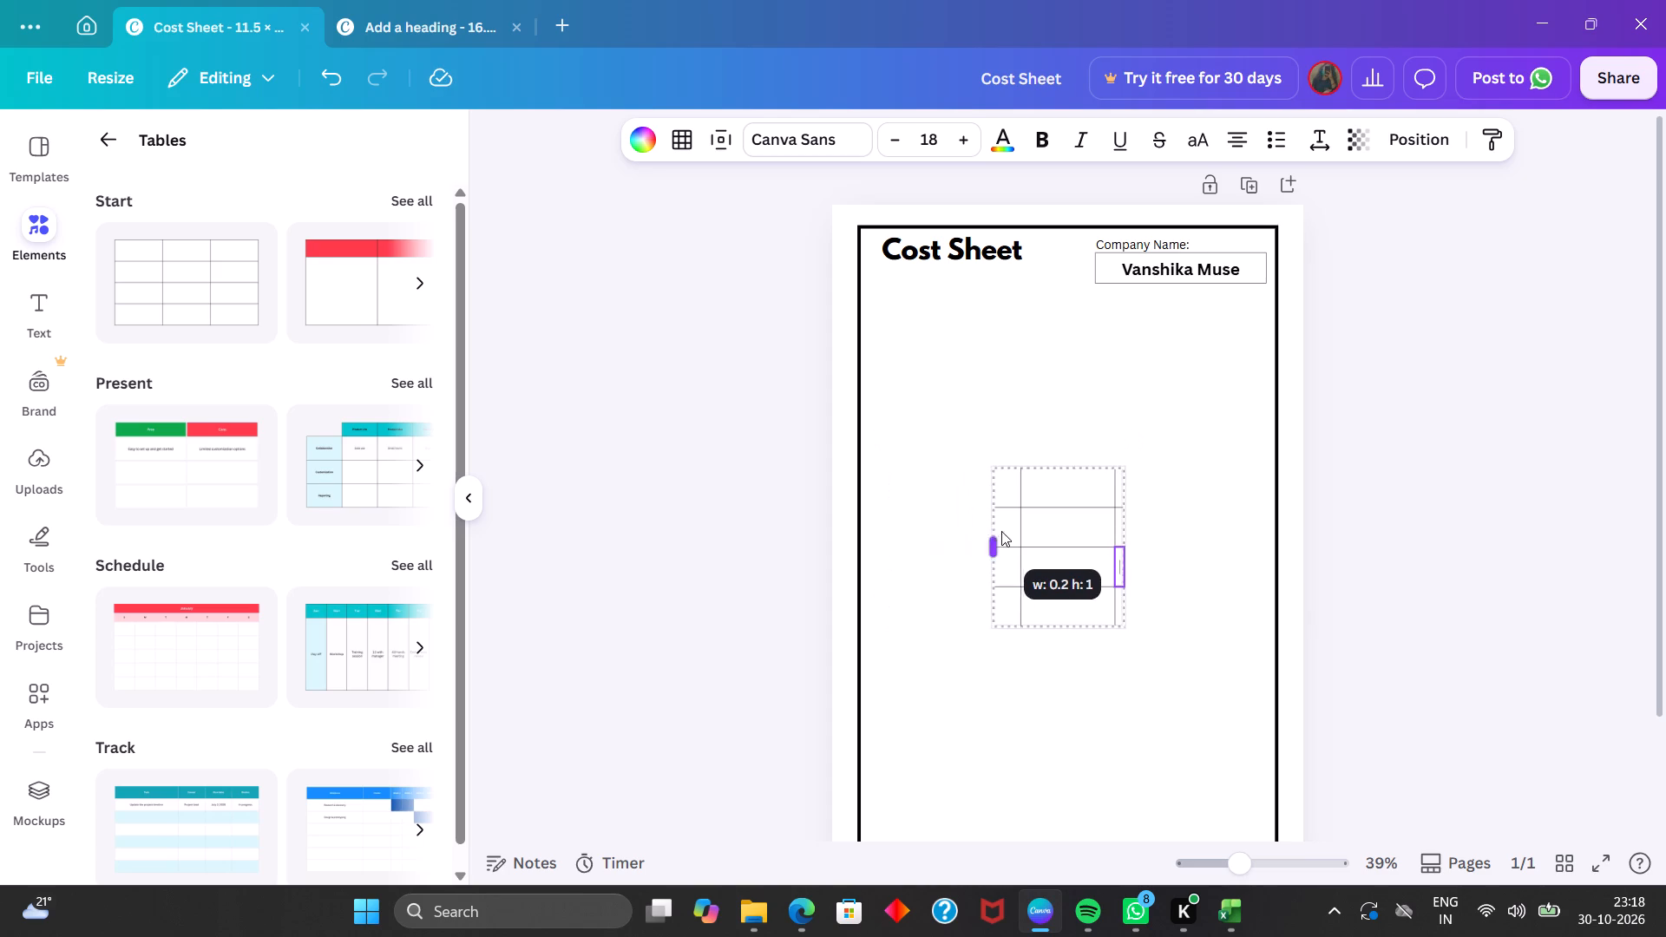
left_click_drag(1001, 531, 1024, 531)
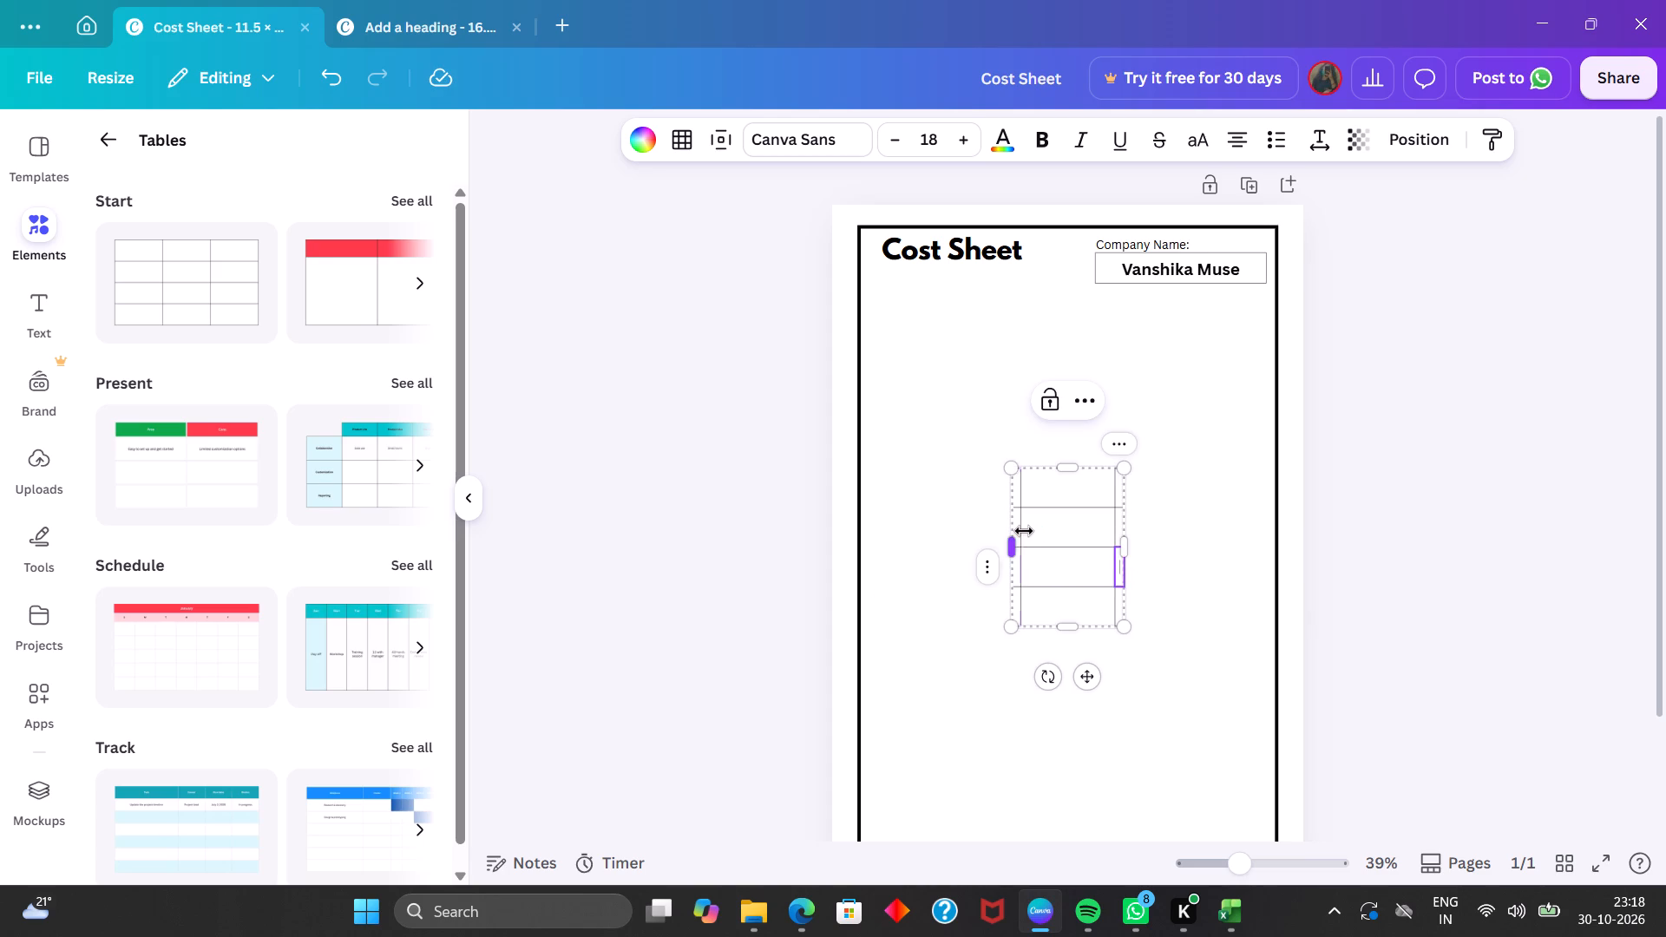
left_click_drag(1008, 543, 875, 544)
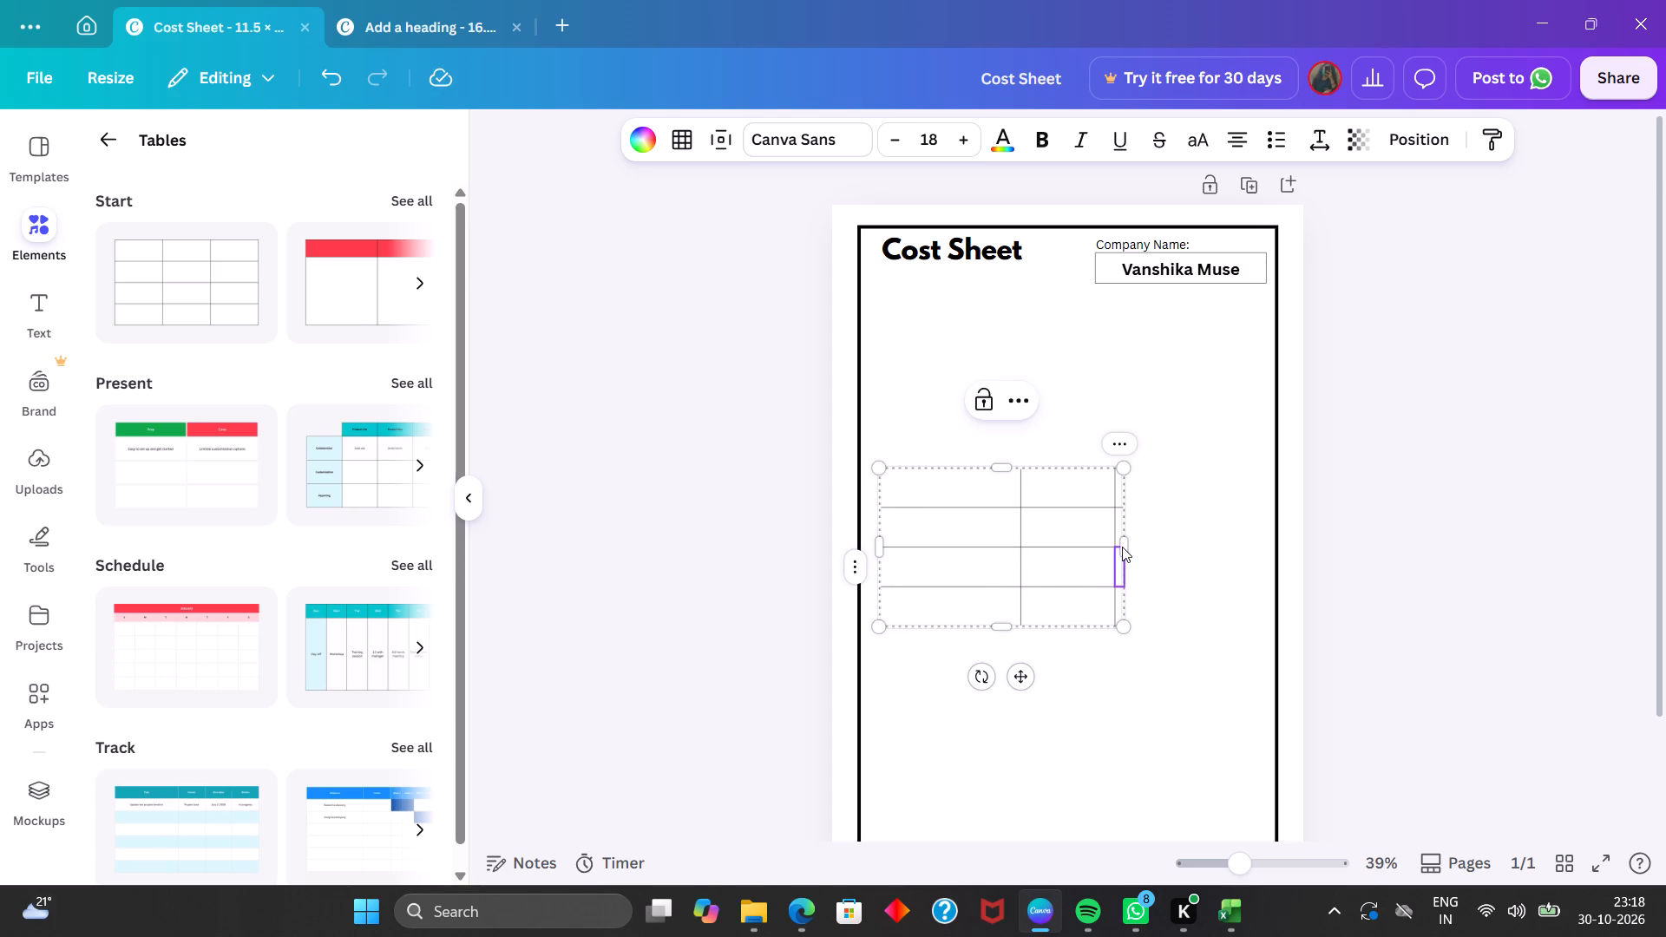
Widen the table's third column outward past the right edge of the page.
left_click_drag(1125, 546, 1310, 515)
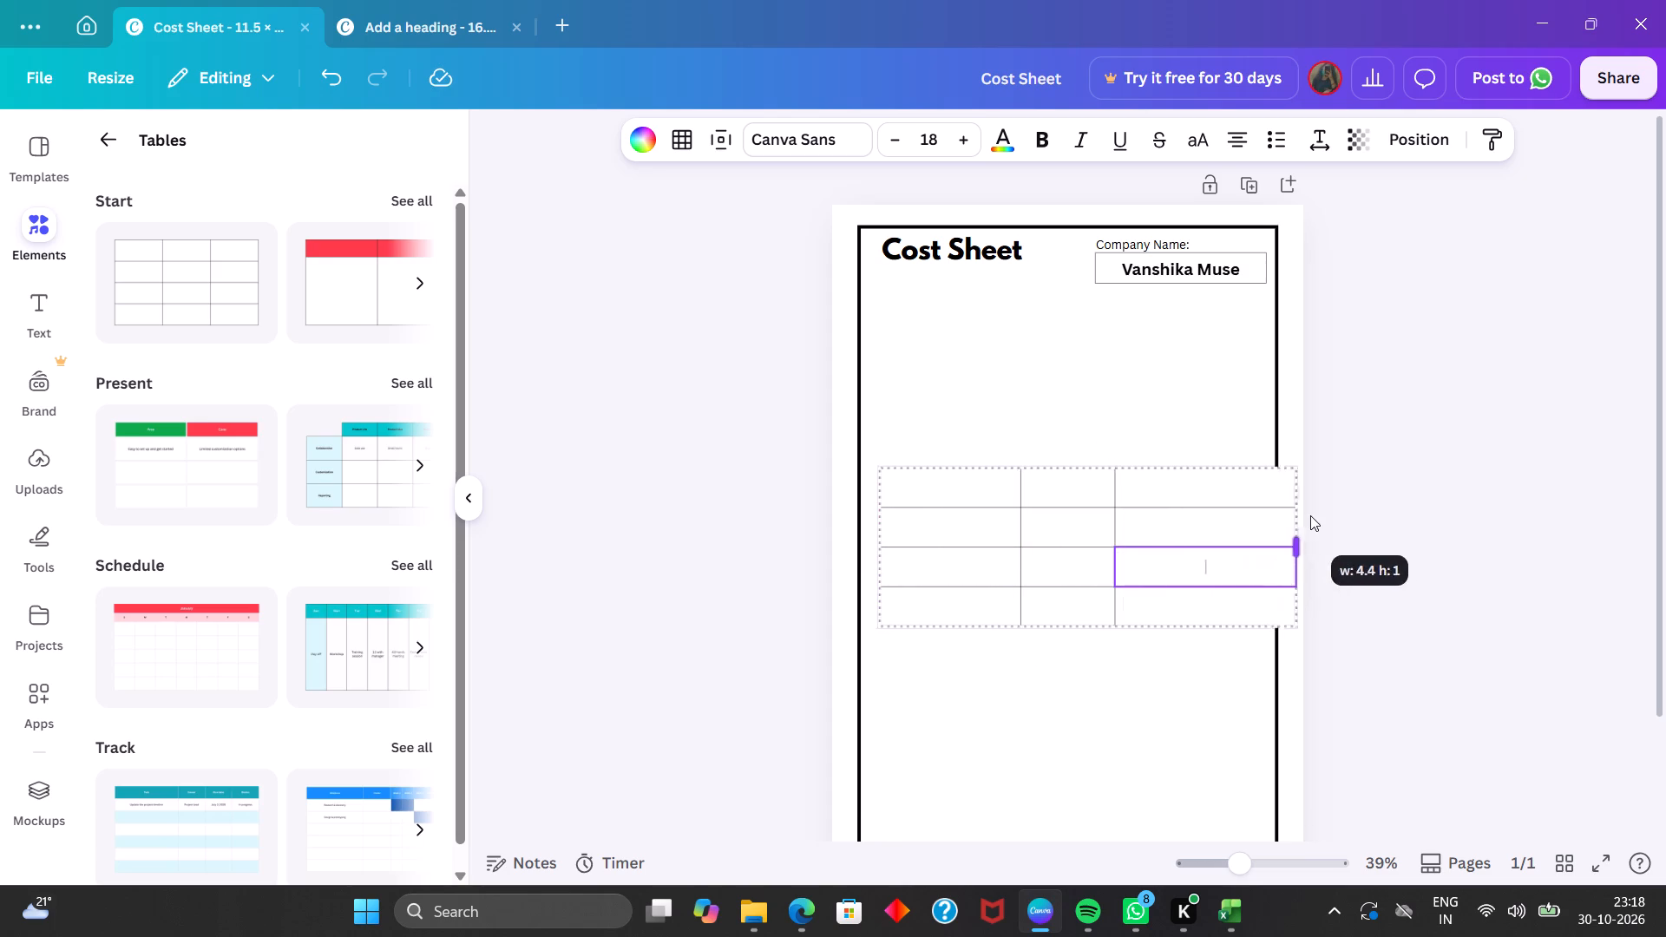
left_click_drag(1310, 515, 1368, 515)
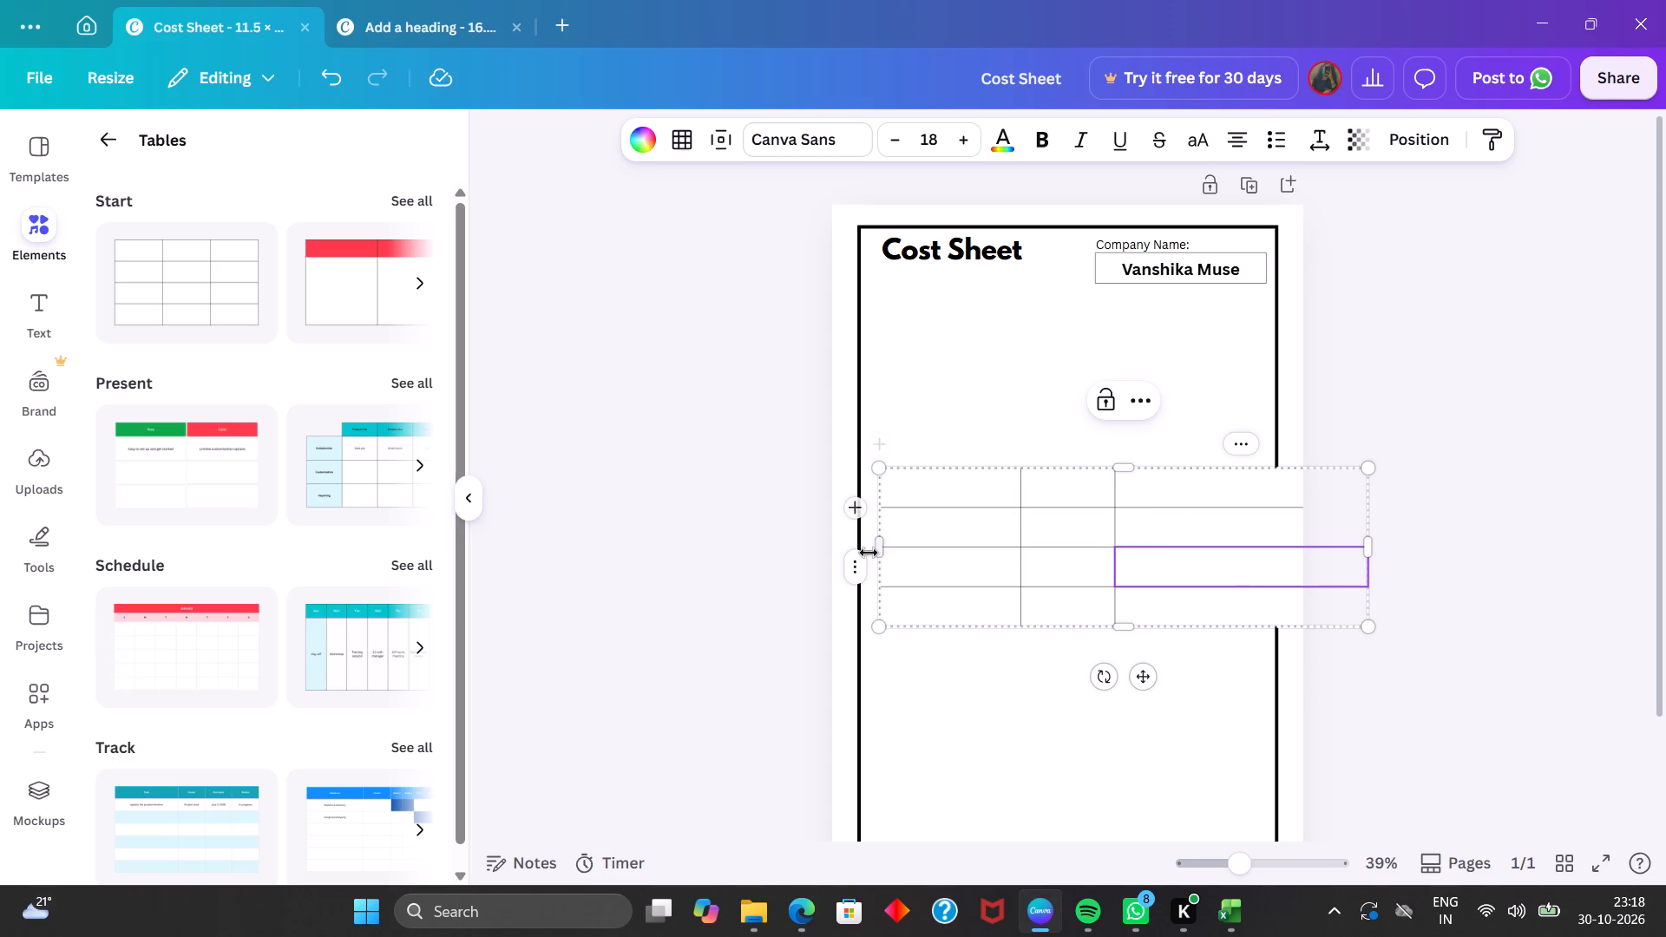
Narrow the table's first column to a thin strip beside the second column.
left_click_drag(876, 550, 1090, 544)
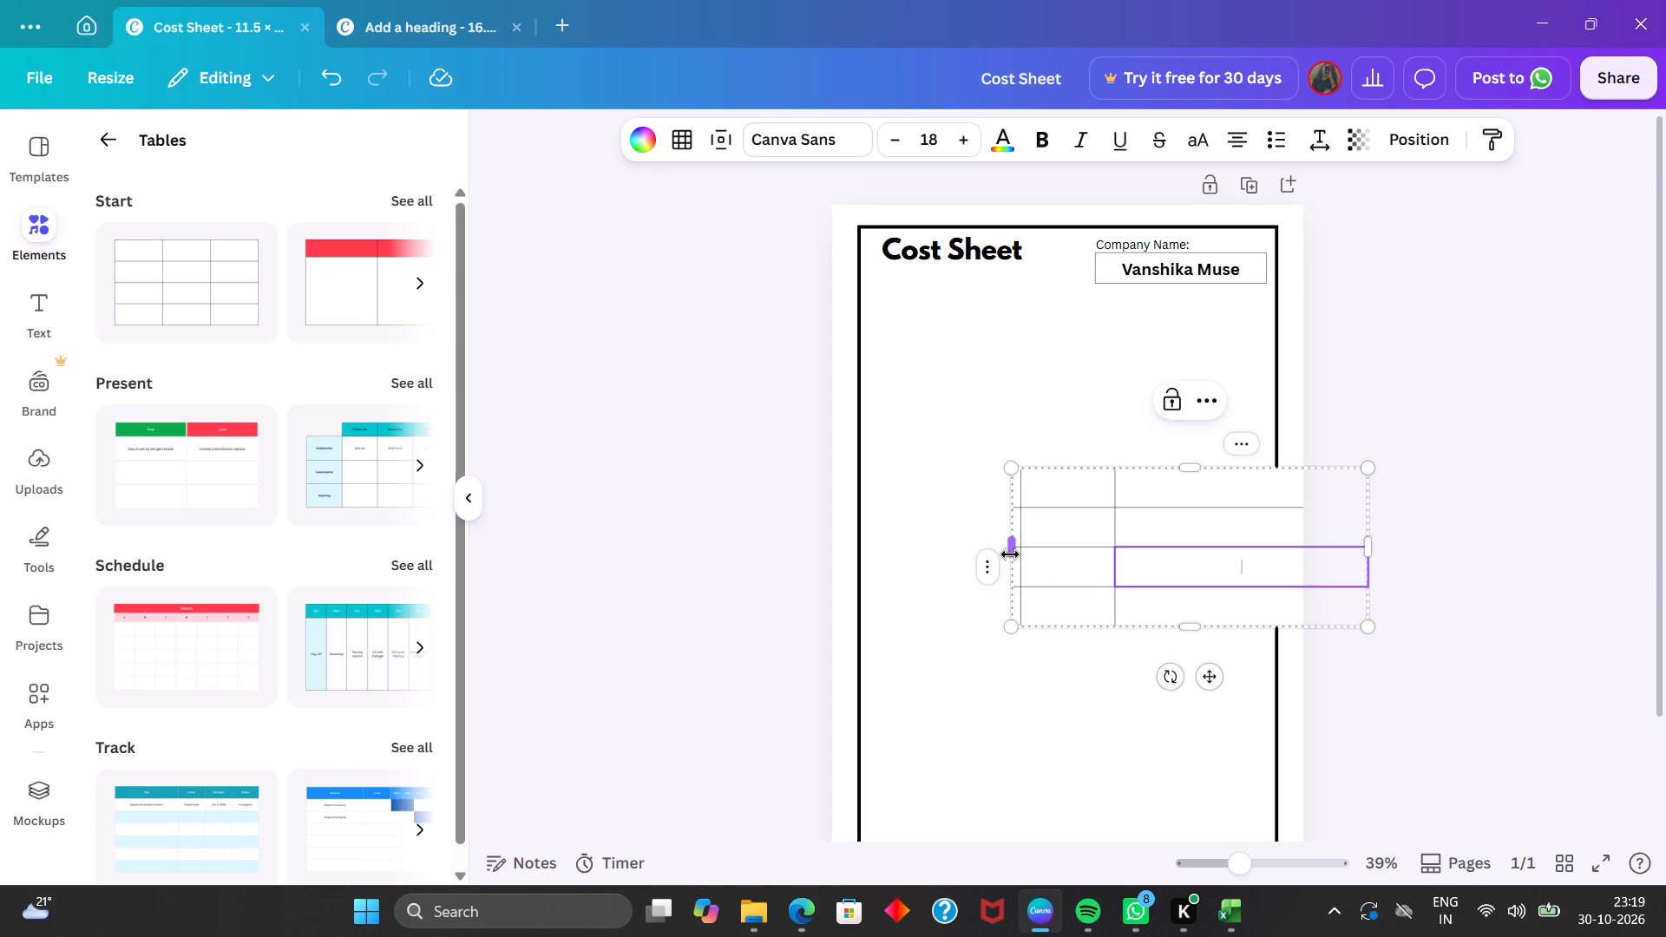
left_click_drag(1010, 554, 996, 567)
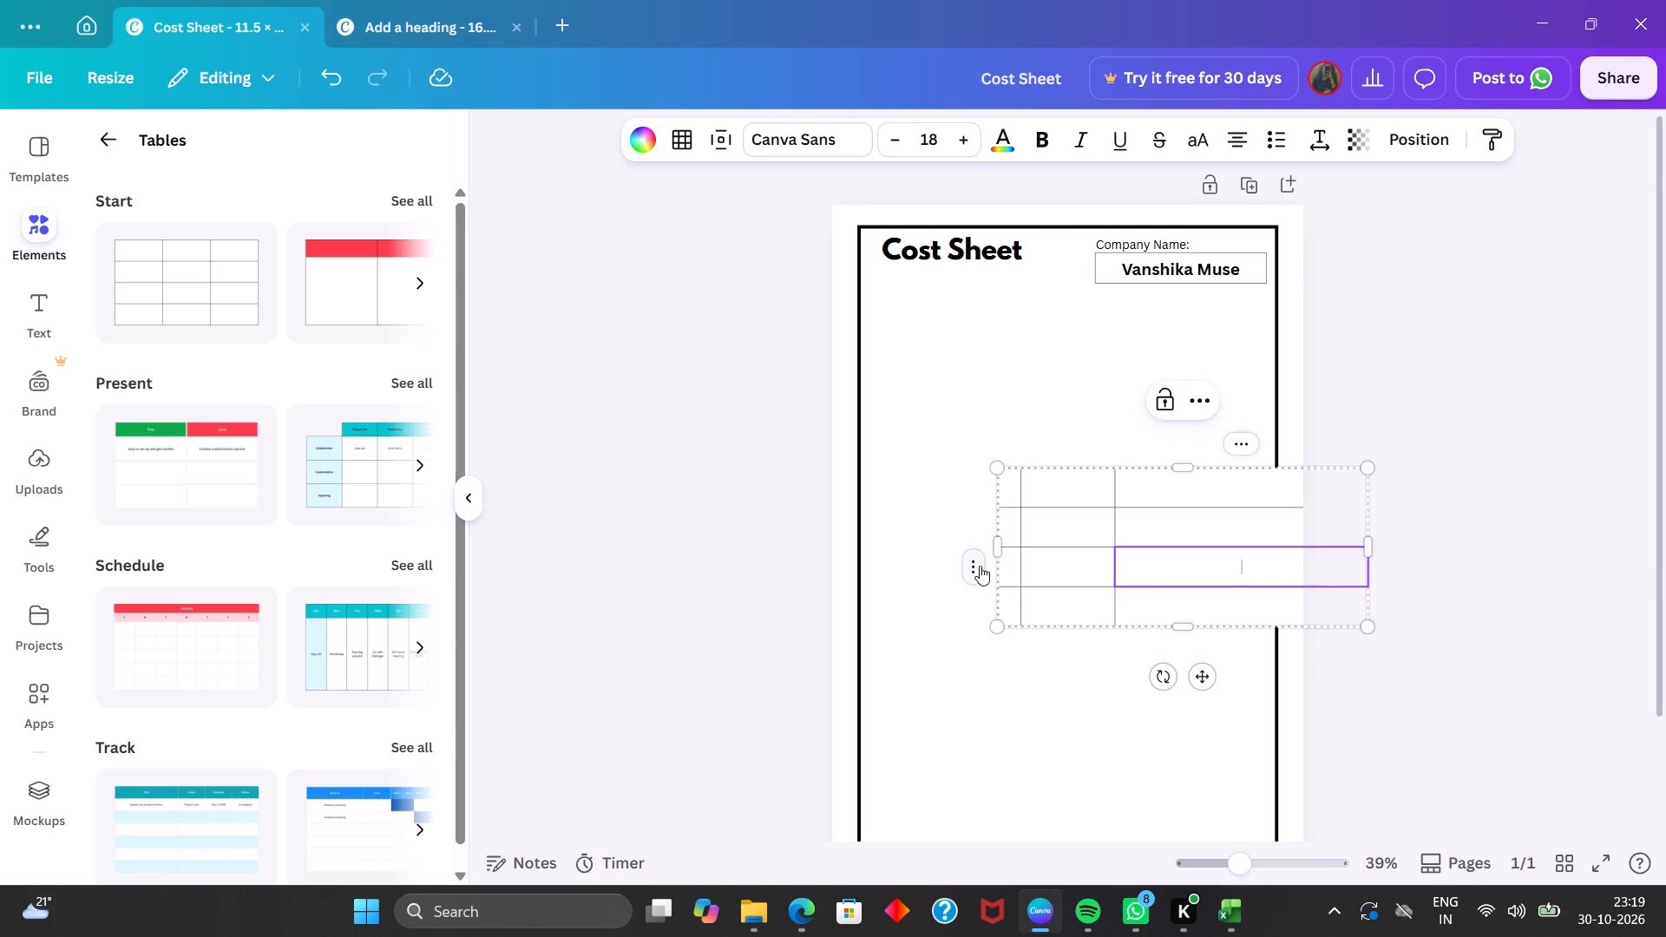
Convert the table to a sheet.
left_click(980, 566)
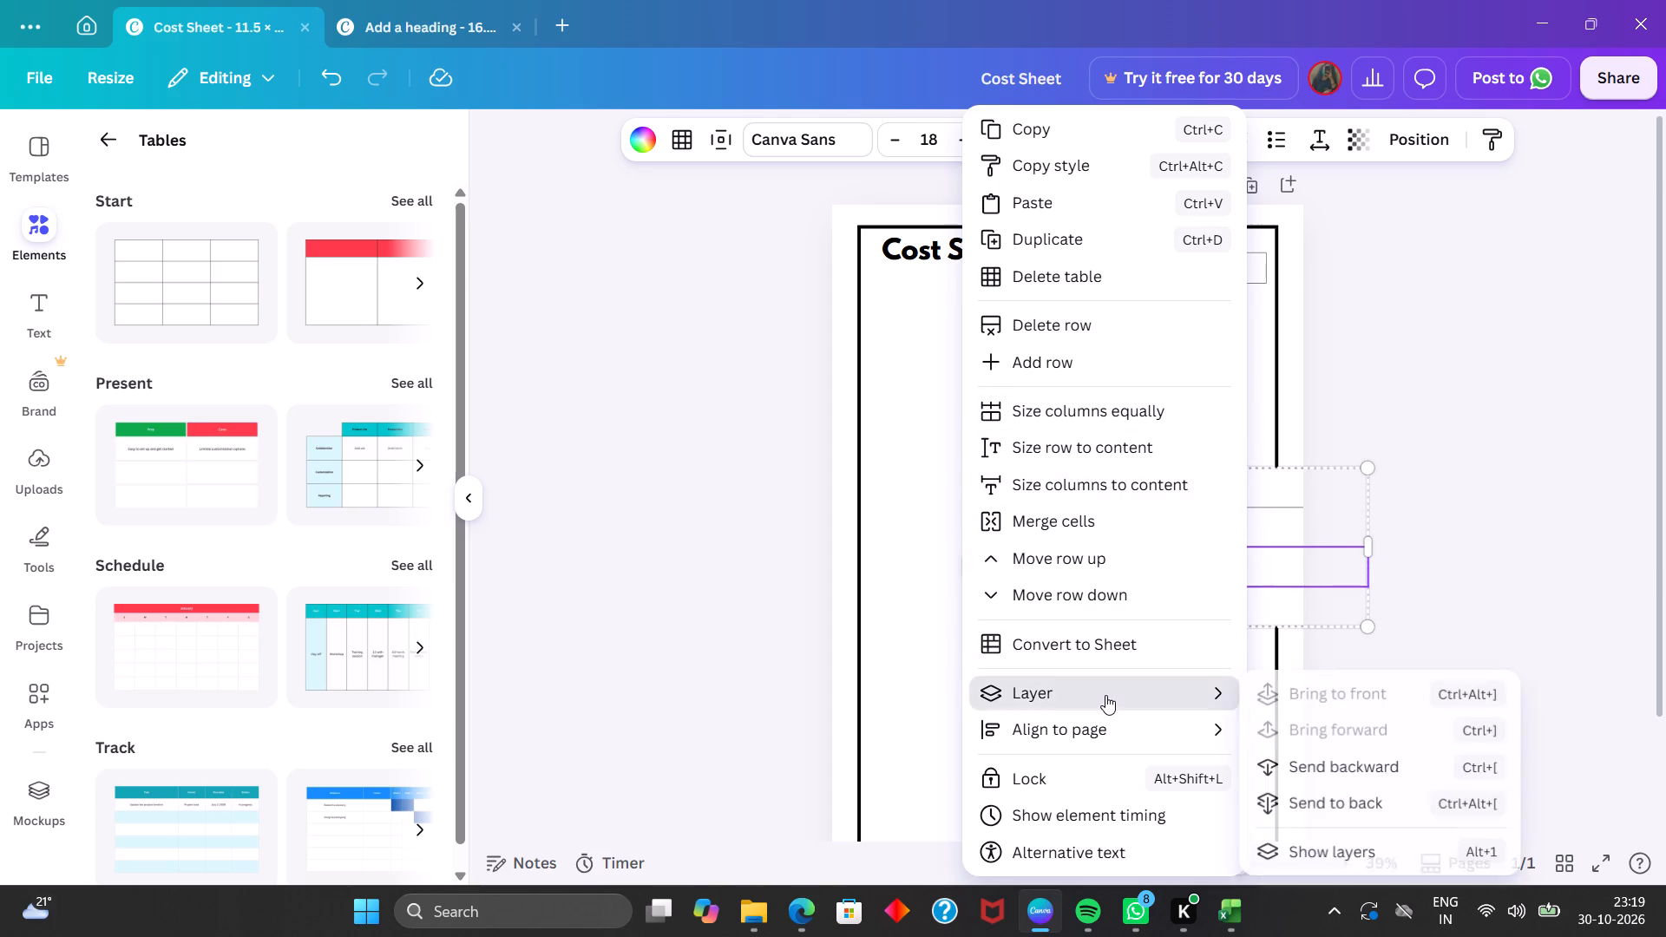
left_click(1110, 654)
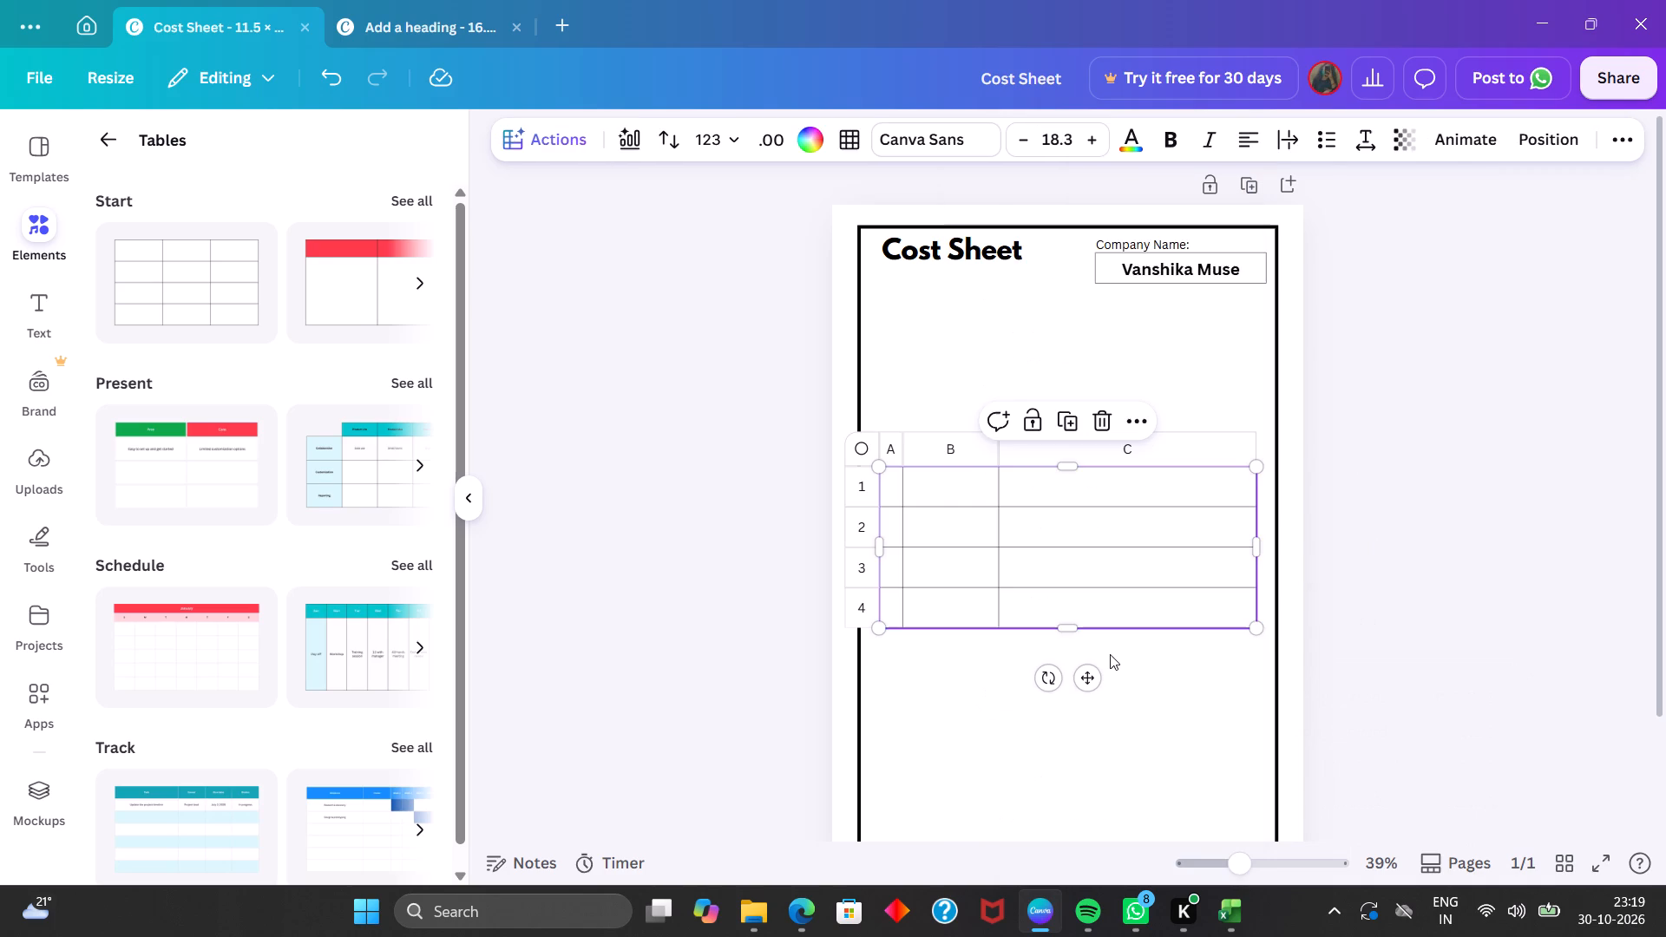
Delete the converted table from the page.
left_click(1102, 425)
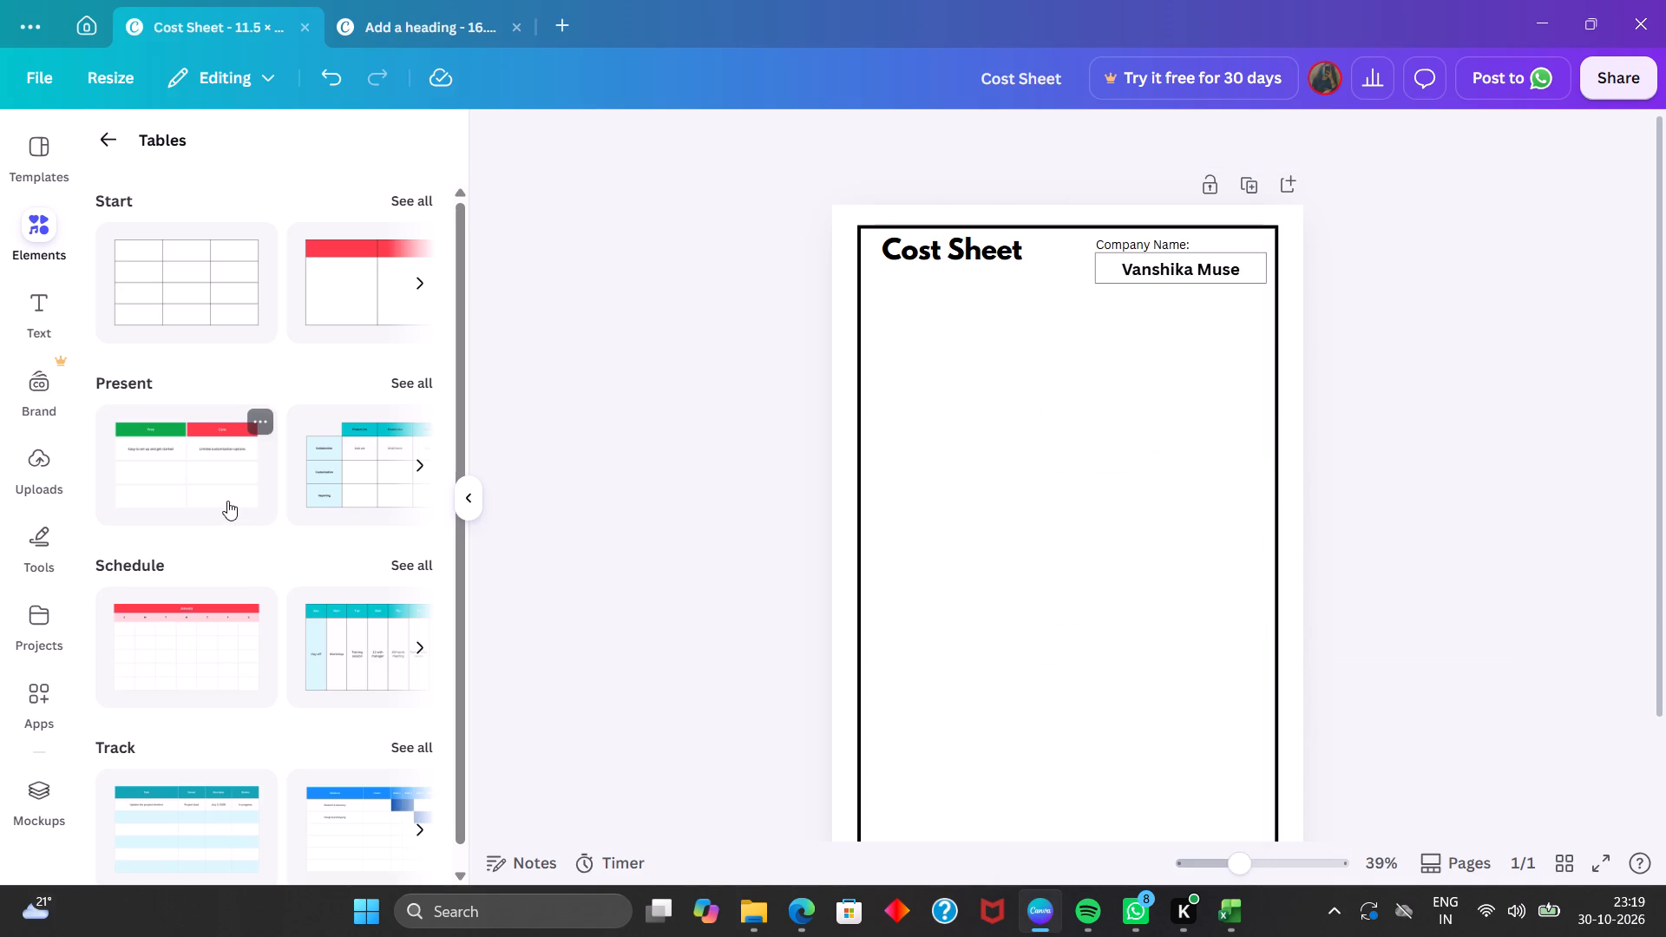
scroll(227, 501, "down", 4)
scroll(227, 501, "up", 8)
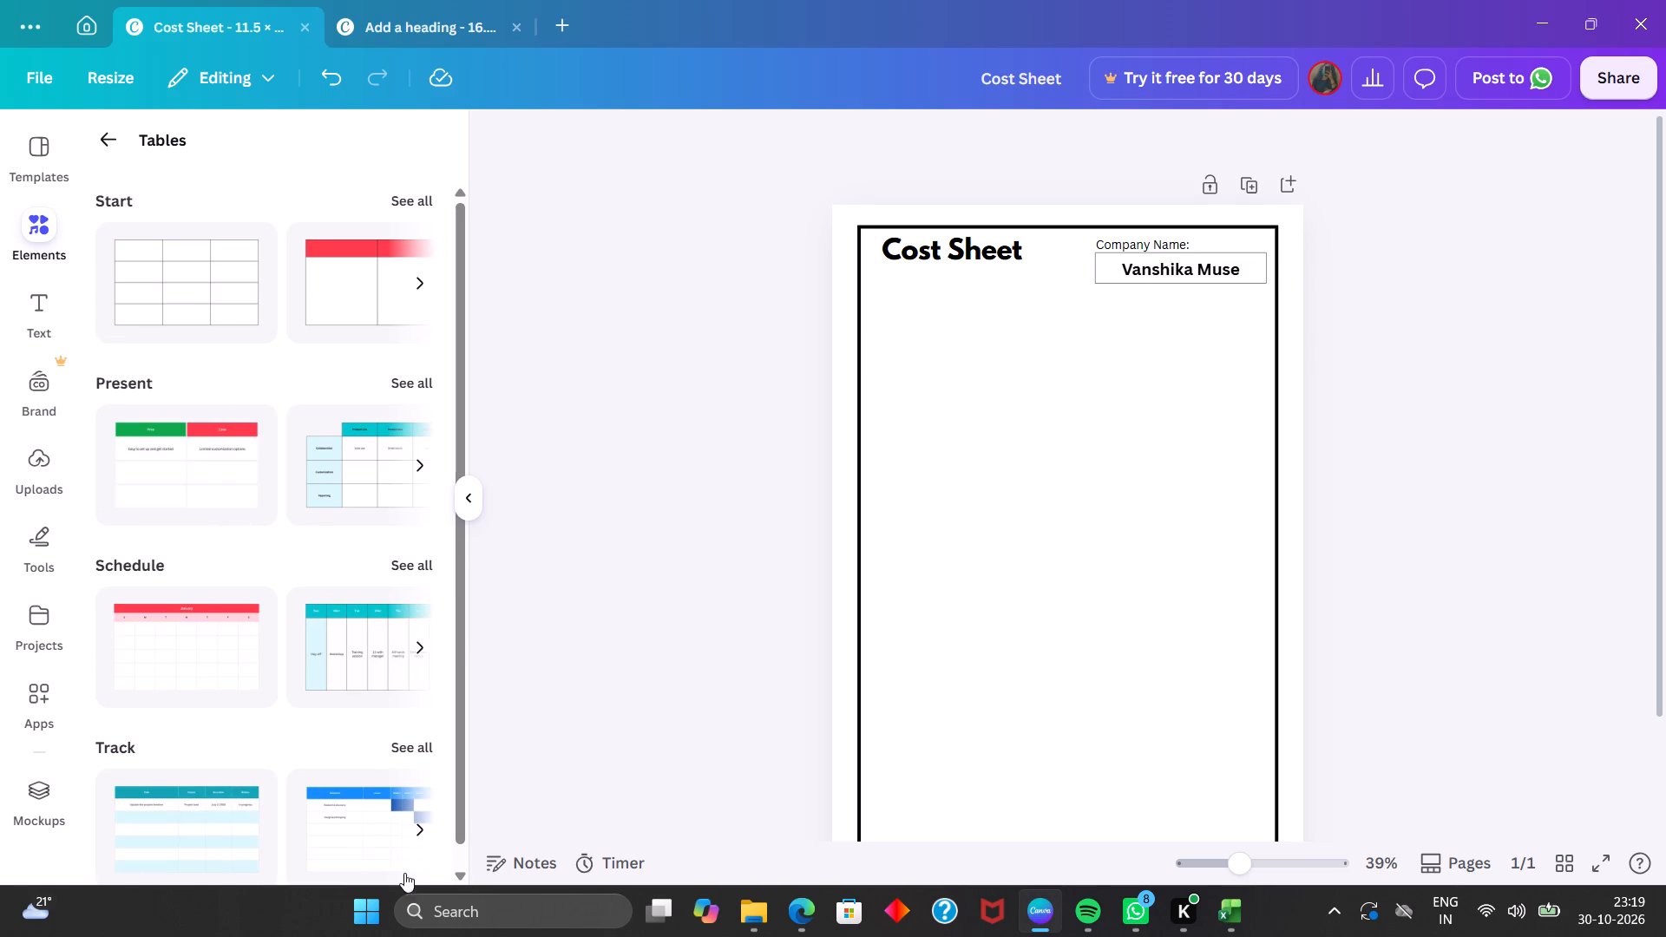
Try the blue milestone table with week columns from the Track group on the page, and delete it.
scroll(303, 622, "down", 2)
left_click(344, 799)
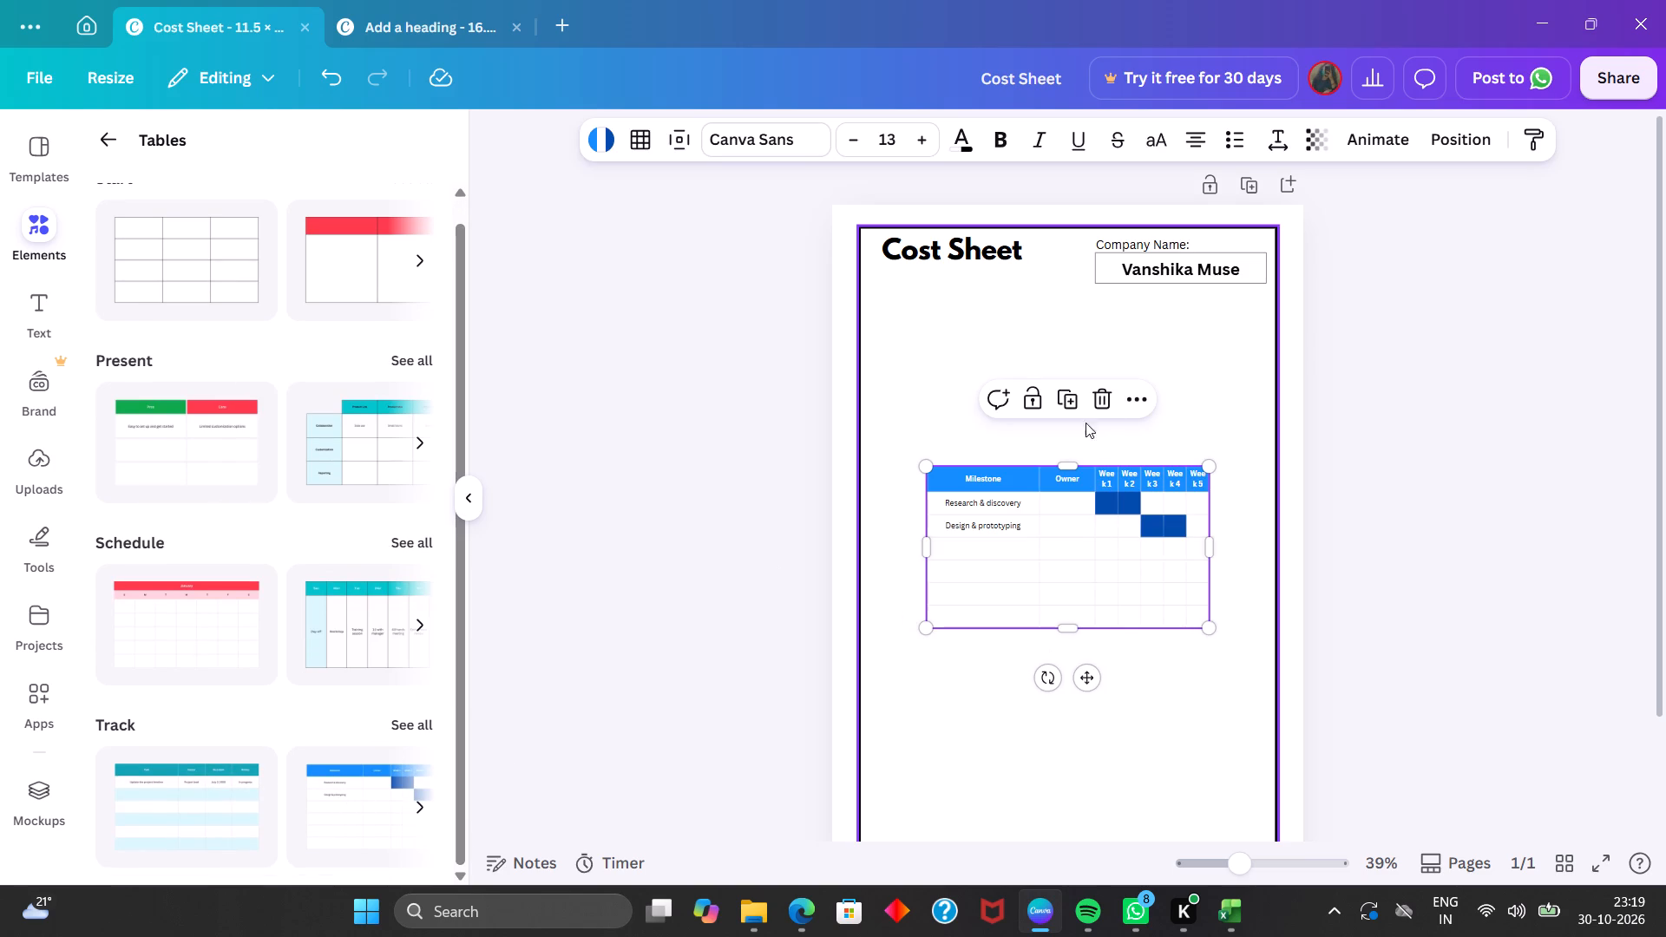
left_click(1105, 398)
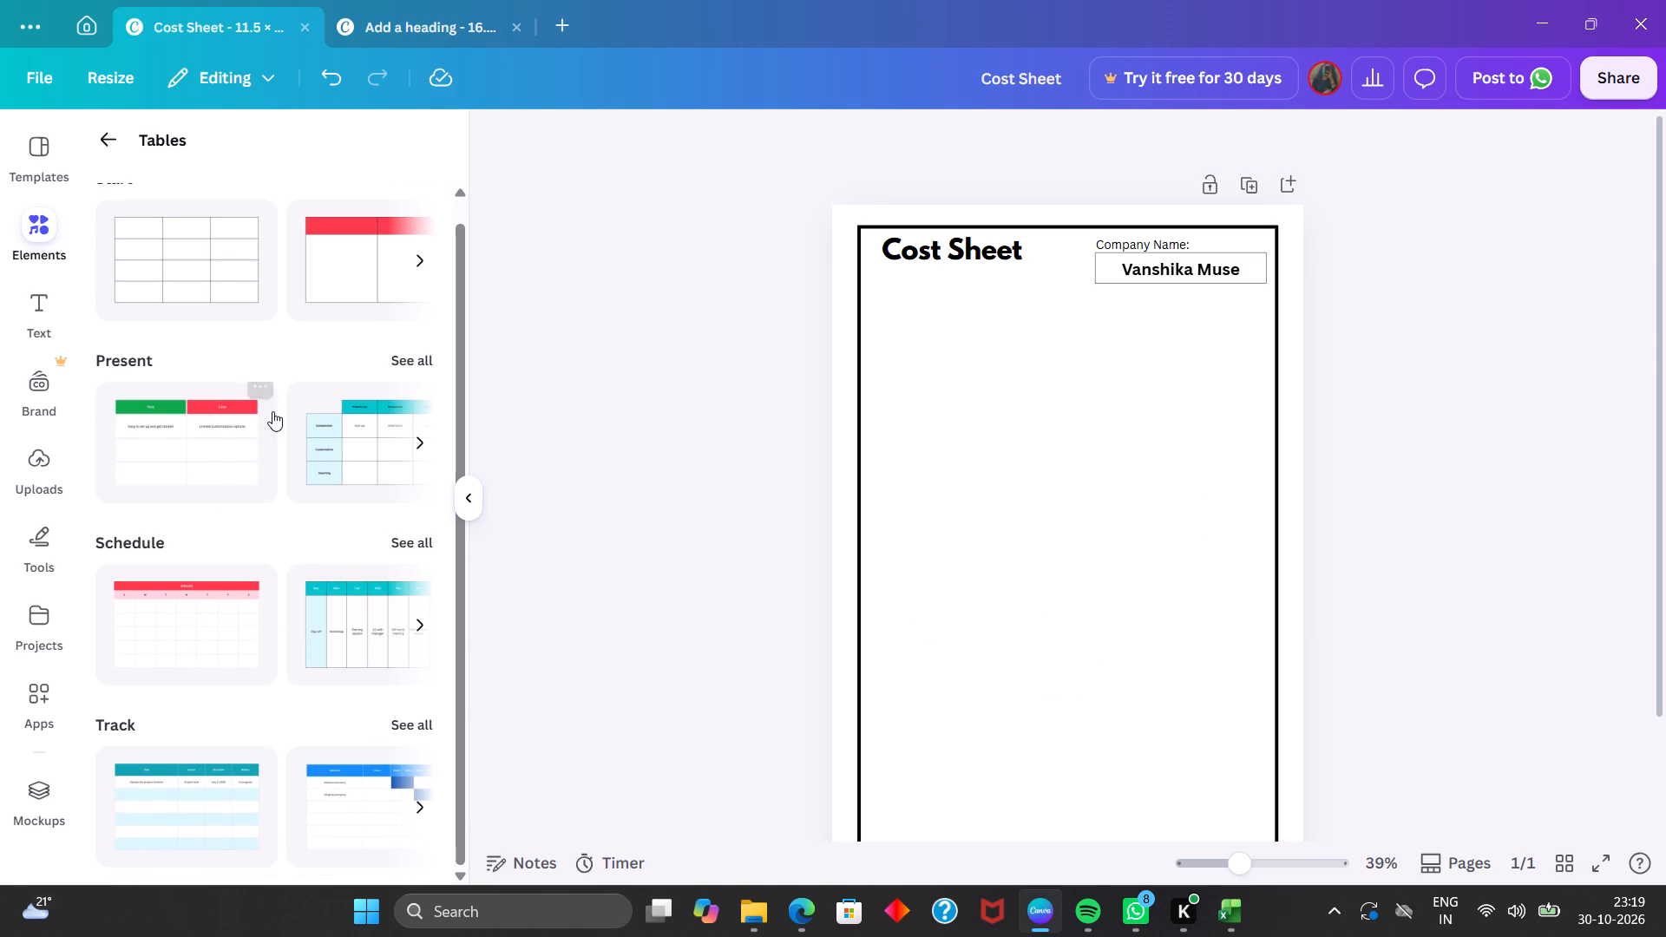
Search the whole elements library for "single layer table".
left_click(105, 132)
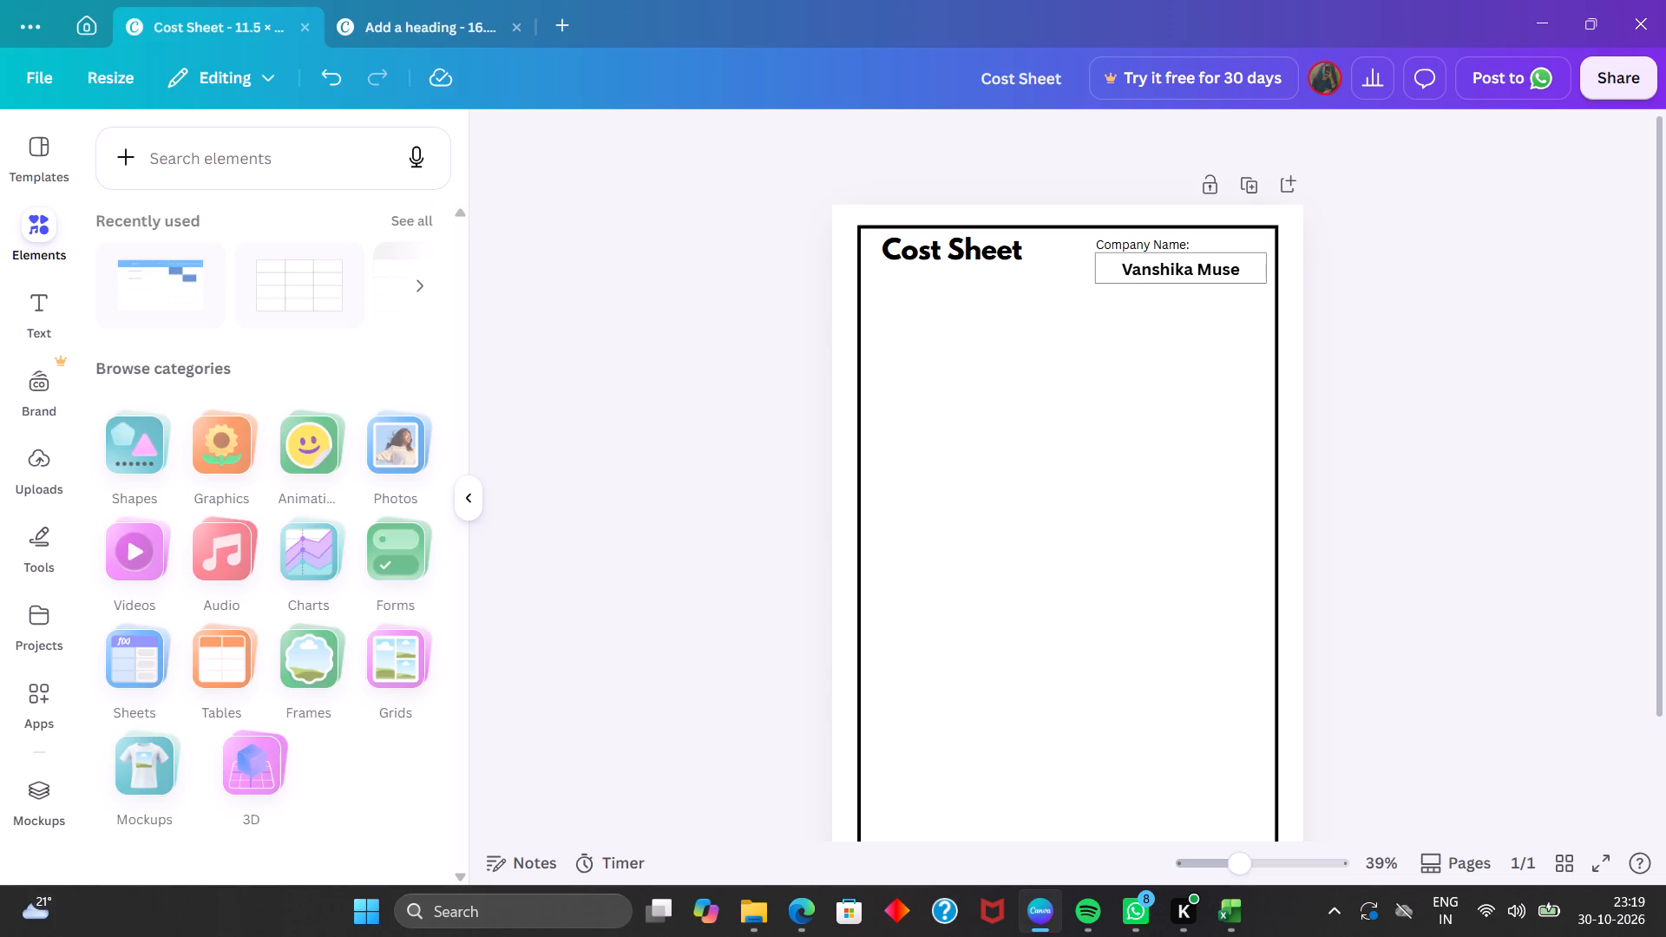
scroll(286, 423, "down", 4)
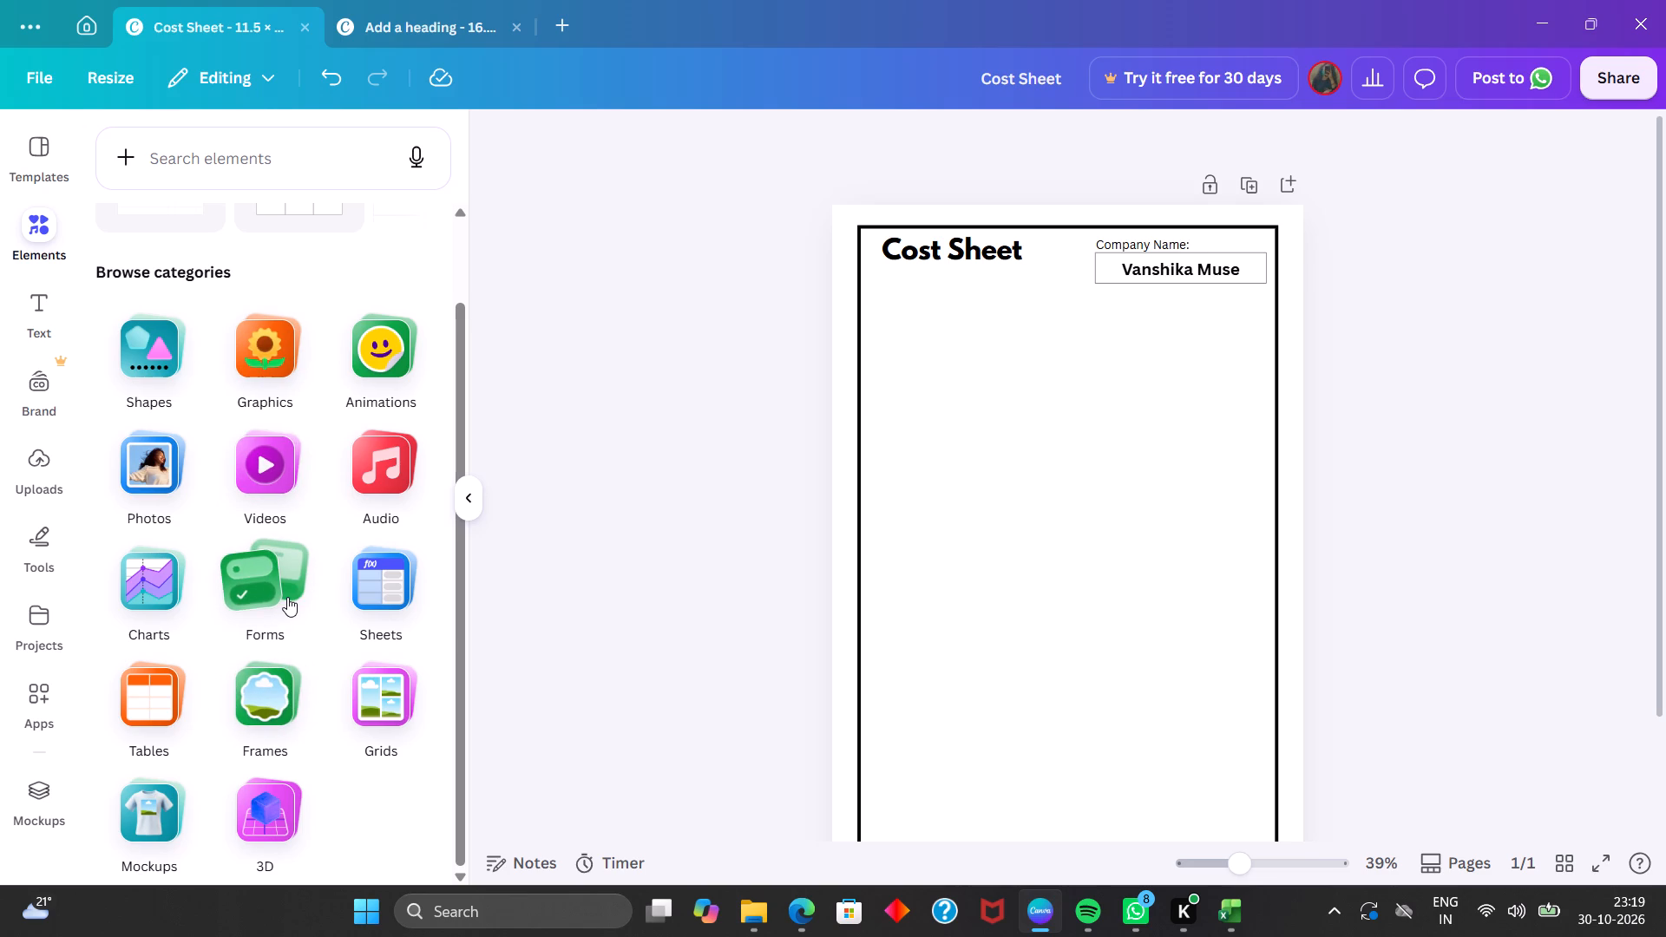
left_click(290, 160)
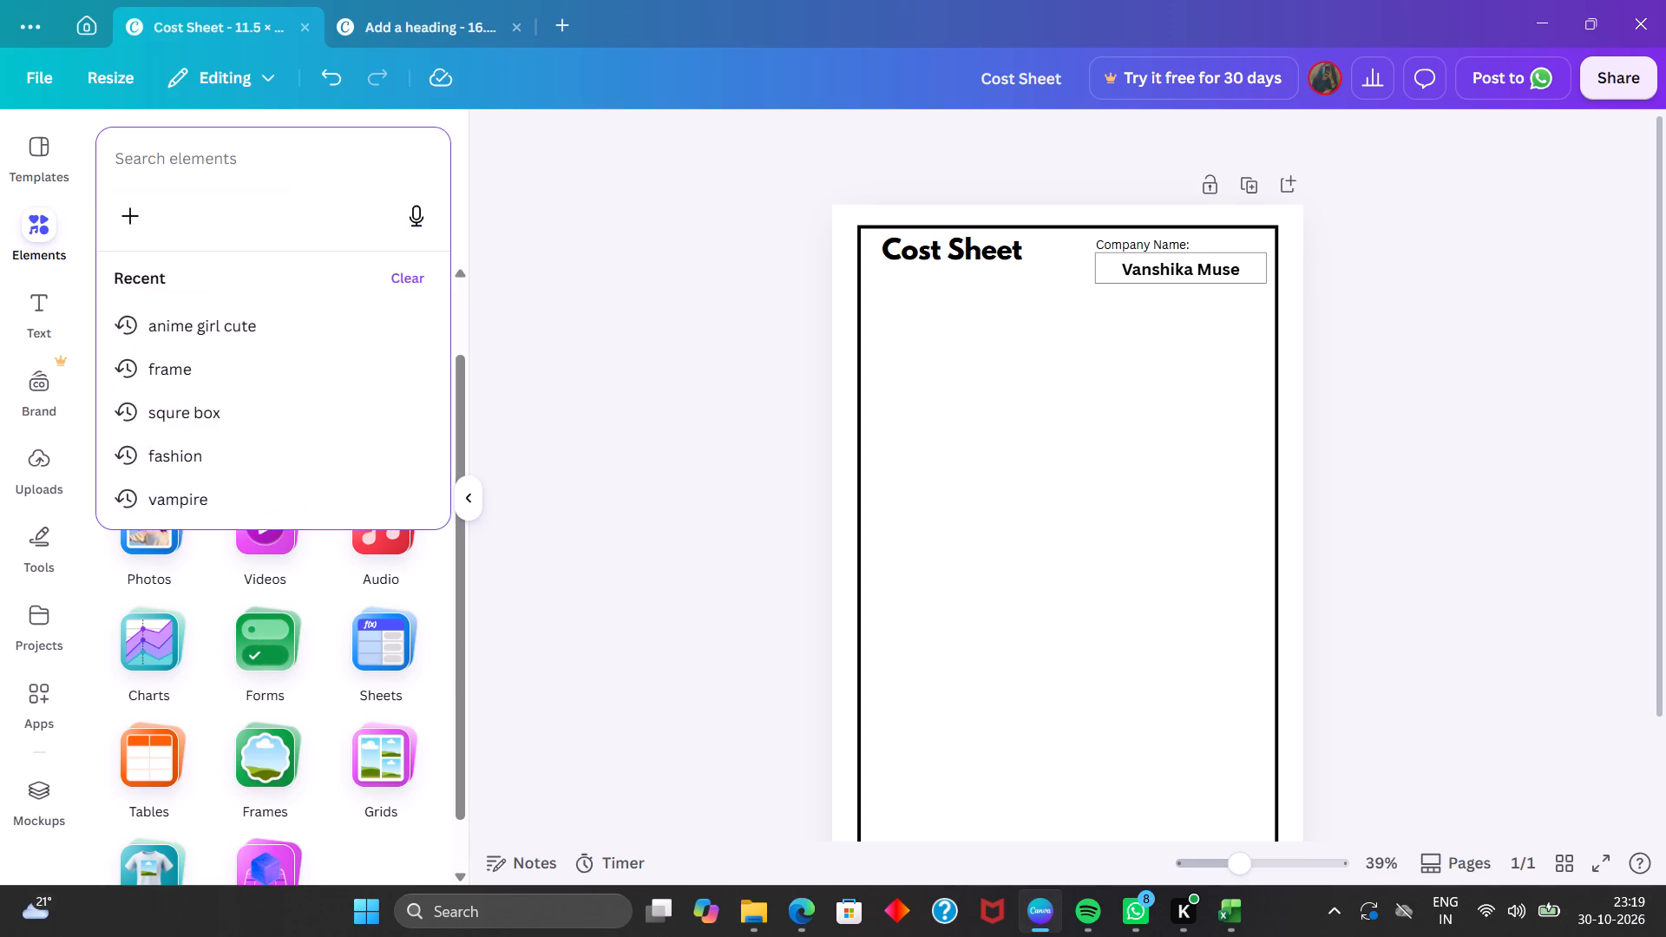
type("sib")
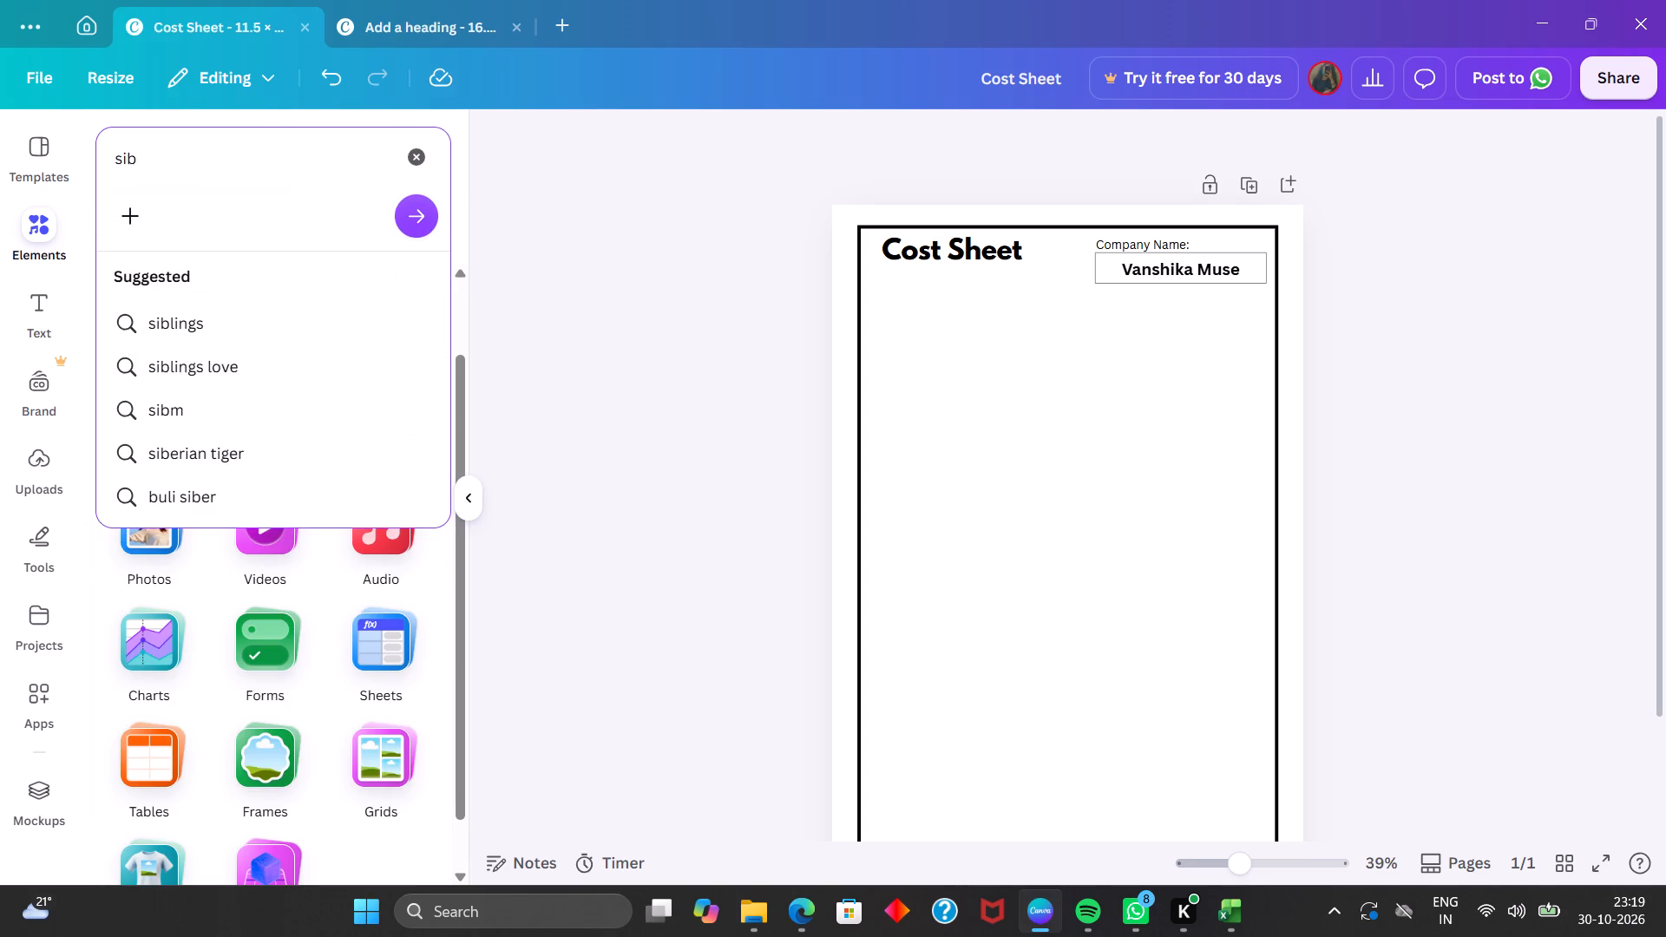
key("BackSpace")
type("nl")
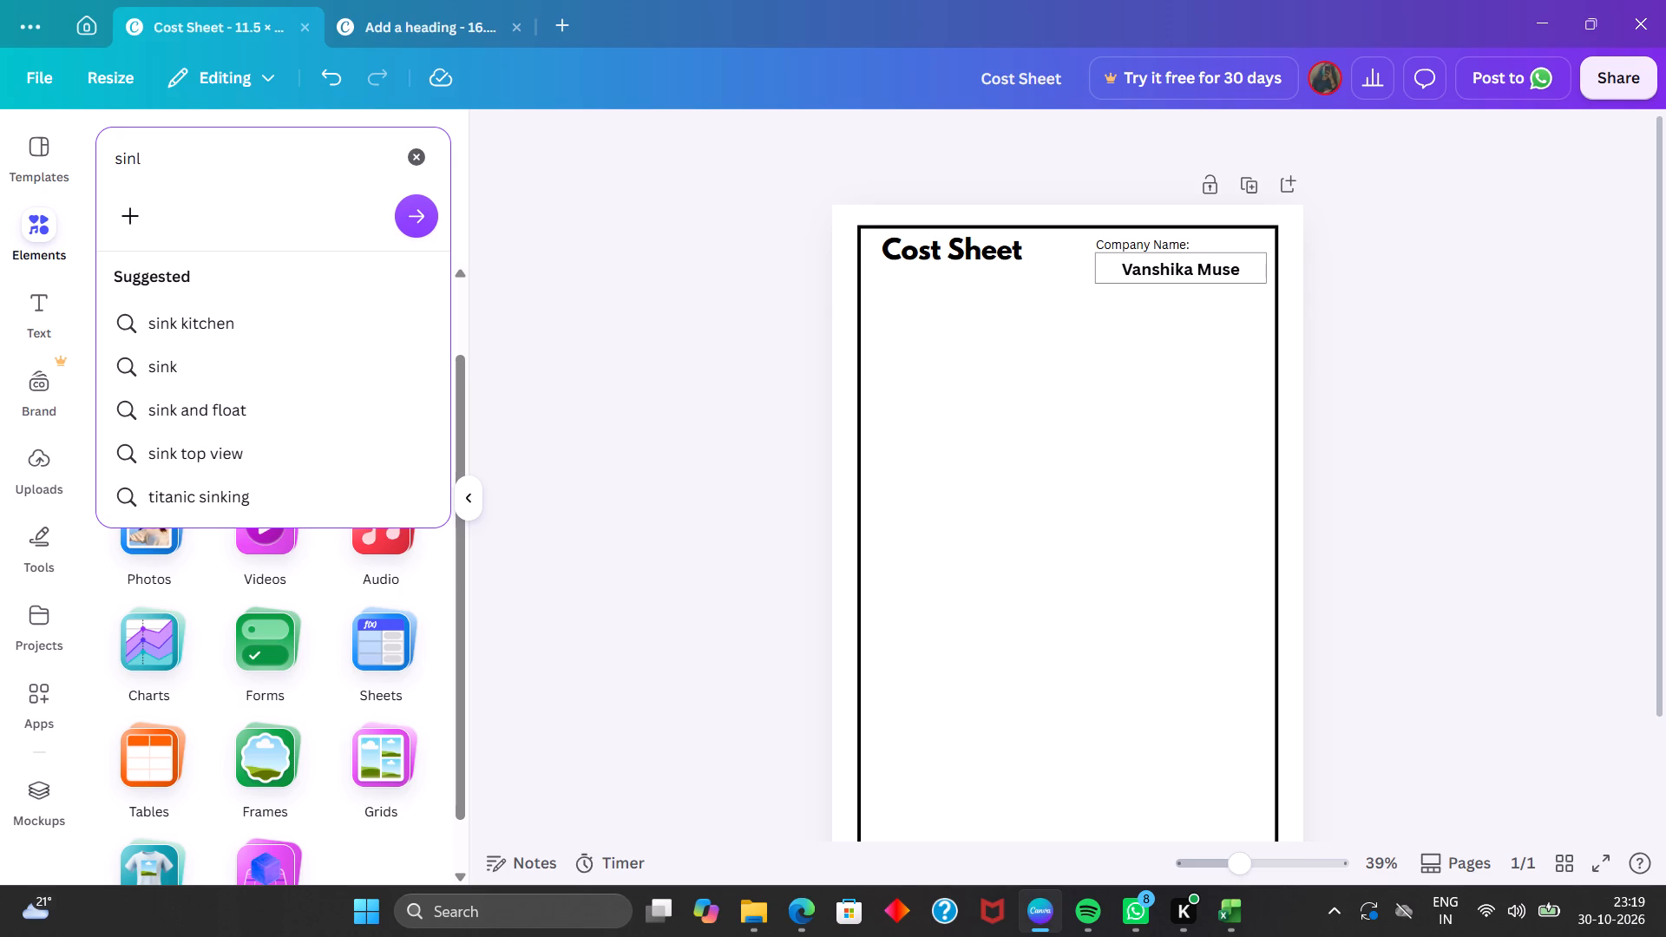
key("BackSpace")
type("gle l")
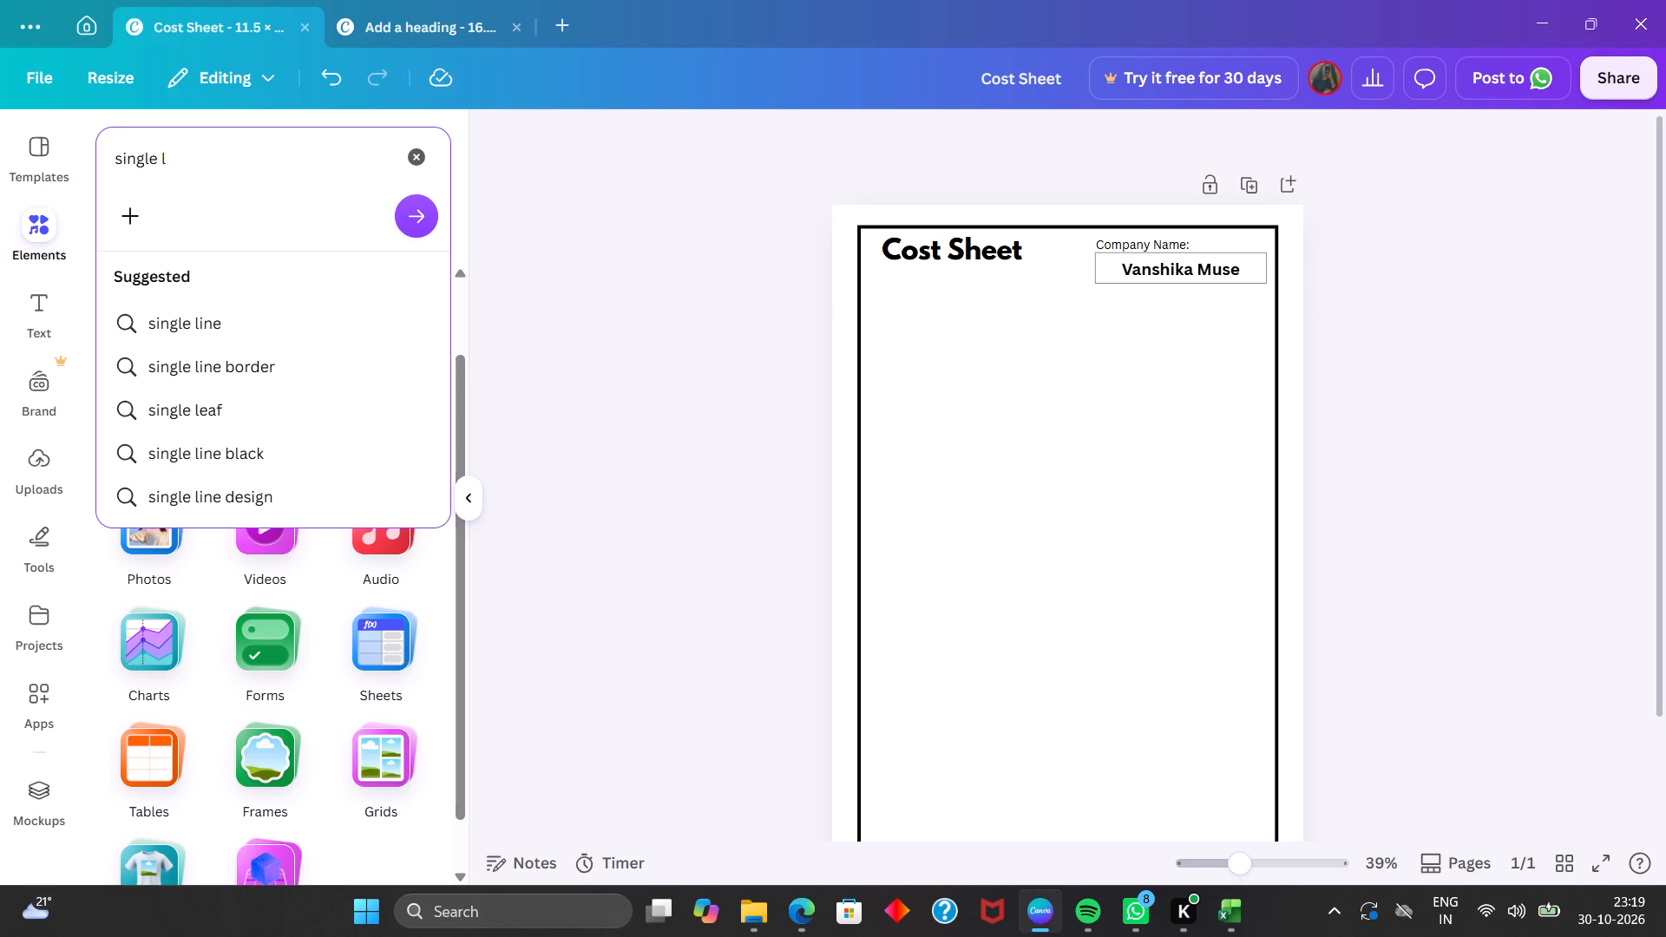
type("ay")
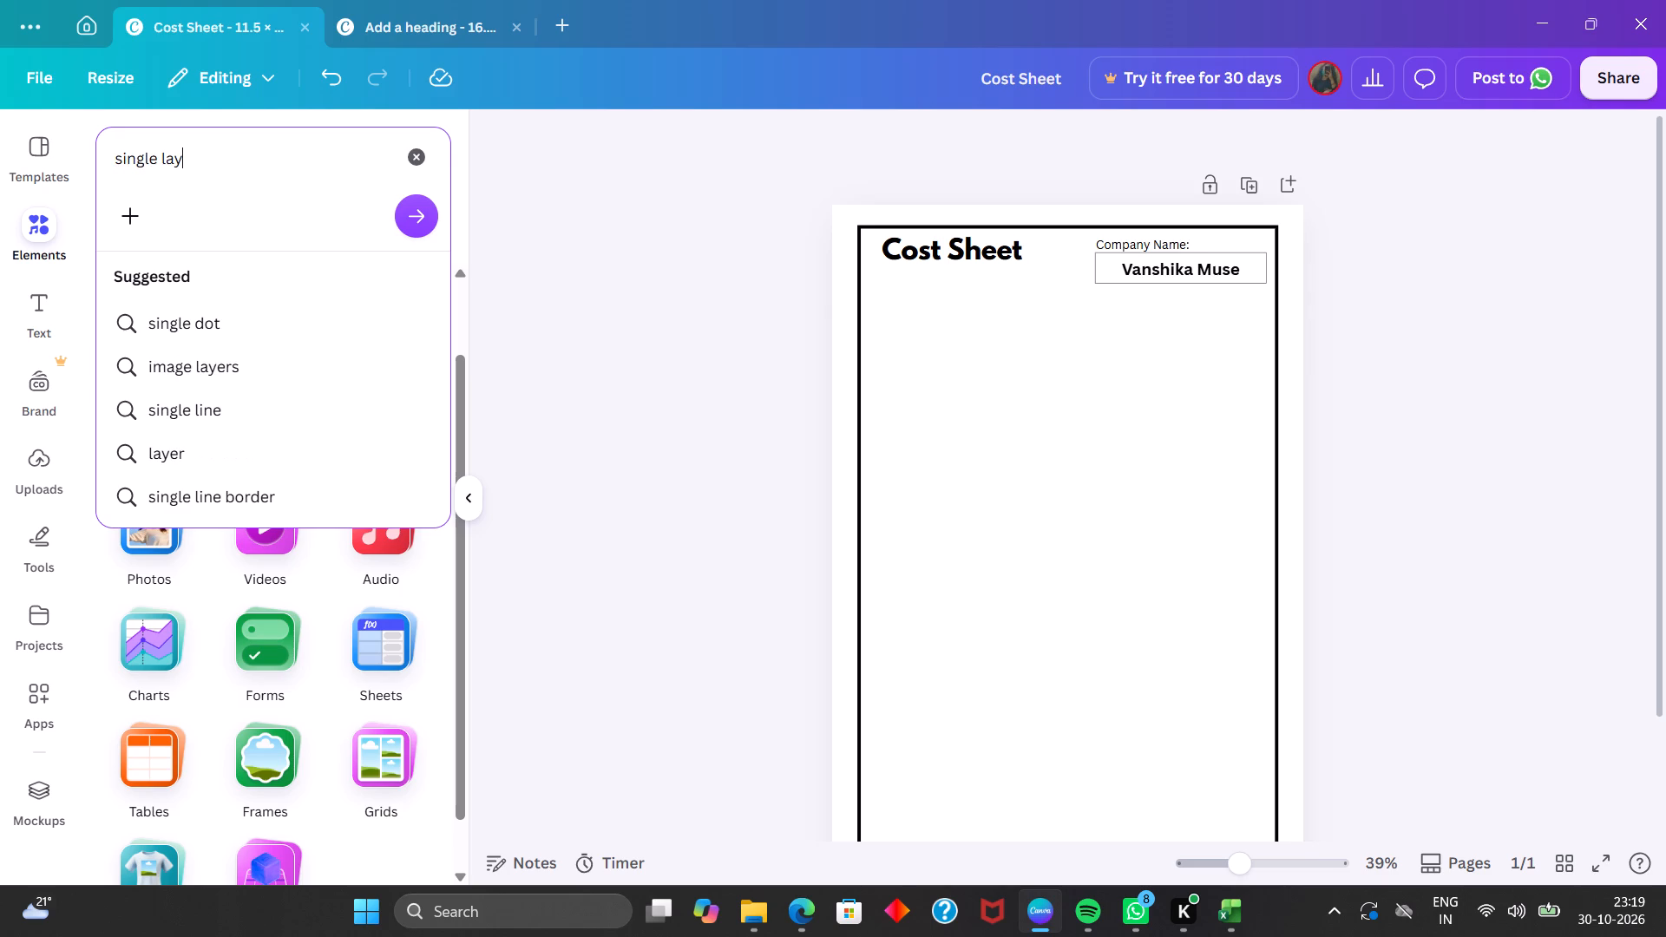
type("er")
key("space")
type("tabl")
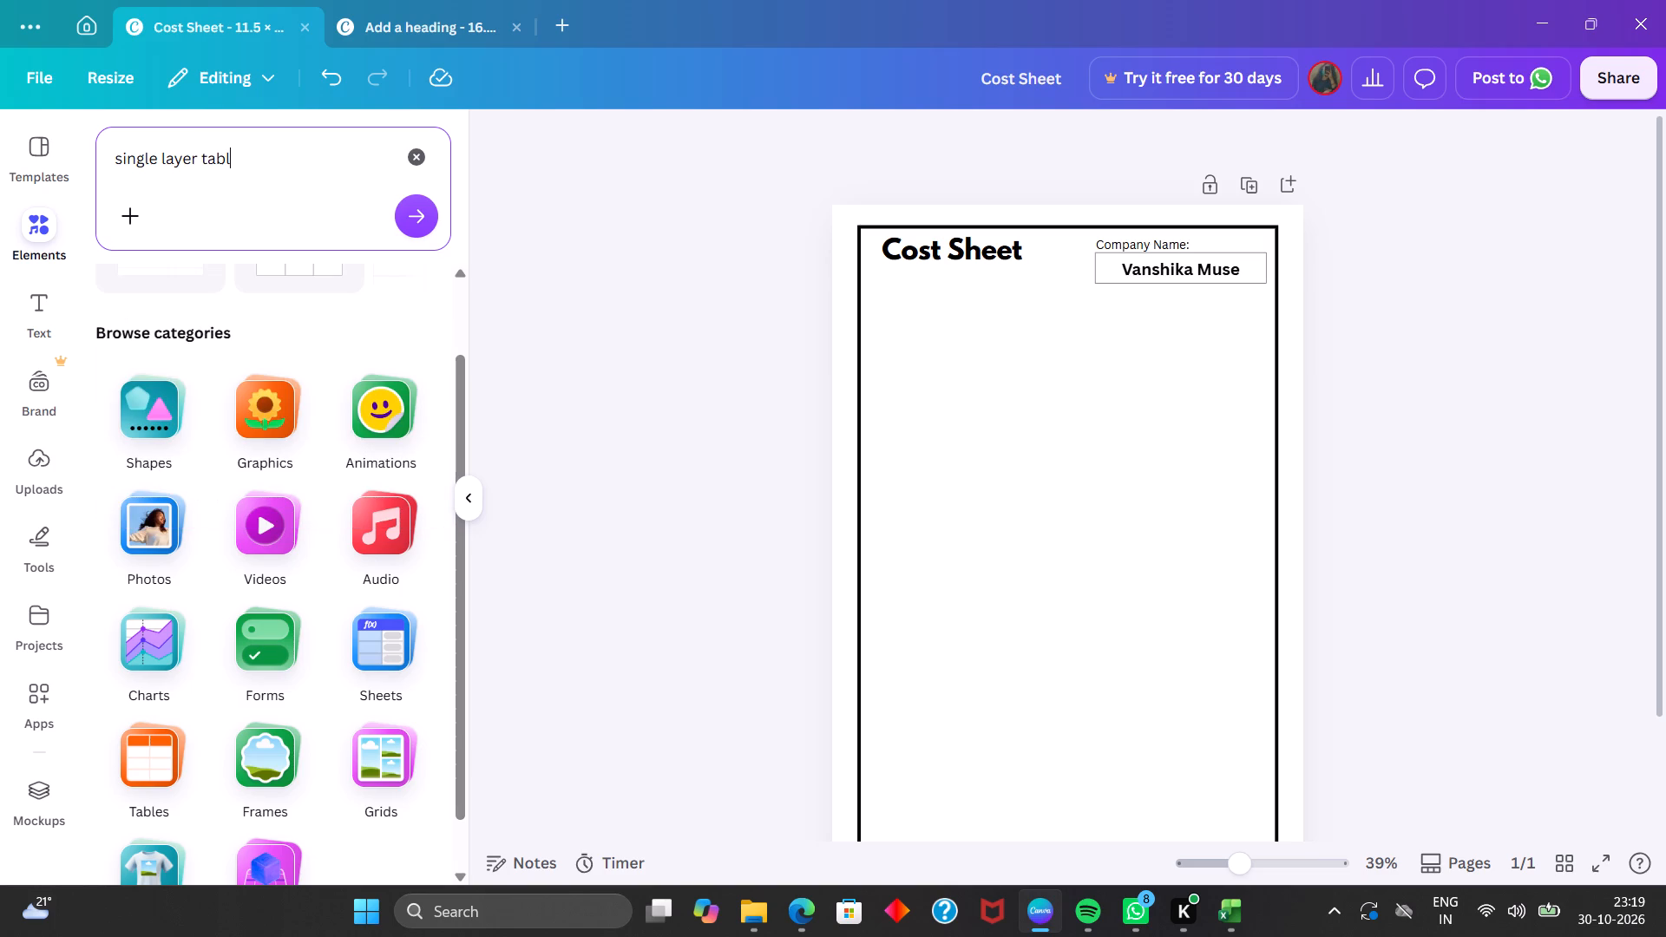
key("e")
key("Return")
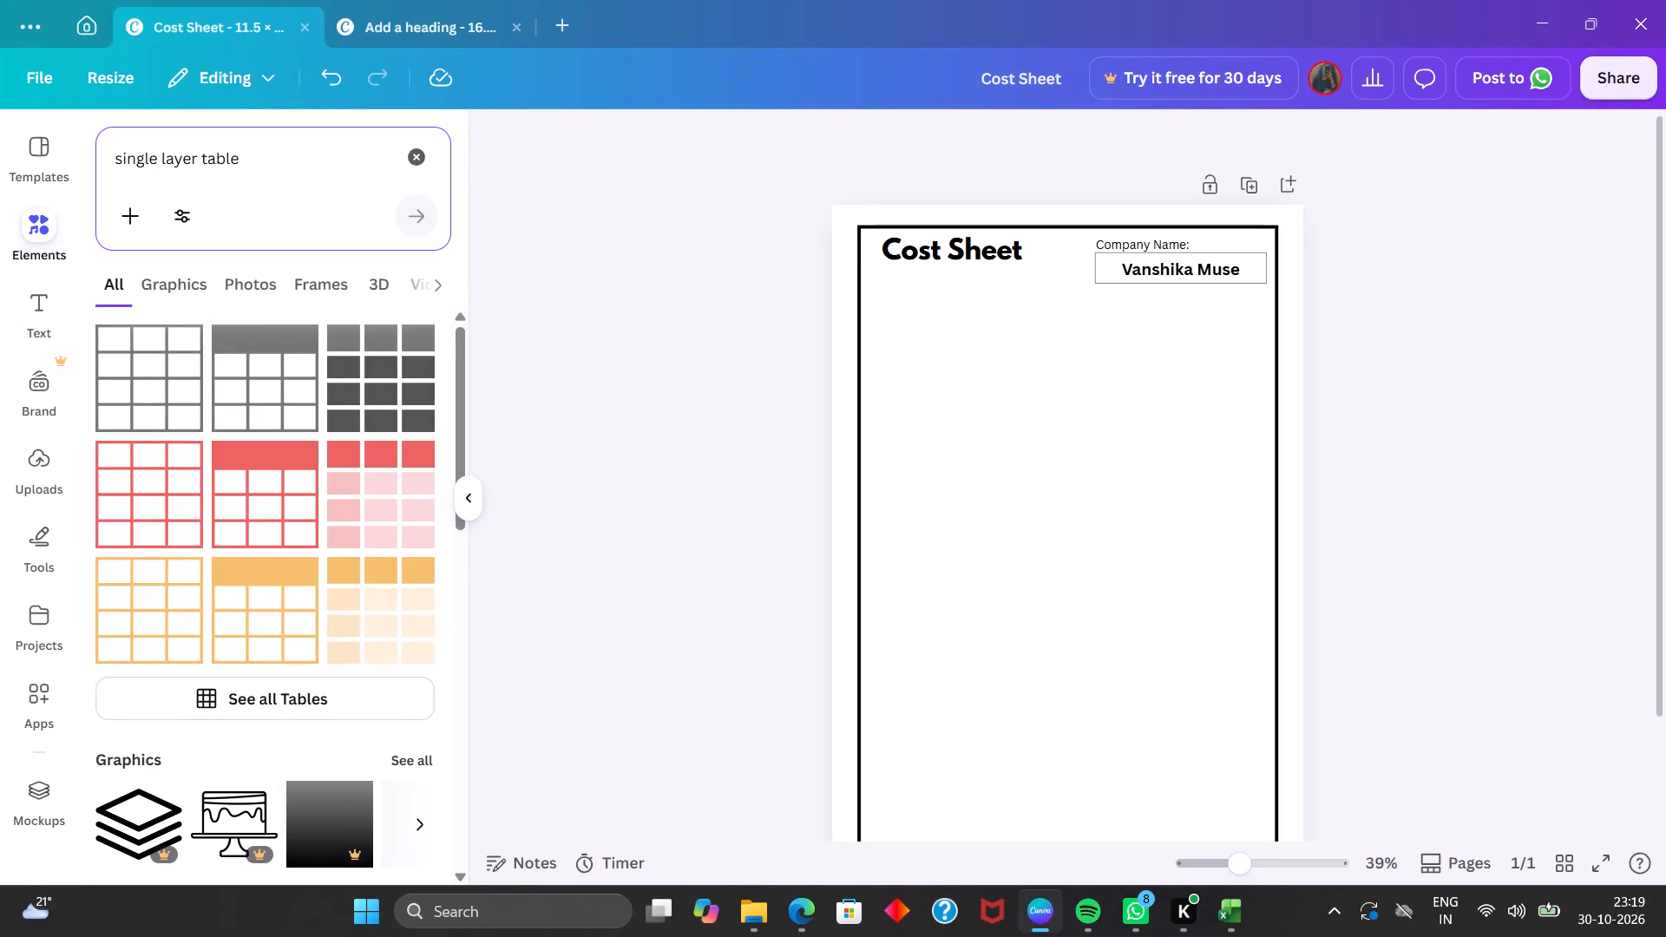
Examine the search results across all types, graphics, photos and frames for a suitable single-row table.
scroll(205, 659, "down", 9)
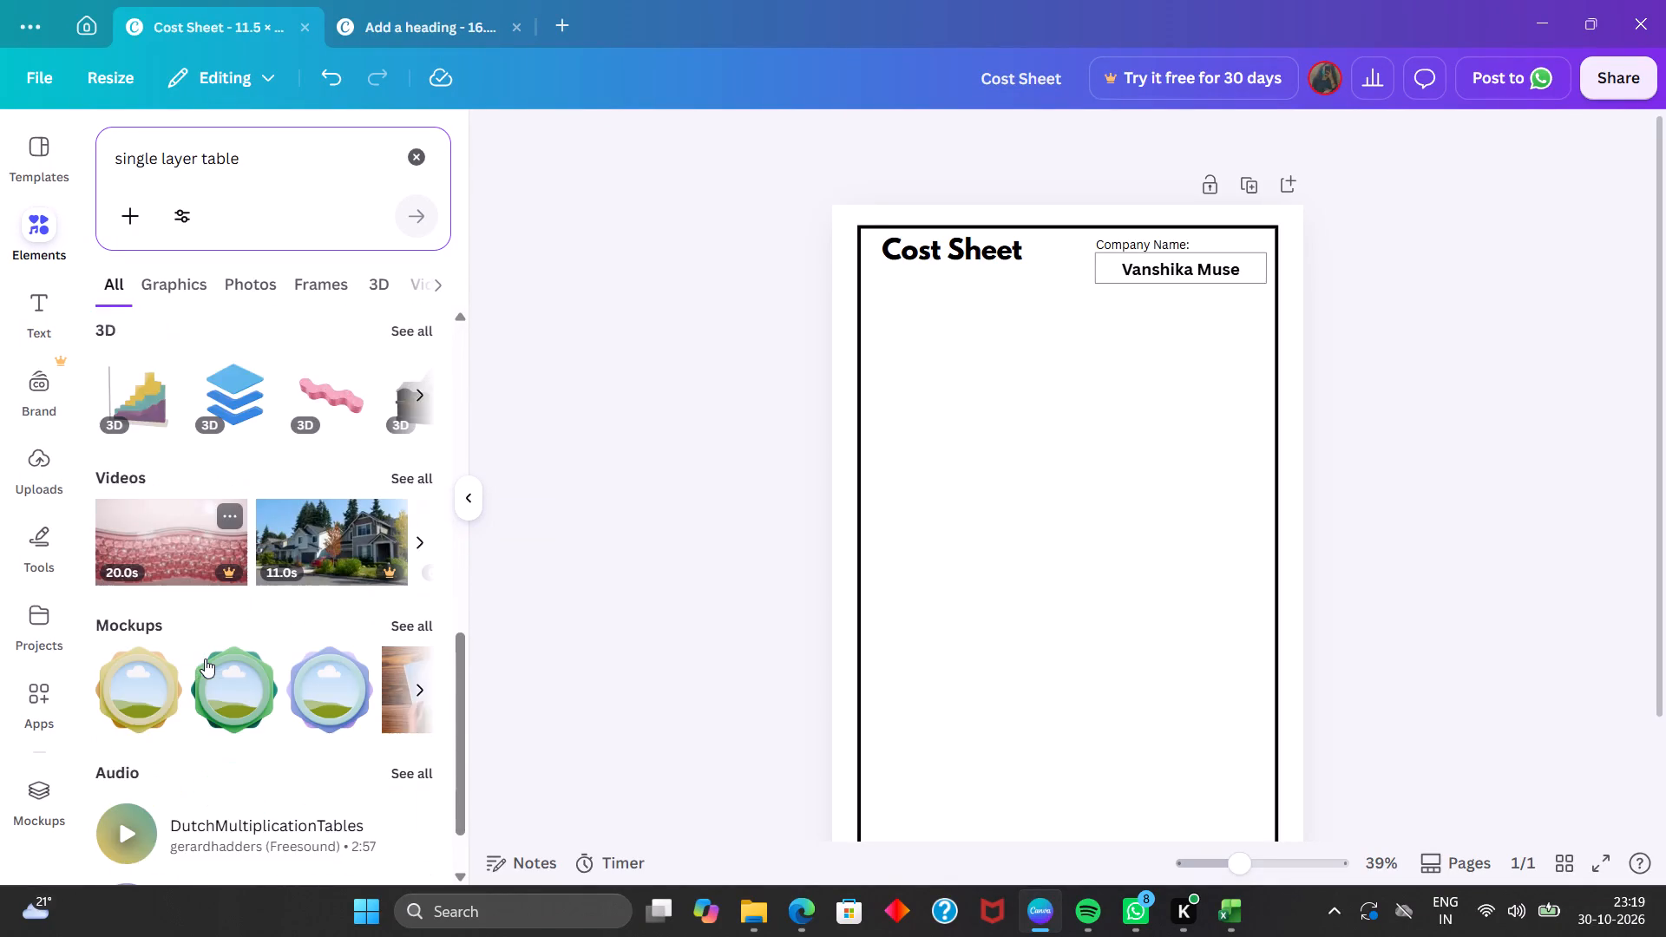
scroll(205, 659, "down", 1)
scroll(205, 659, "up", 8)
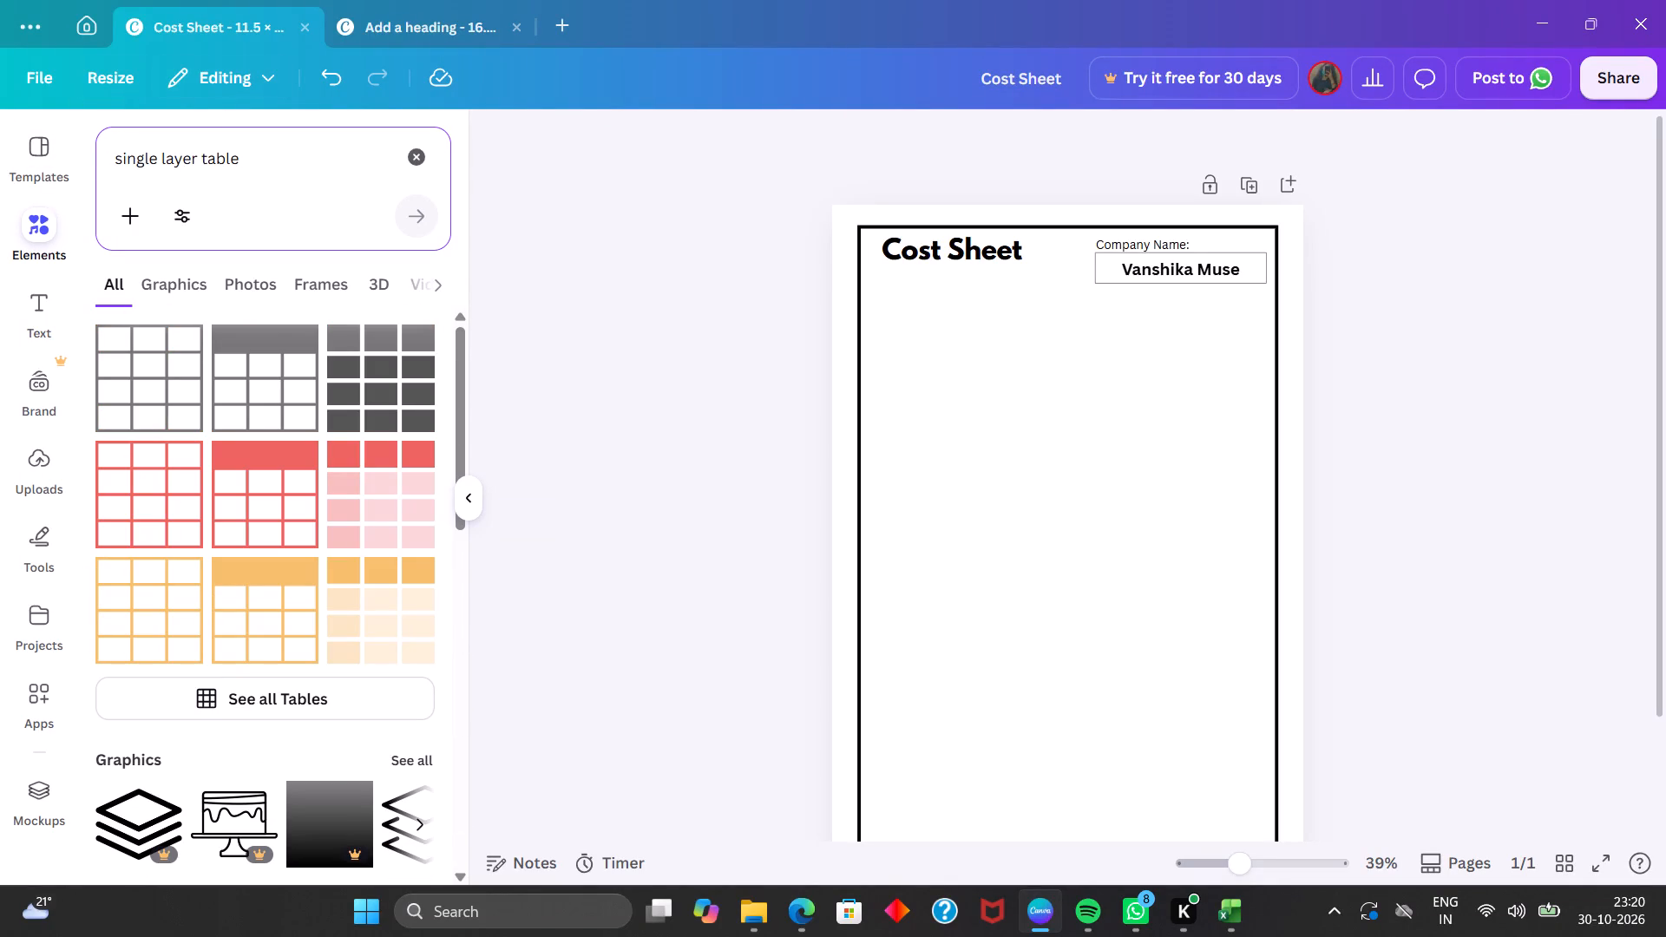
left_click(161, 298)
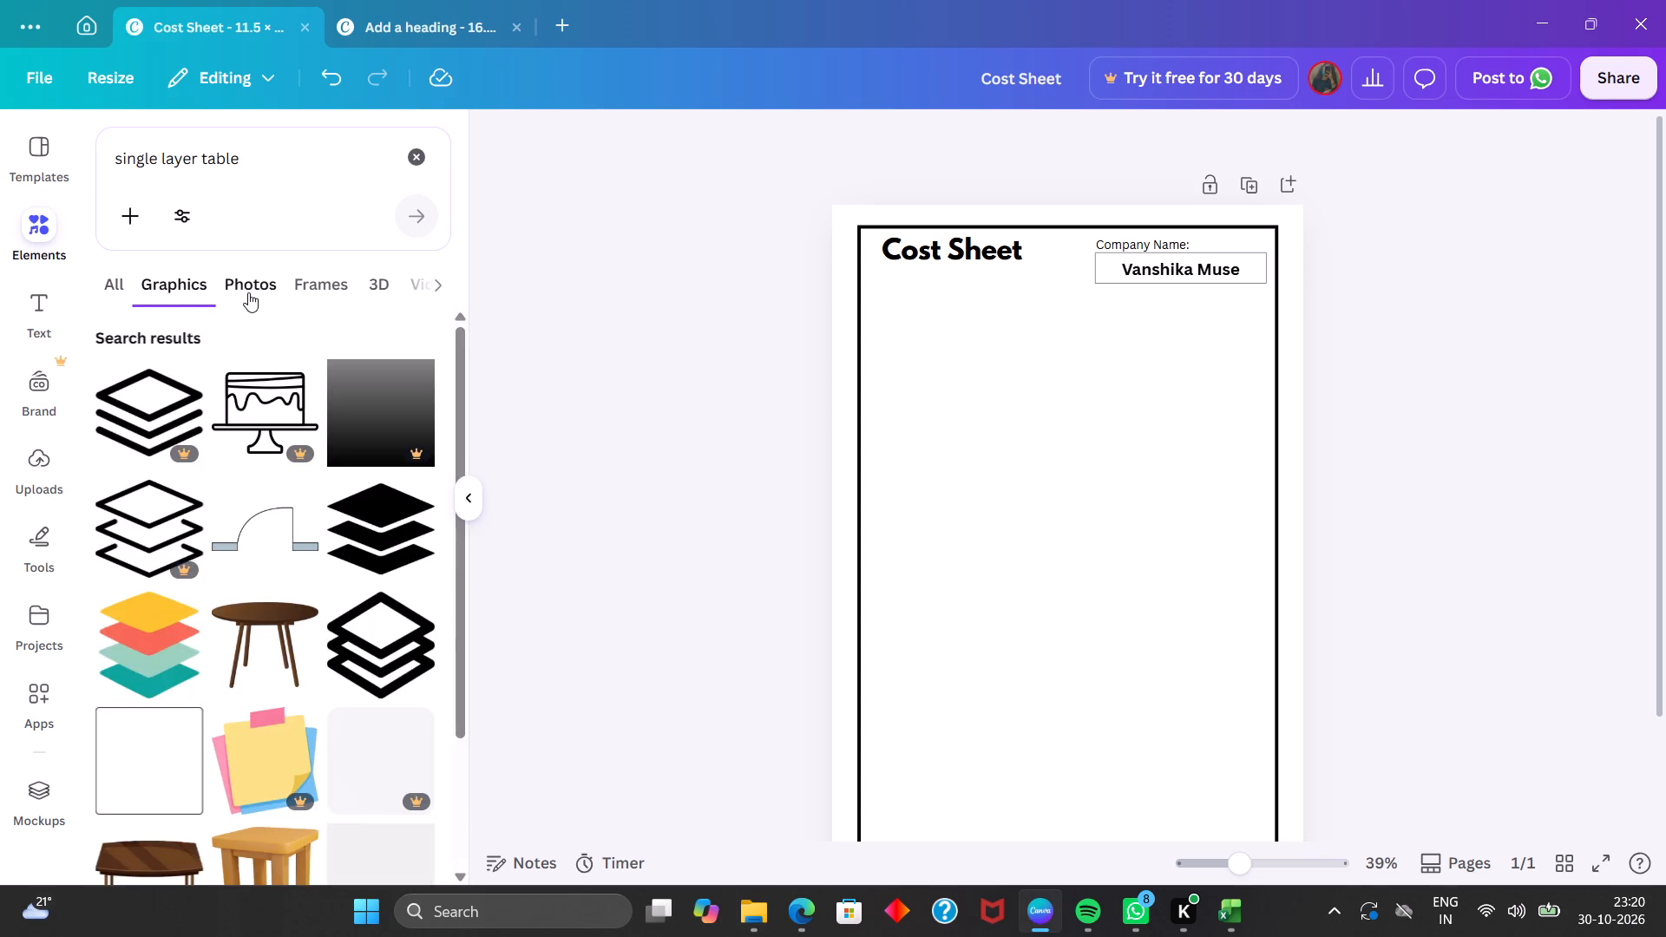
left_click(248, 292)
left_click(324, 277)
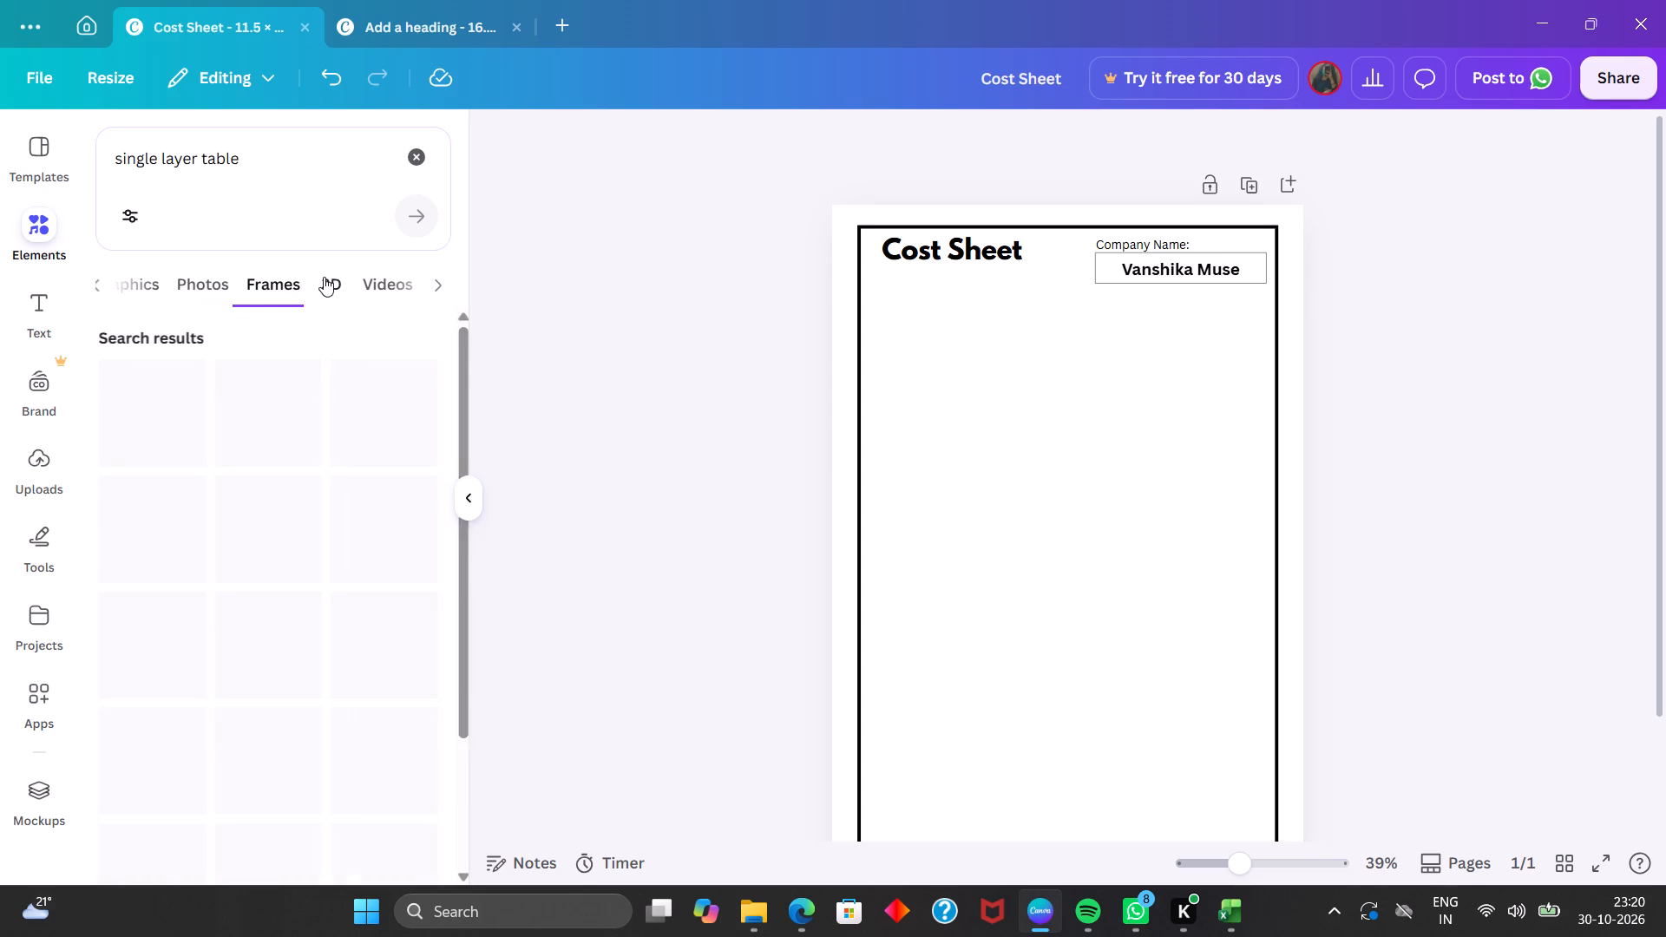
left_click(110, 285)
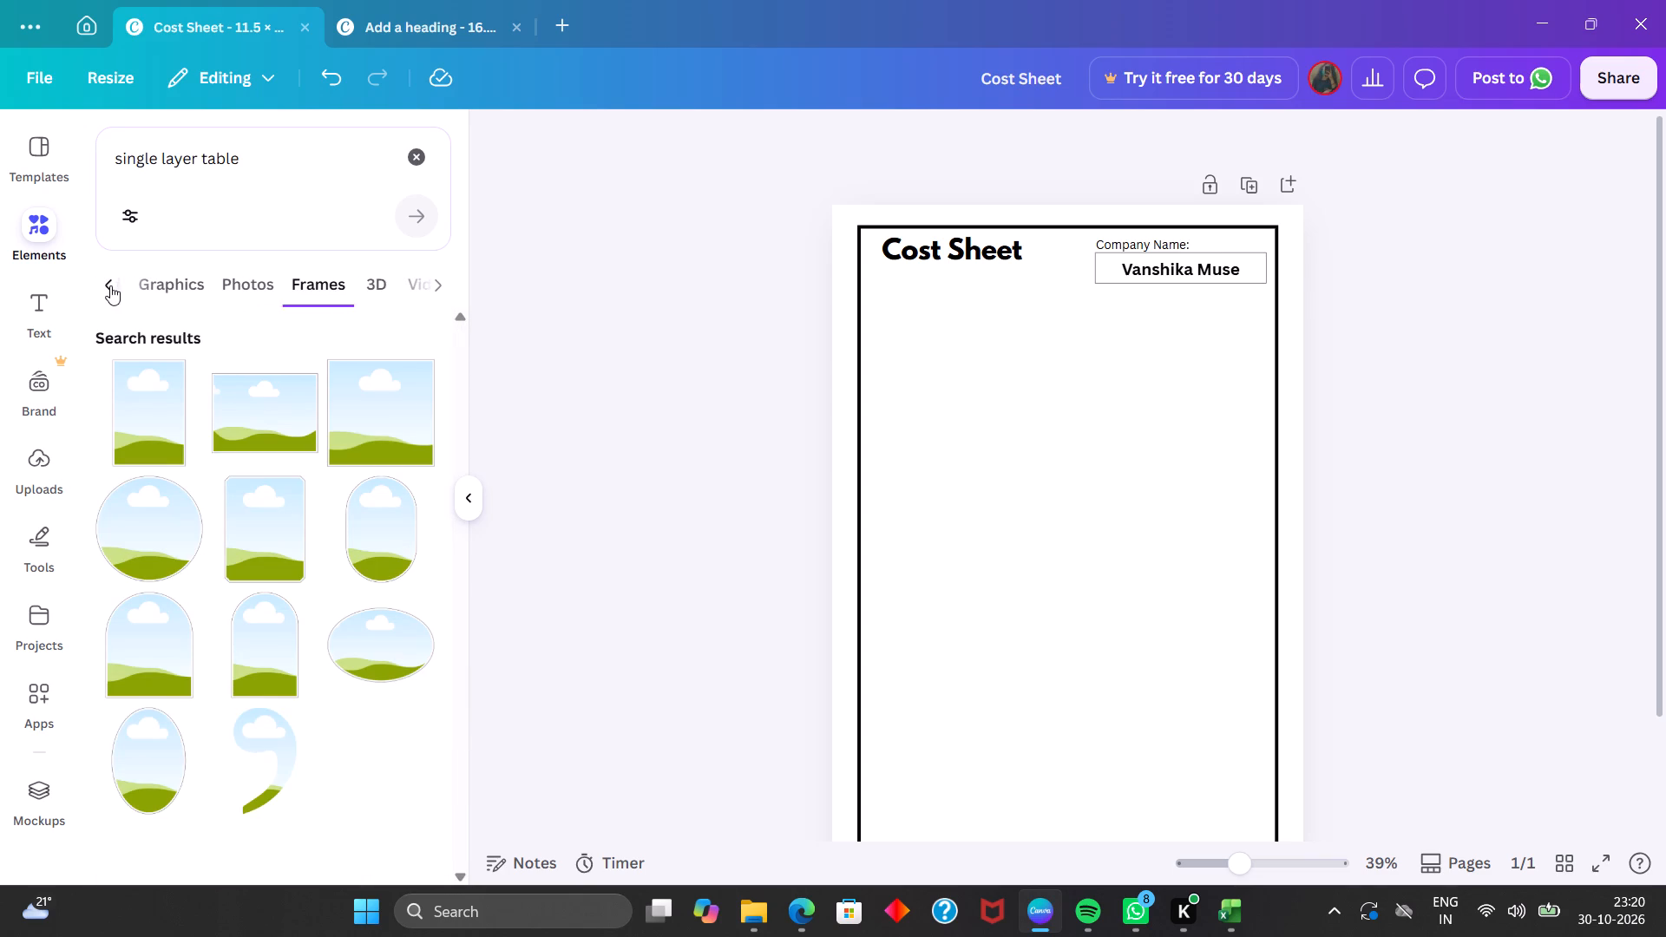
Extend the search to "single layer table chart" and look through the results of all types.
left_click(276, 173)
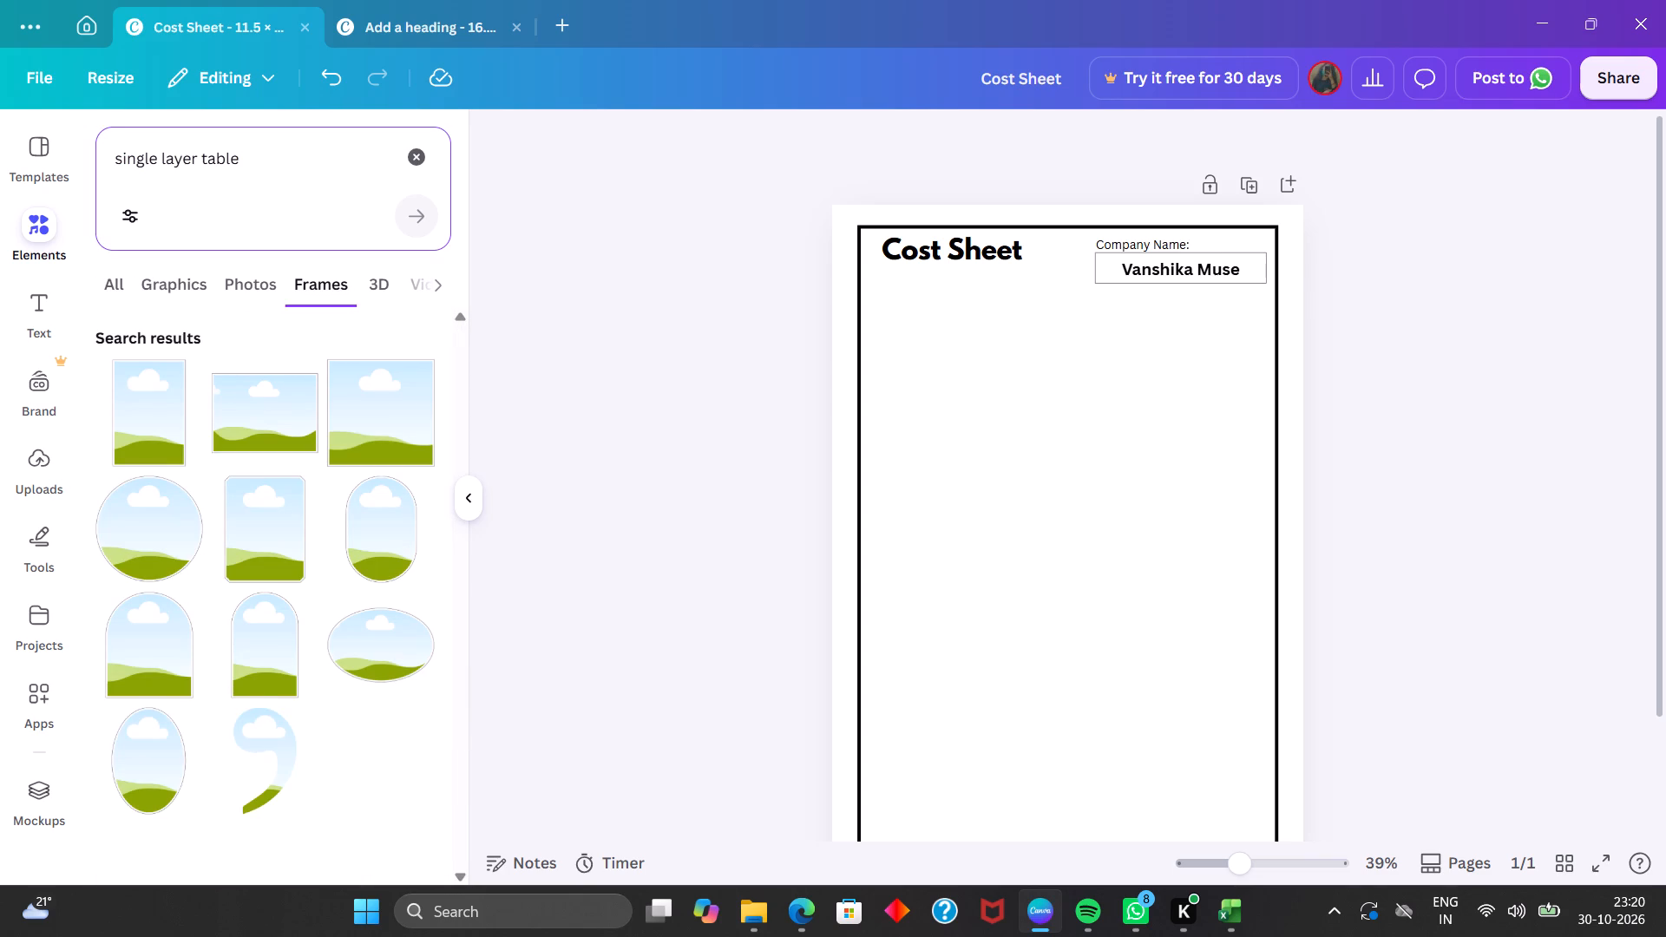
left_click(282, 160)
key("space")
type("chart")
key("Return")
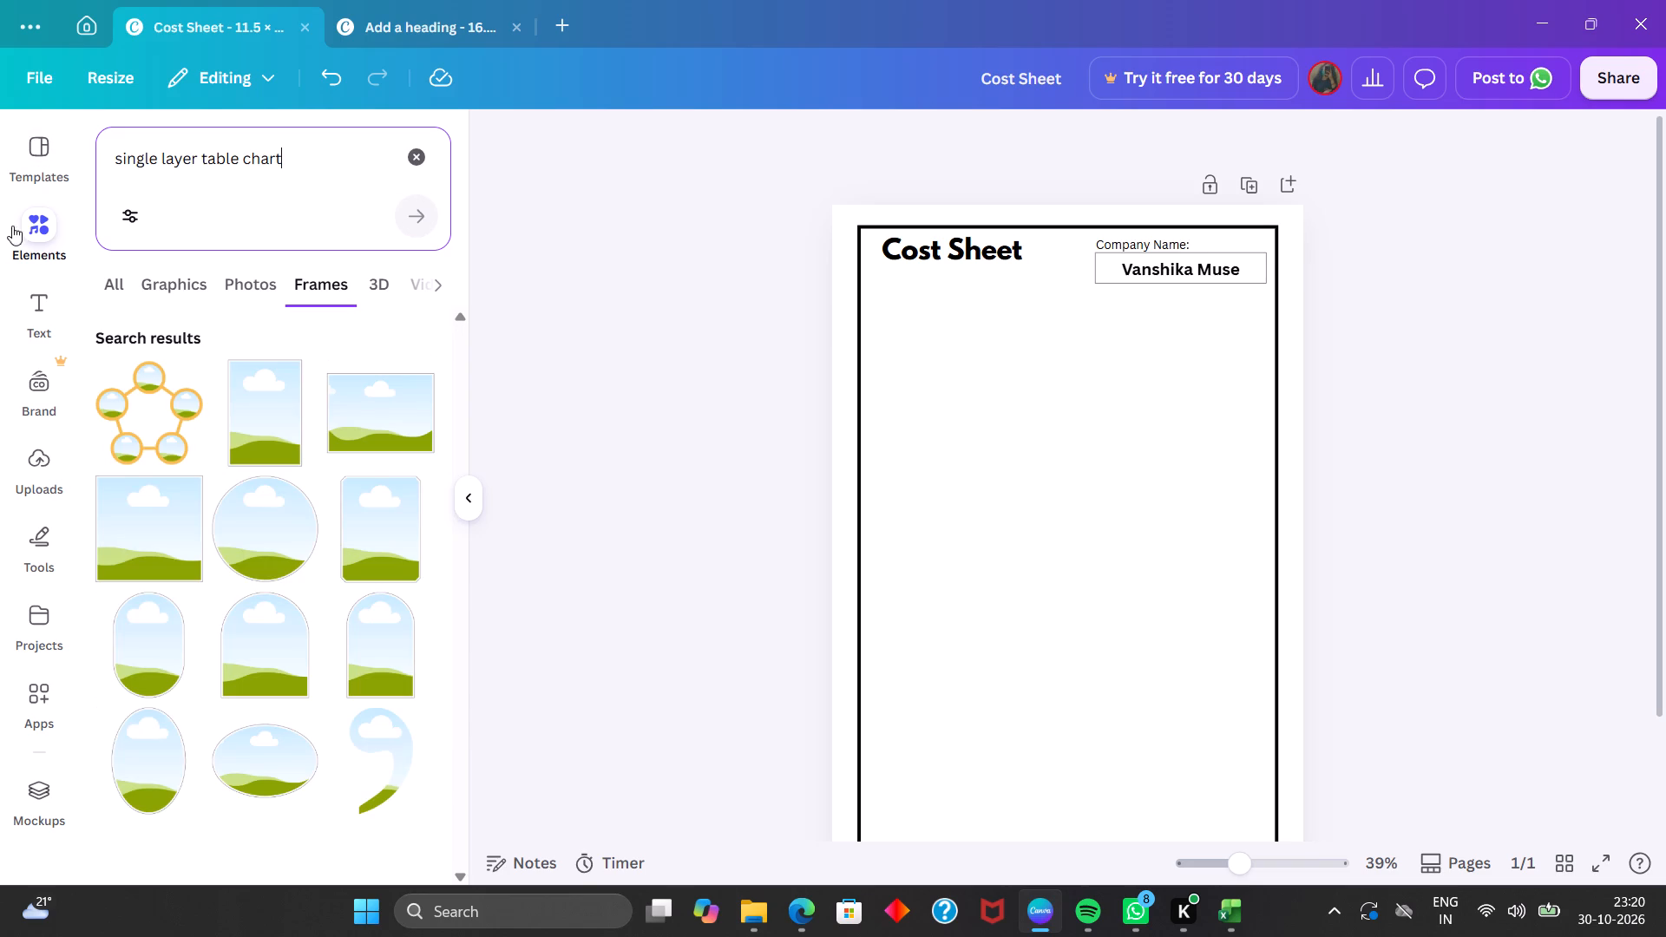
left_click(113, 285)
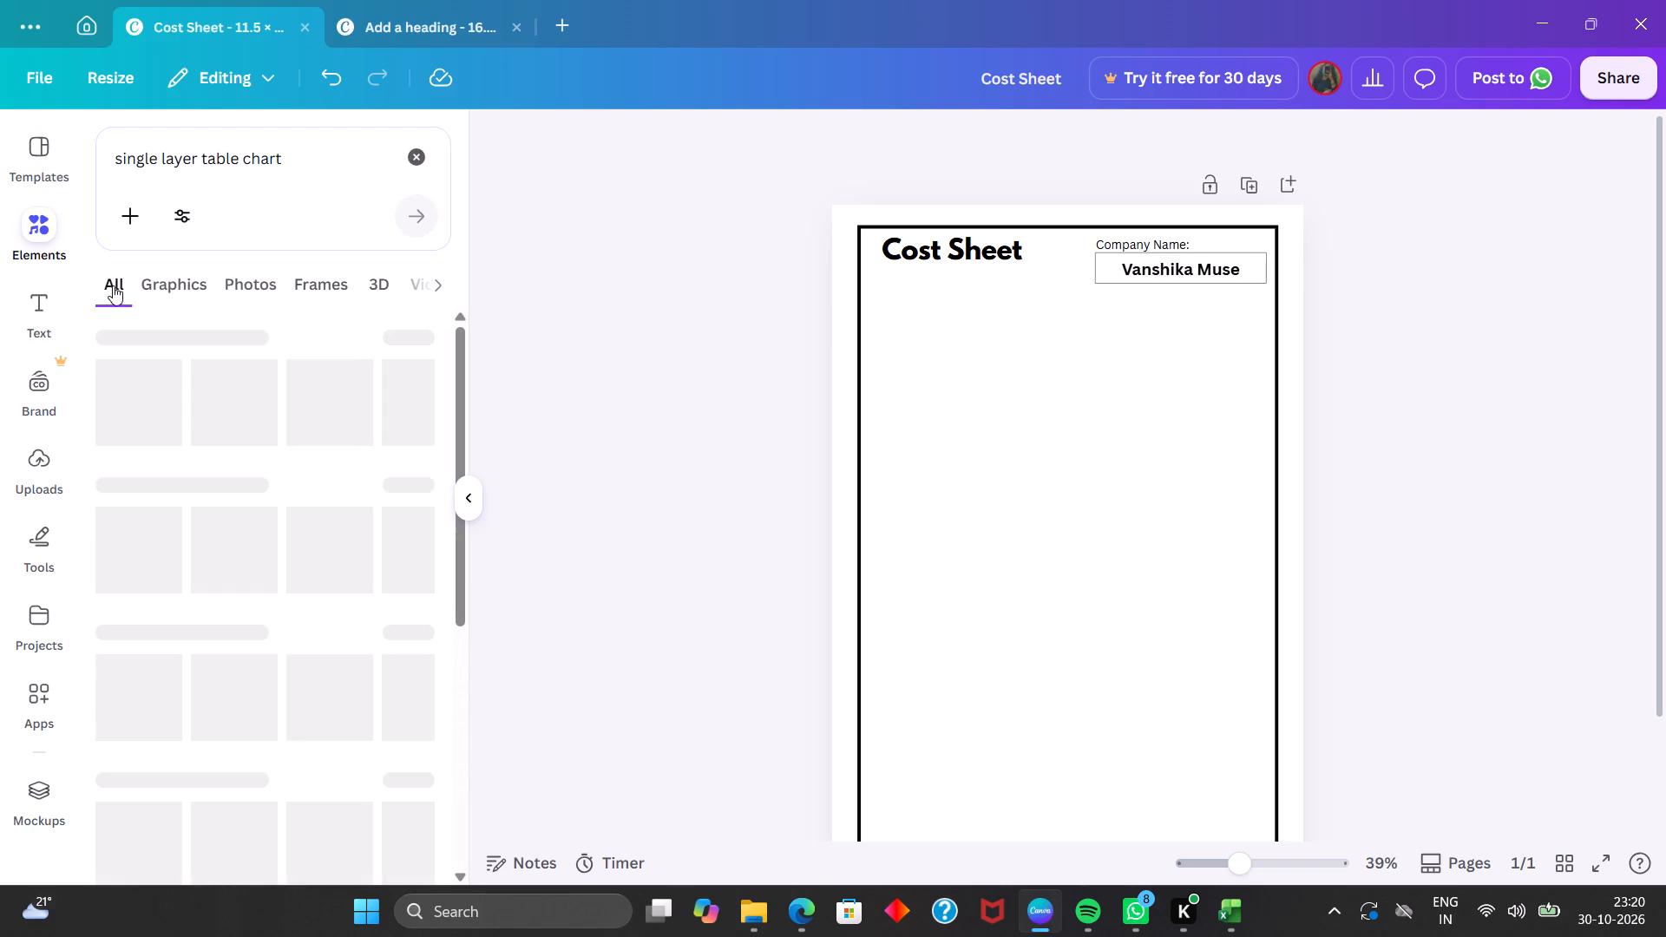
scroll(113, 285, "down", 2)
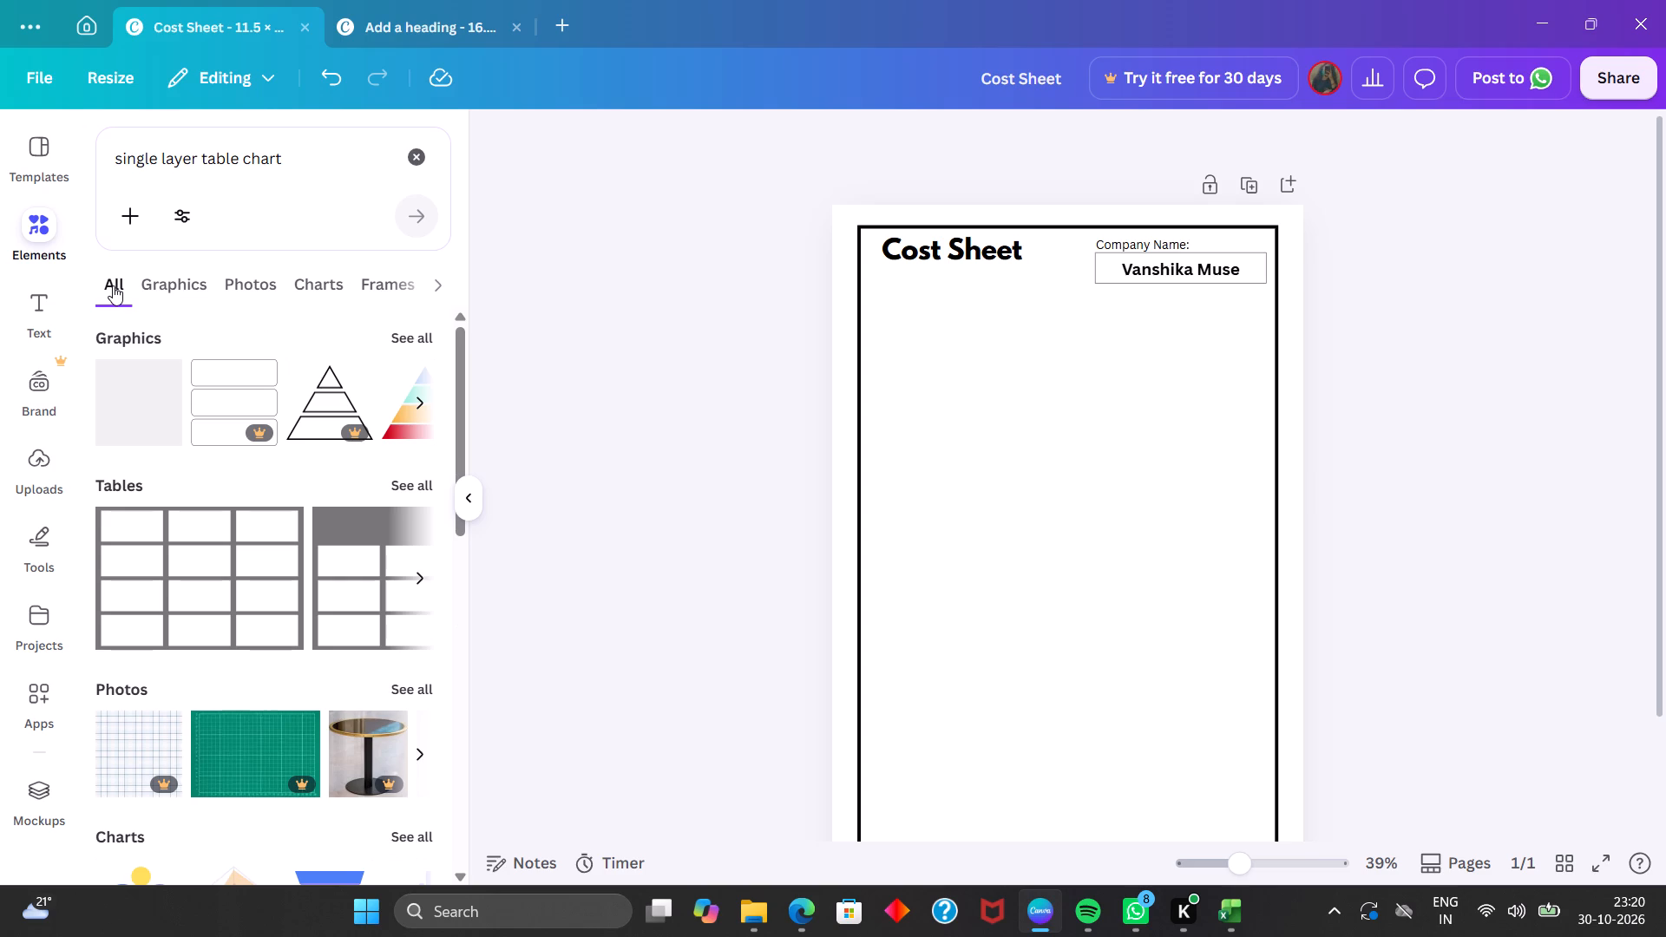
scroll(113, 285, "down", 1)
scroll(195, 393, "down", 8)
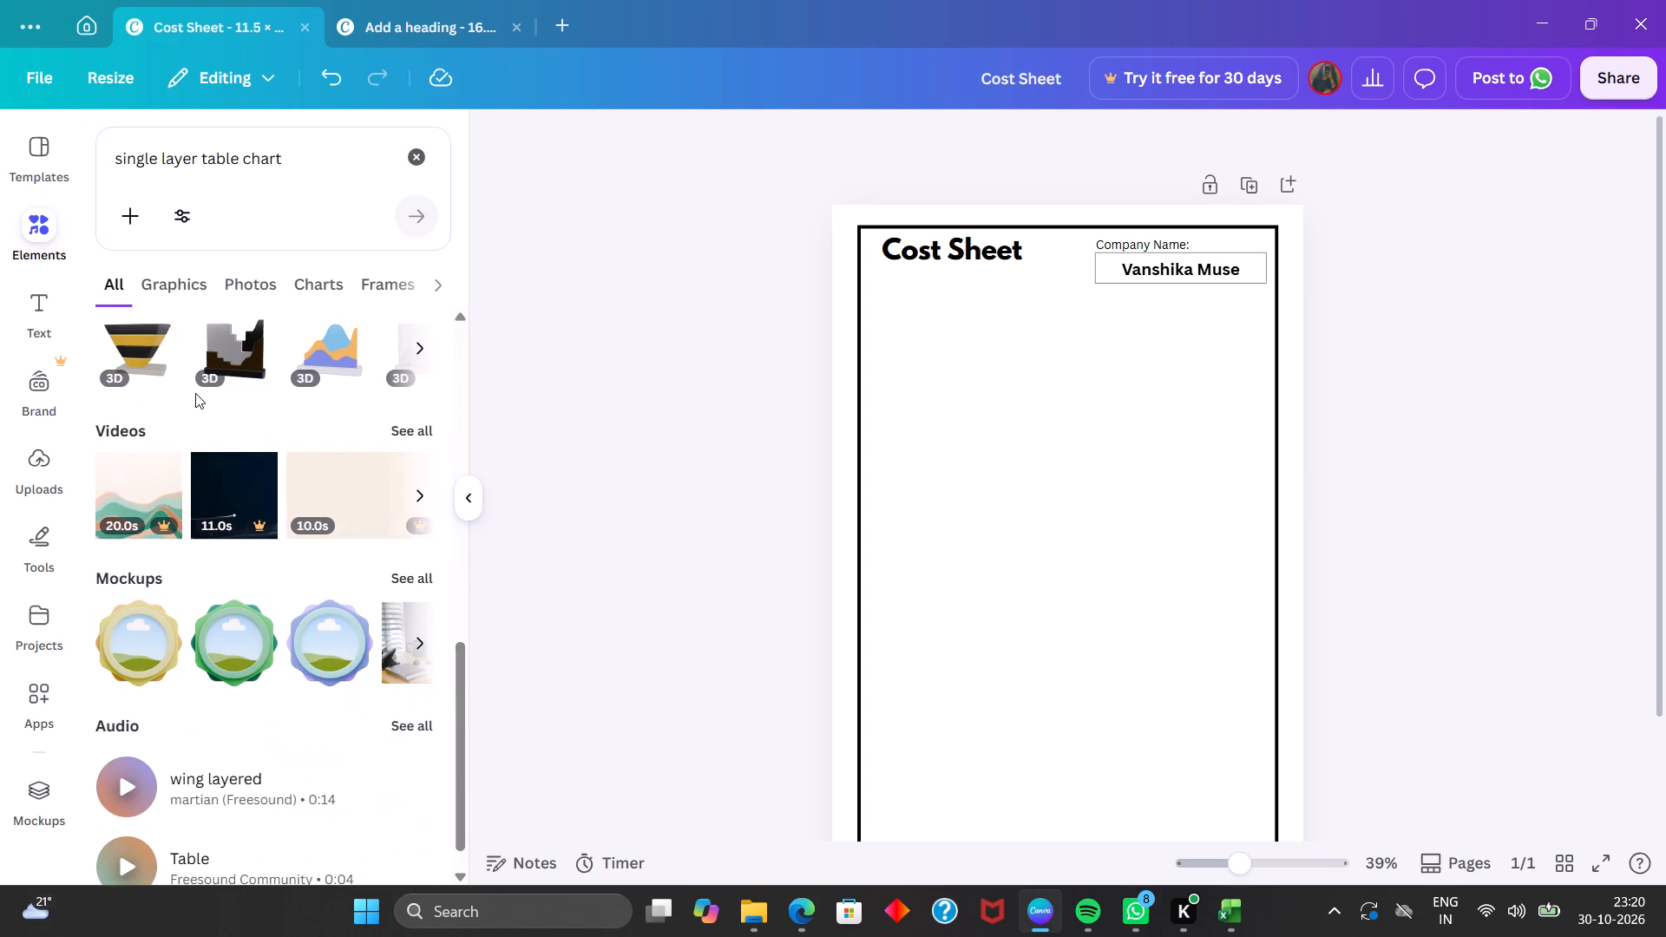
Clear the element search text and the list of recent searches.
left_click(43, 236)
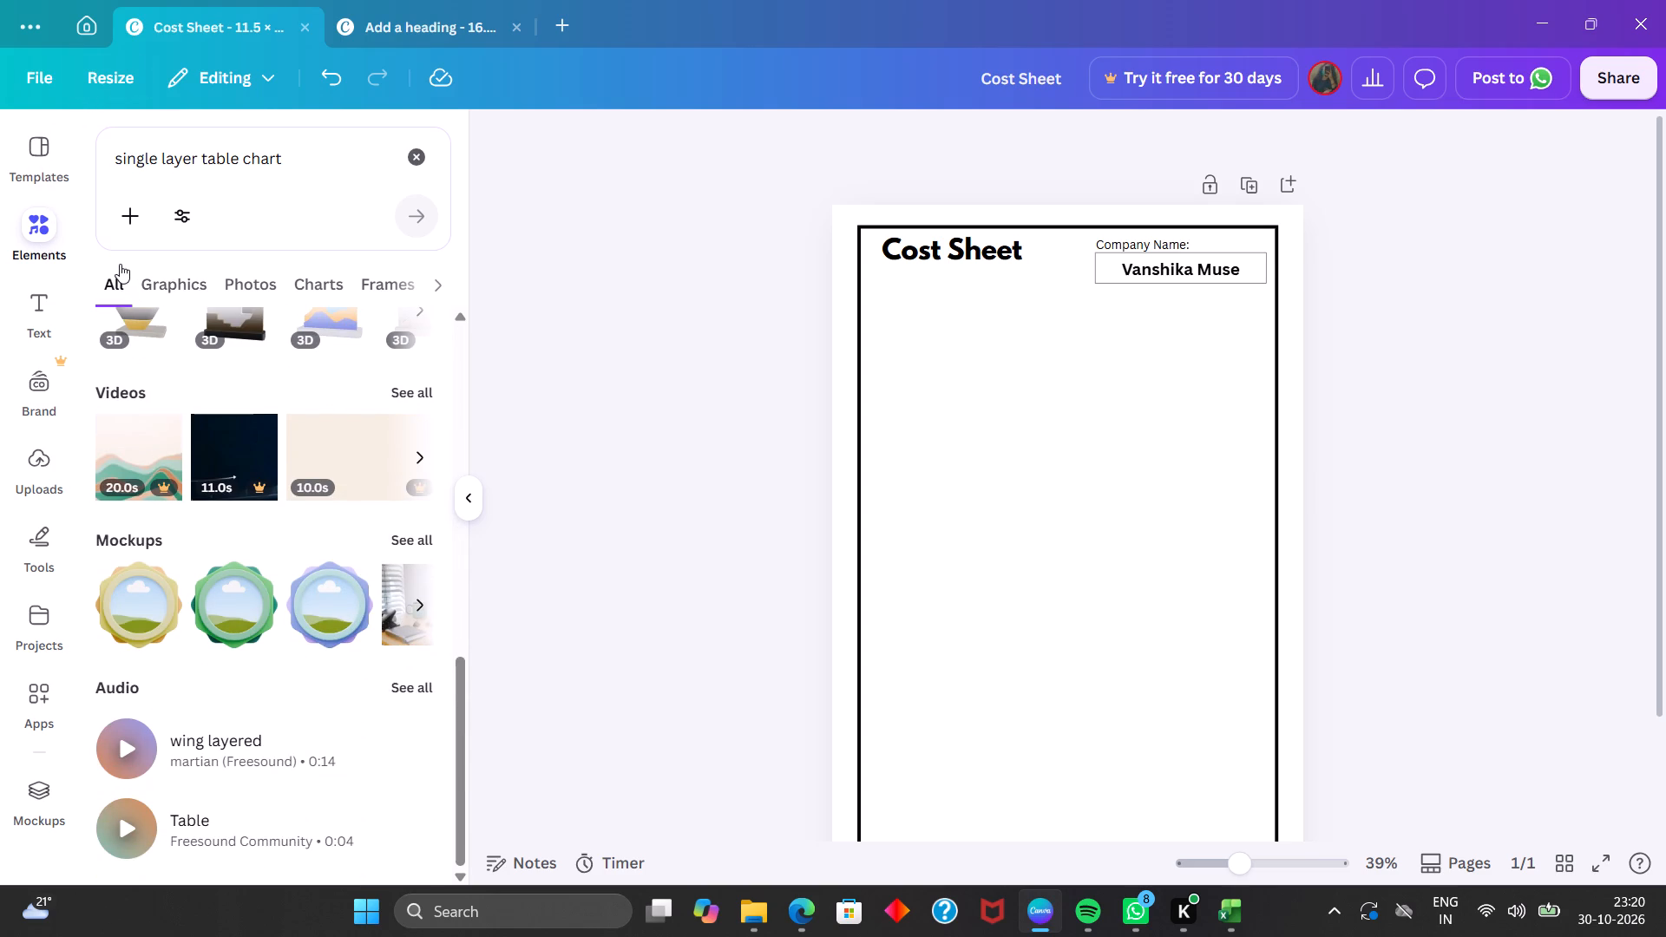
left_click(414, 159)
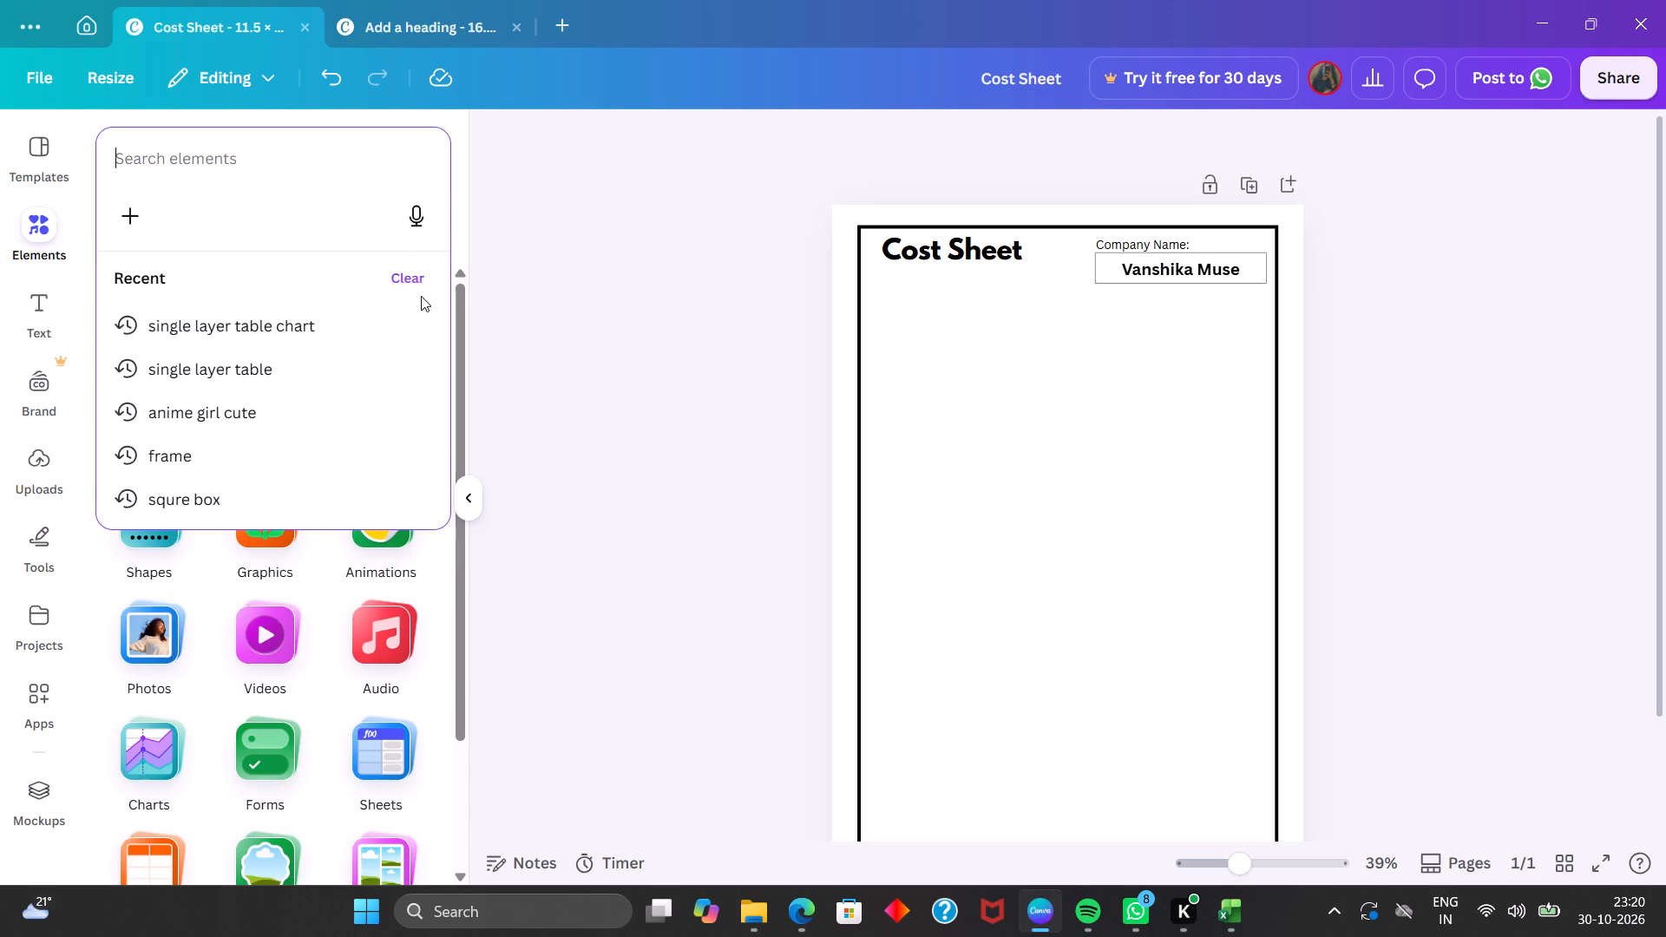
left_click(415, 284)
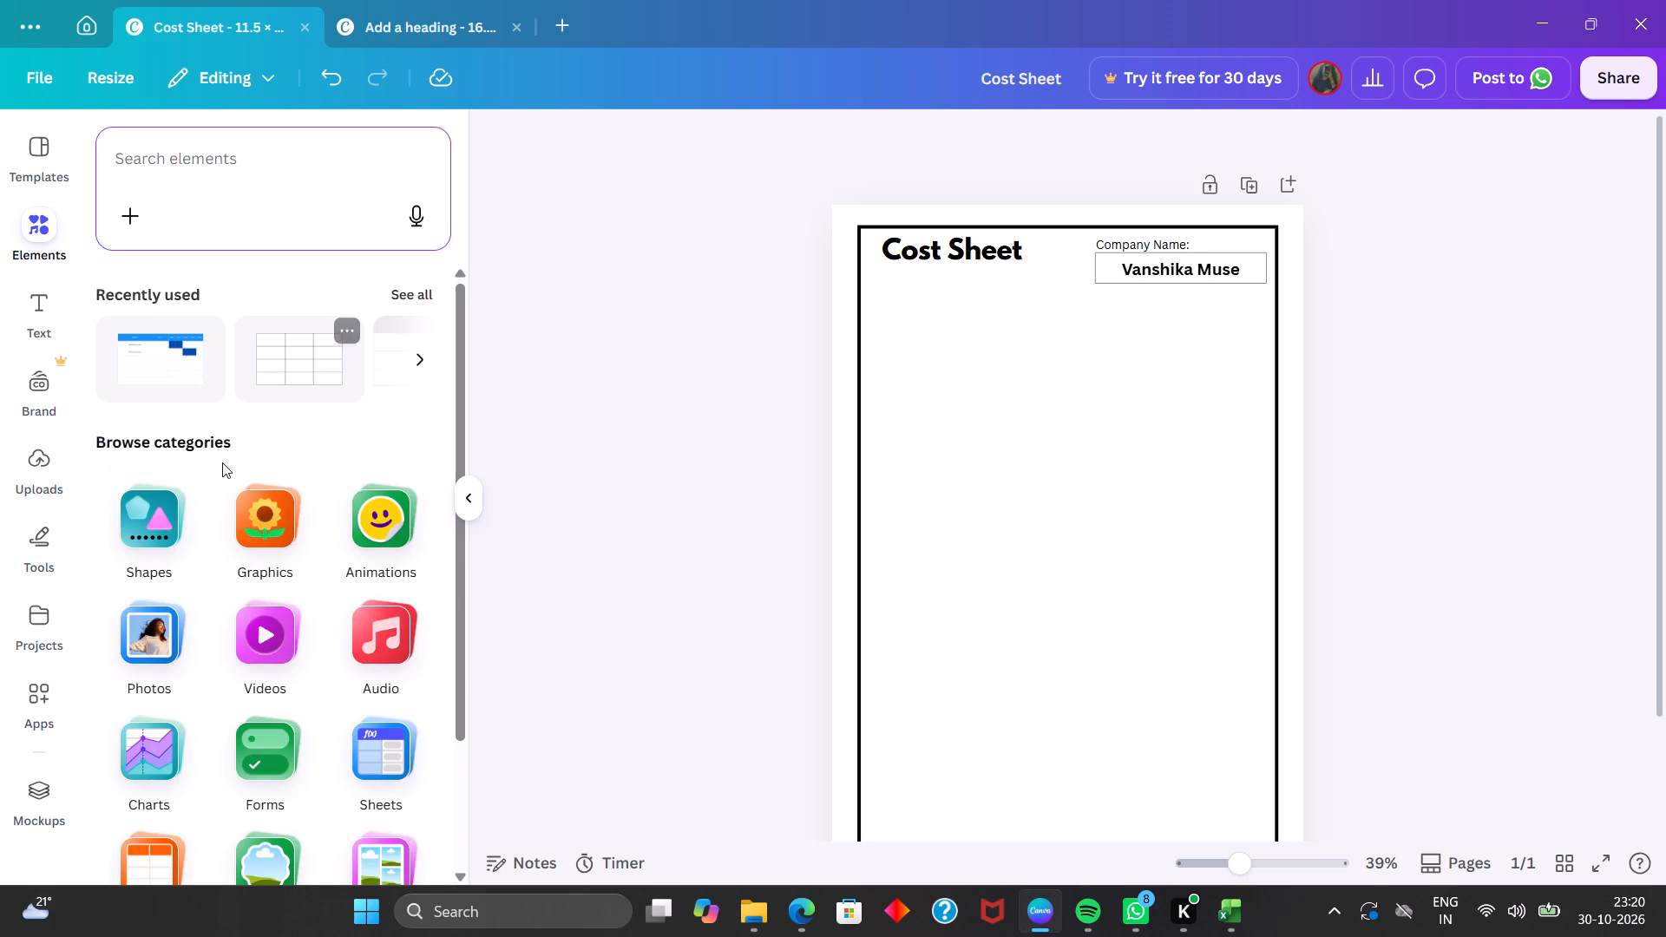
Add a plain square from the basic shapes collection to the page.
left_click(173, 534)
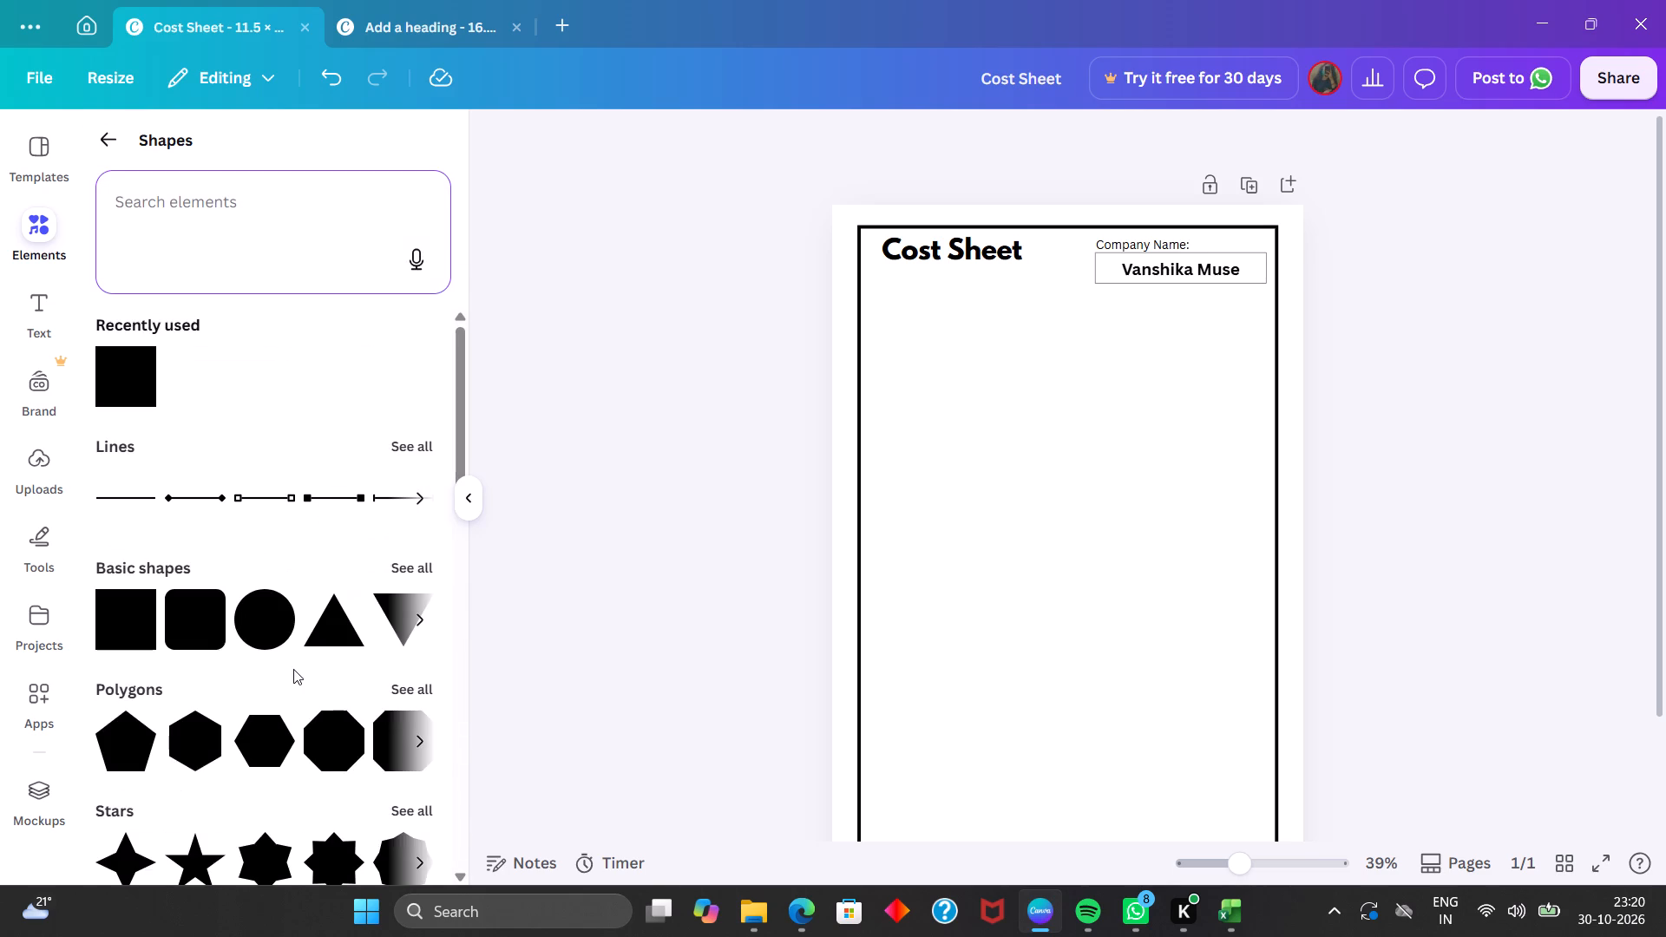
scroll(293, 669, "down", 9)
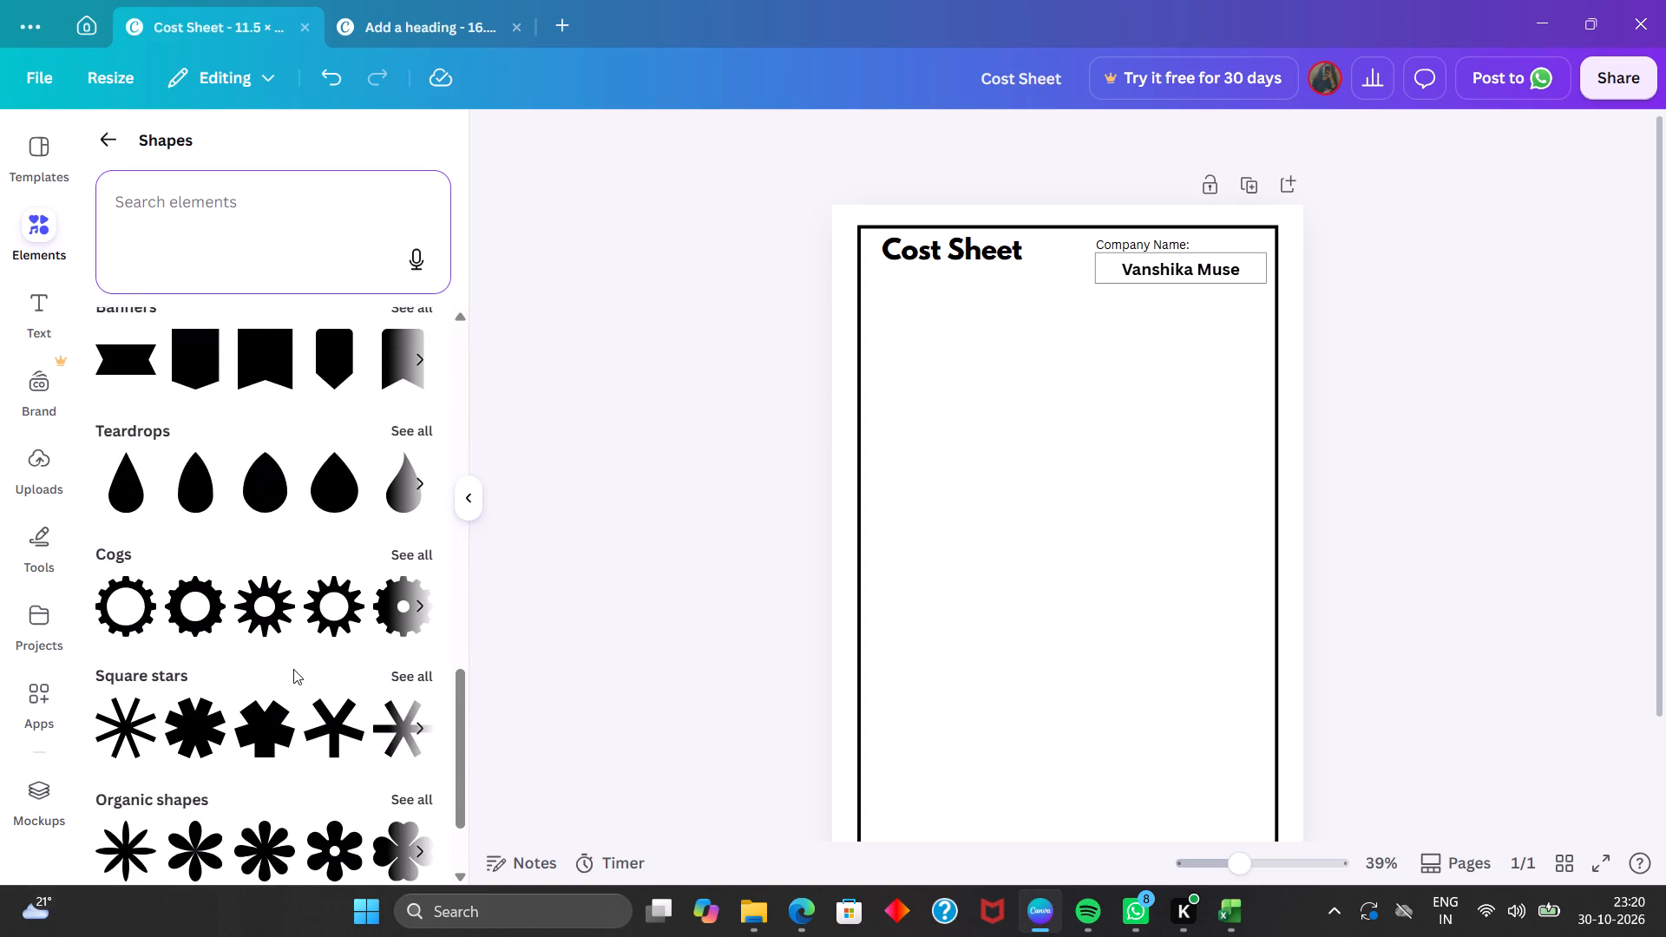
scroll(293, 669, "down", 5)
scroll(293, 669, "up", 9)
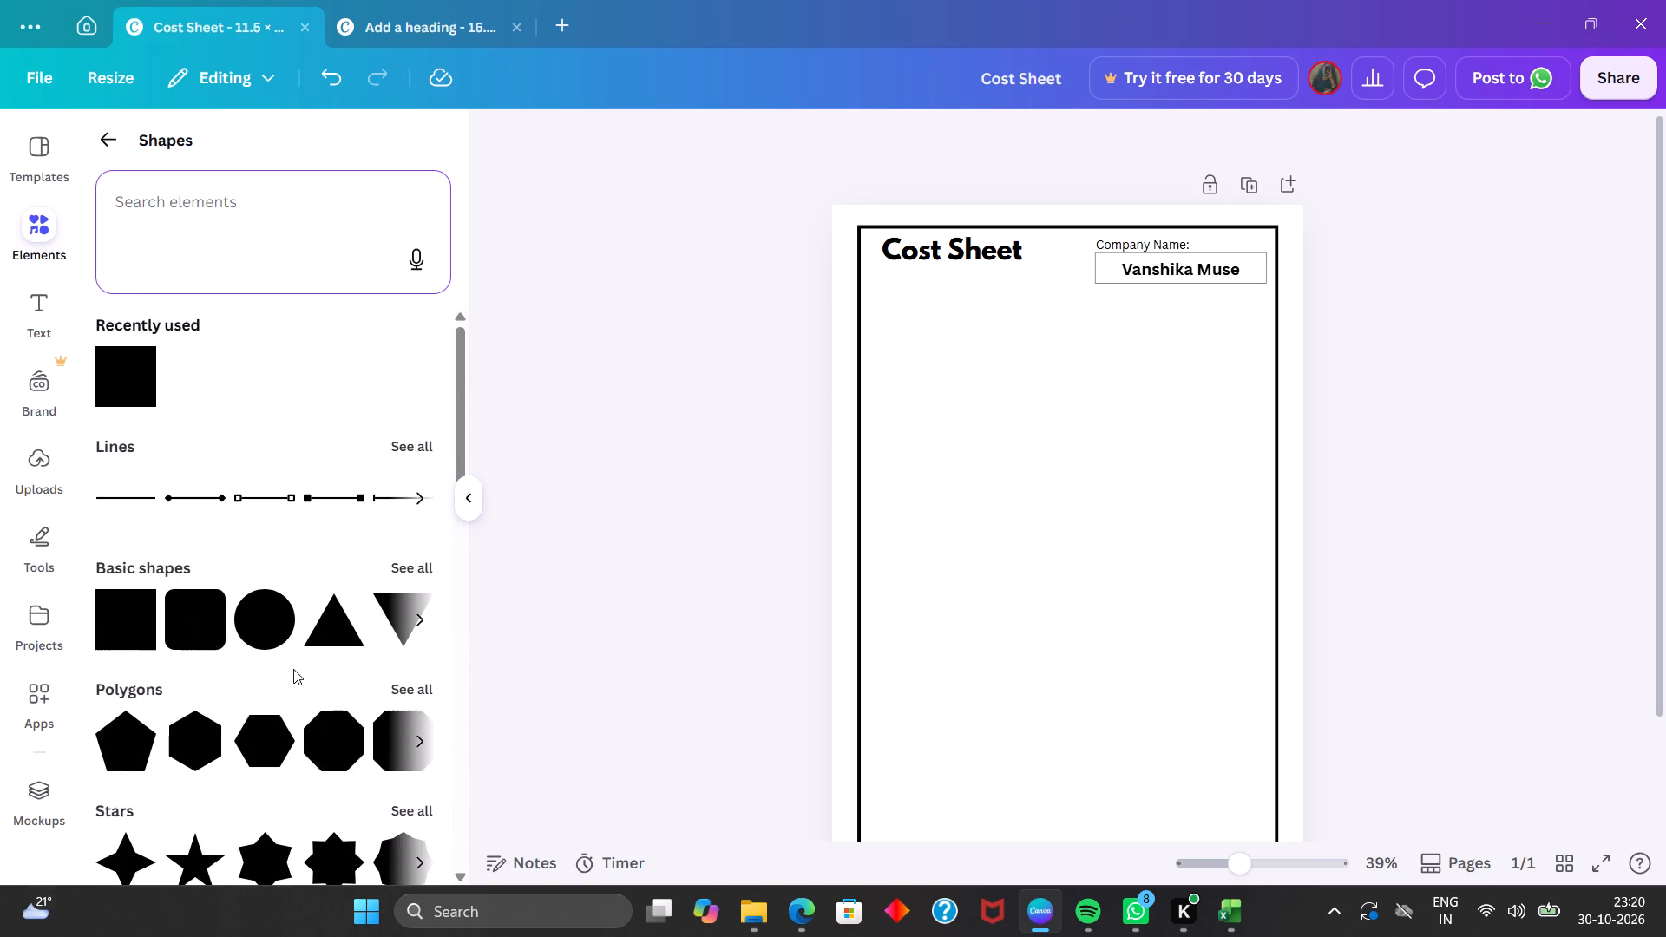
left_click(408, 558)
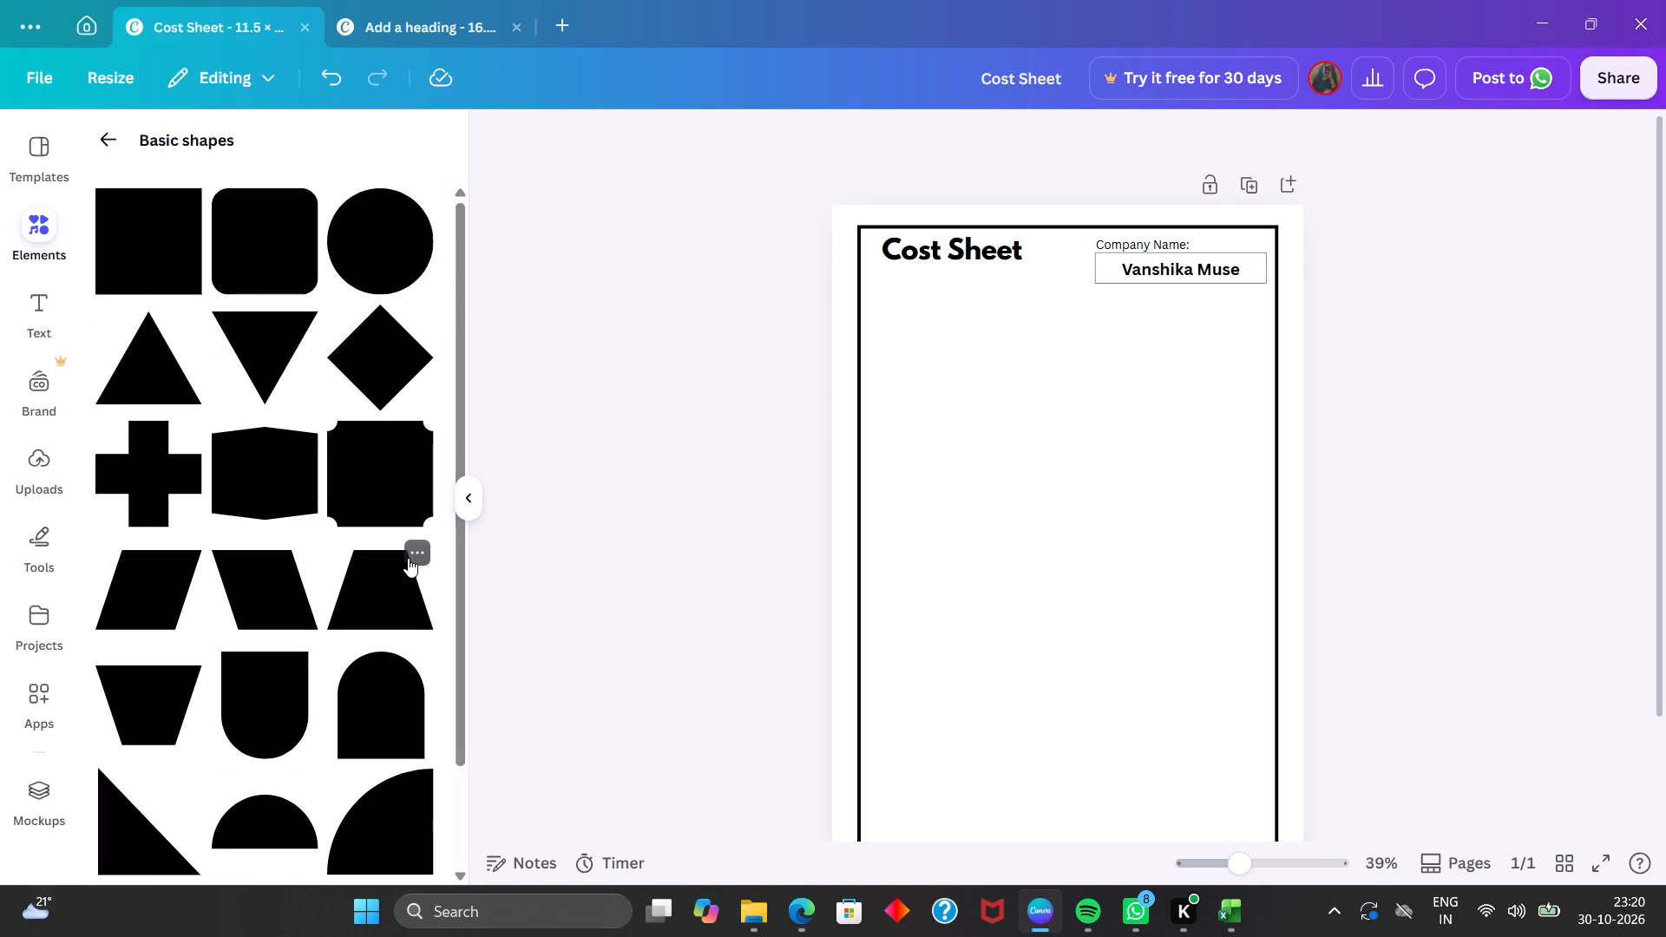
scroll(408, 558, "down", 6)
scroll(408, 558, "up", 6)
left_click(158, 240)
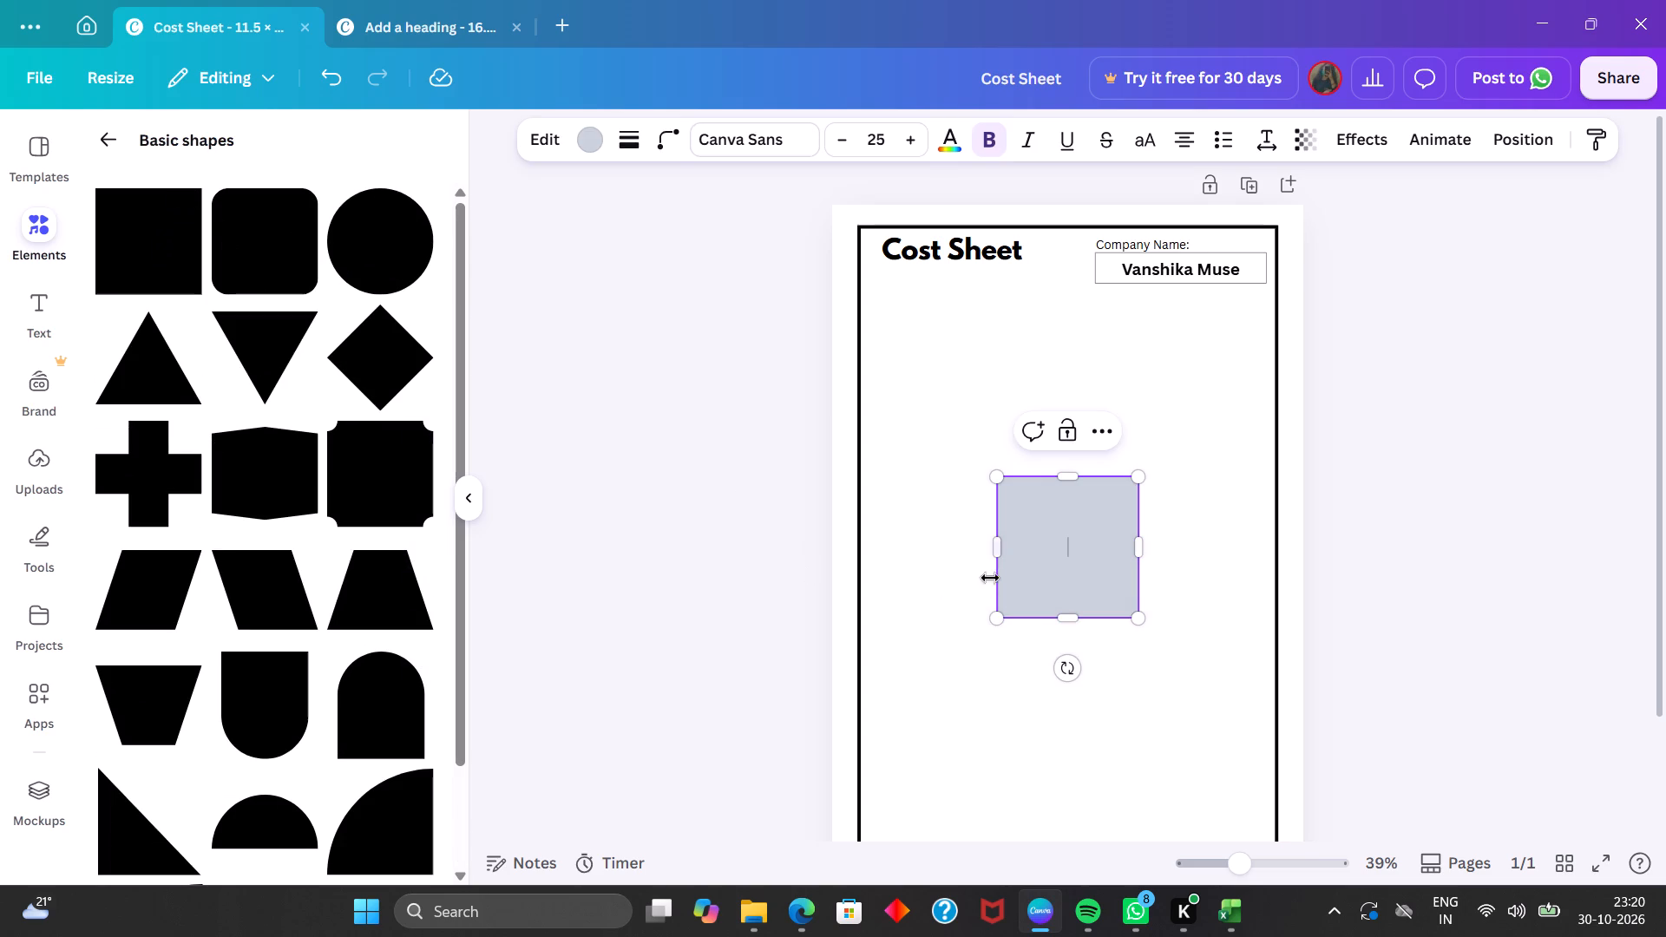
Stretch the square sideways to just inside both side borders and flatten it into a thin horizontal bar.
left_click_drag(996, 552, 881, 549)
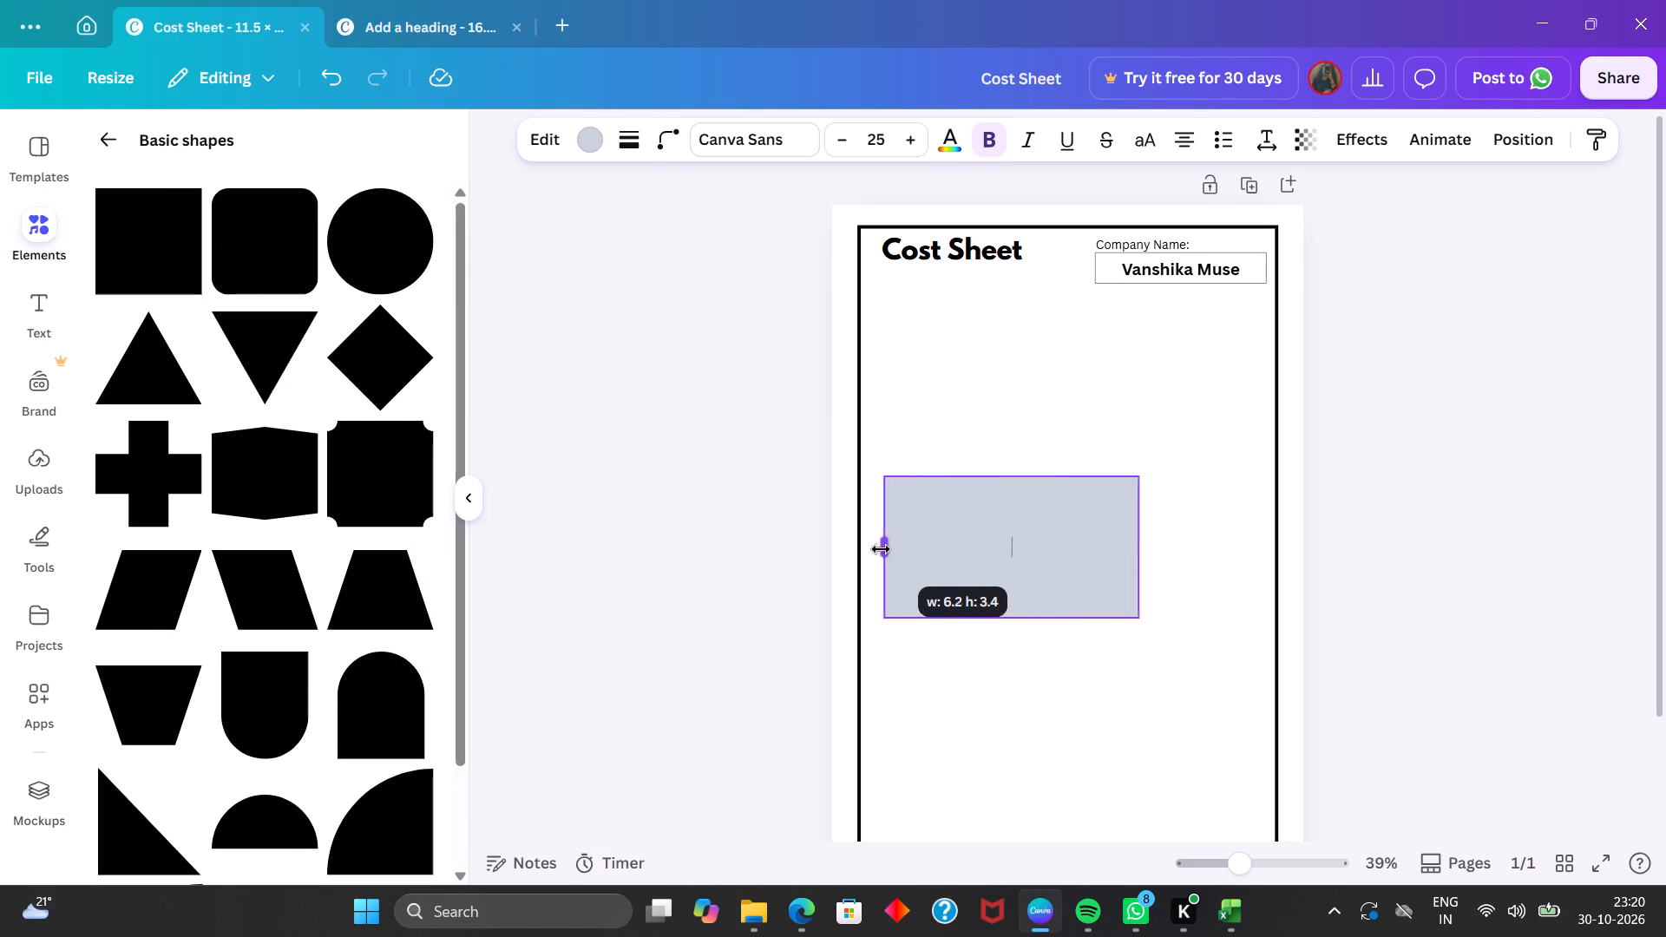
left_click_drag(881, 549, 873, 549)
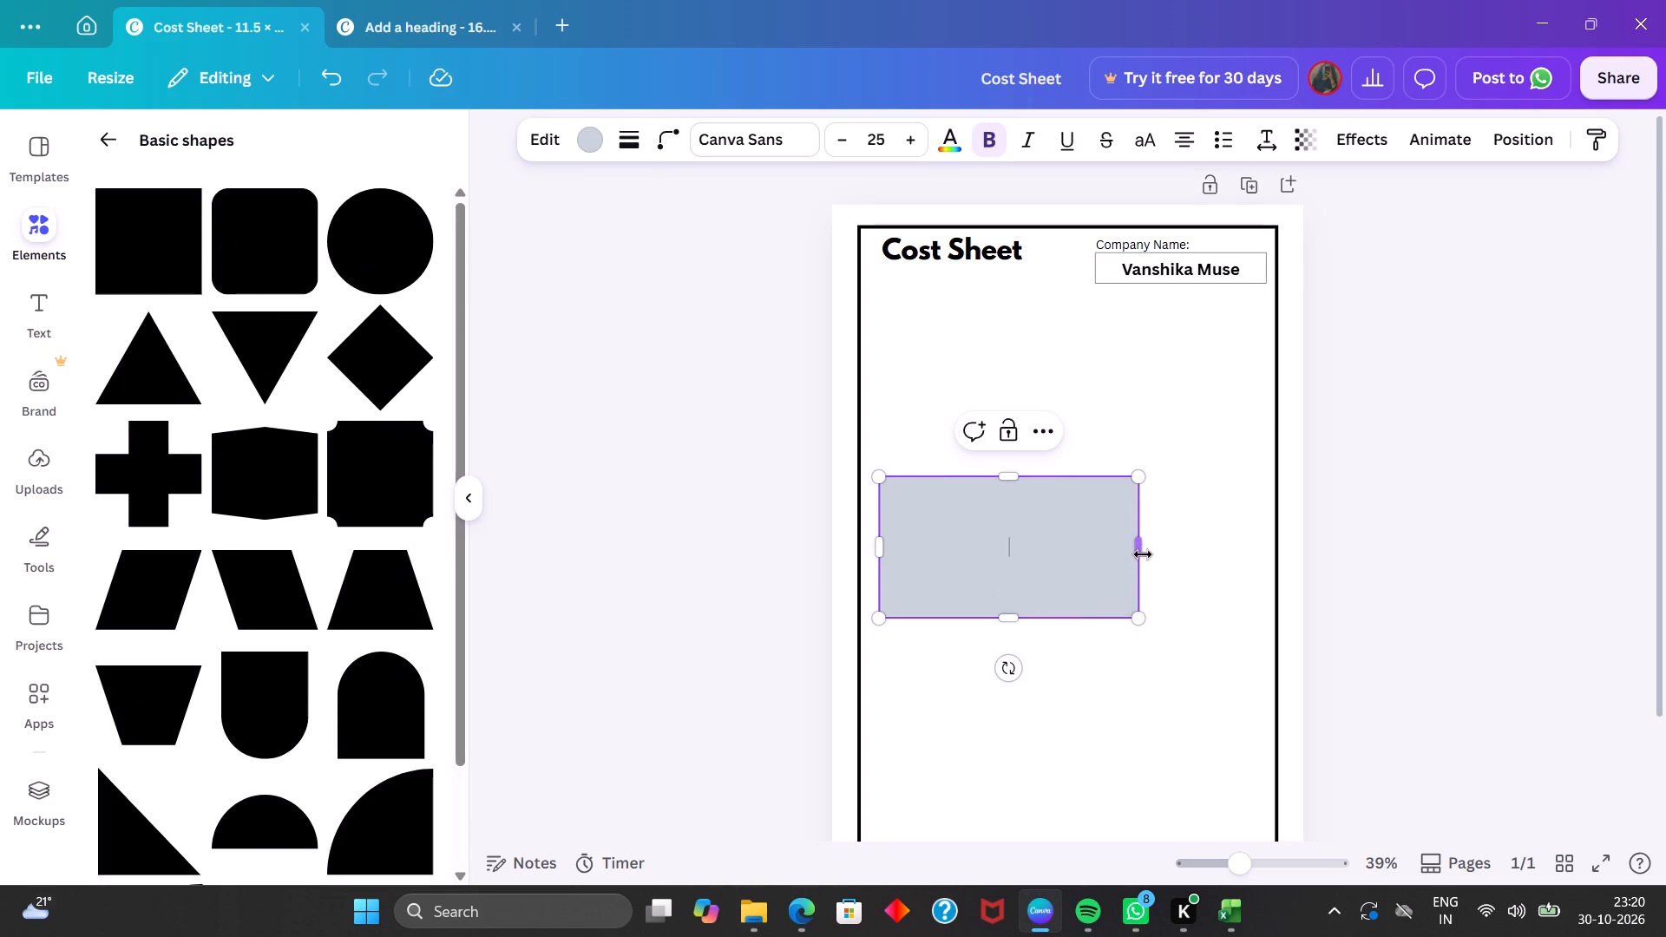
left_click_drag(1143, 557, 1284, 553)
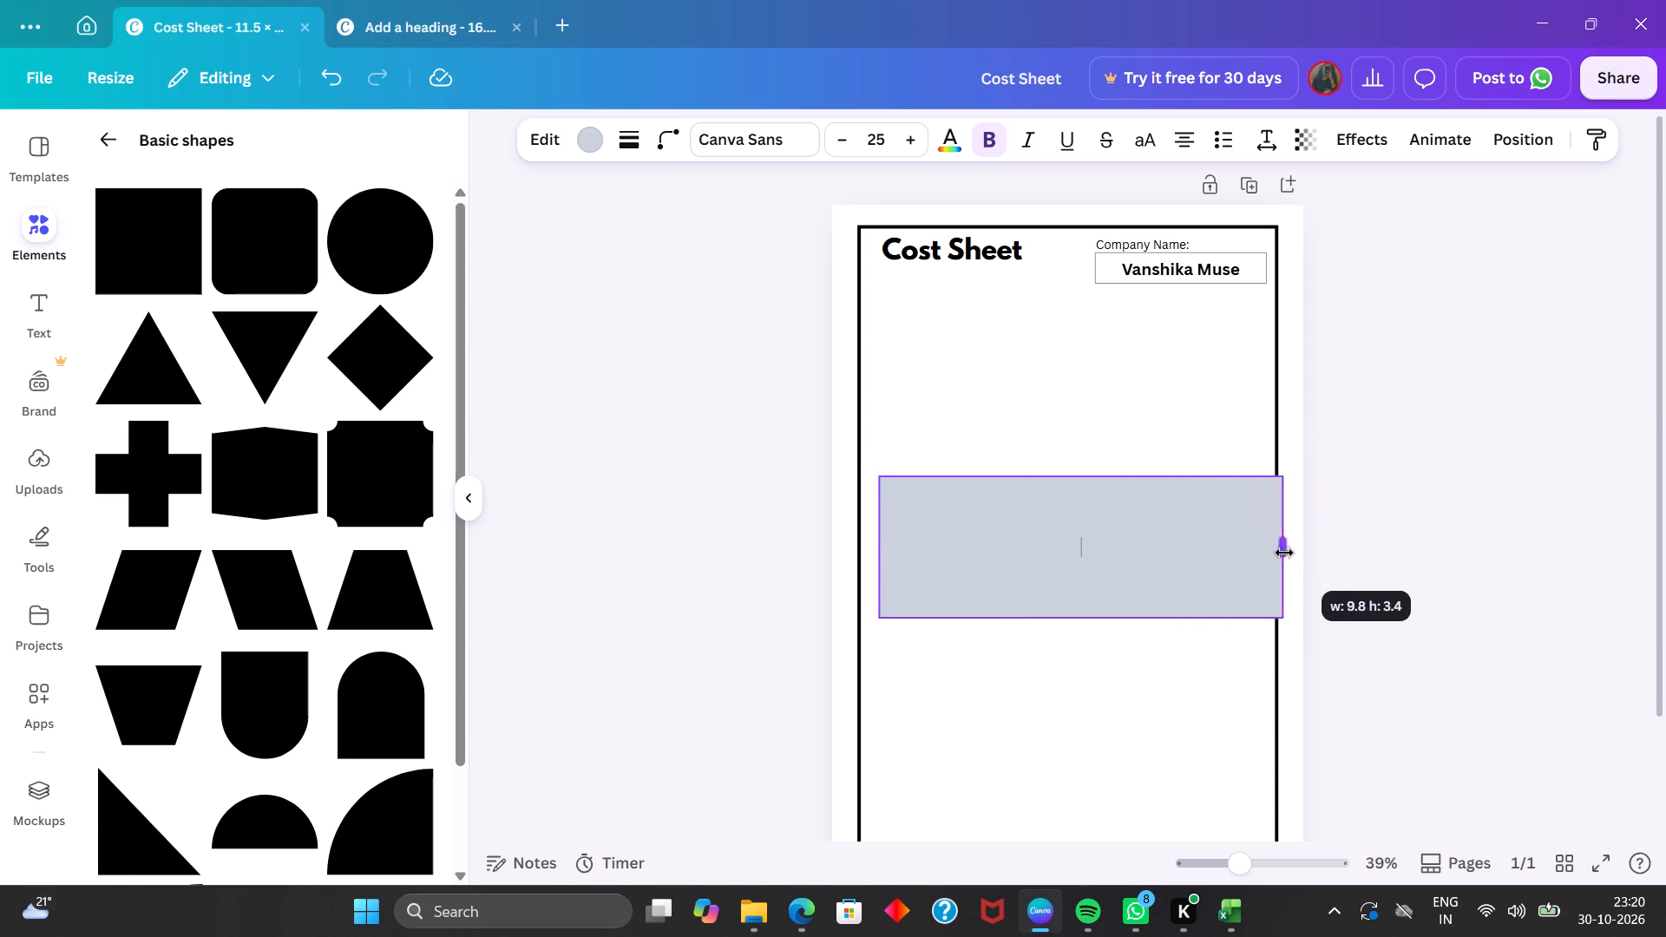
left_click_drag(1284, 553, 1268, 553)
left_click_drag(1068, 619, 1073, 501)
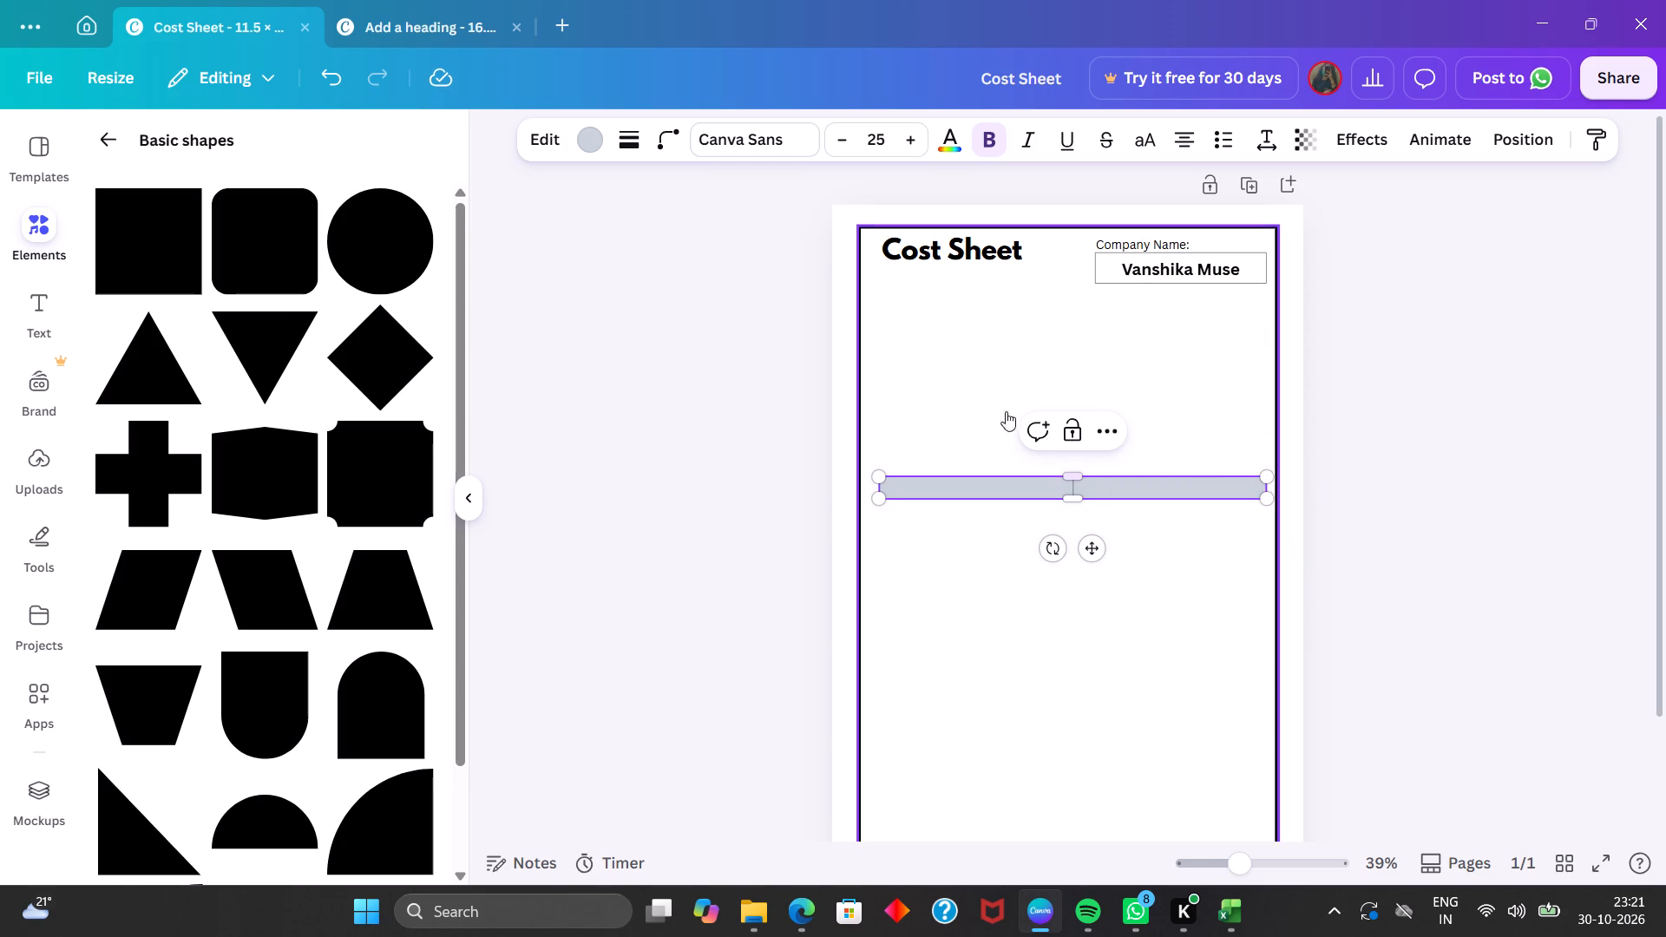
Give the bar a solid outline with stroke weight 1 and change its fill to white.
left_click(624, 135)
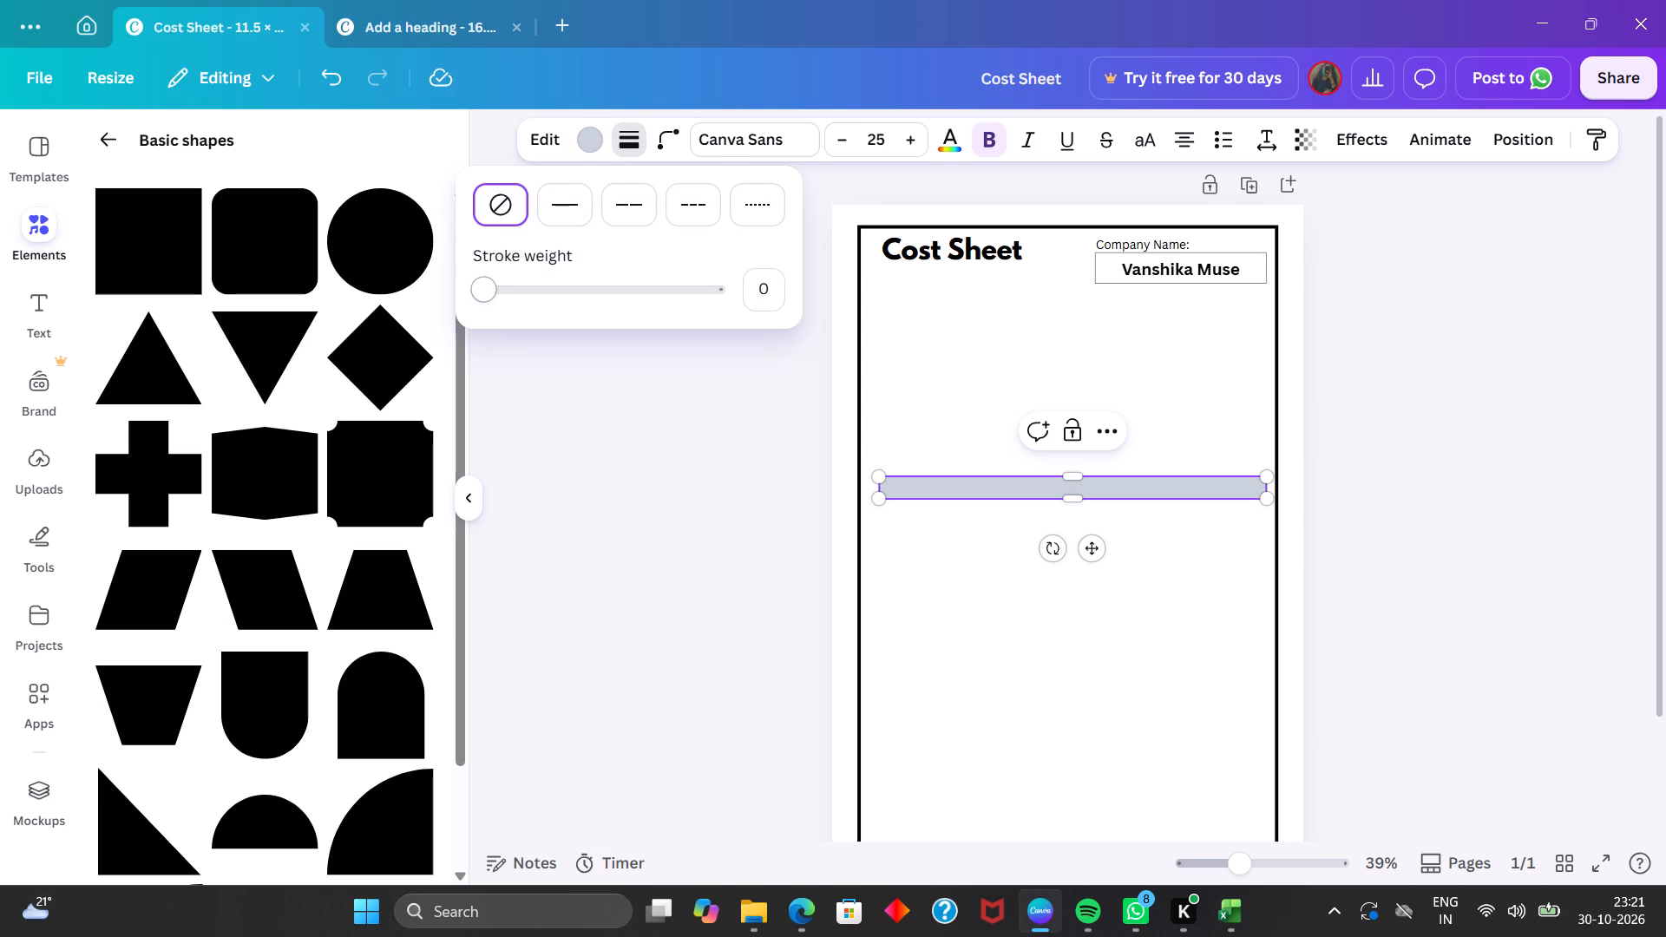
left_click(490, 292)
left_click(490, 292)
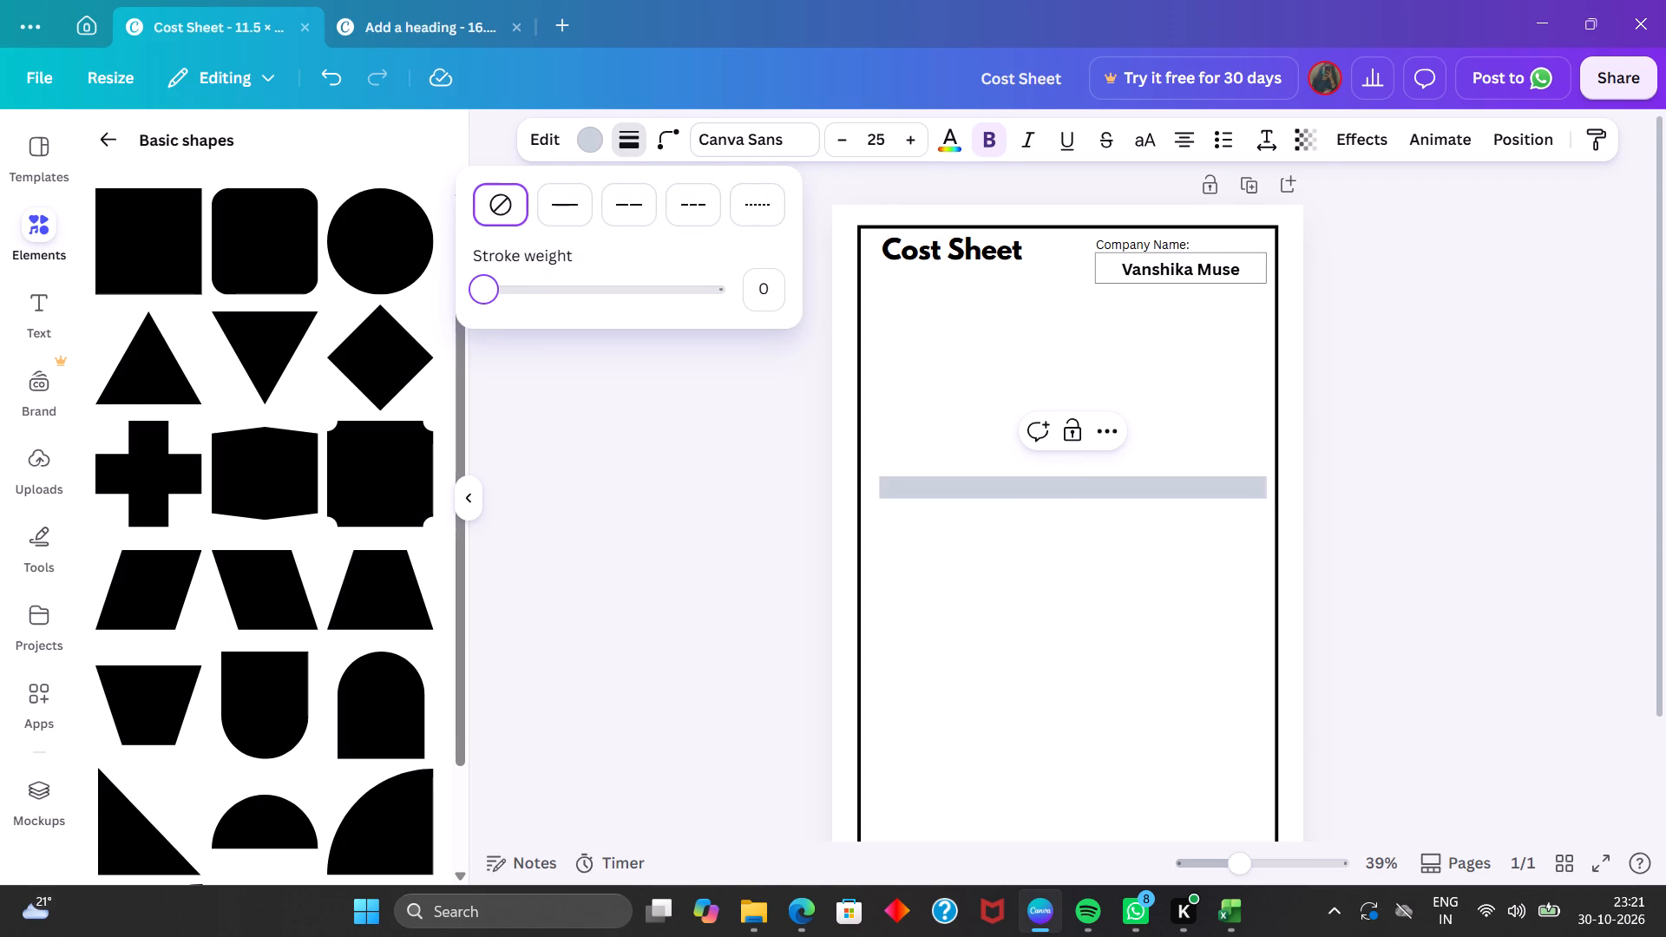
left_click(567, 137)
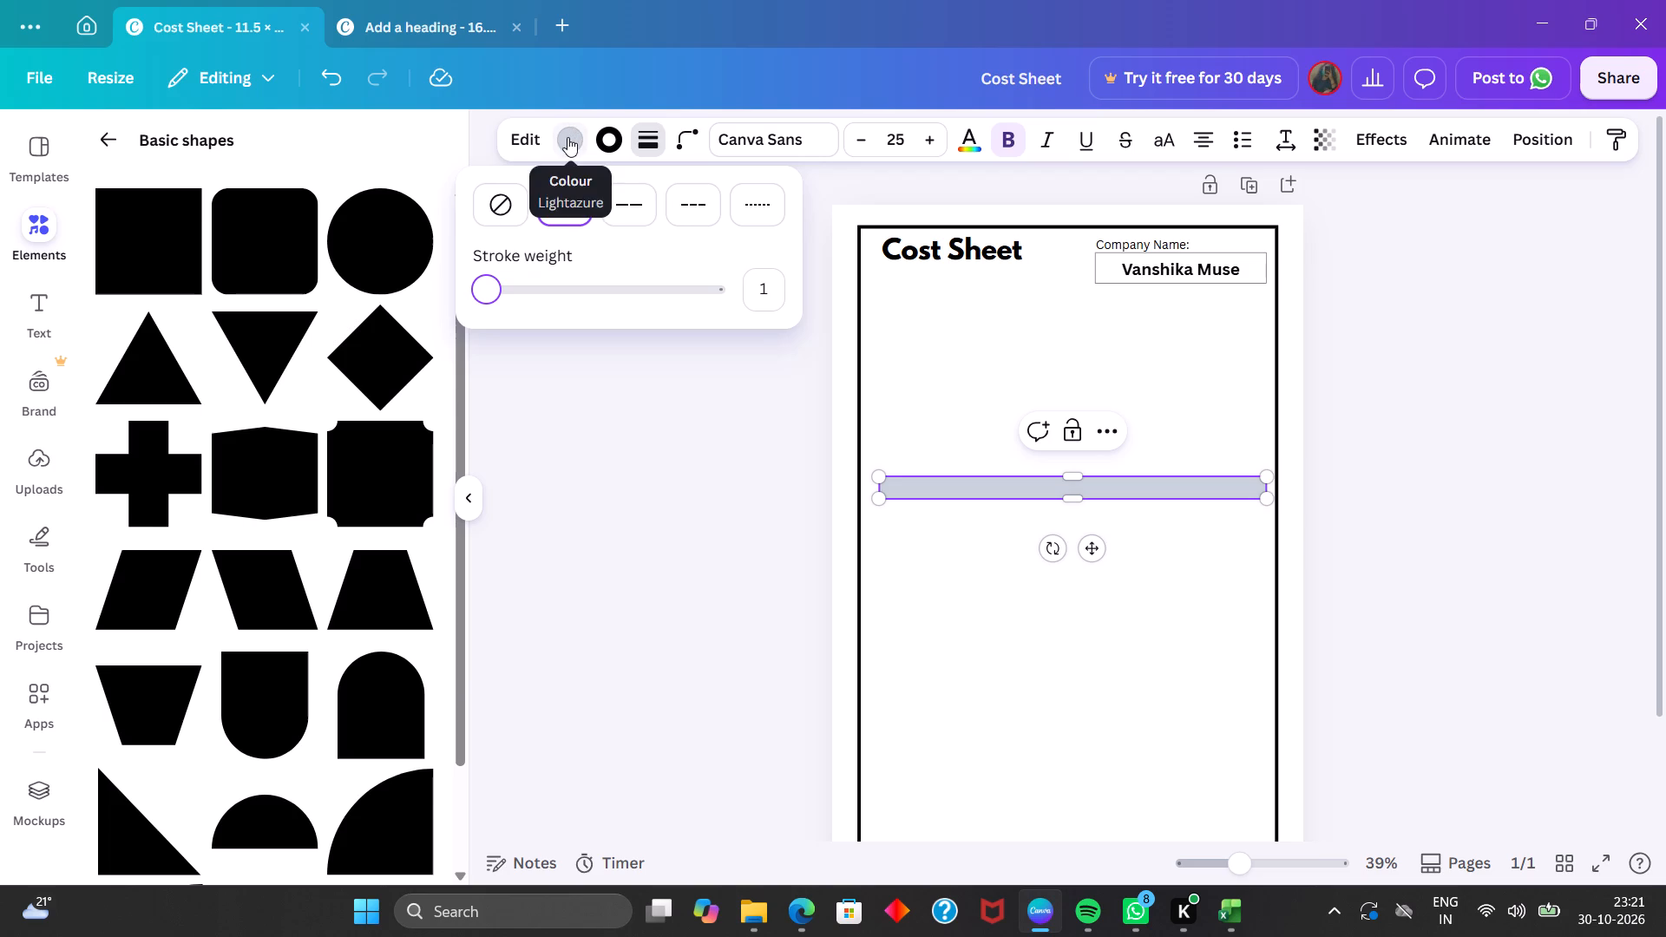
left_click(283, 300)
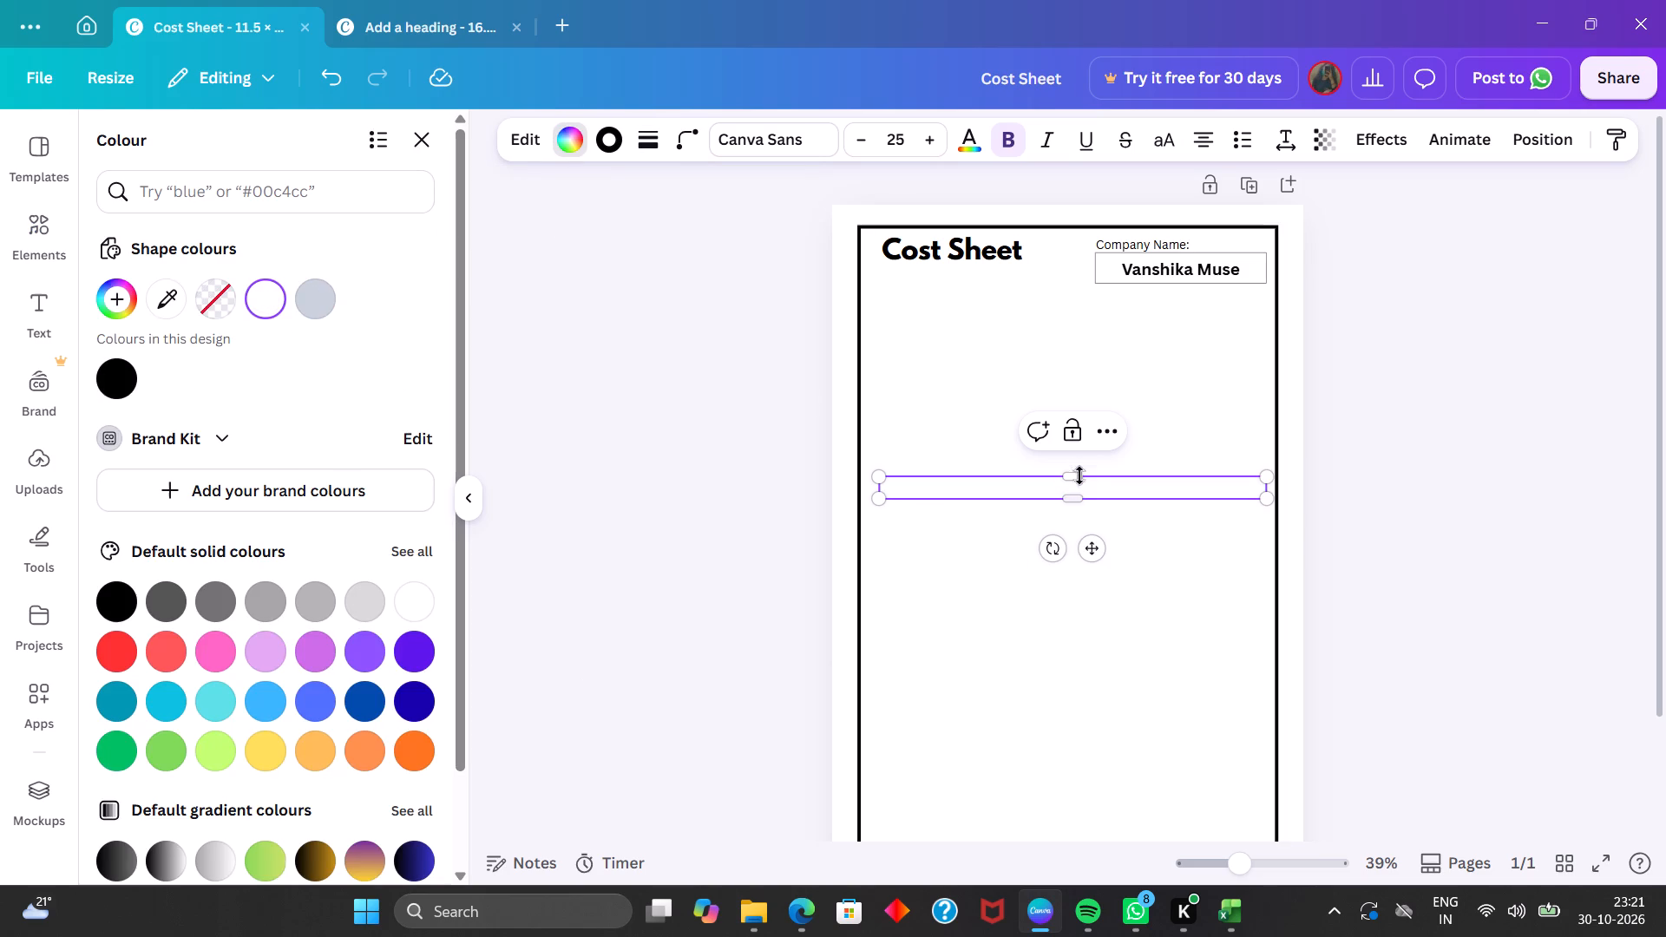
Copy the bar's style and apply it to the page's border frame.
left_click(1099, 427)
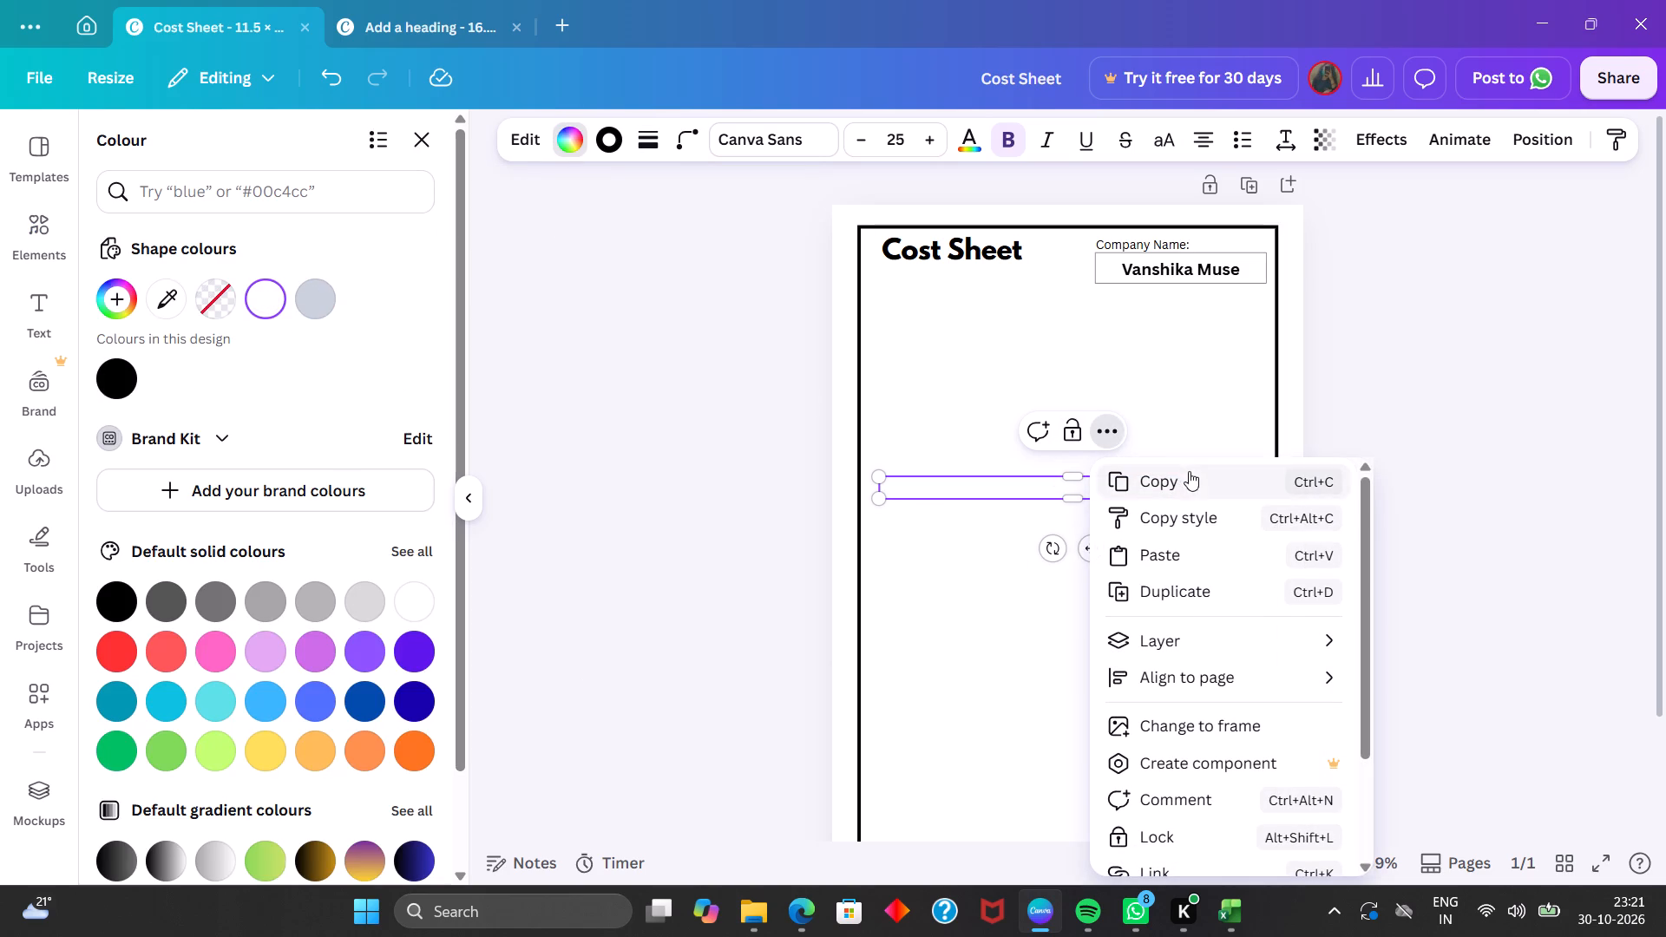
left_click(1219, 521)
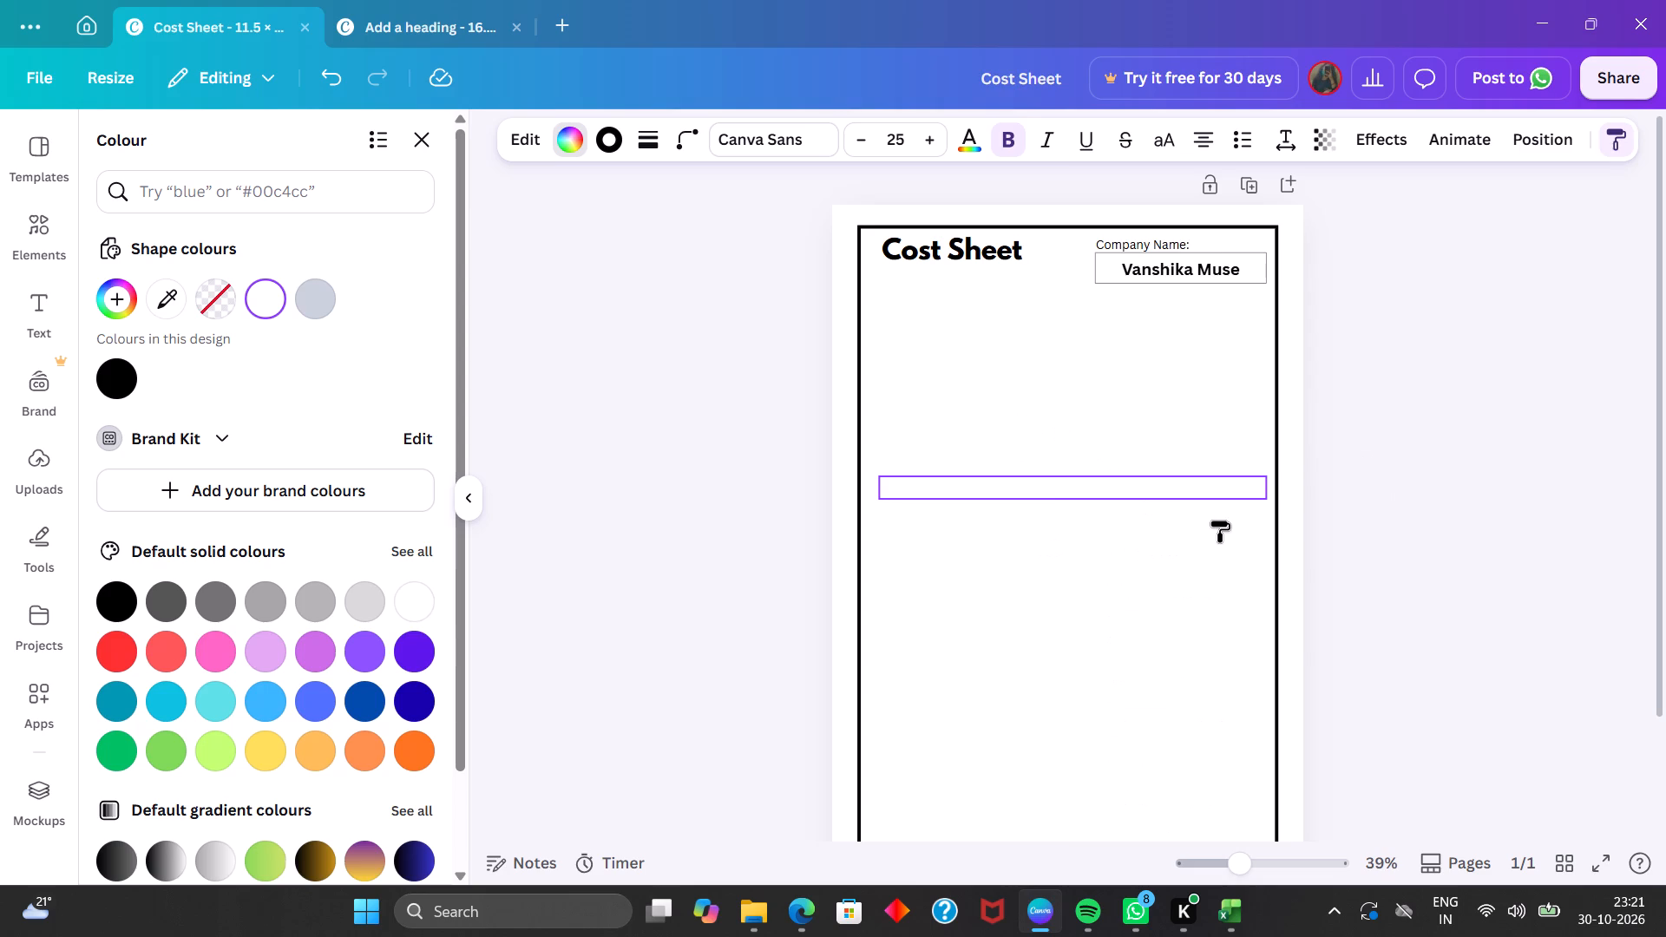
right_click(1166, 512)
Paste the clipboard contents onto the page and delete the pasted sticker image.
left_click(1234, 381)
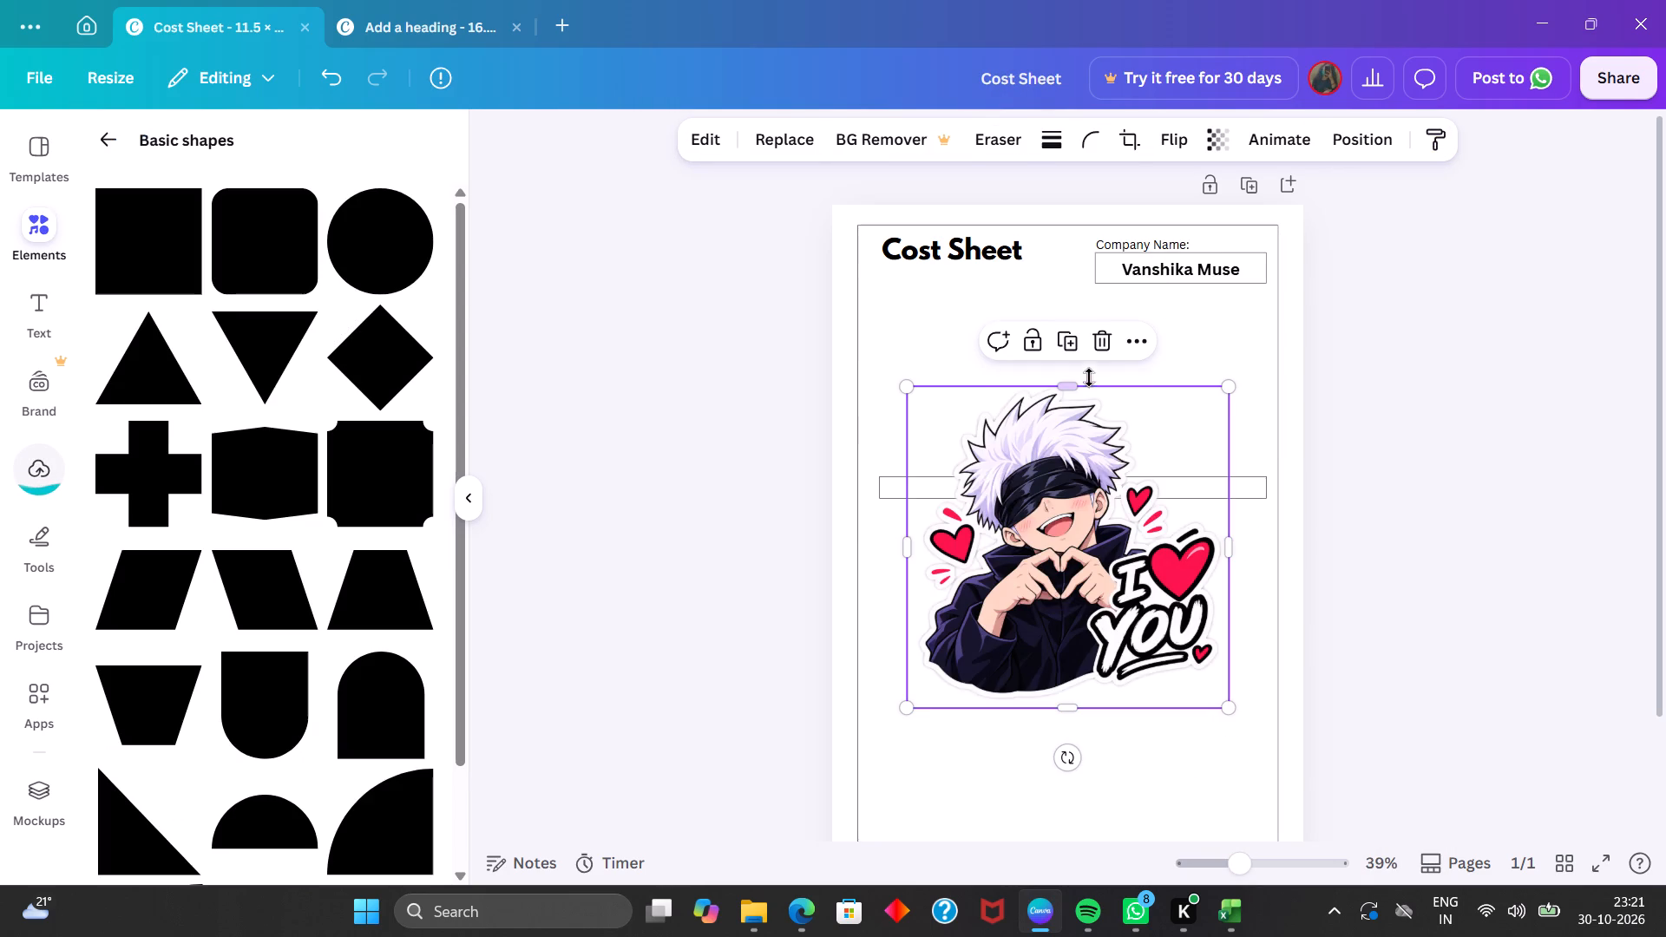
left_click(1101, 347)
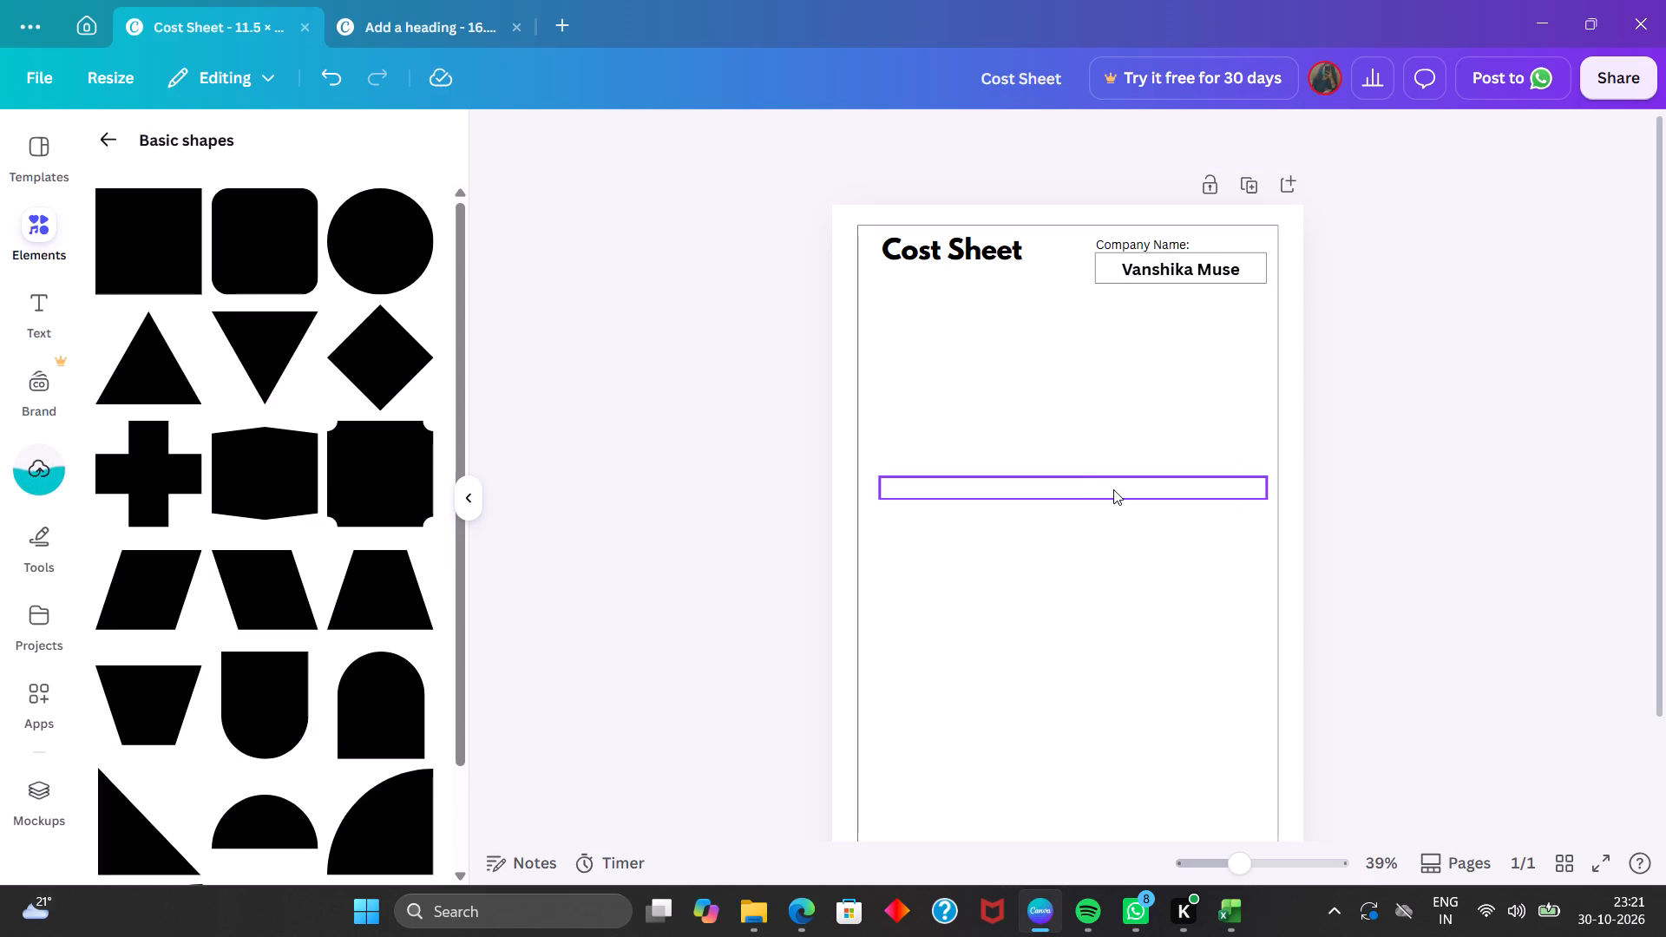
Move the outlined bar up to just below the title and company-name box.
left_click_drag(1113, 489, 1109, 313)
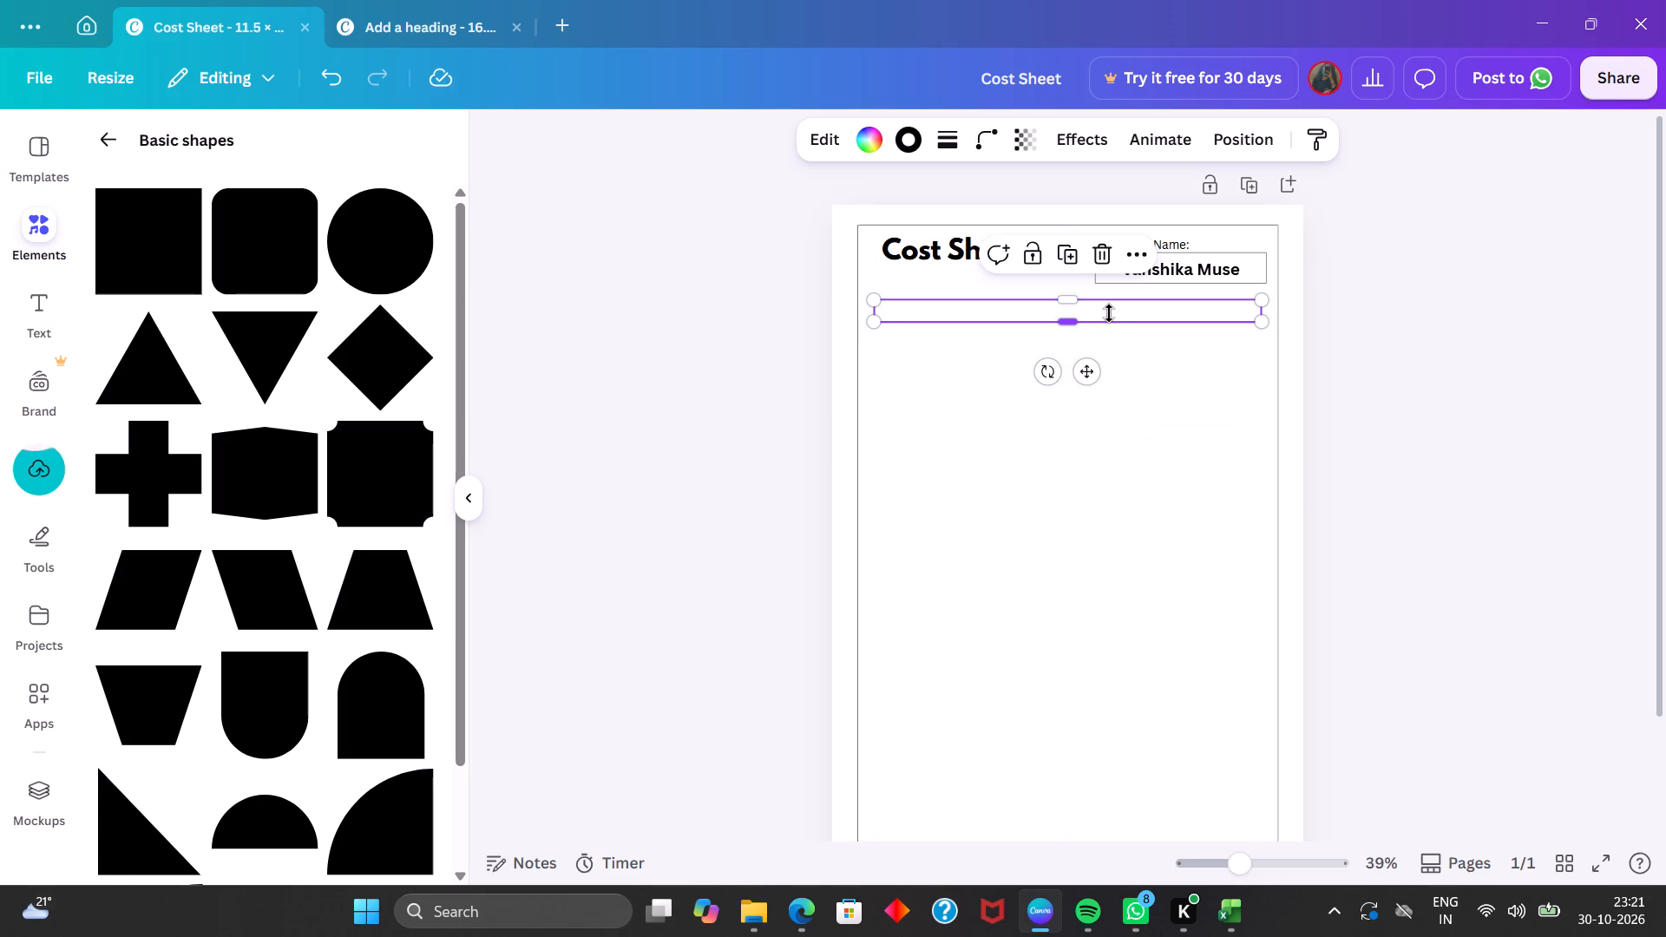
Copy the outlined bar and place the duplicate directly beneath it as a second row, with edges touching.
left_click(1125, 252)
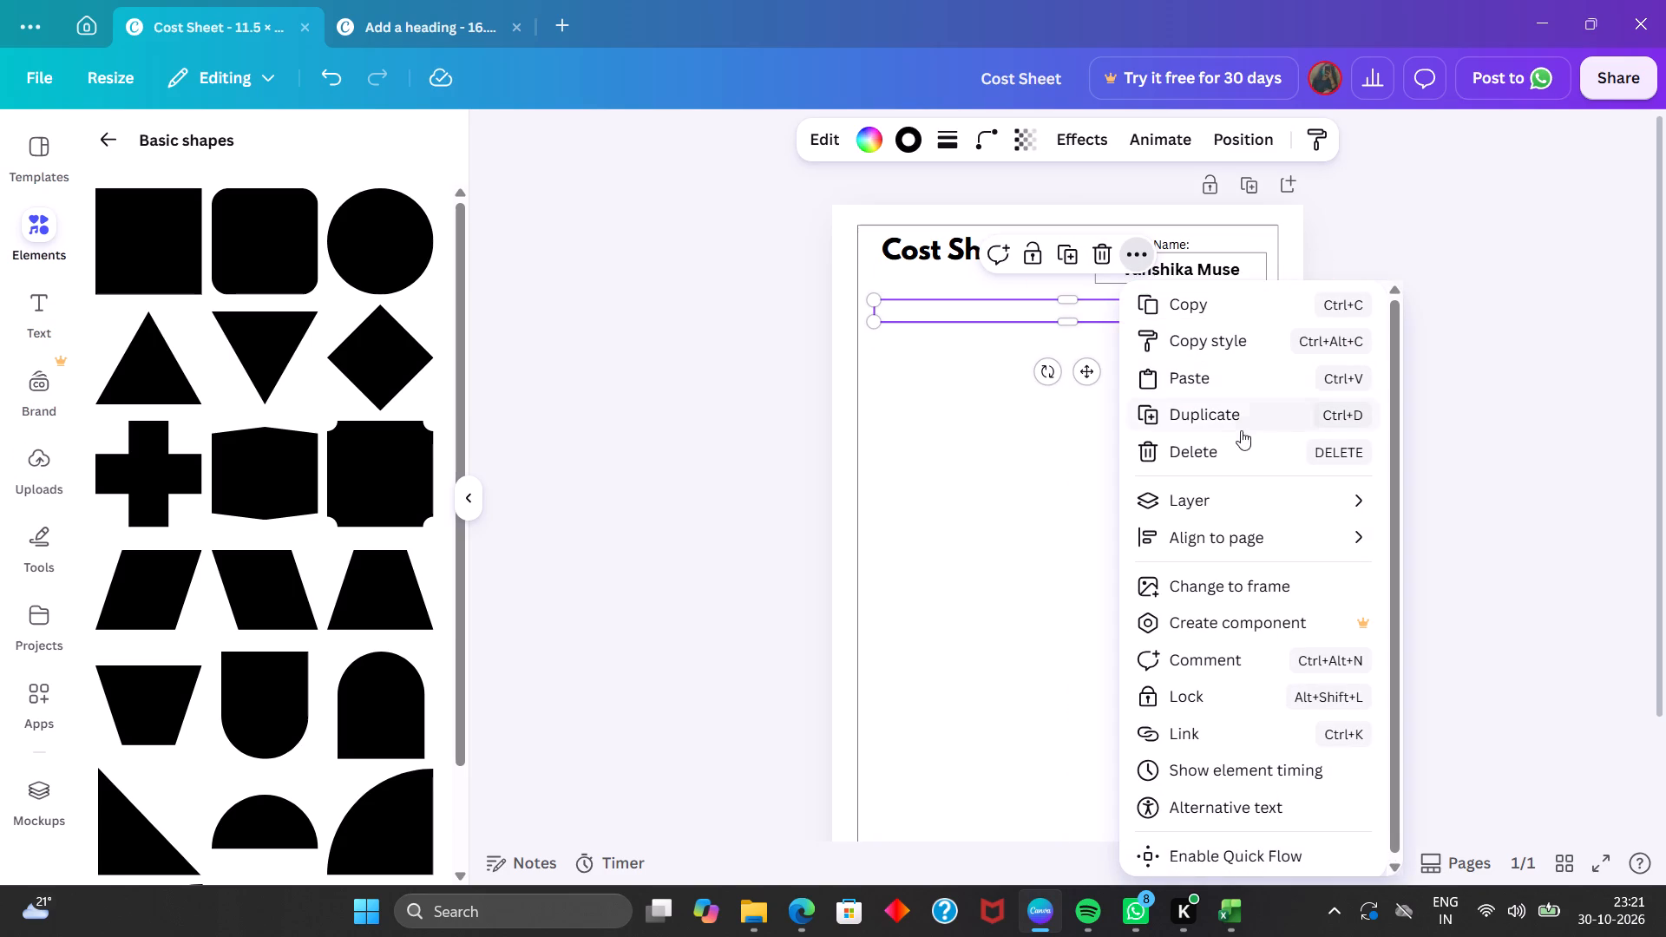
left_click(1226, 292)
left_click(1165, 344)
right_click(1165, 344)
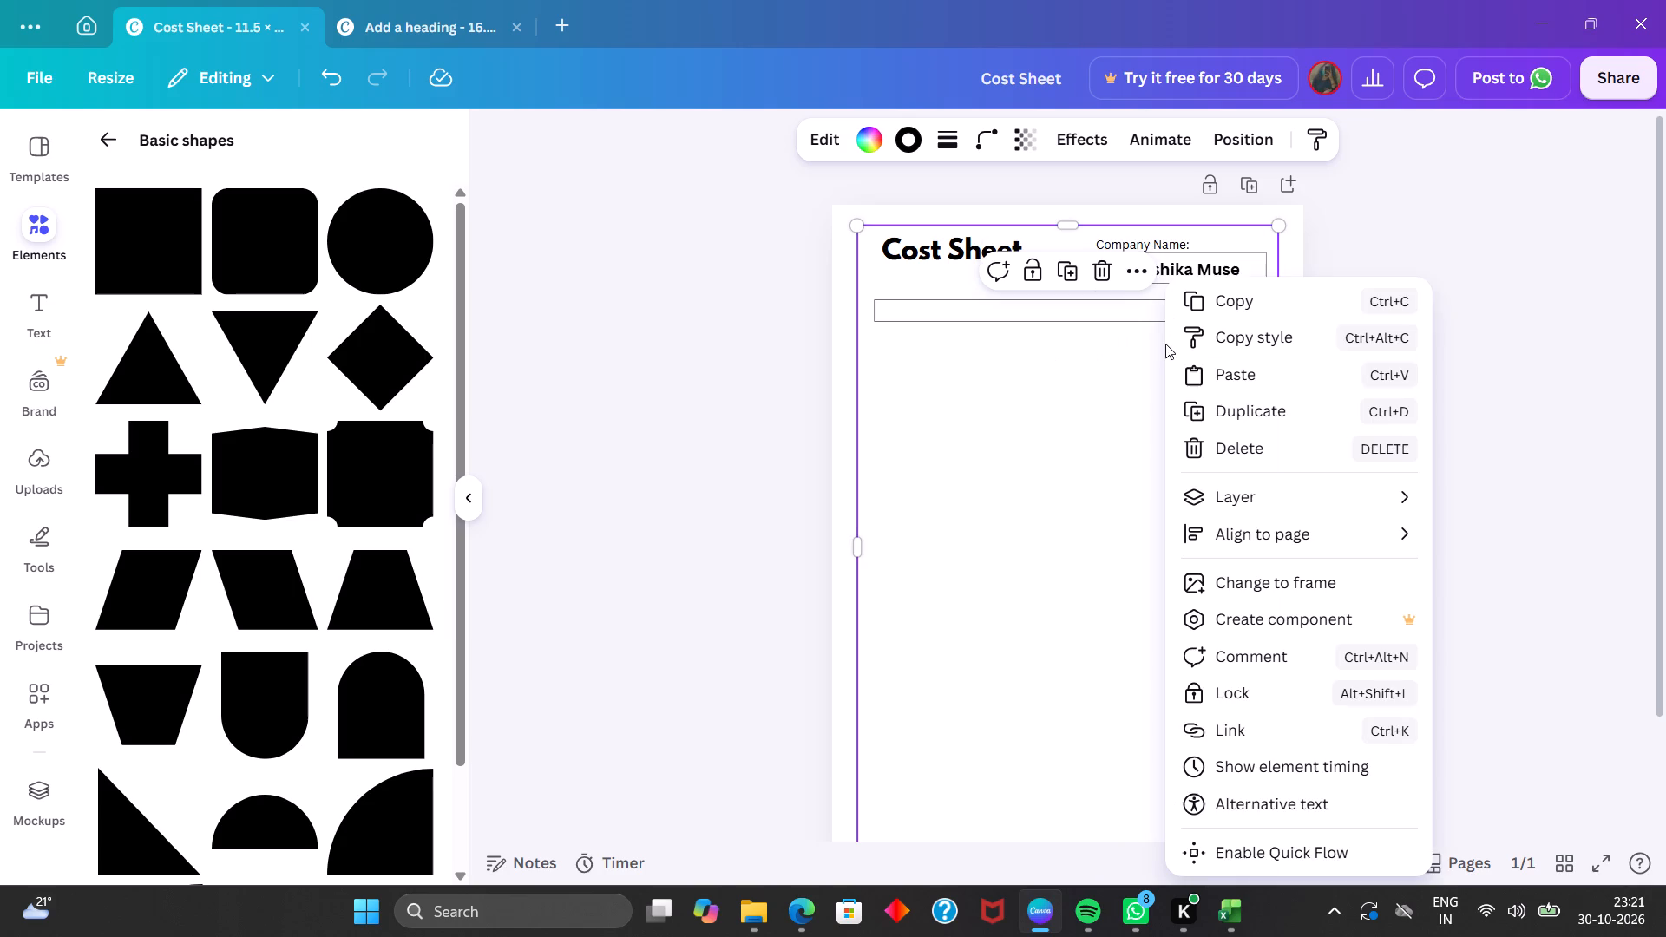
left_click(1231, 370)
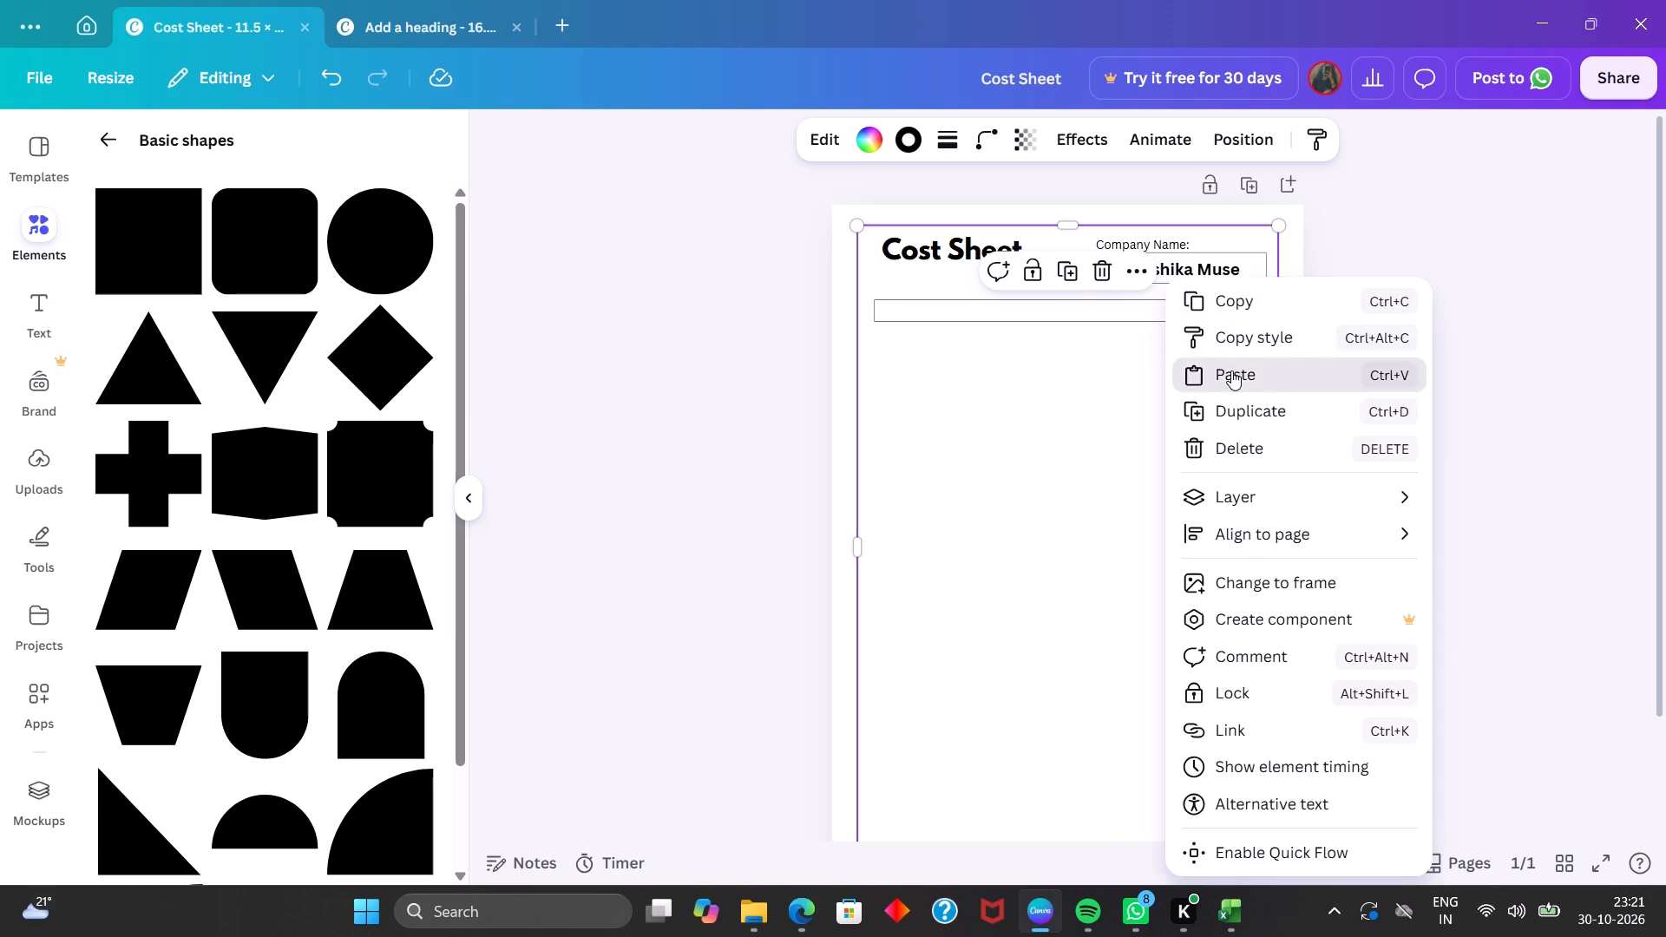
left_click_drag(1152, 318, 1146, 344)
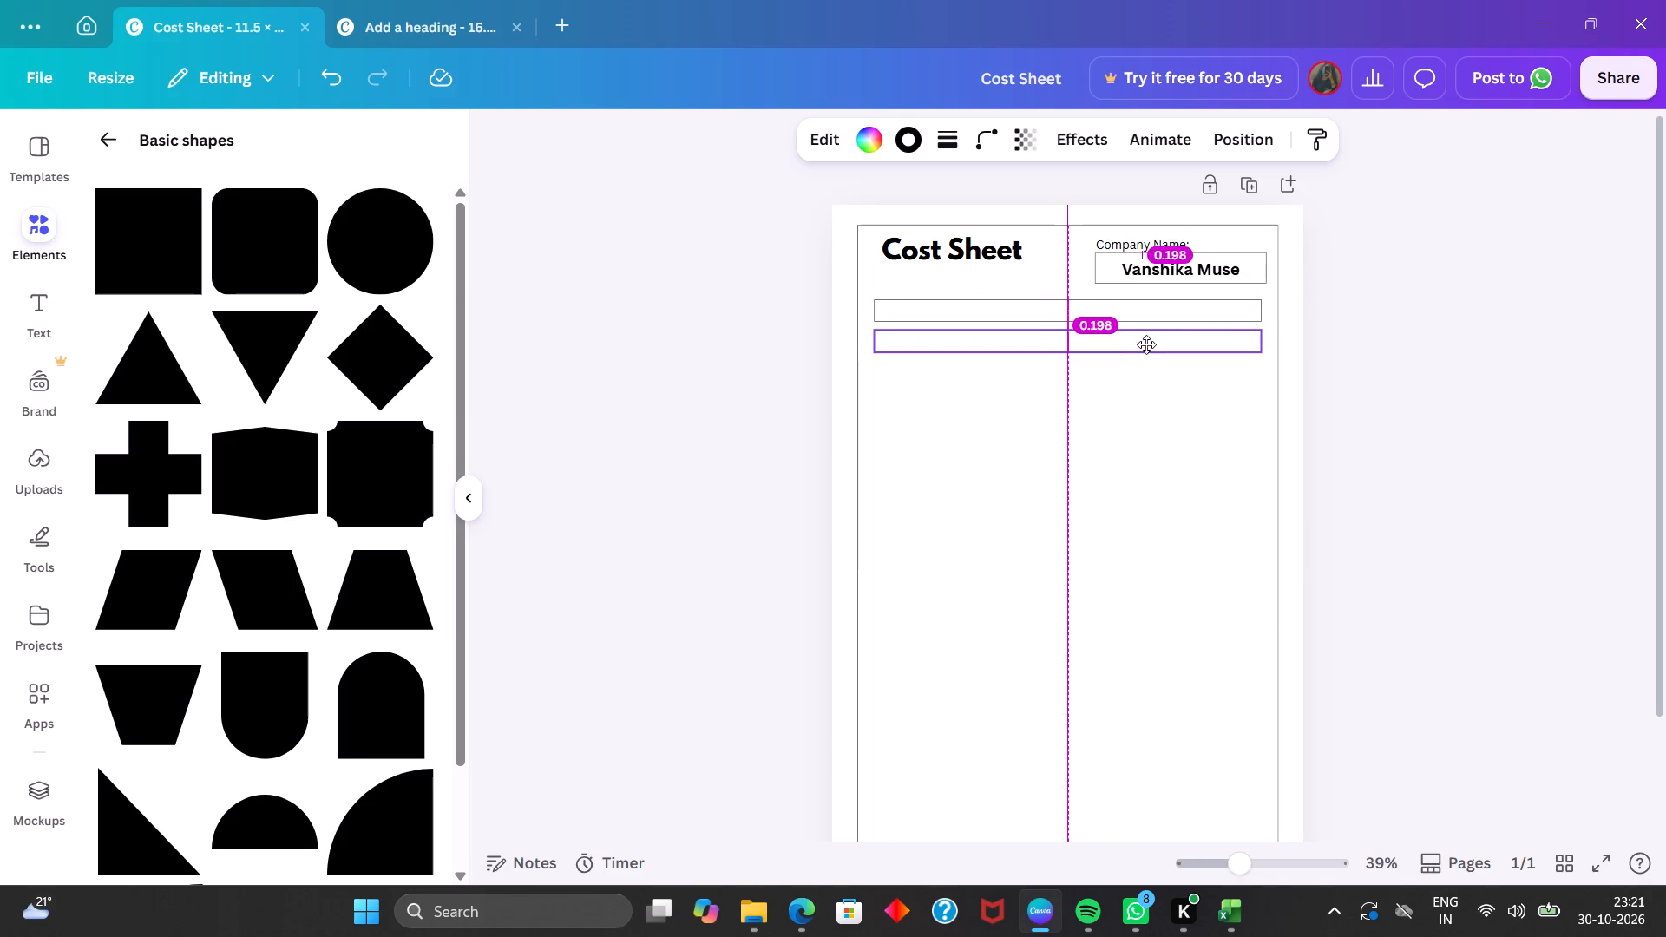
left_click_drag(1146, 344, 1145, 334)
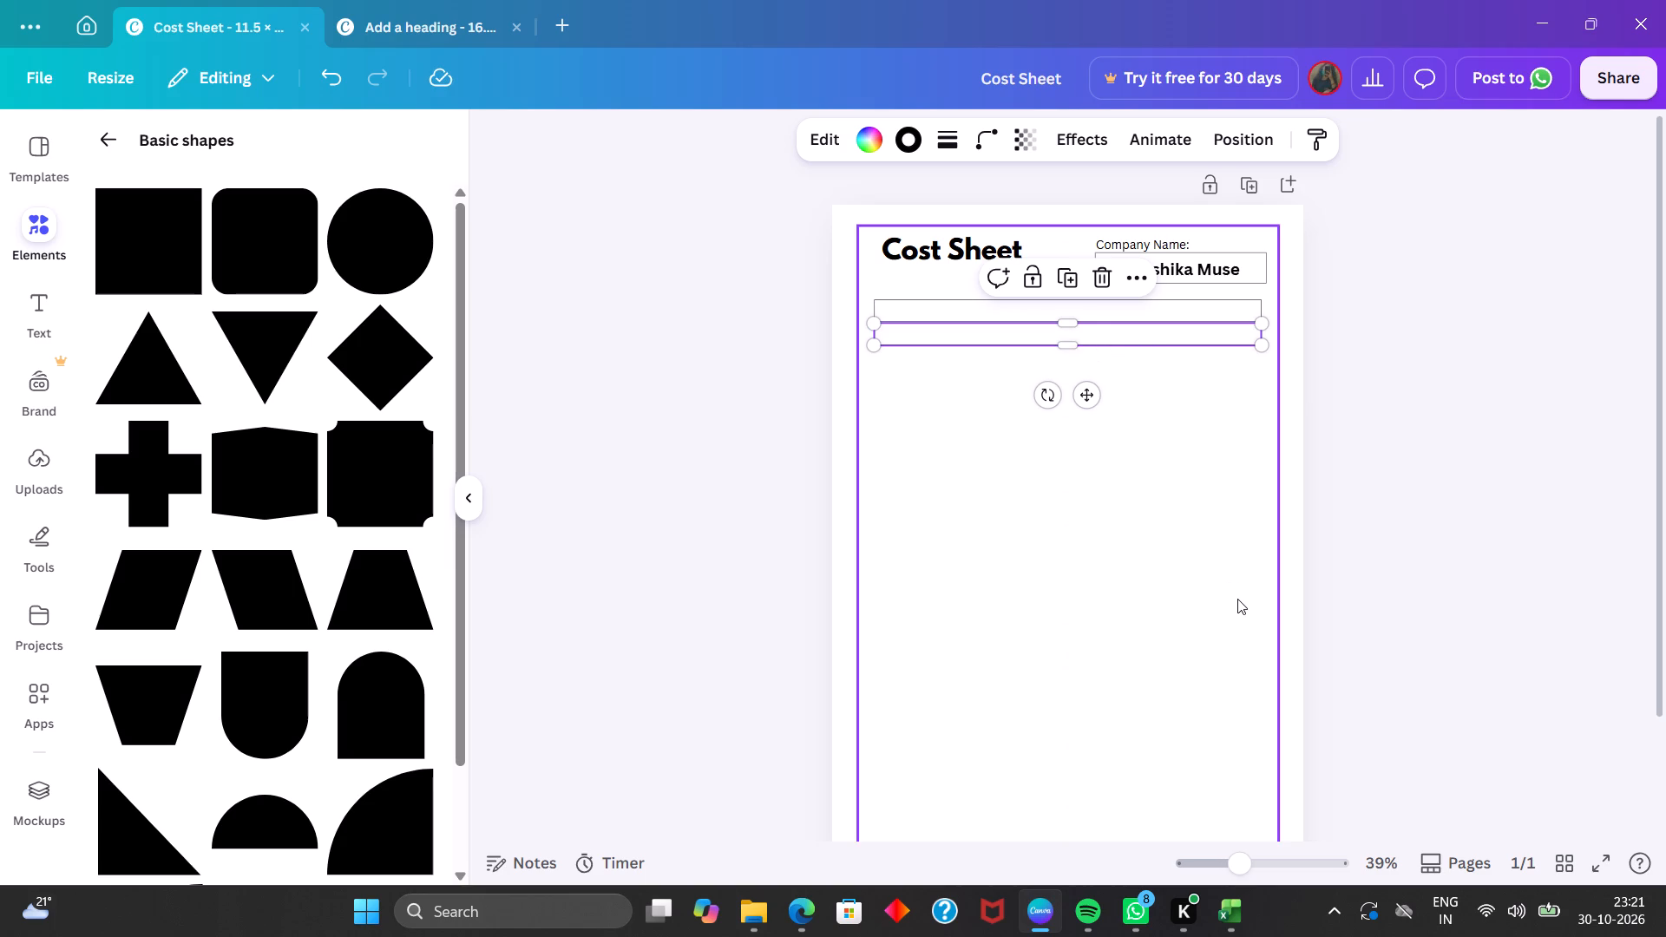
Add a text box below the two rows, enlarge its text to size 29, and enter "Date".
scroll(1237, 599, "up", 3)
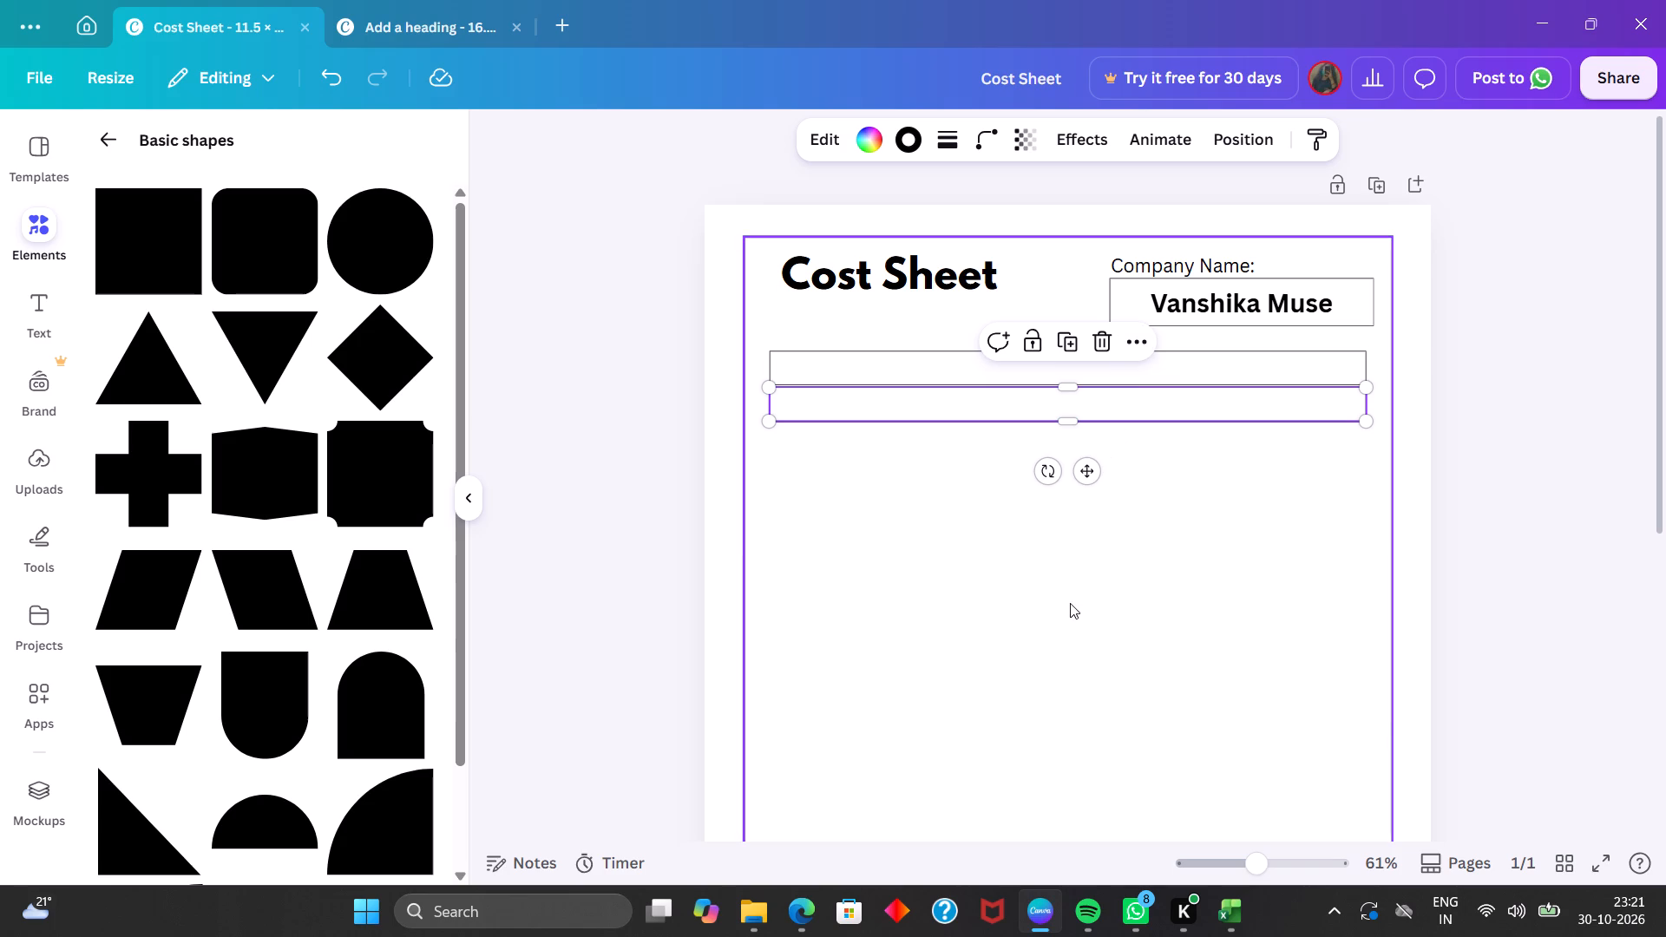
left_click(1070, 603)
left_click(44, 313)
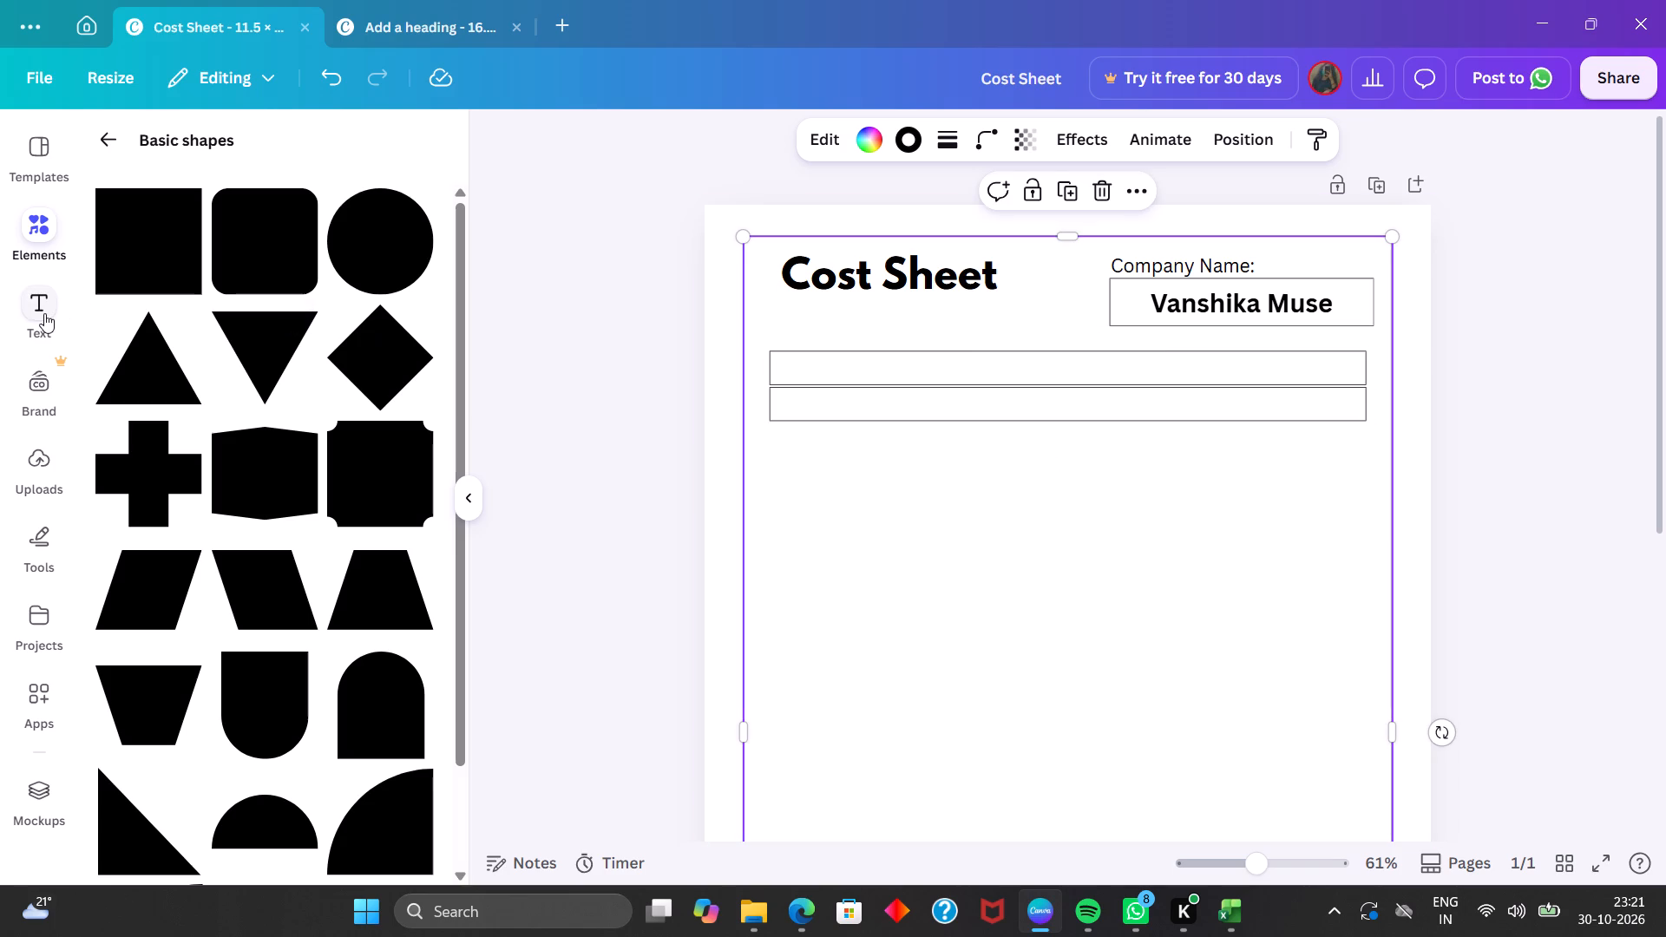
left_click(239, 230)
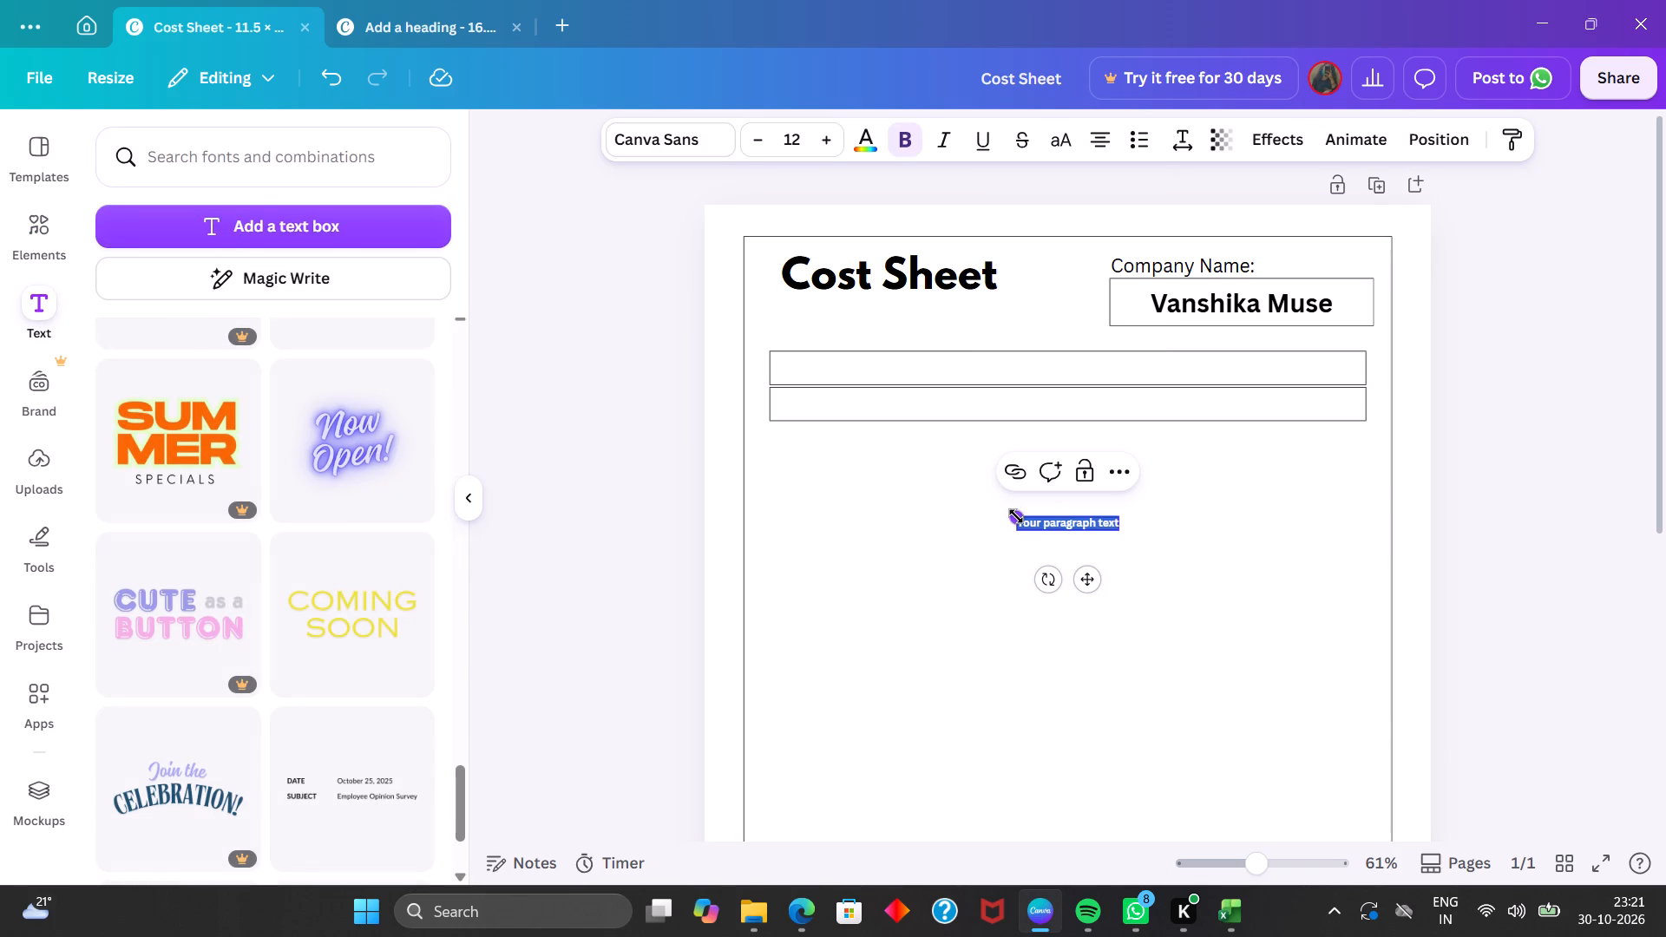
left_click_drag(1016, 516, 872, 491)
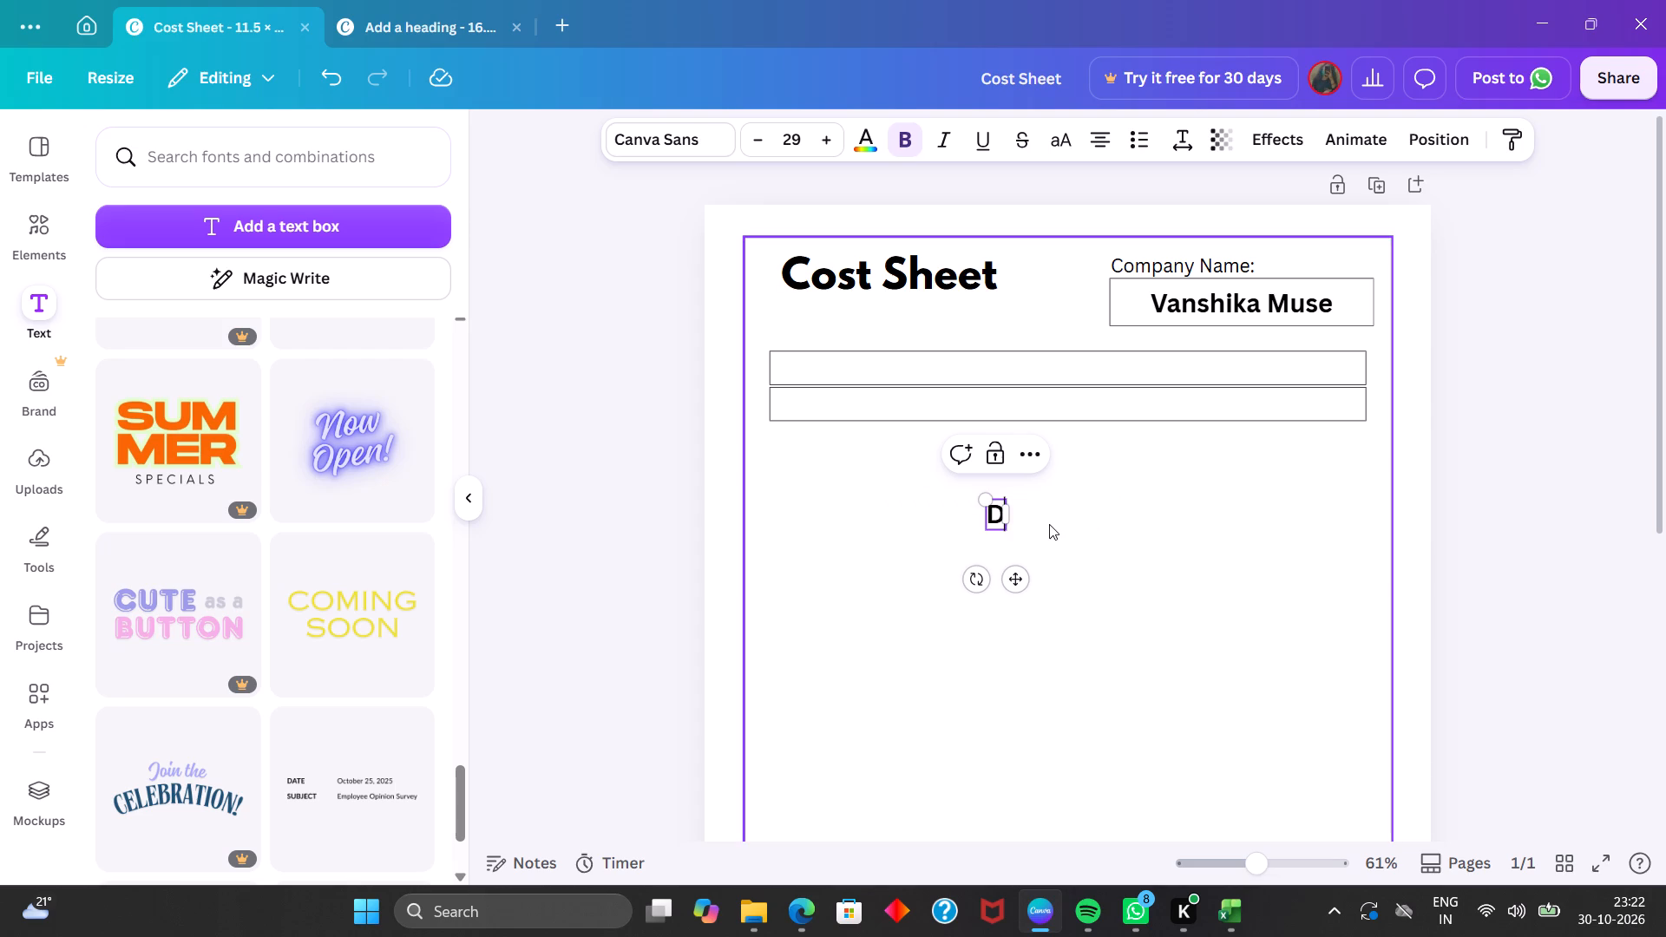
type("ate")
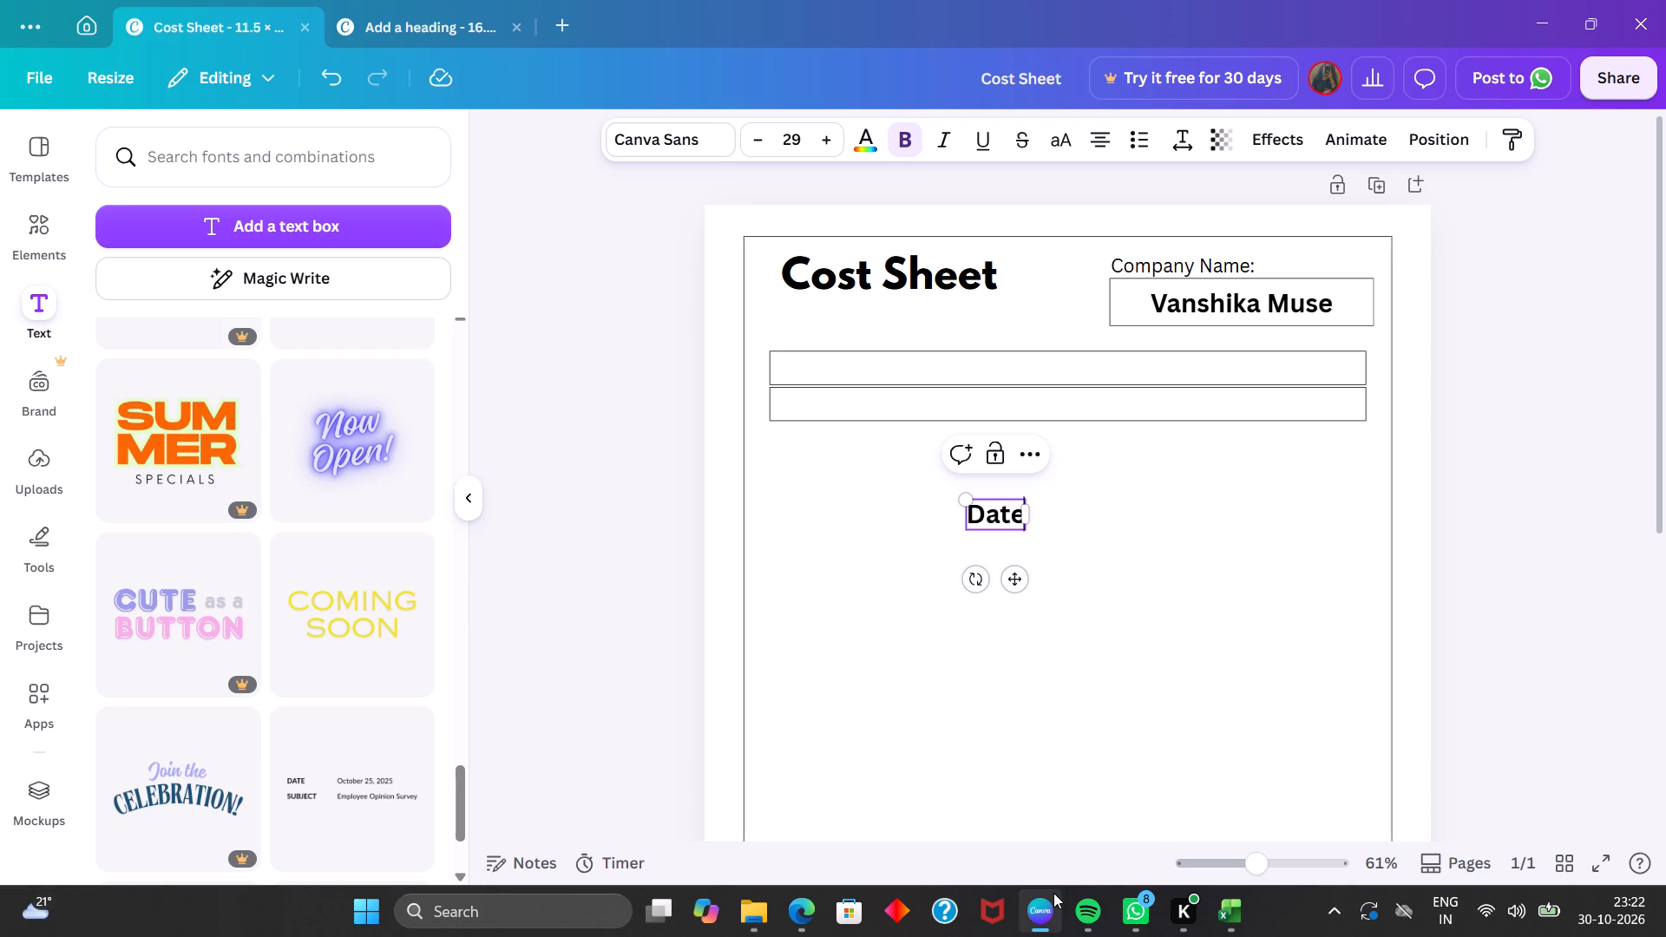
Switch to Microsoft Edge and, in a new tab, search the web for "costing sheet for garments".
left_click(806, 919)
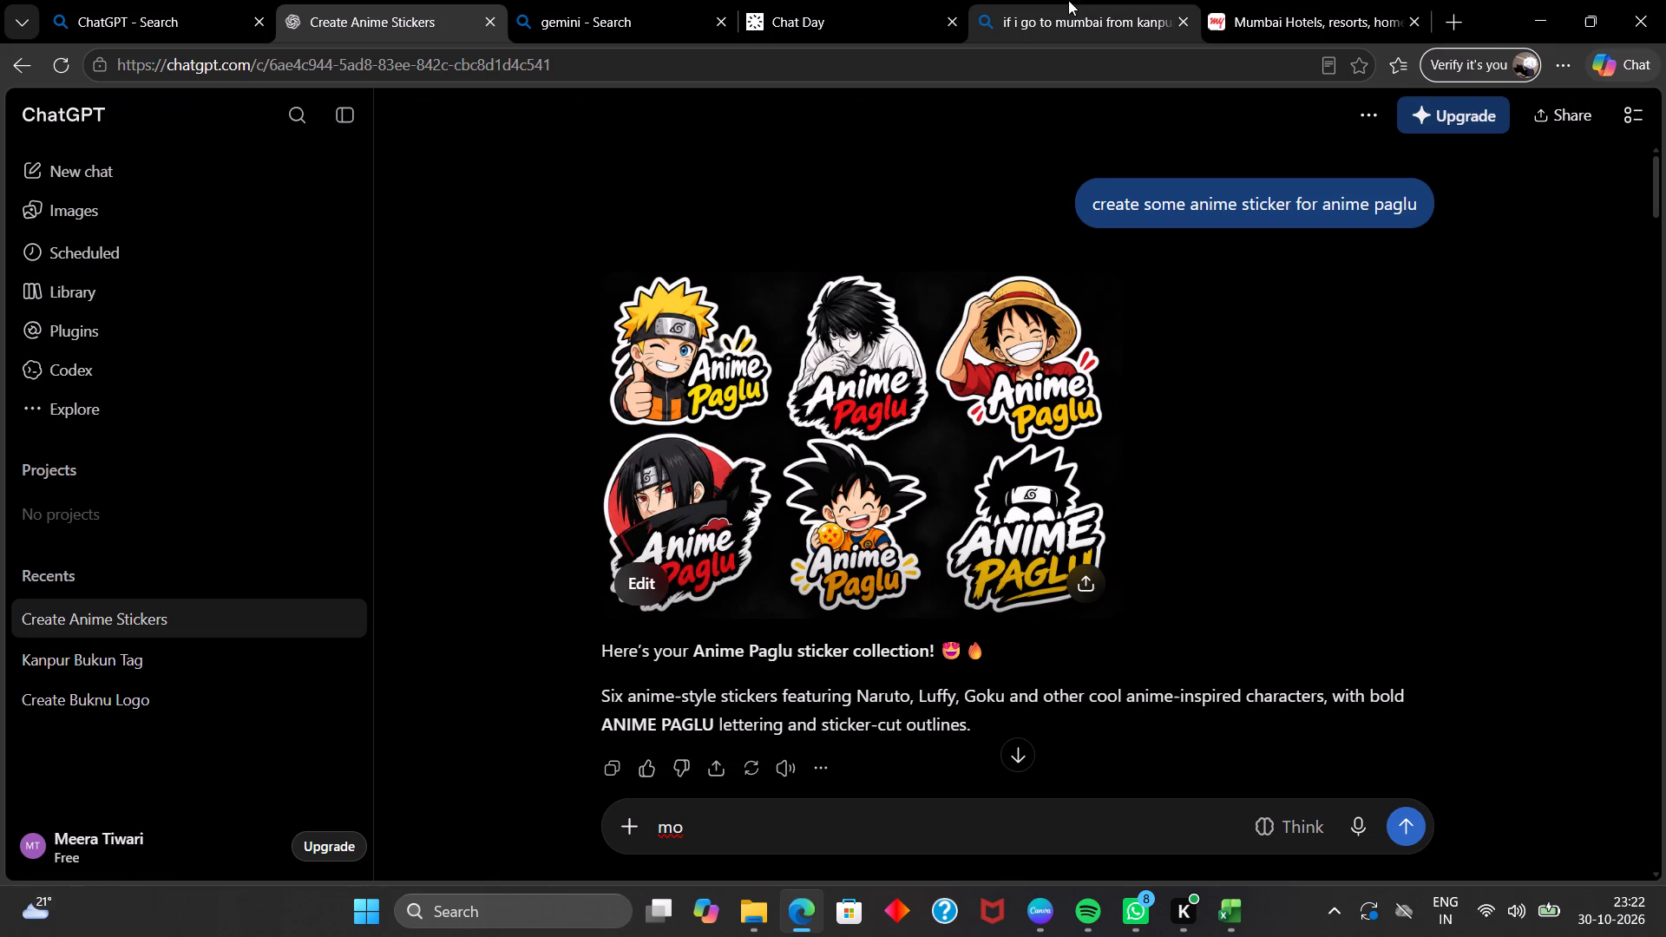
left_click(1453, 15)
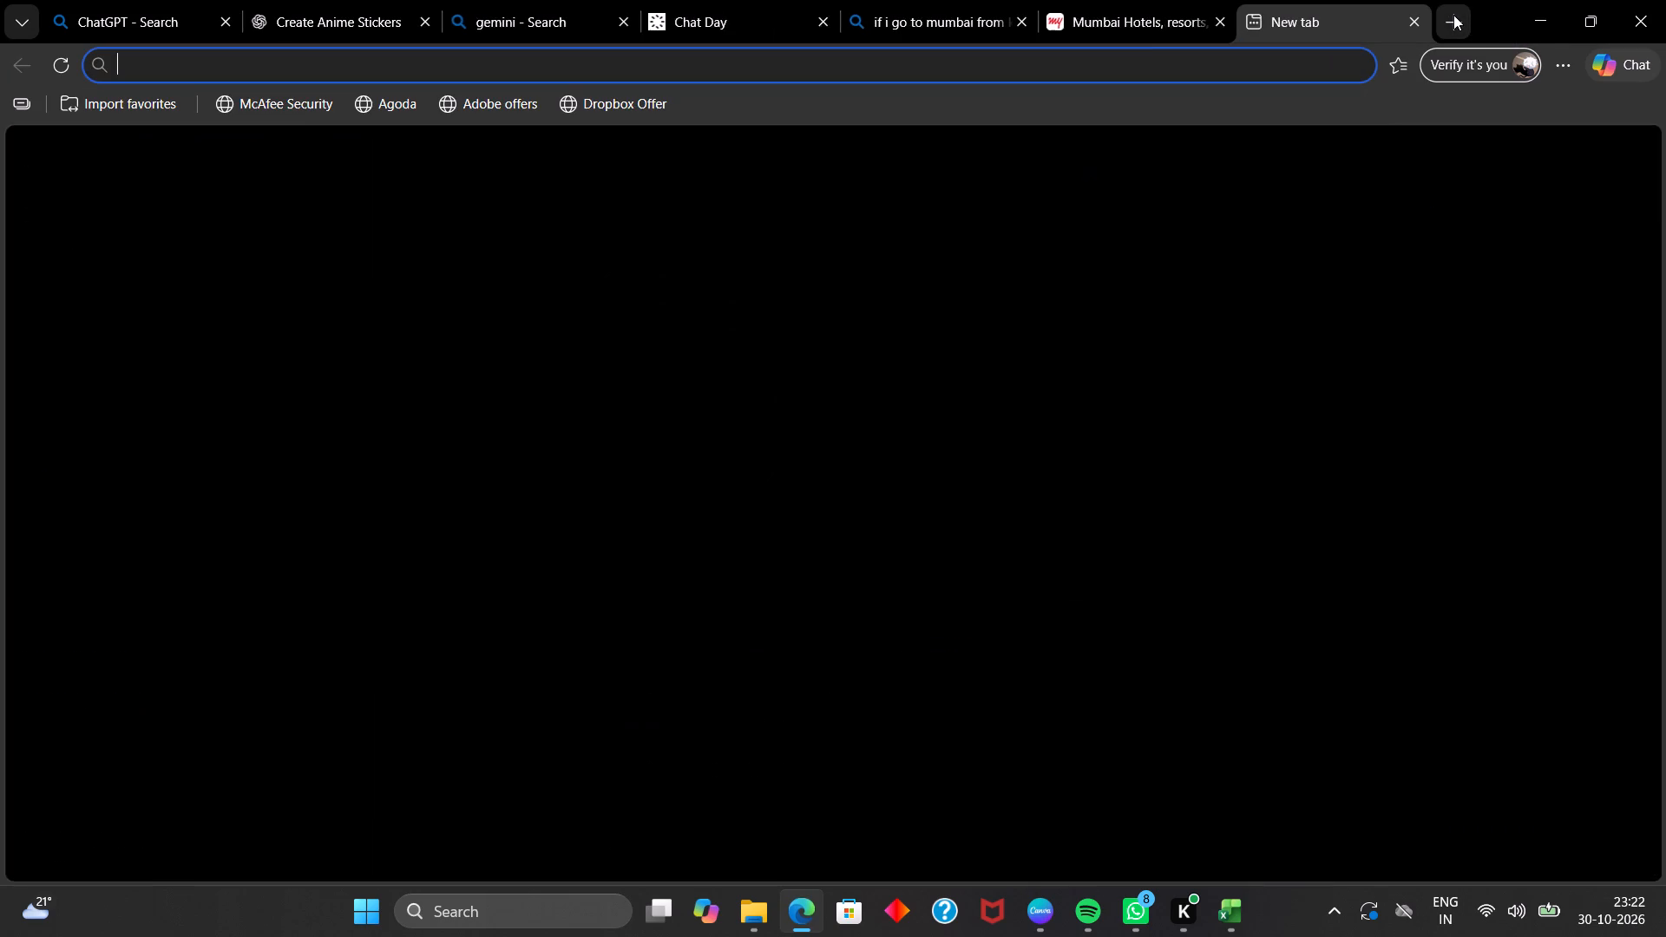
type("cost sheet")
key("space")
type("of clothes")
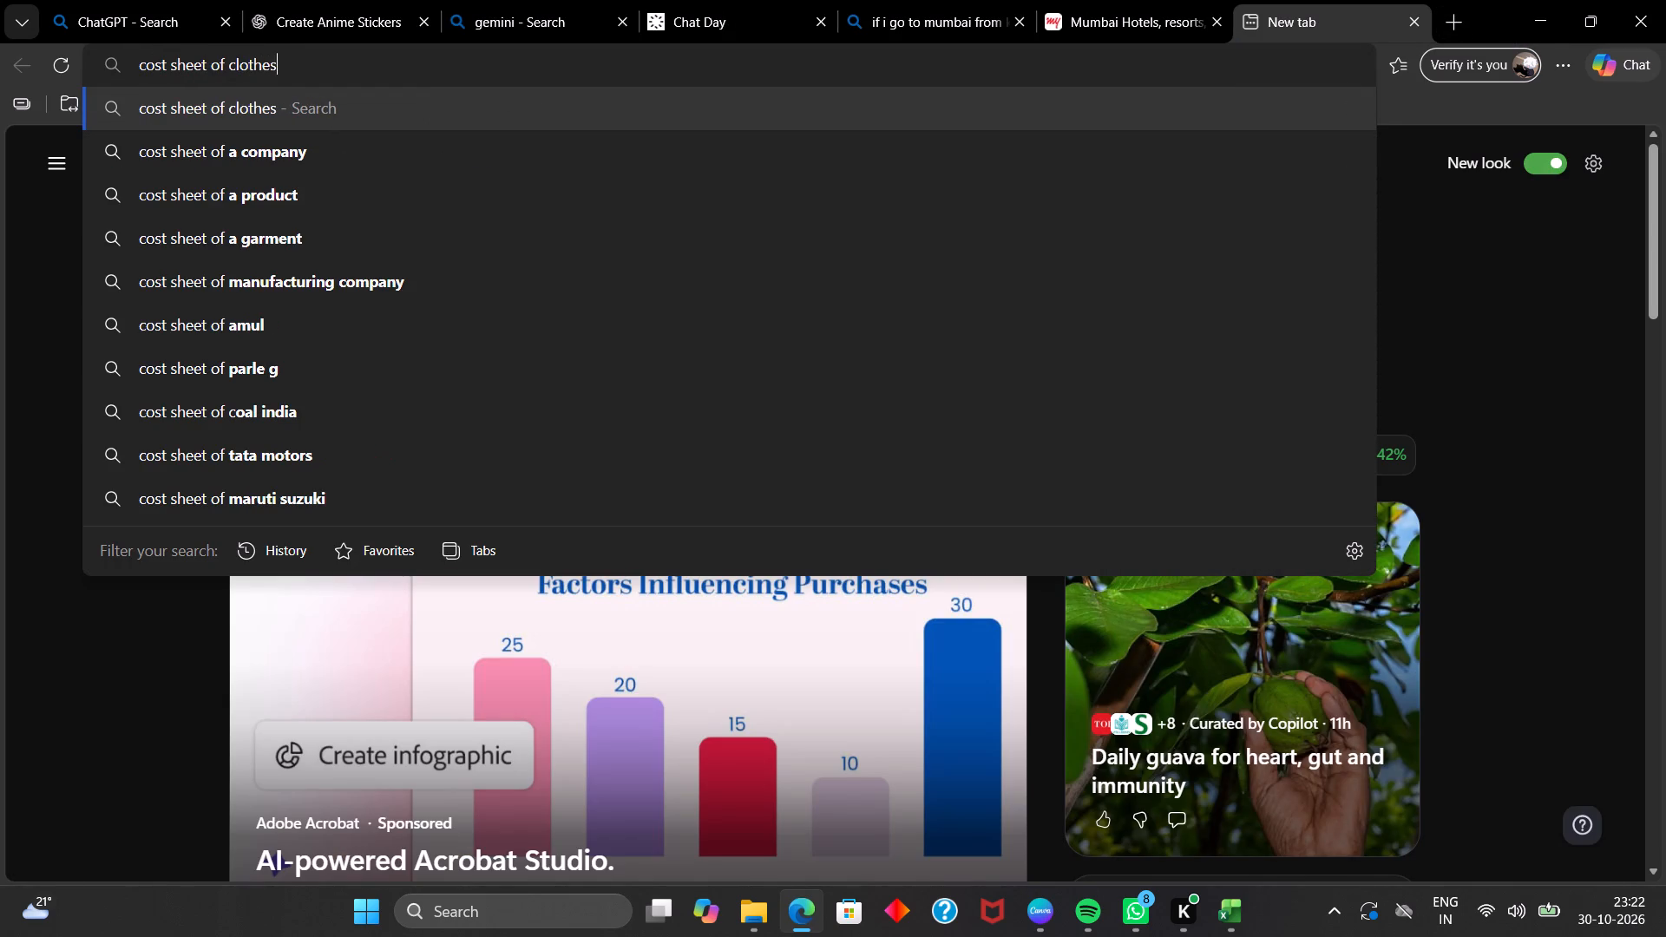
key("space")
type("made one")
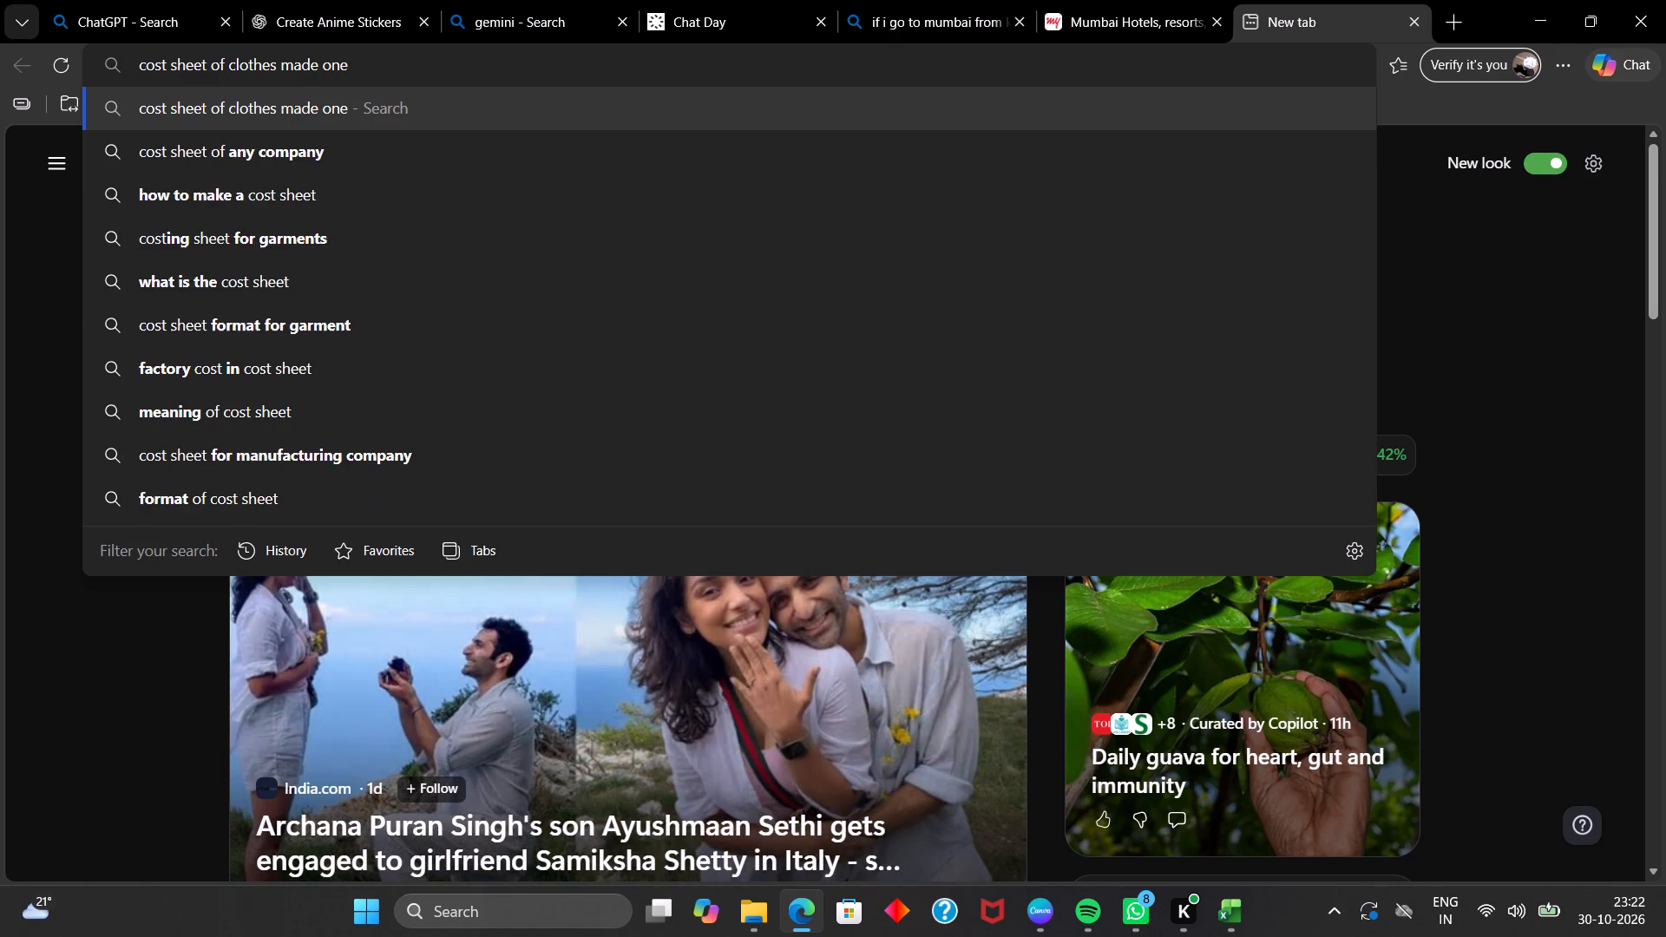
key("BackSpace")
key("space")
type("which")
key("space")
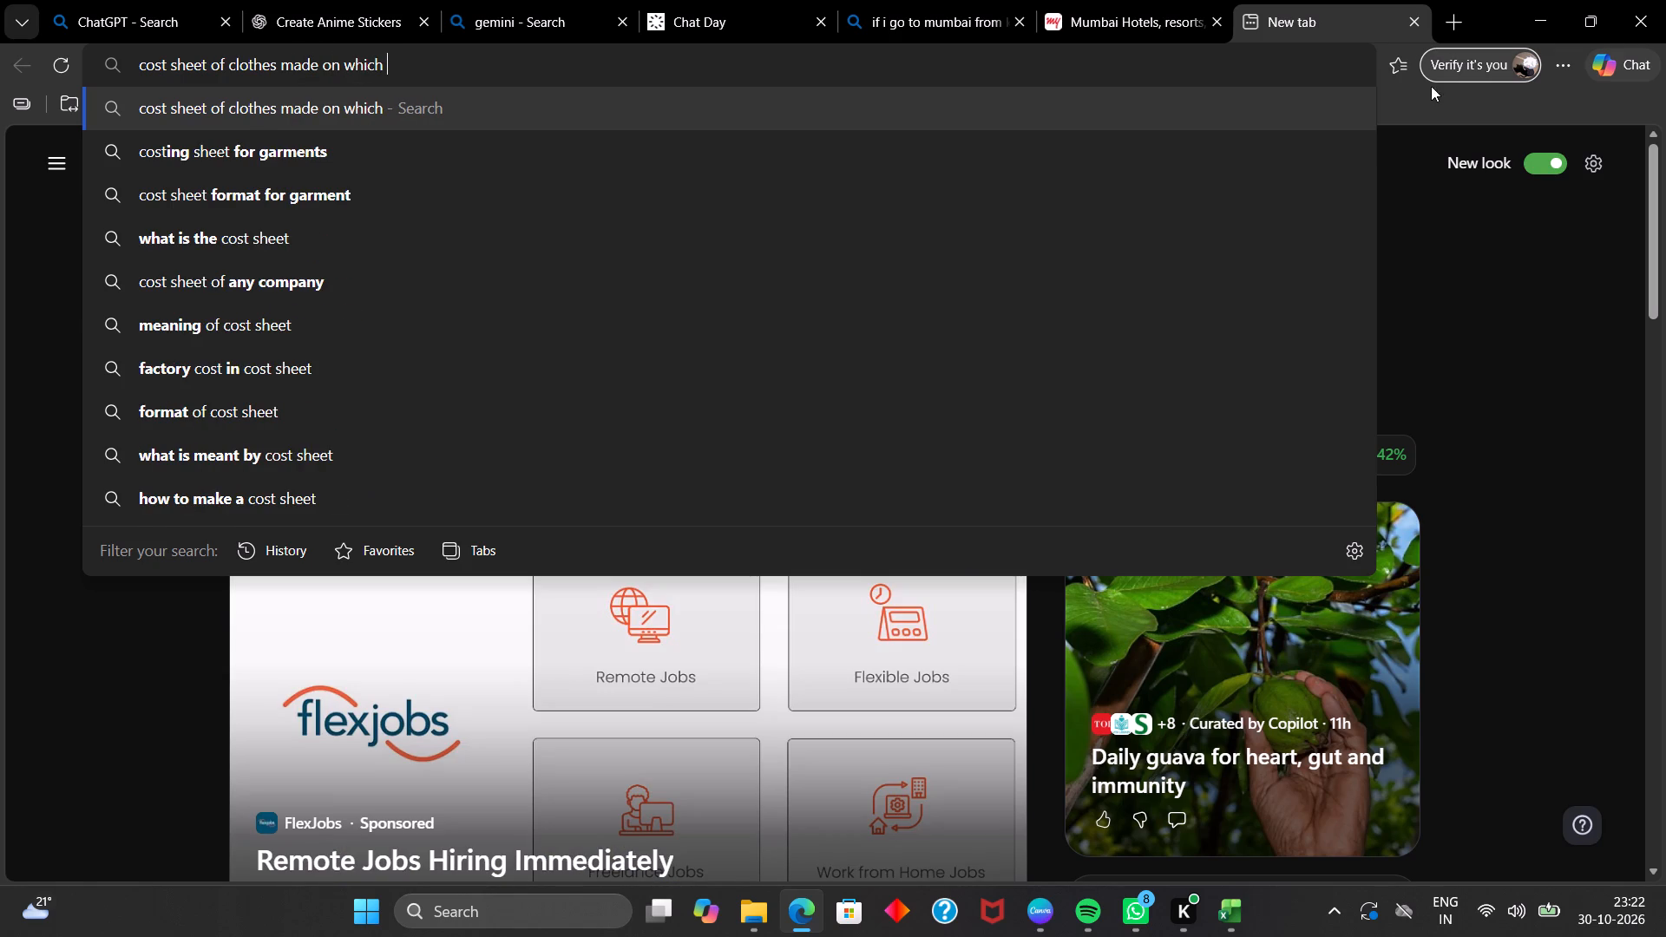
left_click(1220, 151)
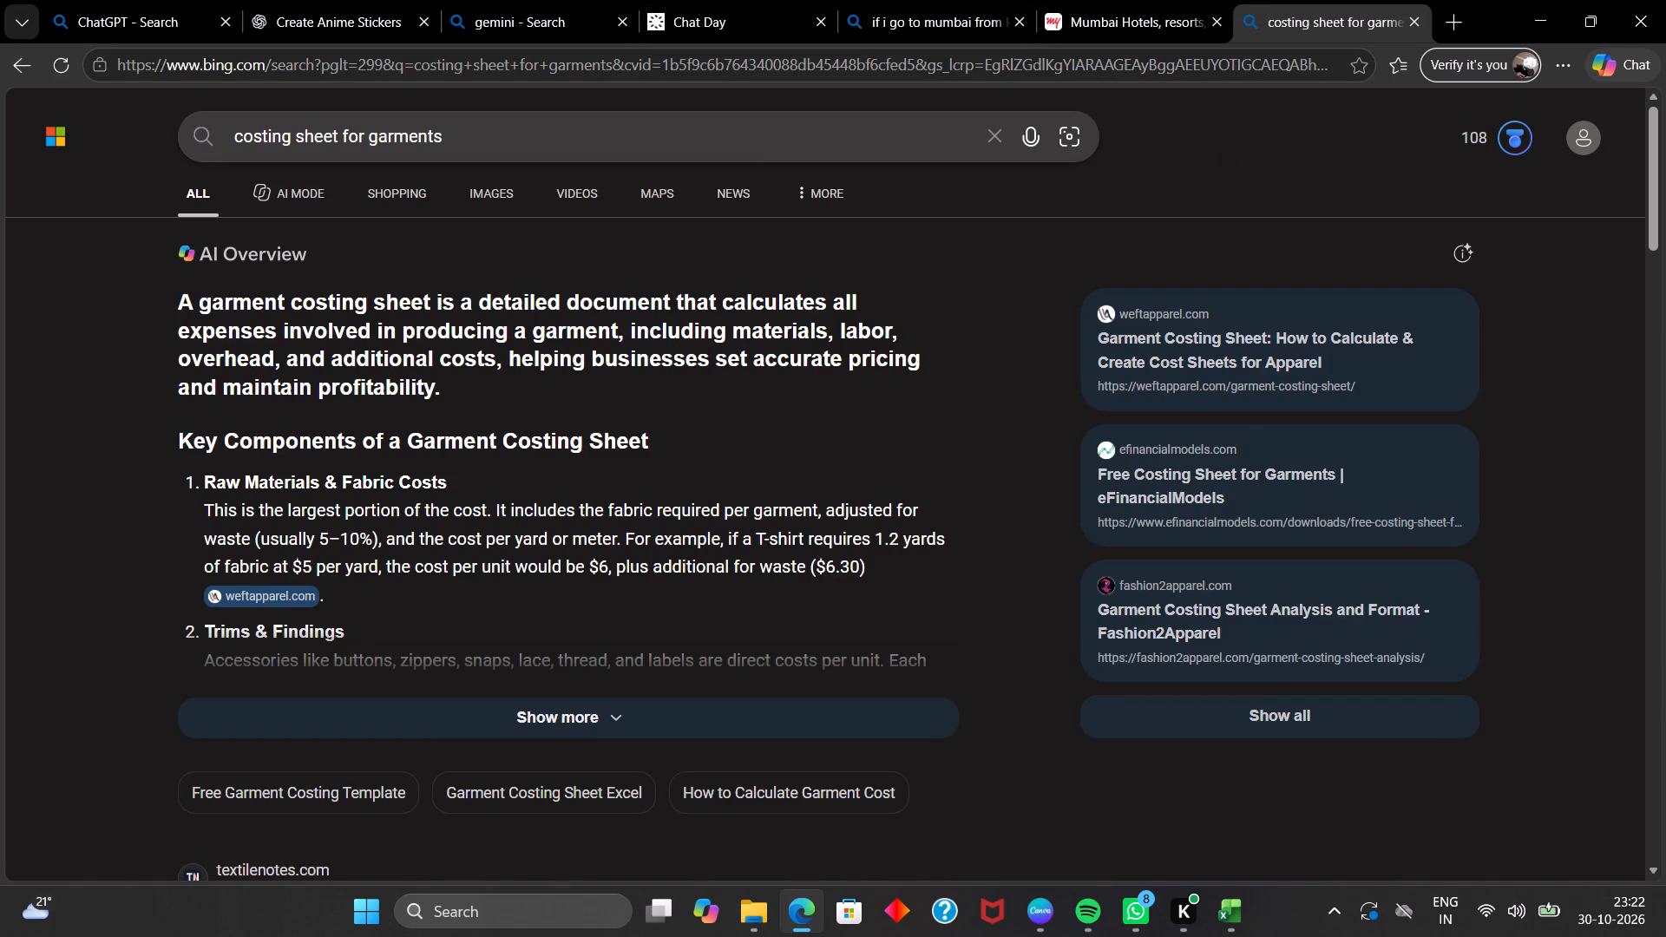
Extend the web search to "costing sheet for garments made on which aap design is used".
left_click(758, 142)
key("space")
type("made om")
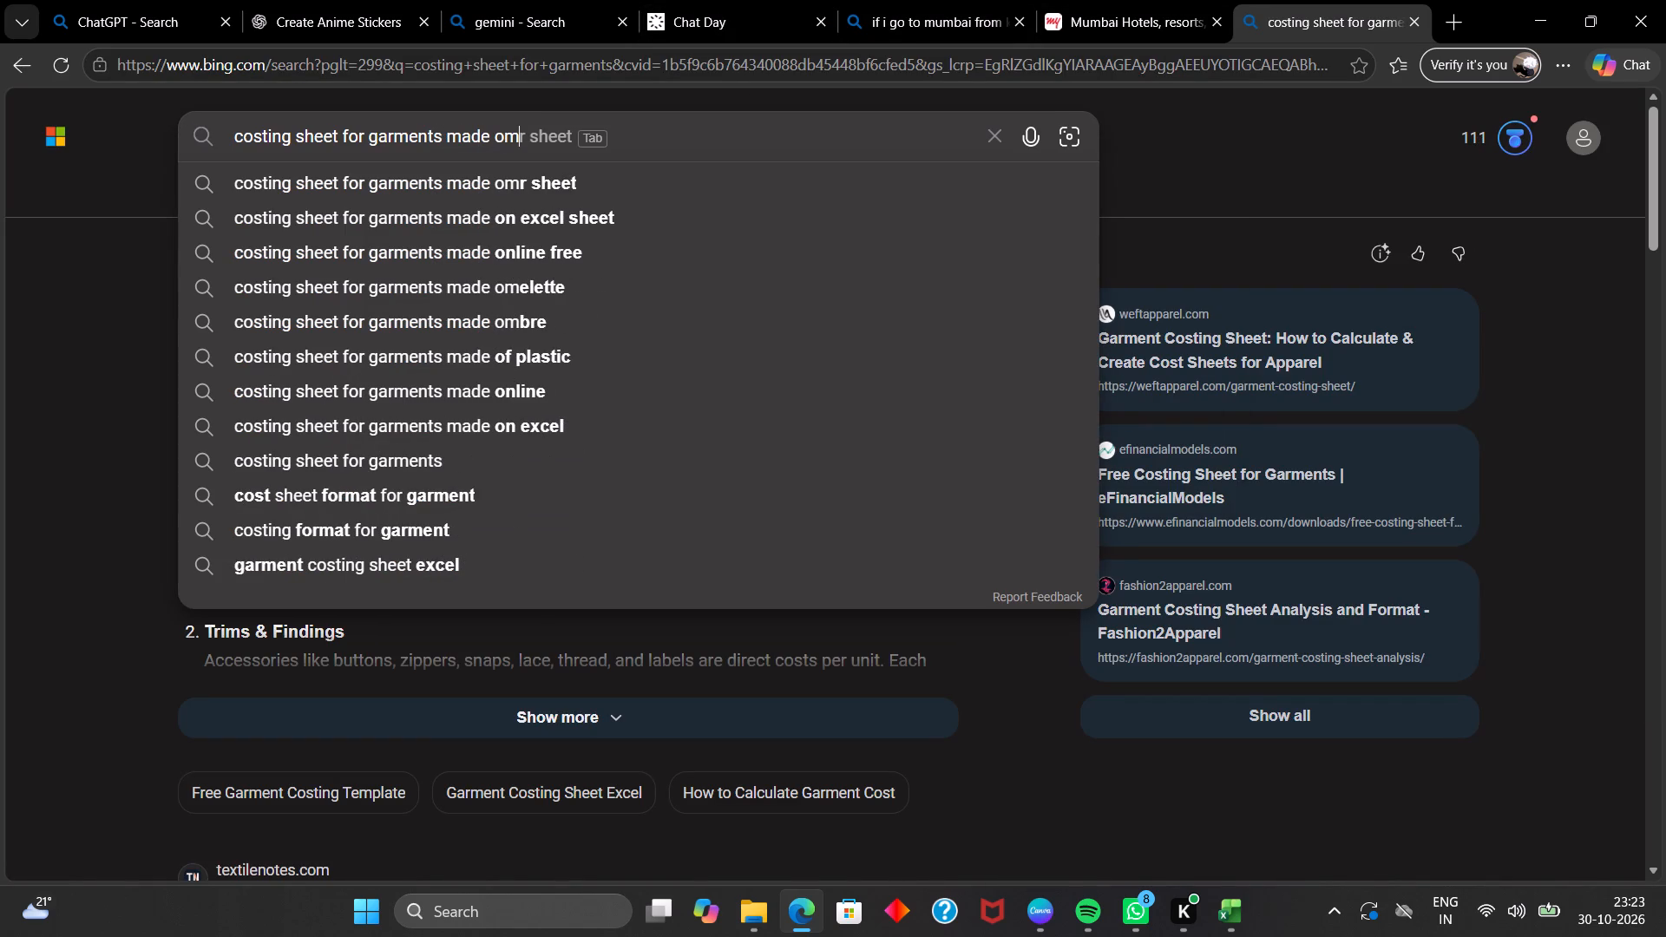
key("BackSpace")
type("n which")
key("space")
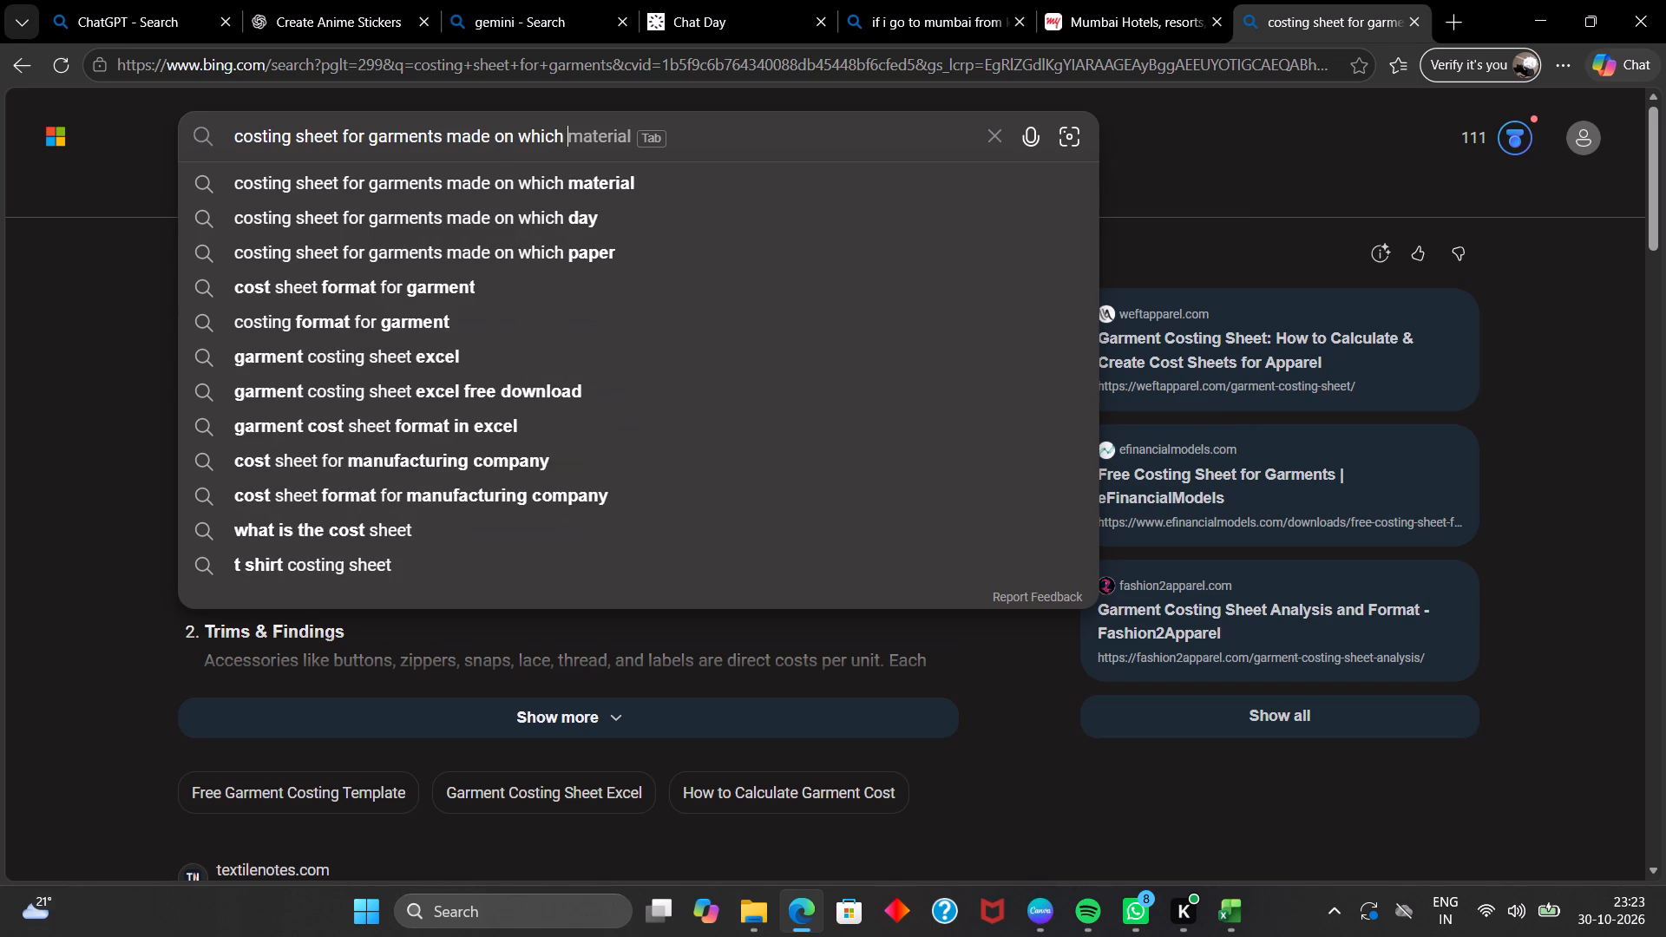
type("aap")
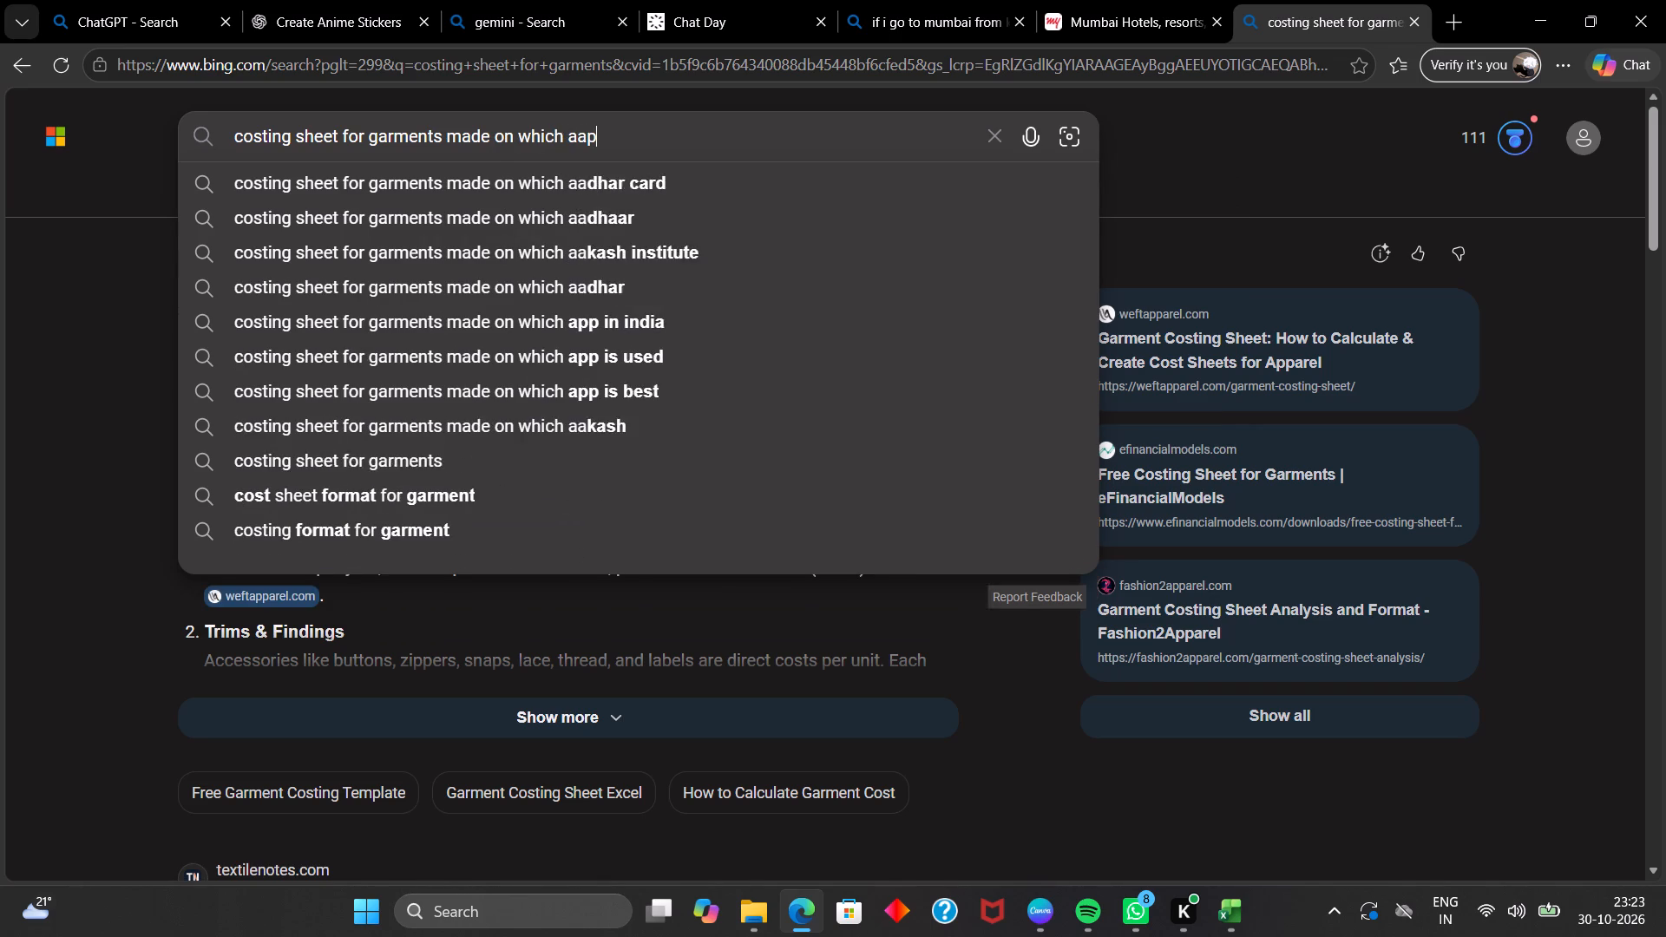
key("space")
key("d")
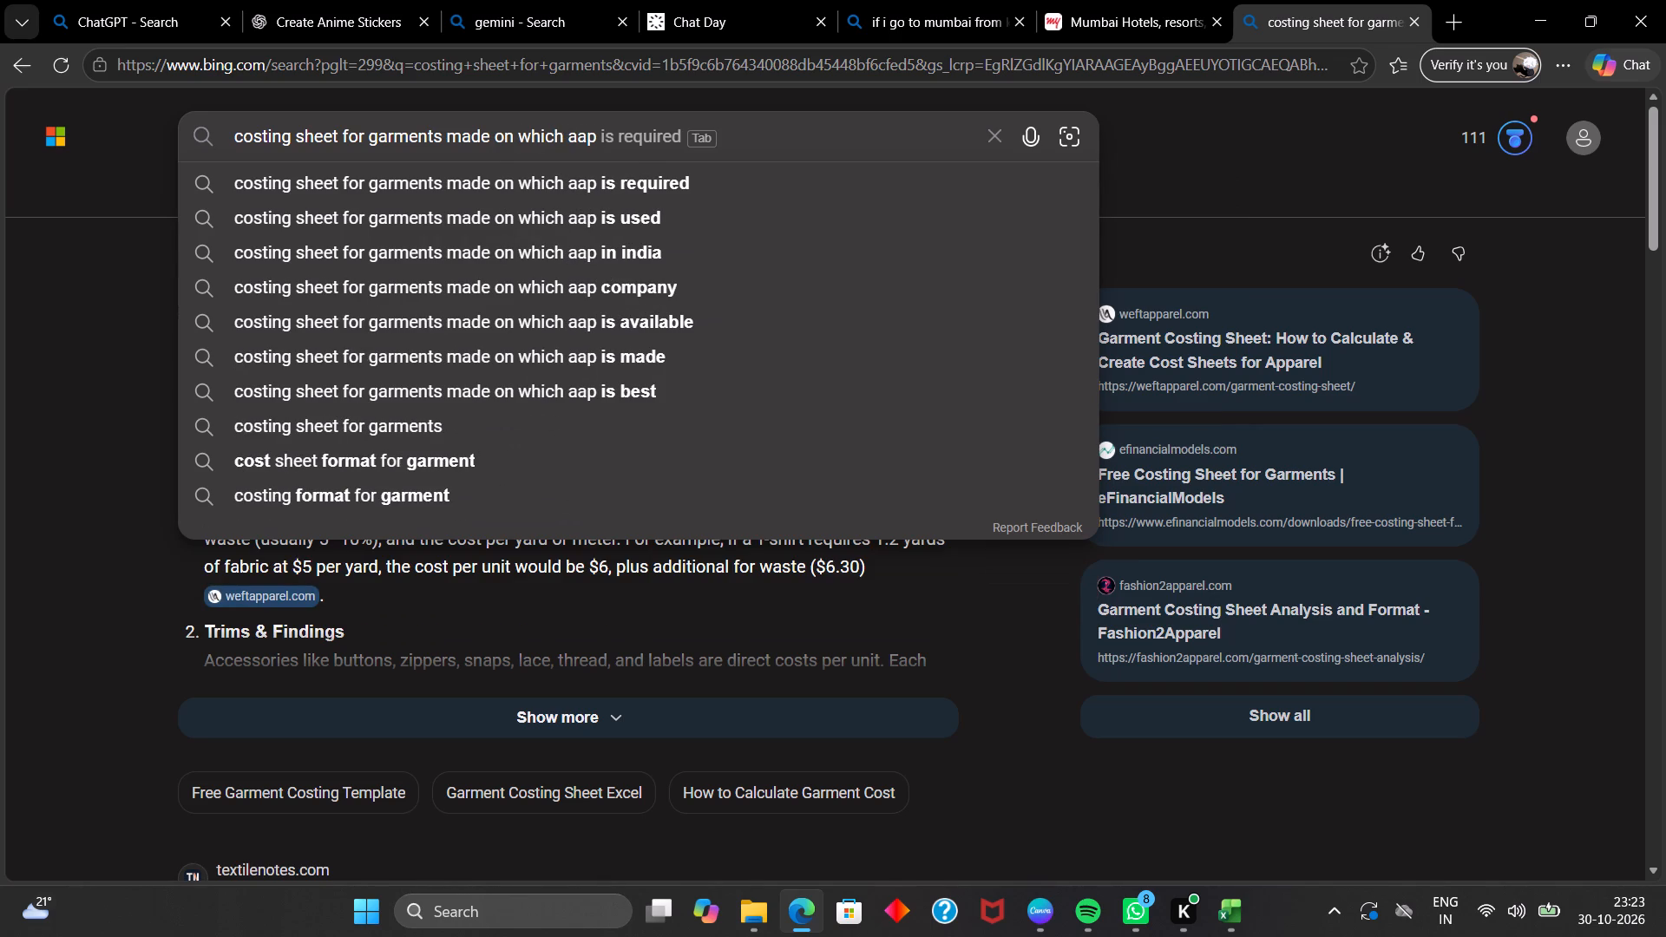
key("e")
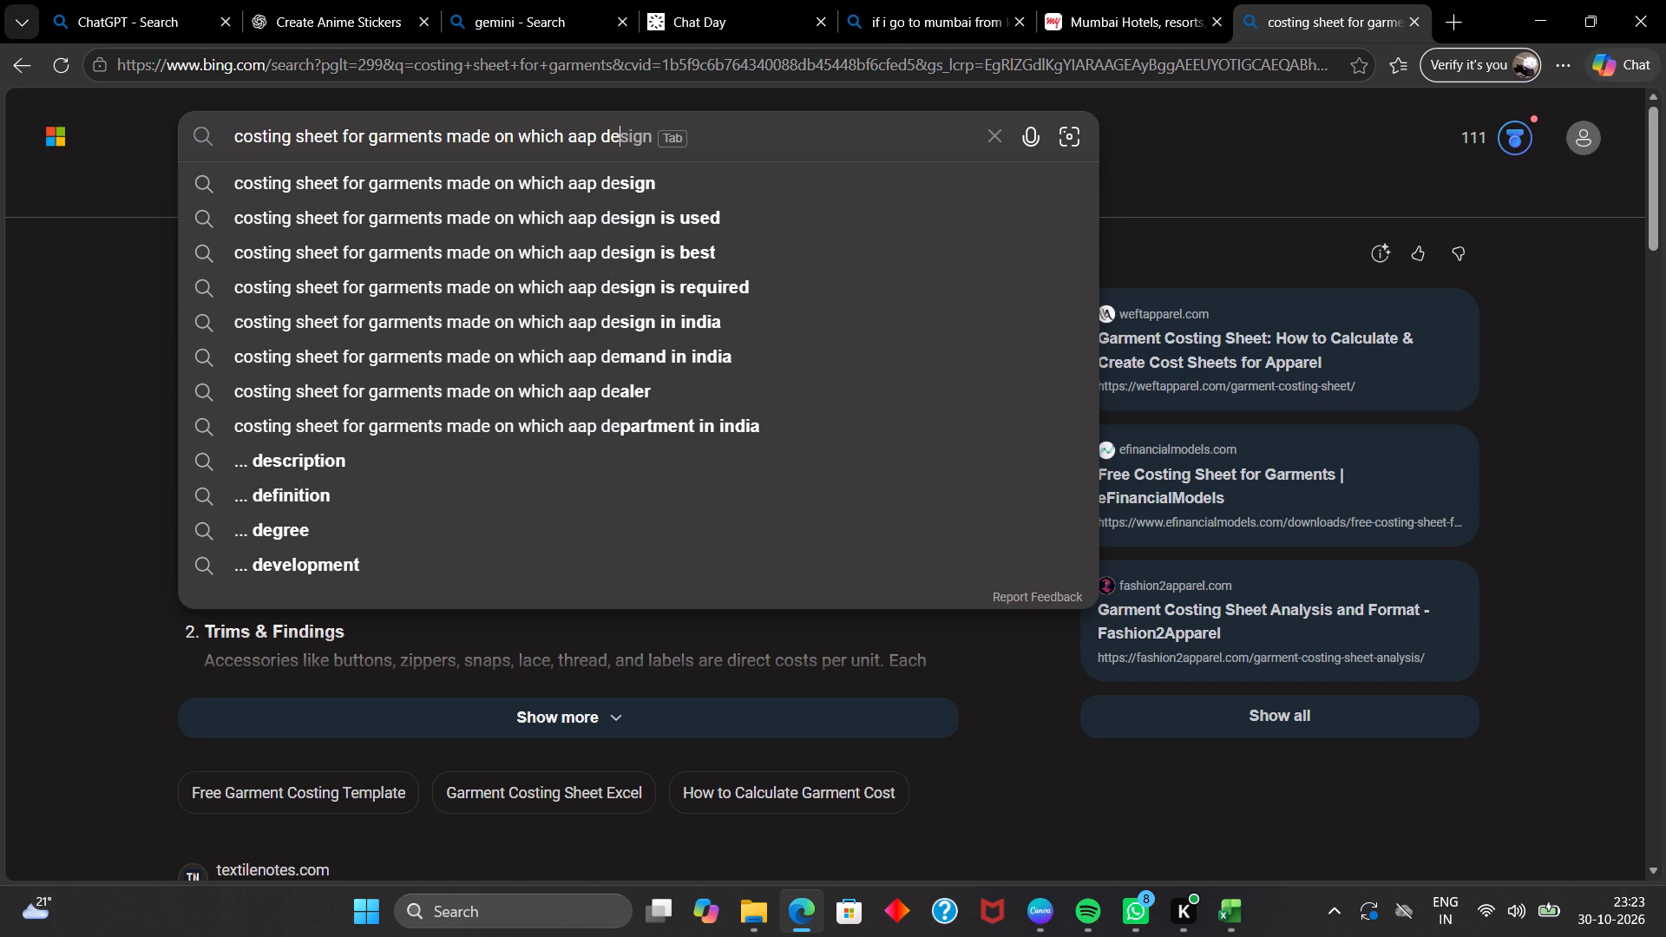
left_click(706, 205)
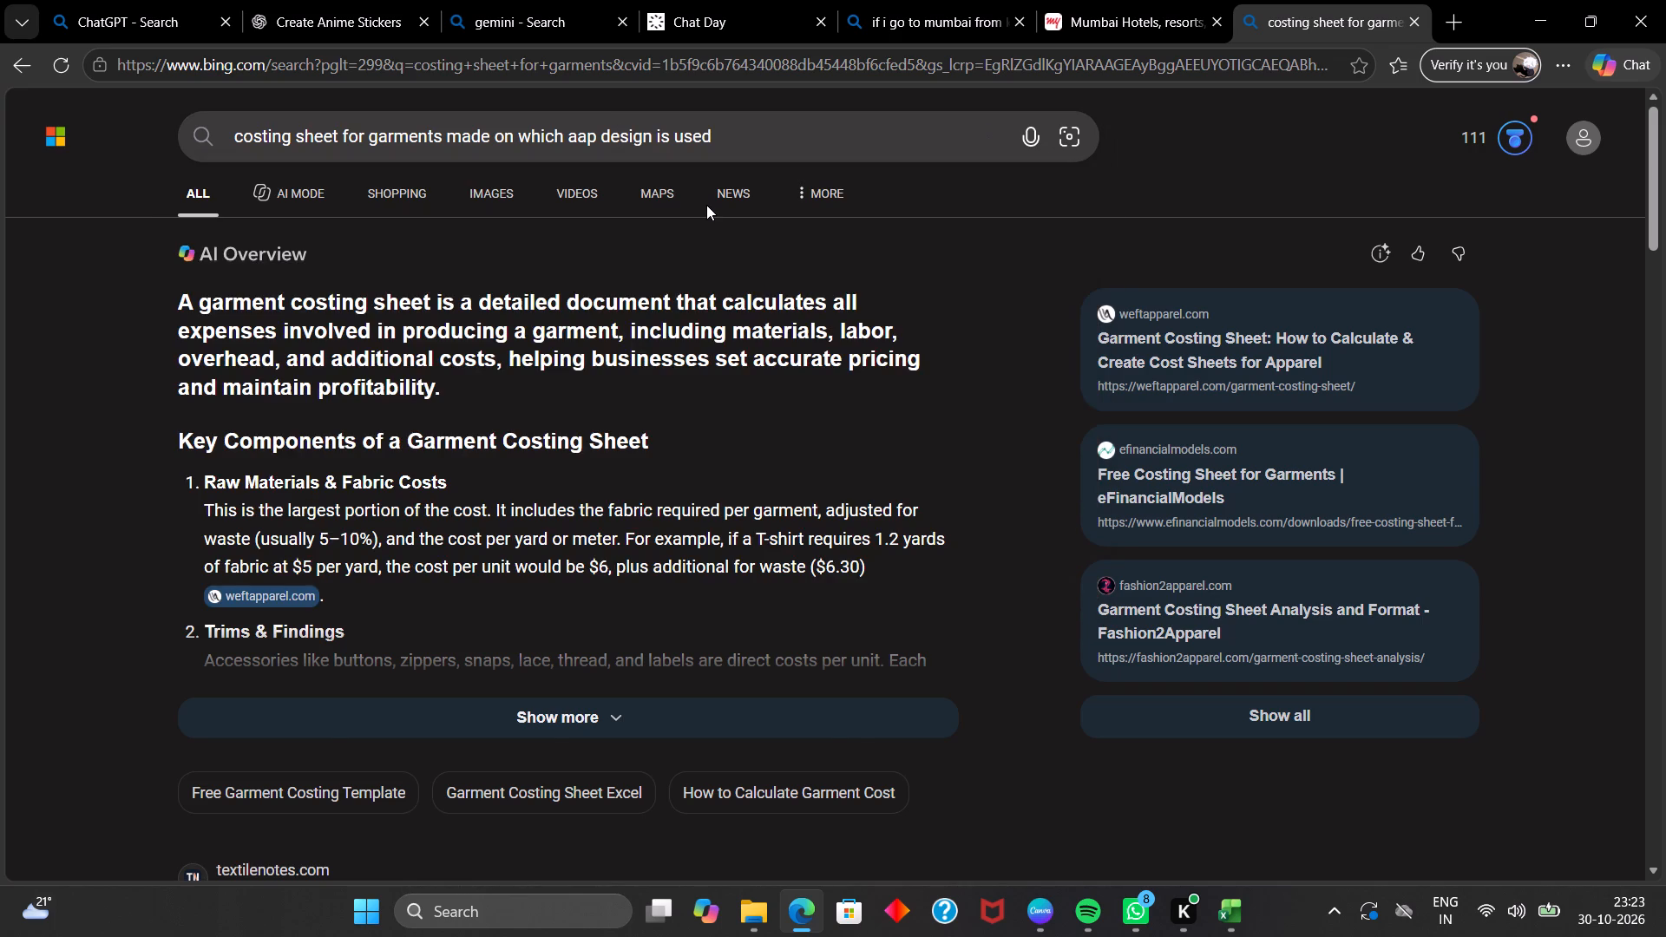
Skim the web results for garment costing sheets and switch to the image results.
scroll(706, 205, "down", 1)
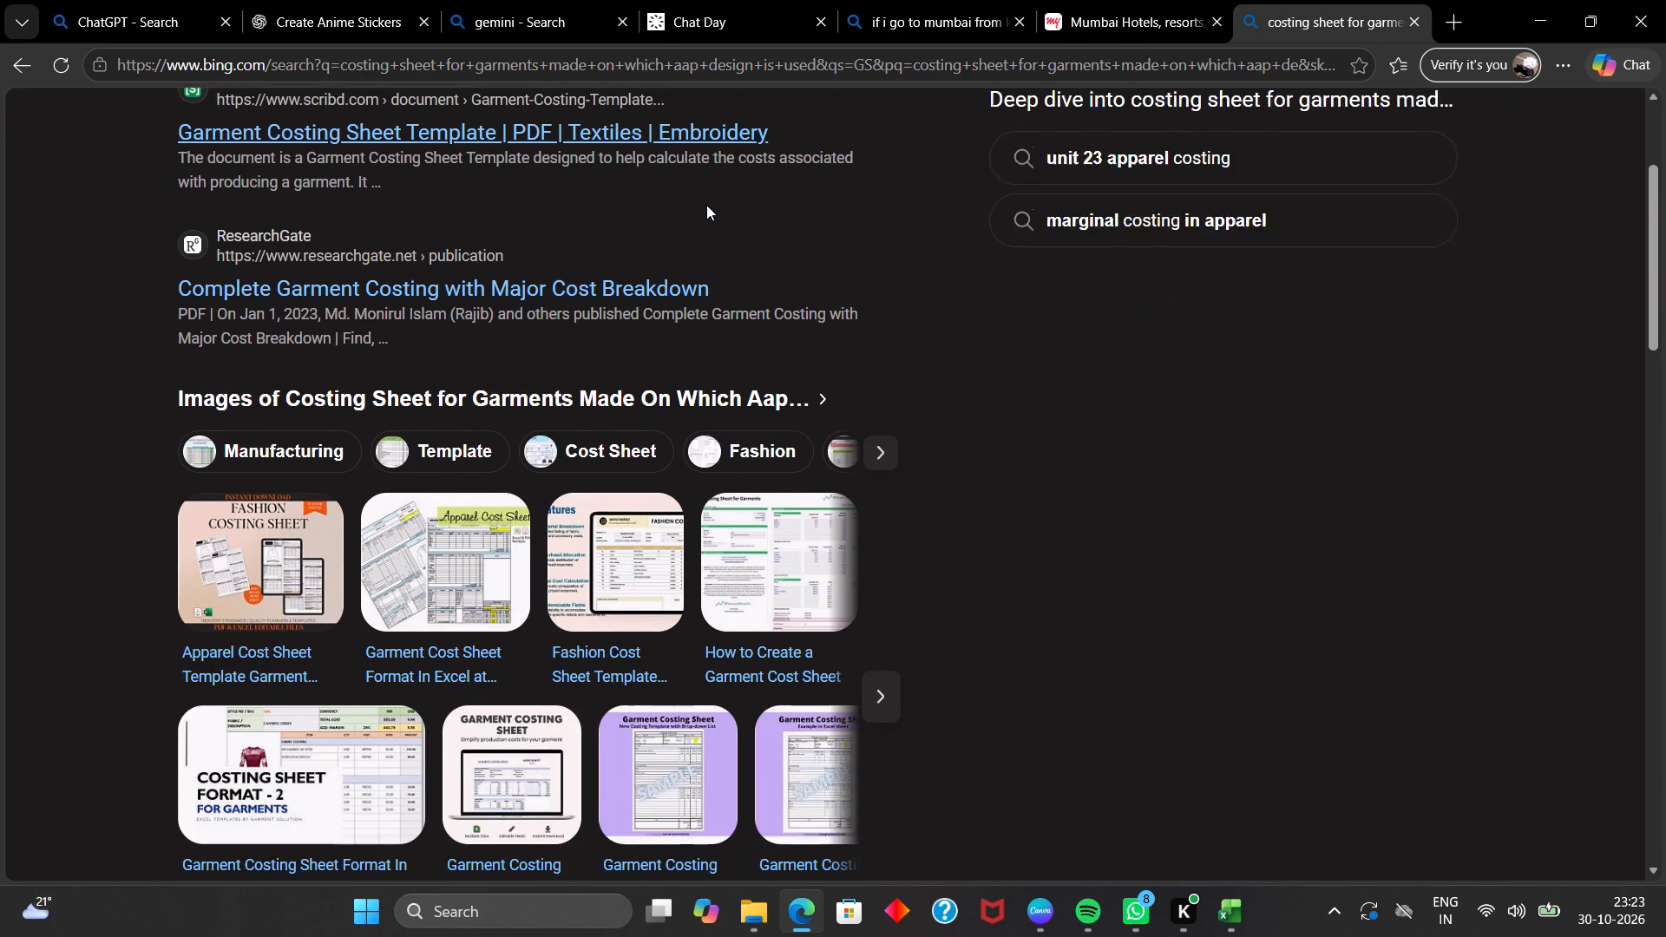
scroll(706, 205, "down", 1)
scroll(513, 364, "up", 8)
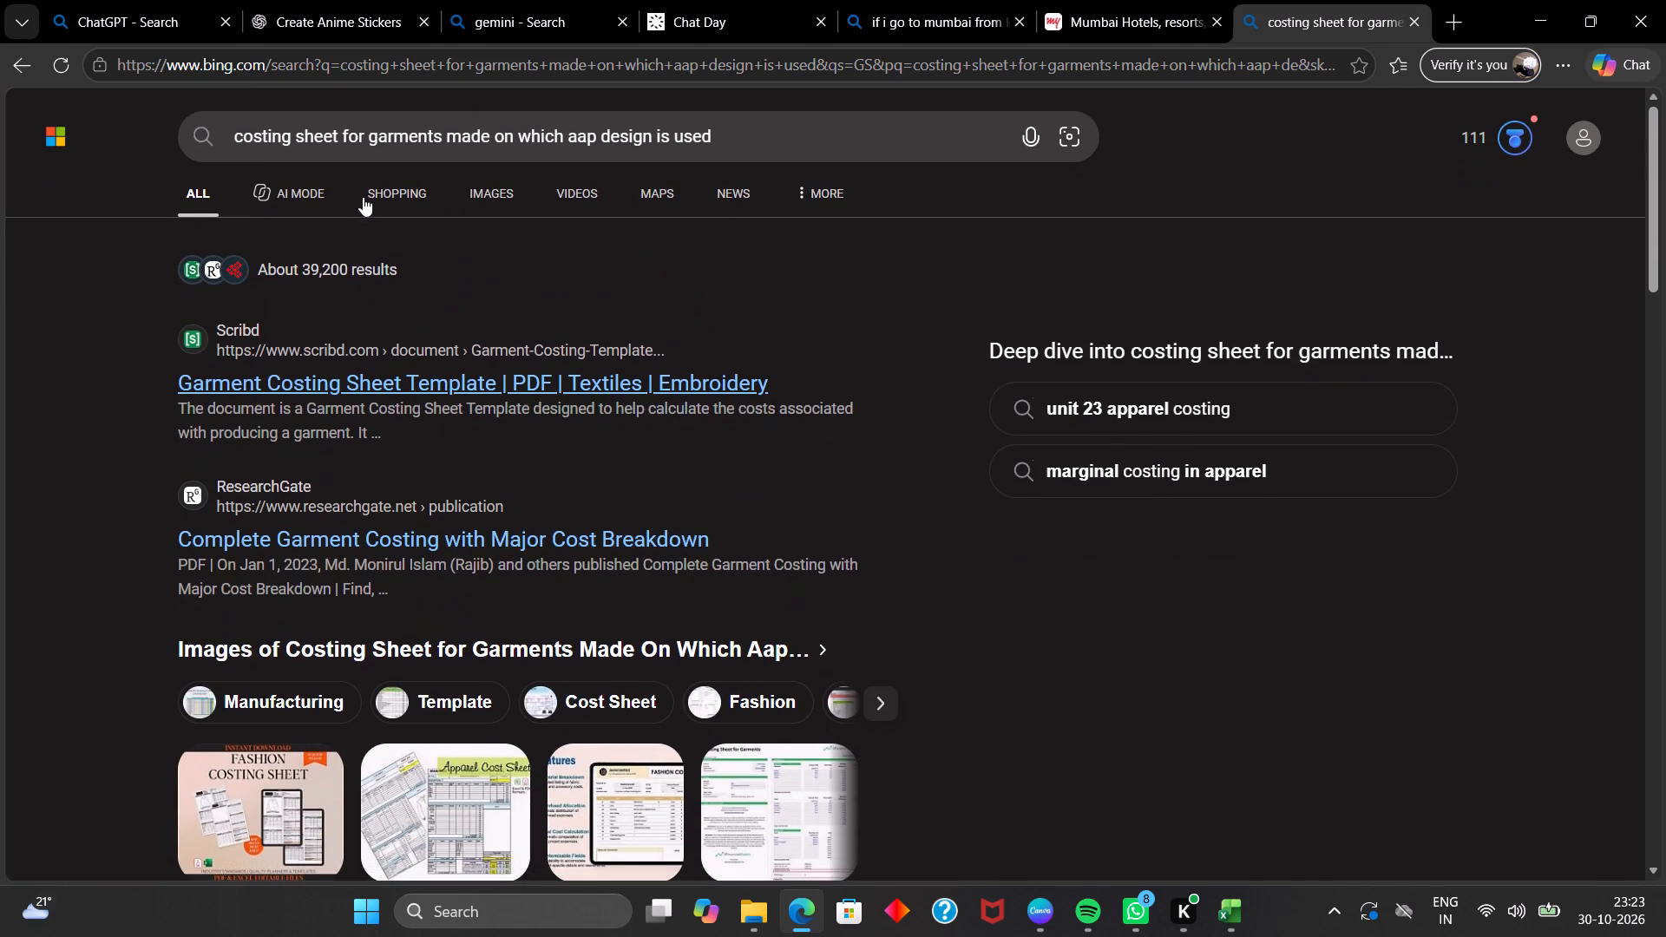
left_click(490, 186)
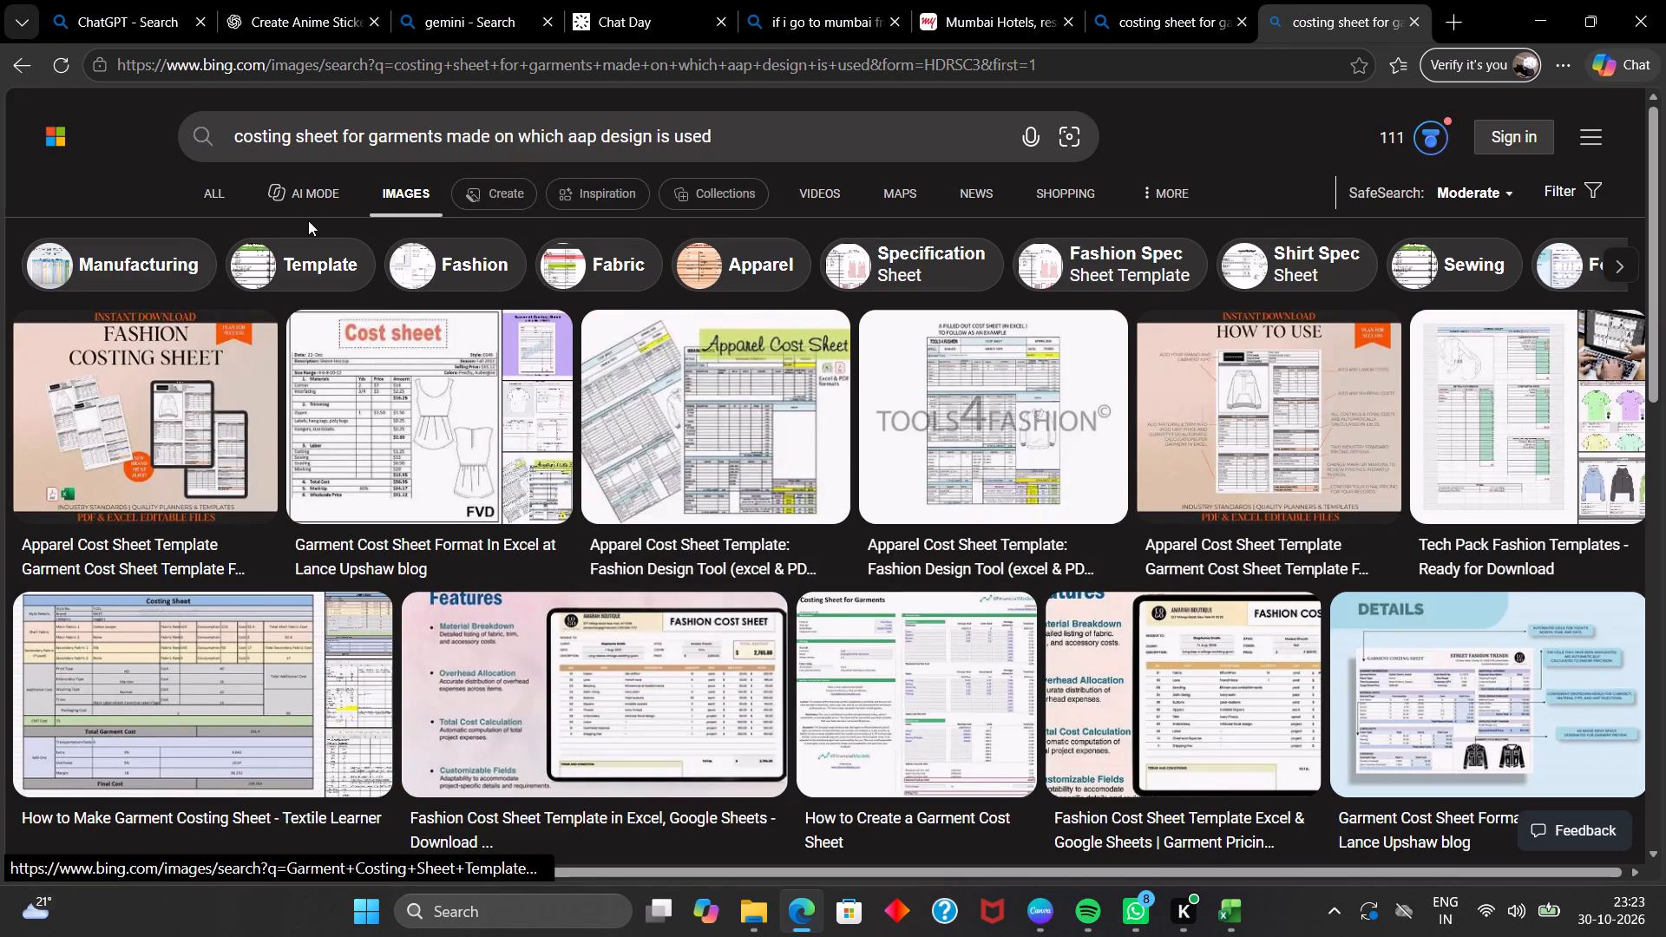
Return to the web results and change the search to "costing sheet for garments made on which app digital".
left_click(30, 57)
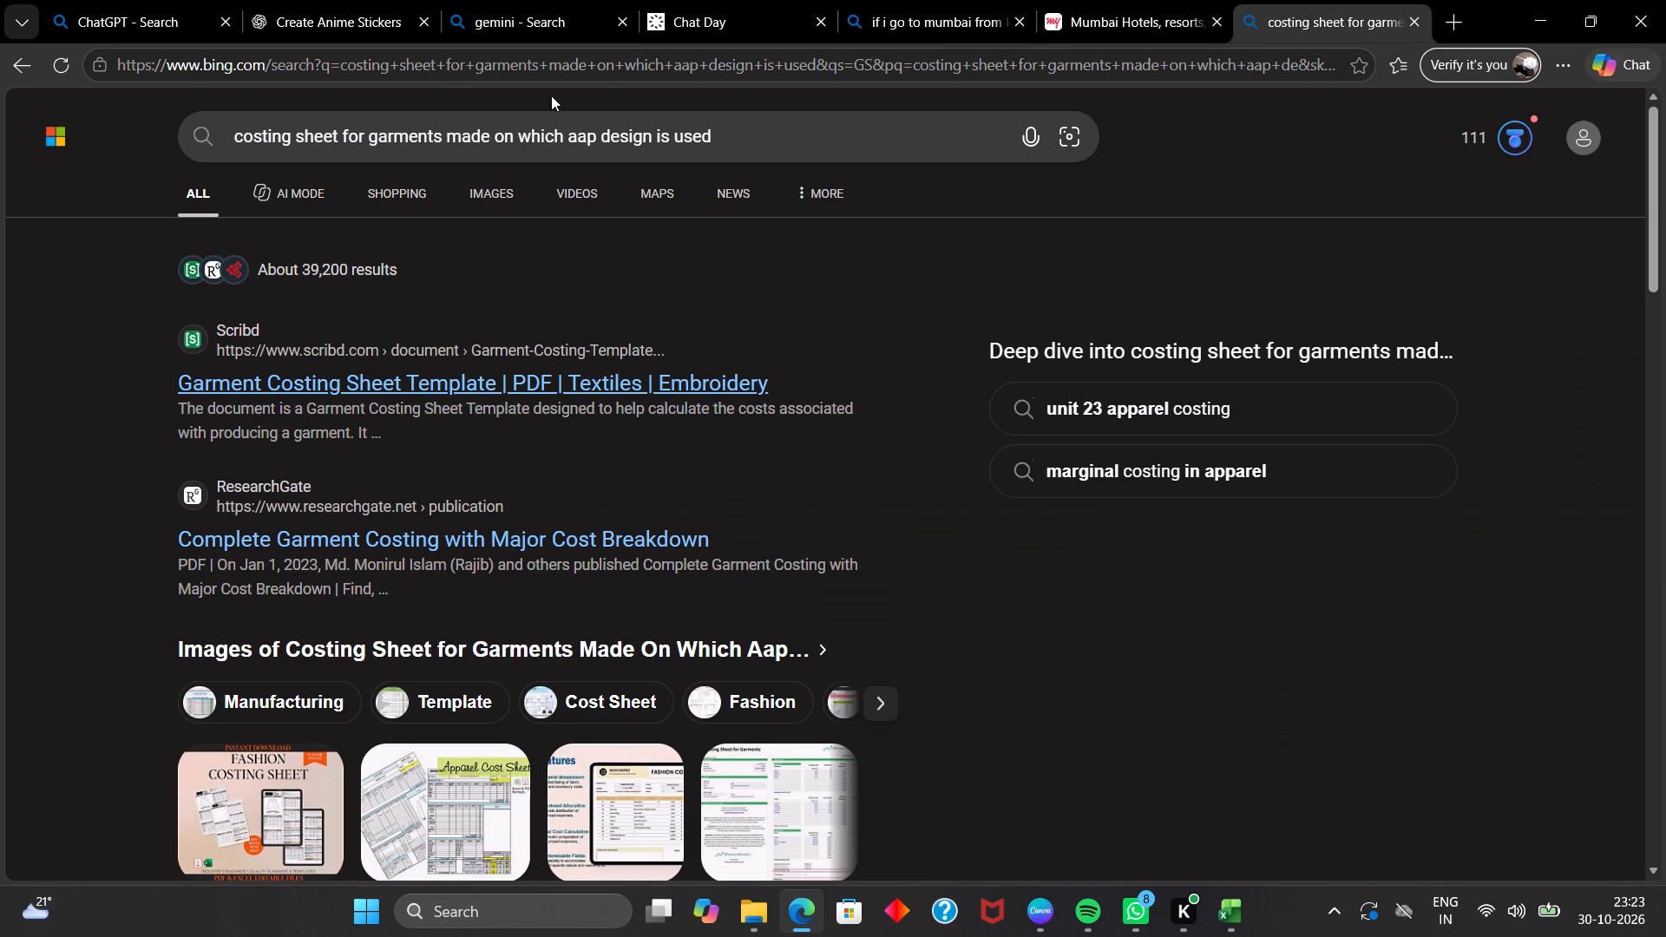
left_click(726, 139)
key("BackSpace")
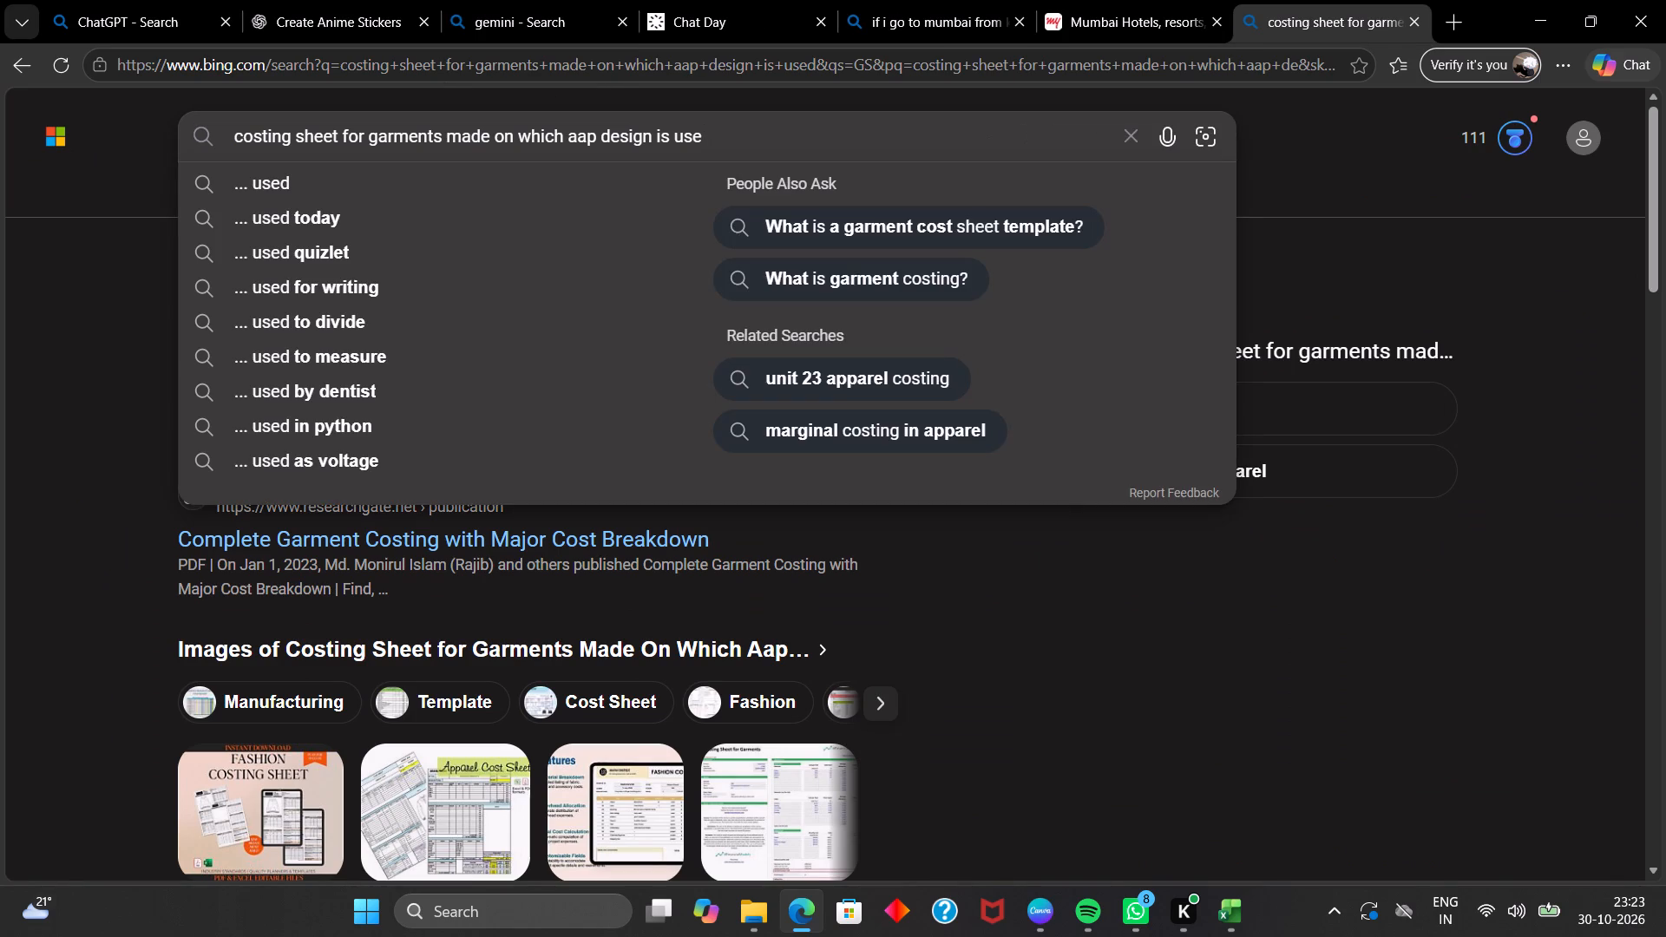
key("BackSpace")
key("BackSpace")
key("BackSpace")
key("BackSpace")
key("BackSpace")
key("BackSpace")
key("BackSpace")
key("BackSpace")
key("BackSpace")
key("BackSpace")
key("BackSpace")
key("BackSpace")
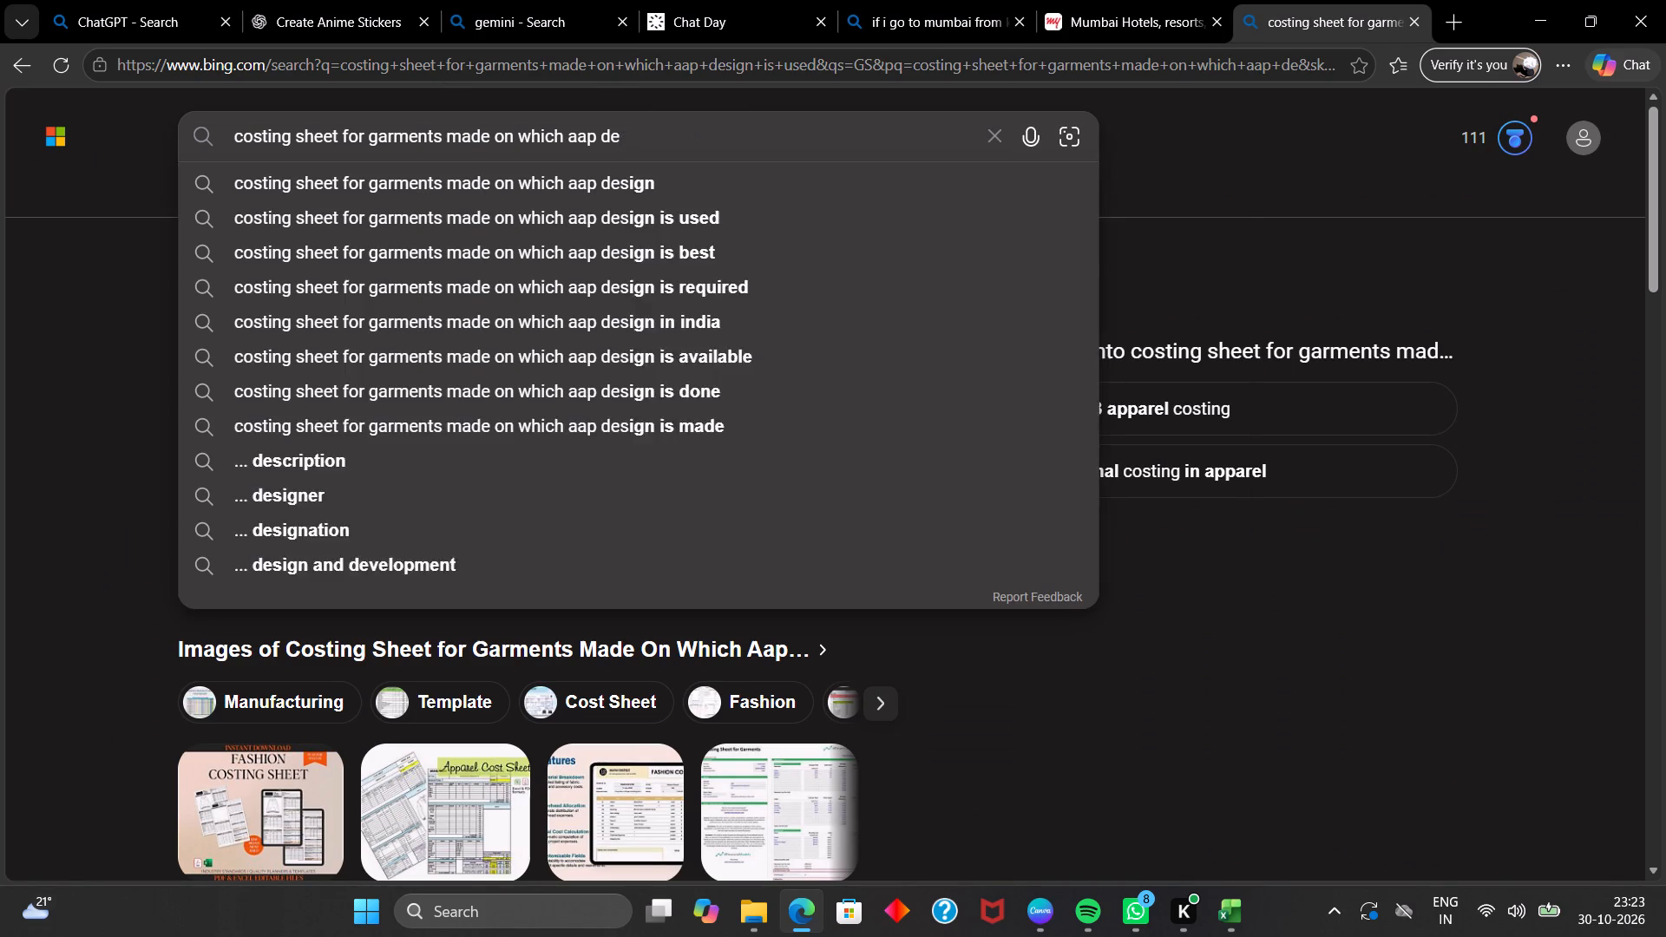
key("BackSpace")
key("BackSpace")
key("BackSpace")
key("BackSpace")
type("pp")
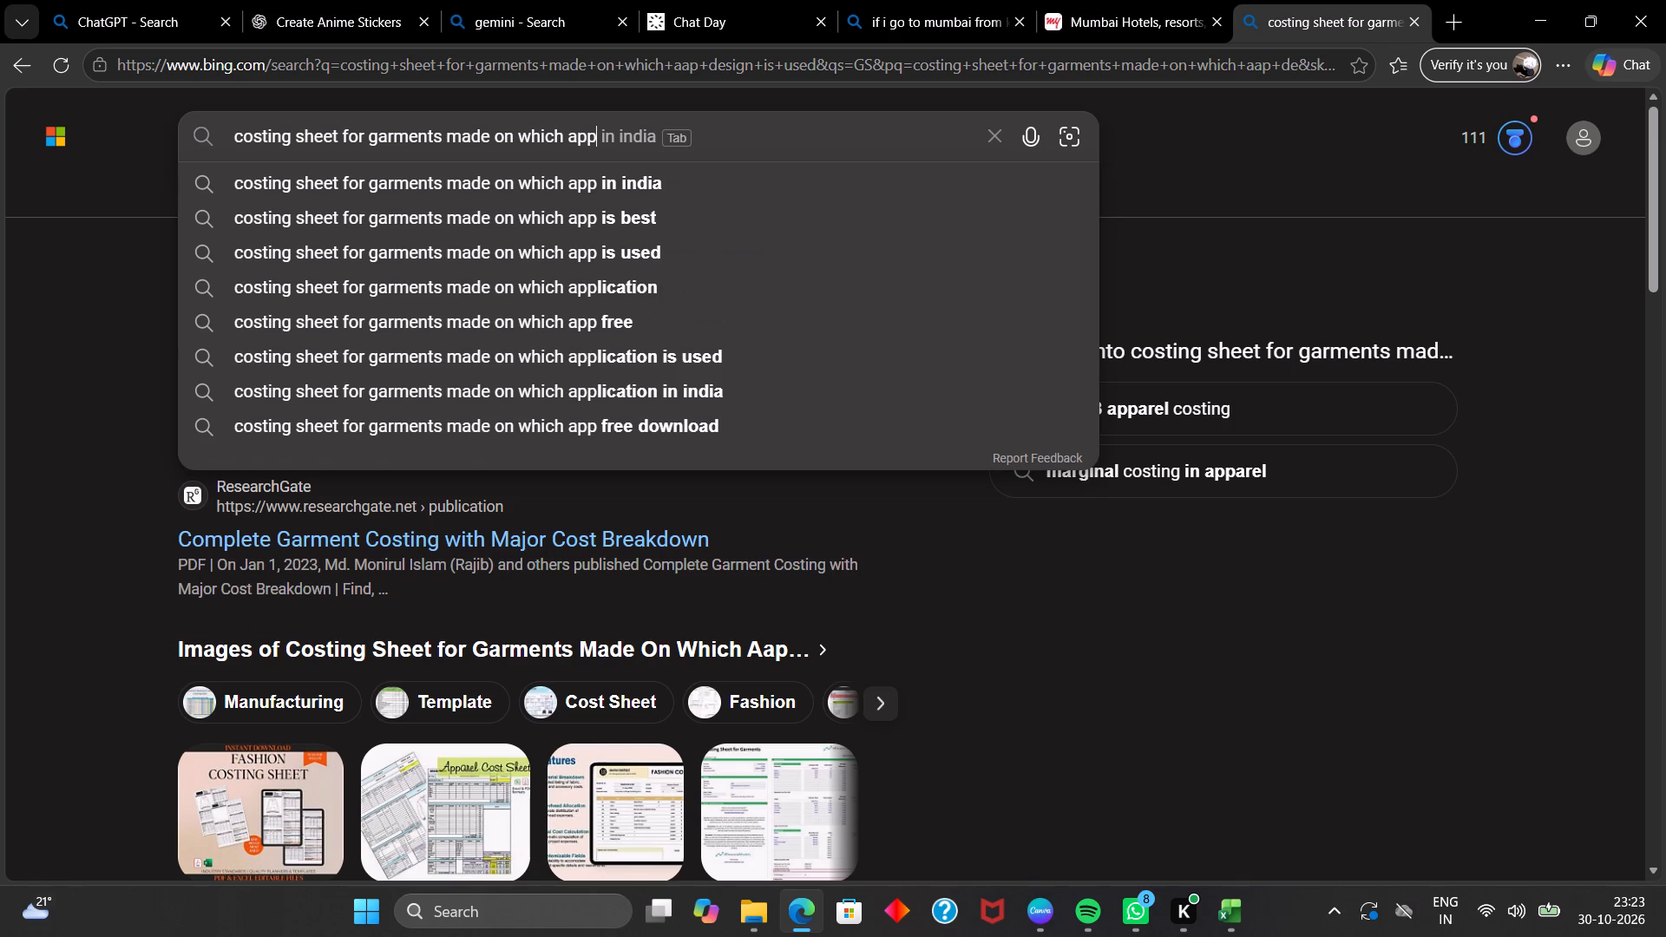
key("space")
type("de")
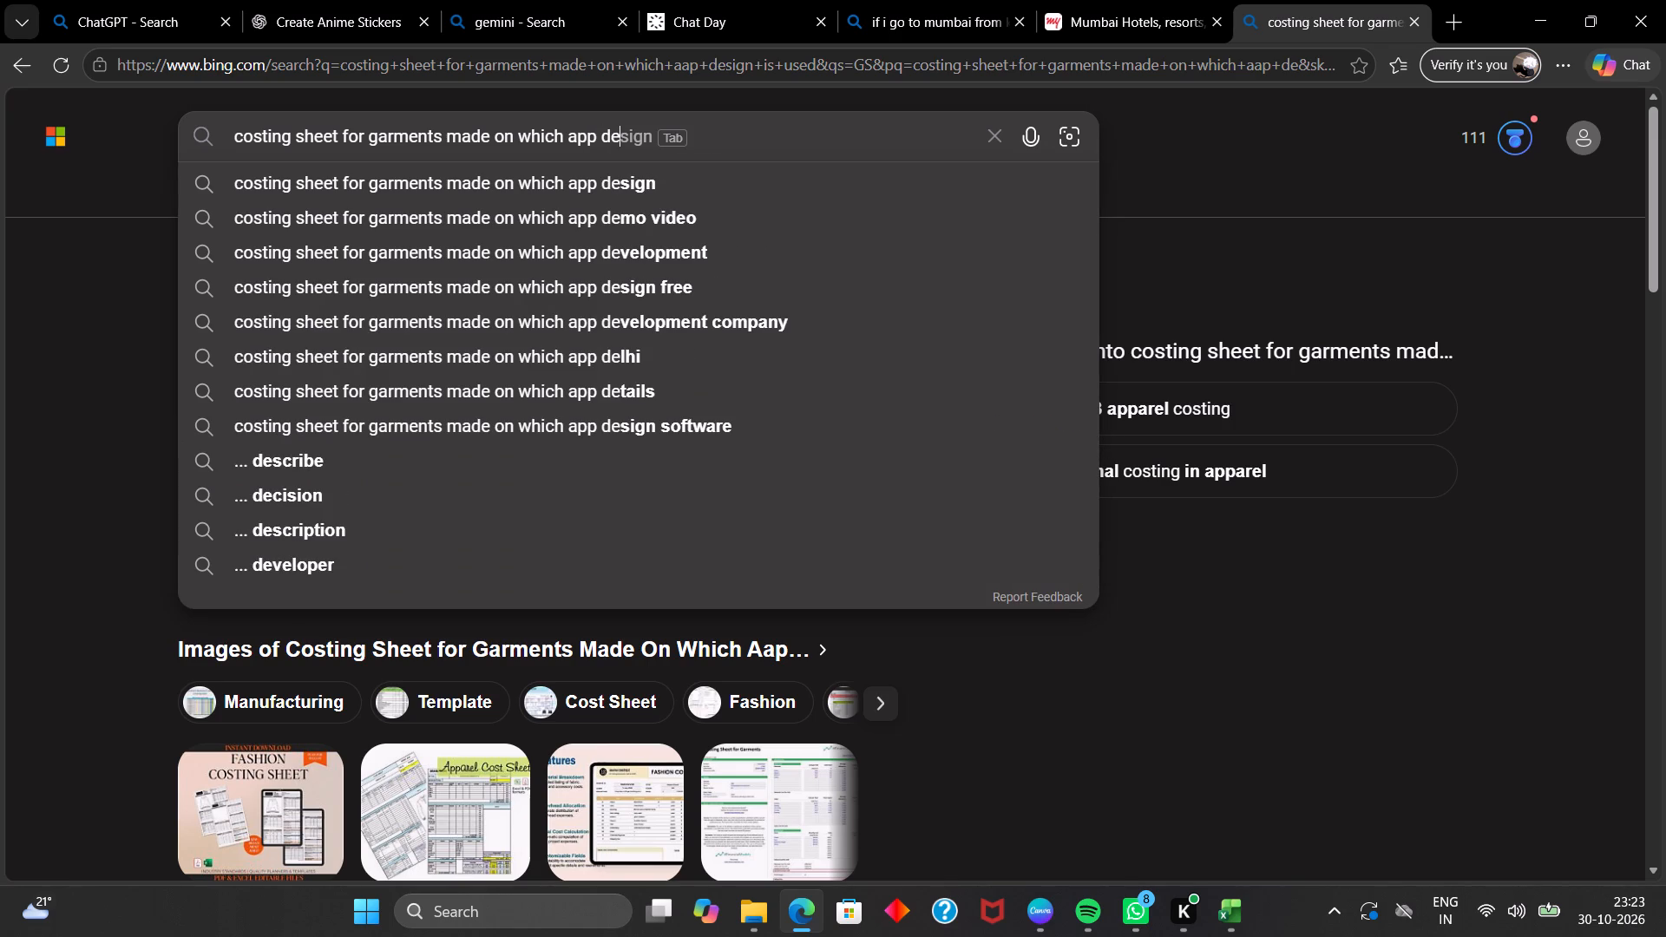
key("BackSpace")
type("ig")
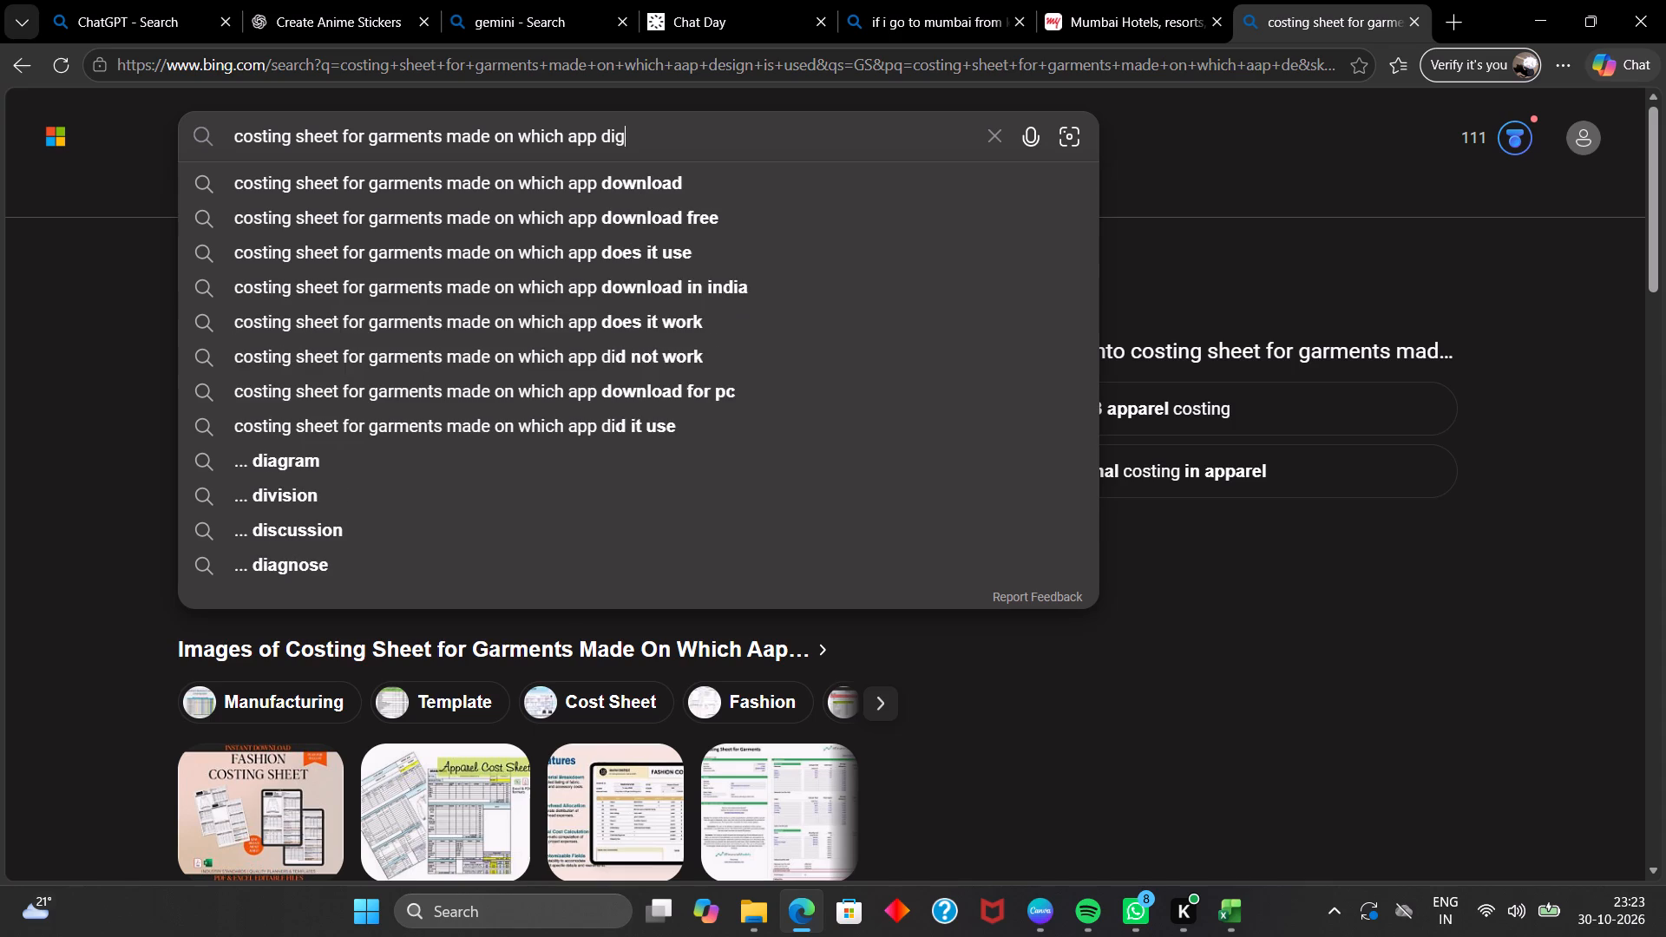
key("BackSpace")
type("dight")
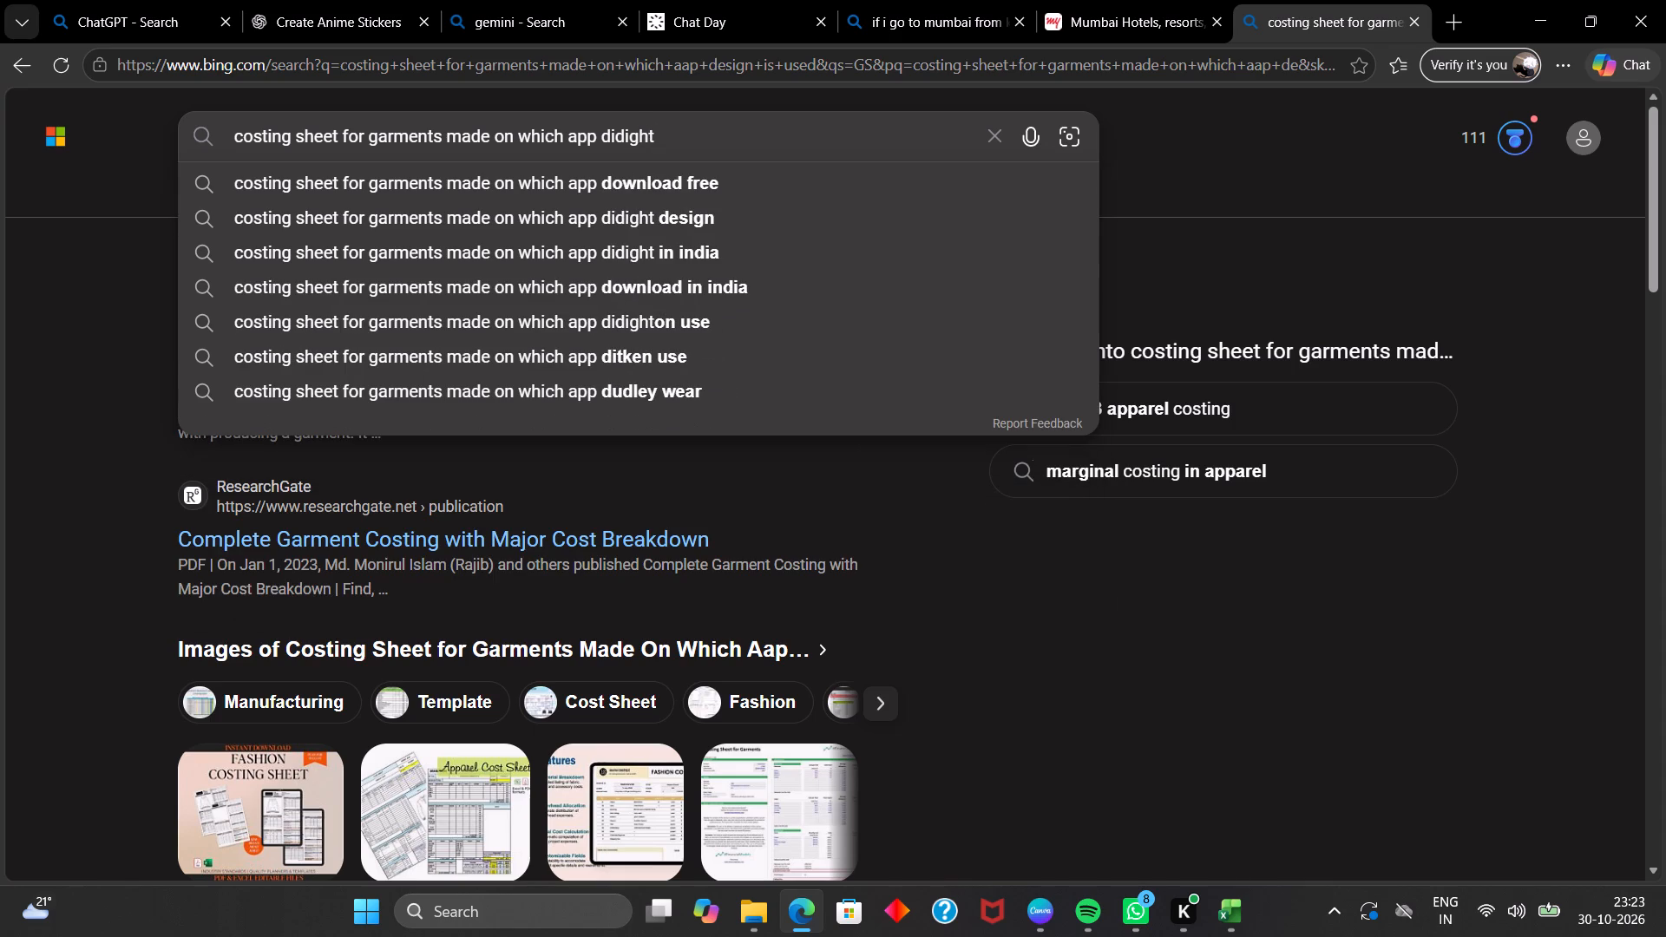
key("BackSpace")
key("BackSpace")
key("BackSpace")
key("BackSpace")
key("BackSpace")
type("gital")
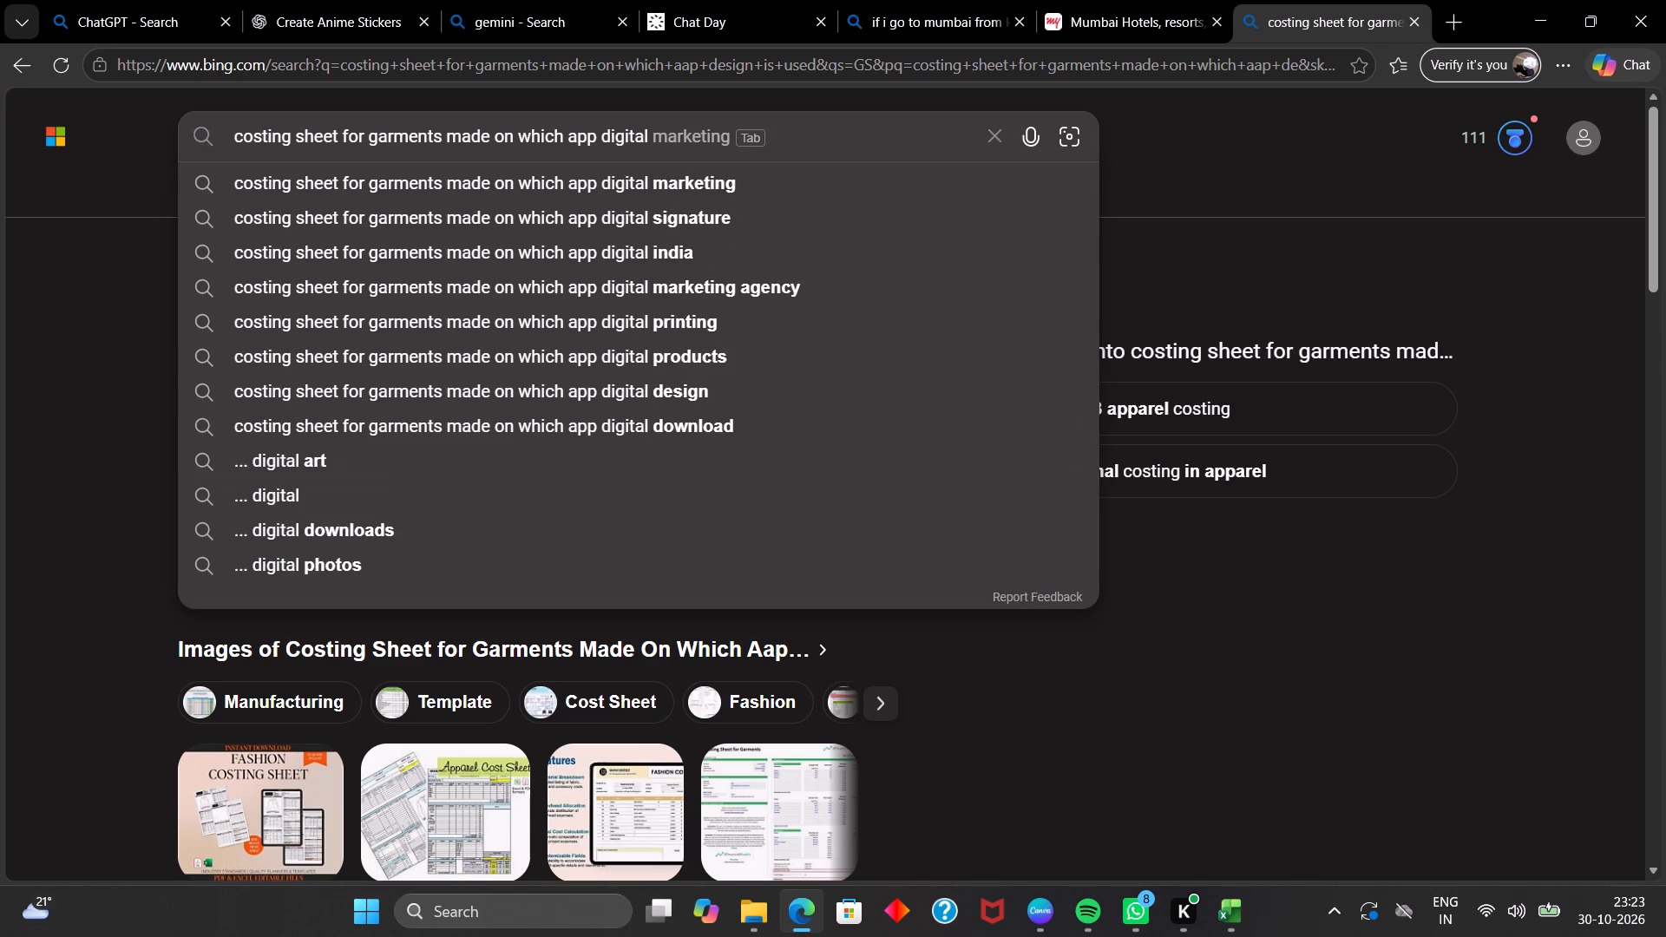
key("Return")
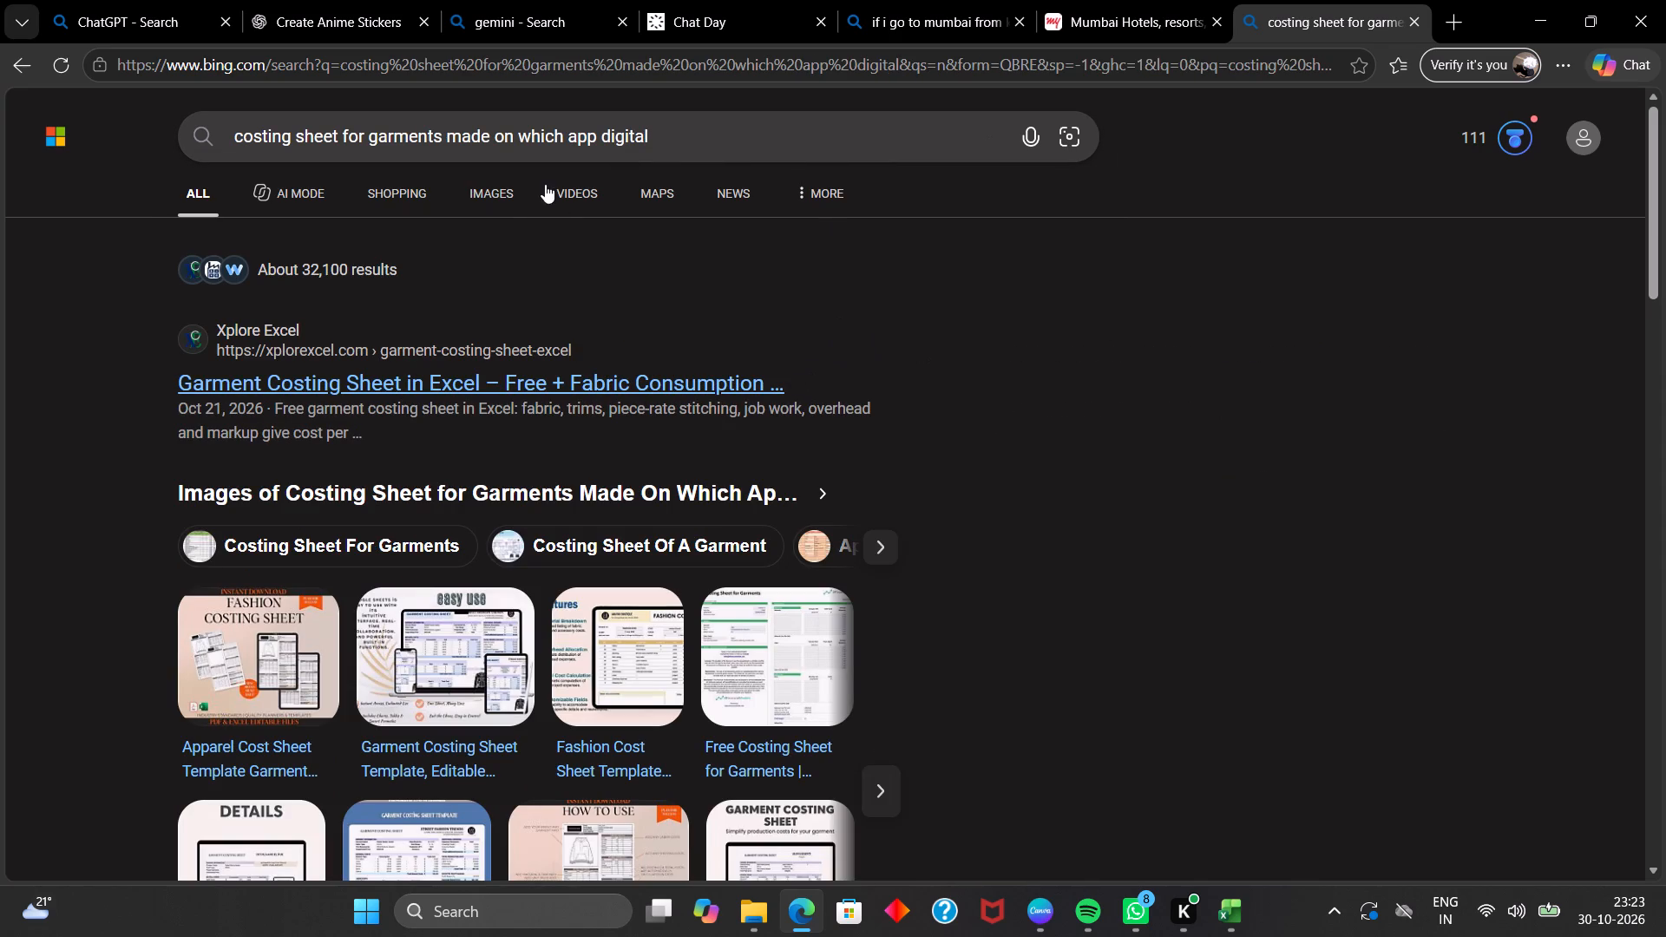
Show the image results and examine the enlarged "Fashion Costing Sheet" template picture from Etsy, closing it when done.
left_click(496, 195)
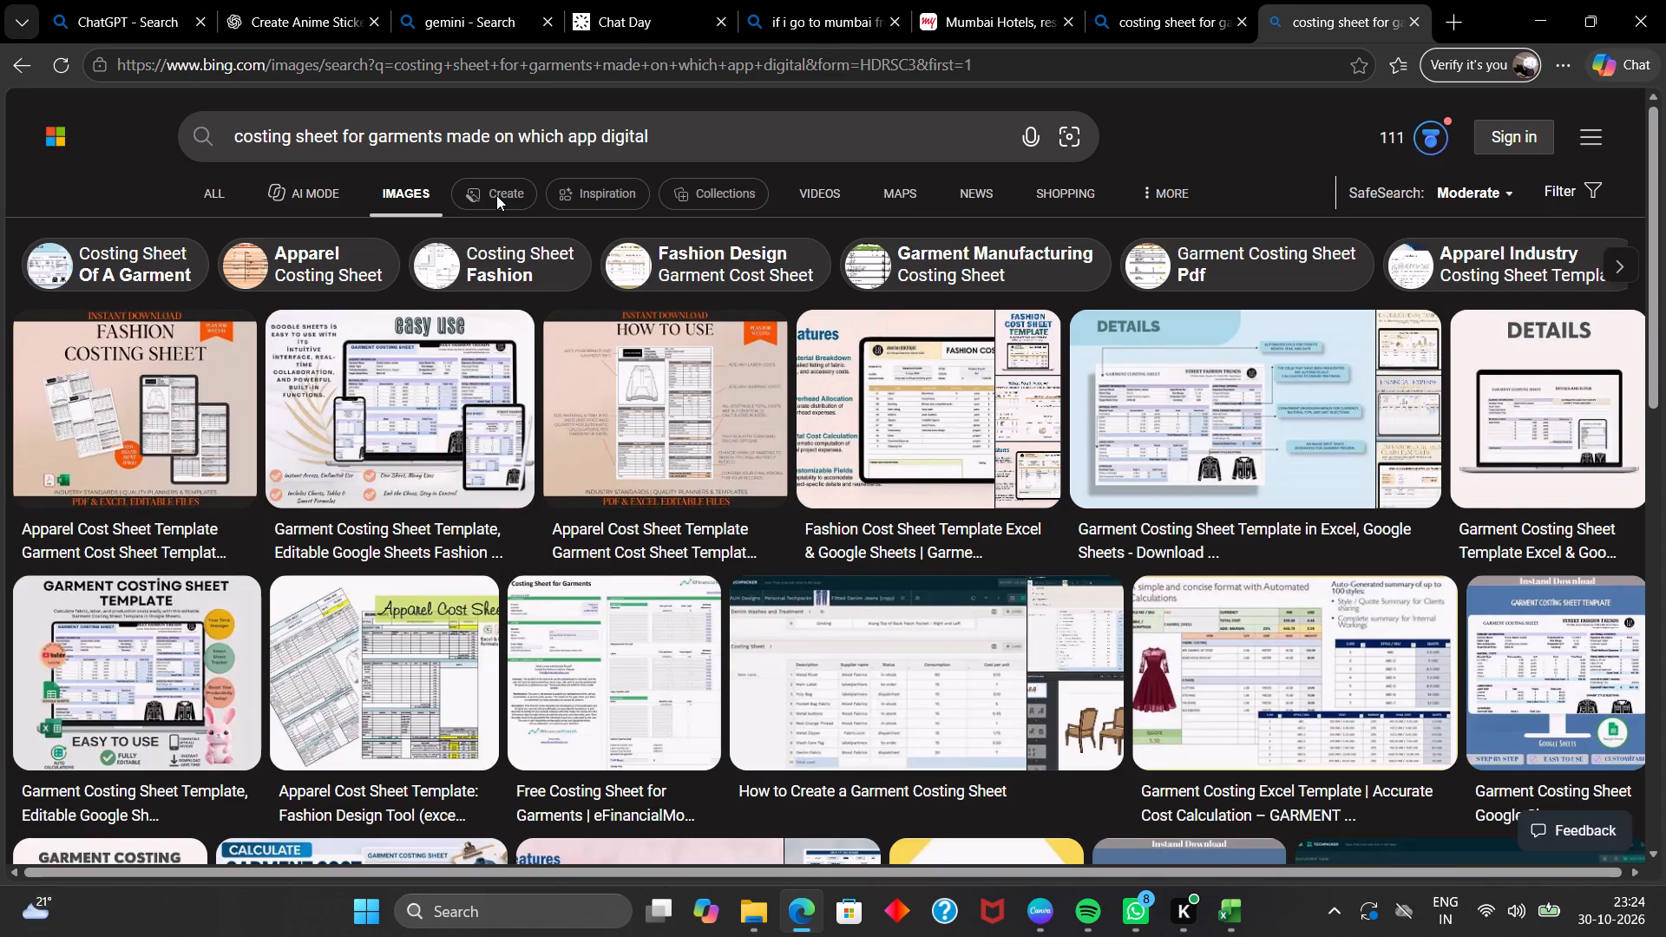
left_click(132, 450)
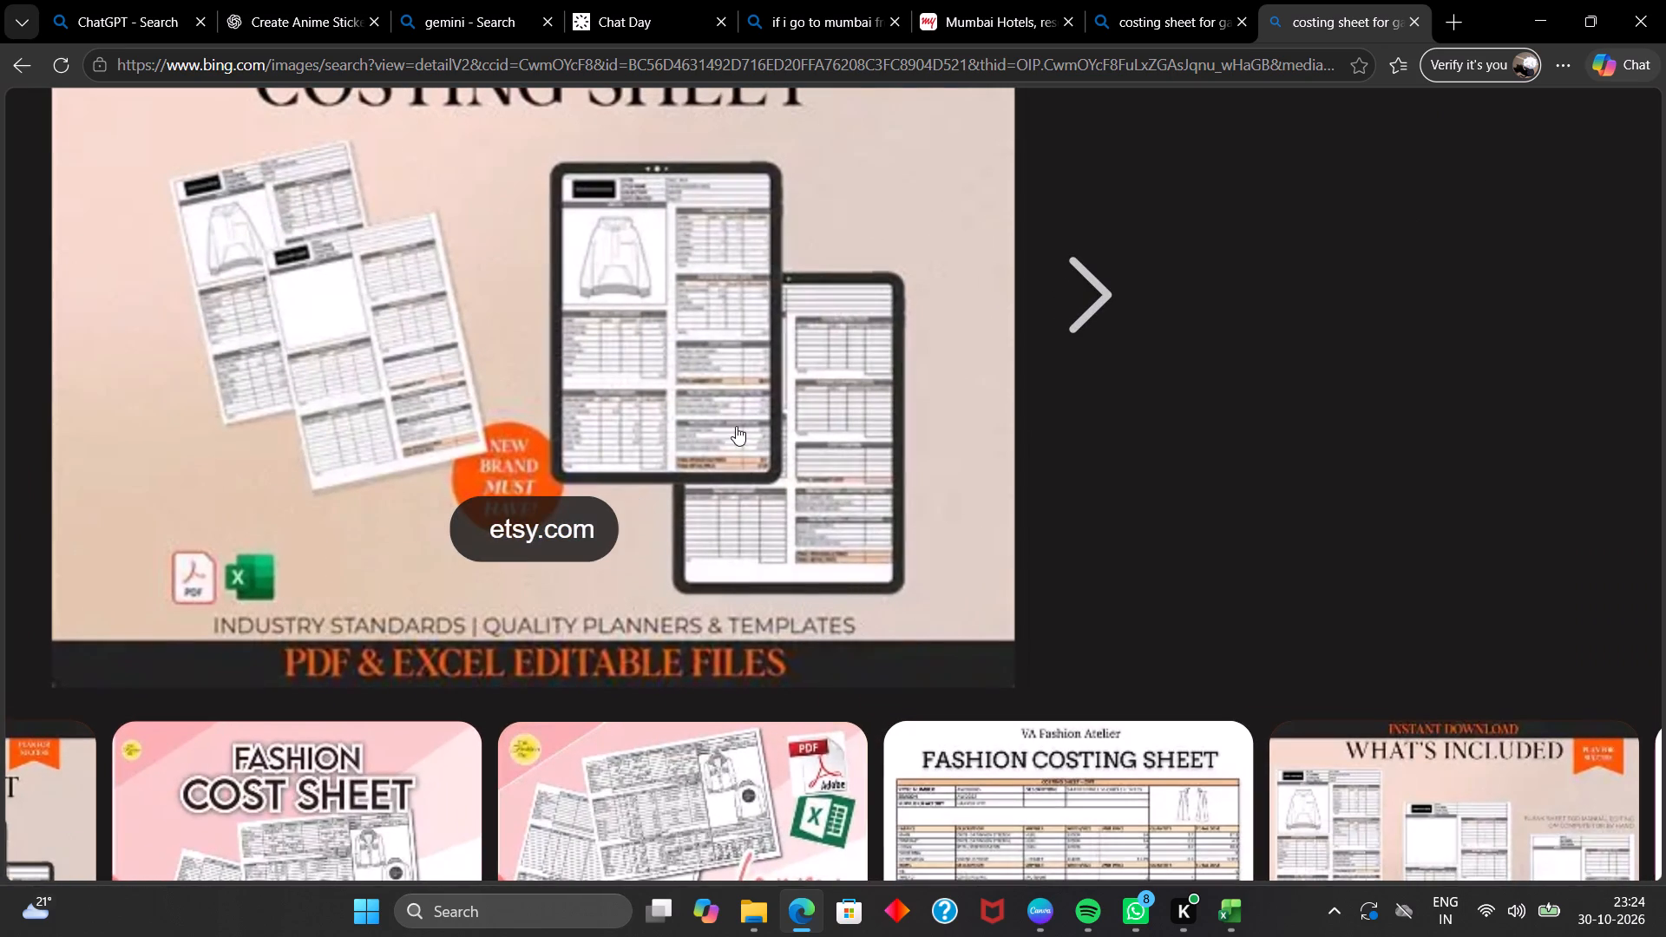
scroll(776, 429, "up", 1)
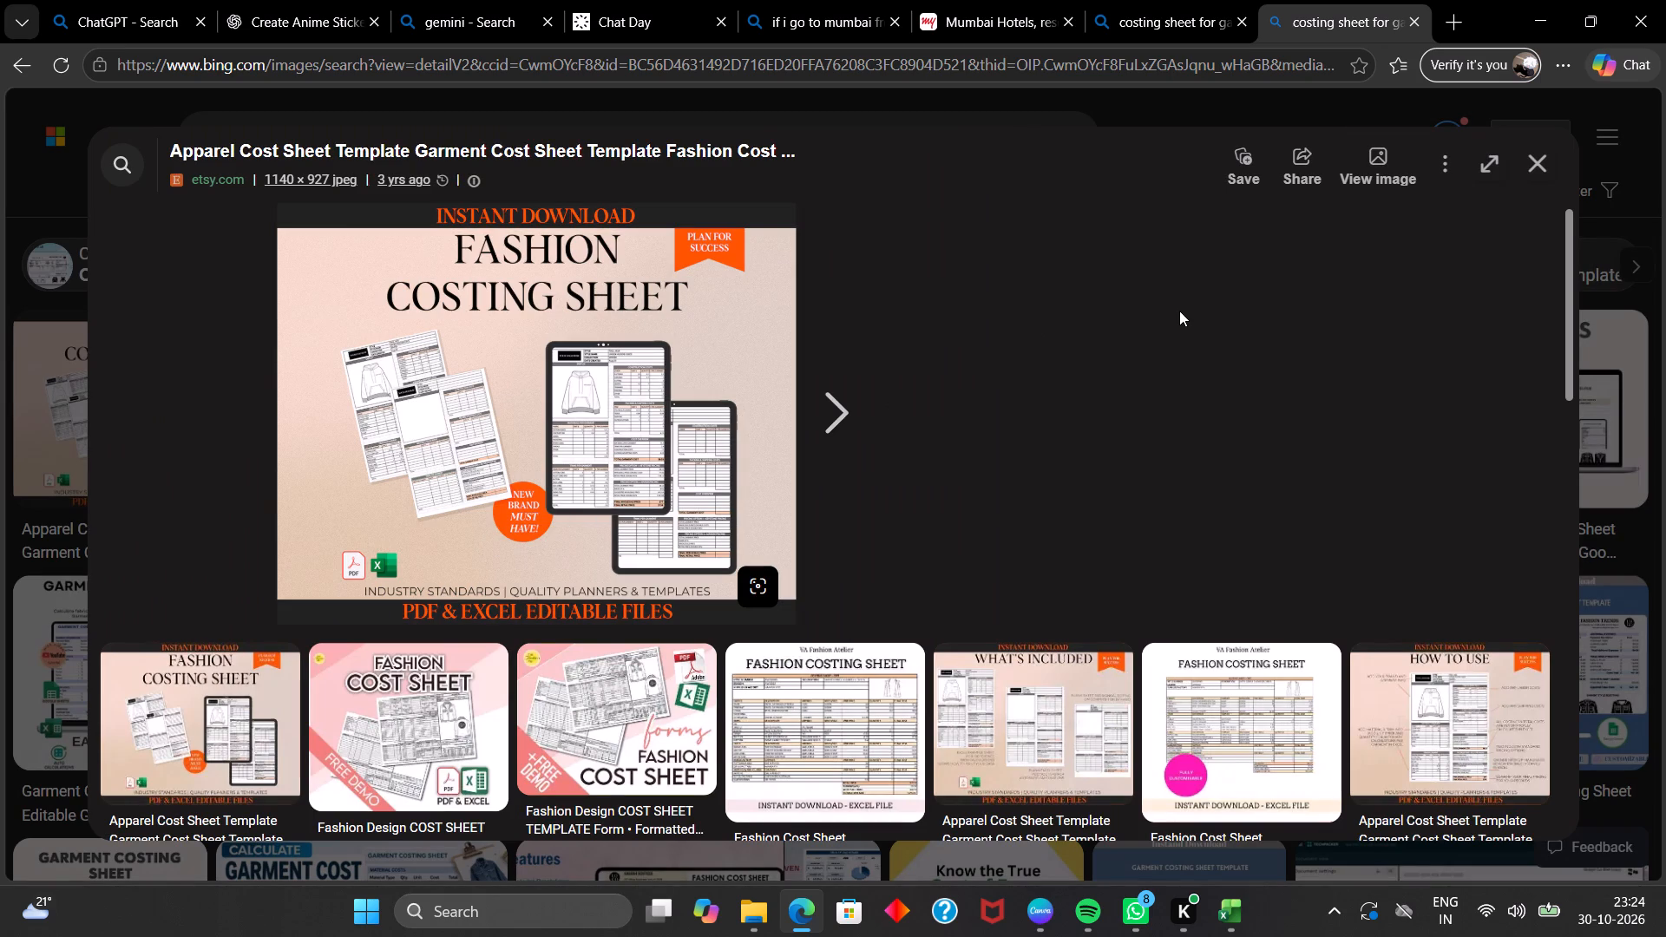
left_click(1539, 159)
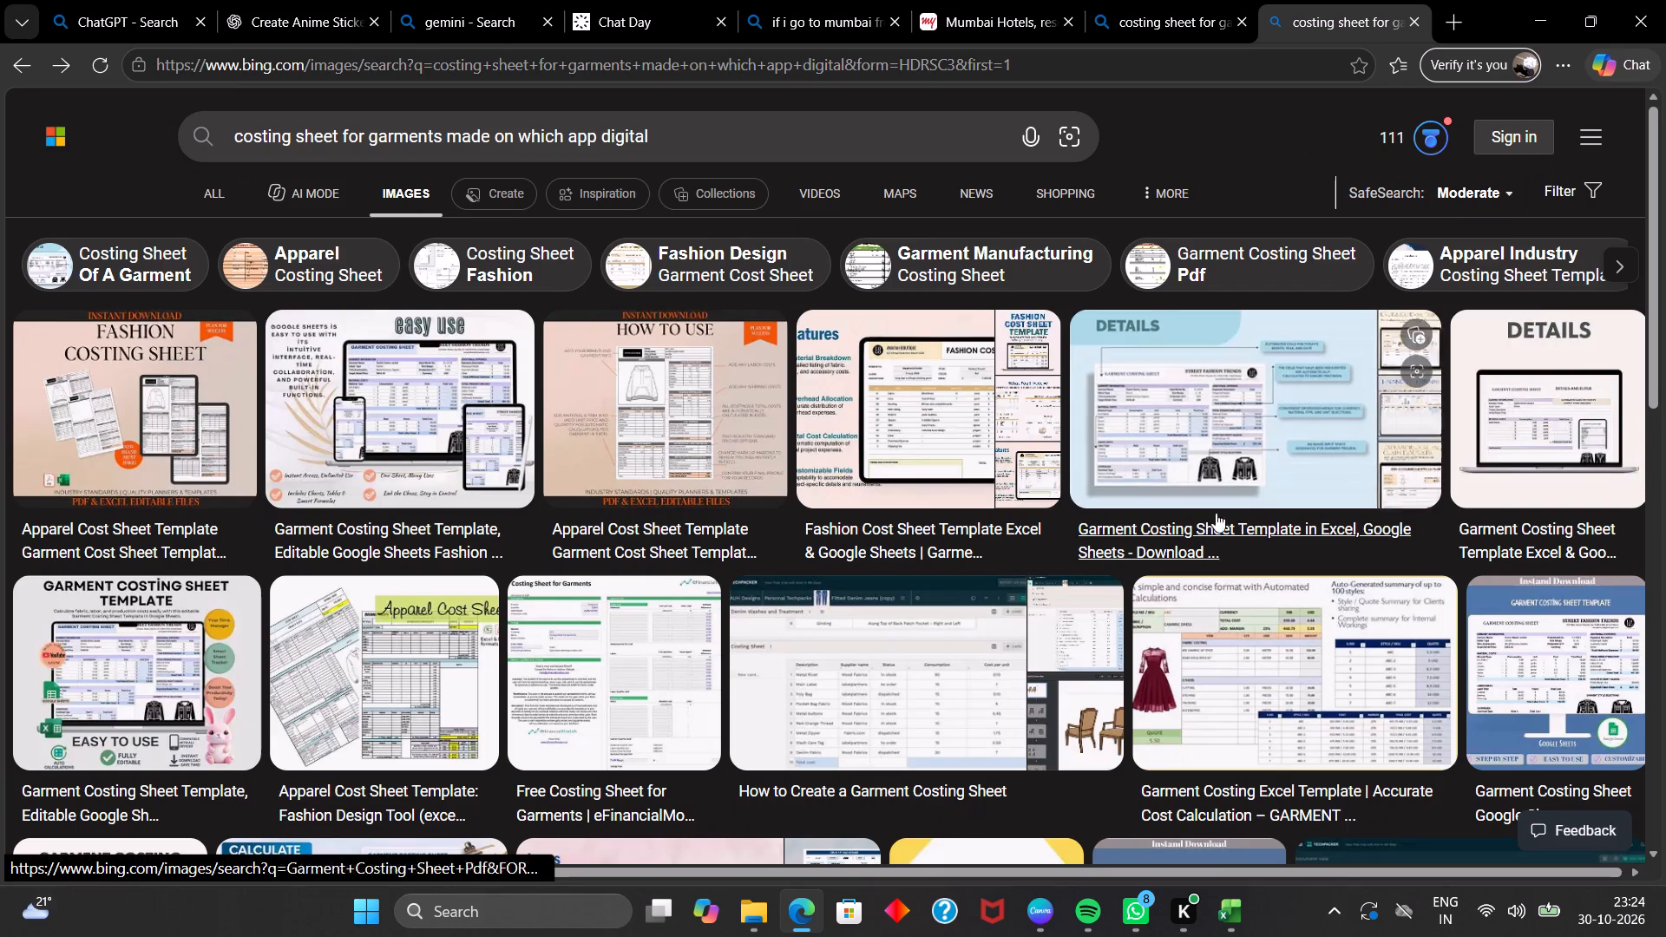
Switch to the blank Book1 workbook in Microsoft Excel.
left_click(1222, 916)
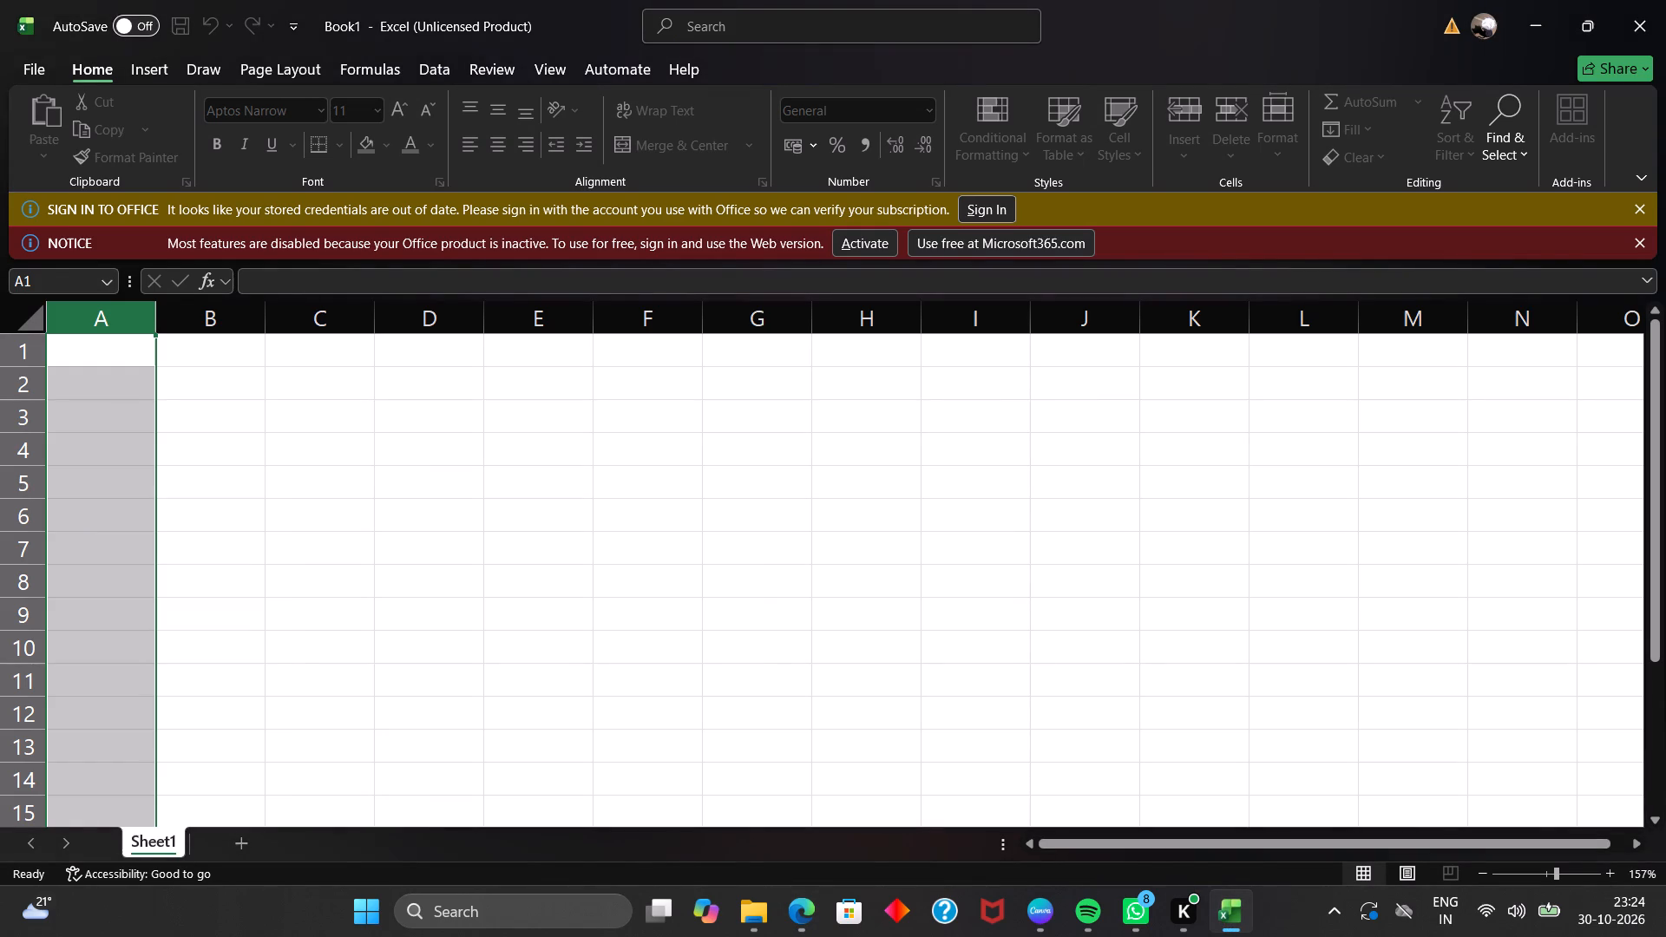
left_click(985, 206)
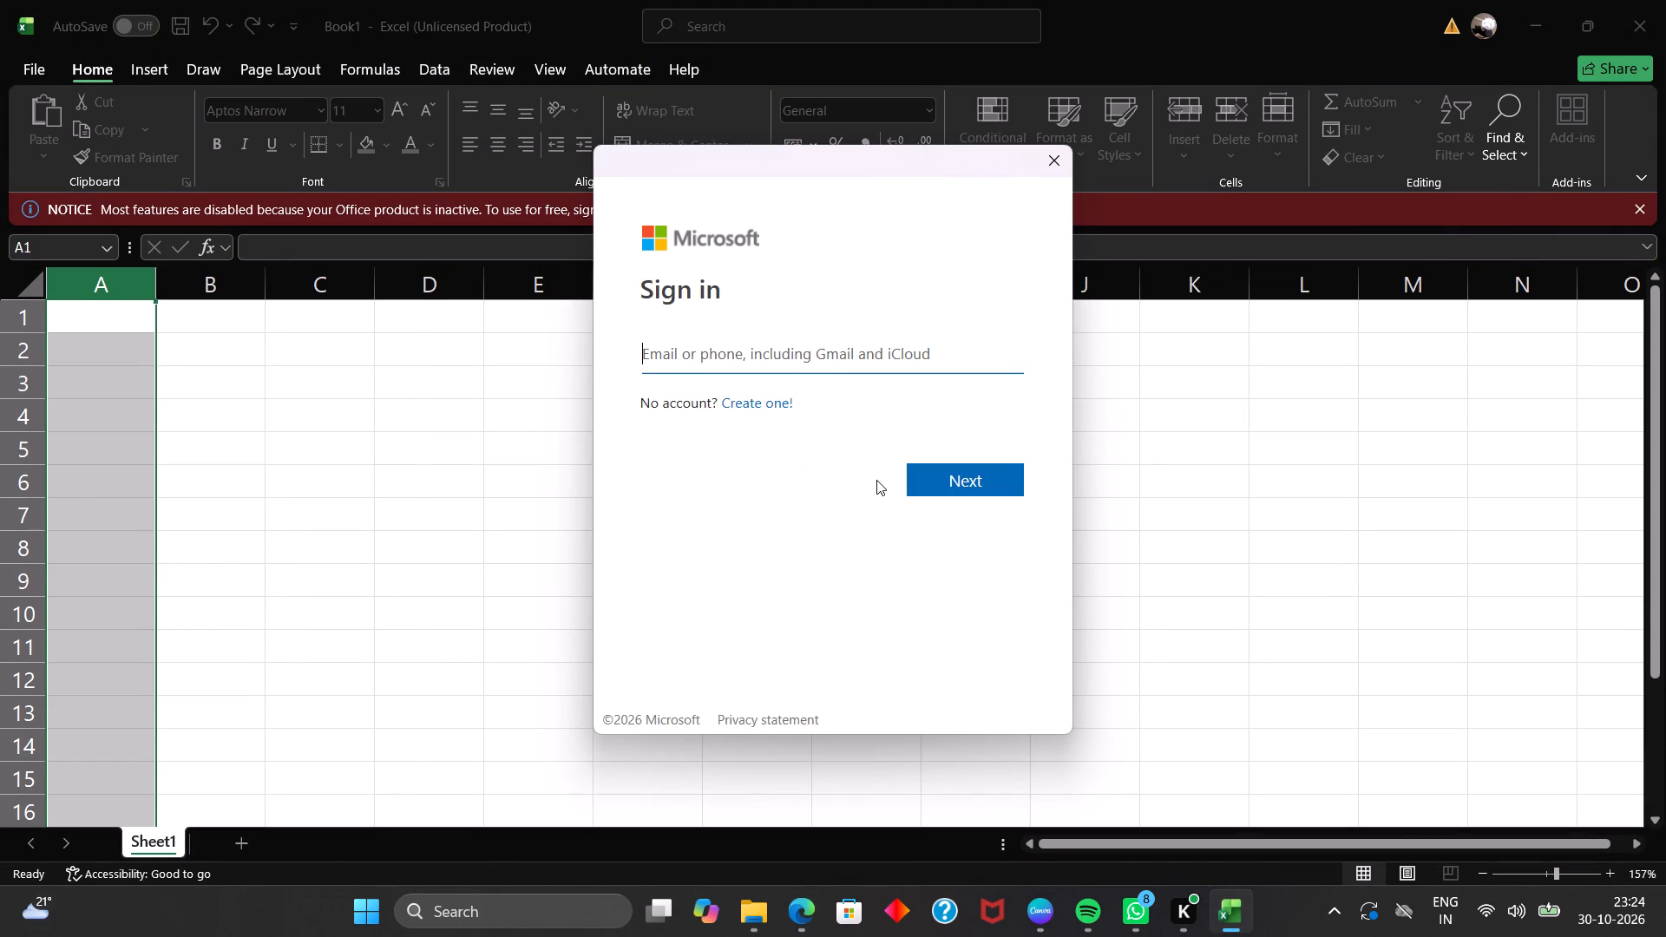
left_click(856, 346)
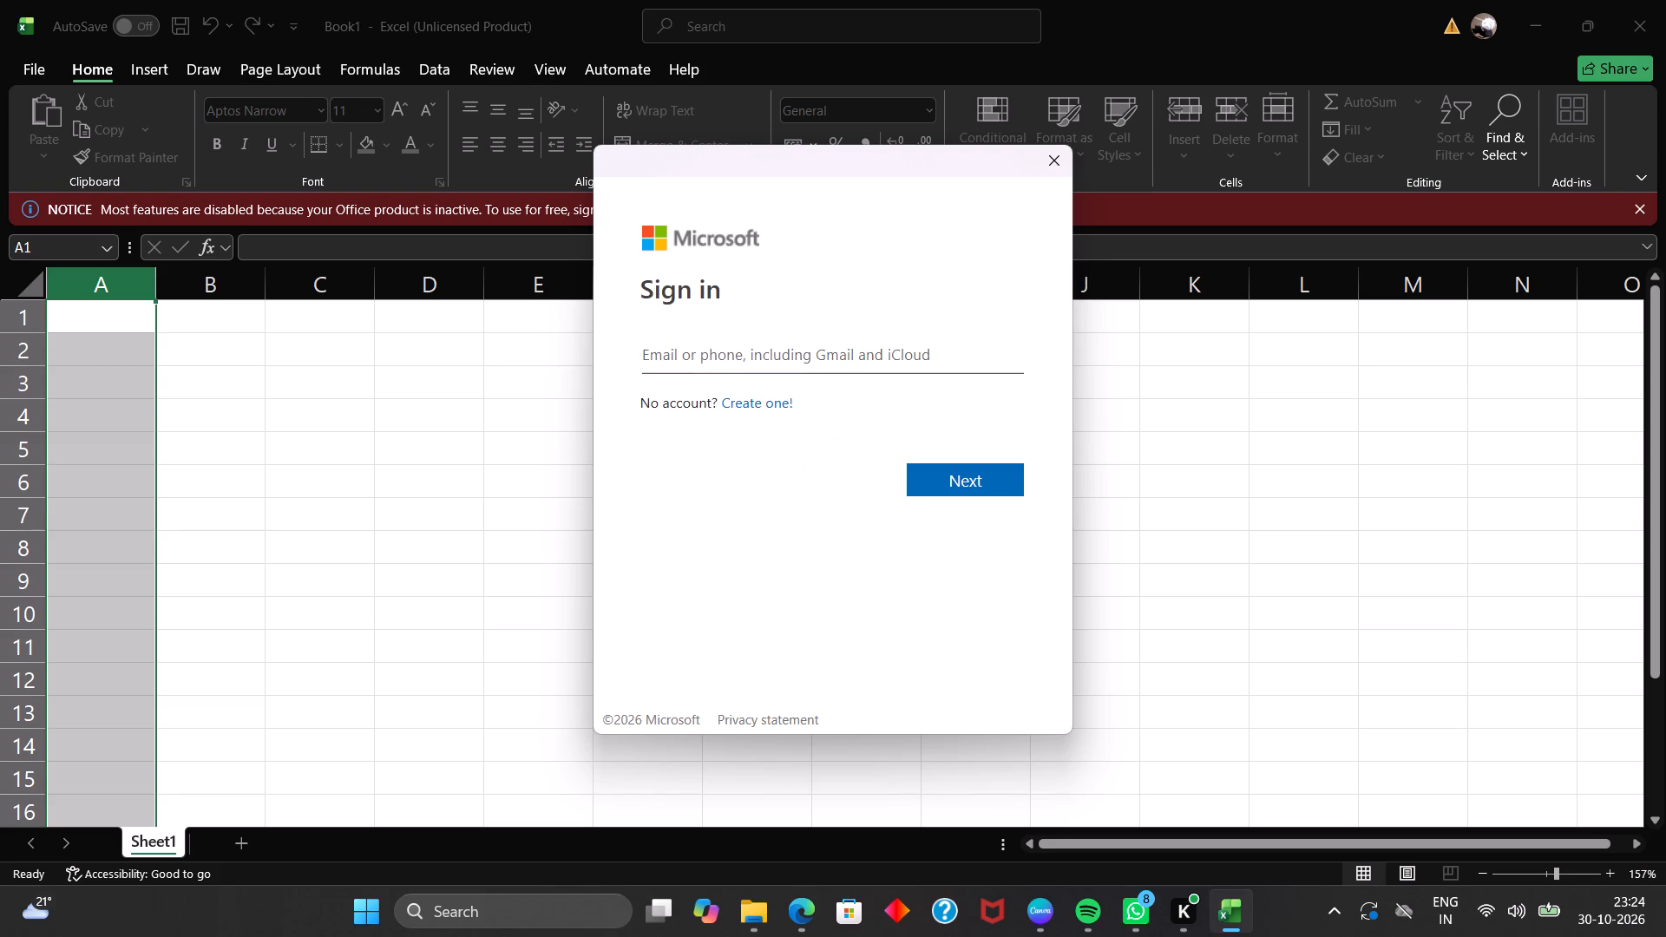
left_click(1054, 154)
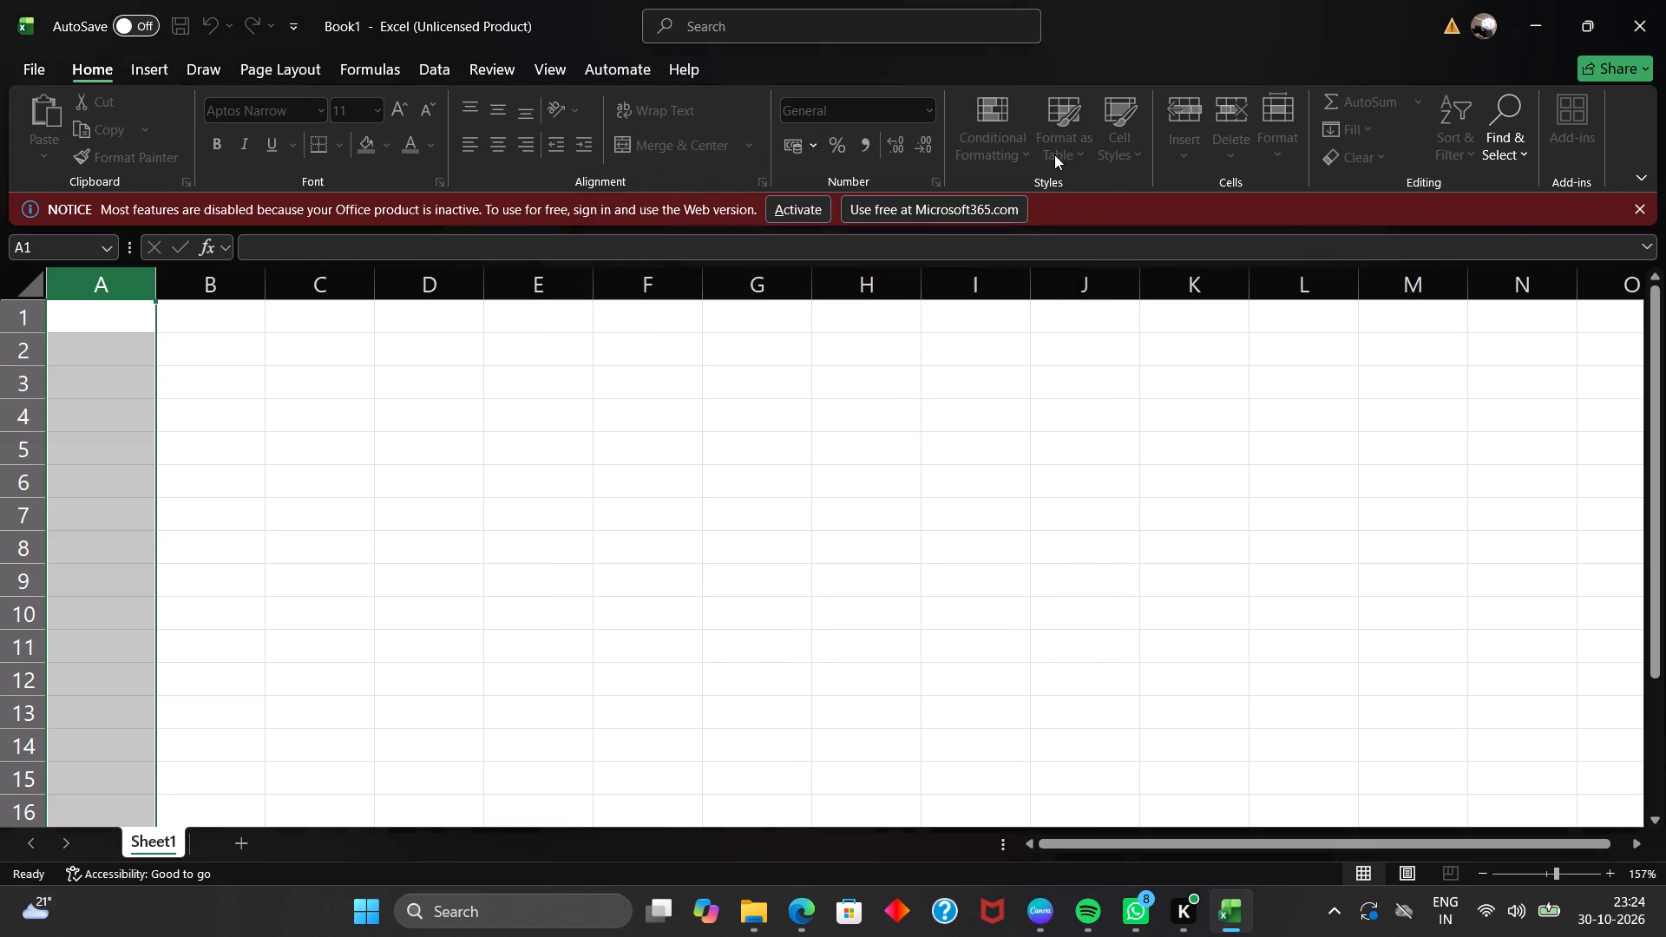
Start activating the inactive Office product from the notice above the worksheet.
left_click(794, 206)
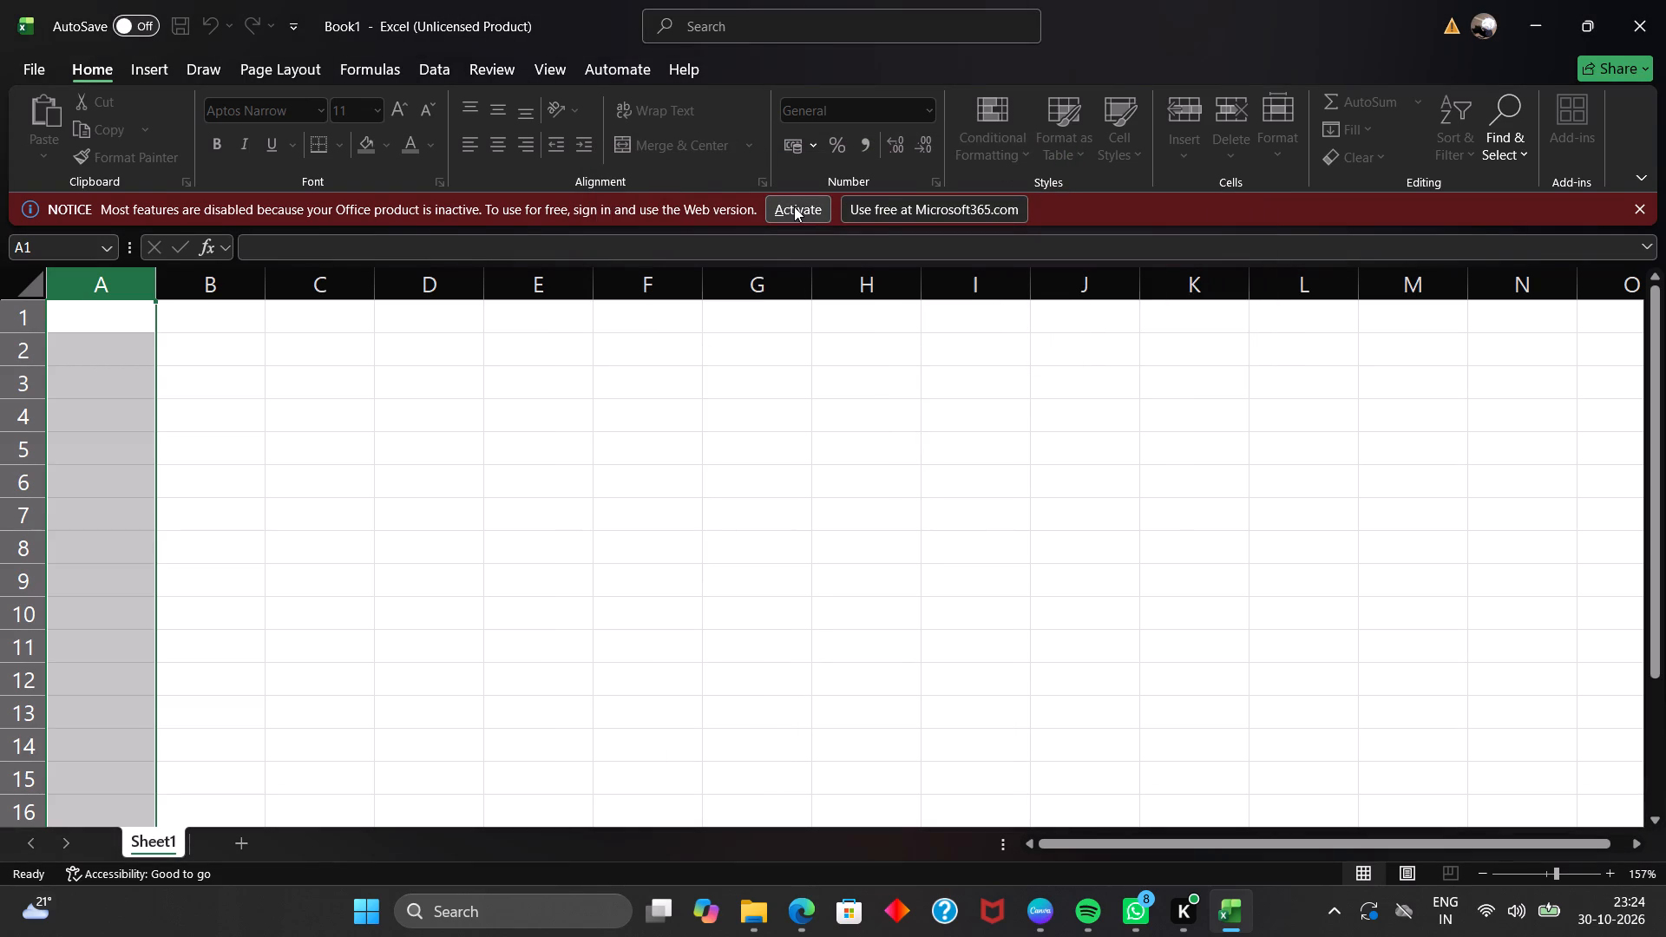
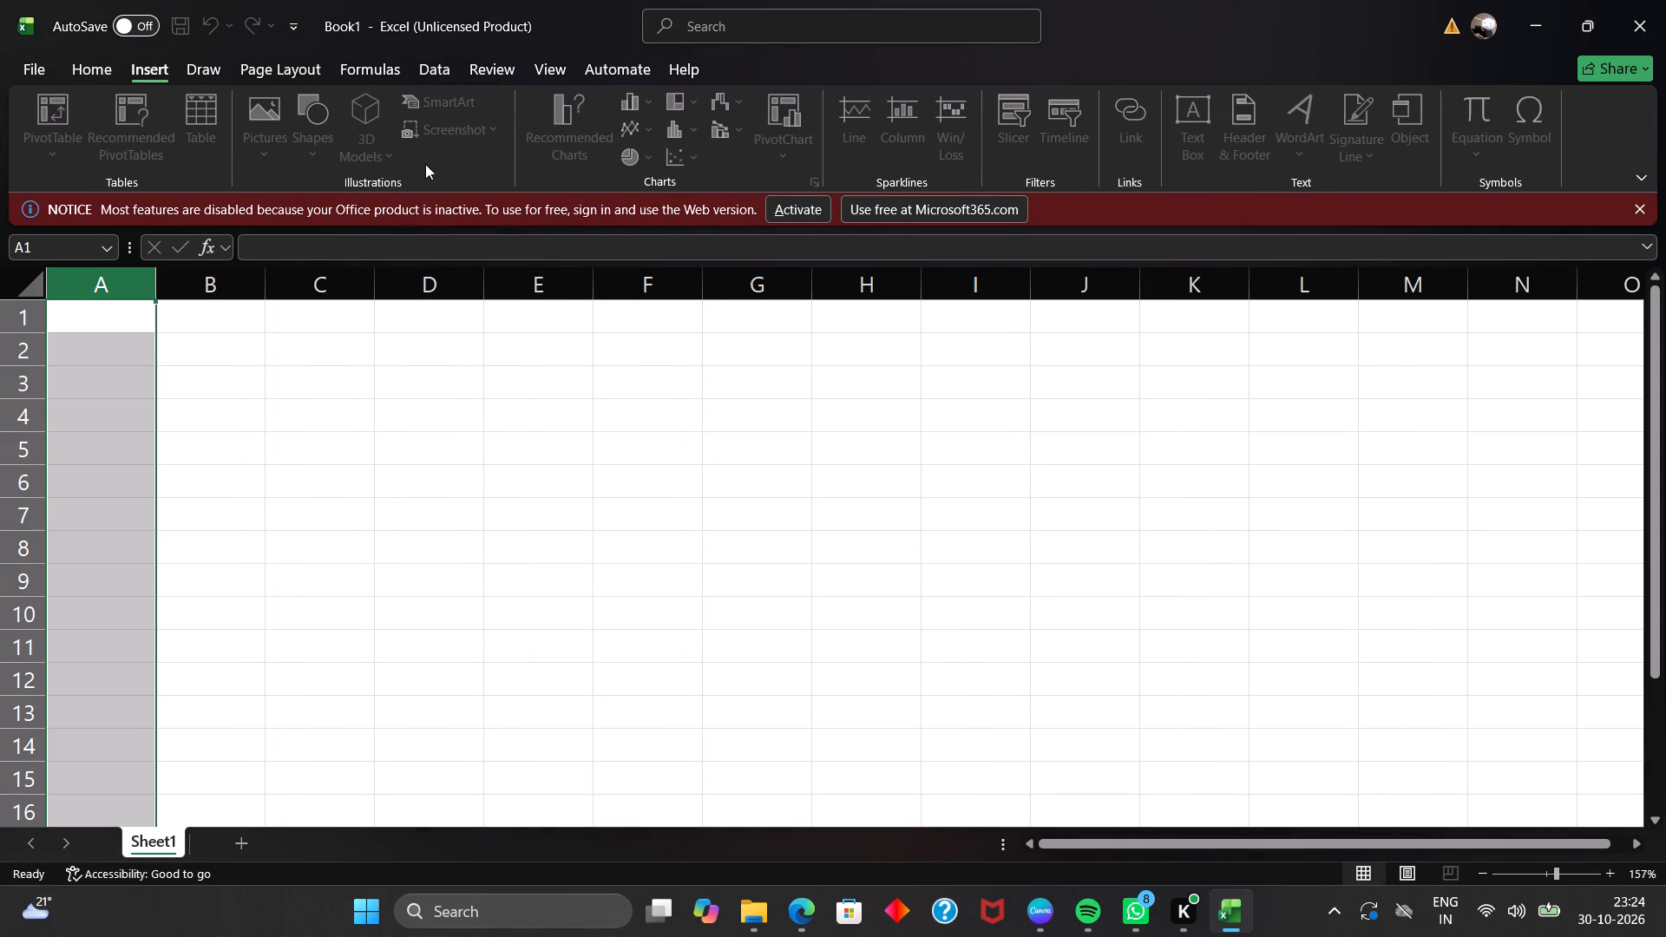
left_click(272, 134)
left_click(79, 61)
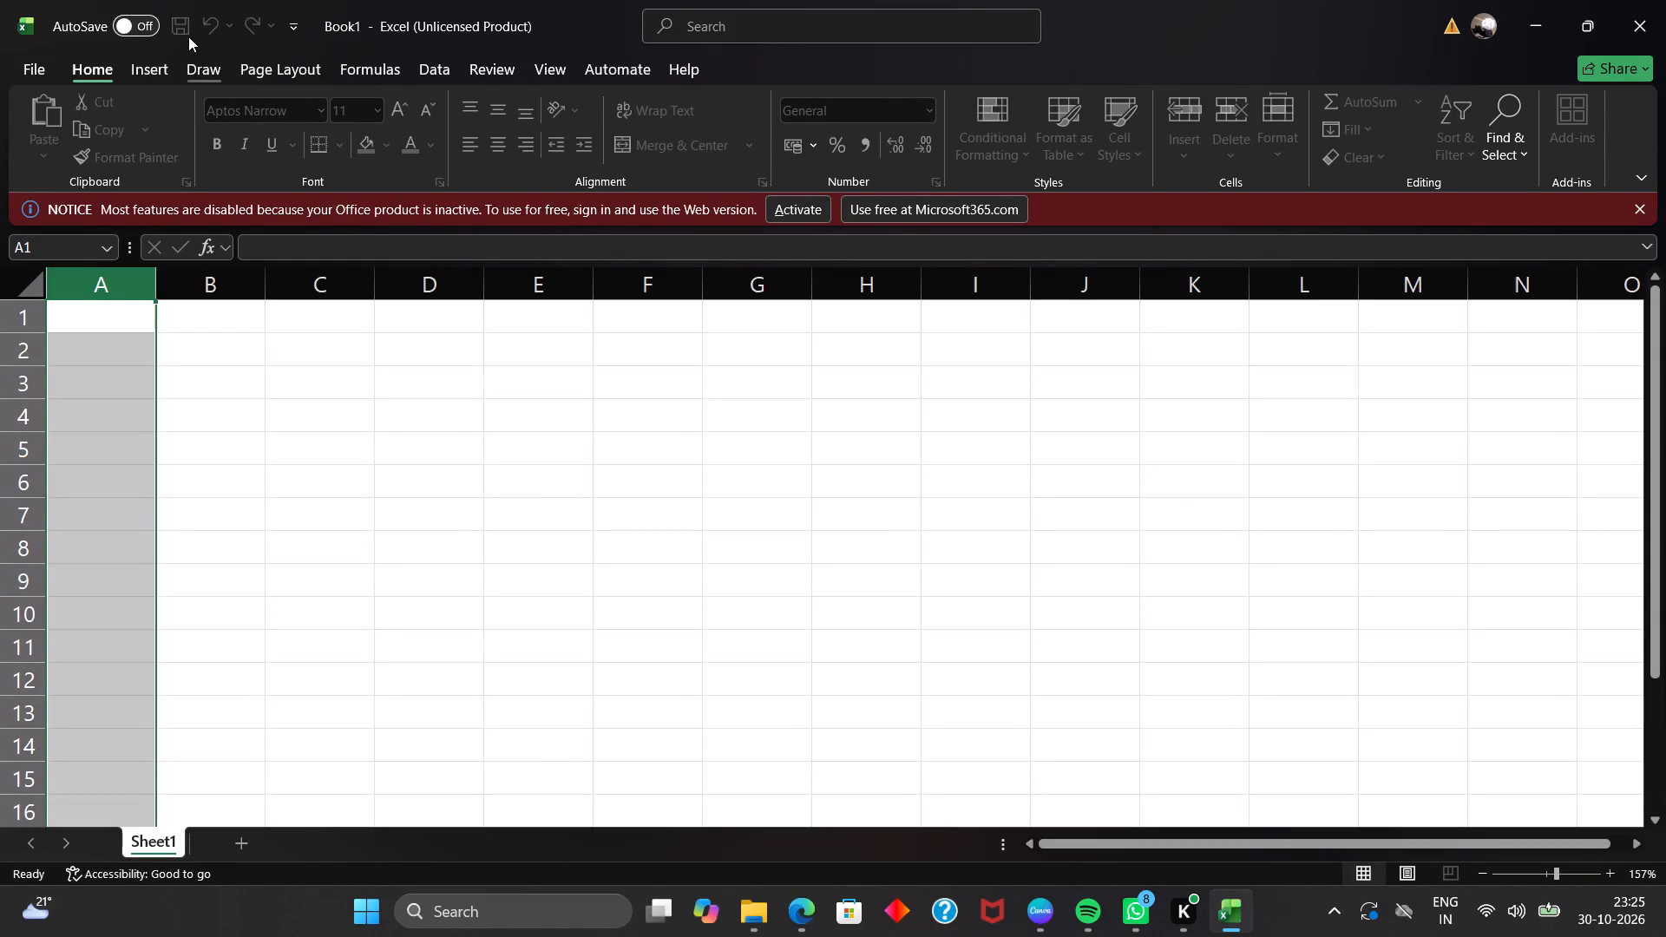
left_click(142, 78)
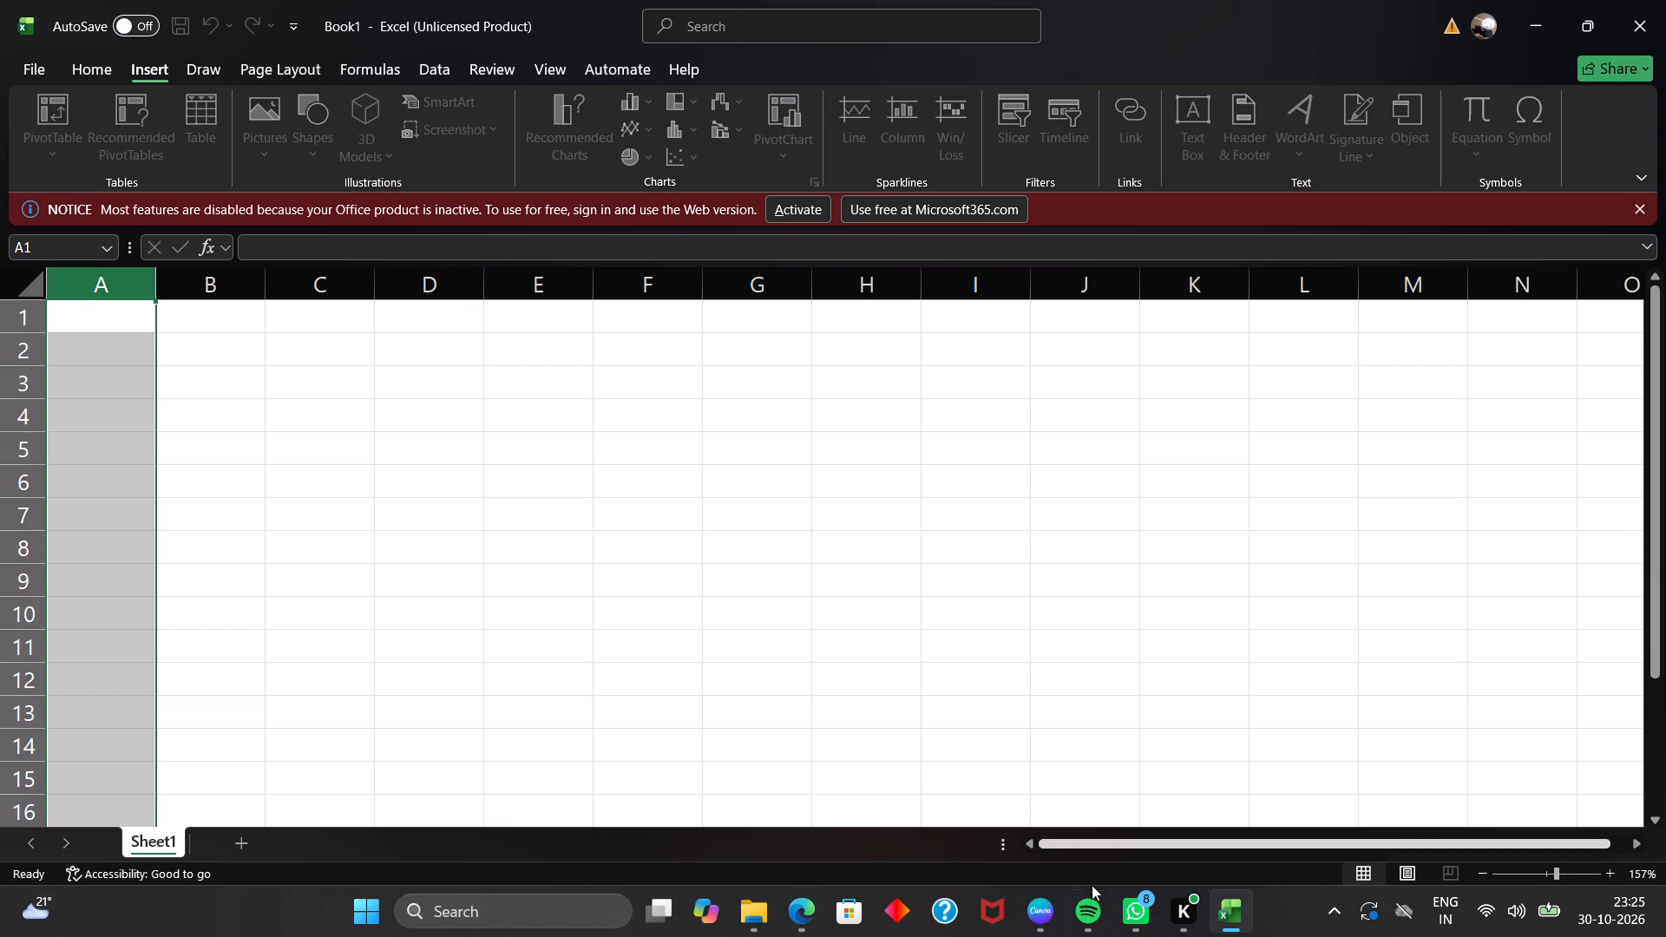
Switch to the Cost Sheet design in Canva and complete the date label with a colon as "Date:".
left_click(1049, 911)
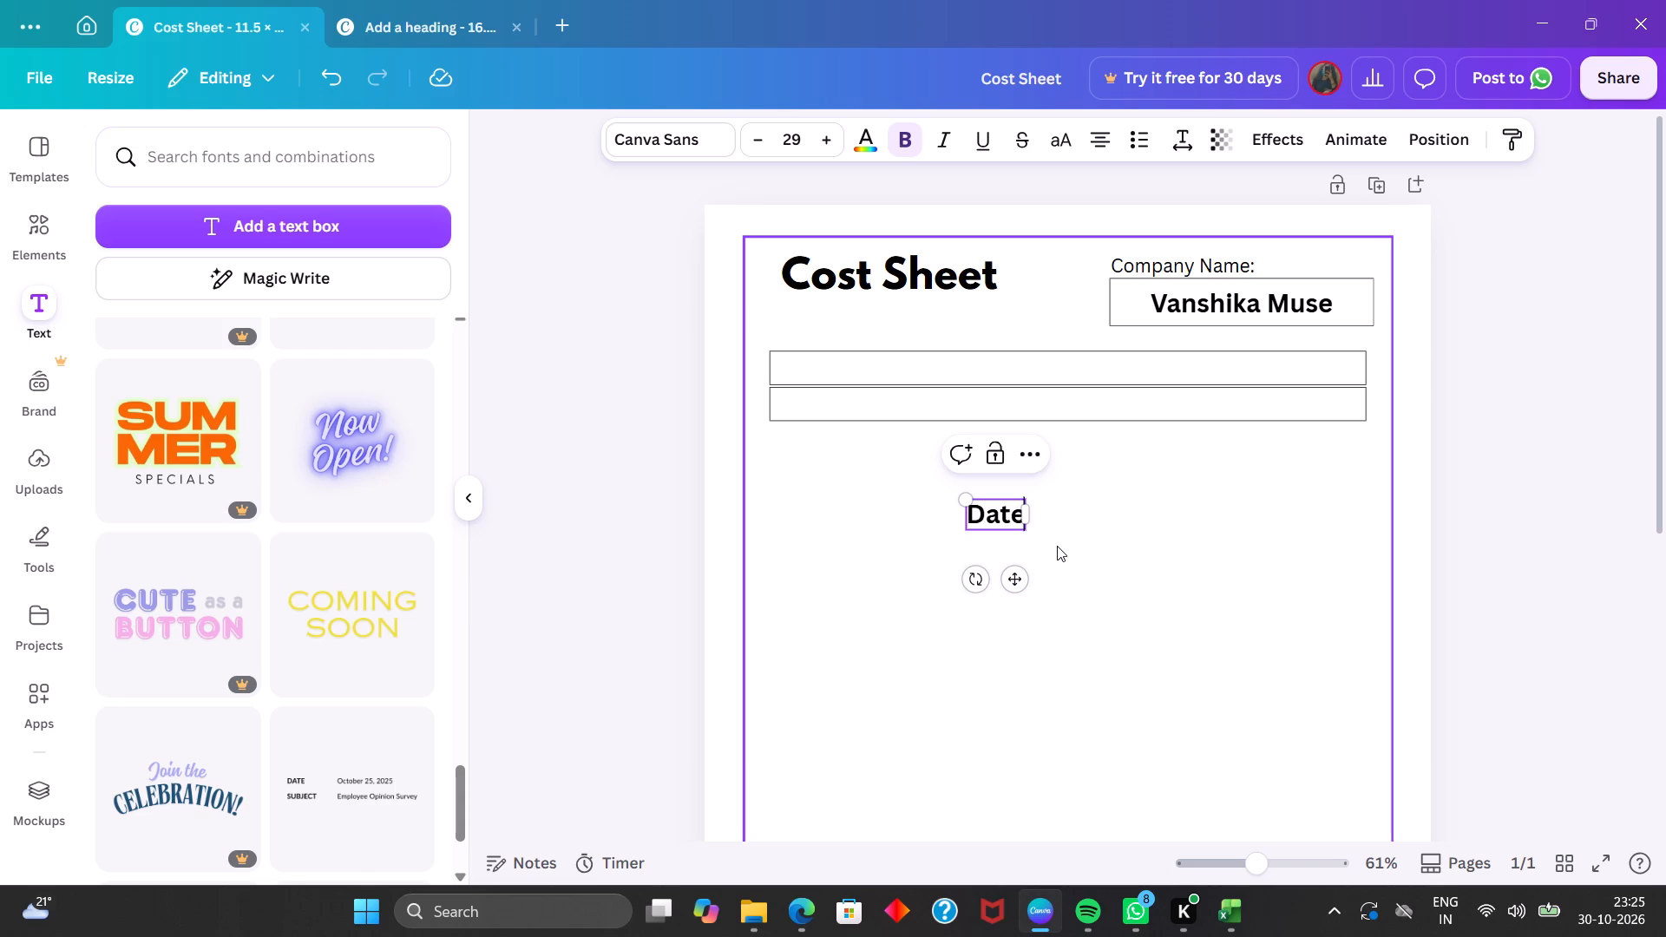
key("semicolon")
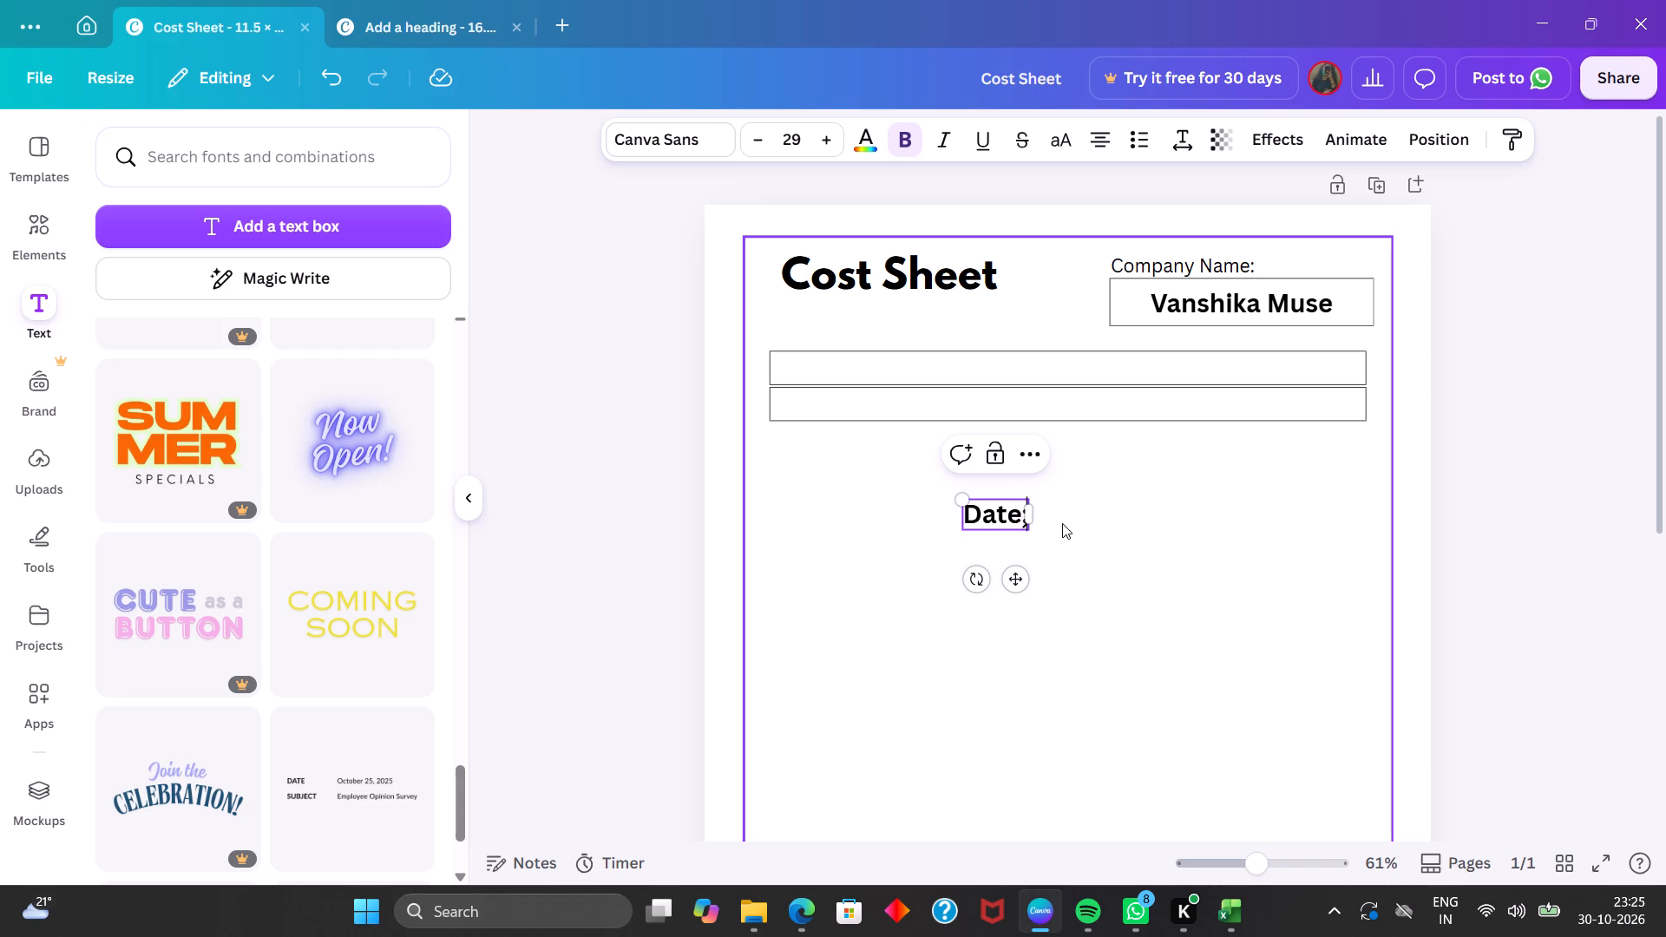
key("BackSpace")
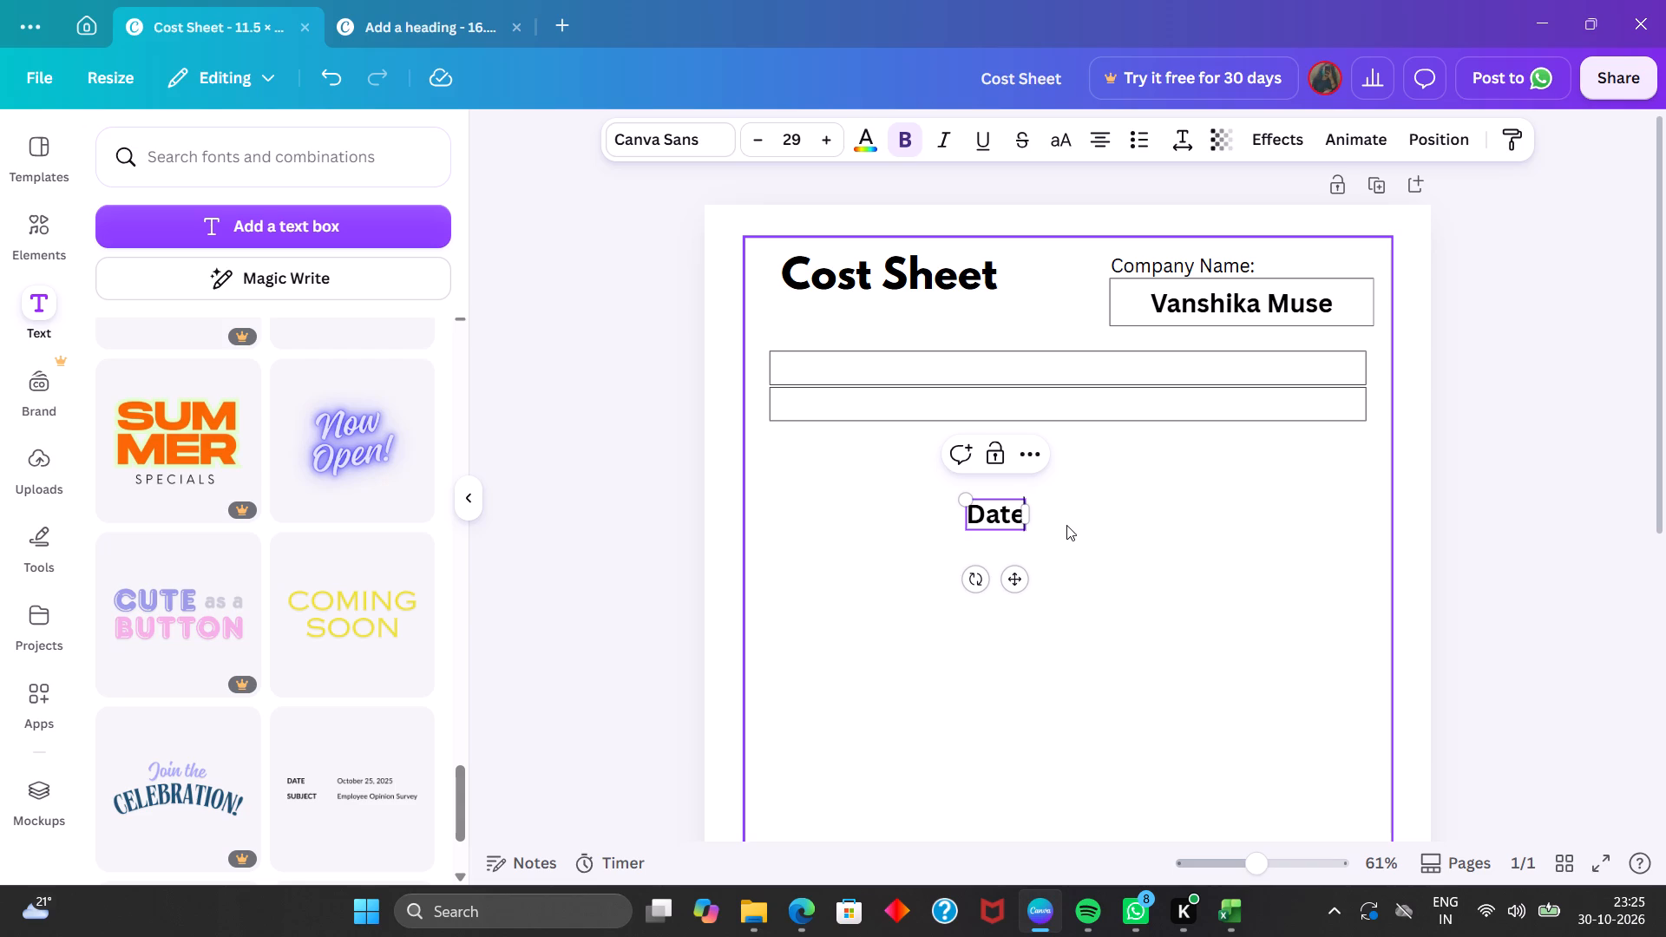
key("shift+colon")
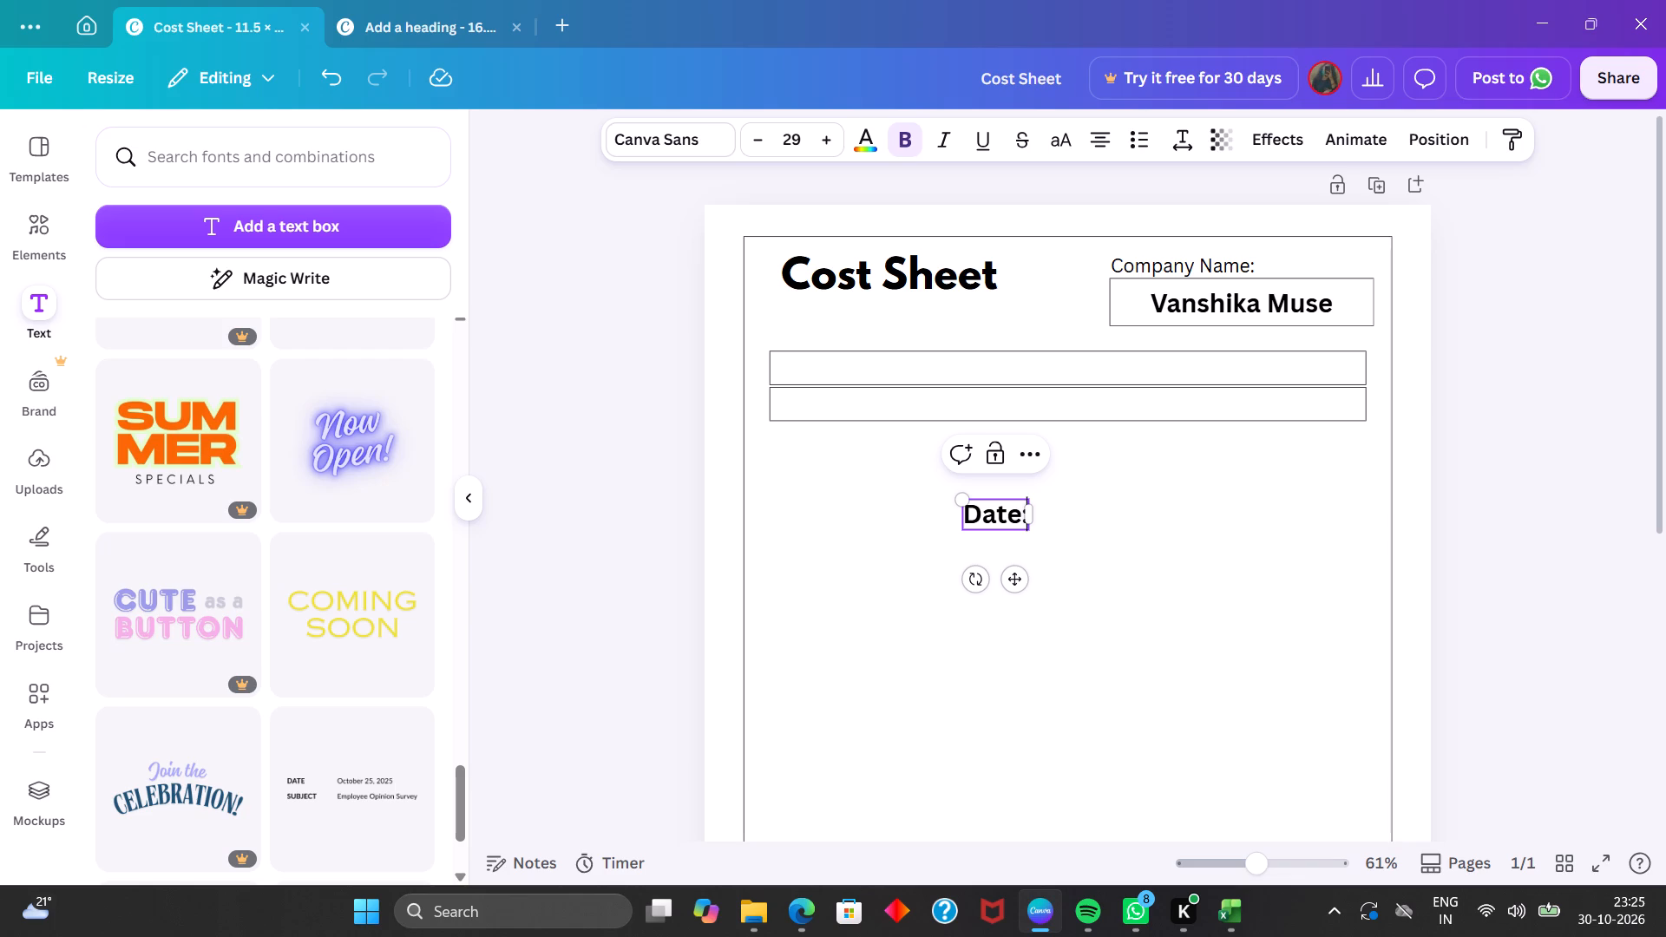
Reduce the "Date:" label to font size 21 and place it at the start of the first row box.
triple_click(754, 146)
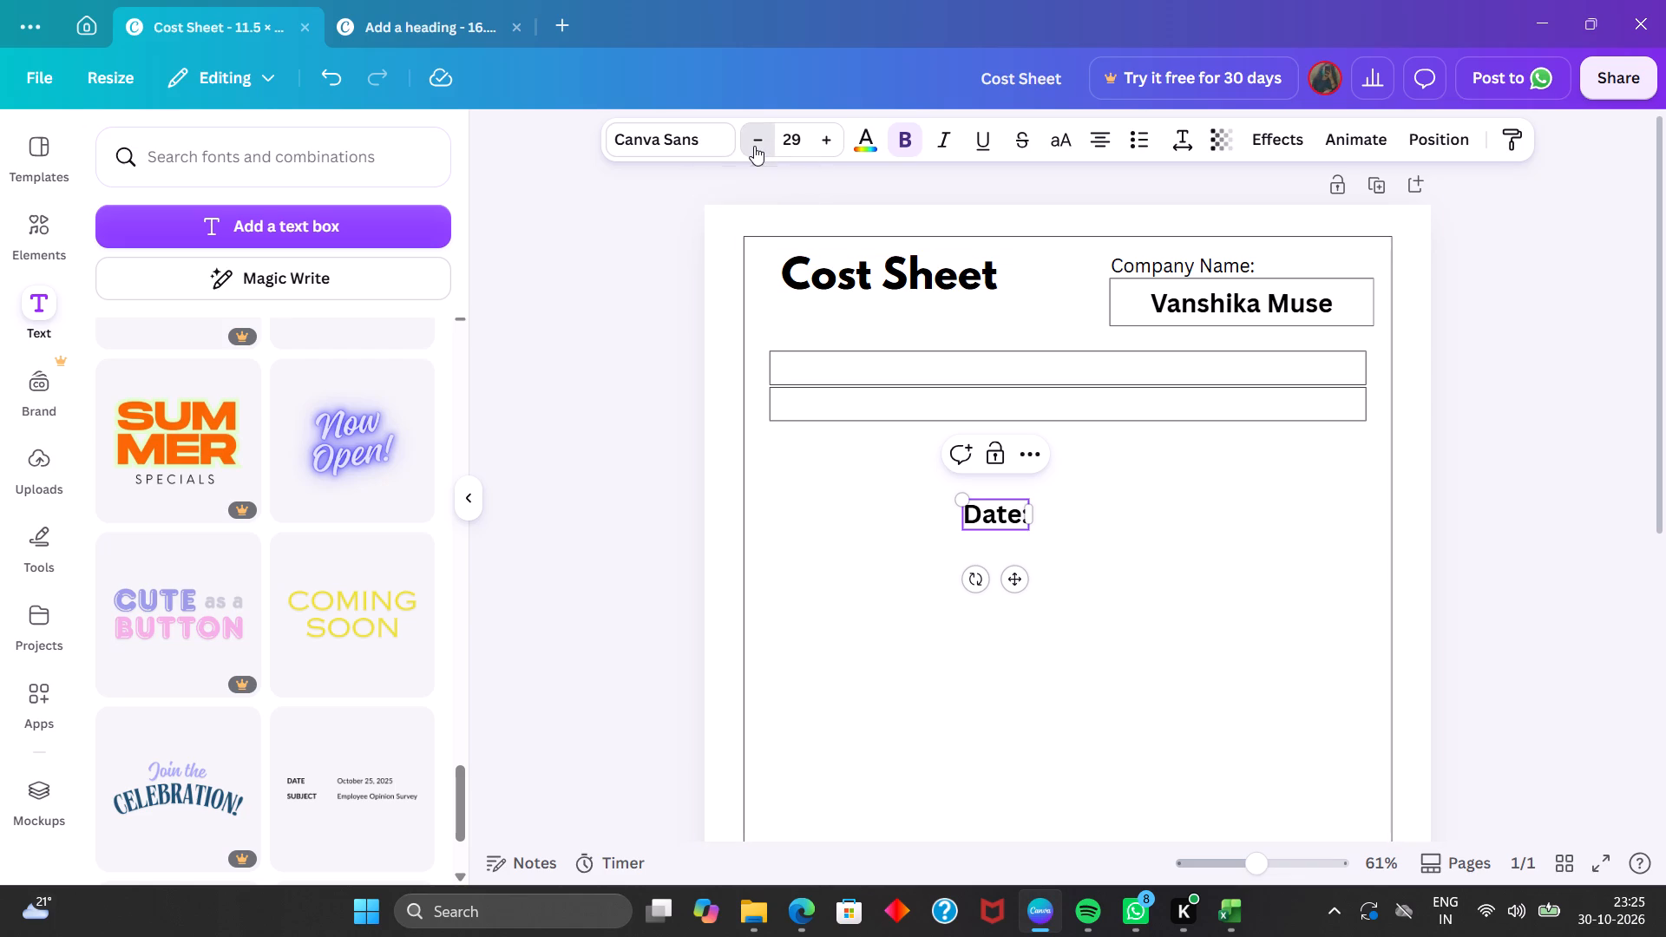
triple_click(754, 146)
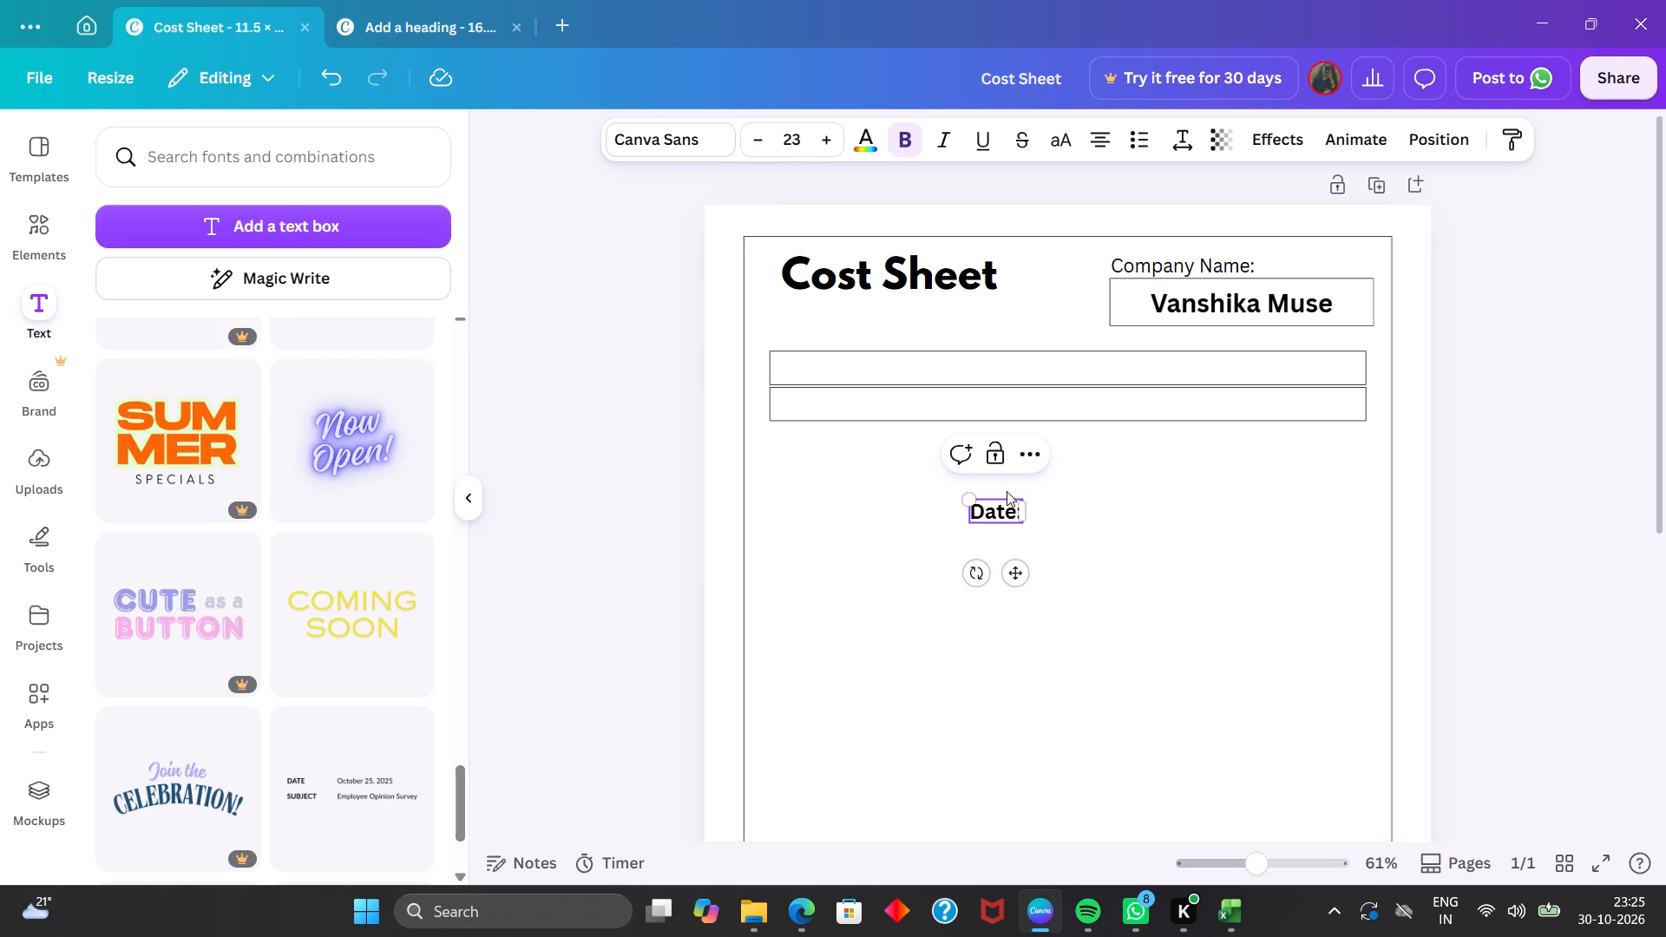
left_click_drag(995, 496, 814, 346)
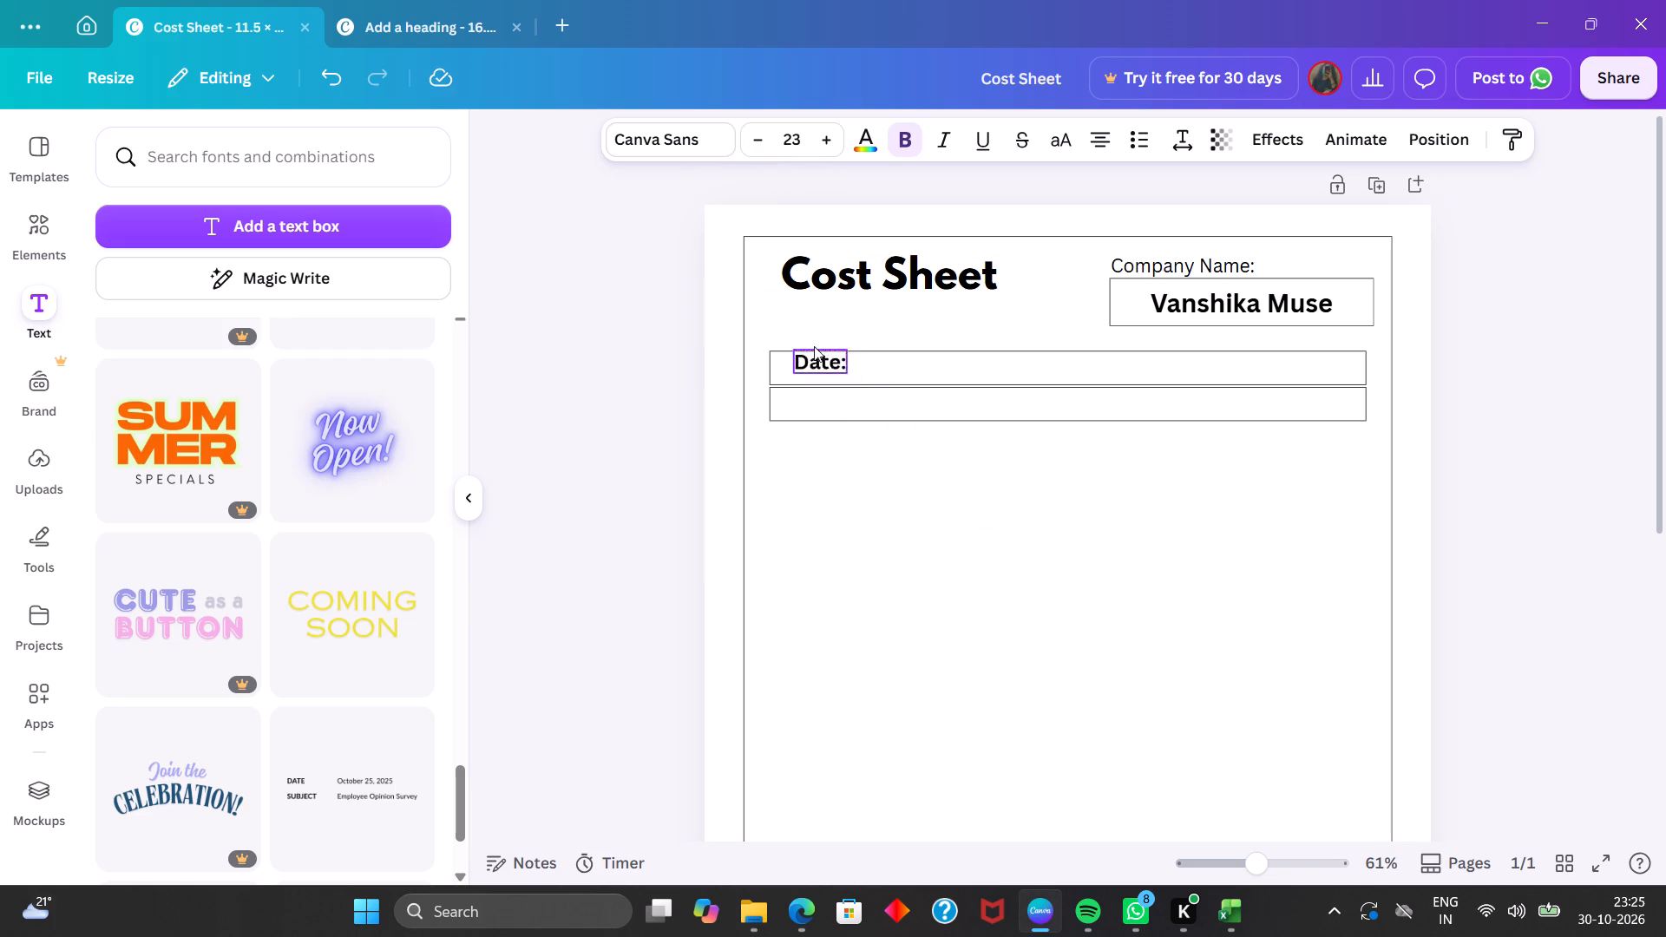
left_click_drag(814, 346, 803, 354)
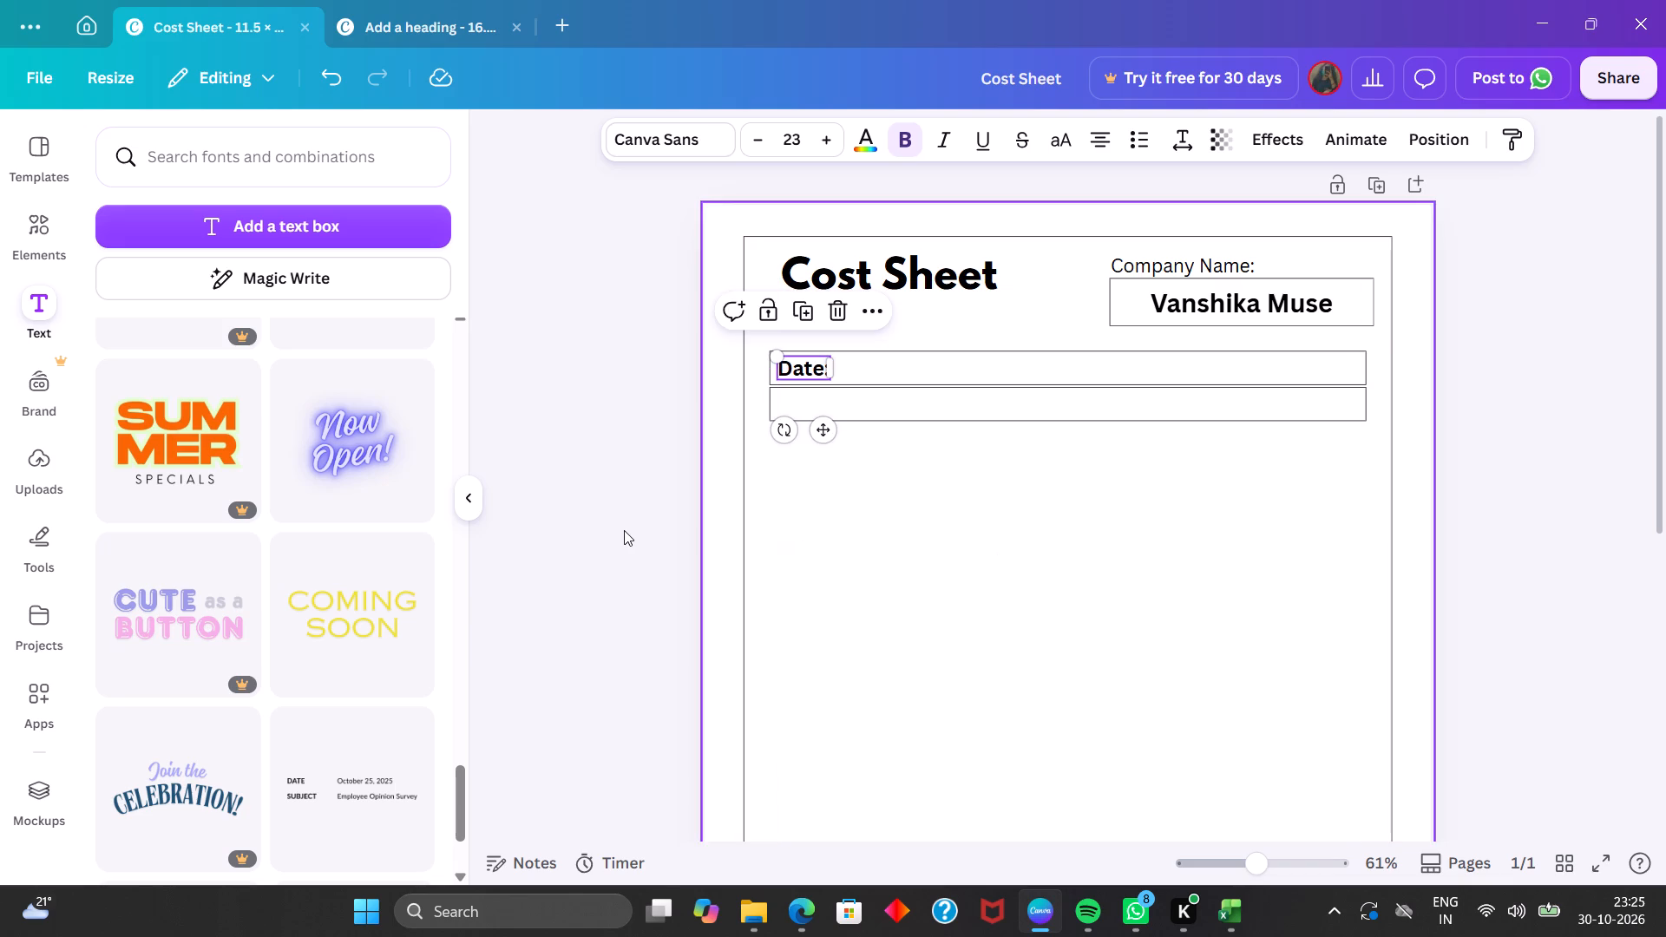
left_click(624, 530)
left_click(799, 369)
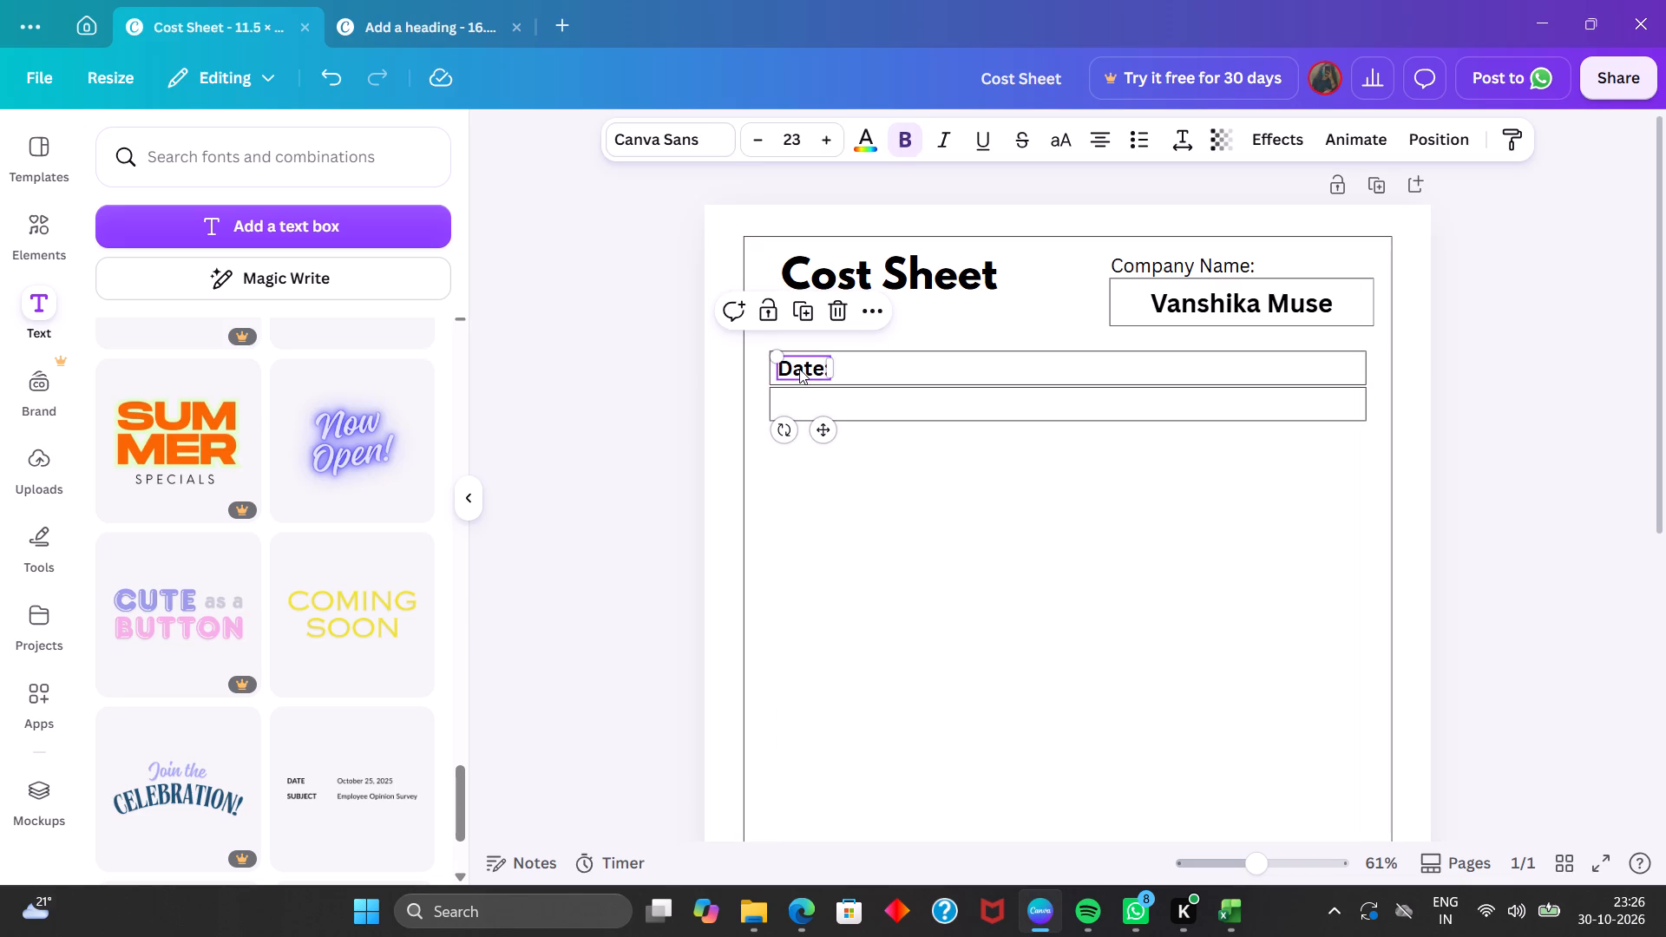
left_click(753, 140)
left_click(753, 140)
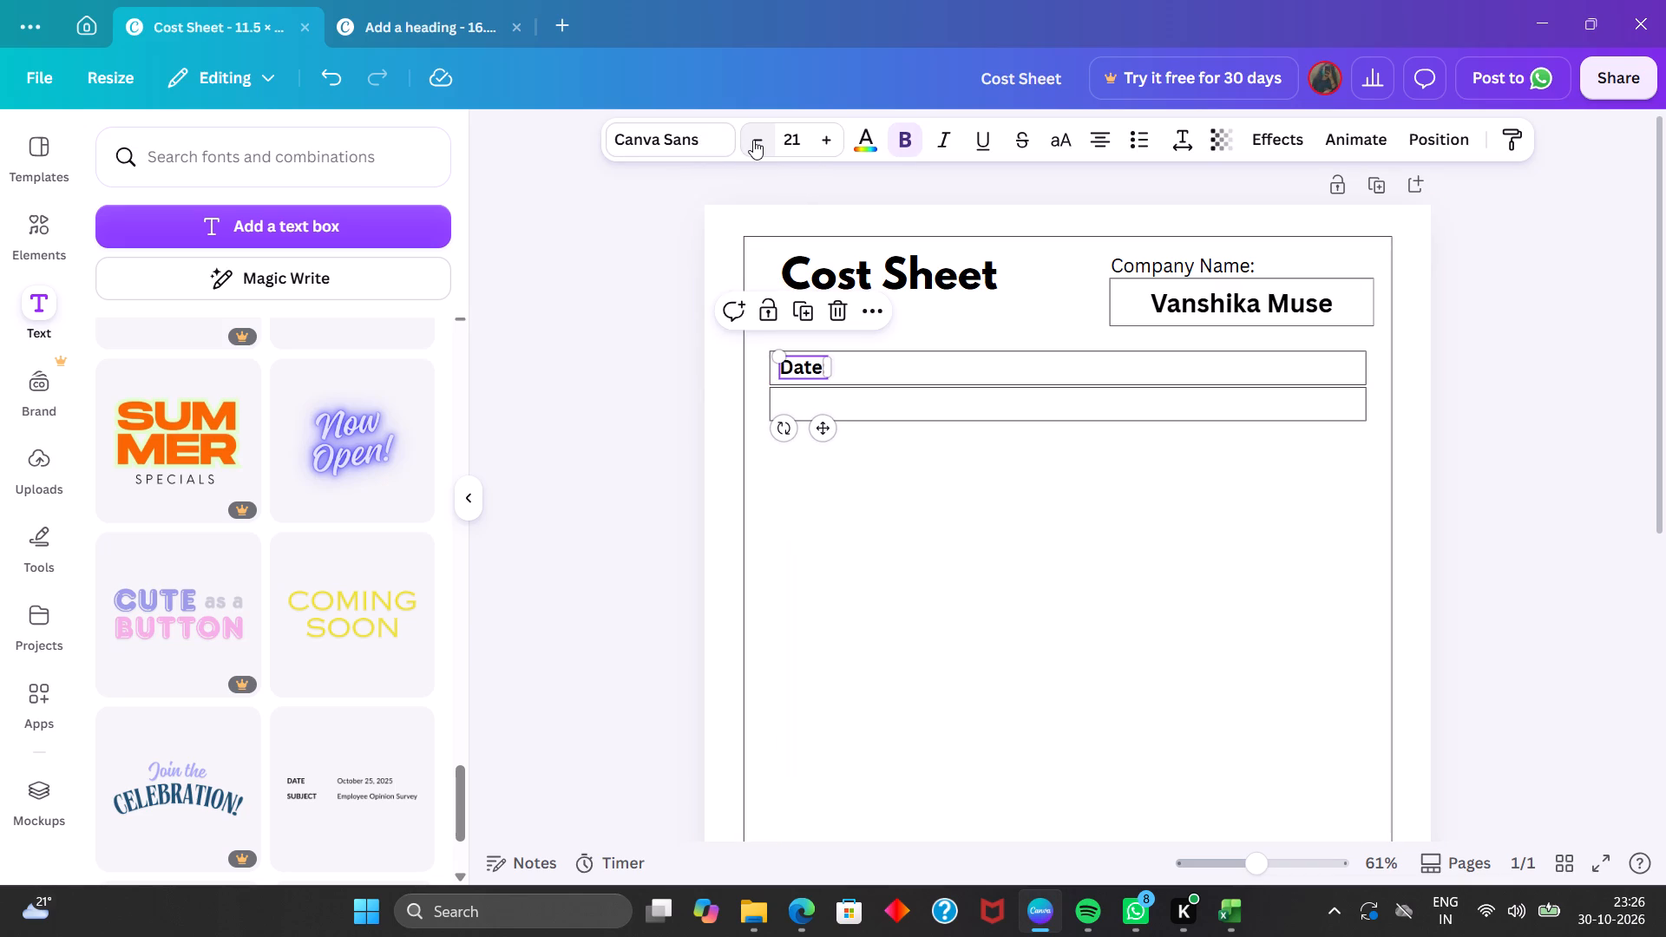
left_click(695, 402)
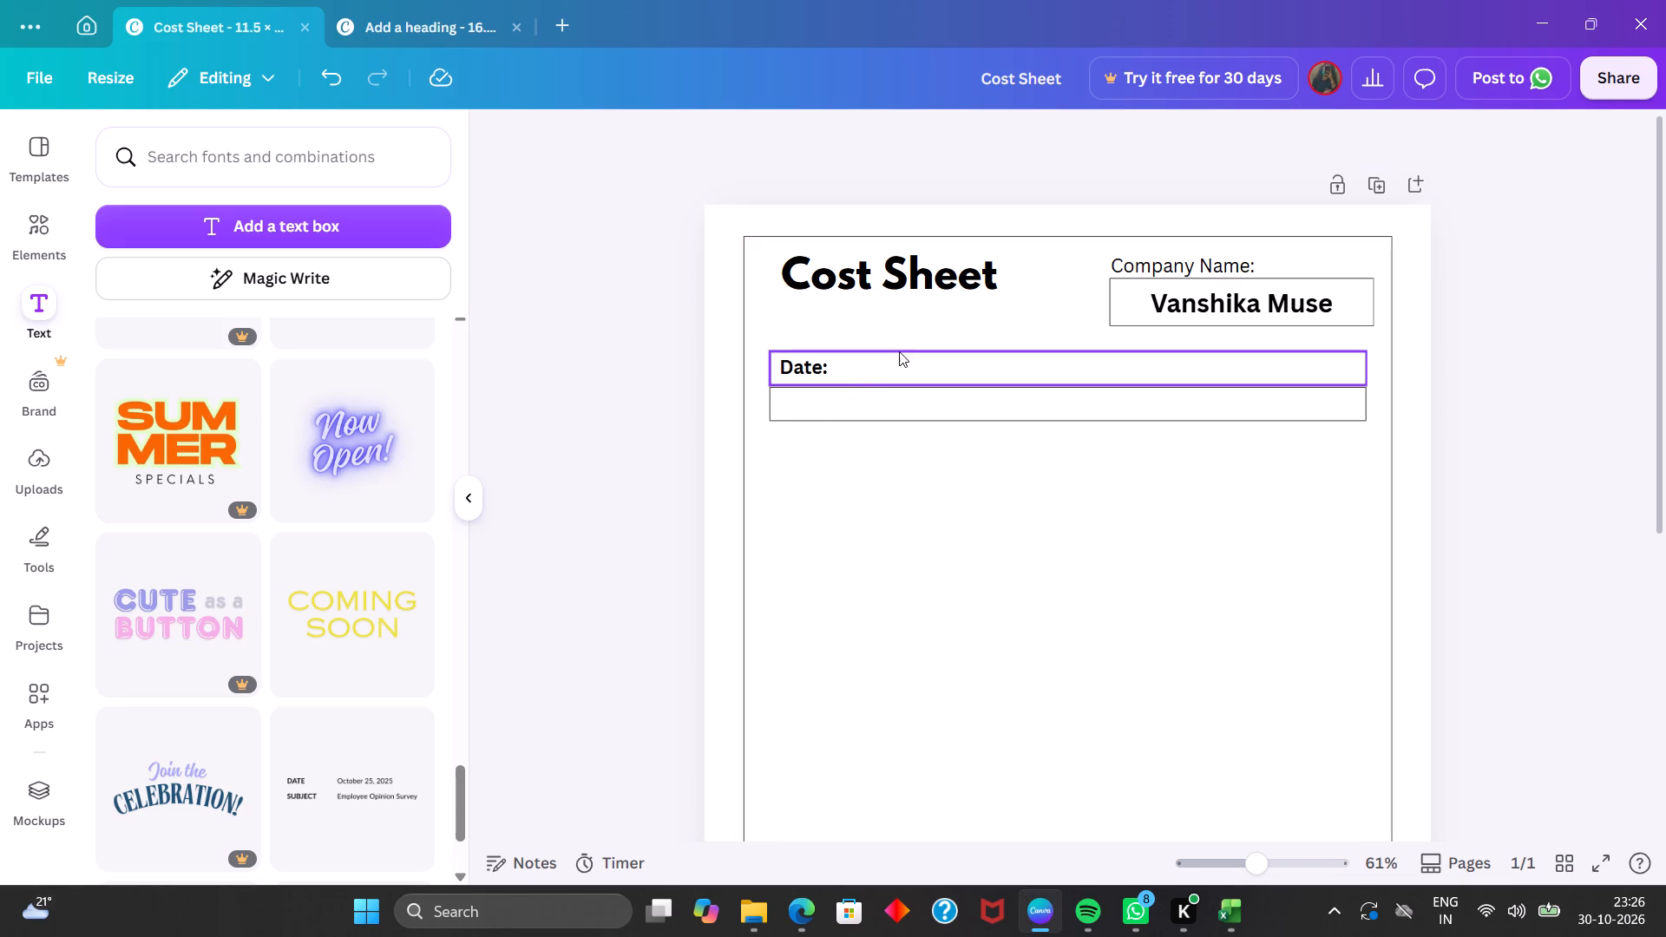
Make the first row box slightly shorter from its lower edge and adjust the "Date:" label to sit inside it.
left_click(899, 351)
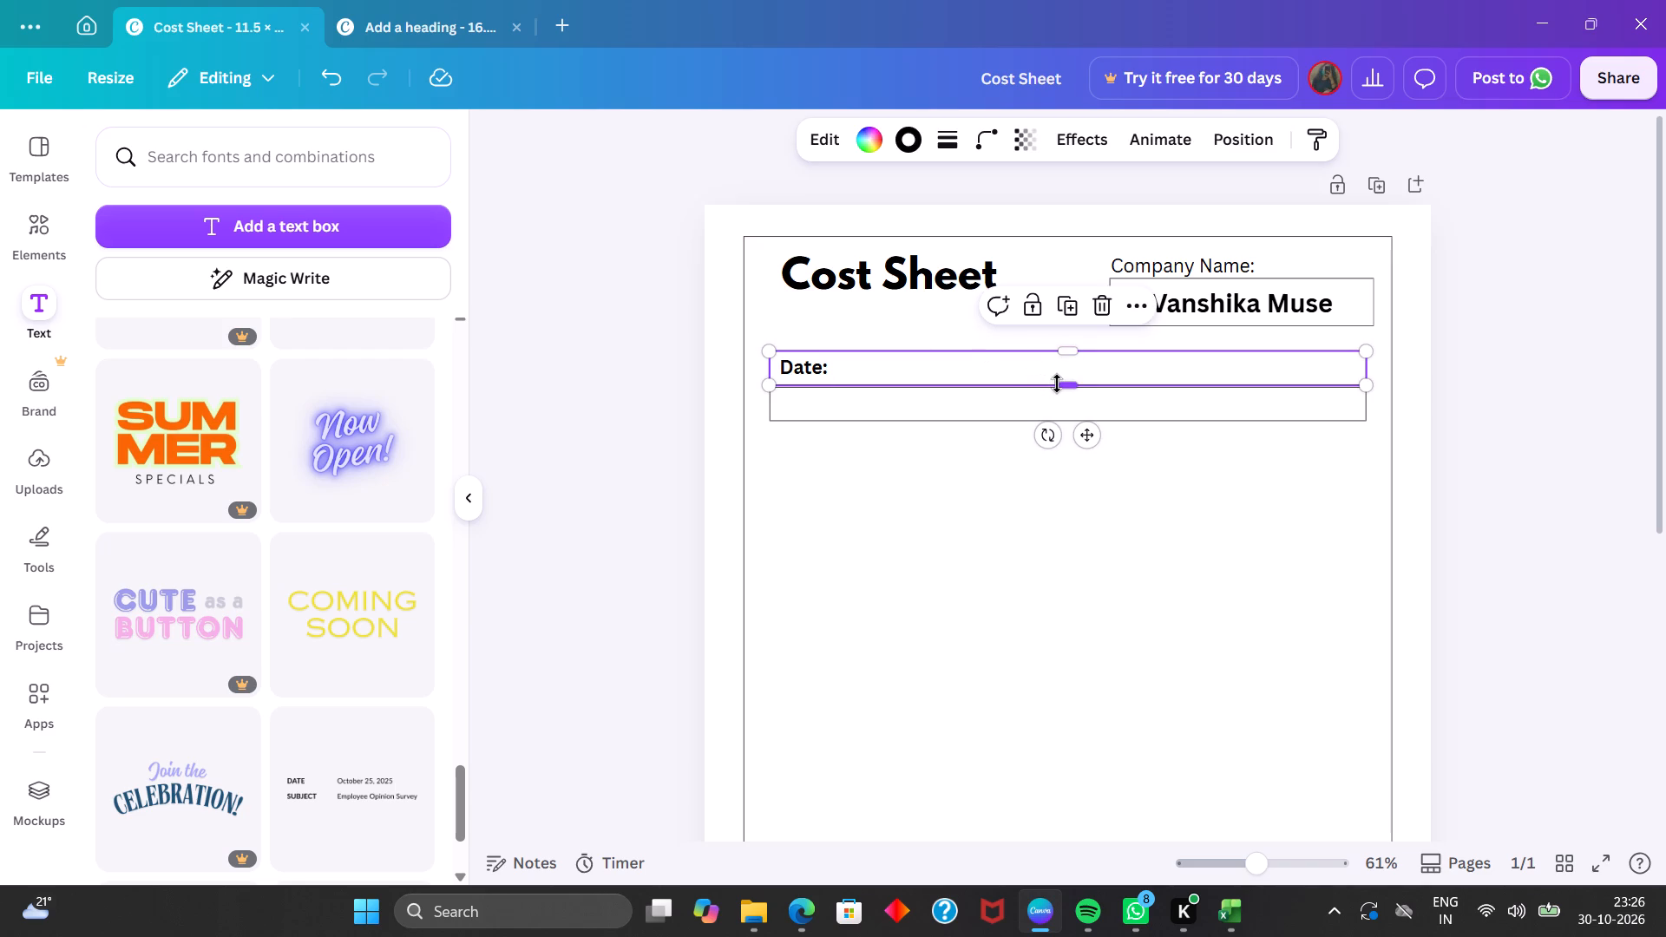
left_click_drag(1061, 383, 1061, 376)
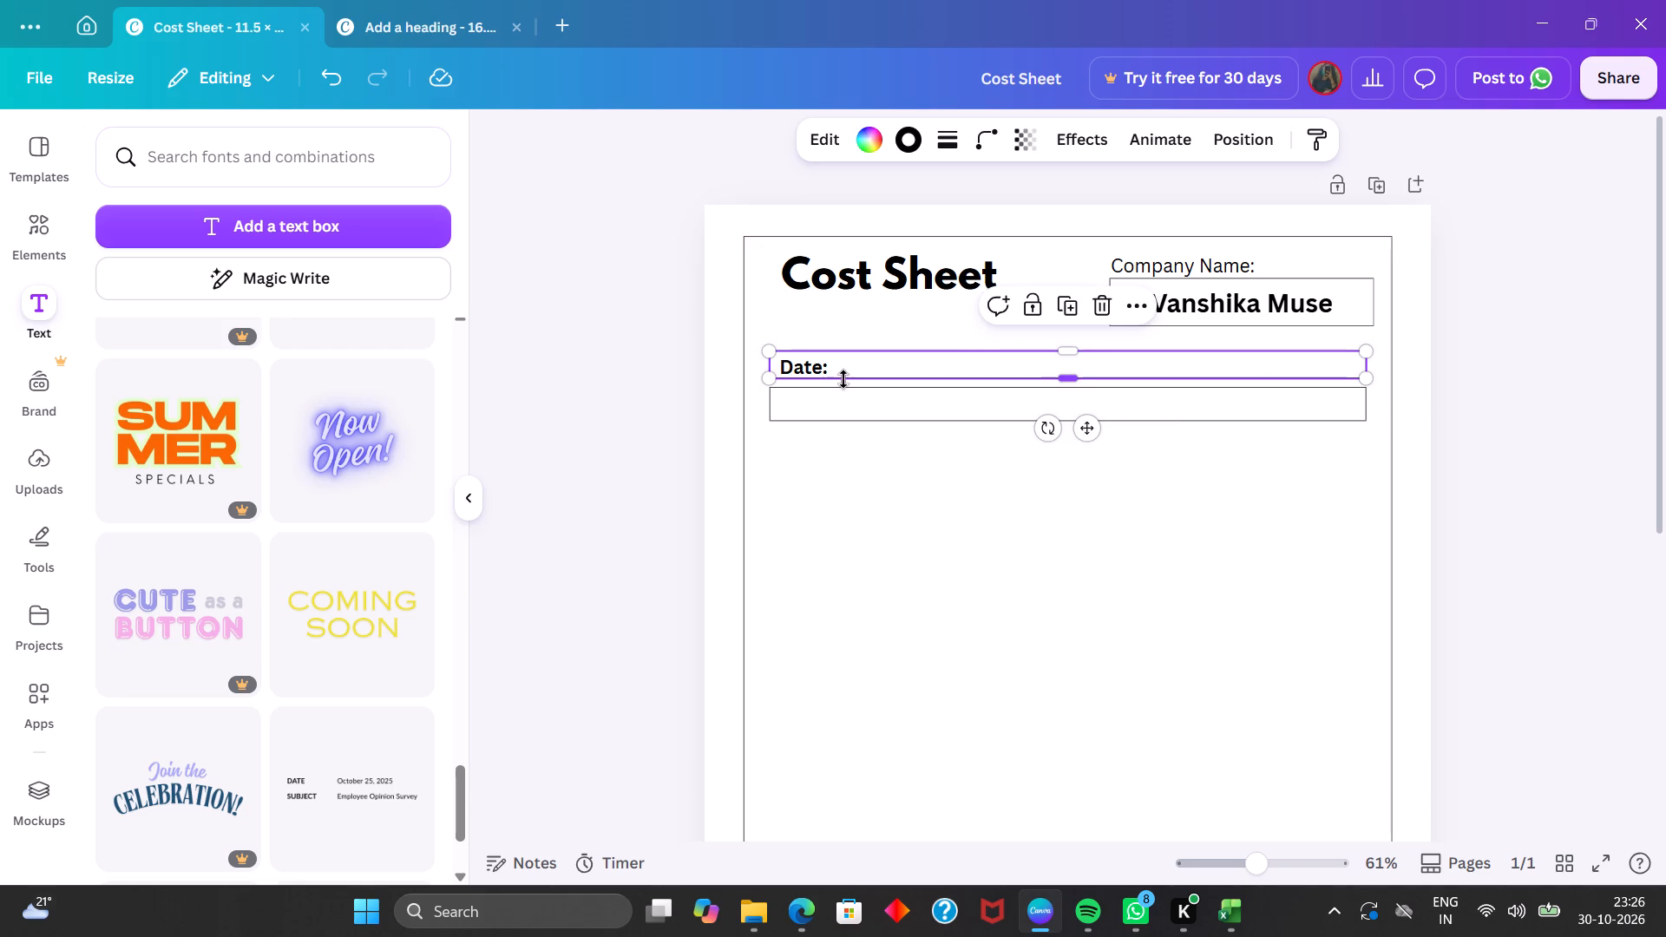
left_click(809, 366)
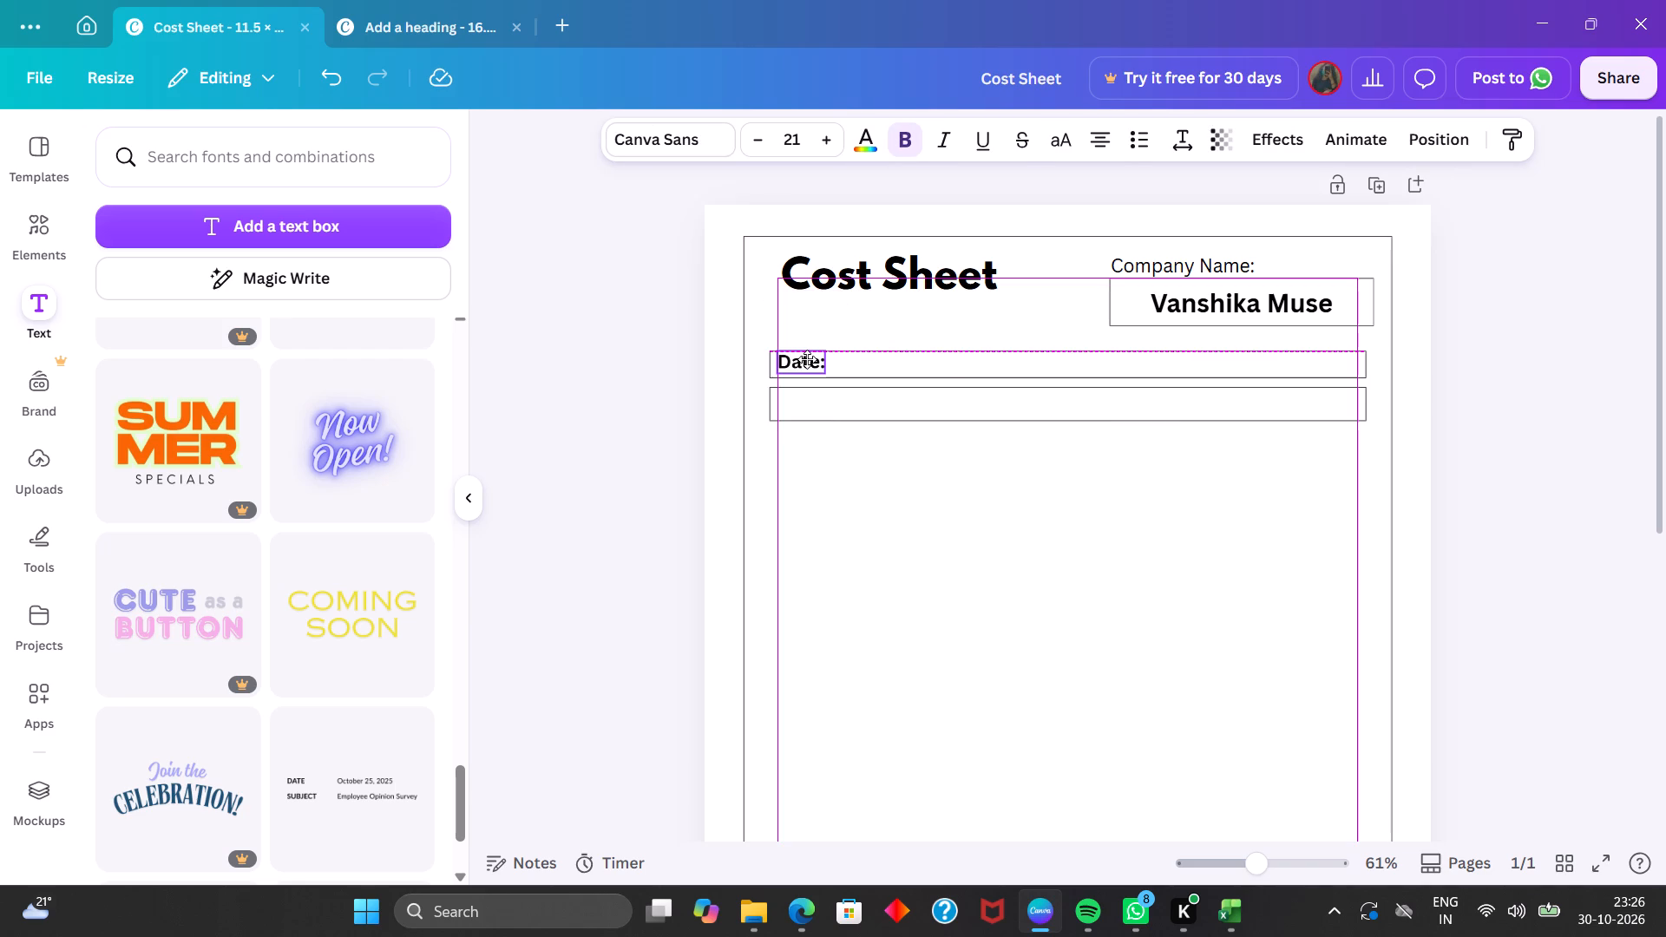
left_click(697, 410)
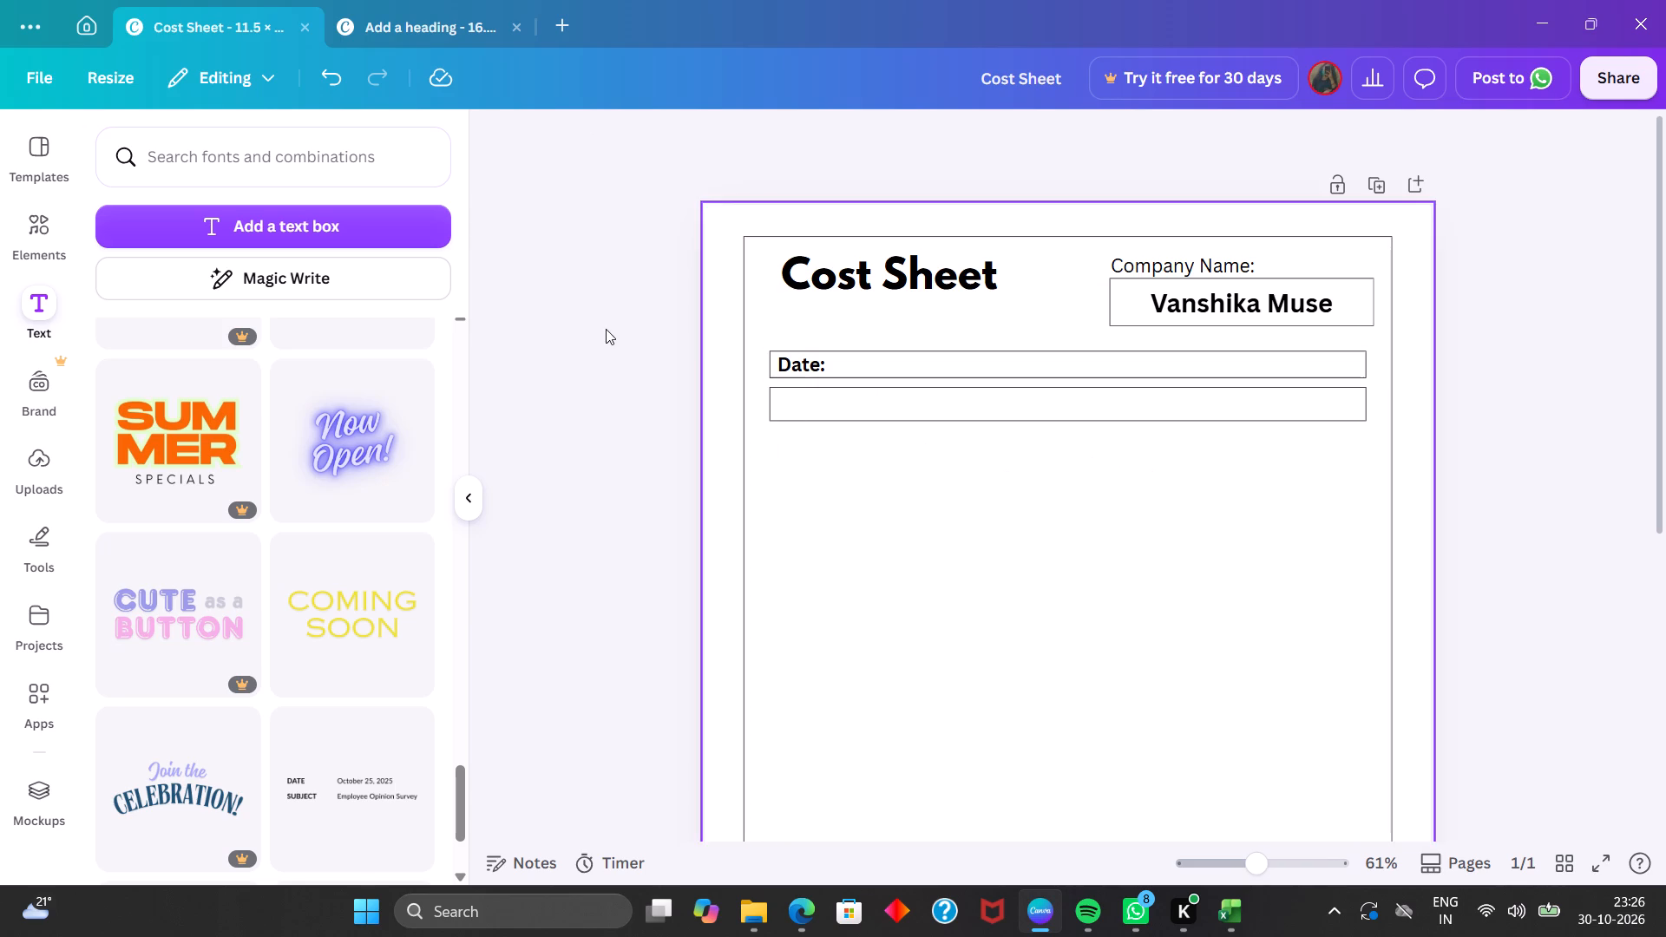
Add a text box below the rows at font size 25 containing the date "15.10.2026".
left_click(212, 219)
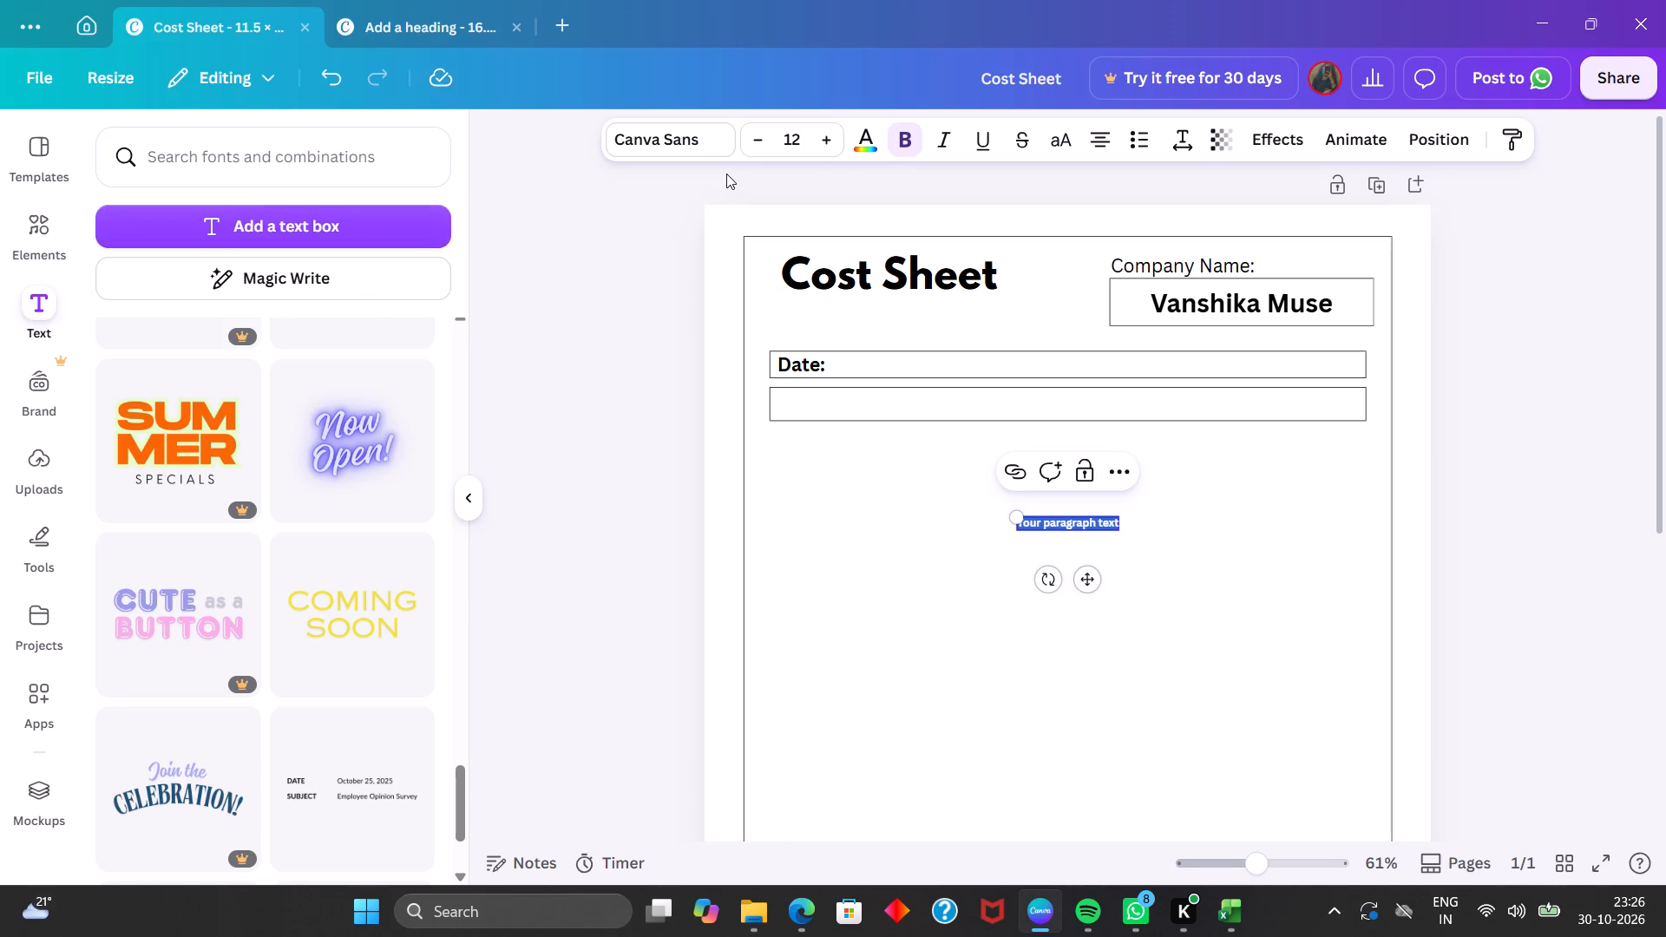
triple_click(829, 143)
triple_click(829, 143)
triple_click(829, 143)
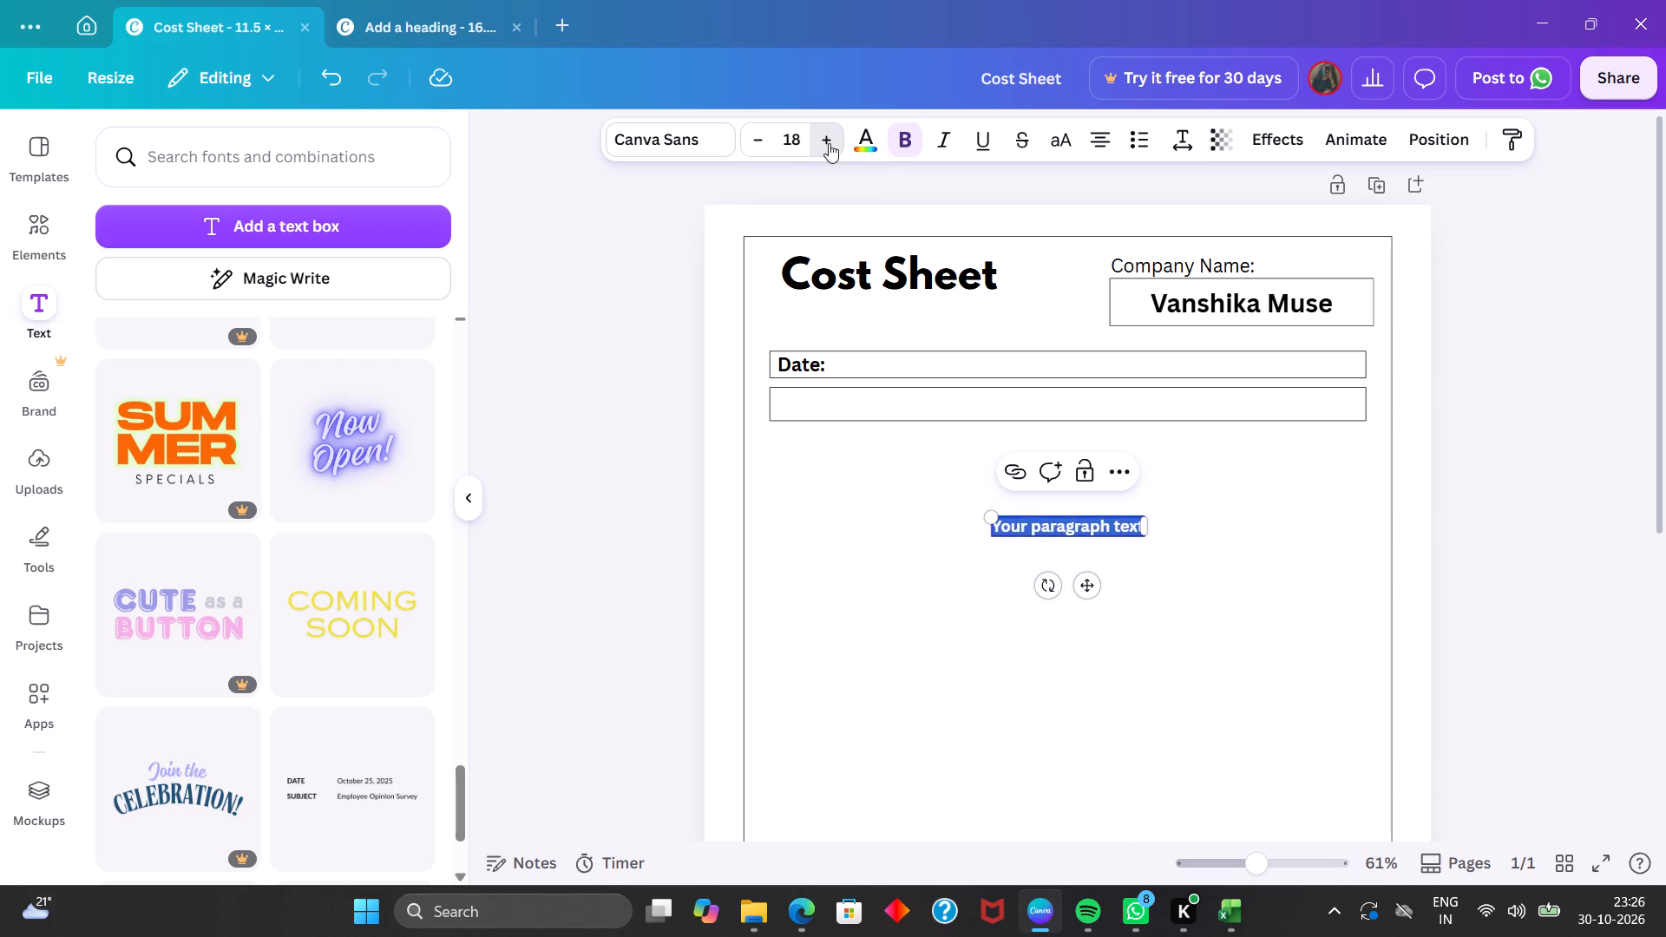
triple_click(829, 143)
left_click(829, 143)
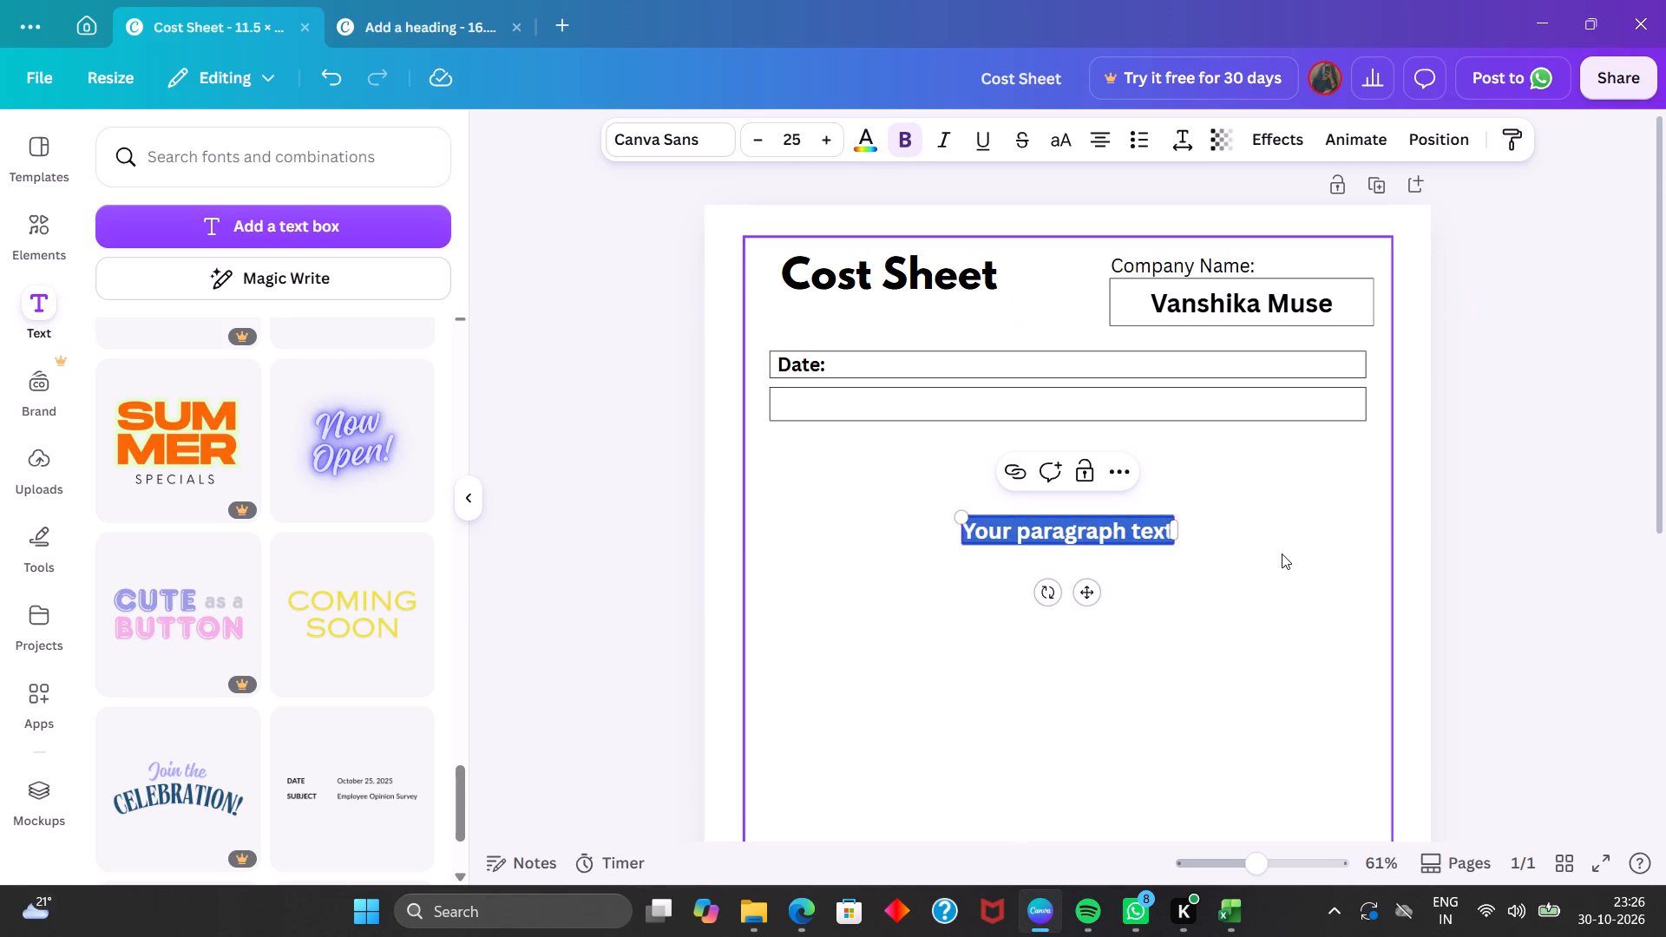
type("15")
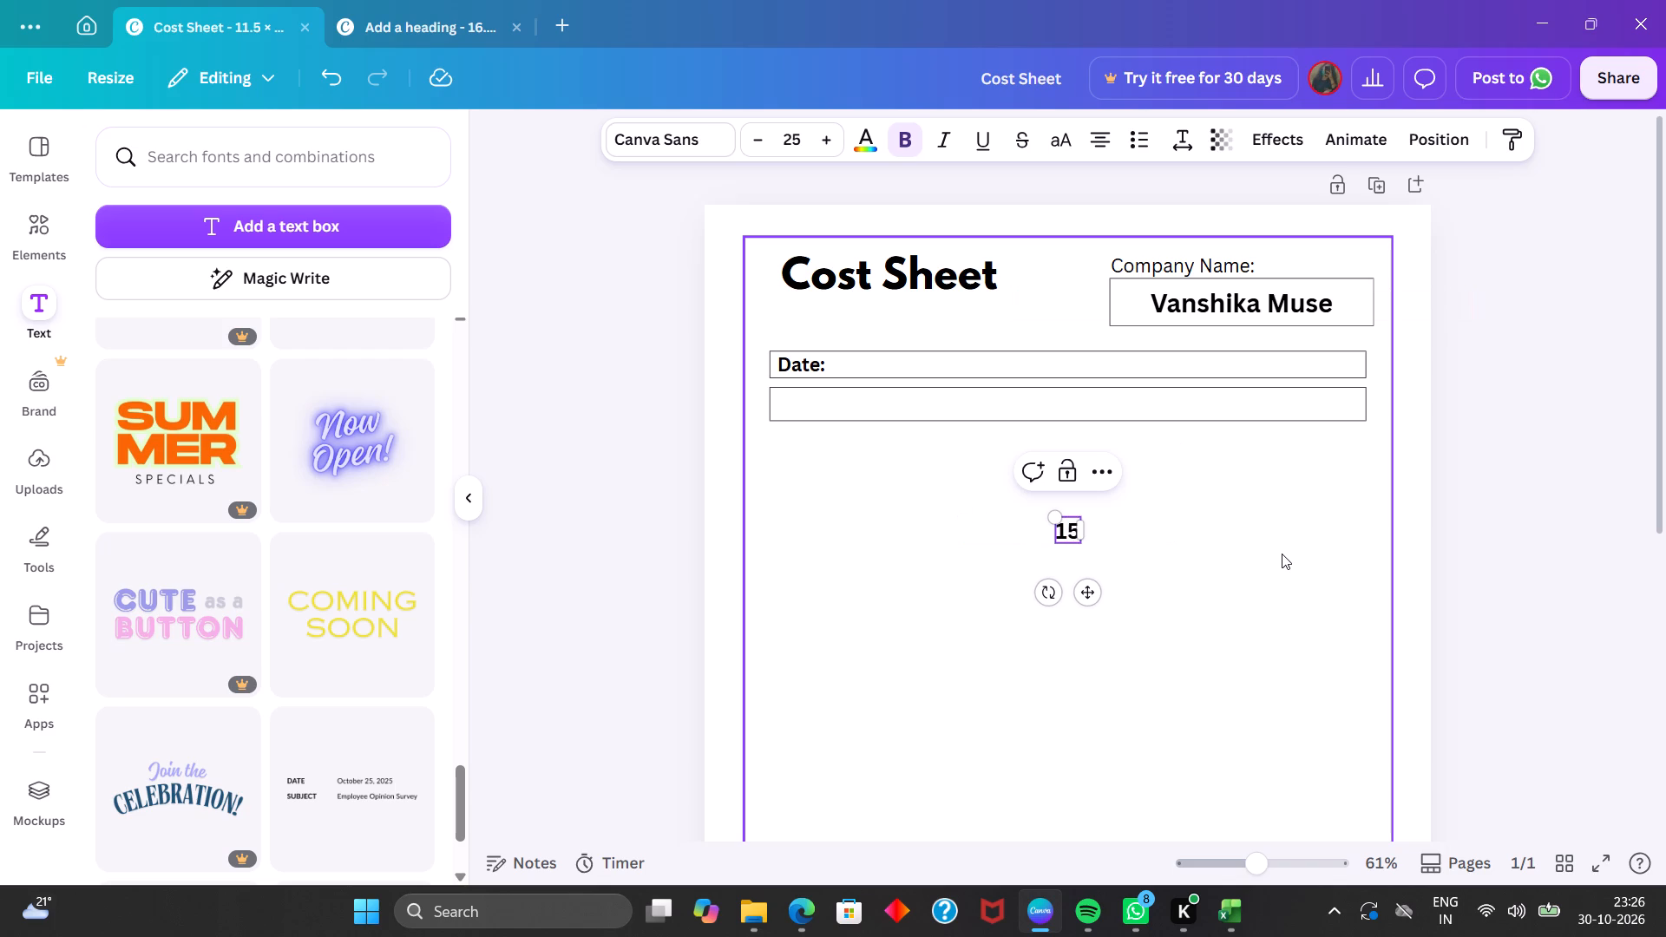
key("period")
key("1")
key("0")
key("slash")
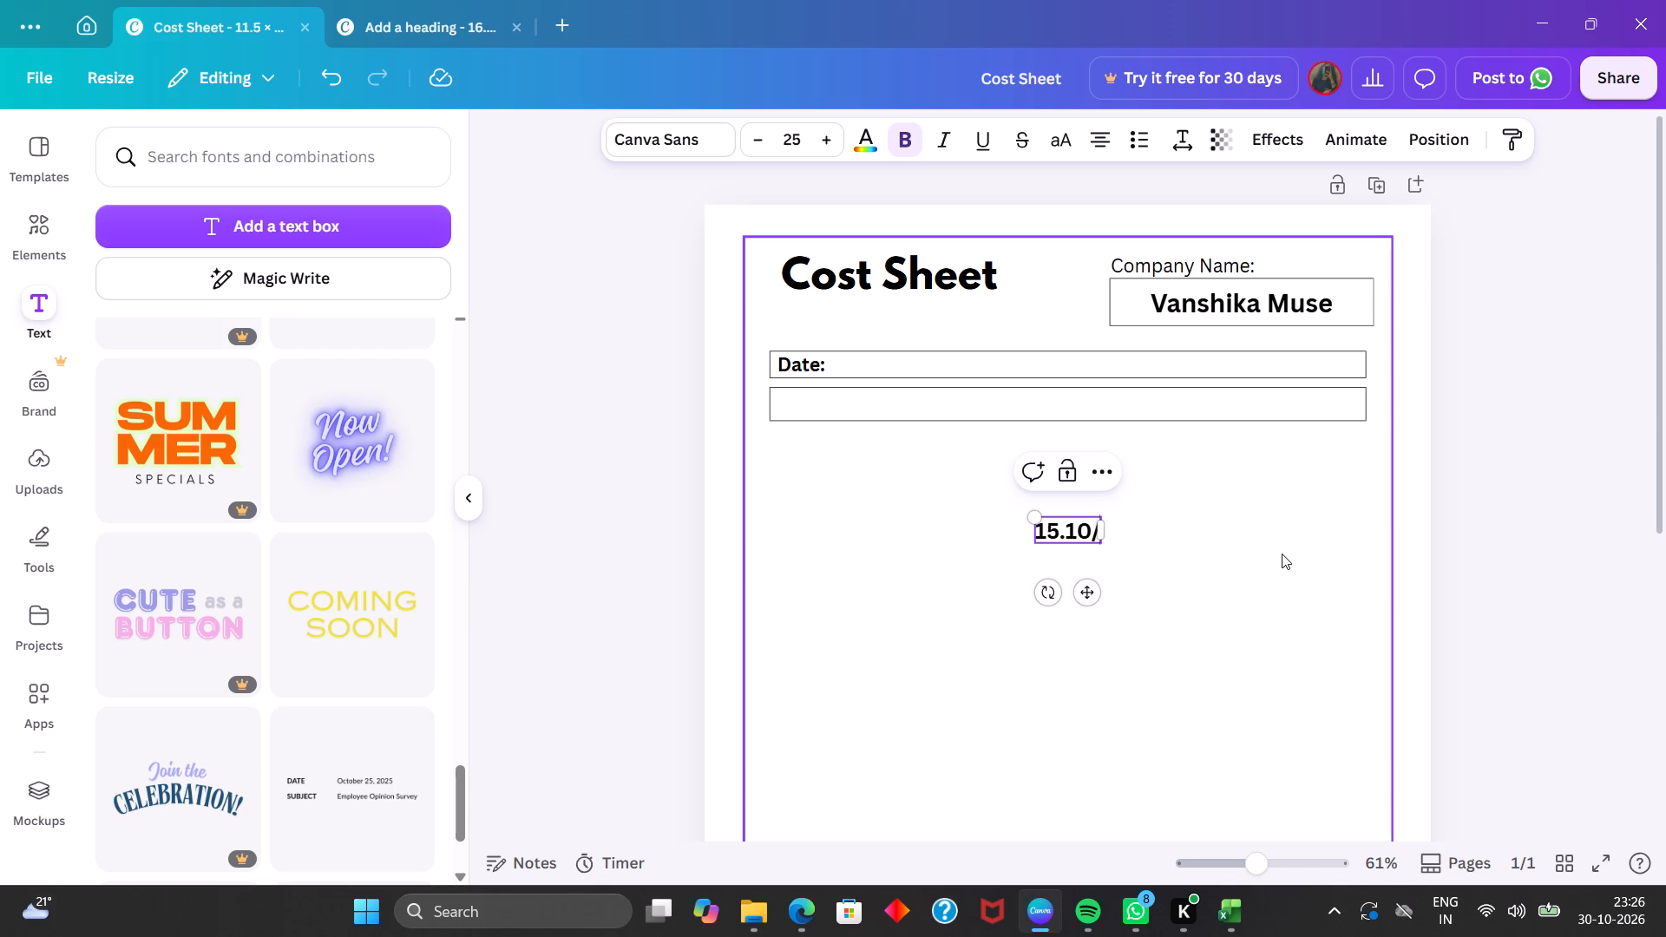
key("BackSpace")
key("period")
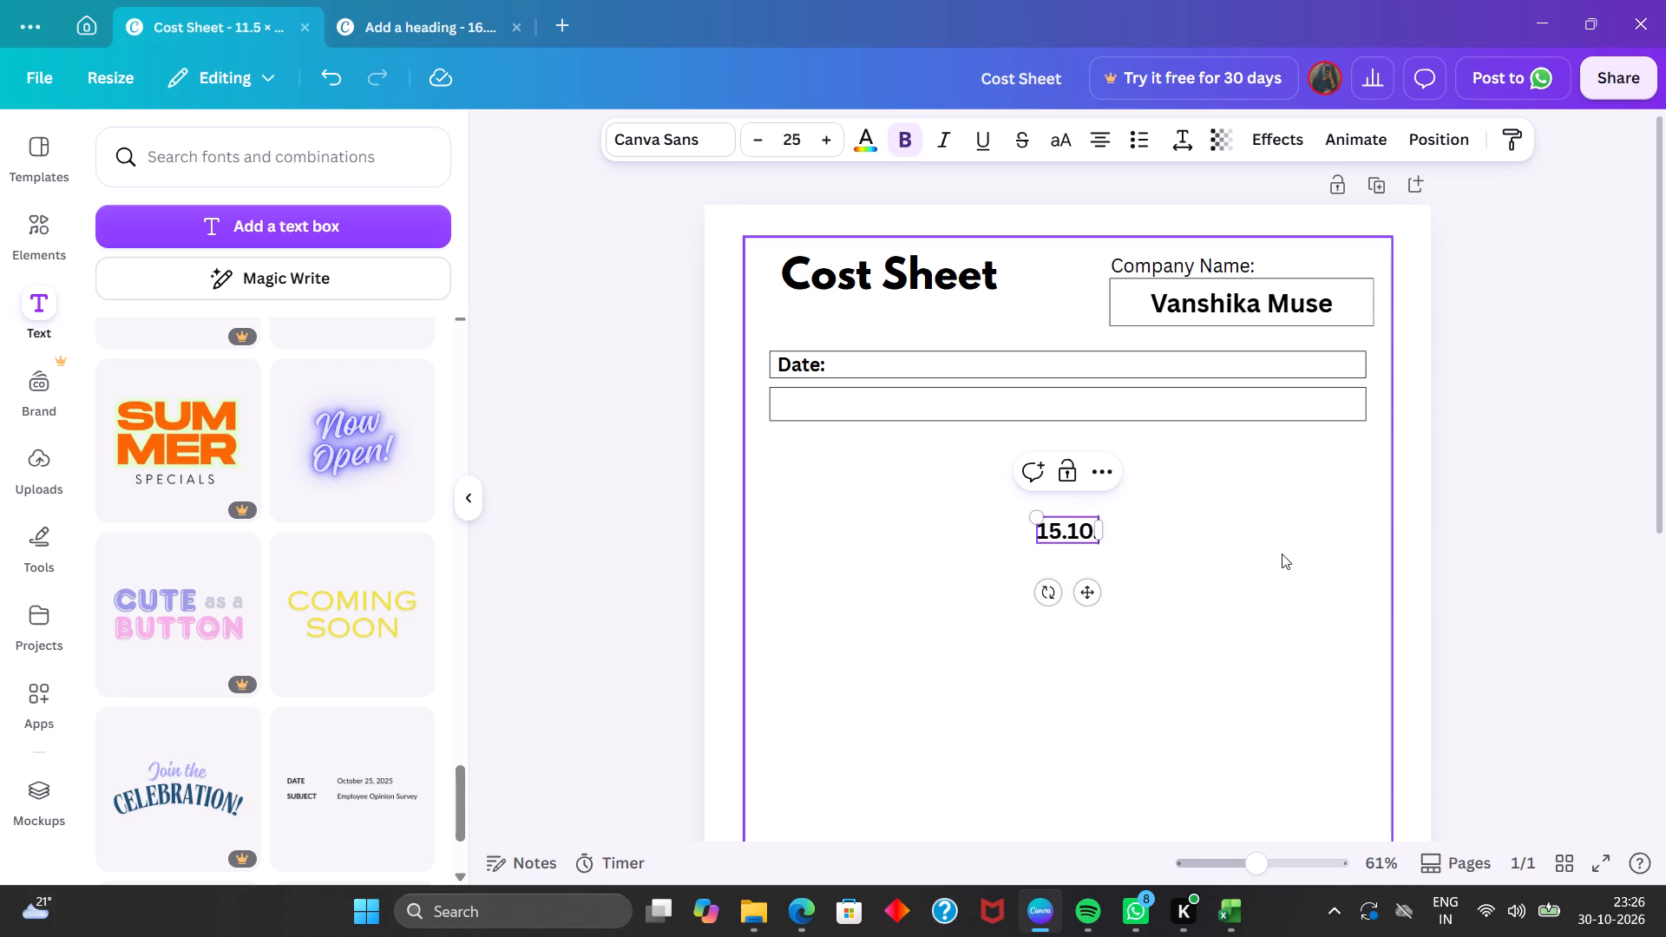
type("20")
type("26")
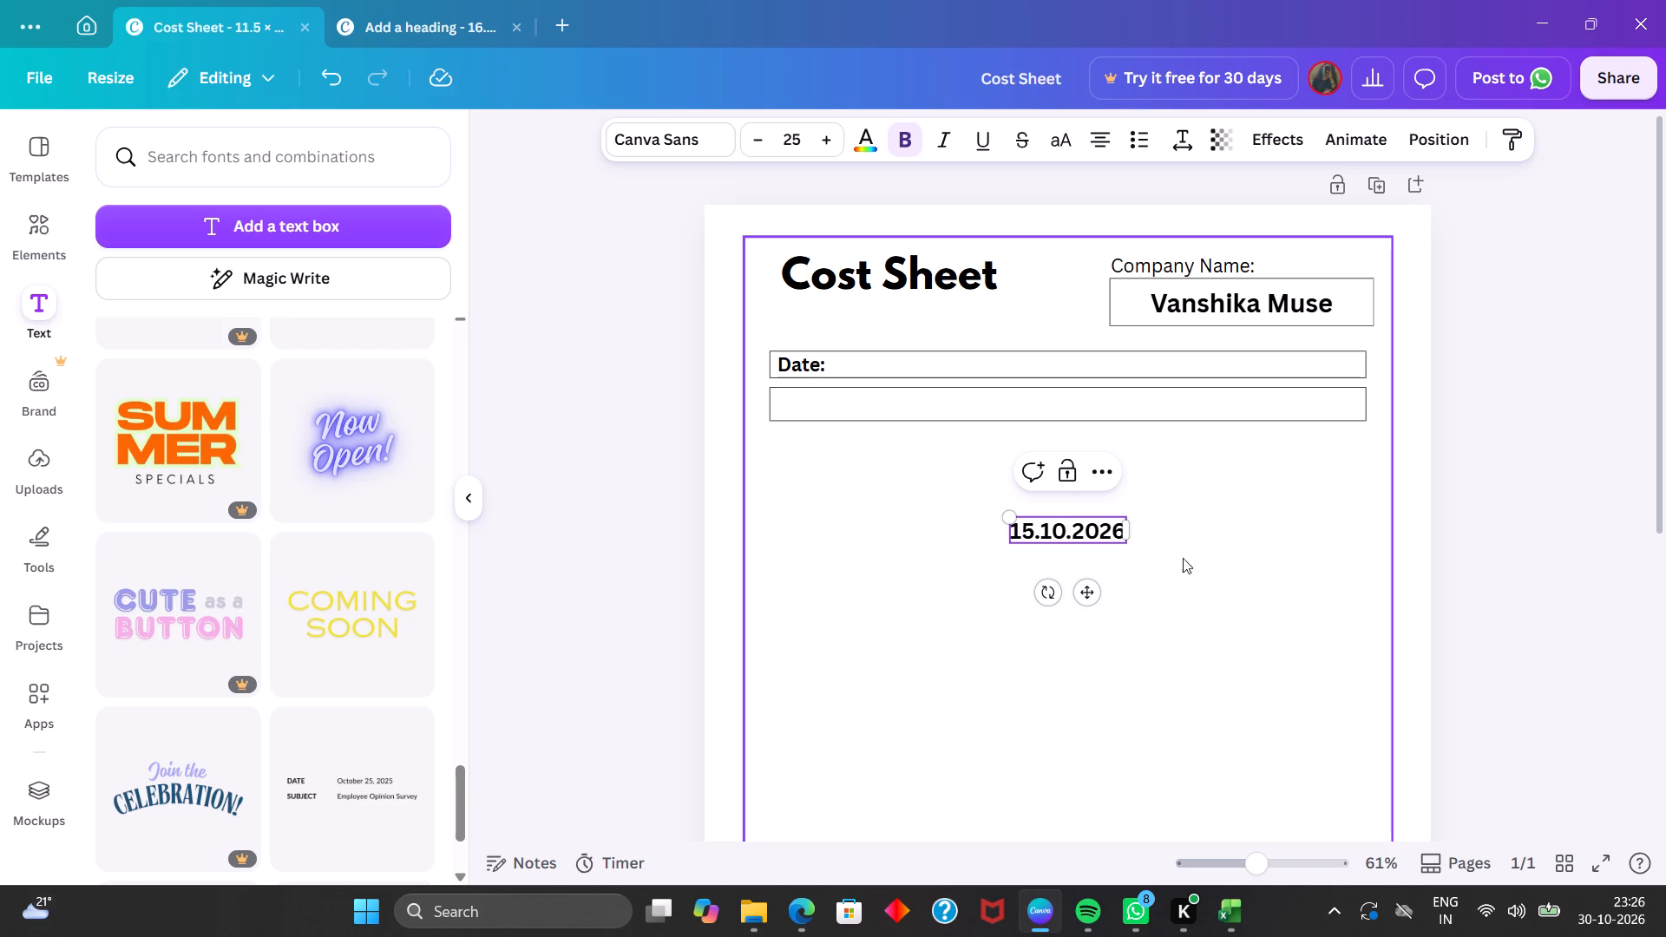
Duplicate the "15.10.2026" text and move the copy just below the original.
left_click(1092, 478)
scroll(1194, 344, "down", 4)
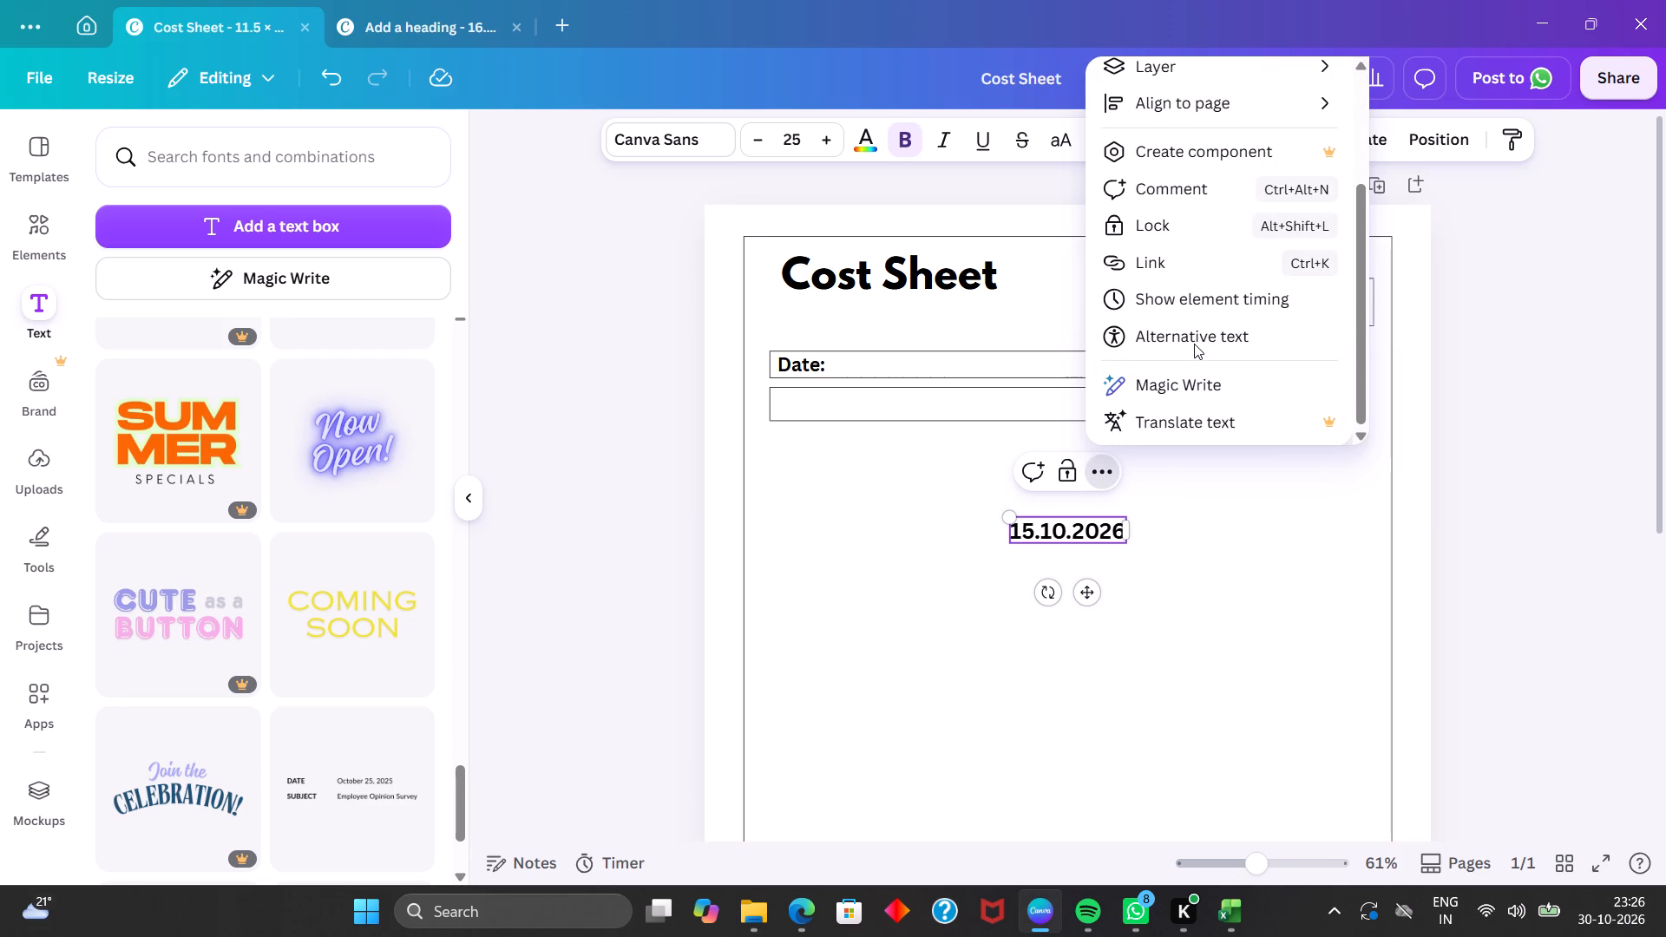
scroll(1194, 344, "up", 5)
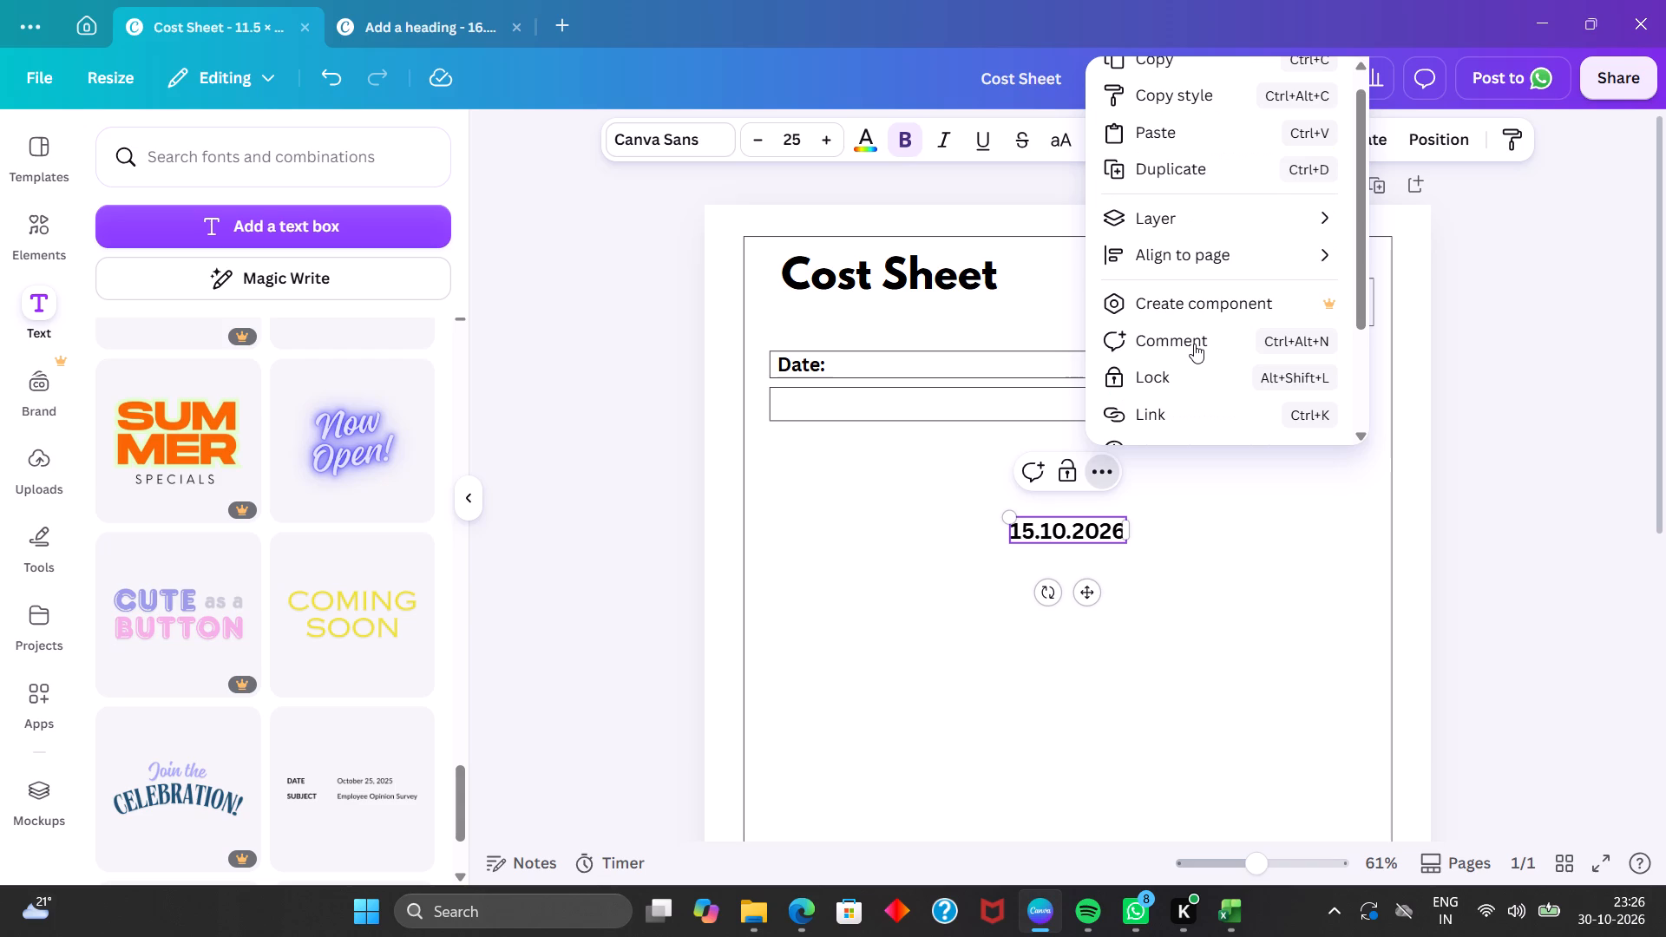
scroll(1194, 344, "up", 2)
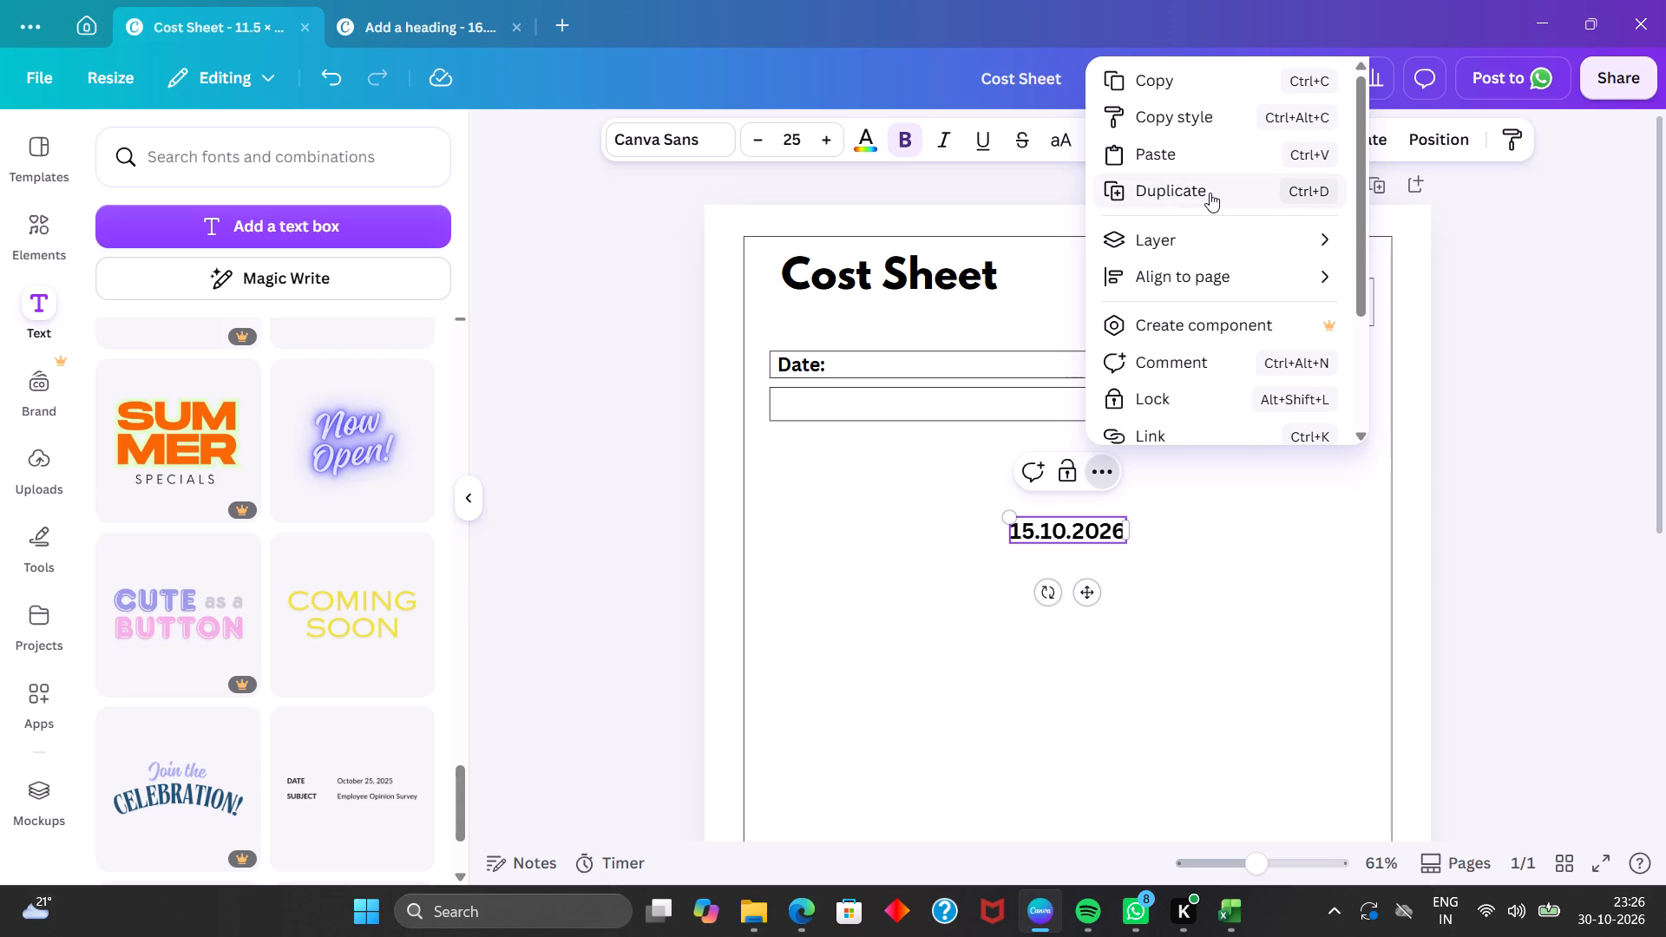
left_click(1210, 193)
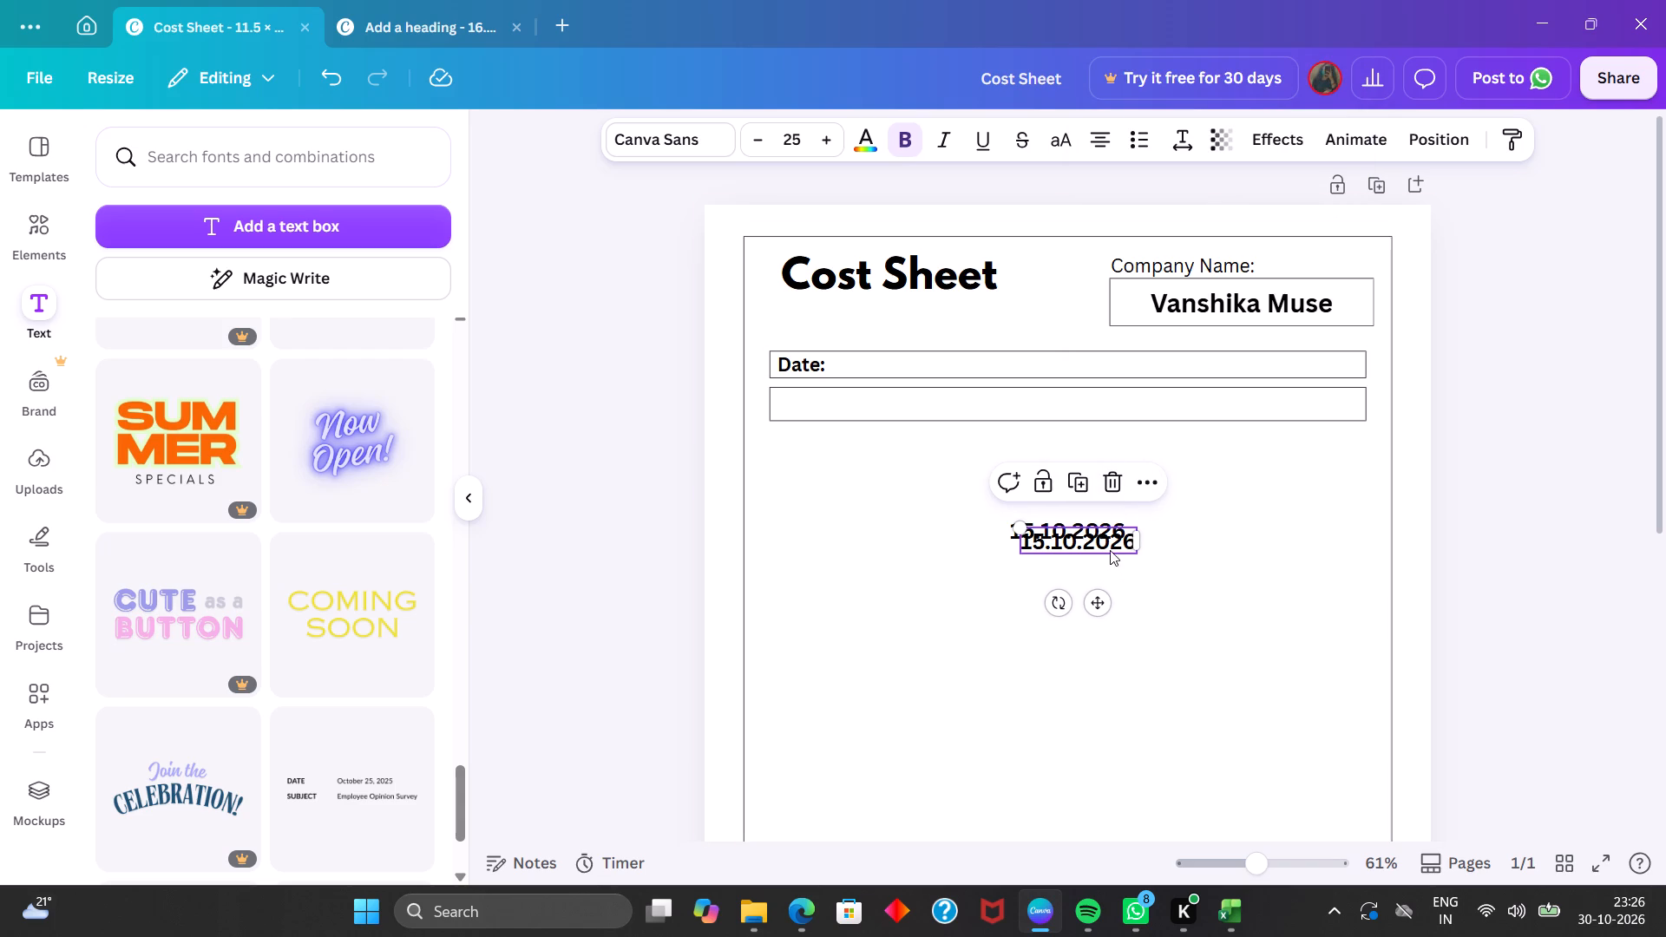
left_click_drag(1111, 541, 1113, 586)
Replace the text of the duplicated date with "STYLE".
triple_click(1113, 586)
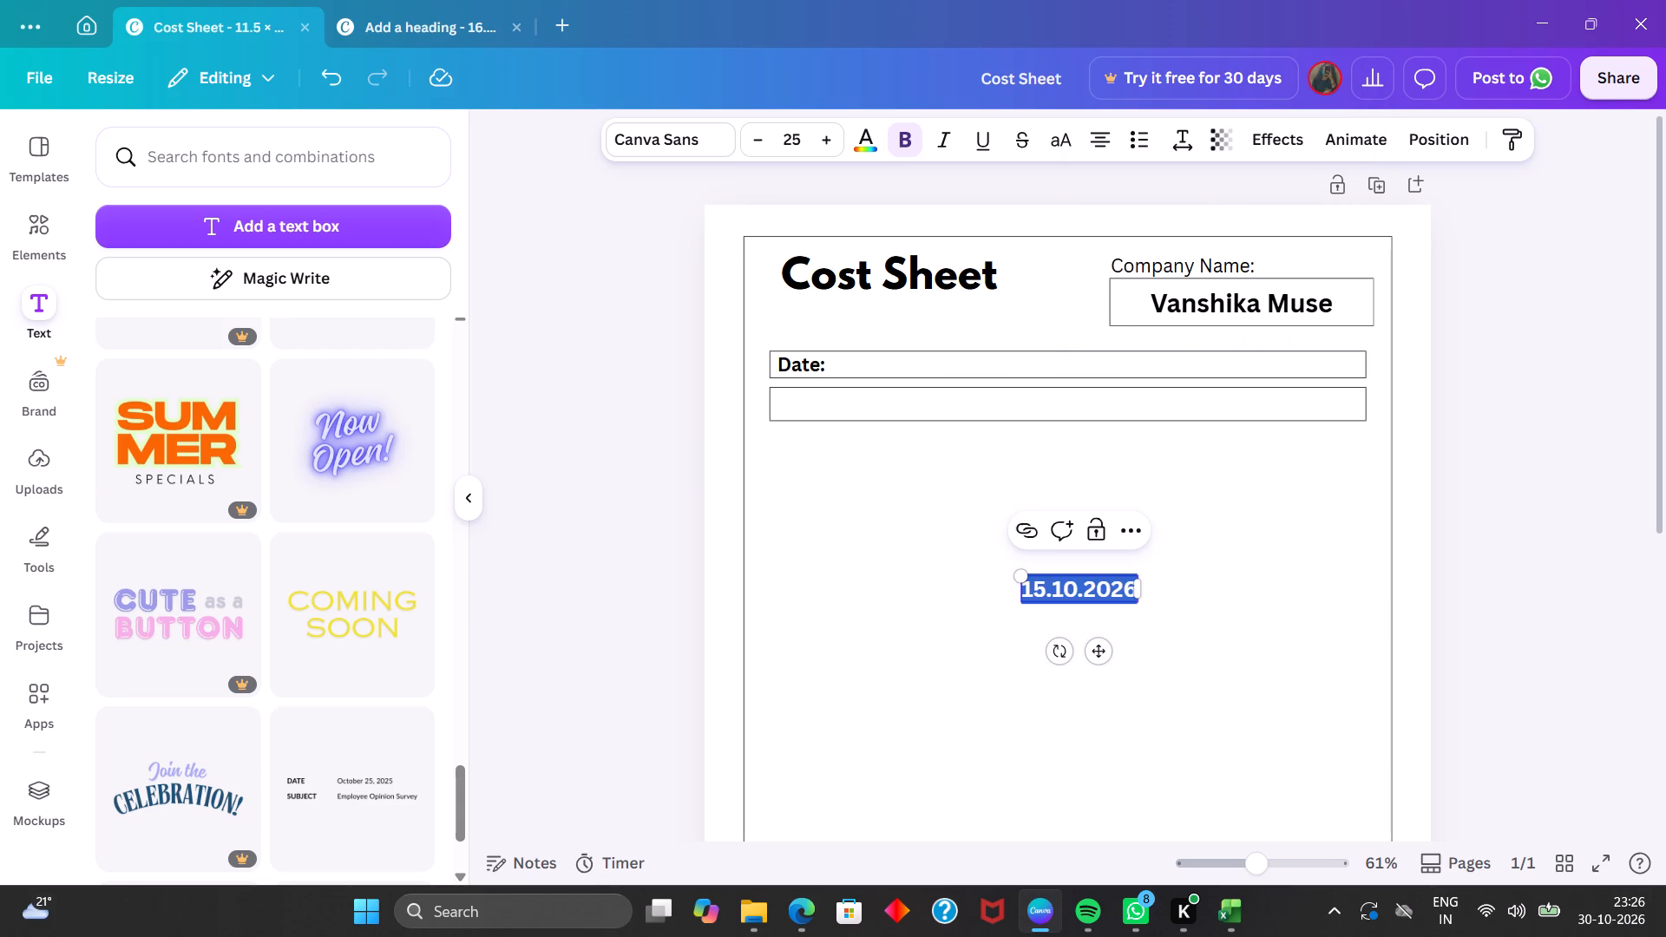
left_click(1113, 586)
left_click_drag(1113, 586, 1080, 393)
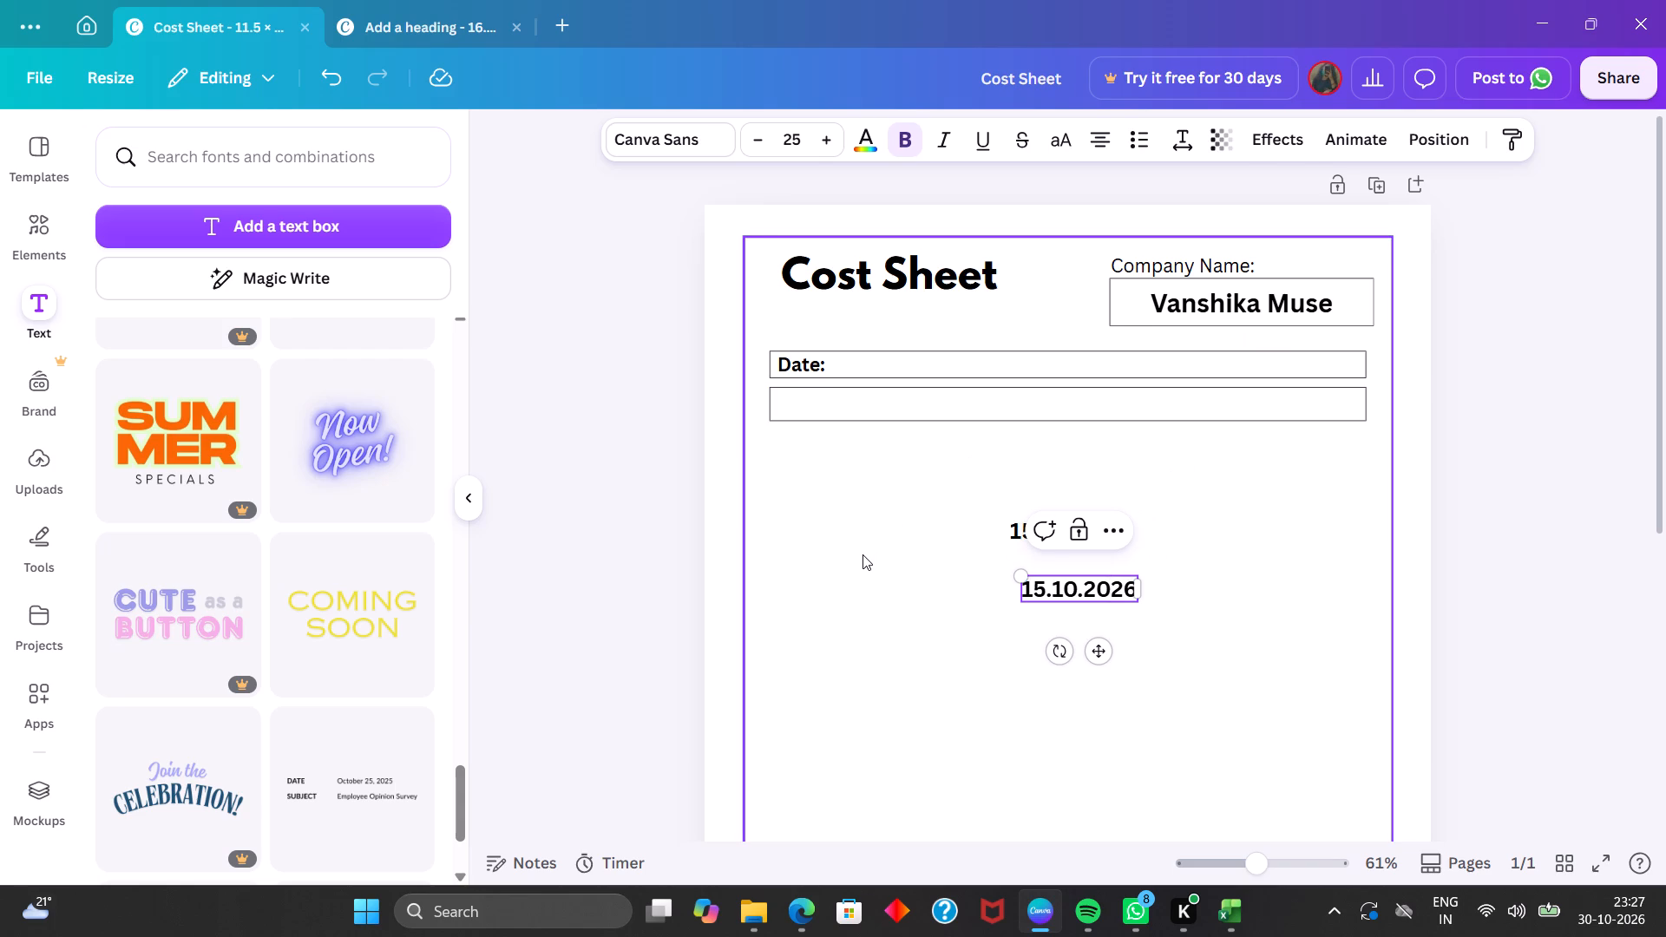
left_click(863, 554)
triple_click(1066, 582)
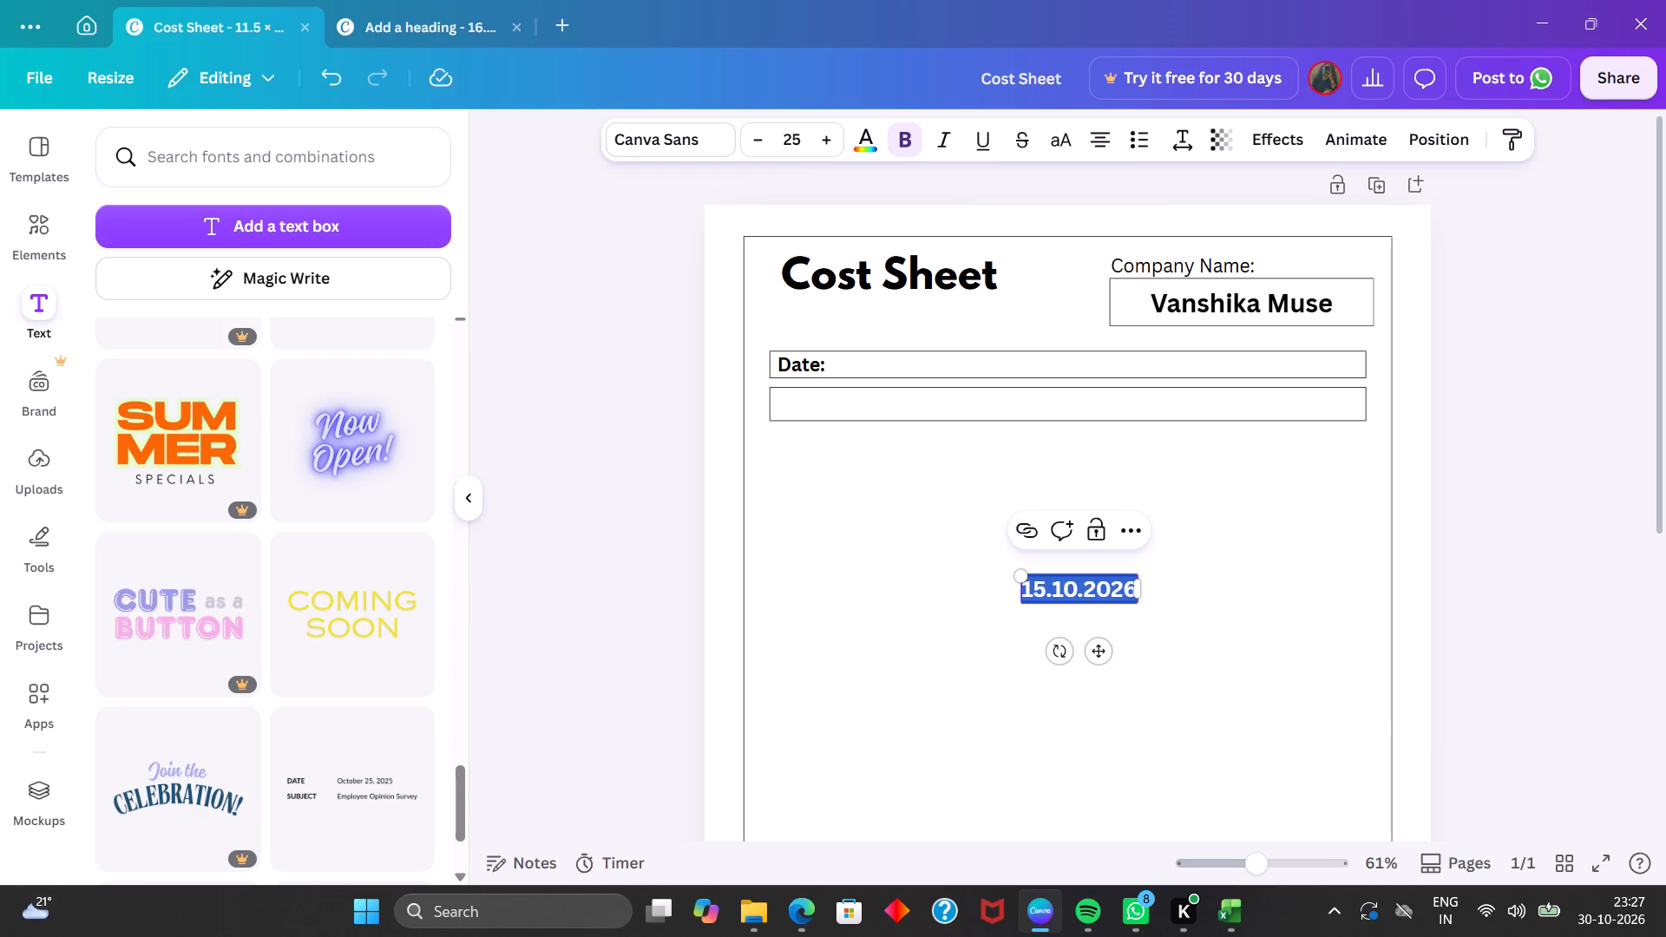
type("STYLE")
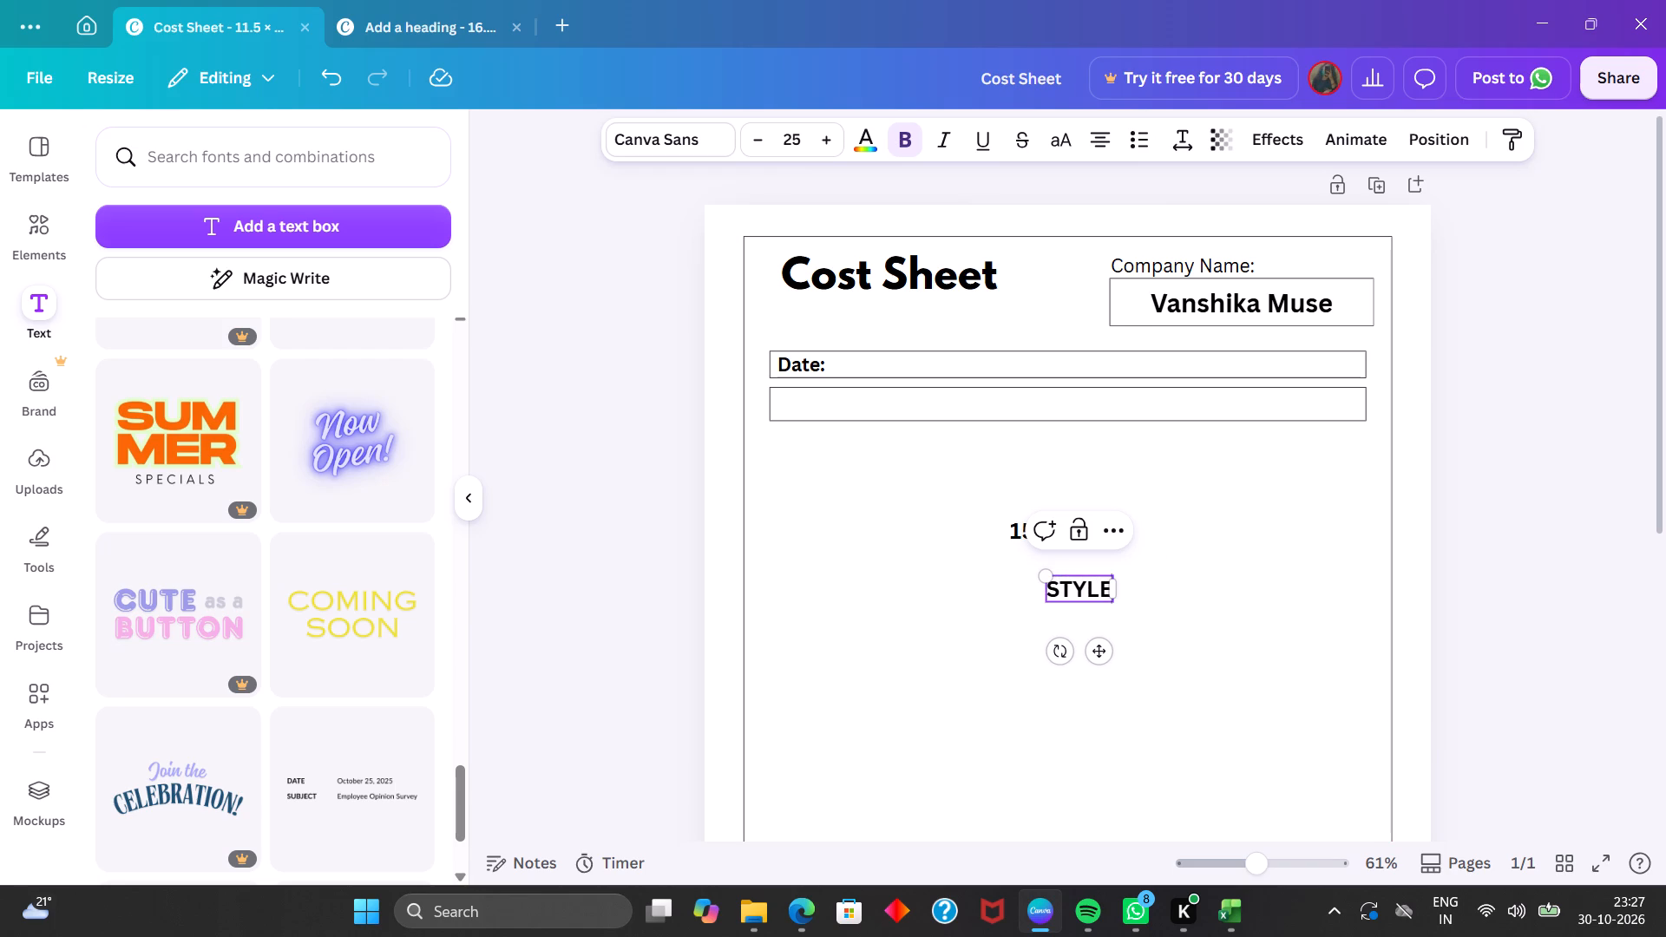
Add a colon to the end of the "STYLE" text below the date.
key("shift+colon")
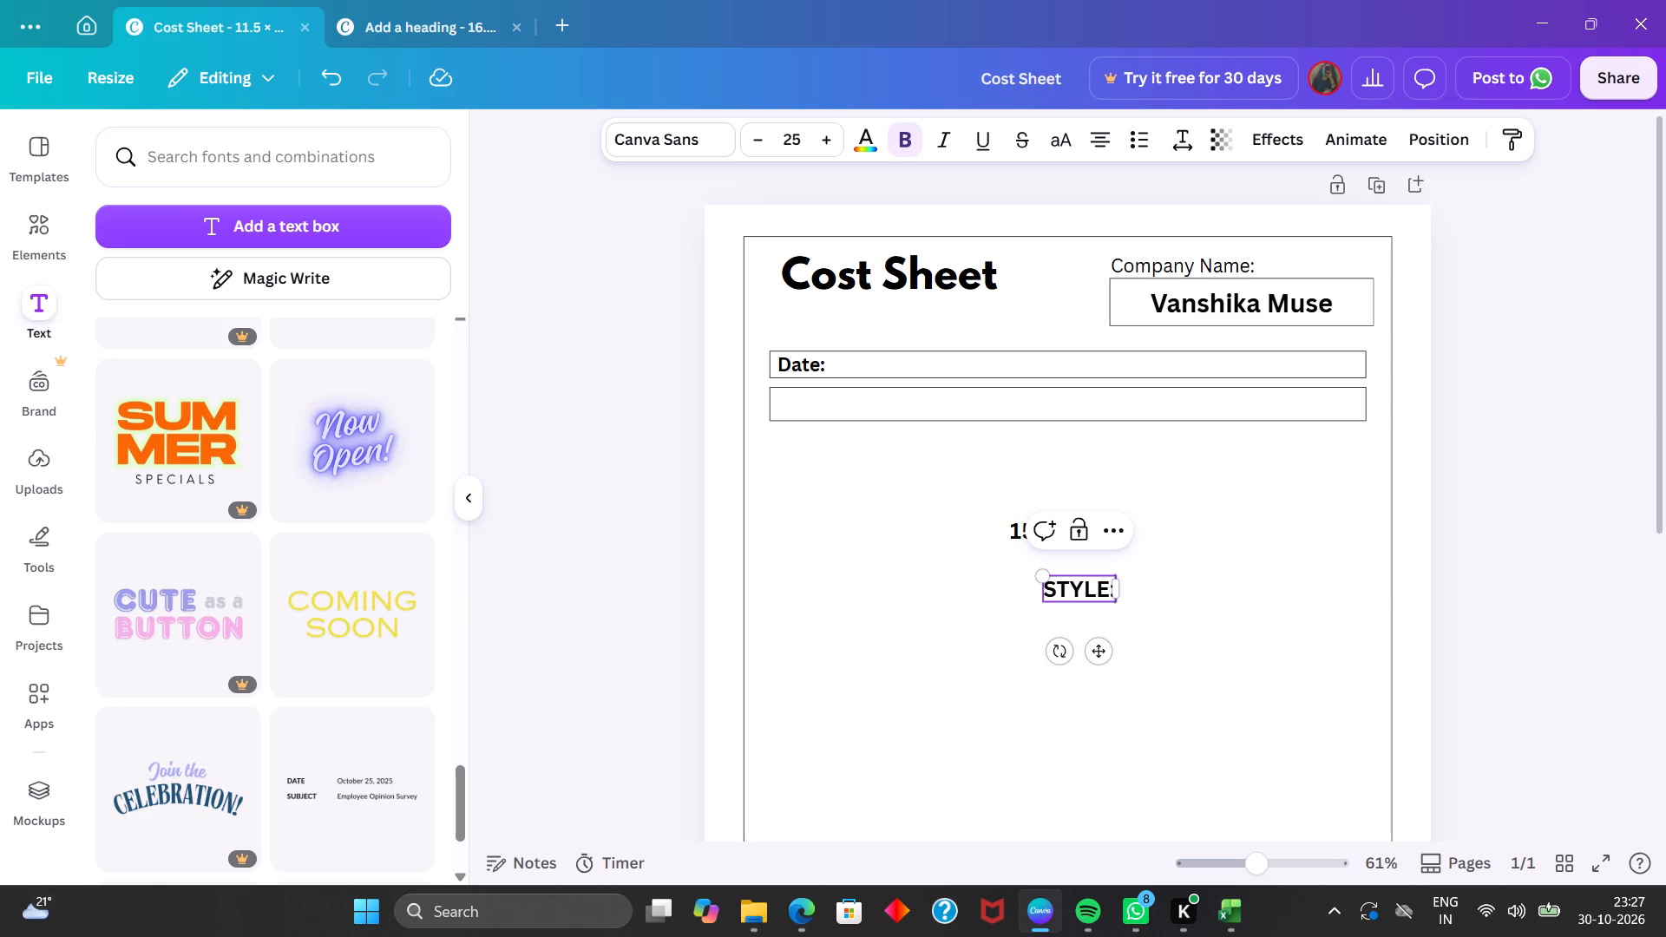
Duplicate the "STYLE:" text and place the copy below and to the left of the original.
left_click(1121, 527)
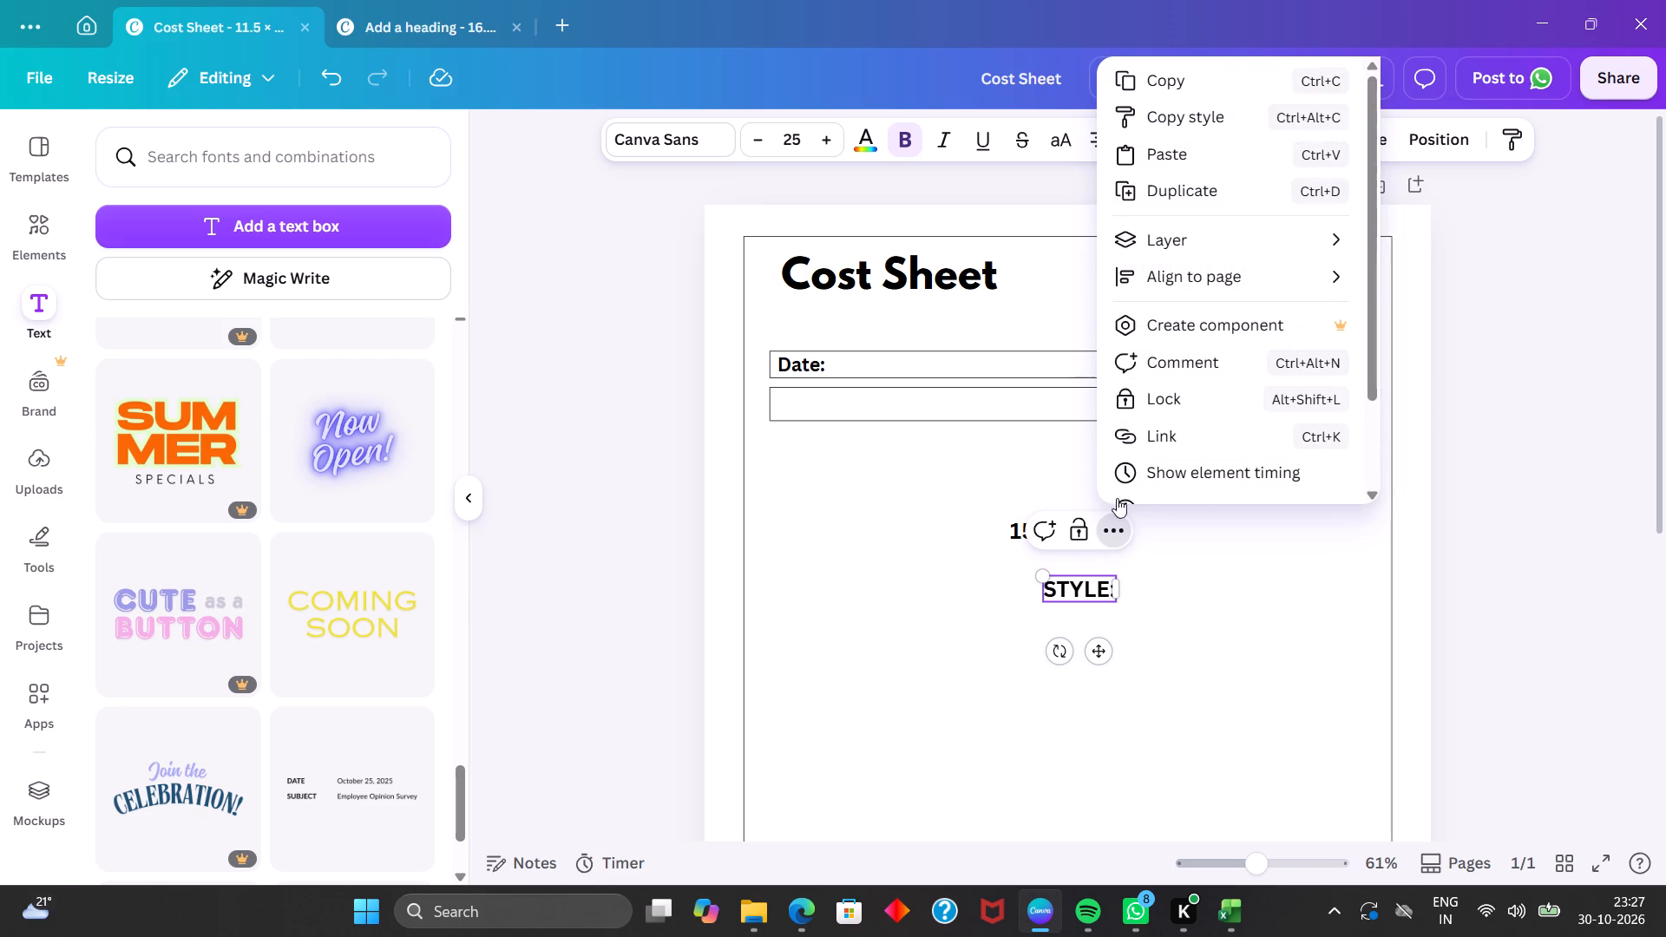
left_click(1177, 179)
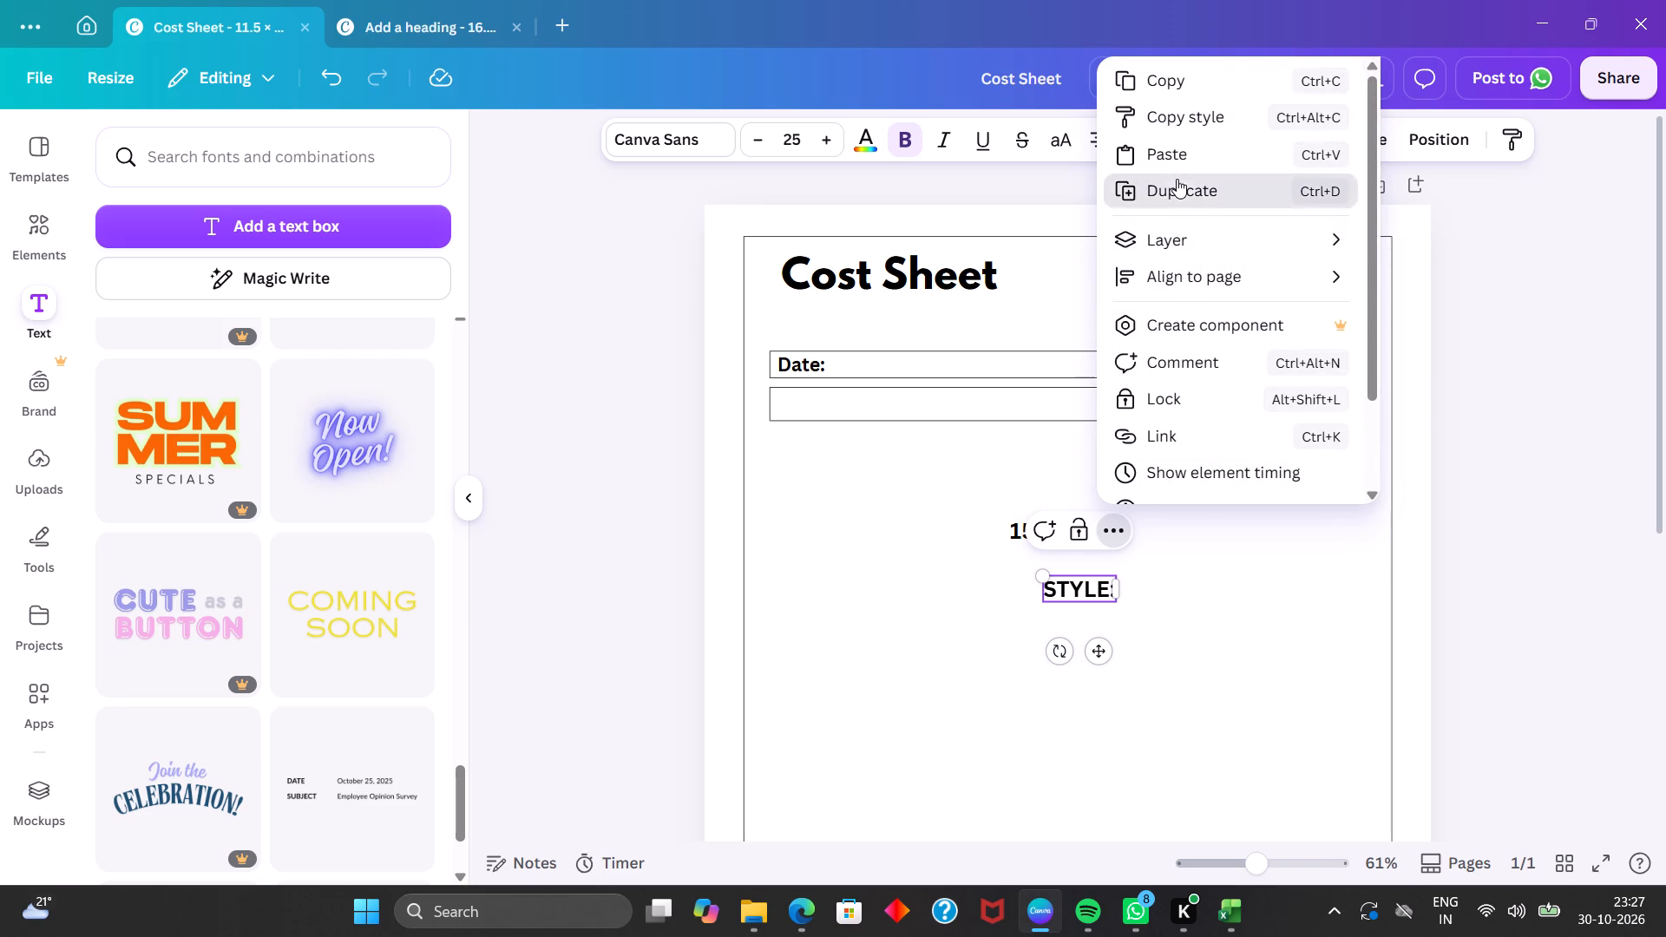
left_click_drag(1094, 641, 961, 646)
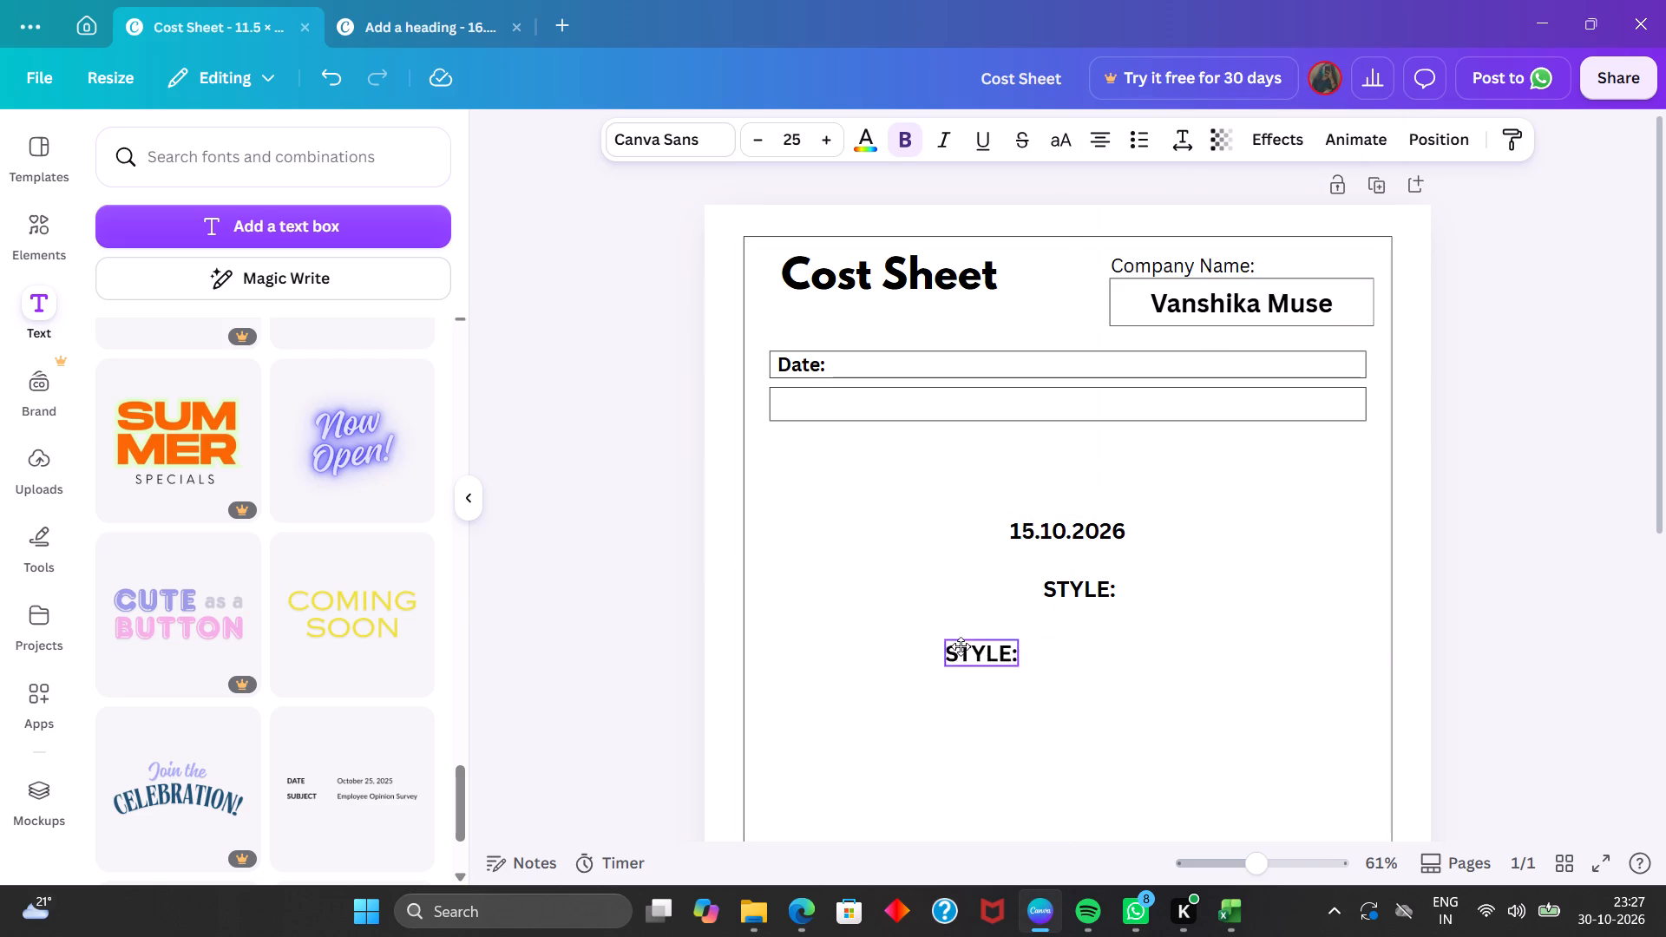
left_click_drag(961, 646, 935, 634)
Replace the text of the lower "STYLE:" copy with "Al line V neck".
triple_click(935, 634)
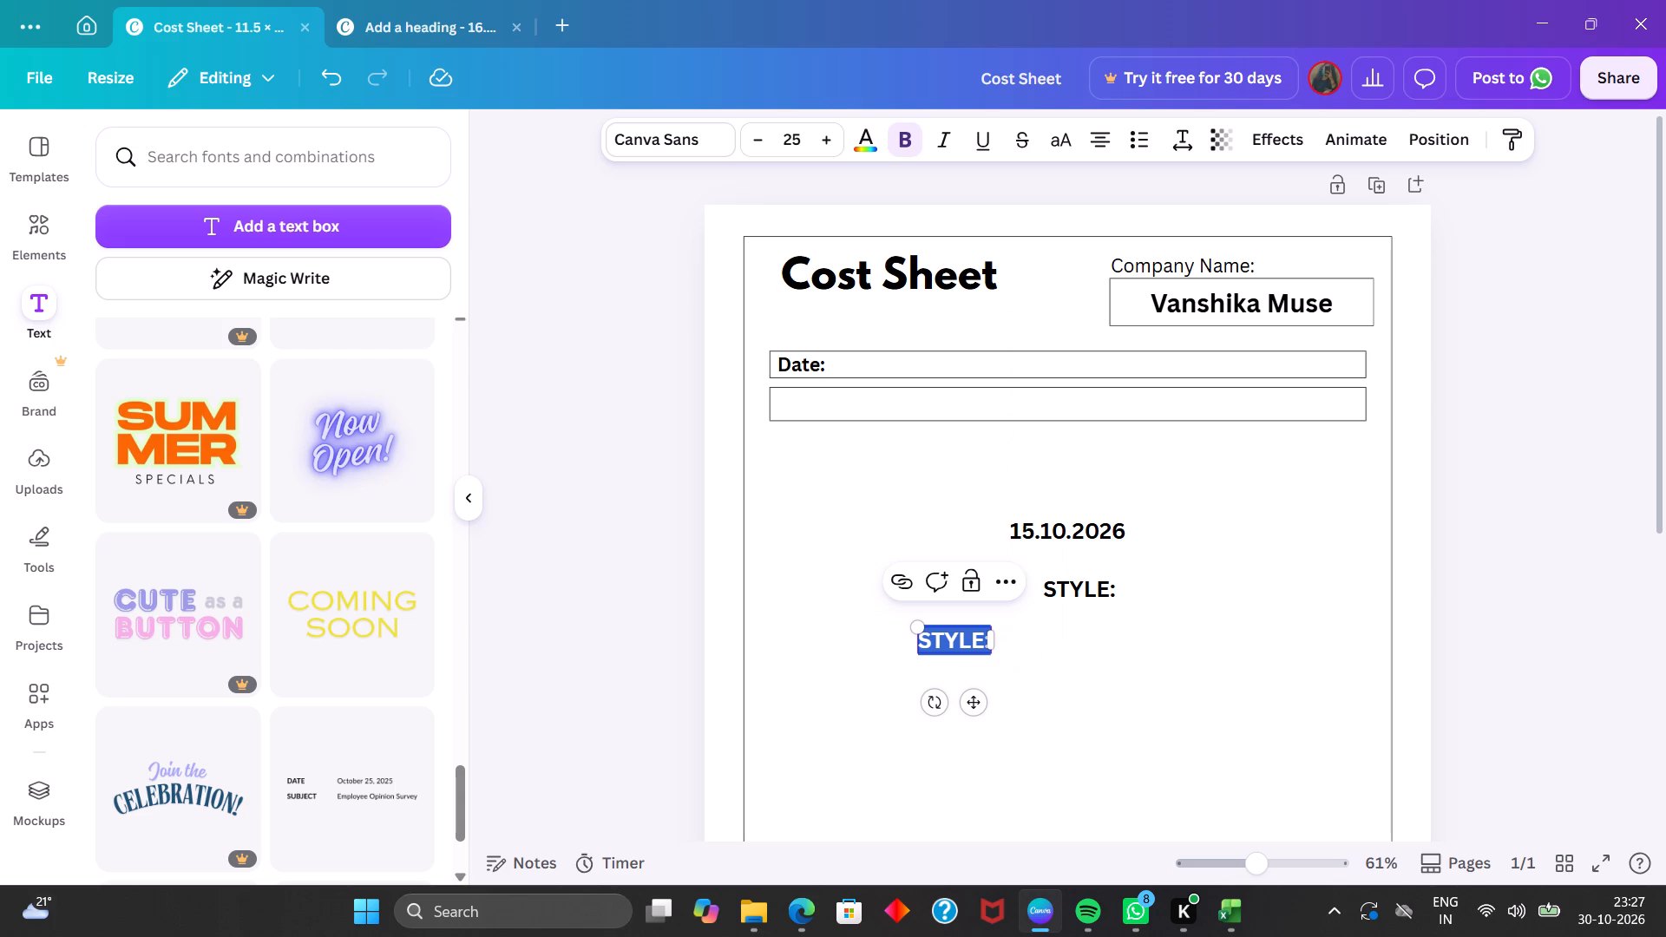
key("a")
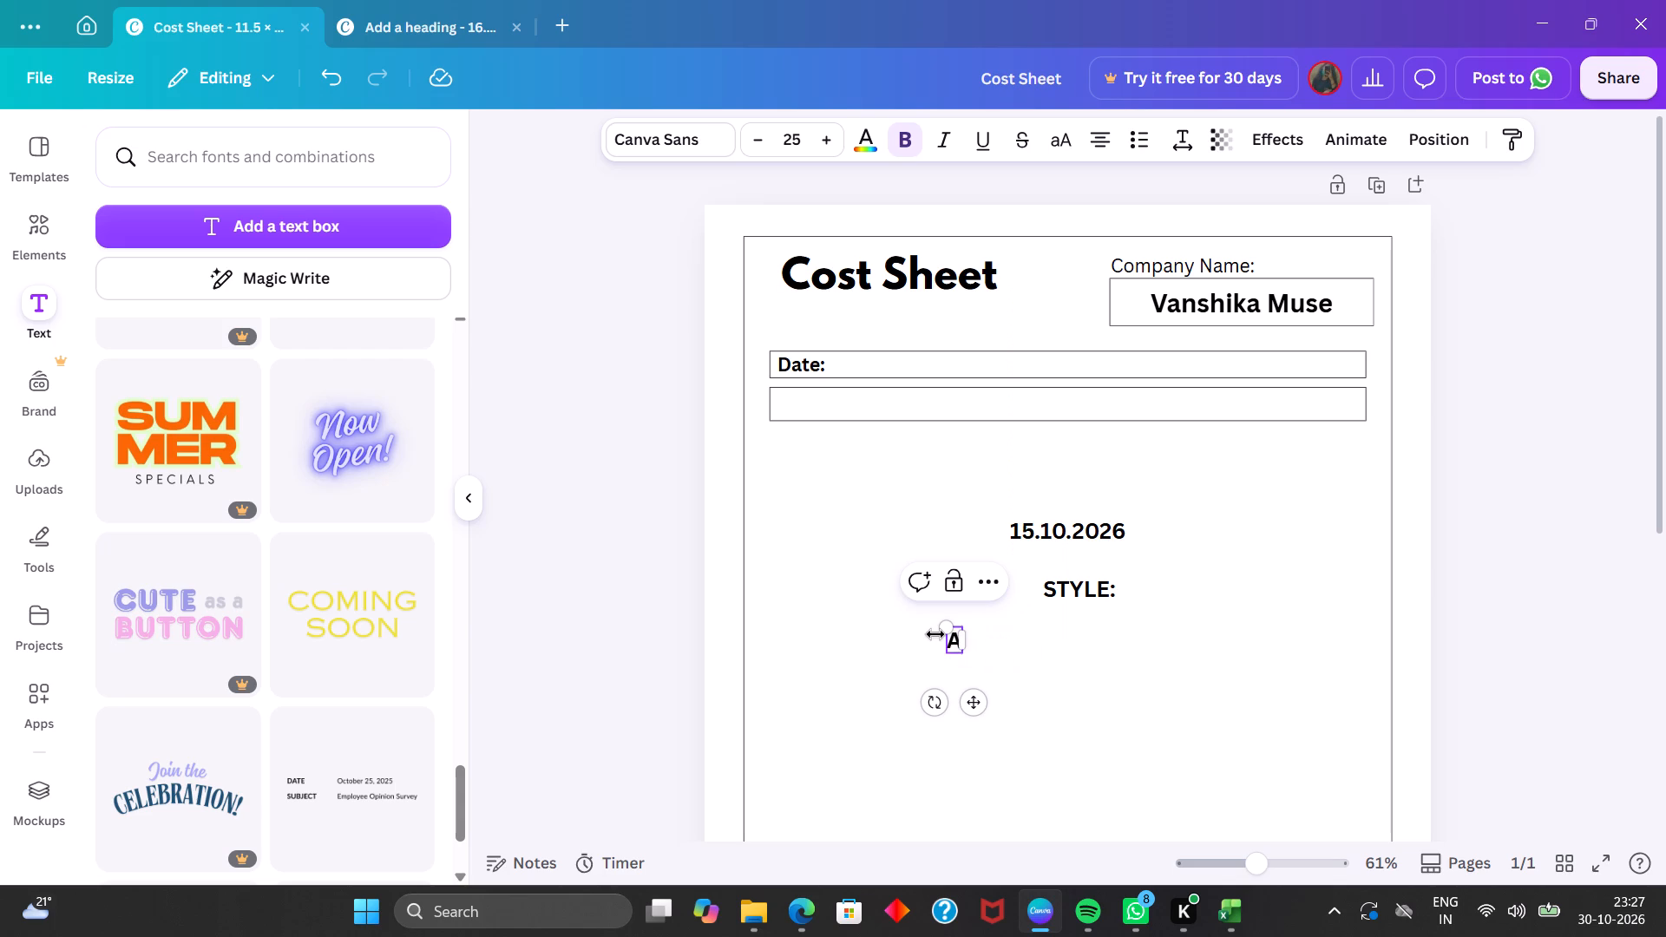
type("lib")
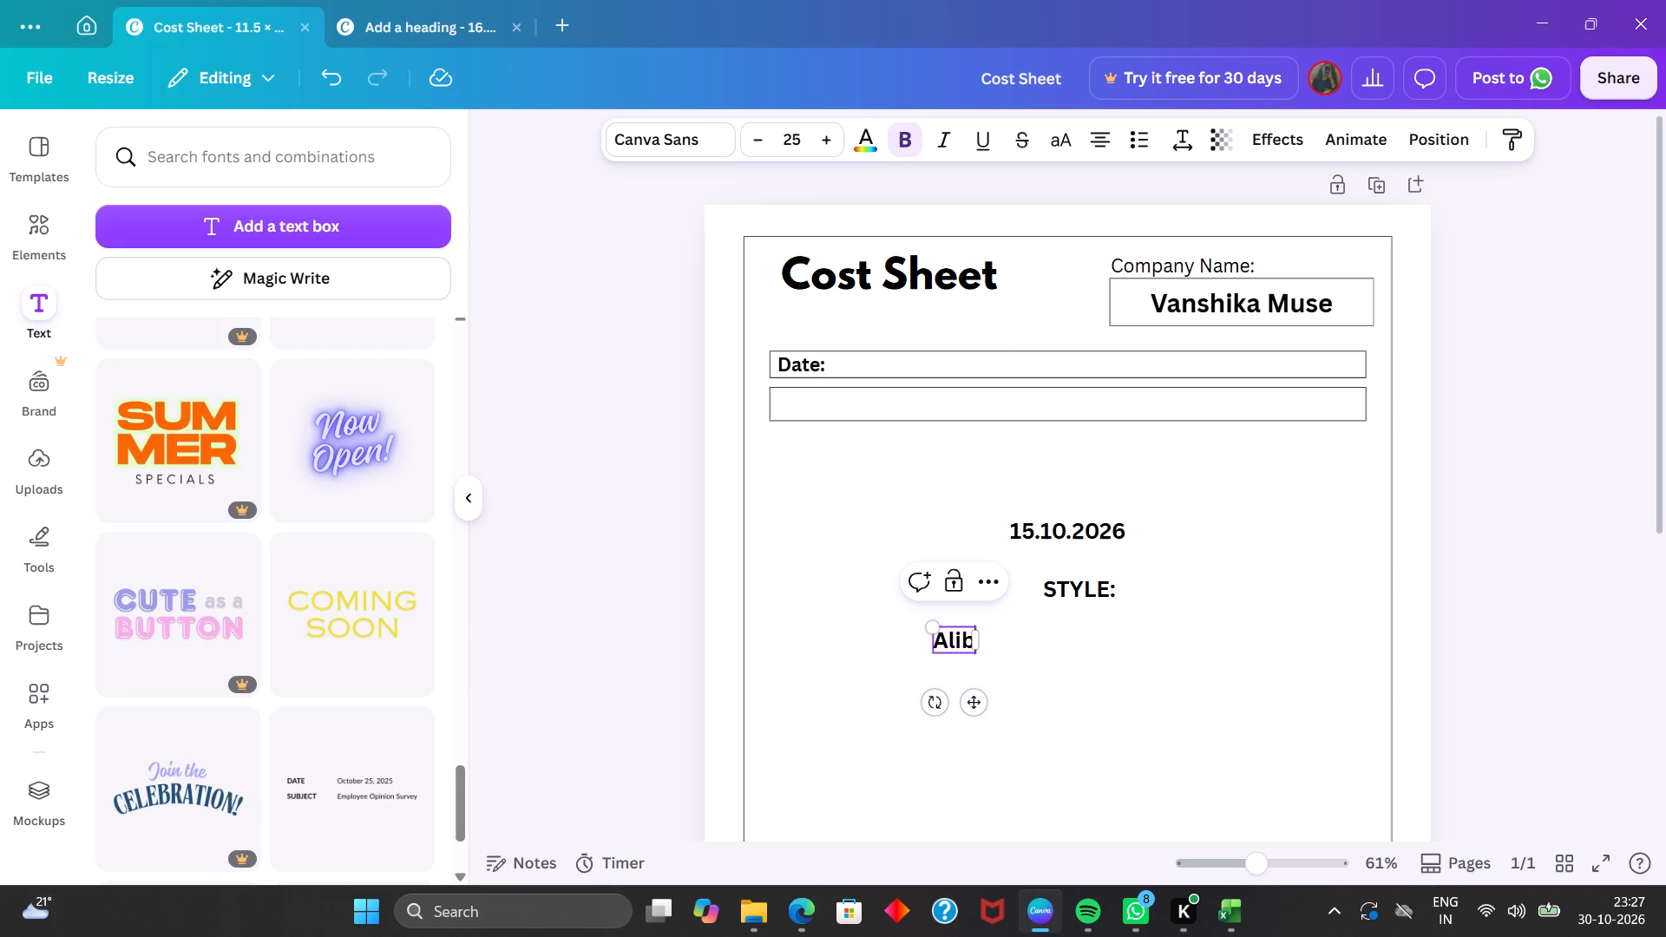
key("BackSpace")
key("BackSpace")
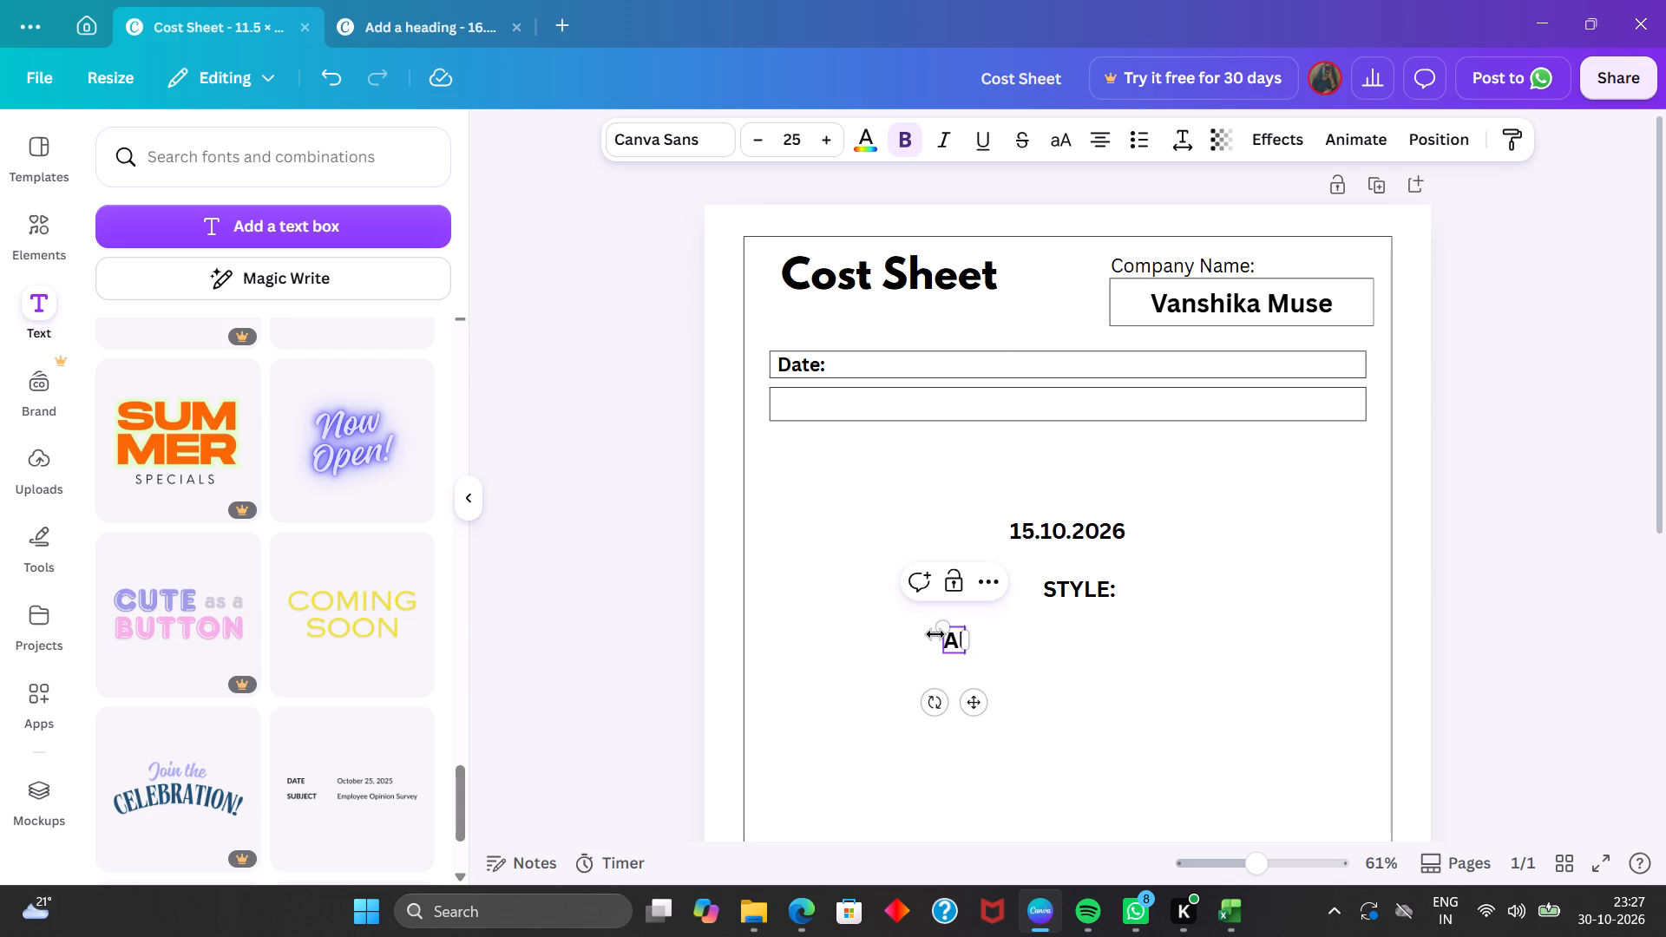
key("space")
type("line")
key("space")
type("neck")
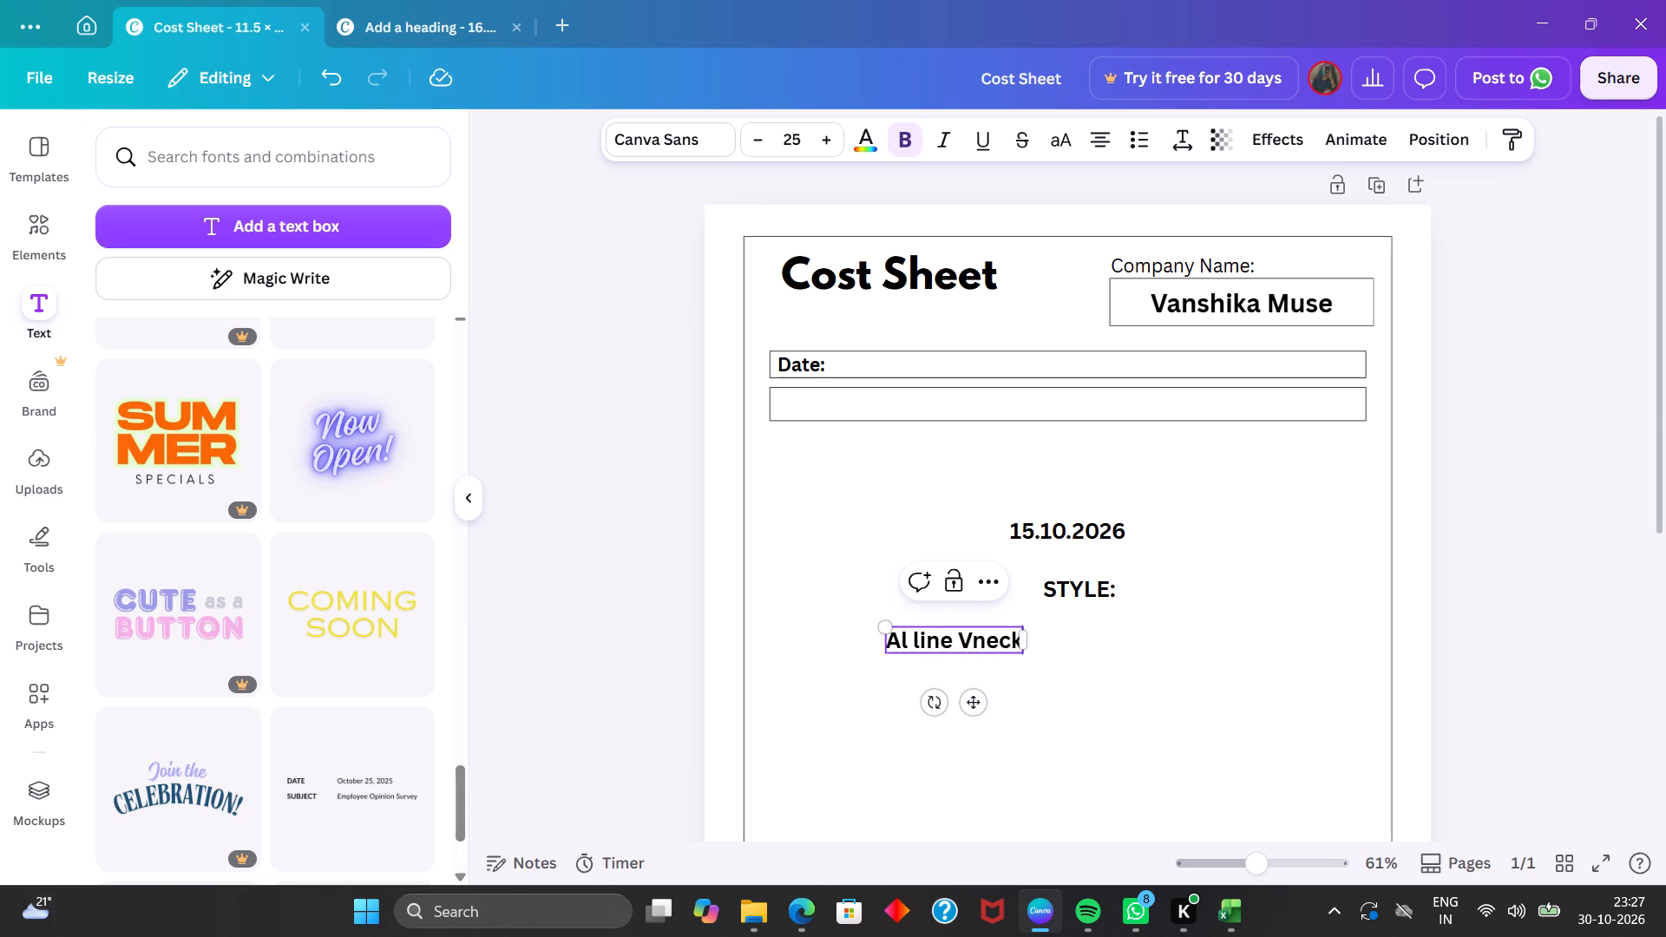
key("Left")
key("Left")
key("Left")
key("Left")
key("space")
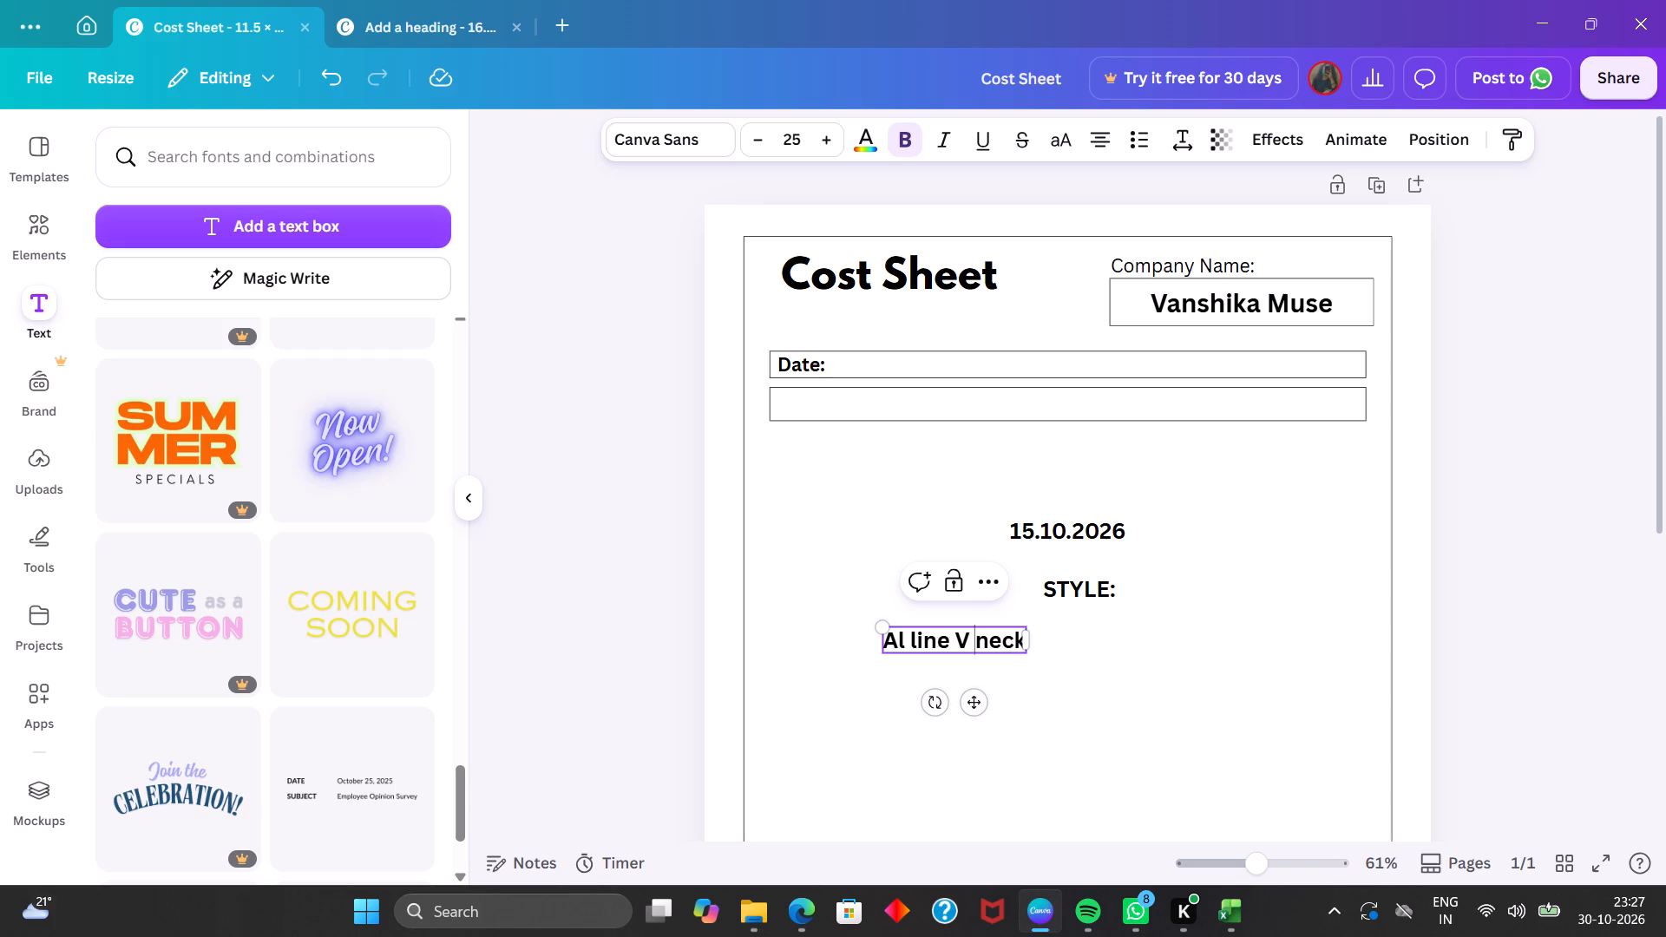
Append the word "kurta" to the end of the "Al line V neck" text.
key("Right")
key("Right")
key("Right")
key("Right")
key("Right")
key("Right")
key("Right")
key("space")
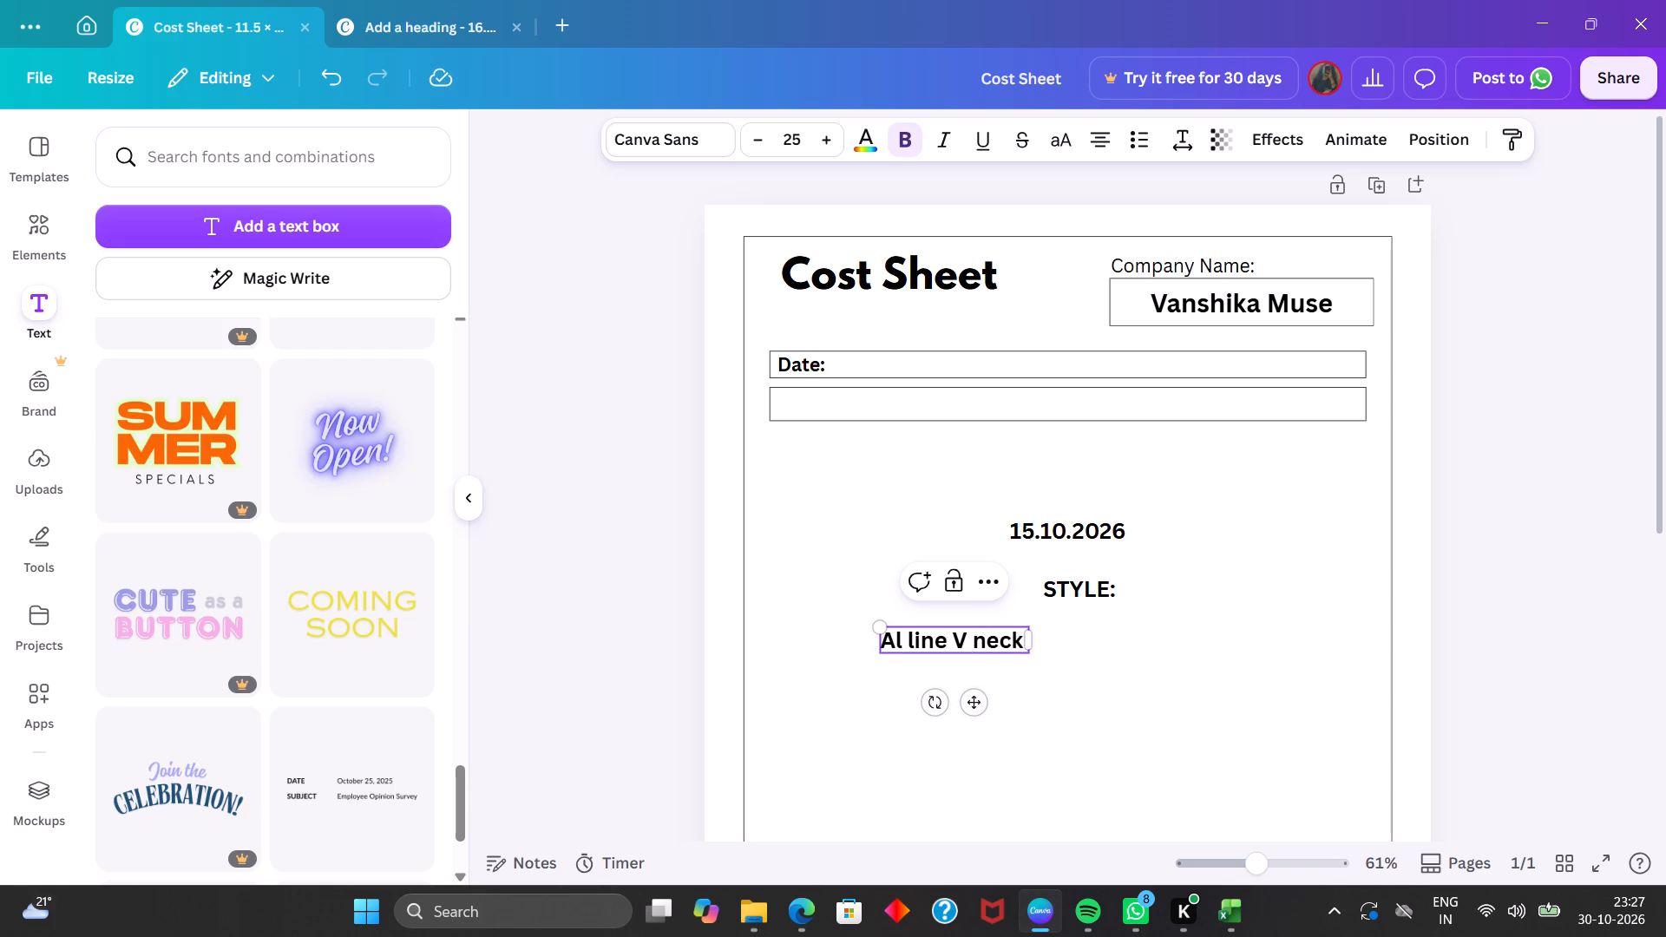
type("kurta")
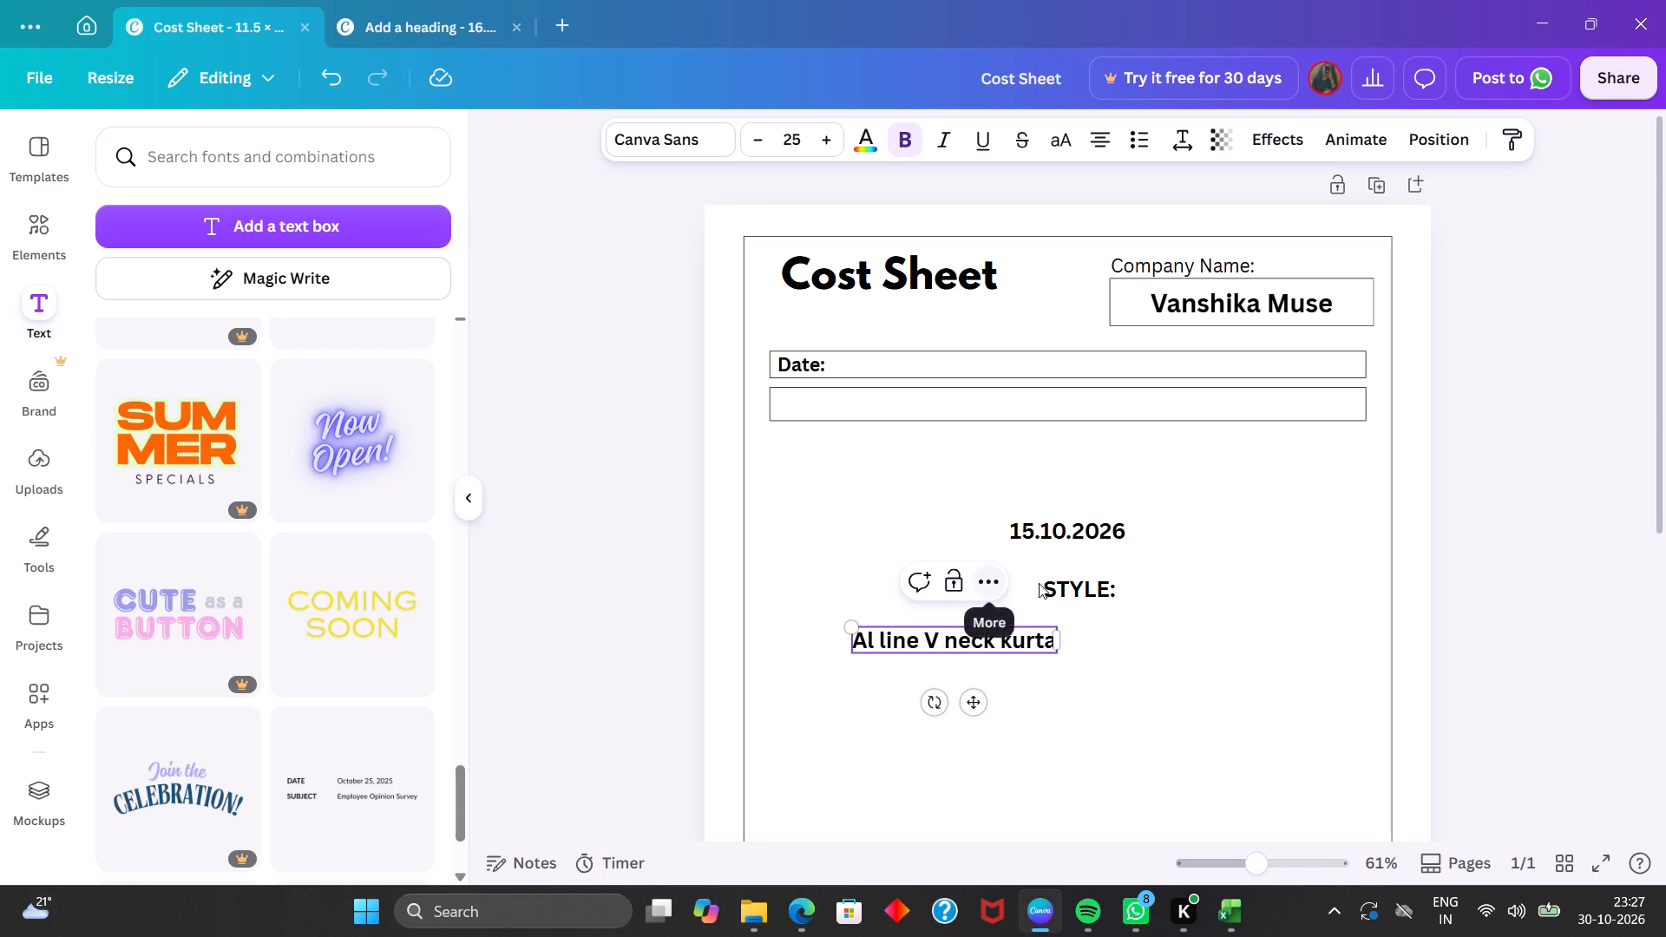
Duplicate the "STYLE:" text, place the copy just below and to the right of it, and change its wording to "SEASON:".
left_click(1072, 585)
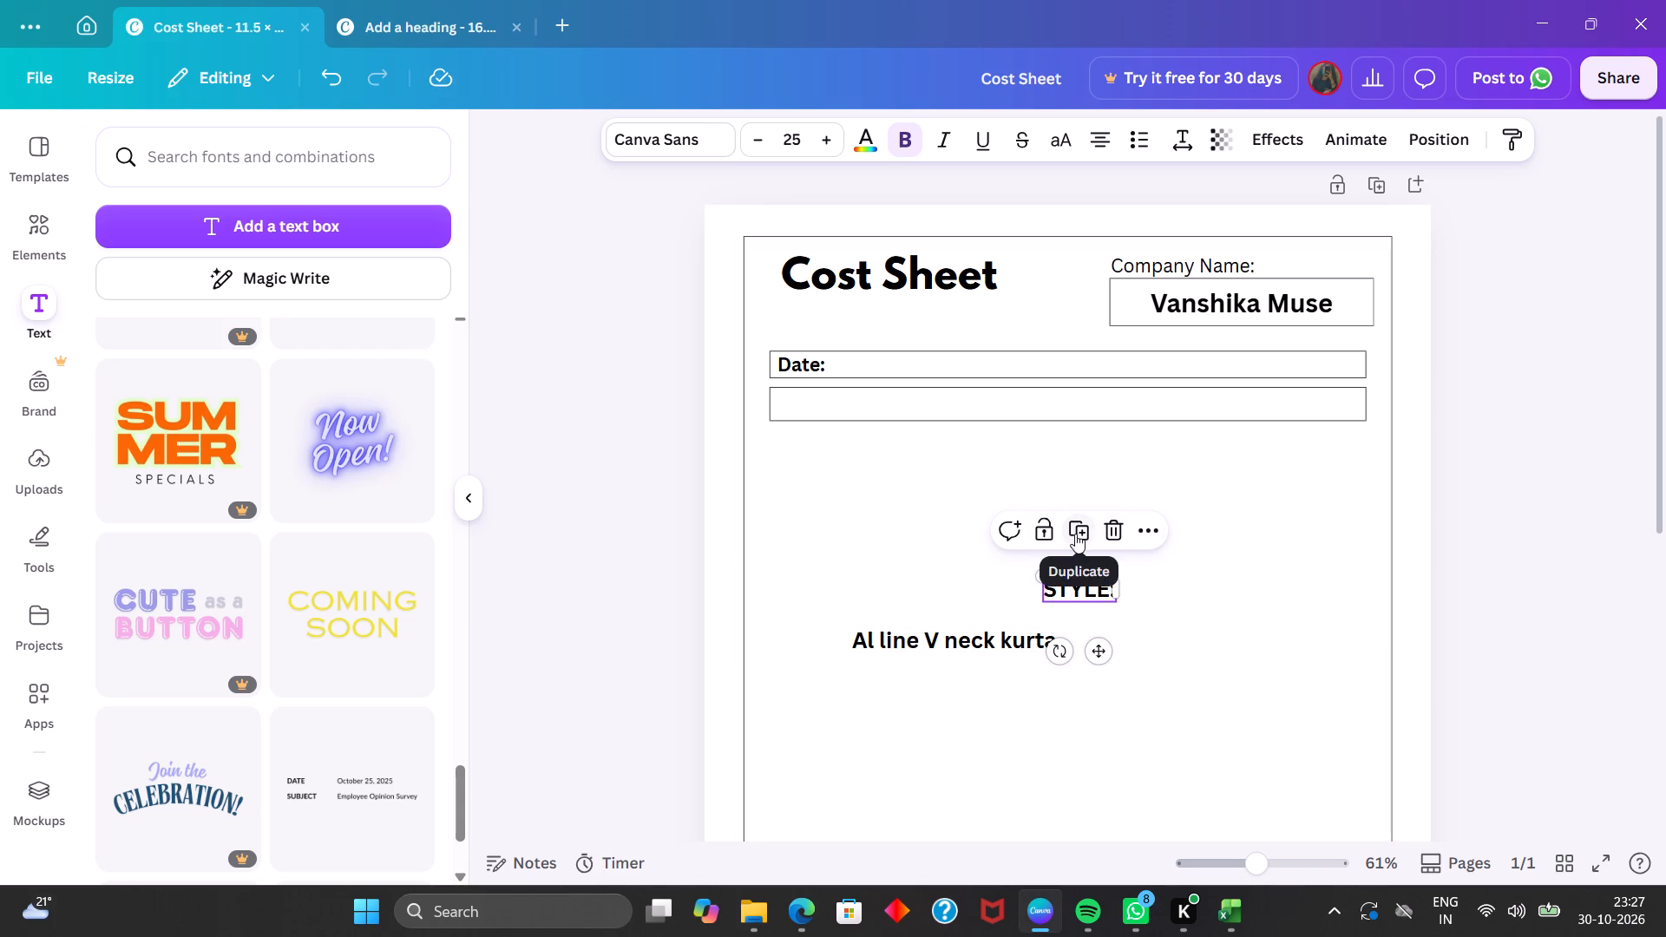
left_click(1075, 534)
left_click_drag(1099, 602, 1131, 625)
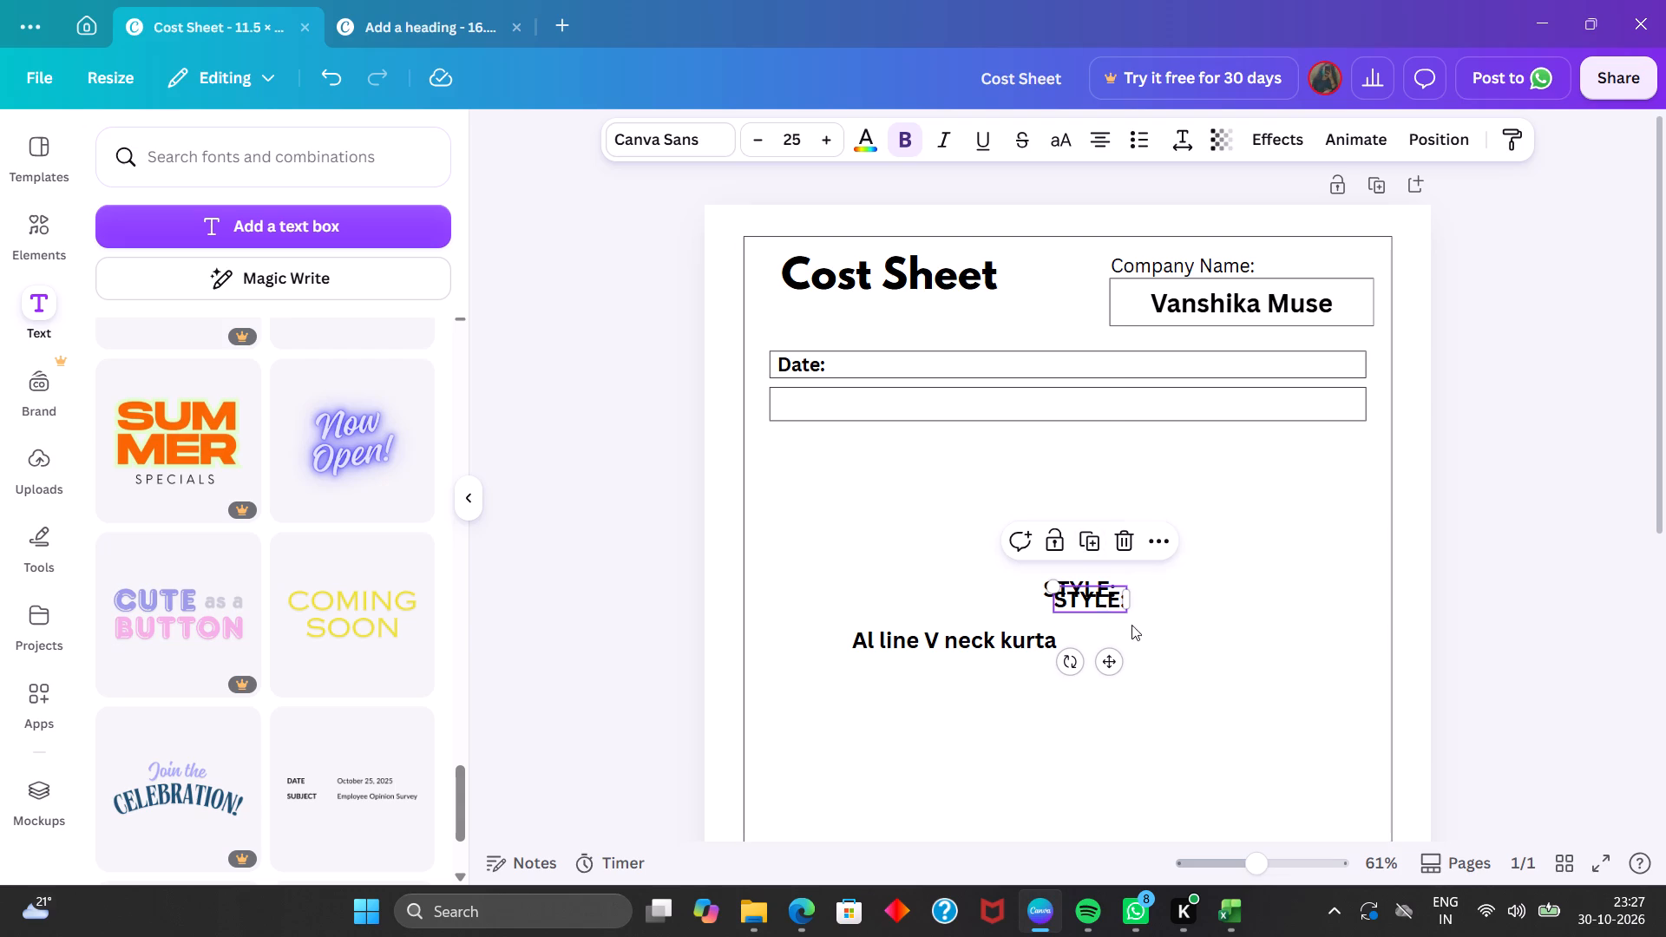
left_click_drag(1131, 625, 1152, 633)
double_click(1152, 633)
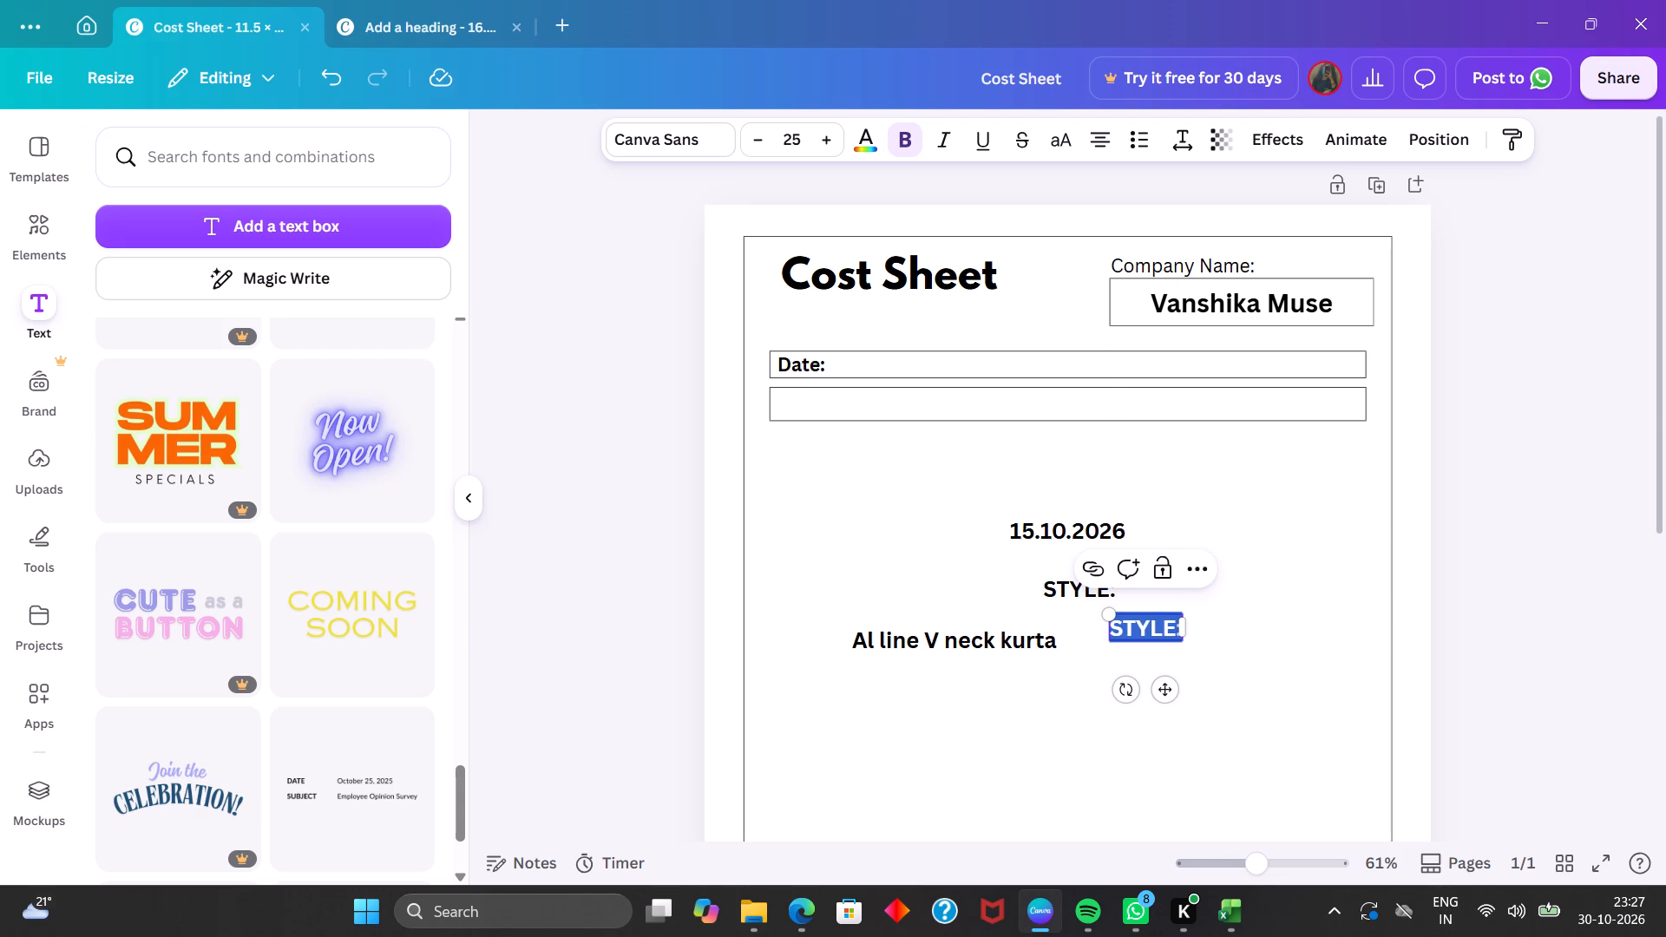
type("SEASON")
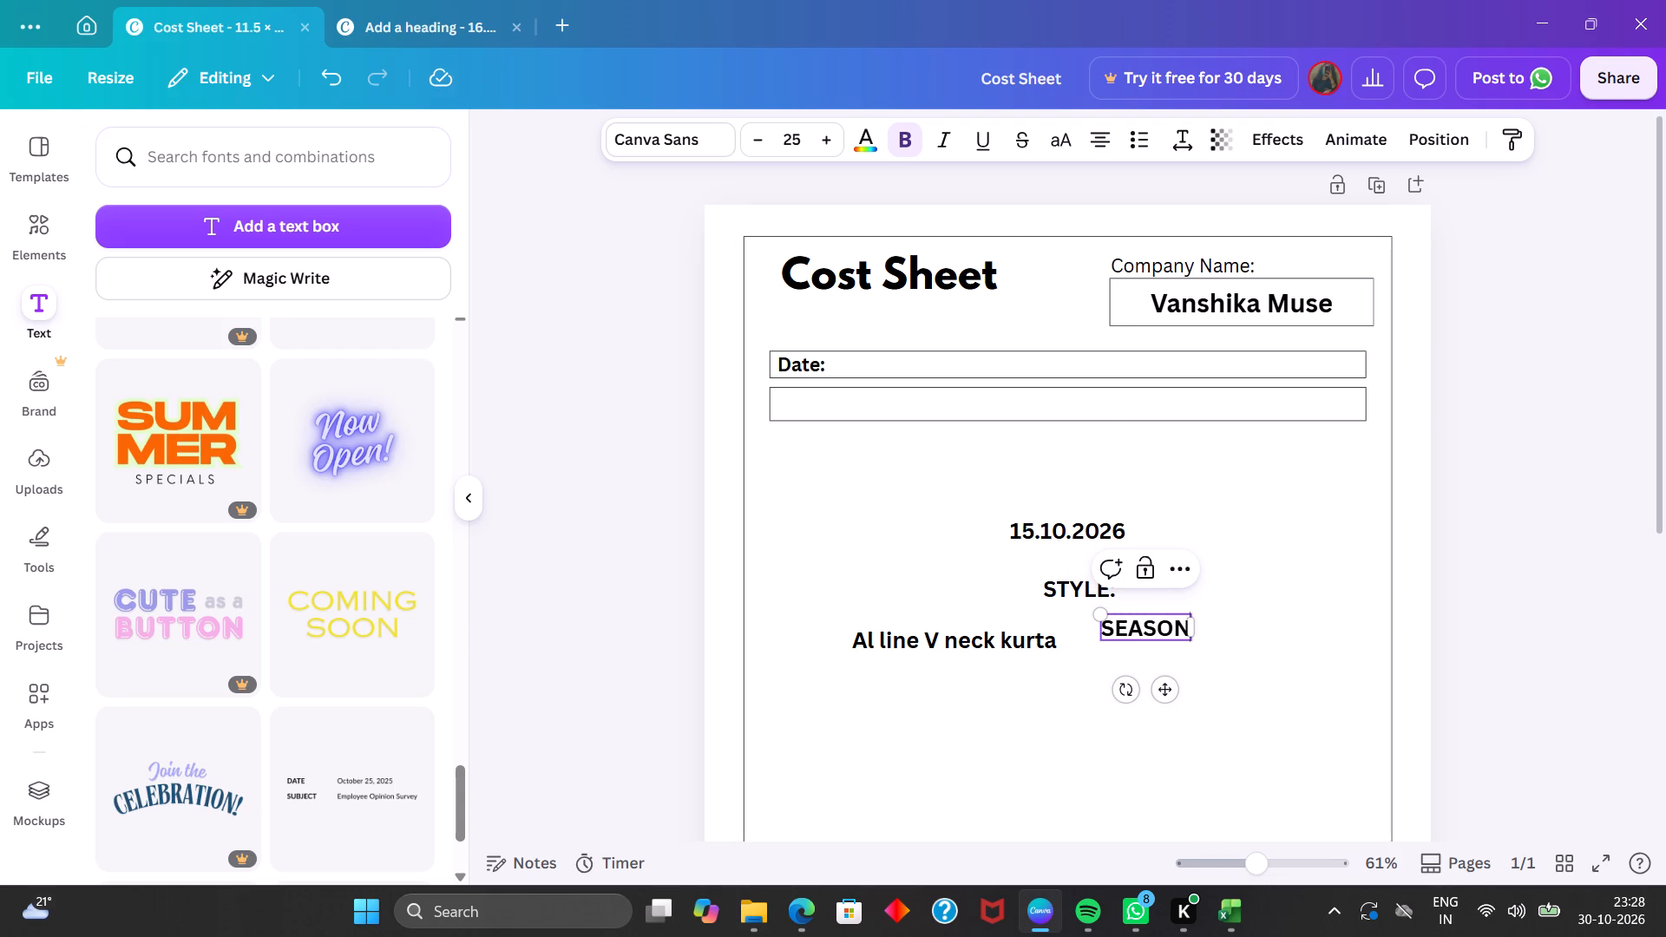
key("shift+colon")
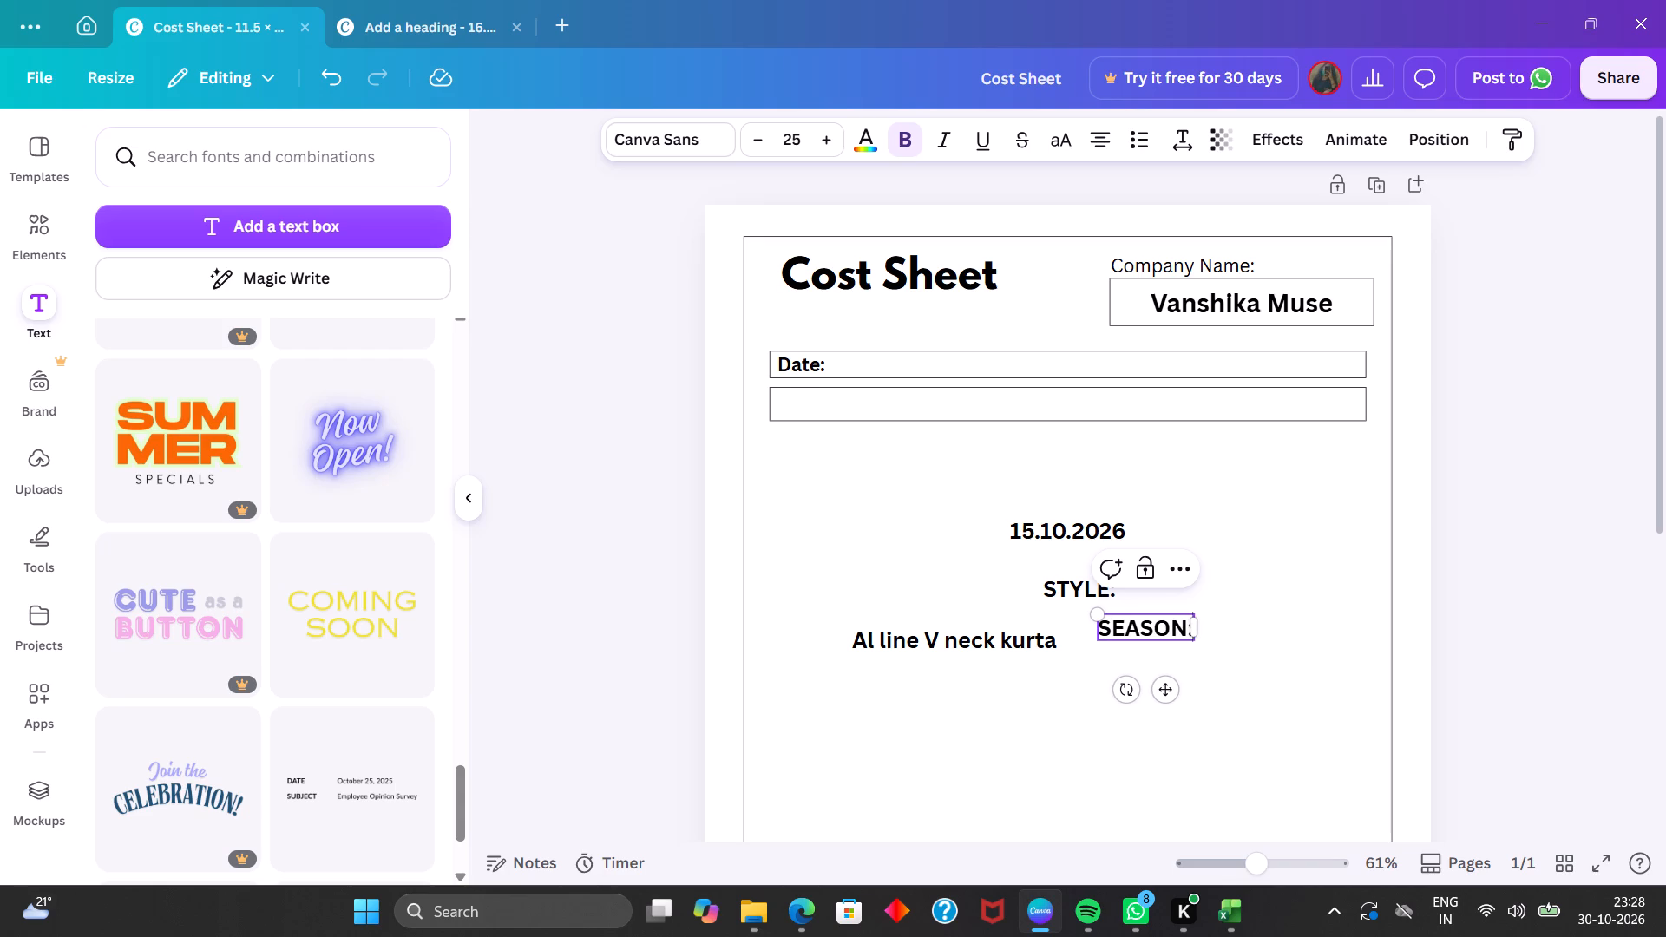
key("space")
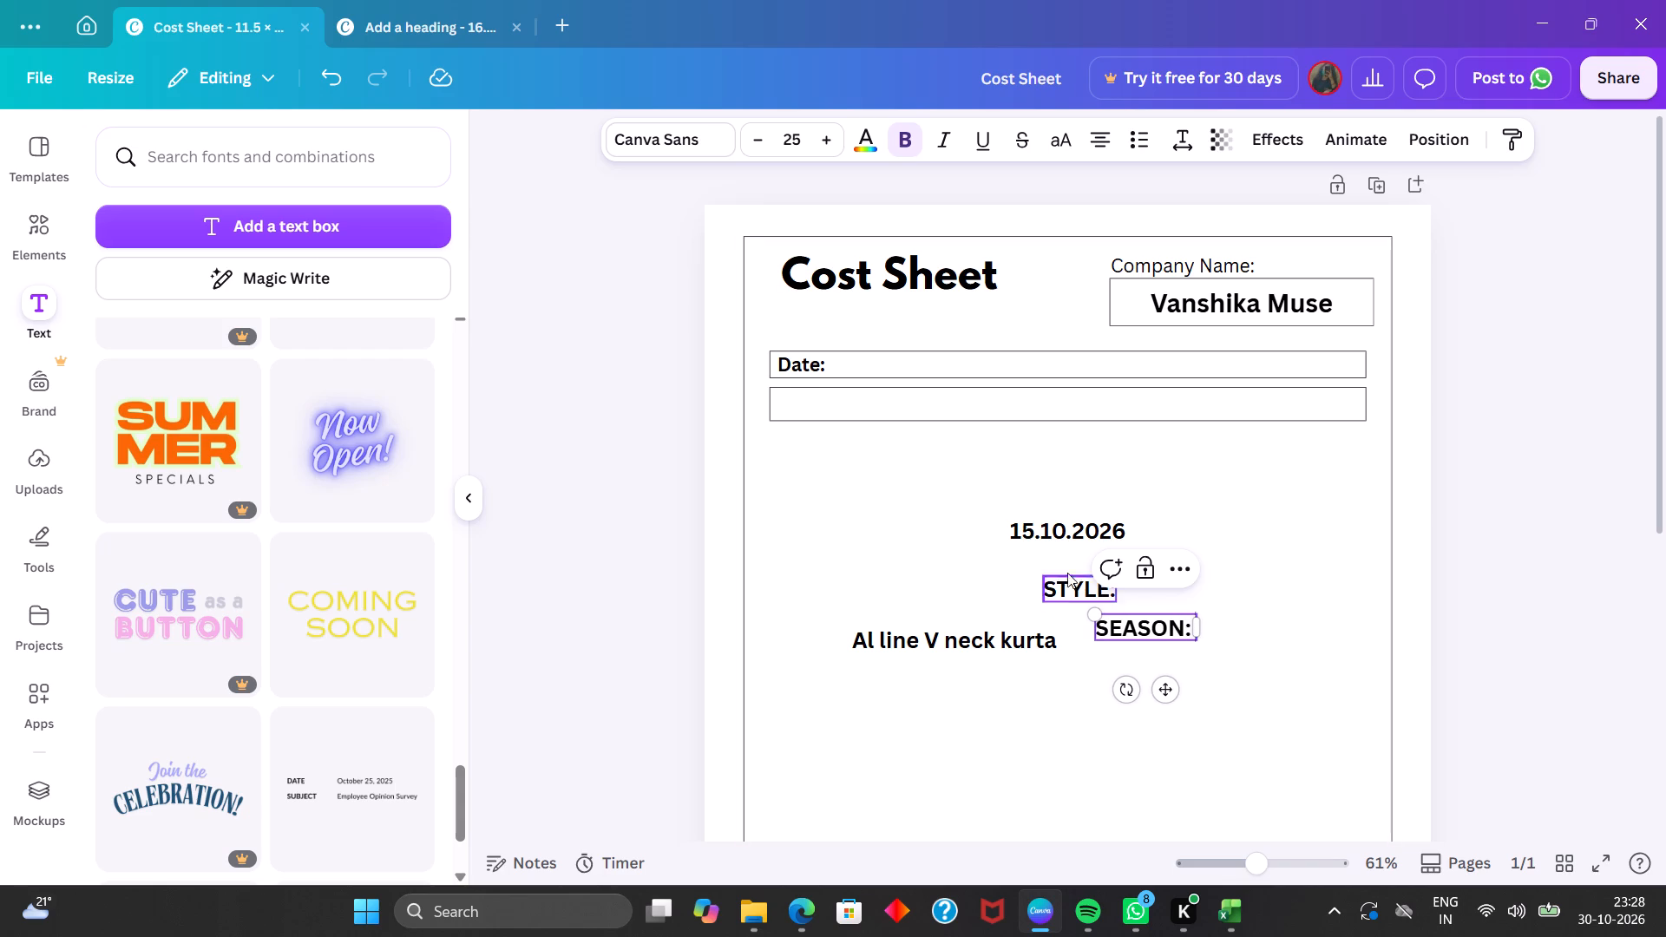
Duplicate the "STYLE:" text, place the copy up and to the right of the date, and change its wording to "Summer fashion".
double_click(1066, 581)
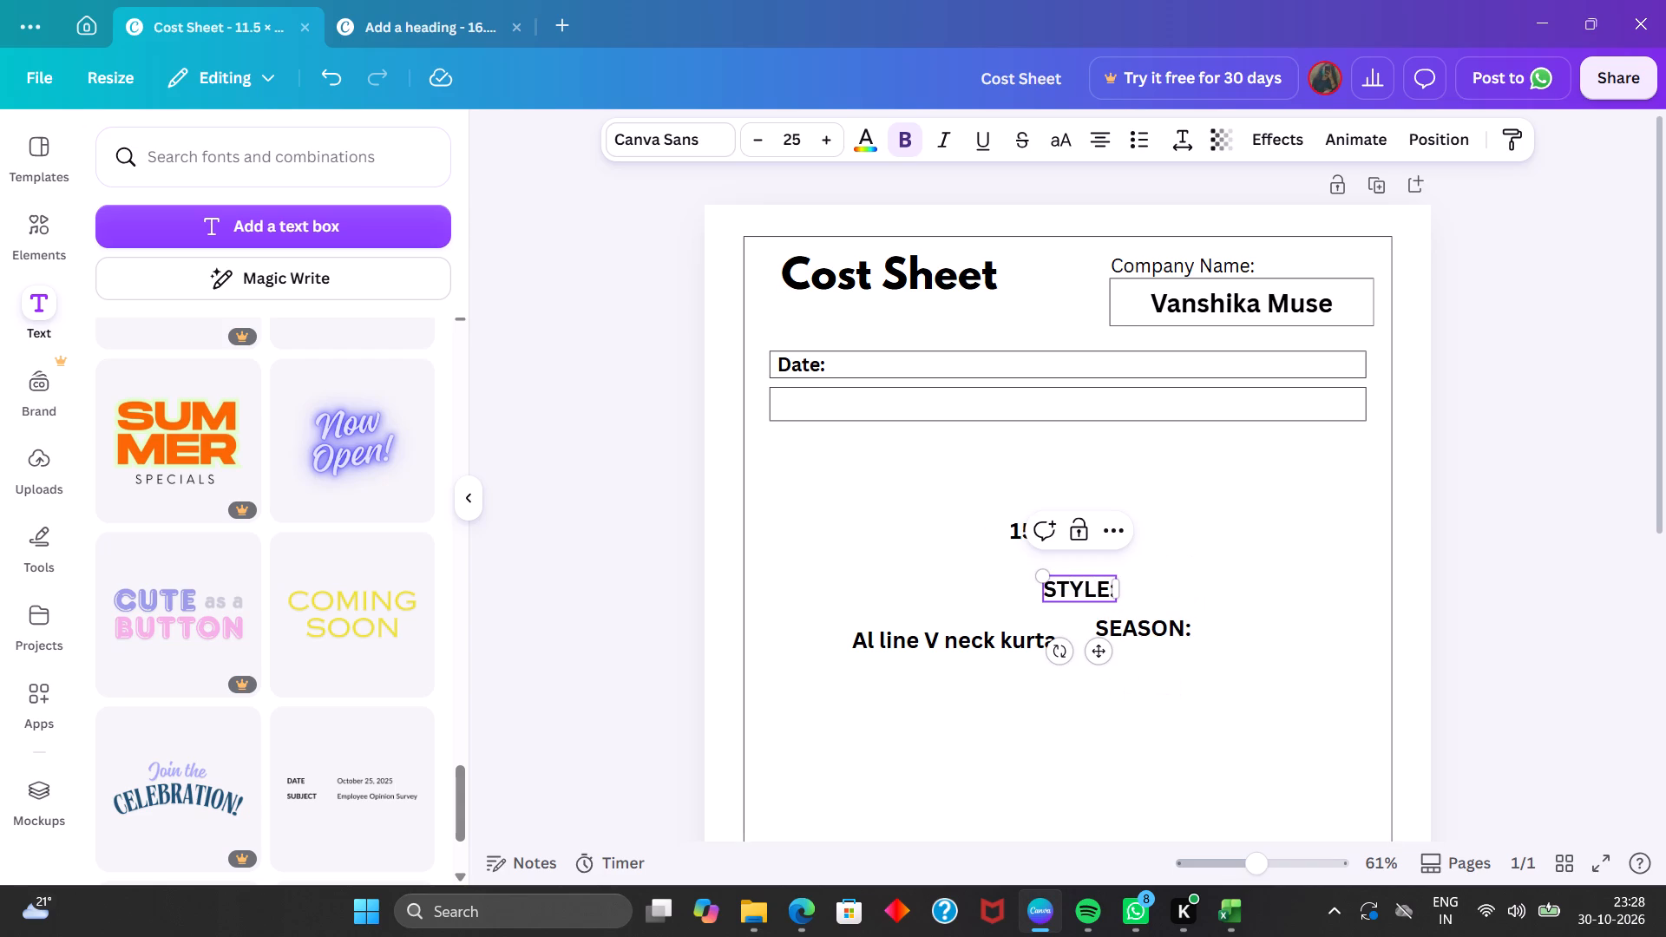
triple_click(1085, 585)
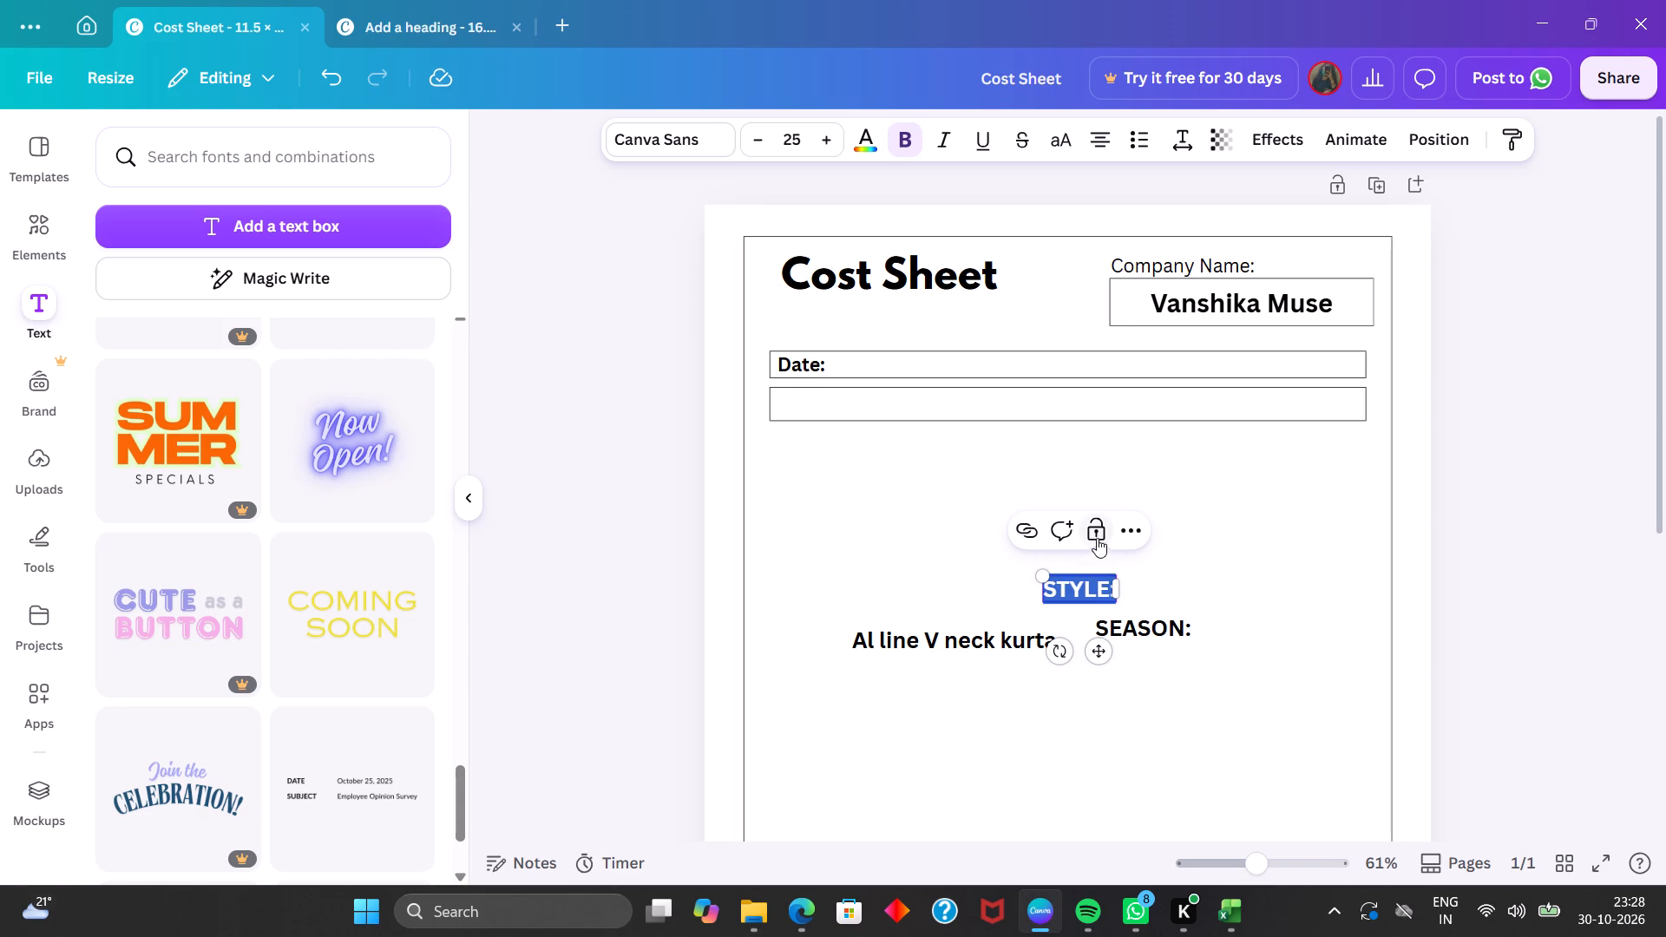
left_click(1173, 586)
left_click(1077, 591)
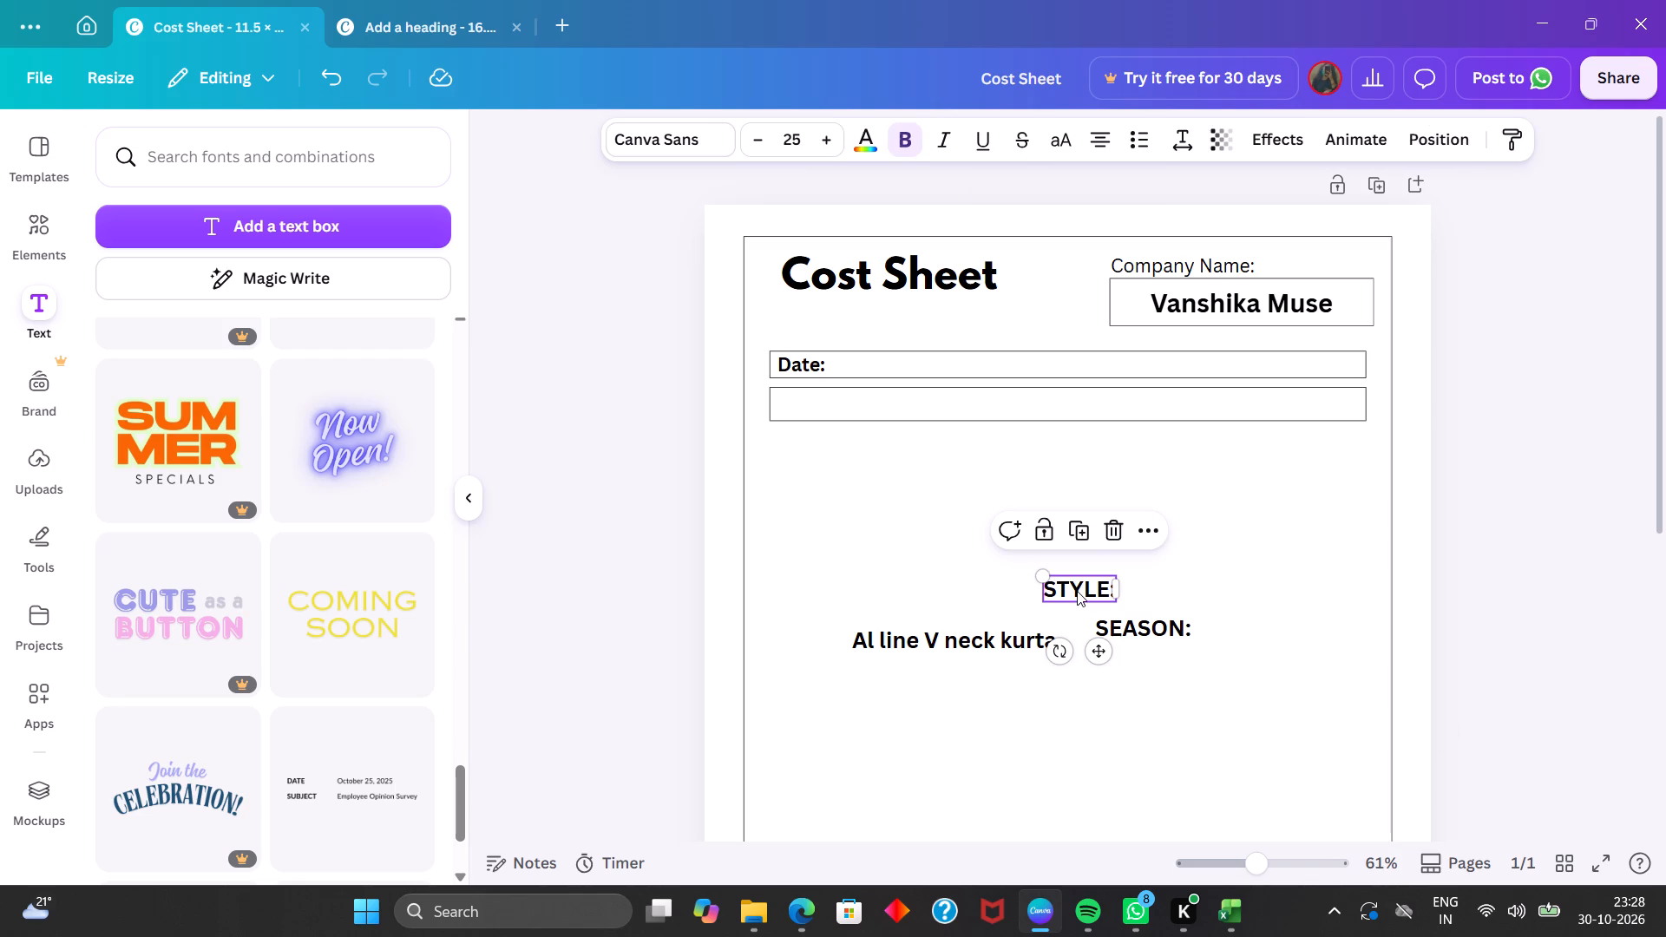
left_click(1079, 527)
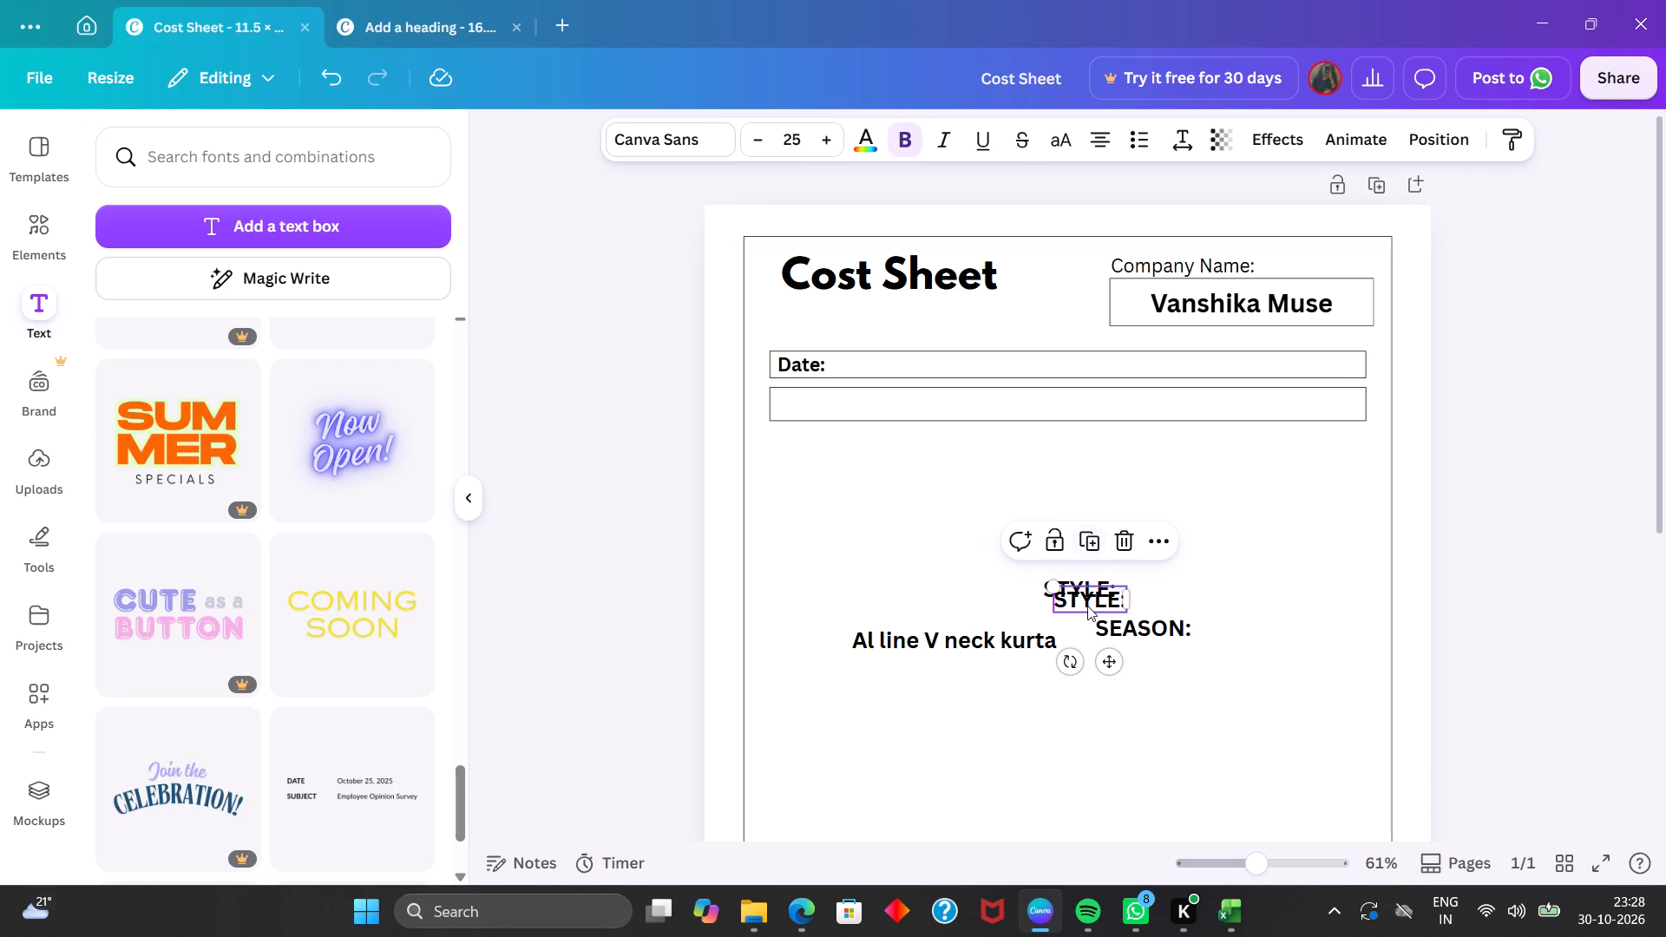
left_click_drag(1087, 604, 1216, 516)
double_click(1216, 516)
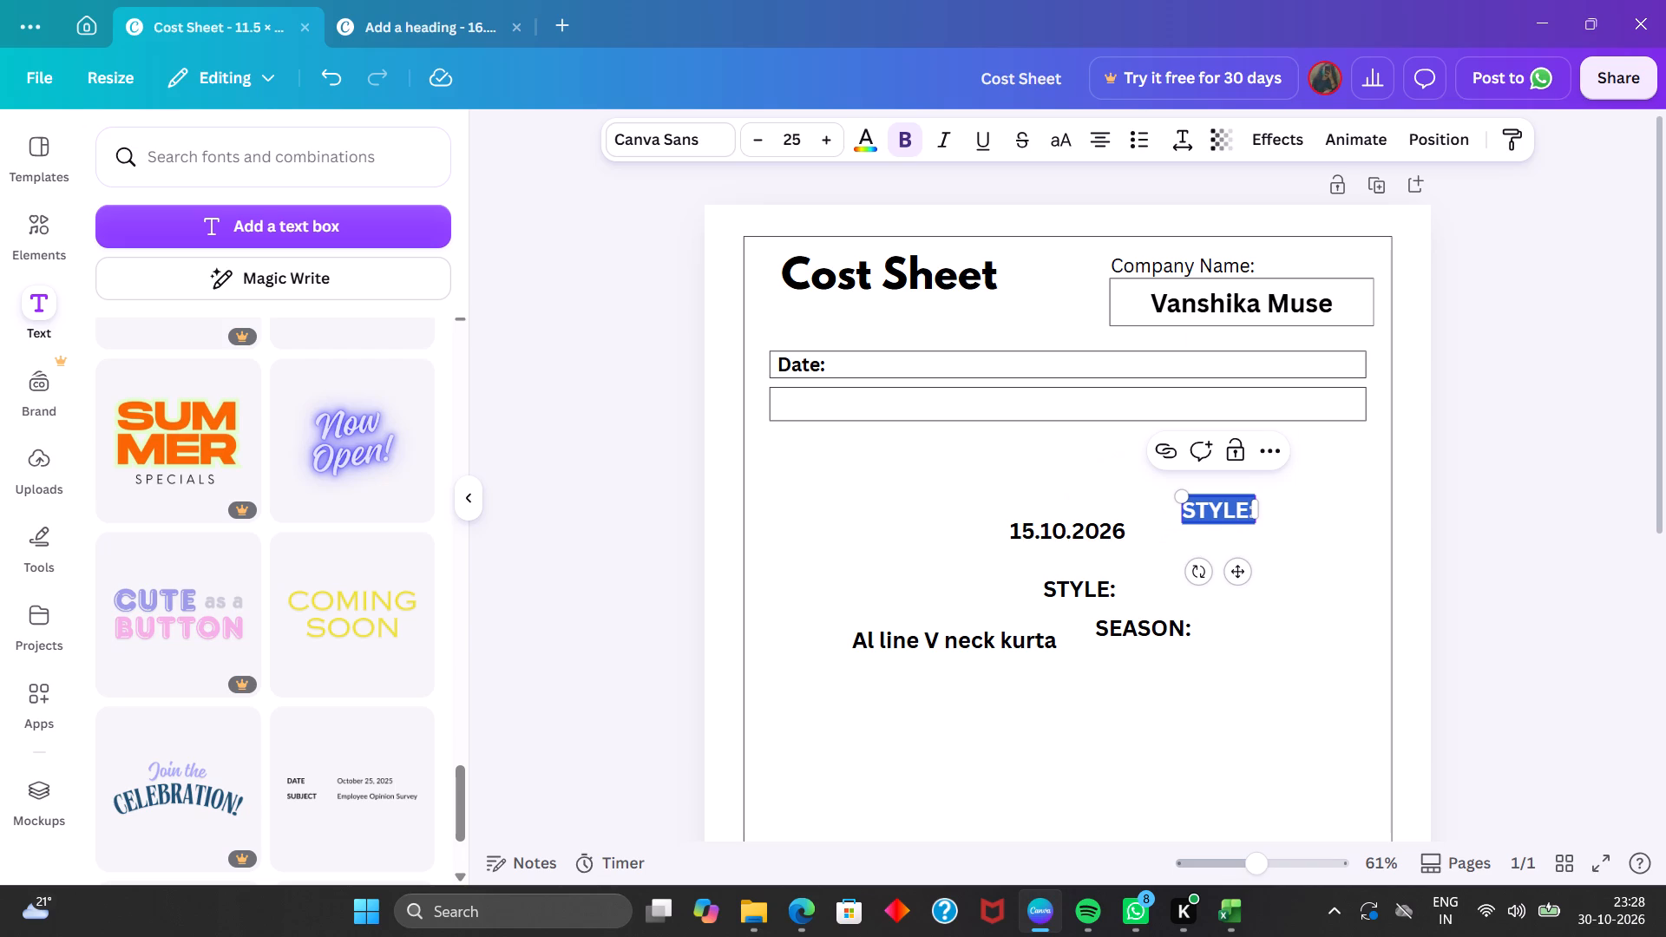
left_click(364, 927)
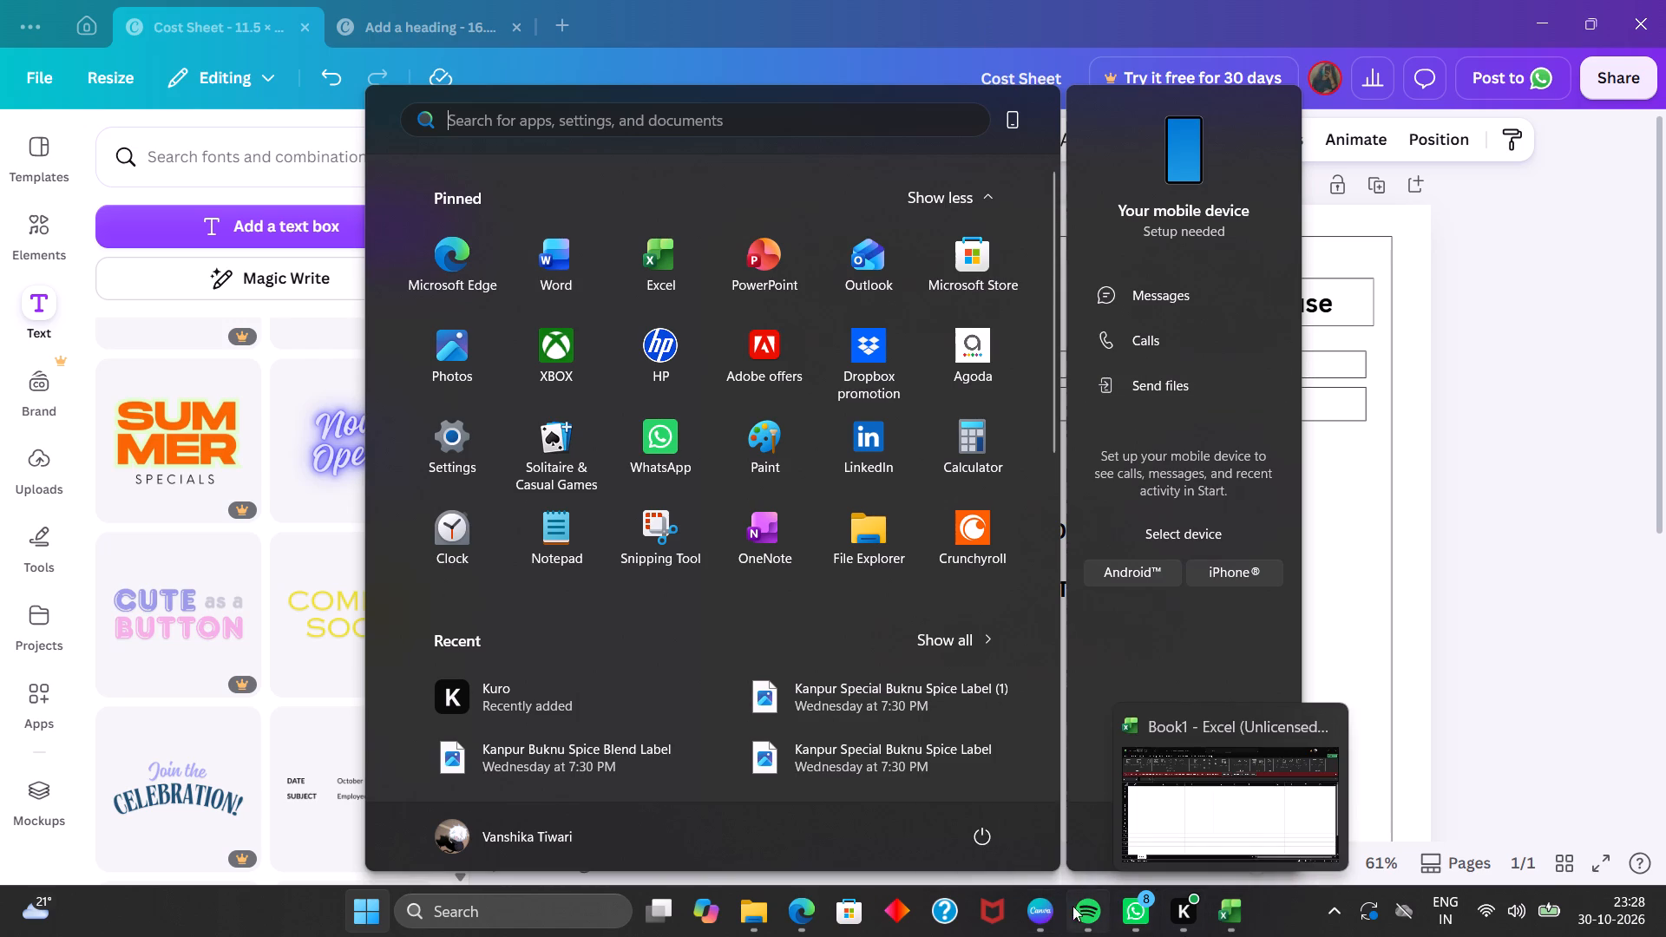
left_click(1036, 914)
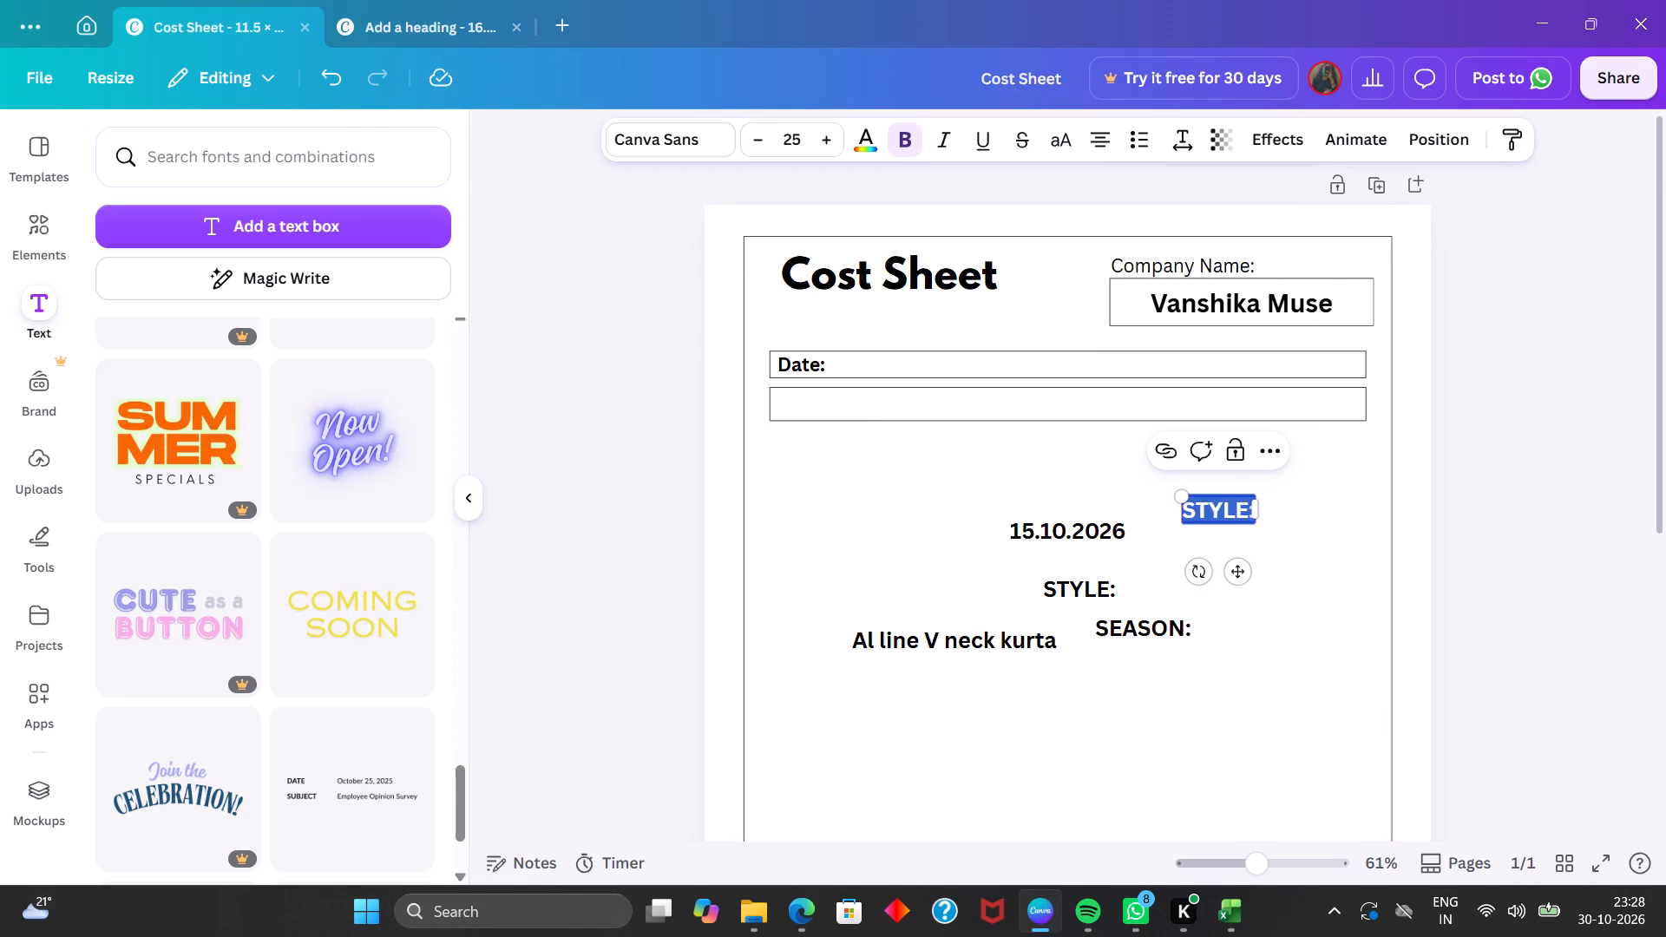
key("s")
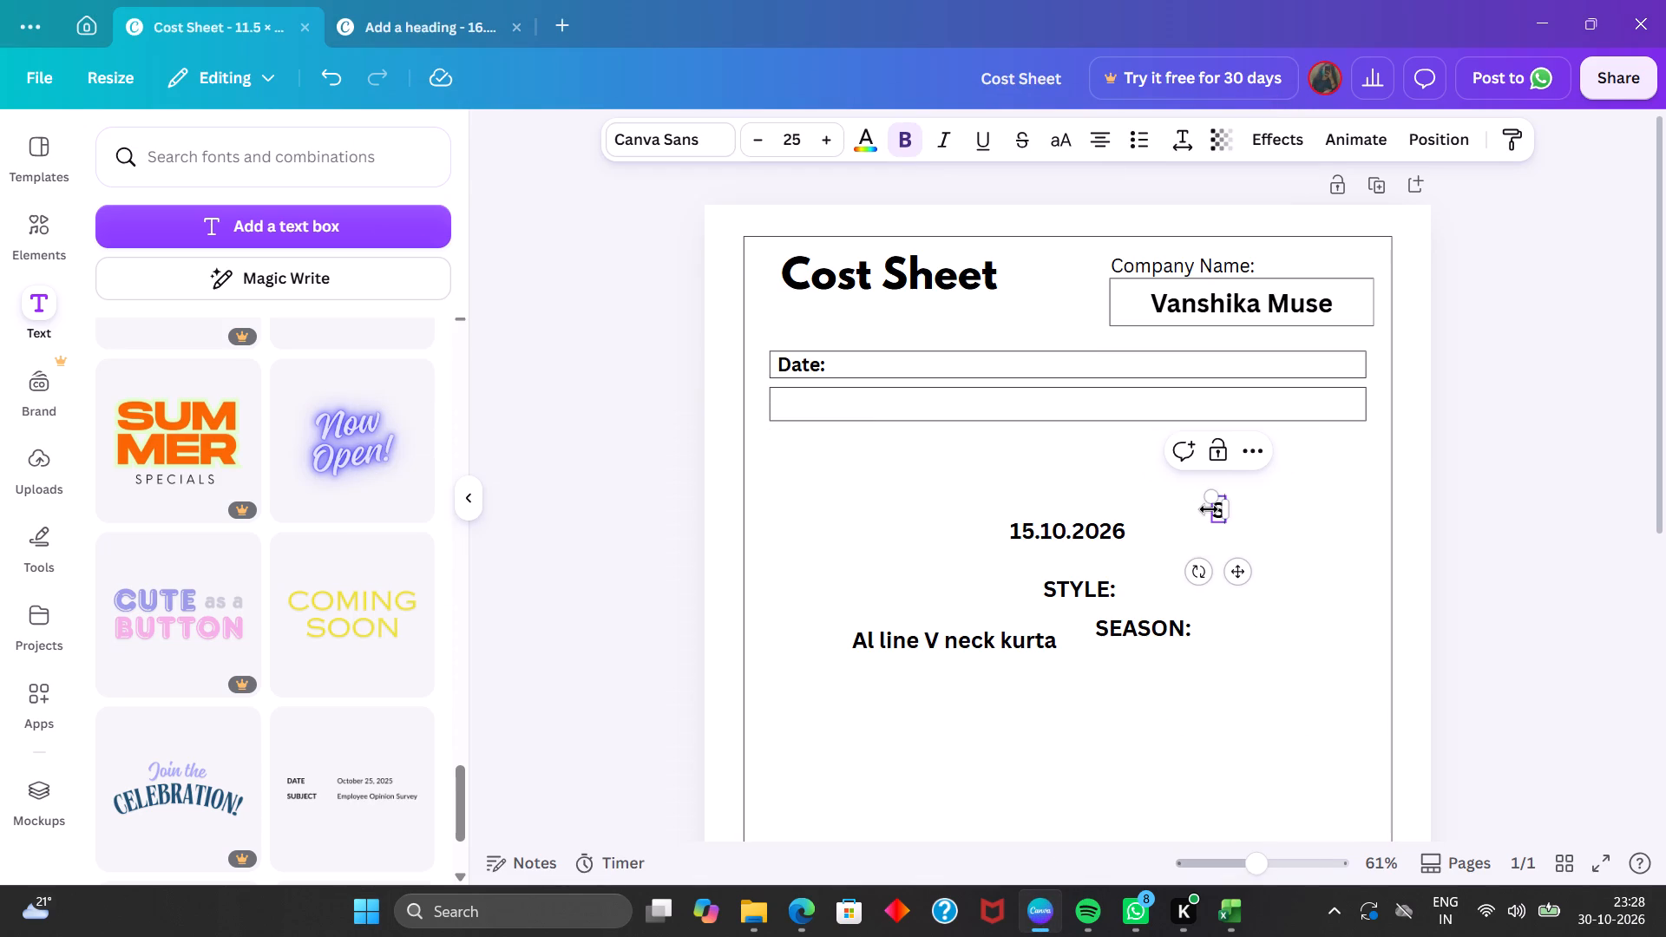
type("ummer")
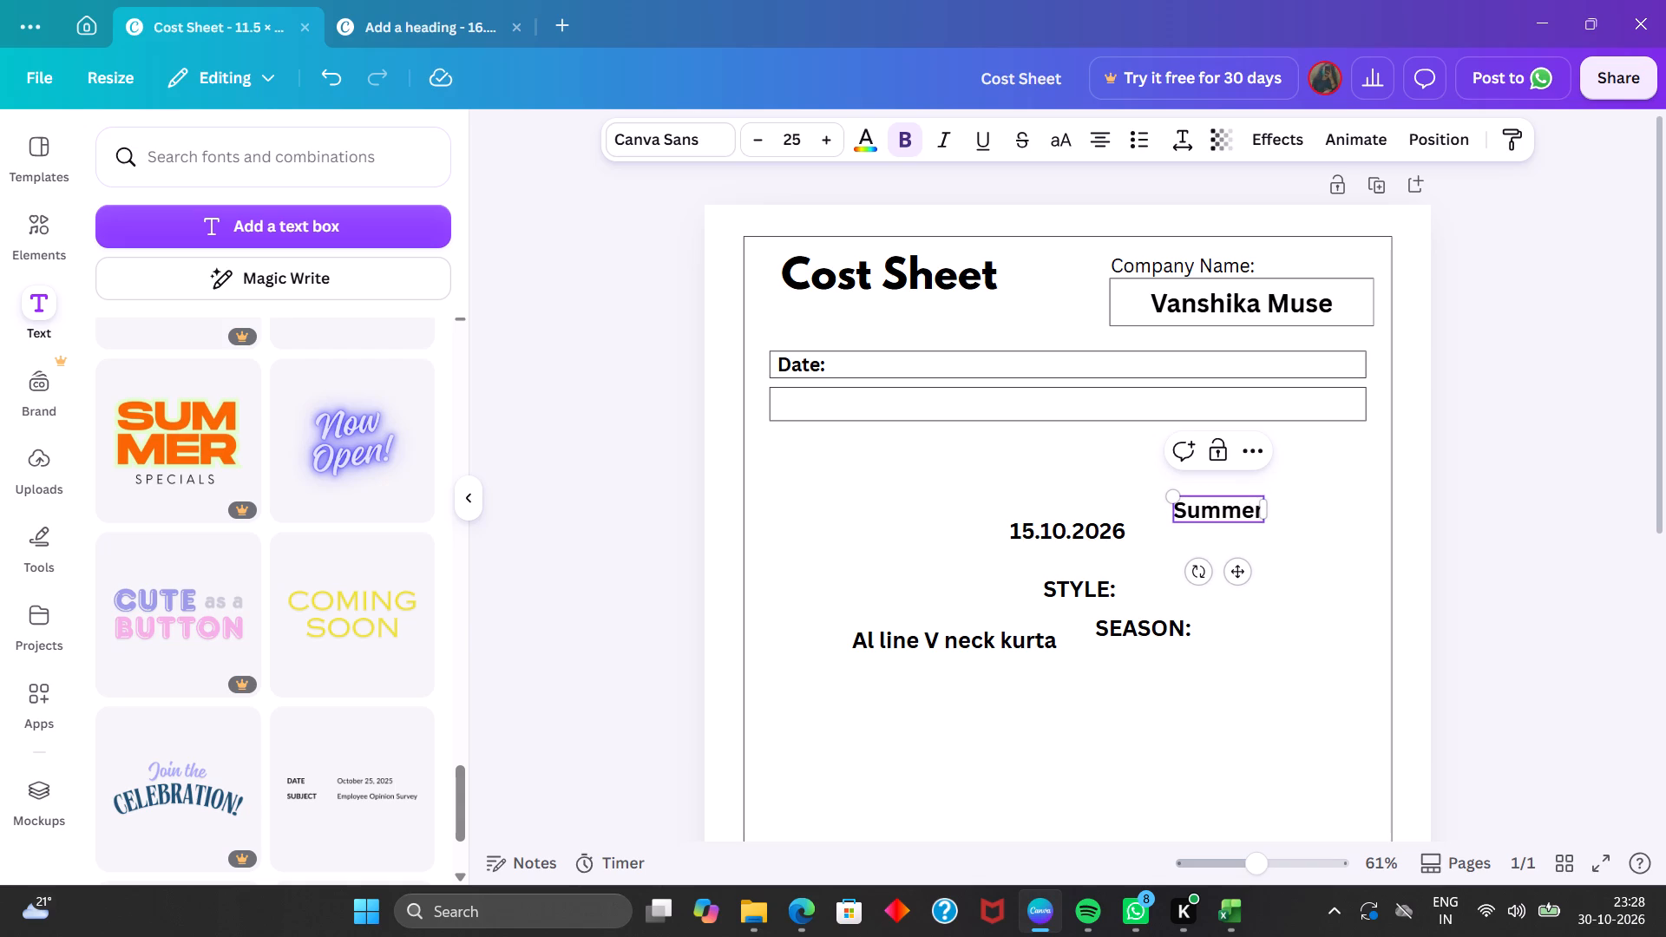
key("space")
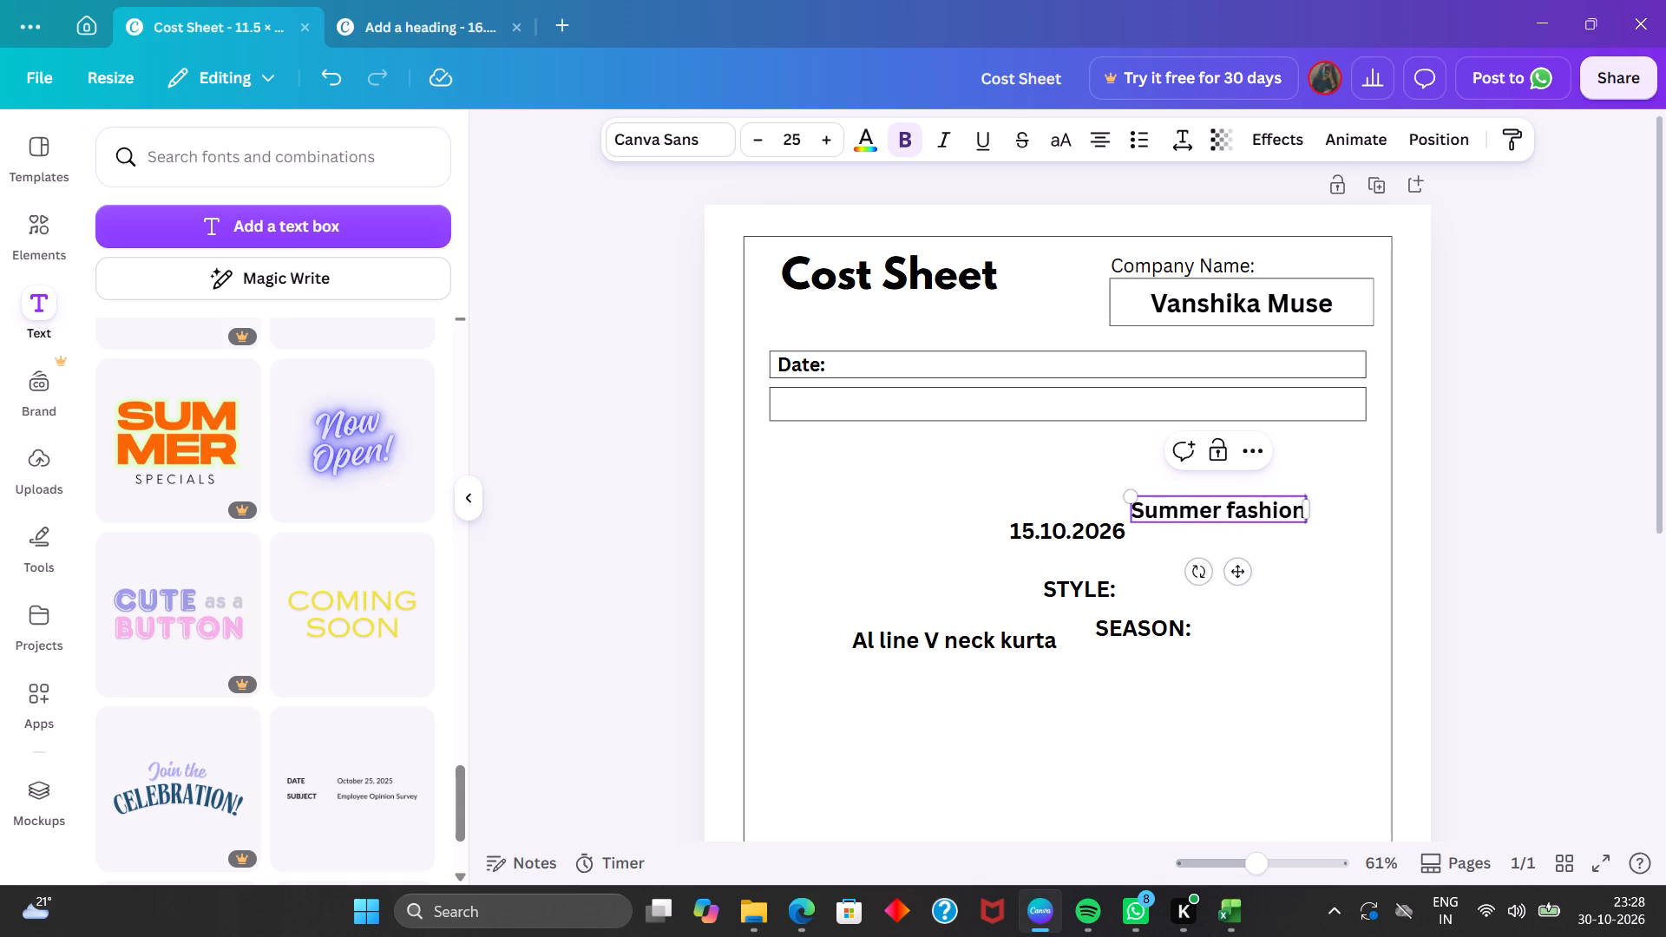
Duplicate the "STYLE:" text, place the copy below "Summer fashion", and change its wording to "SELLING PRICE:".
left_click(1092, 588)
left_click(1075, 528)
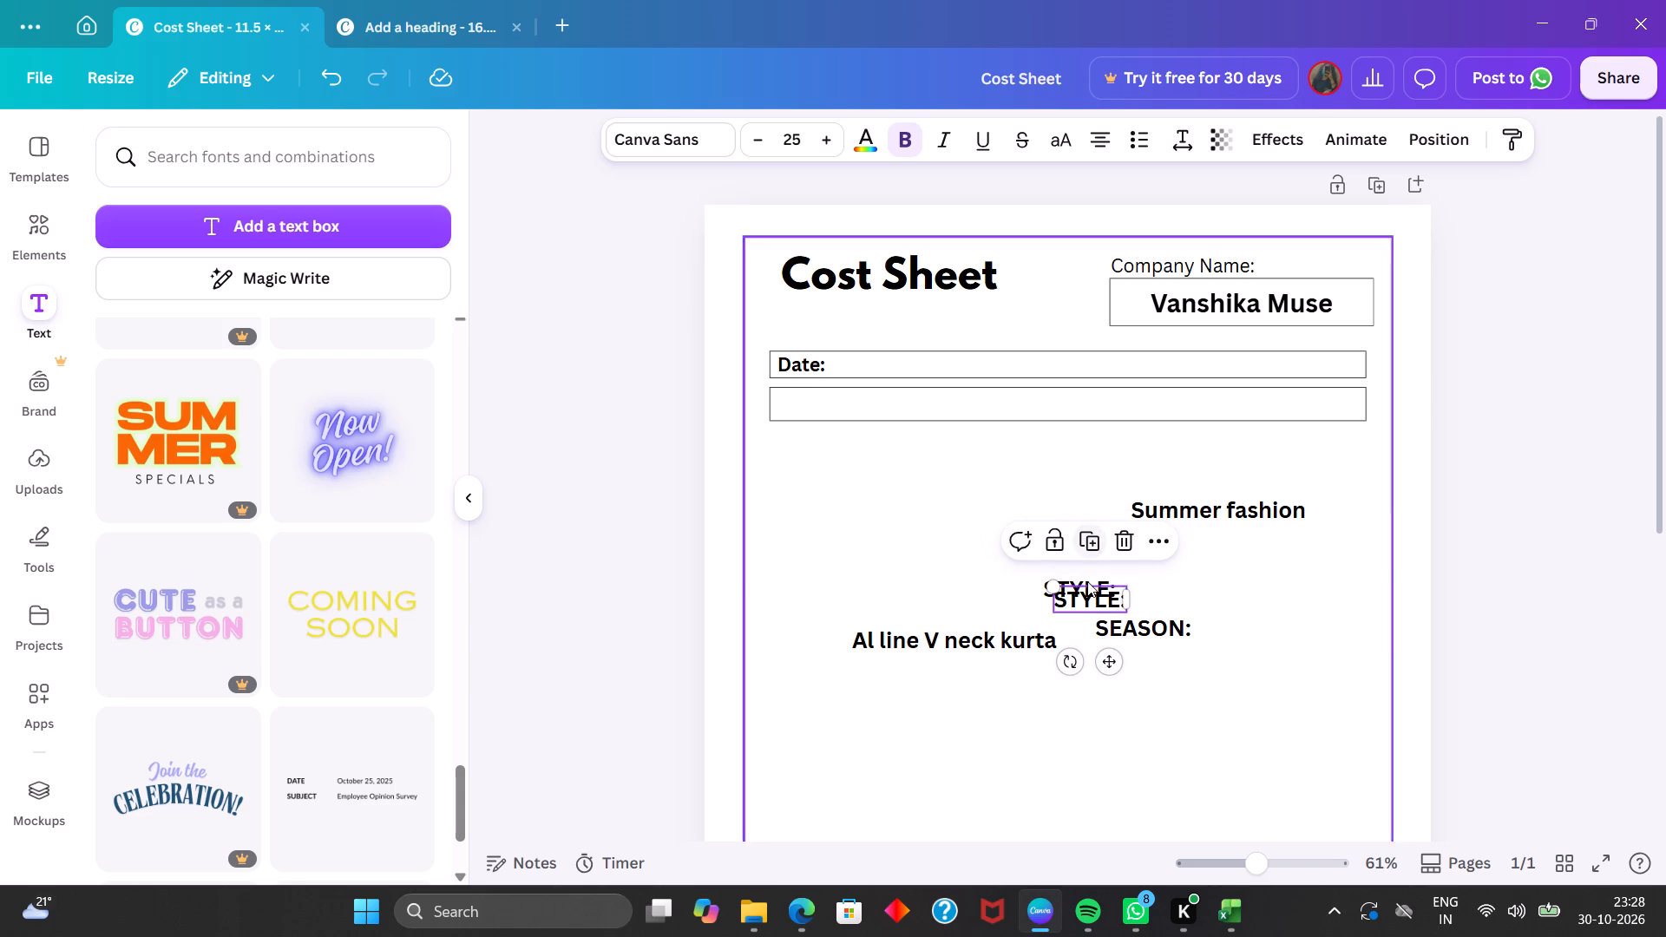
left_click_drag(1091, 602, 1278, 571)
double_click(1278, 571)
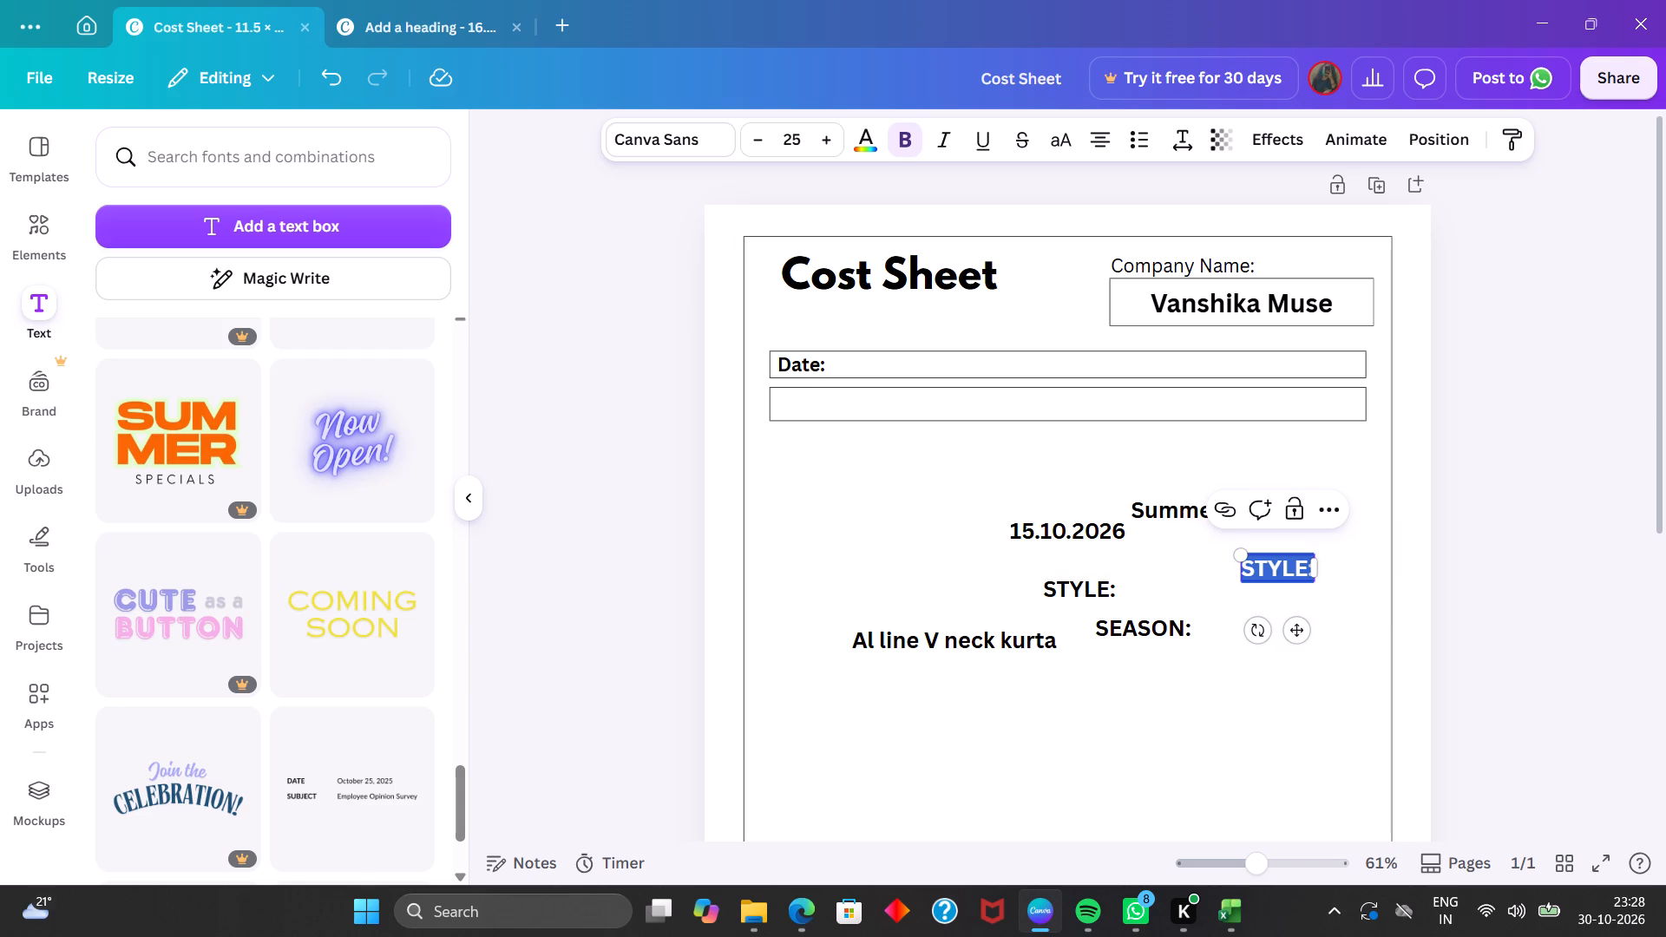
key("s")
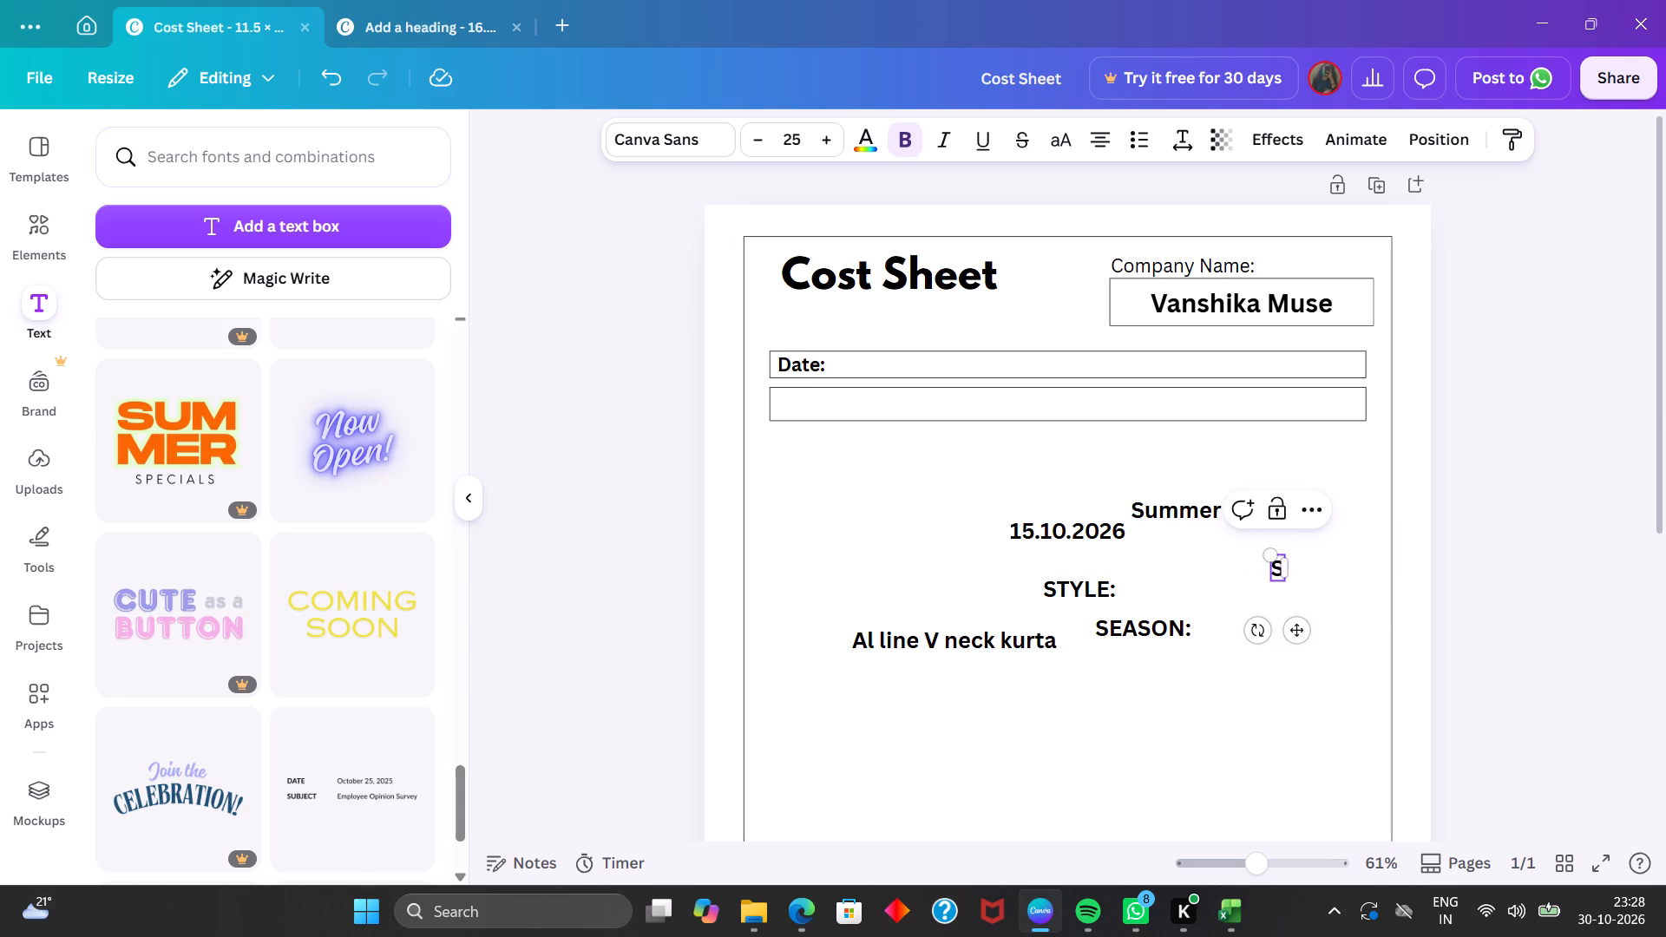
type("ELLING")
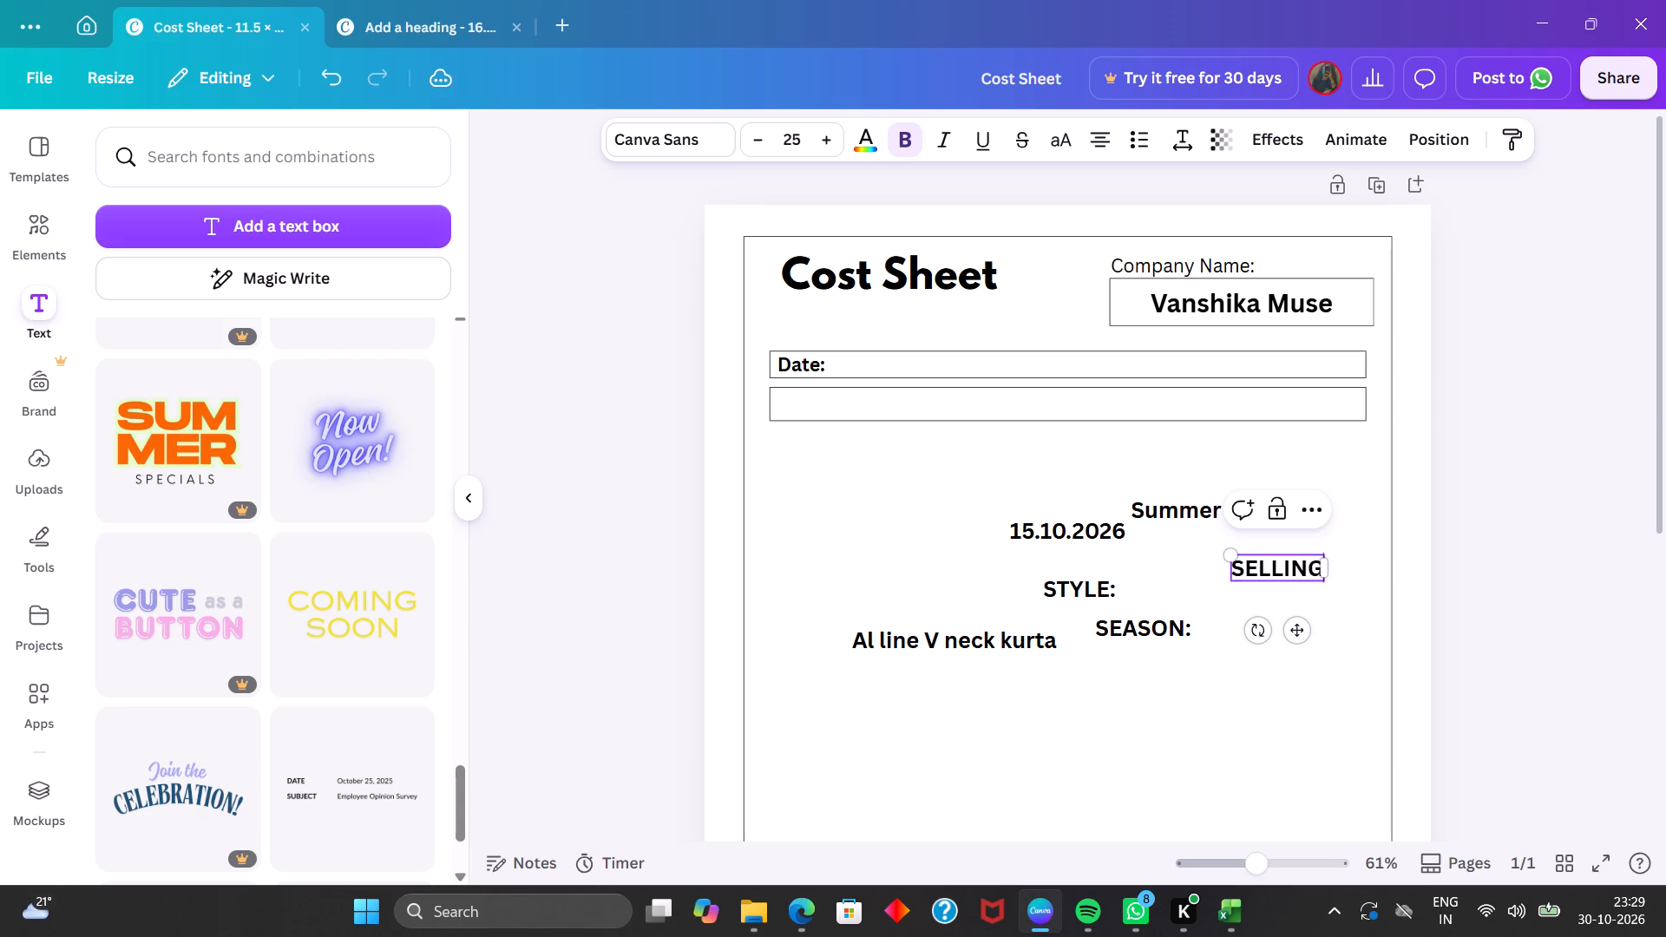
key("space")
type("PRTICE")
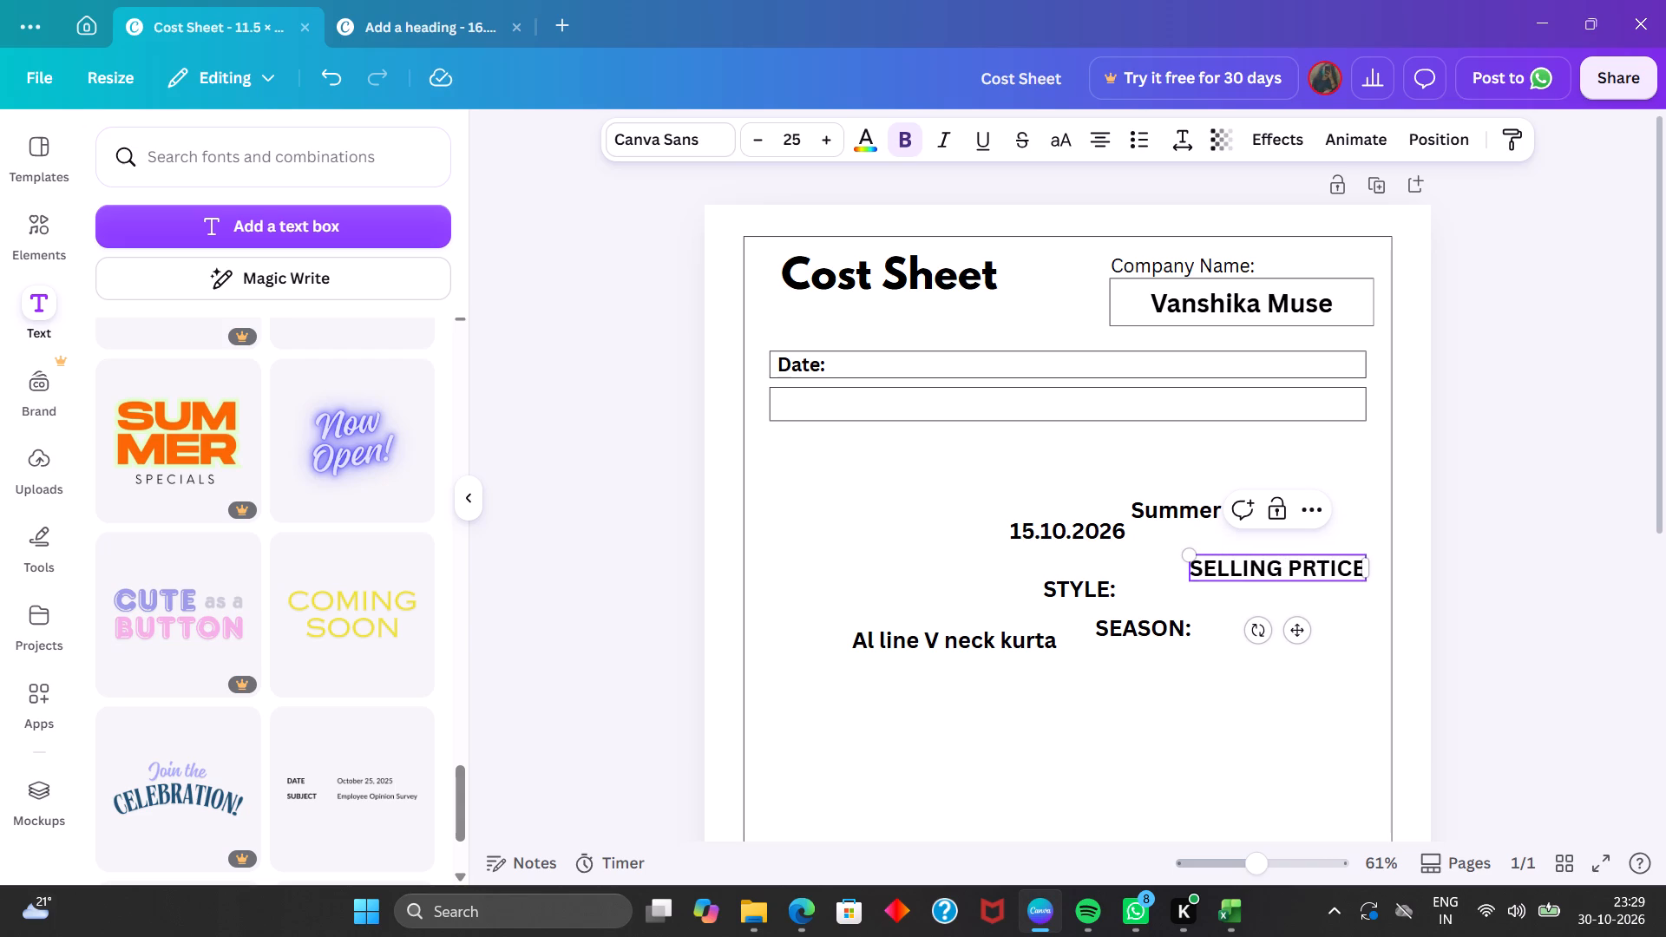
key("BackSpace")
key("BackSpace")
key("BackSpace")
key("BackSpace")
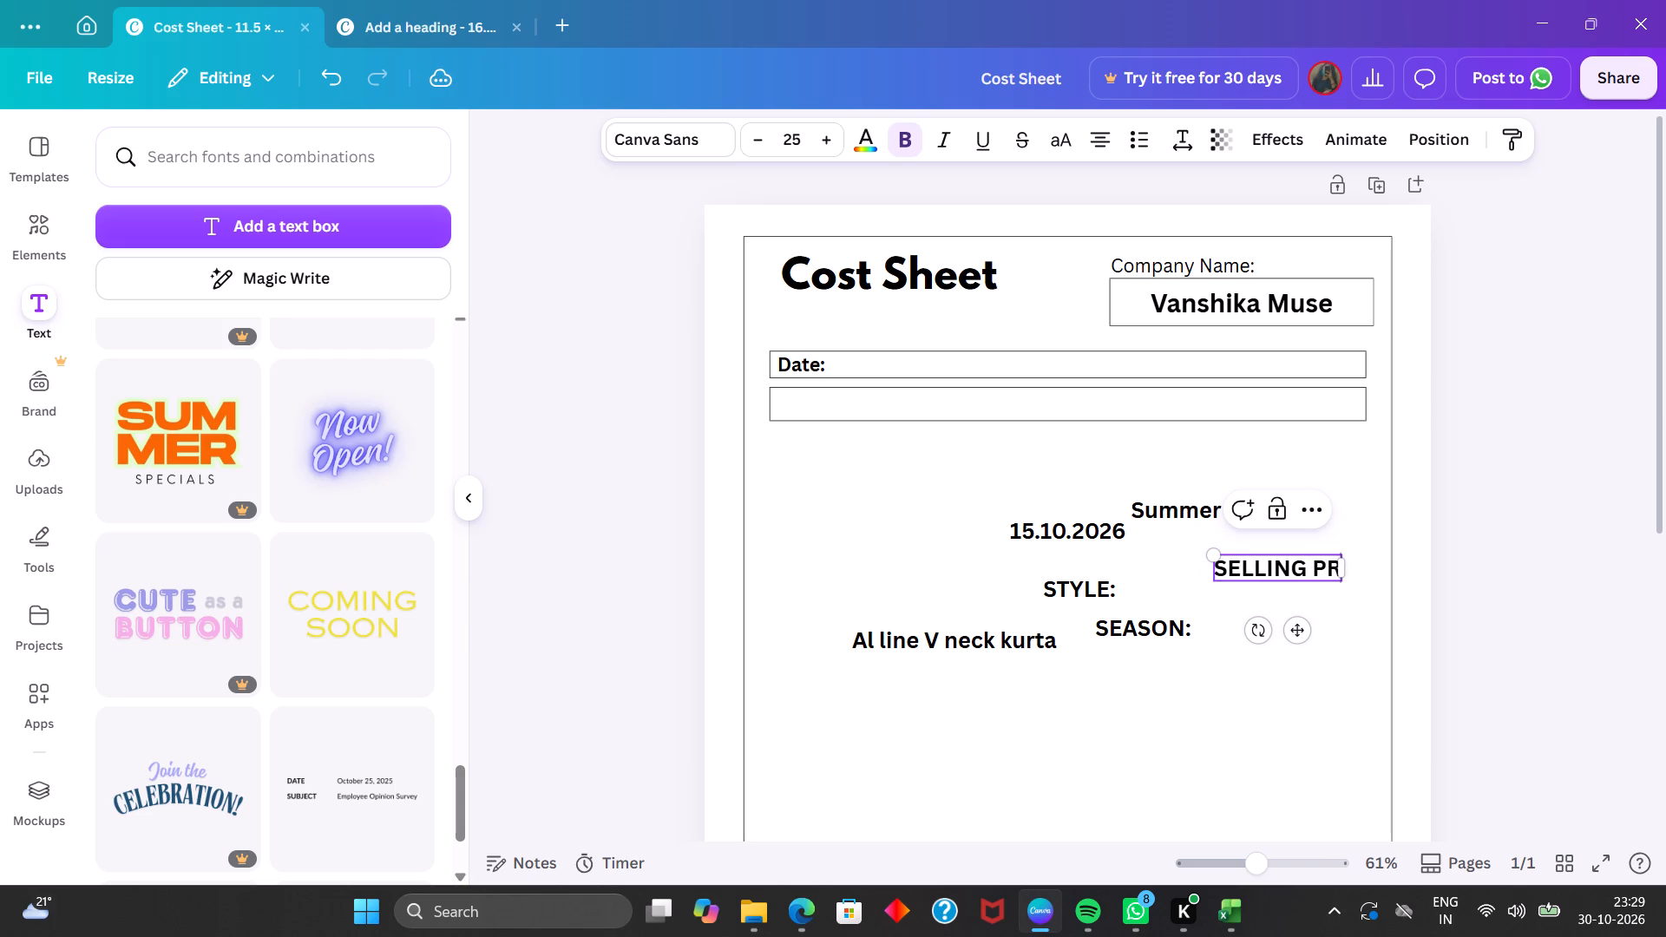
type("ICE")
key("shift+colon")
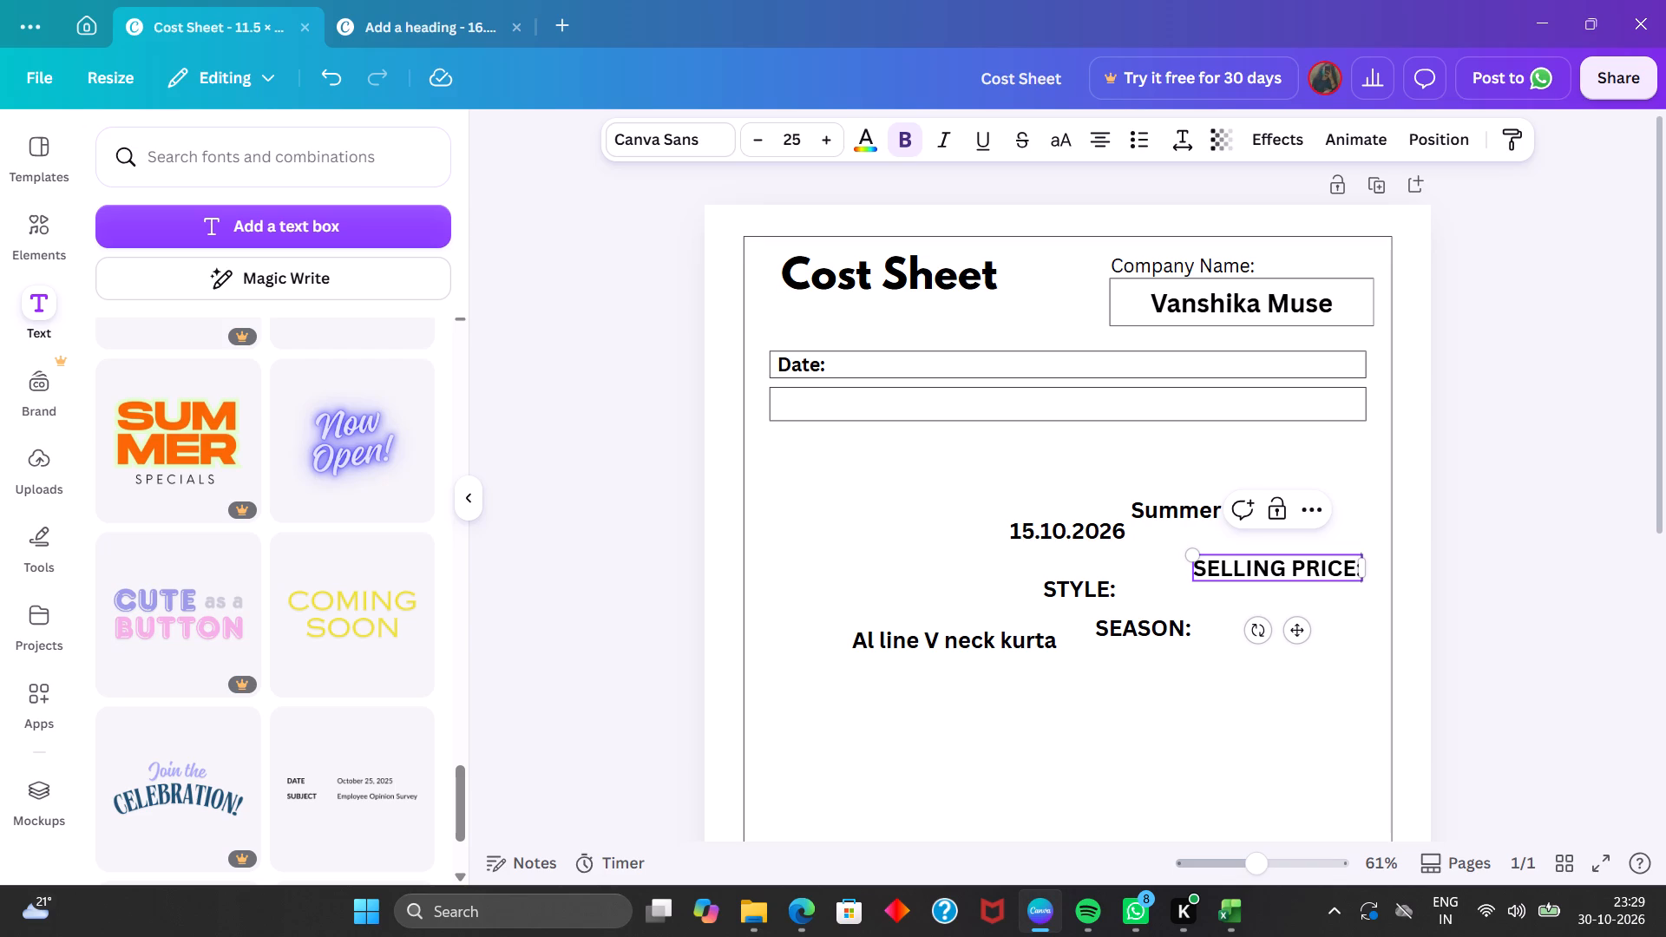
Duplicate the "STYLE:" text, place the copy below "SELLING PRICE:", and change its wording to "2599".
left_click(1079, 595)
left_click(1079, 533)
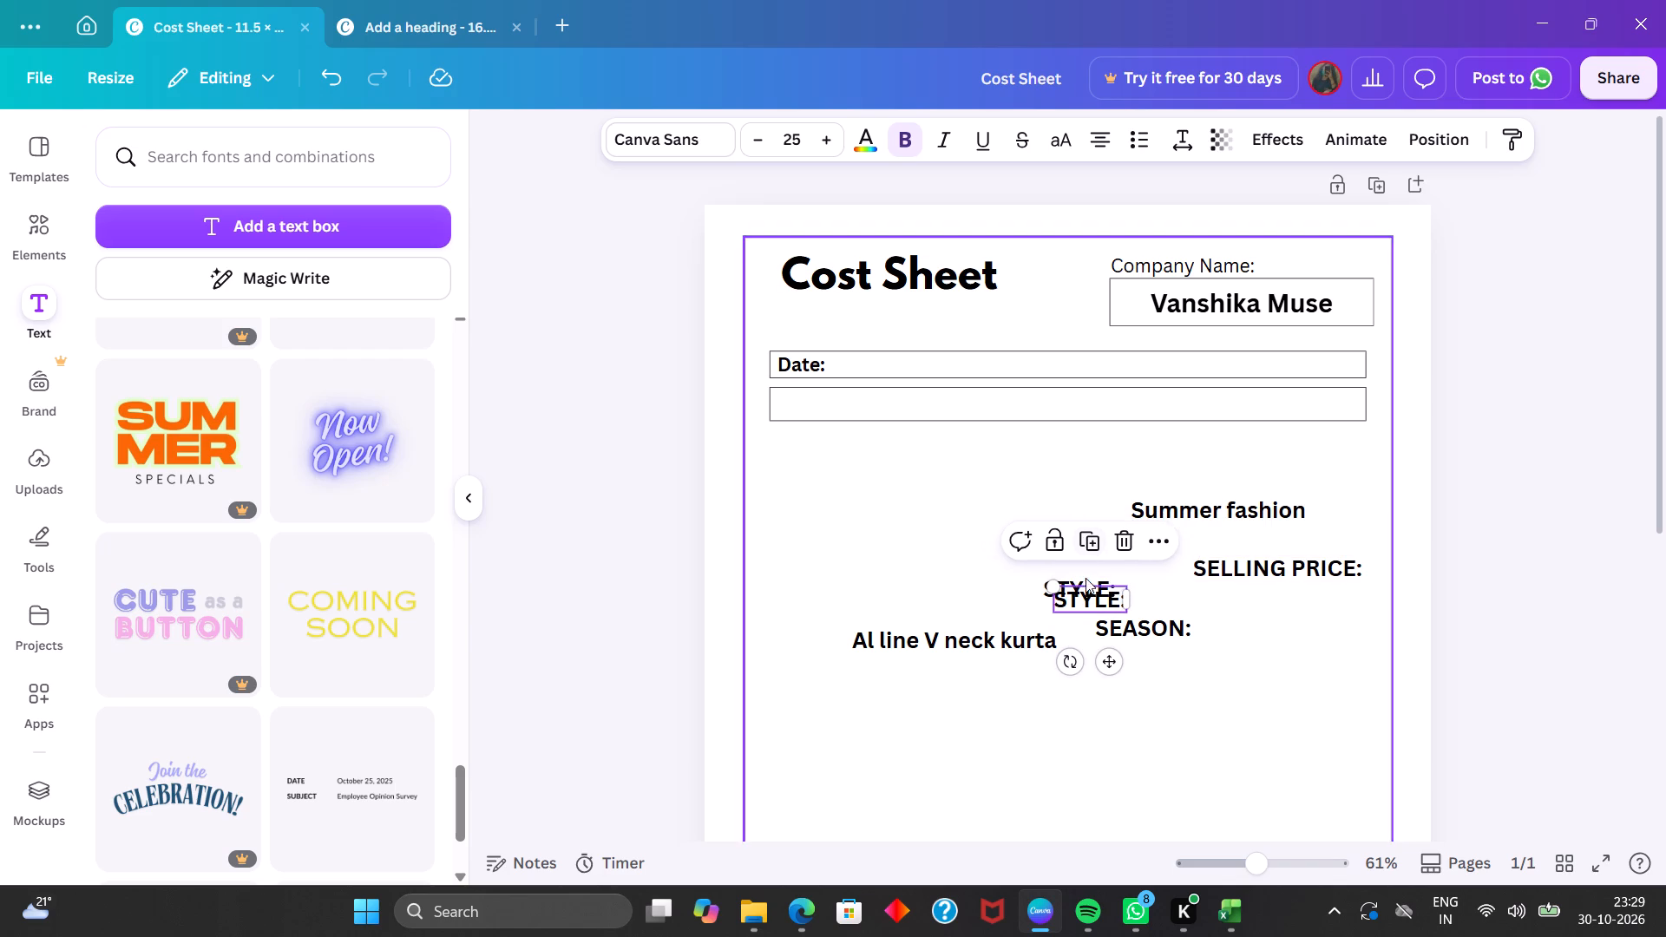
left_click_drag(1087, 594, 1257, 643)
double_click(1257, 643)
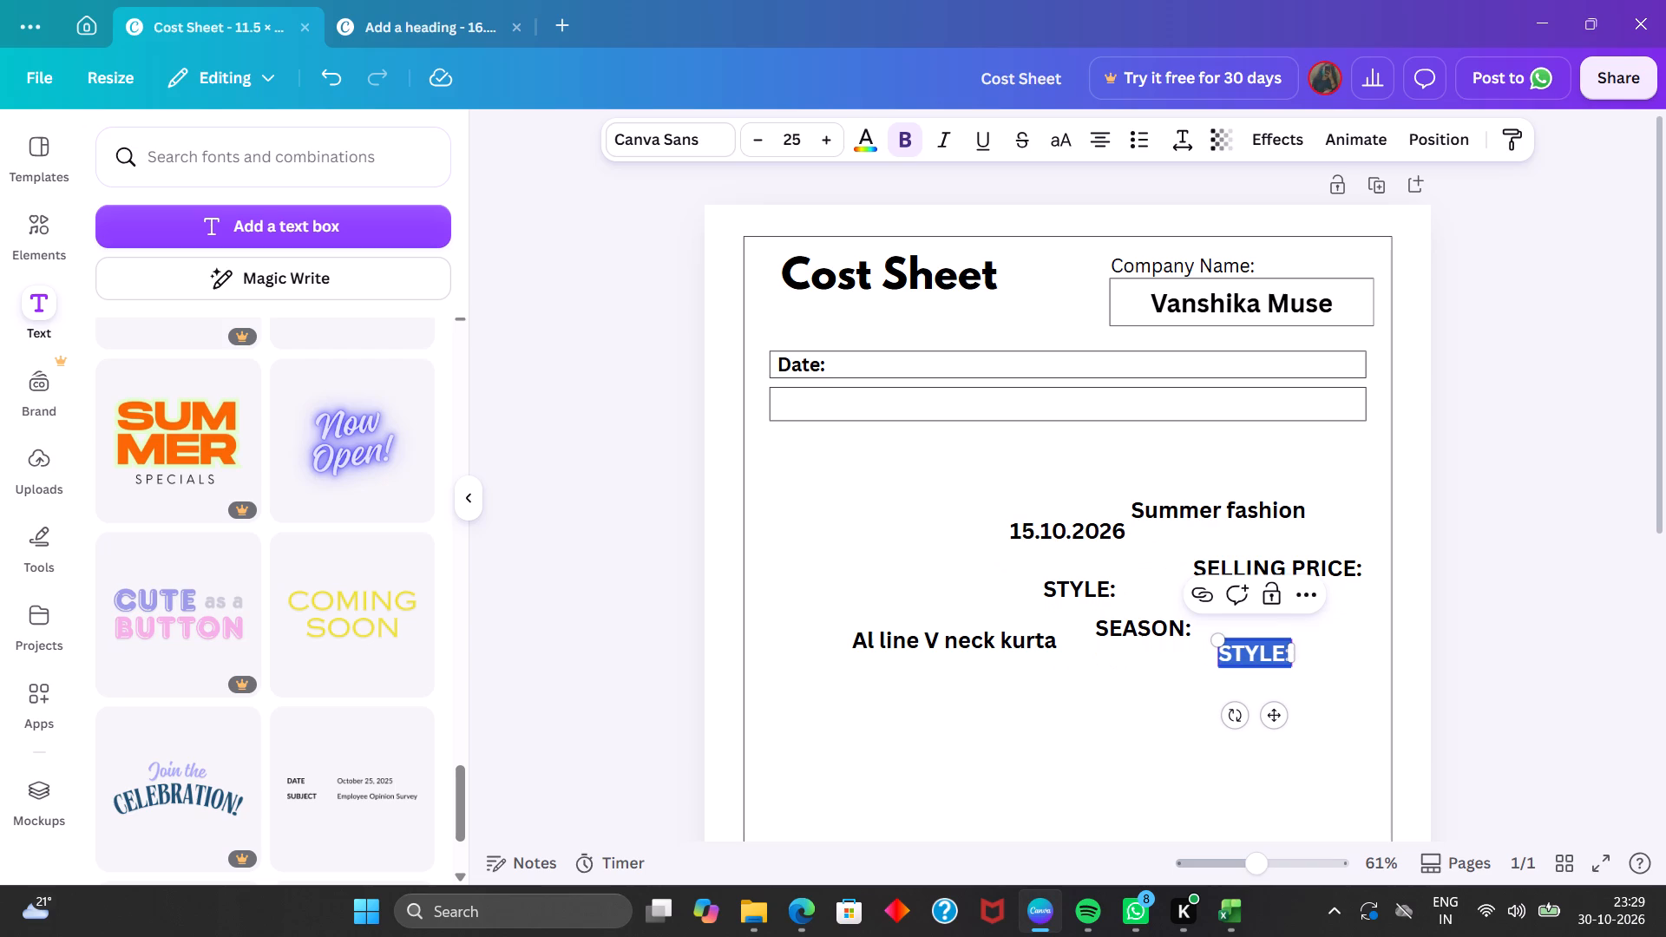
type("2599")
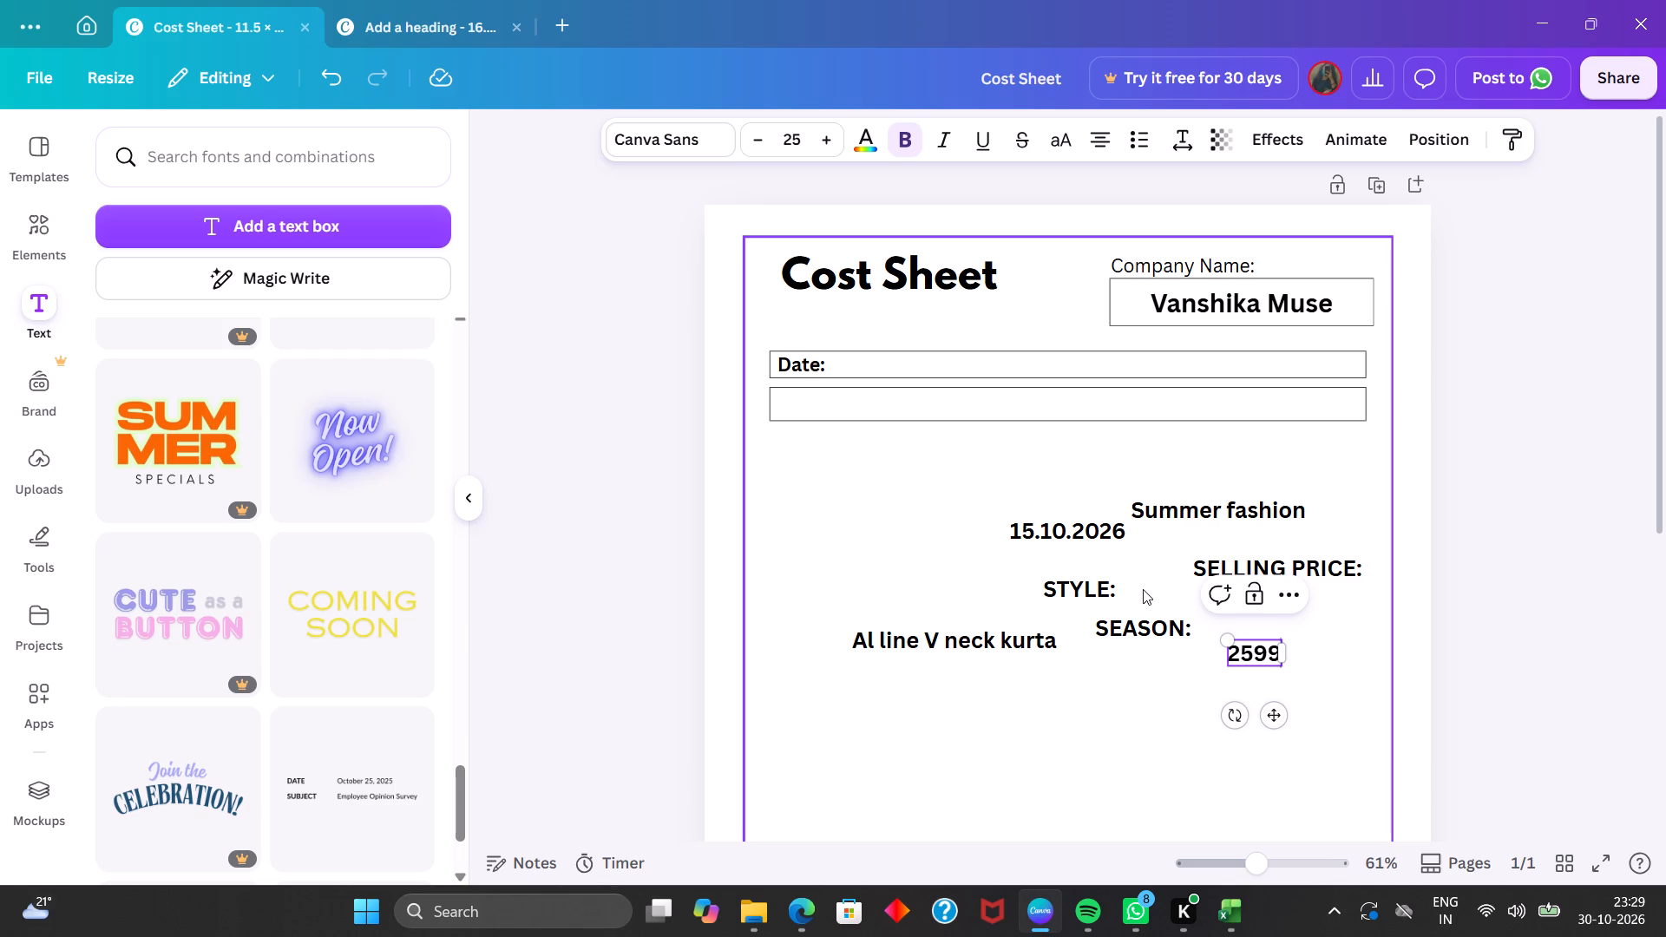
Change the "Date:" label in the upper row box to capitals so it reads "DATE:".
double_click(803, 356)
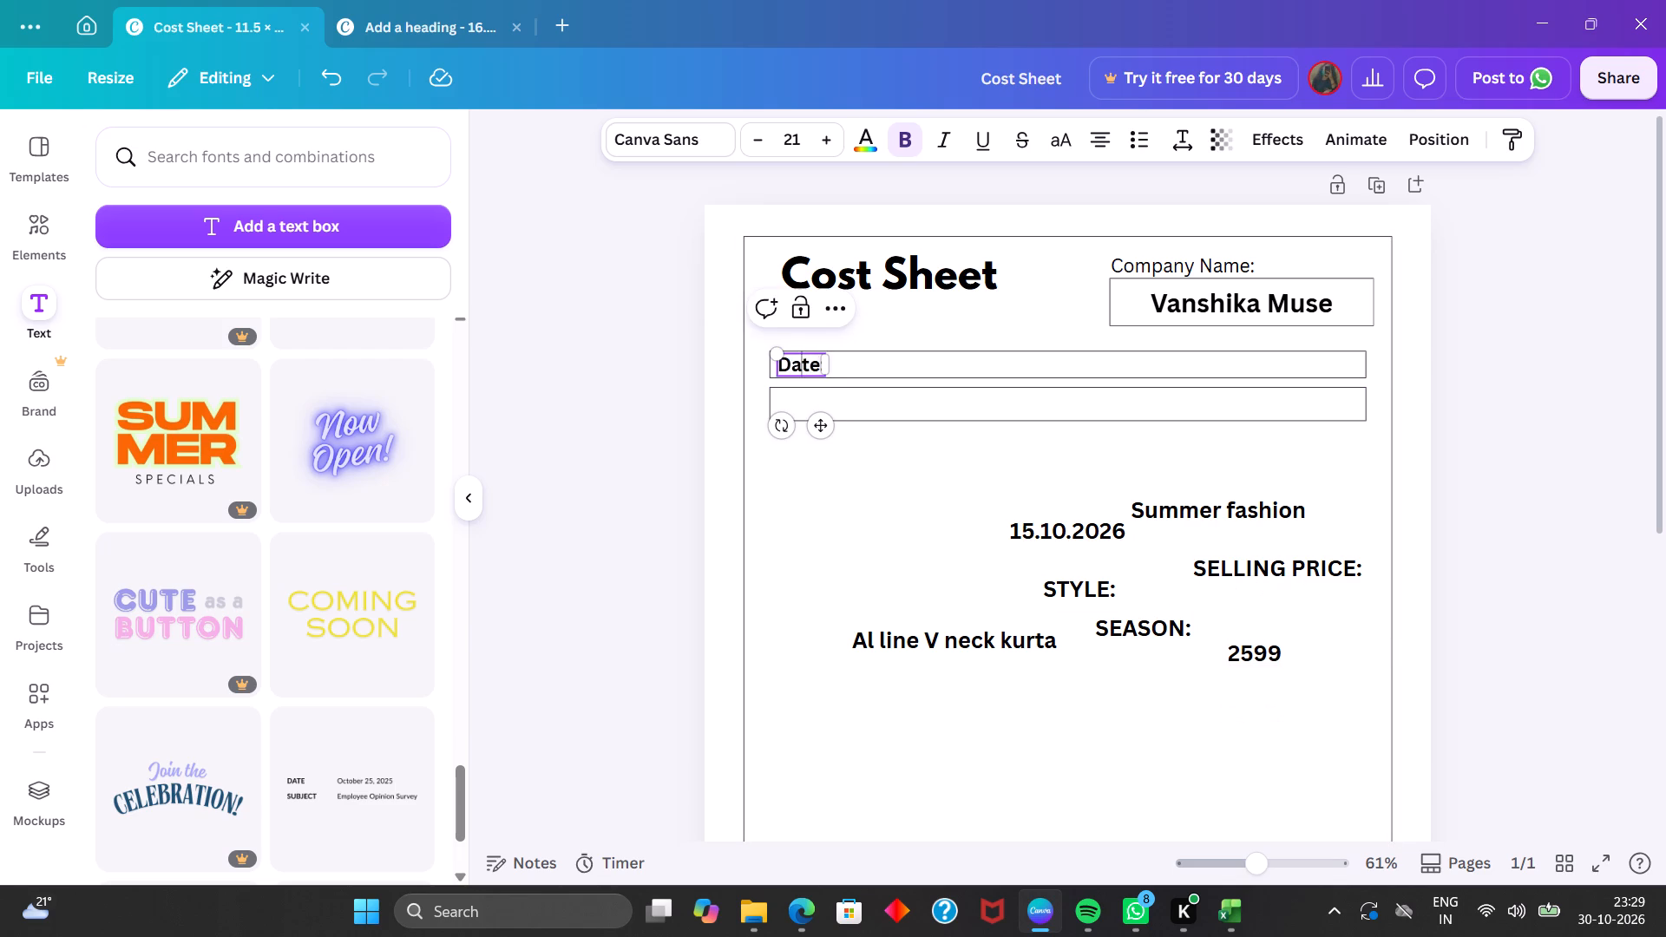
left_click(816, 364)
key("BackSpace")
key("BackSpace")
key("BackSpace")
type("ATE")
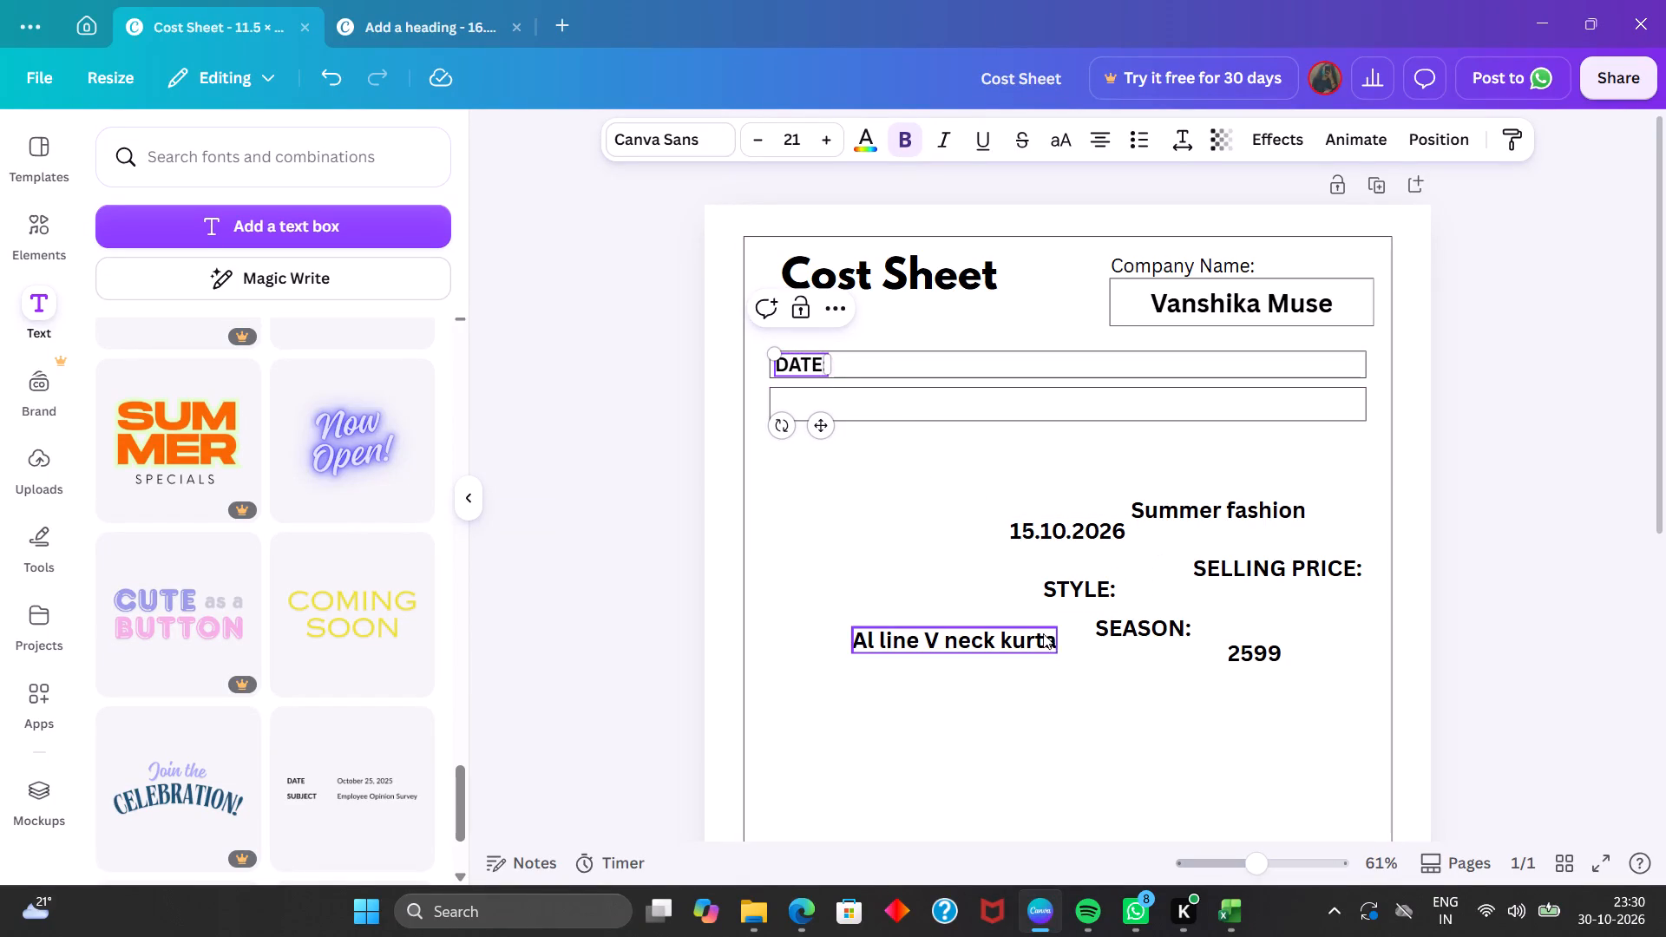
Duplicate the "15.10.2026" text and place the copy to its left, above "Al line V neck kurta".
left_click(1085, 531)
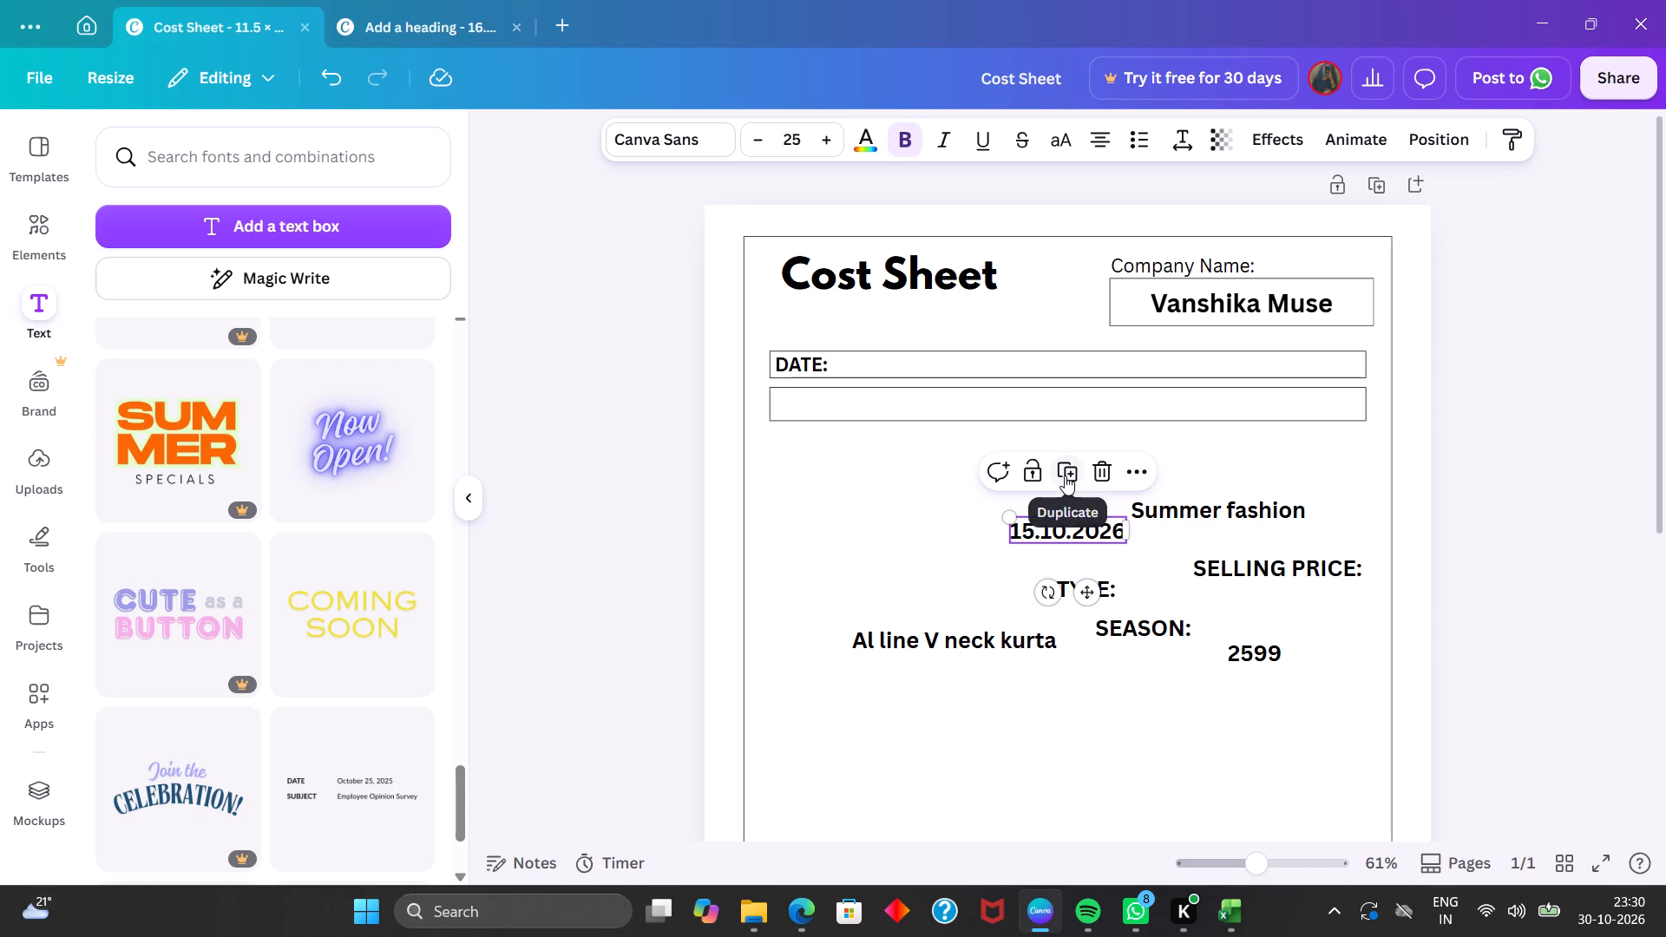
left_click(1065, 475)
left_click_drag(1081, 549, 864, 560)
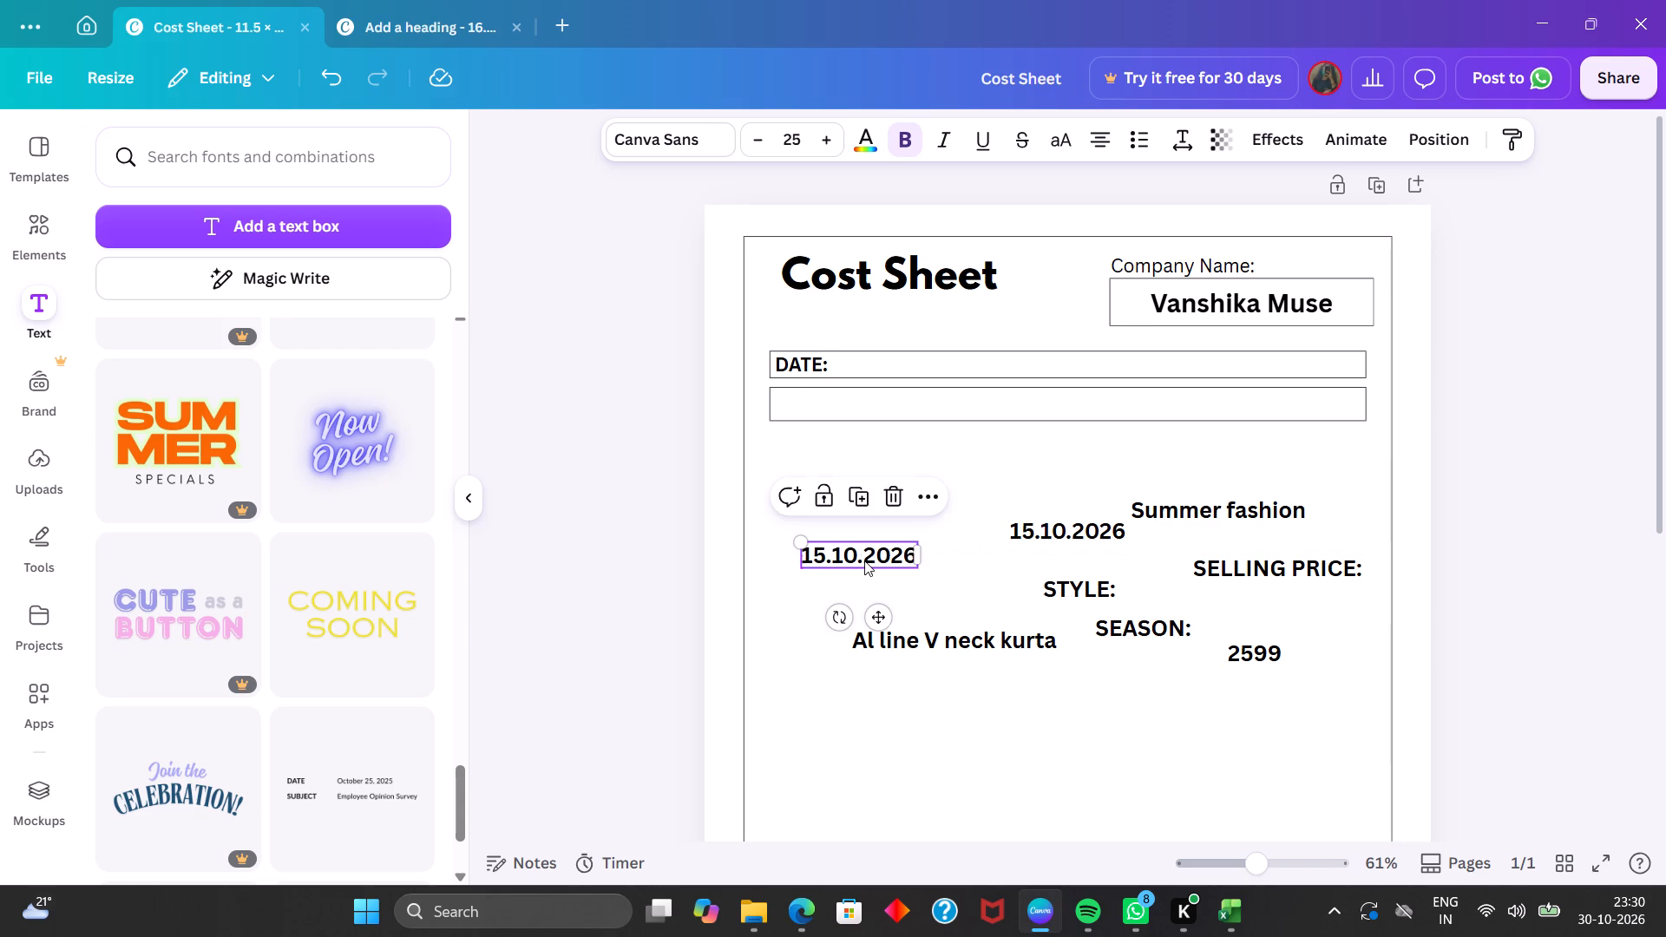
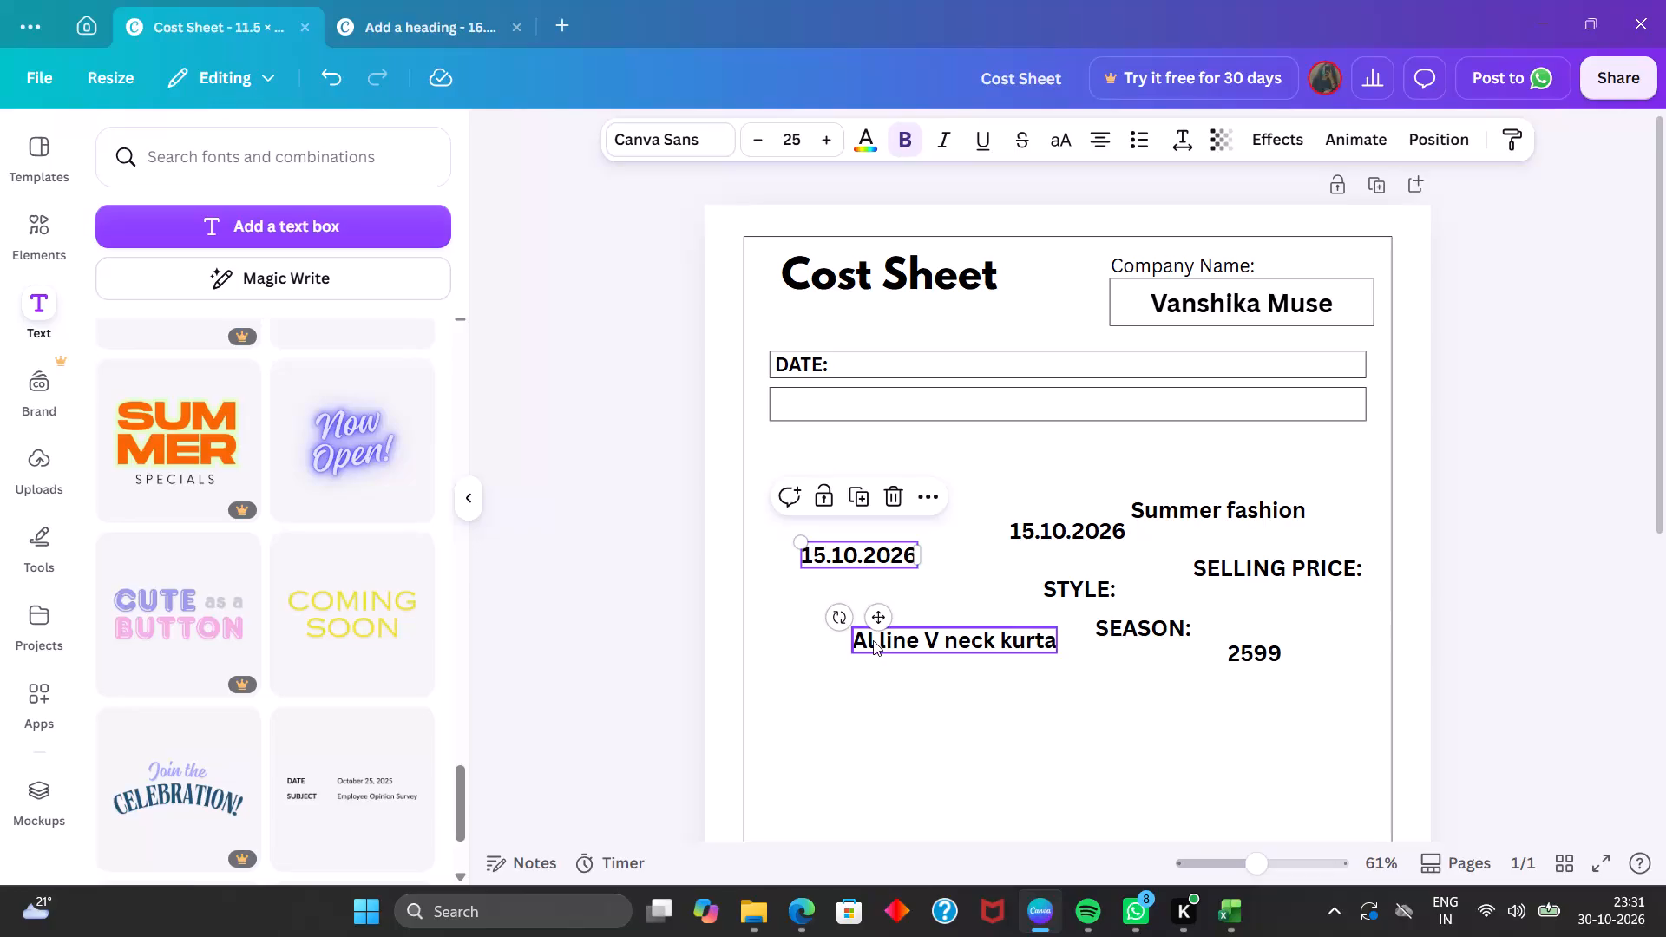
Correct the "Al line V neck kurta" text so it reads "A line V neck kurta".
left_click(873, 640)
double_click(873, 640)
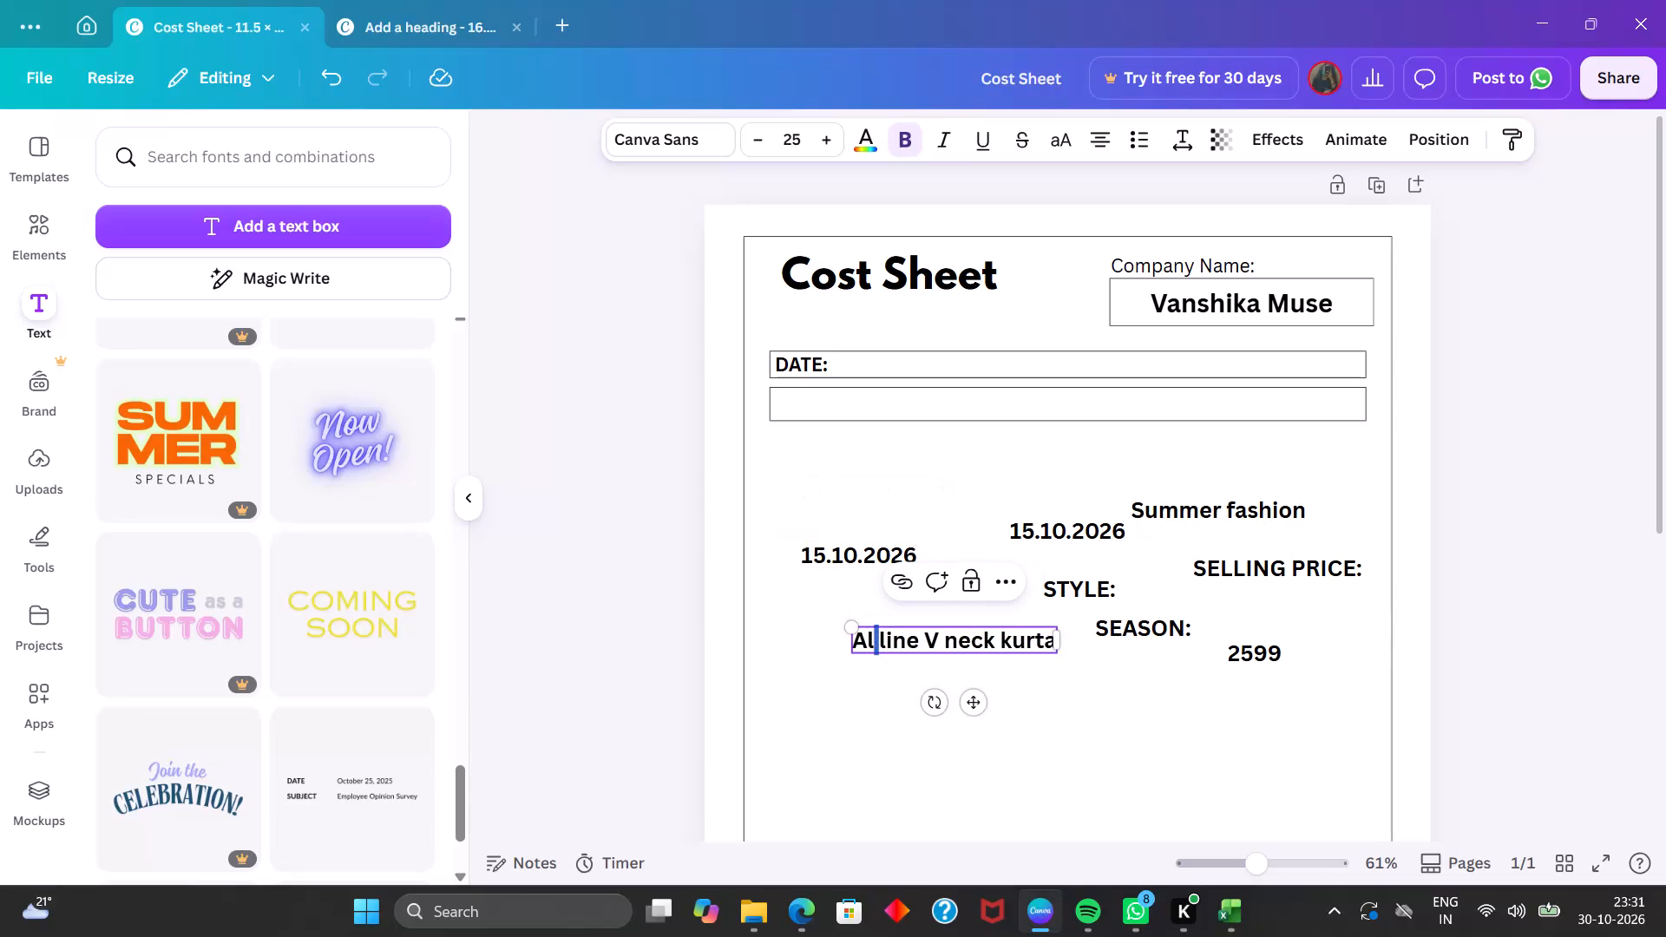
key("BackSpace")
key("BackSpace")
key("space")
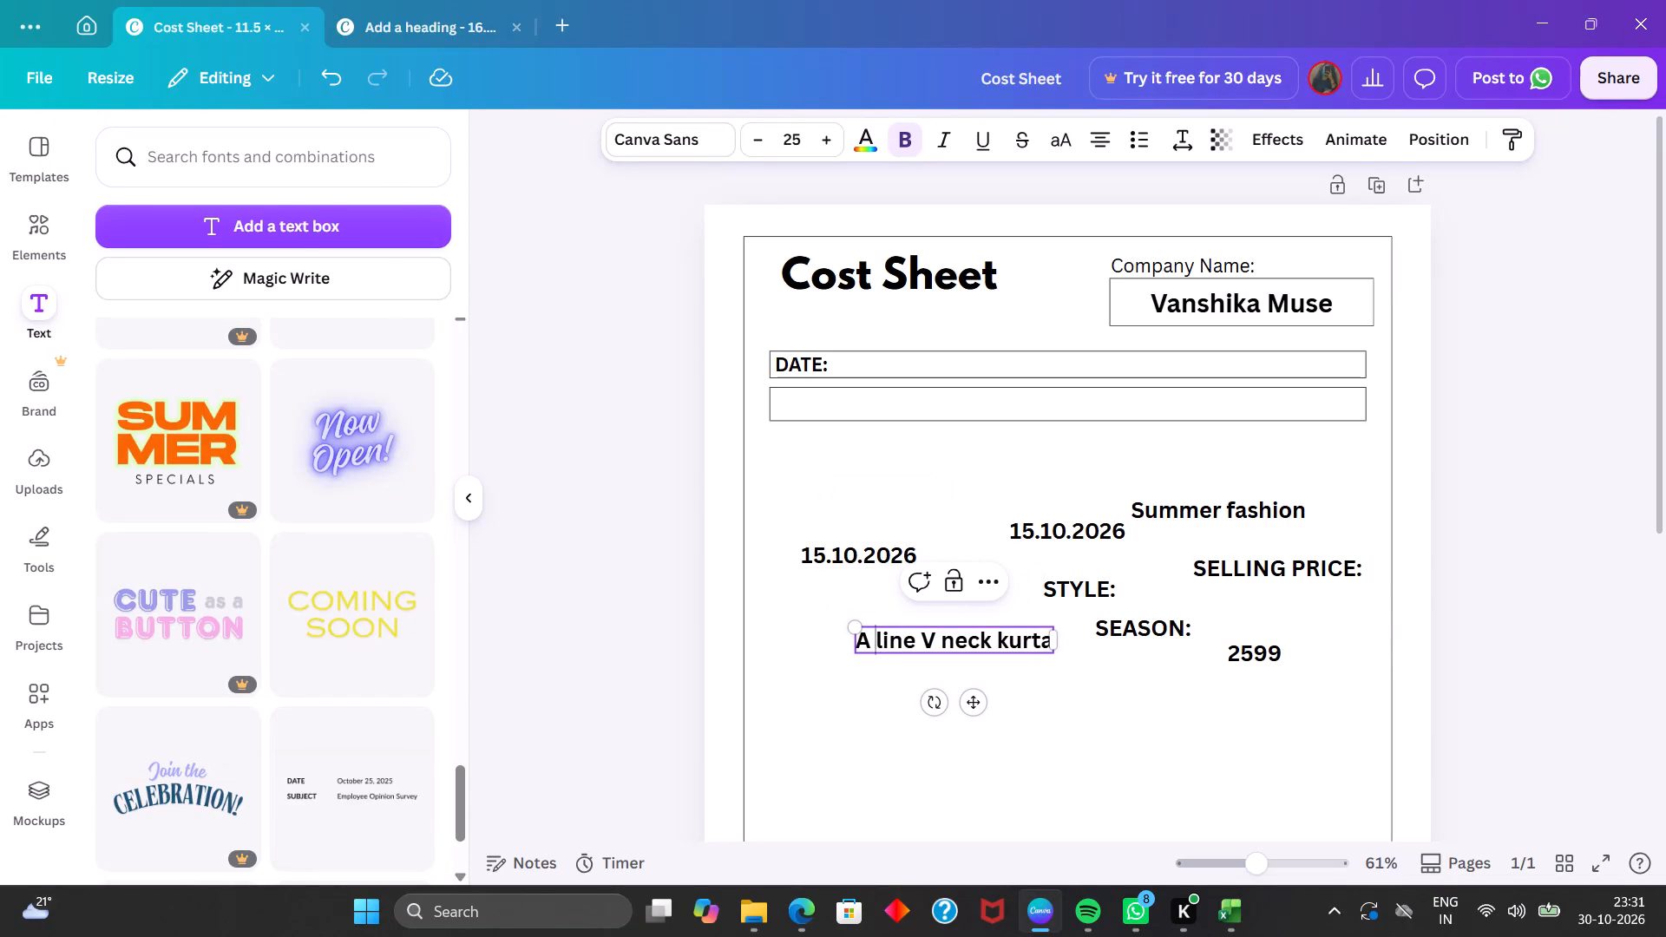
Make six duplicates of the "STYLE:" text.
double_click(1077, 587)
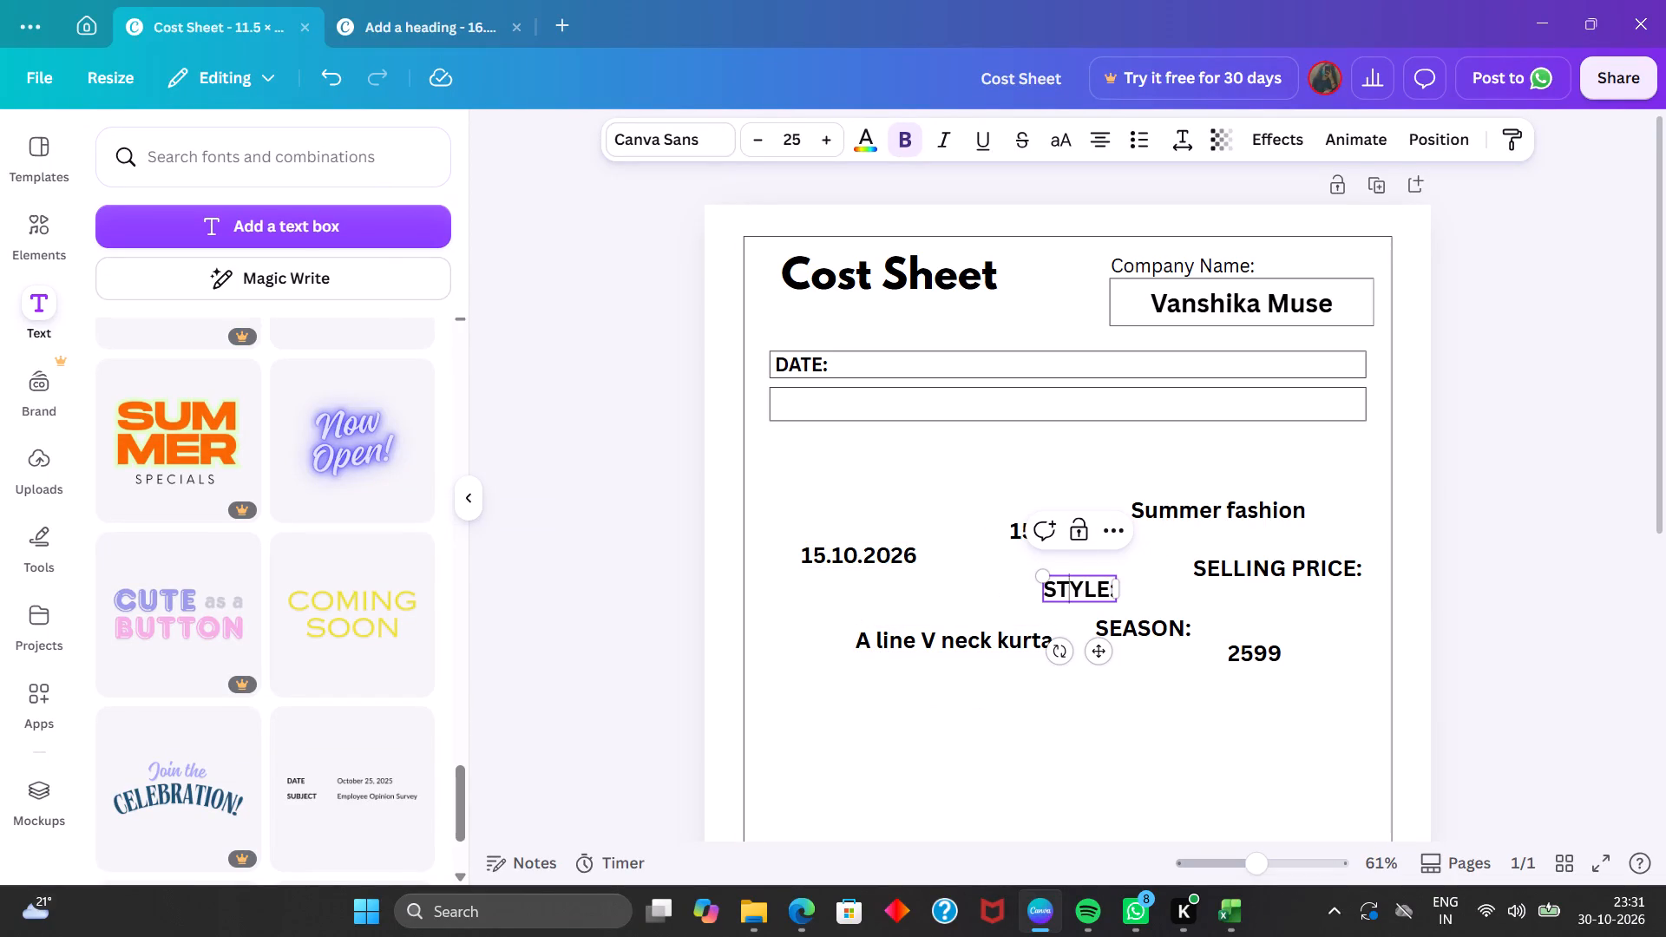
left_click(1081, 597)
double_click(1072, 594)
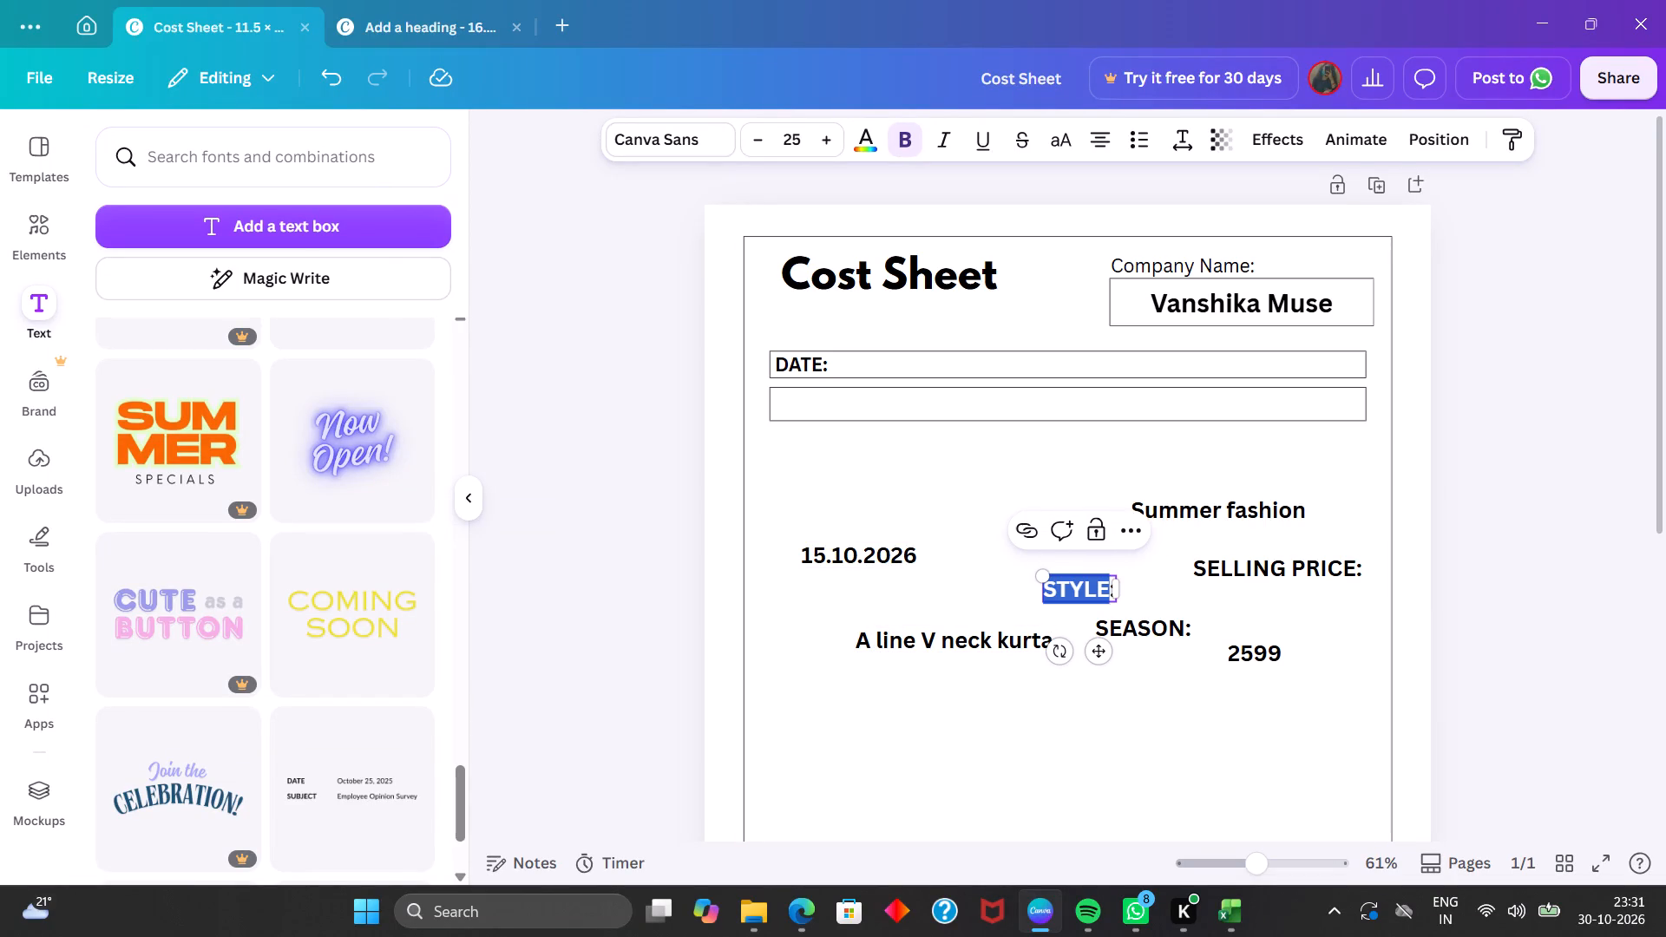
left_click(1084, 596)
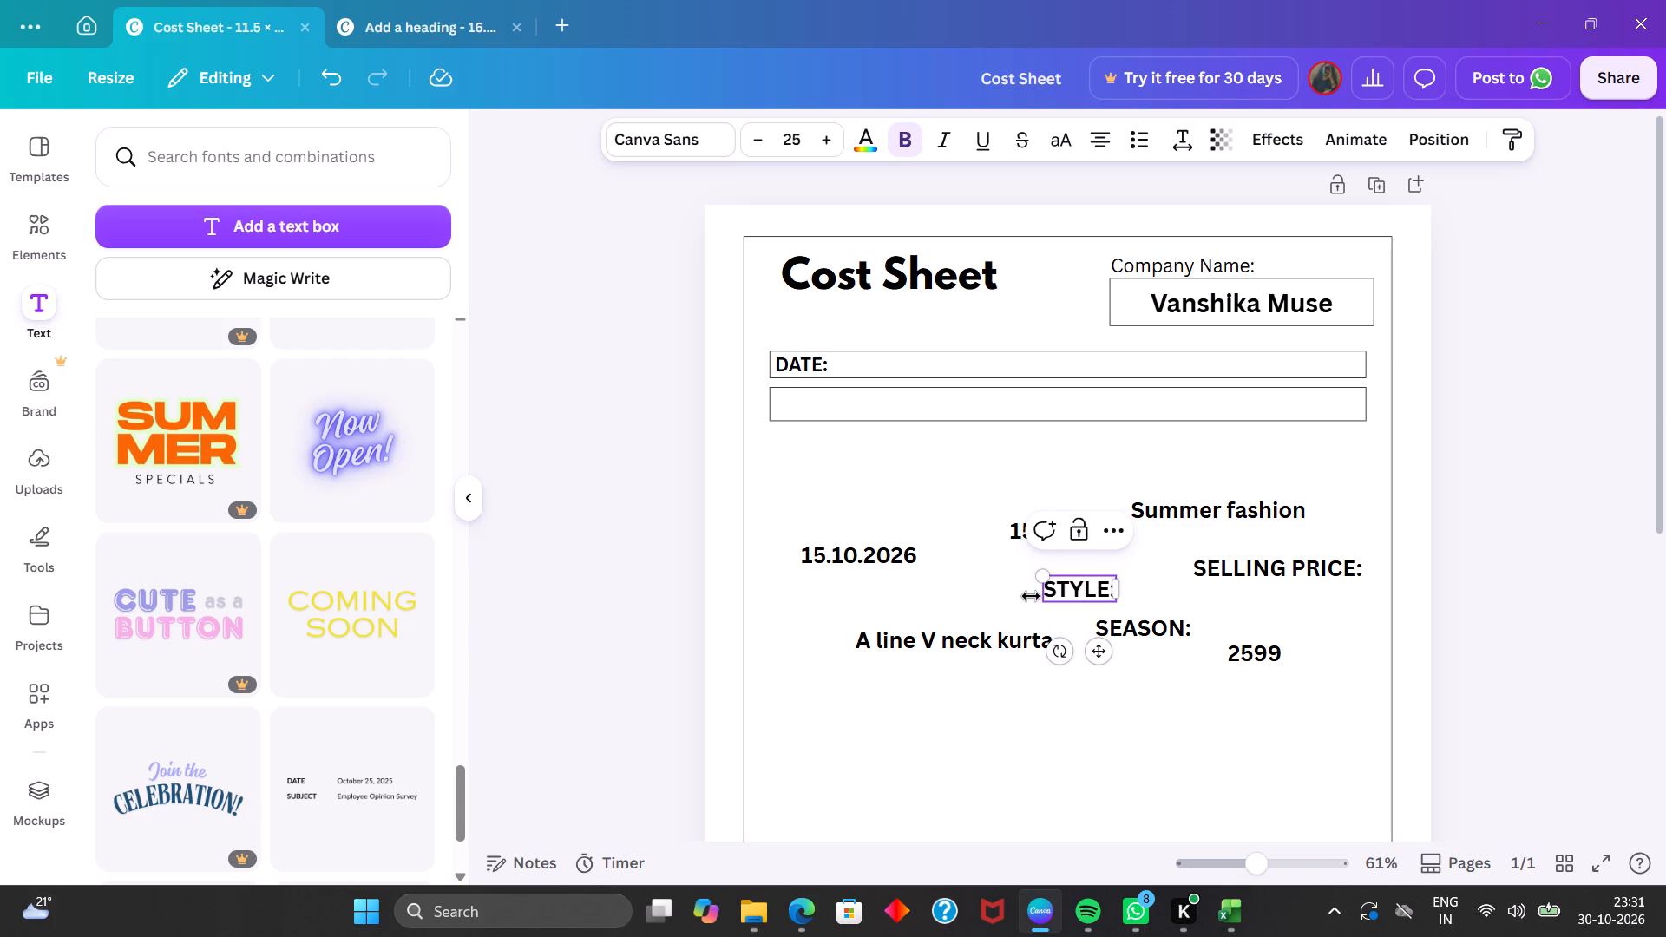
left_click(1031, 596)
left_click(1003, 589)
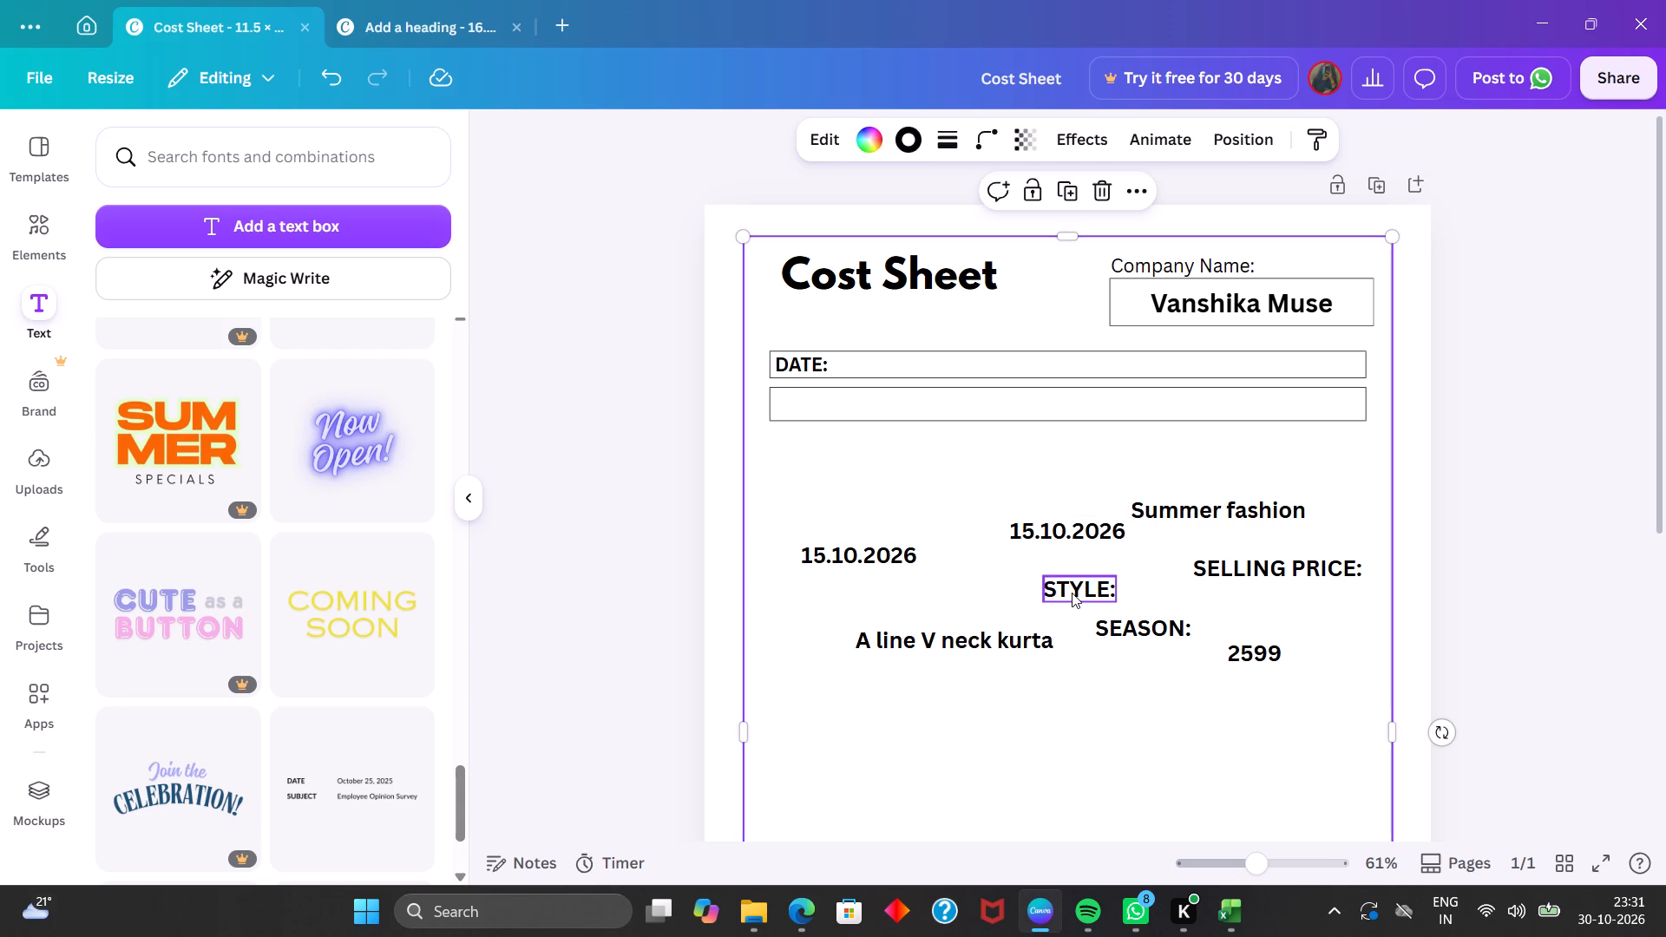
left_click(1072, 593)
left_click(1080, 529)
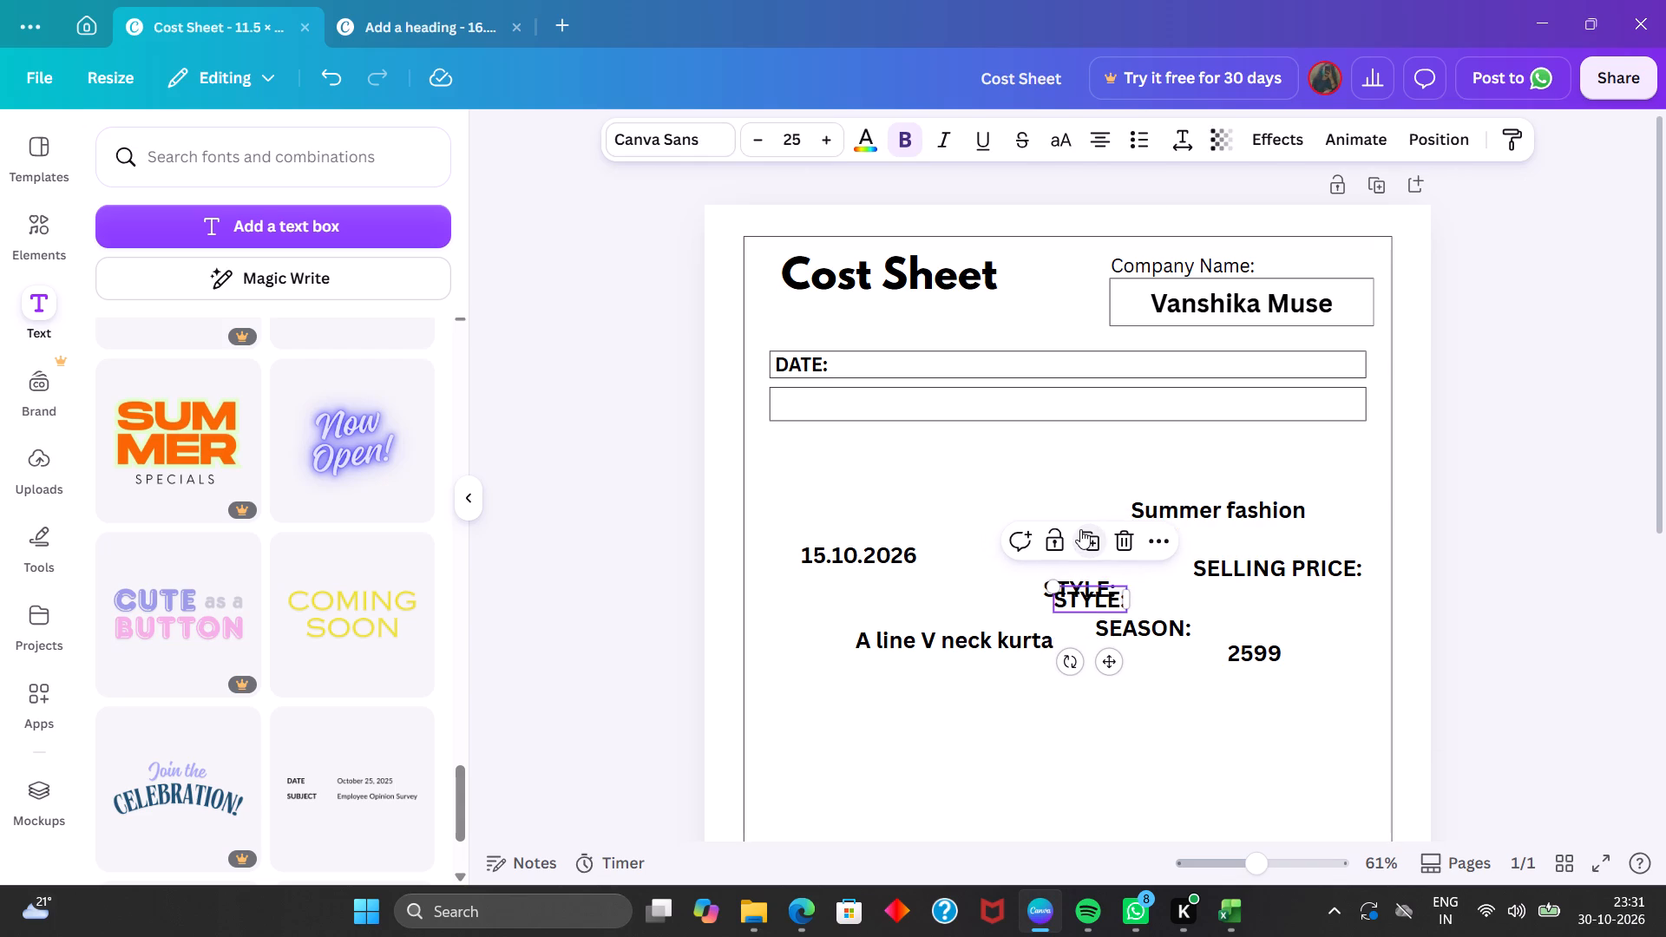
left_click(1080, 529)
double_click(1080, 529)
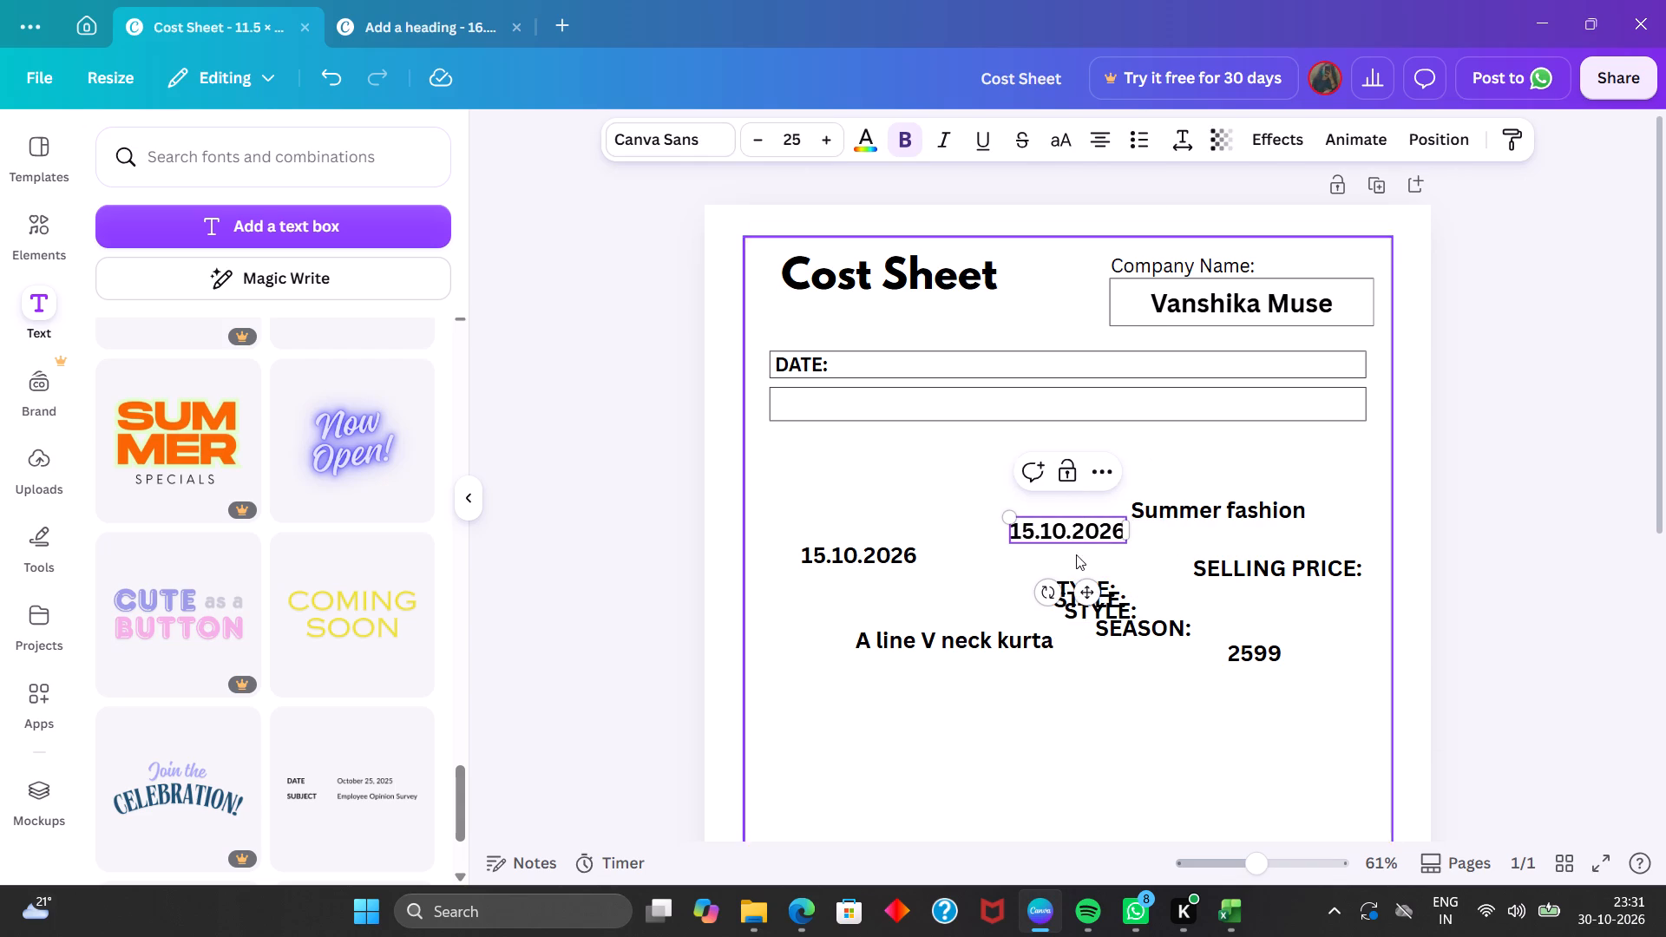
left_click(1087, 613)
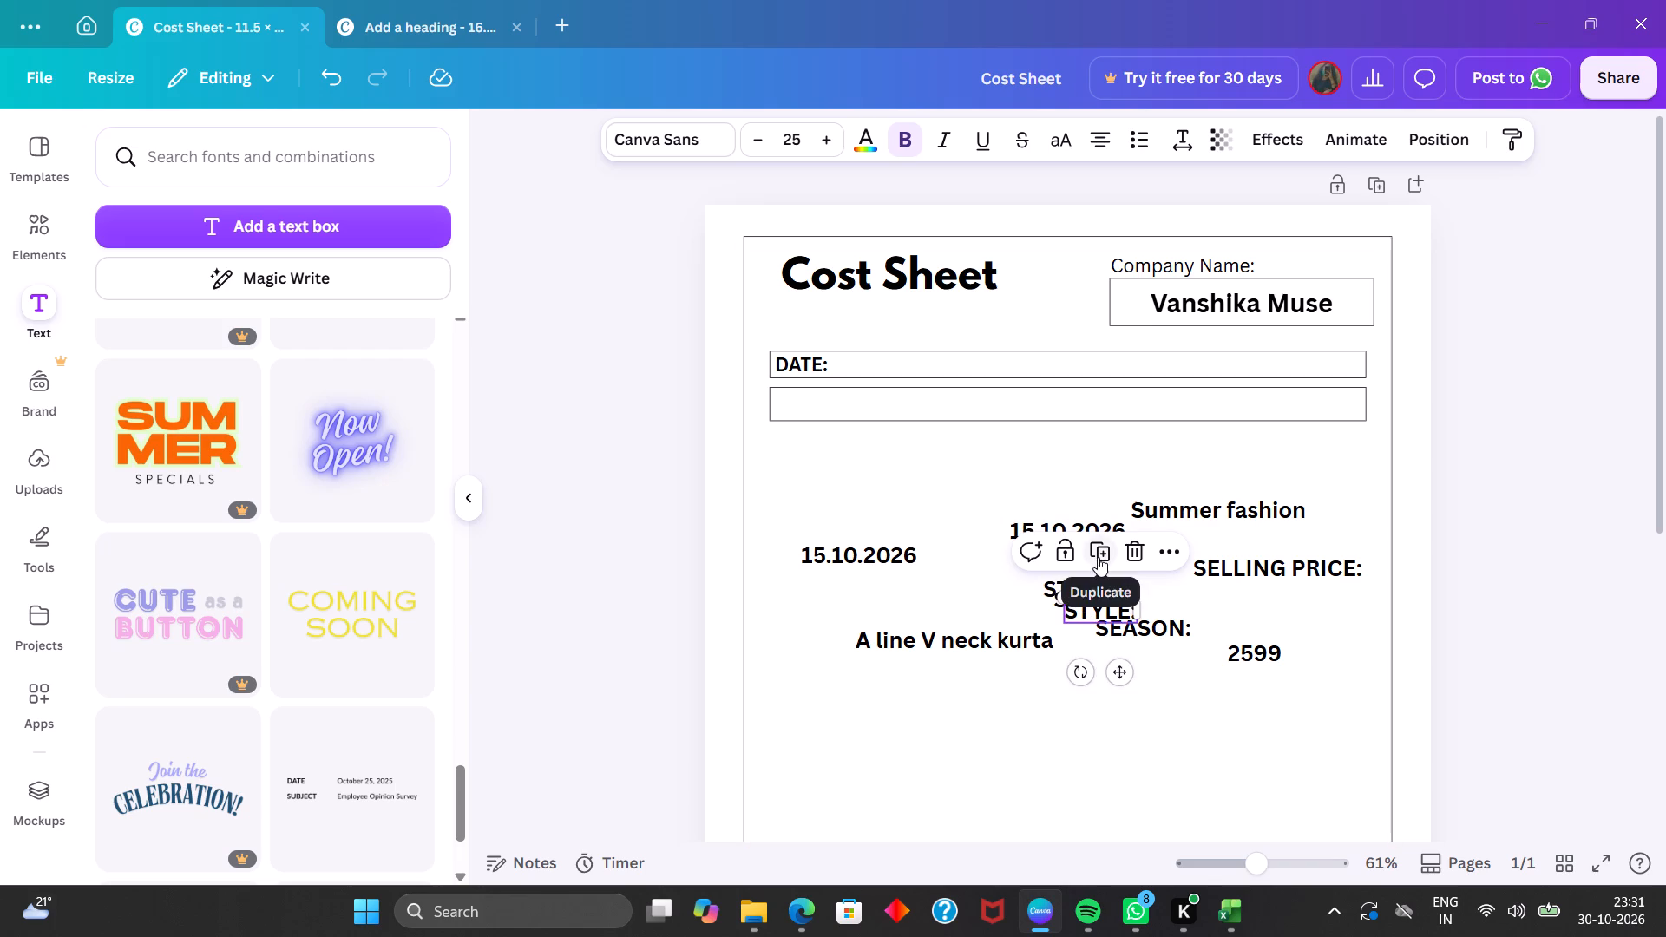
left_click(1098, 557)
left_click(1098, 557)
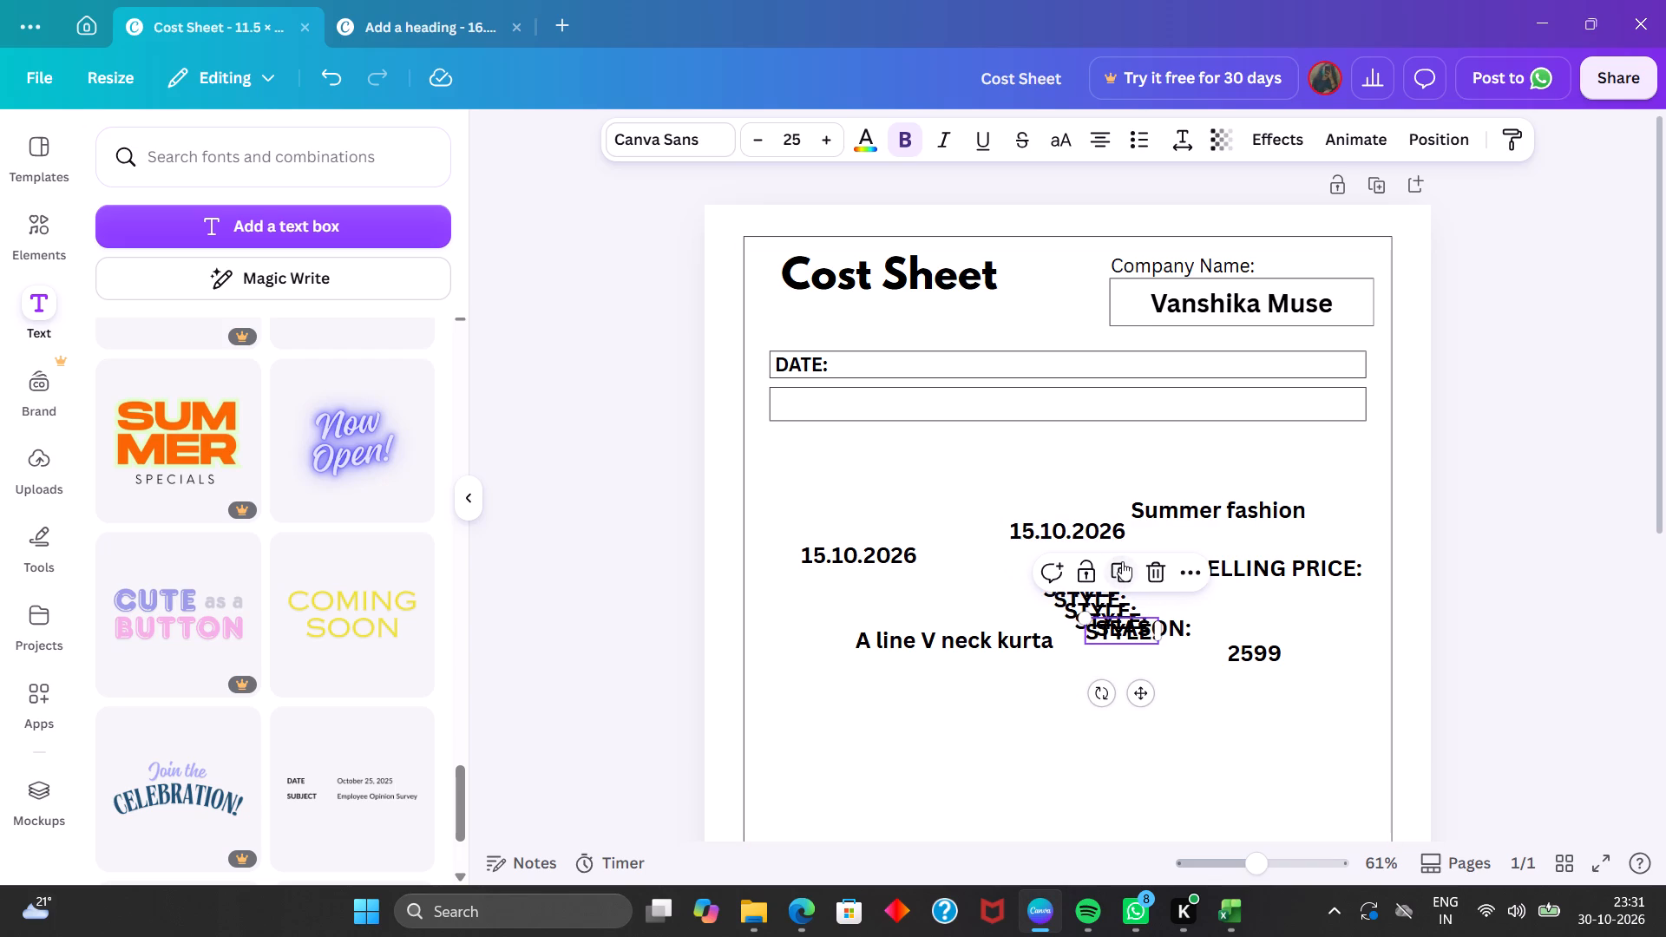
left_click(1123, 562)
left_click(1133, 578)
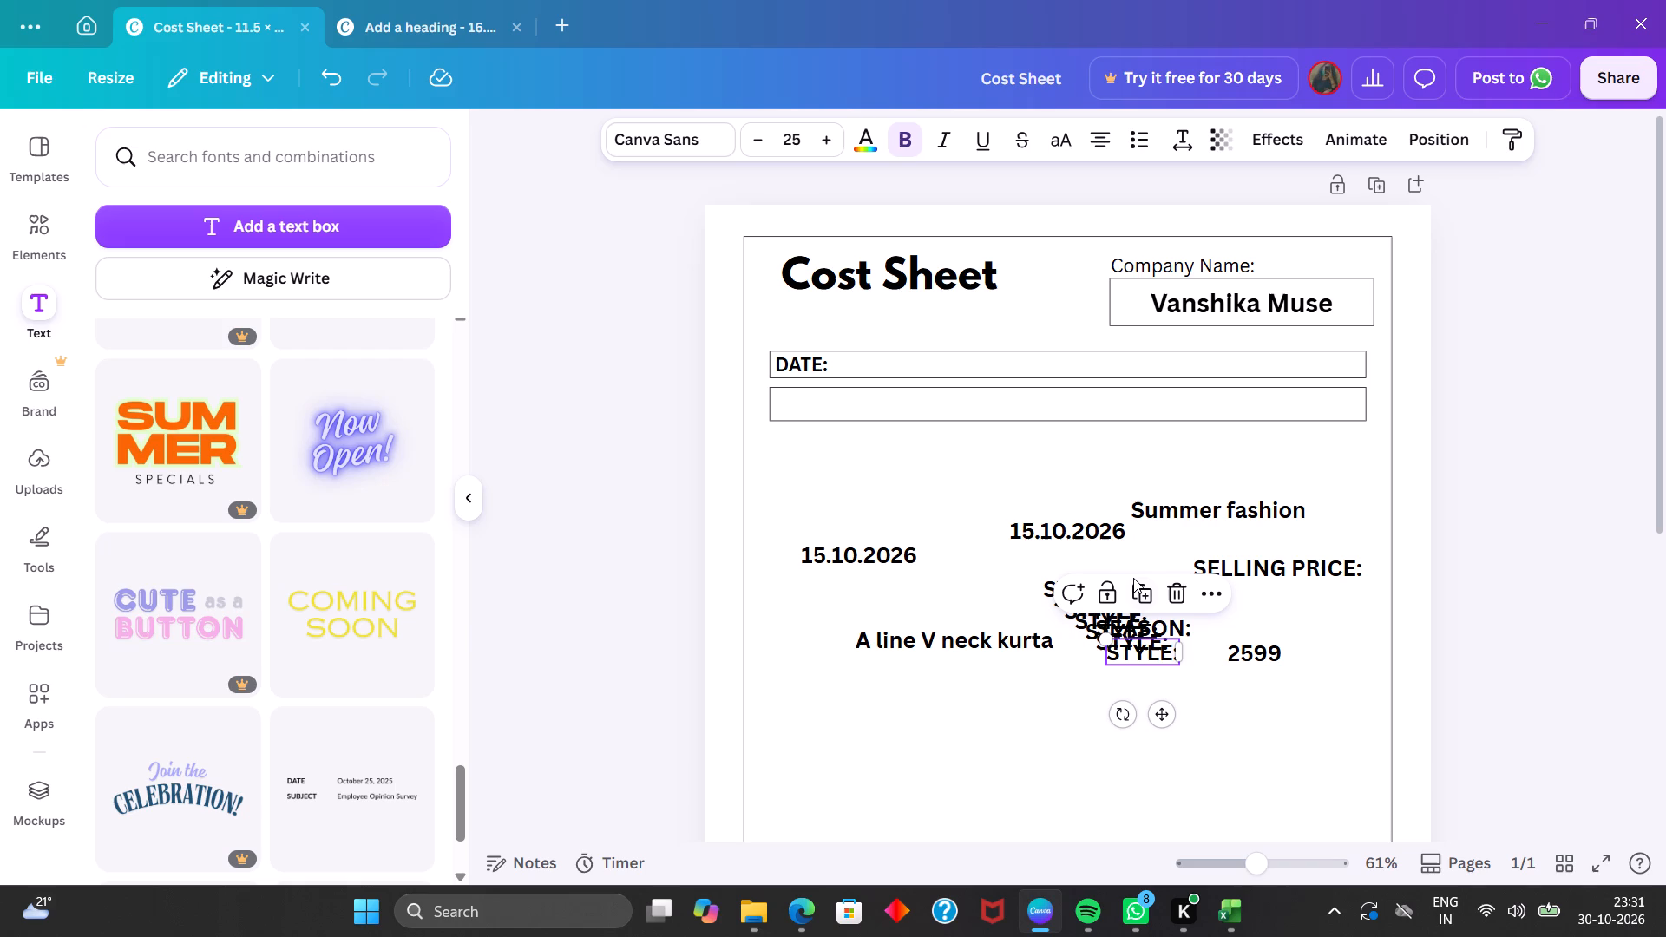
Spread the six "STYLE:" copies apart: one just above "A line V neck kurta", one below "2599", and four across the empty area beneath.
left_click_drag(1143, 641, 1083, 712)
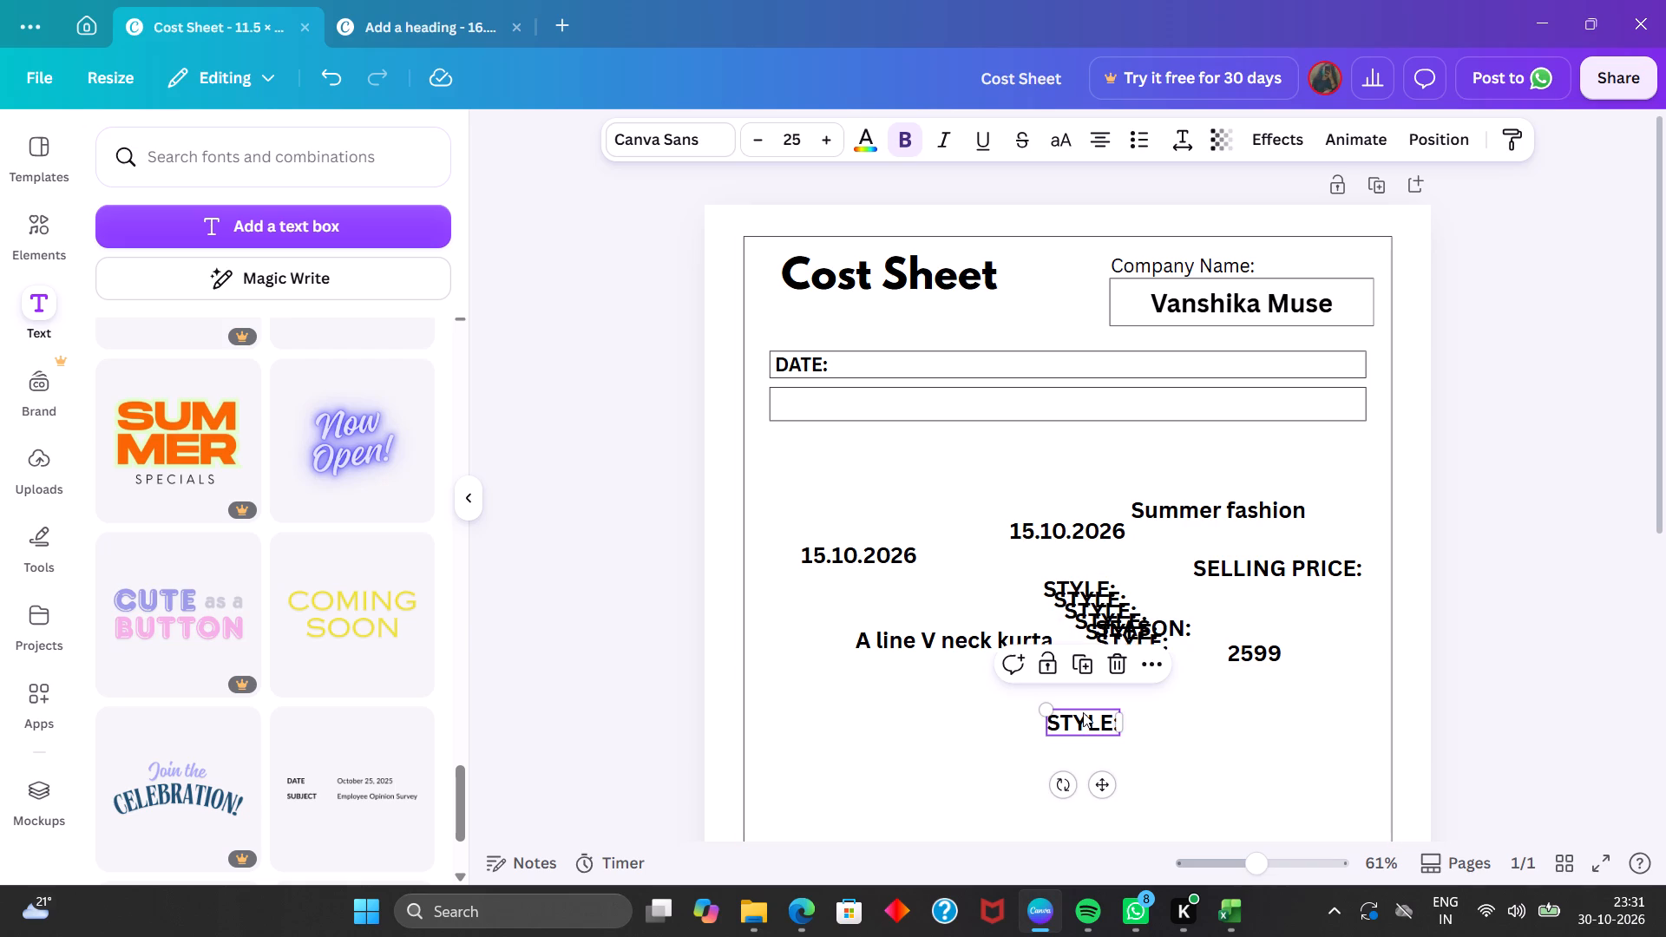
left_click_drag(1131, 632, 1272, 726)
left_click_drag(1118, 630, 1175, 734)
left_click(1118, 632)
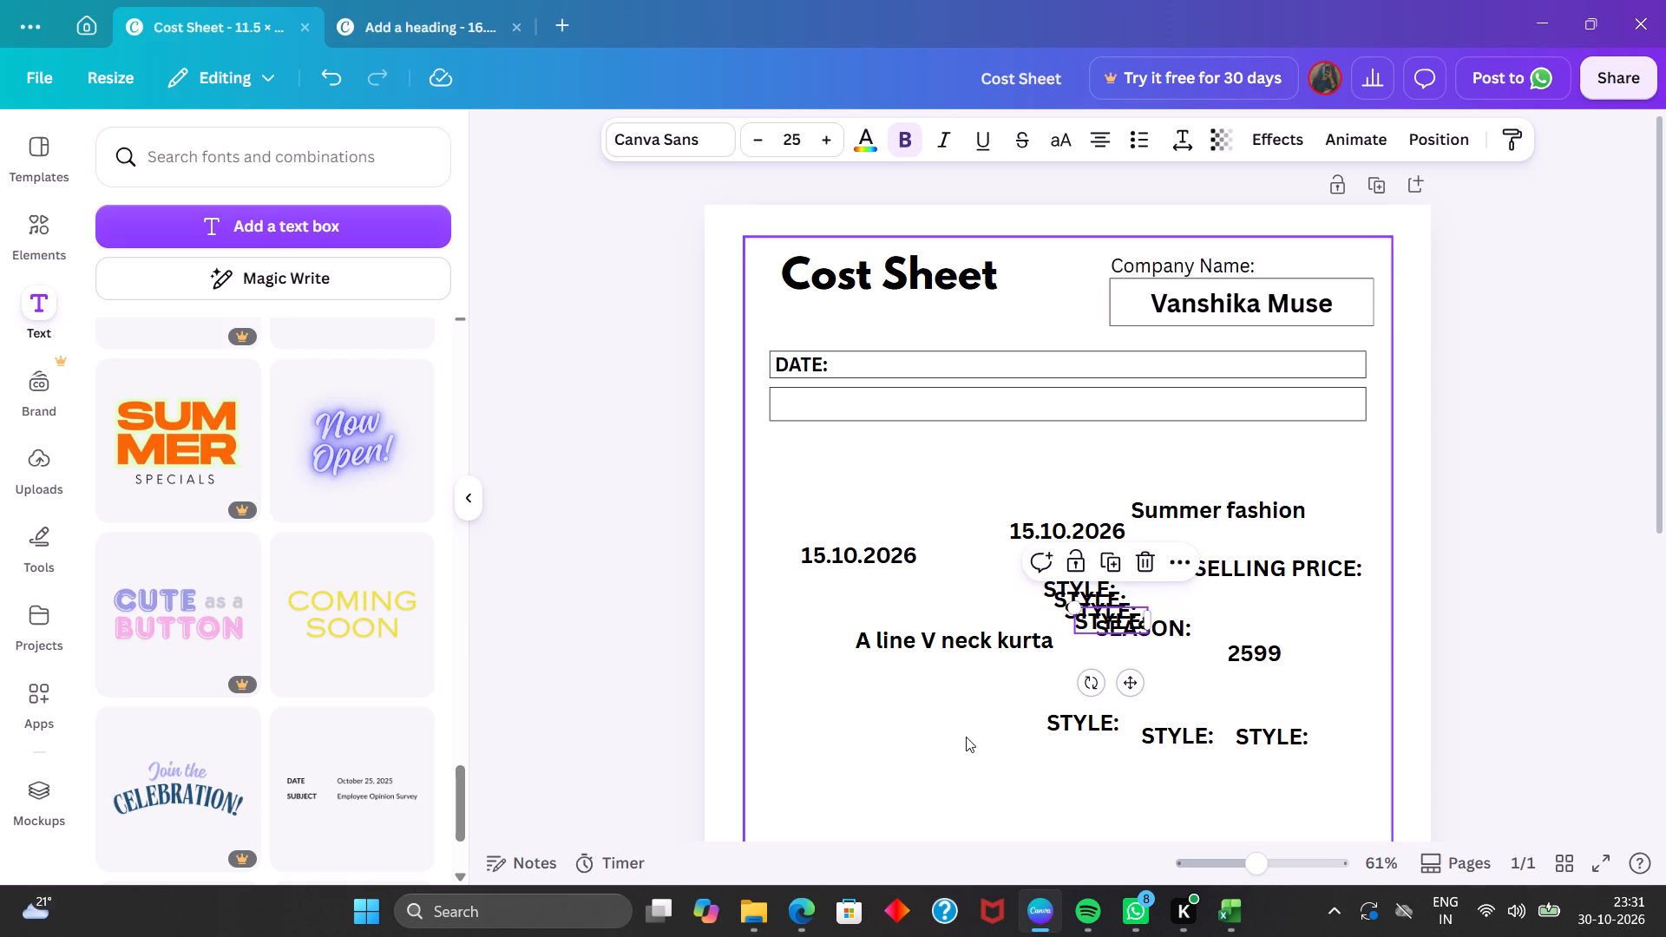
left_click_drag(1099, 615, 955, 763)
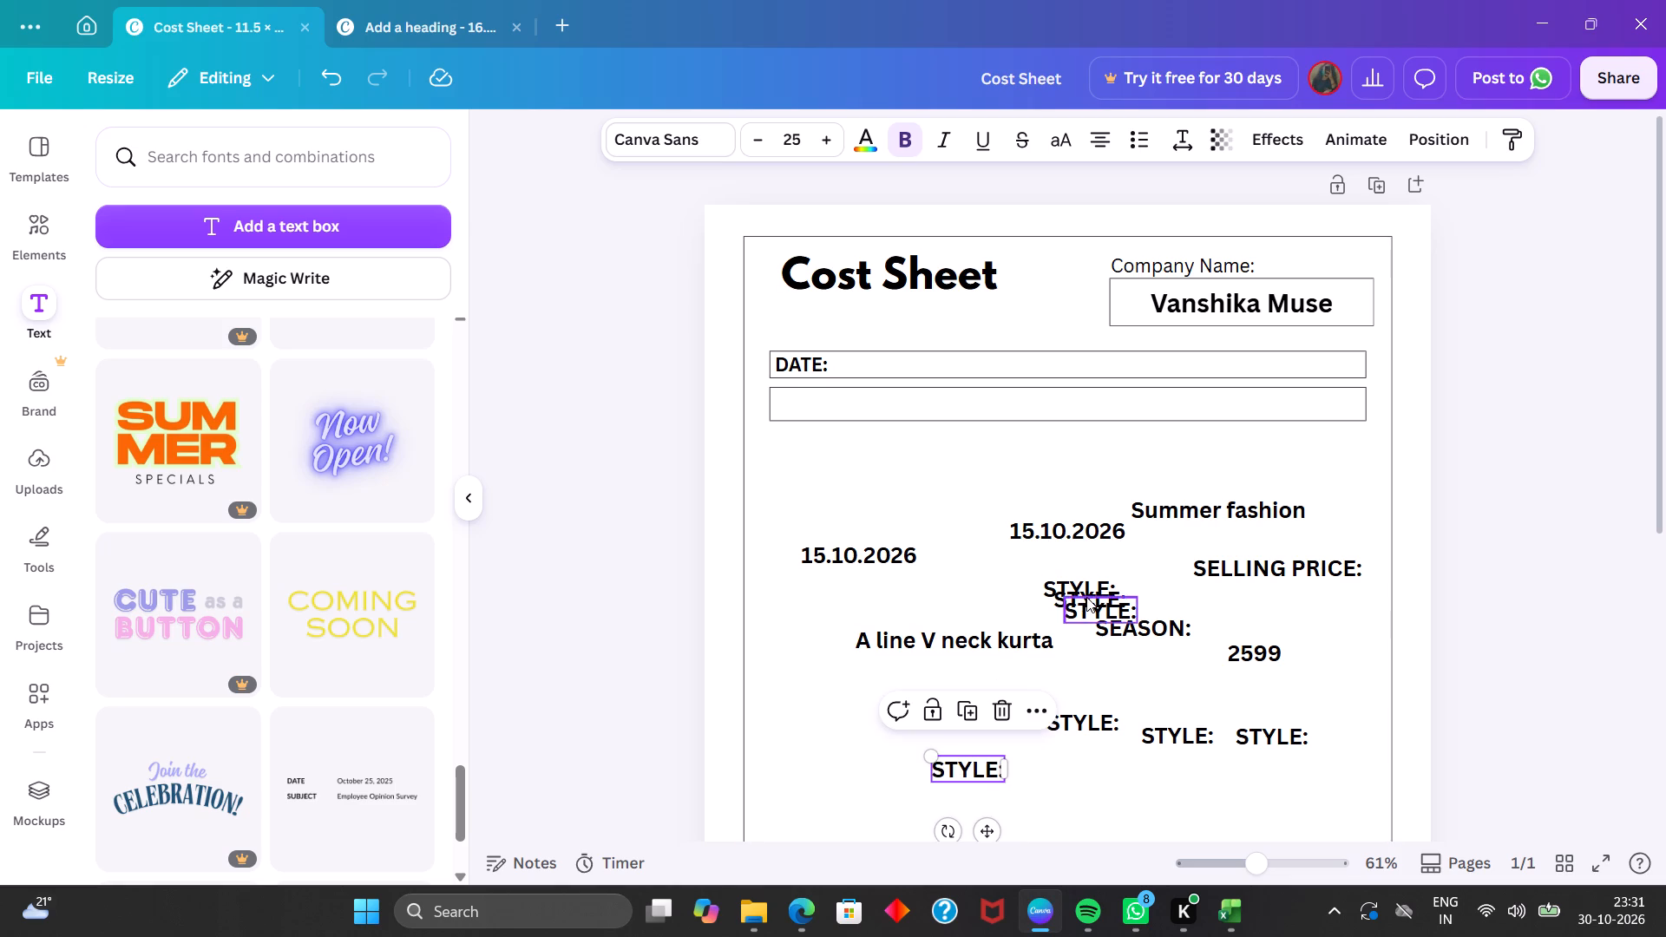
left_click_drag(1086, 597, 967, 597)
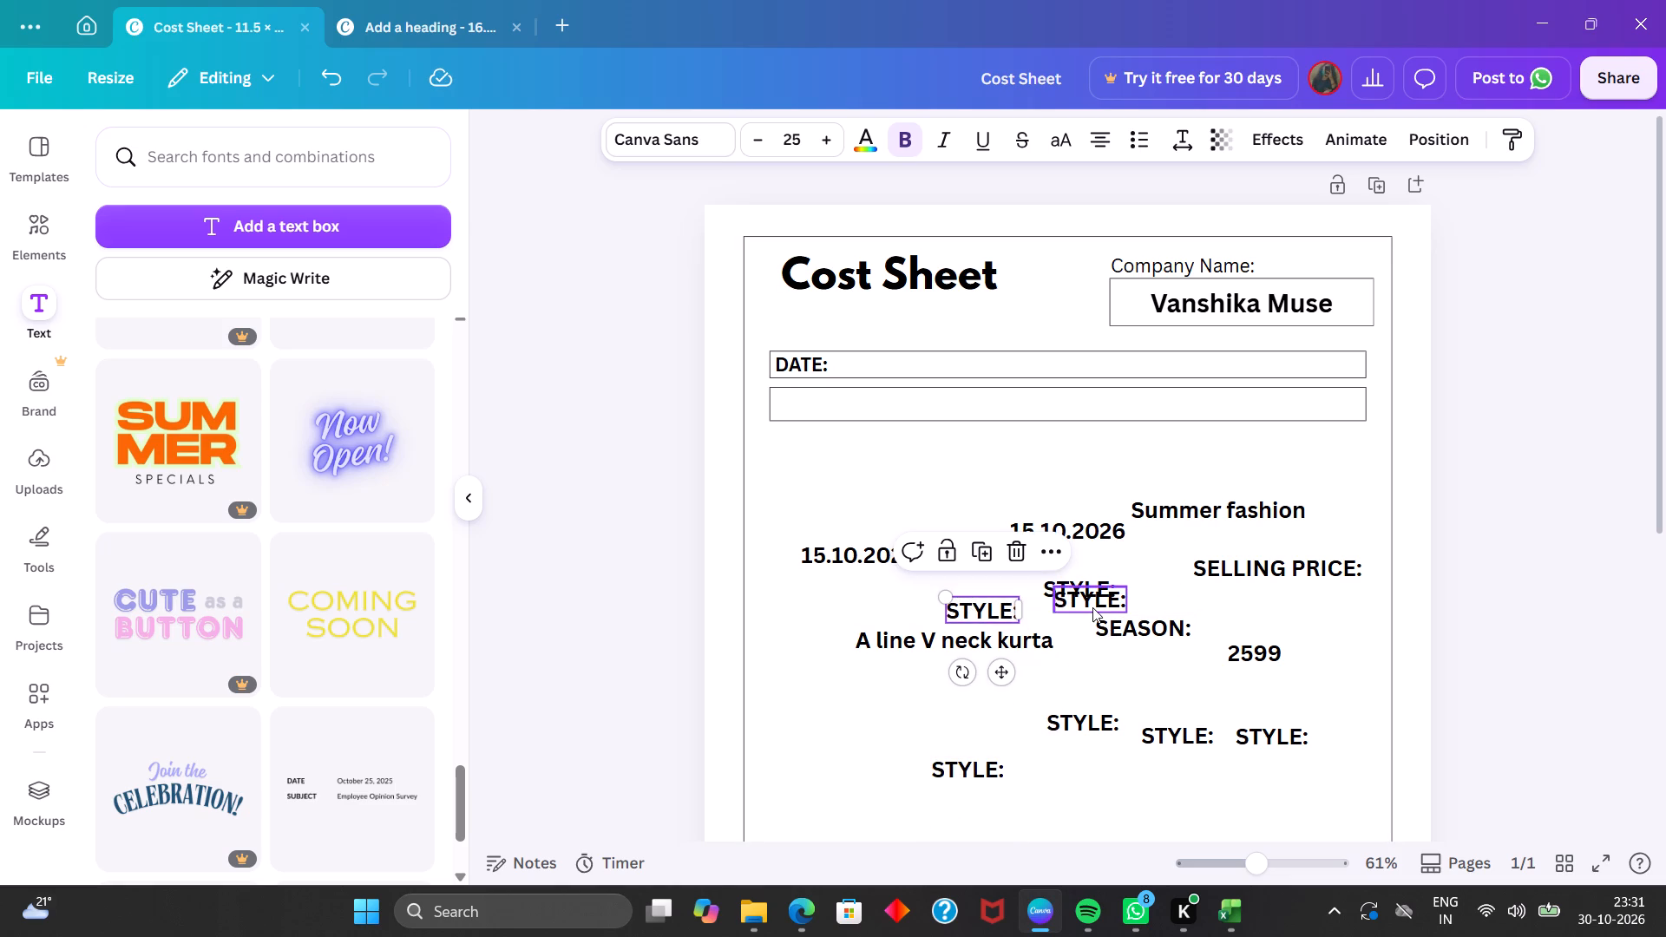
left_click_drag(1092, 607, 1183, 692)
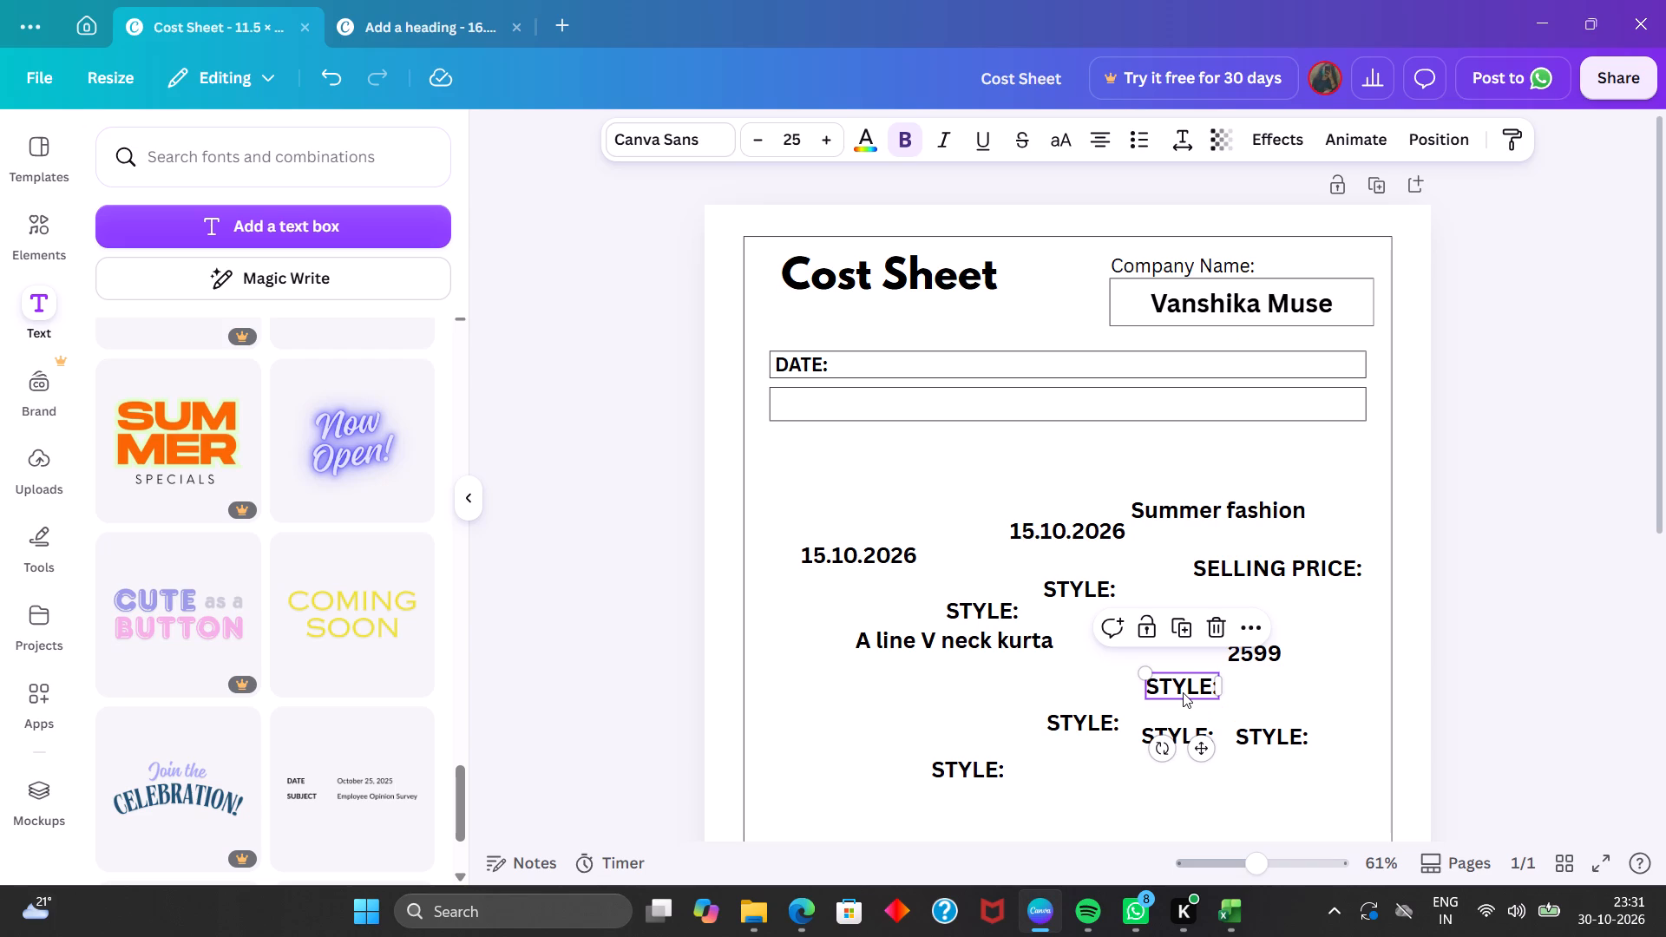
Change the "STYLE:" copy just below "2599" to read "DESCRIPTION:".
double_click(1183, 692)
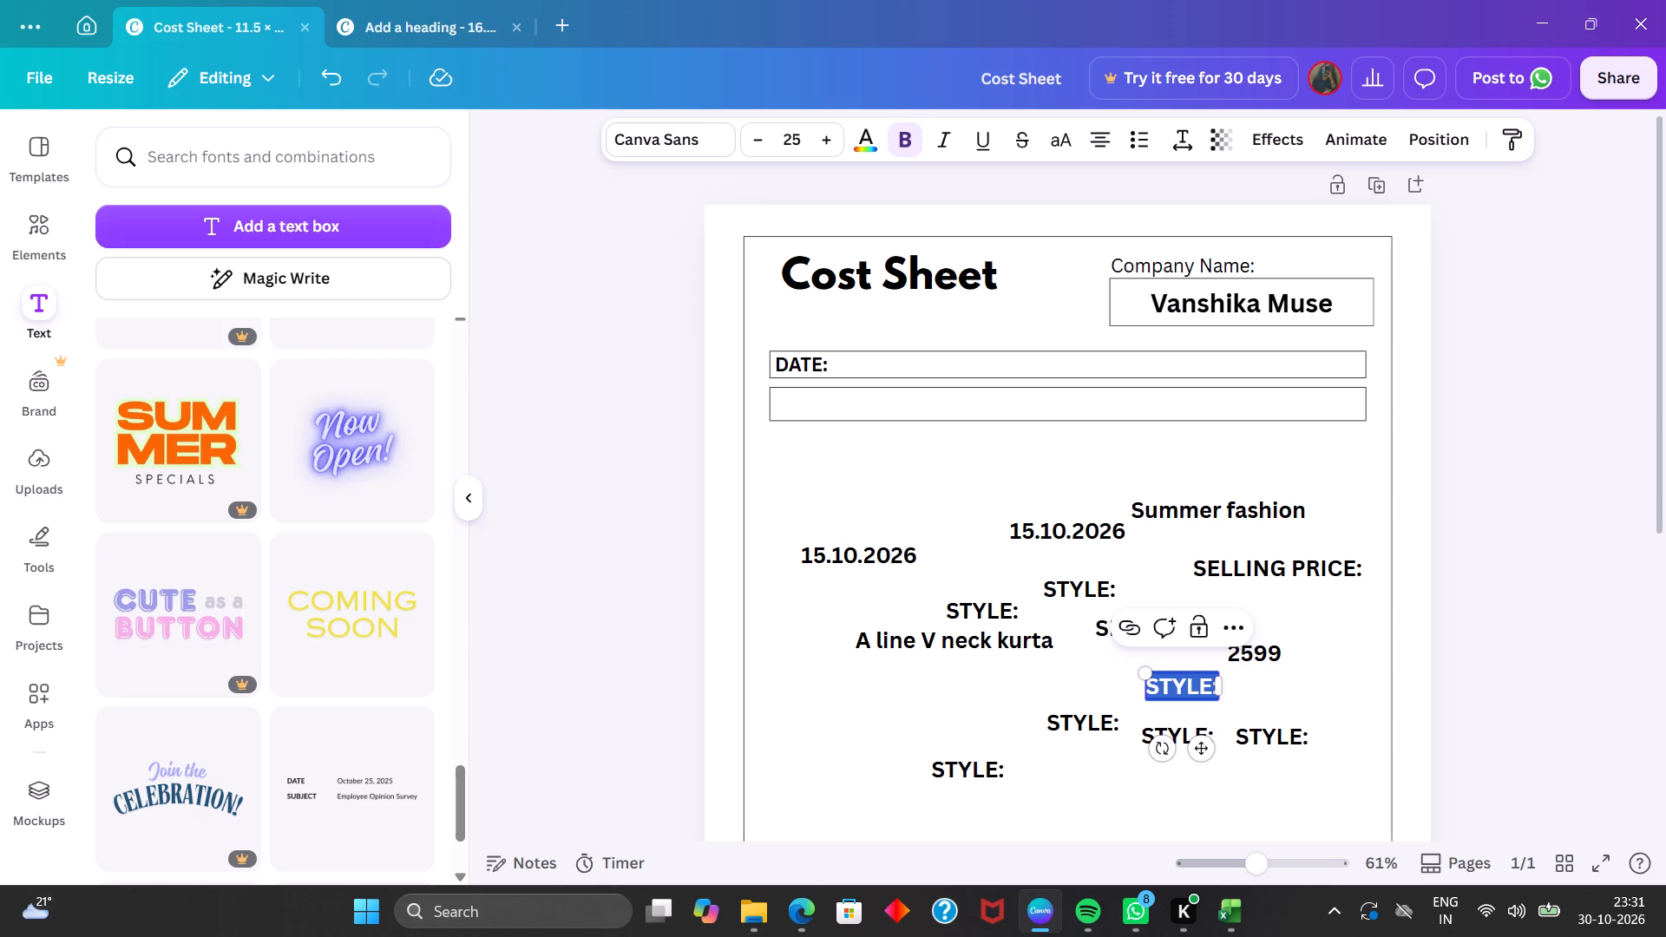
type("DE")
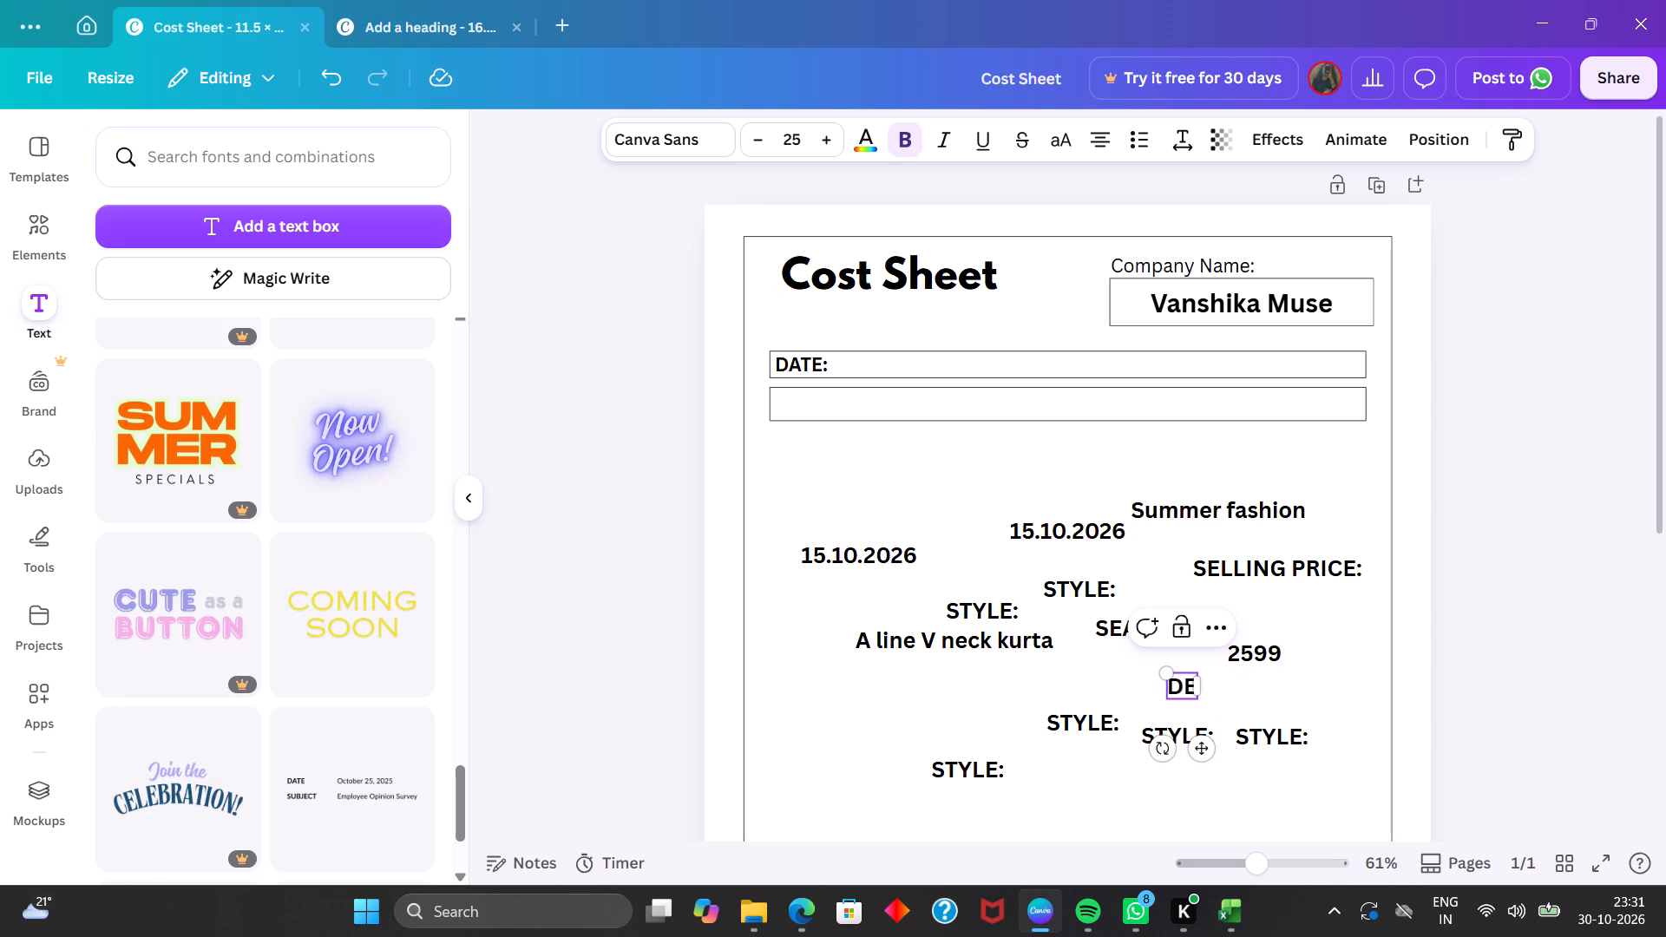
key("s")
key("c")
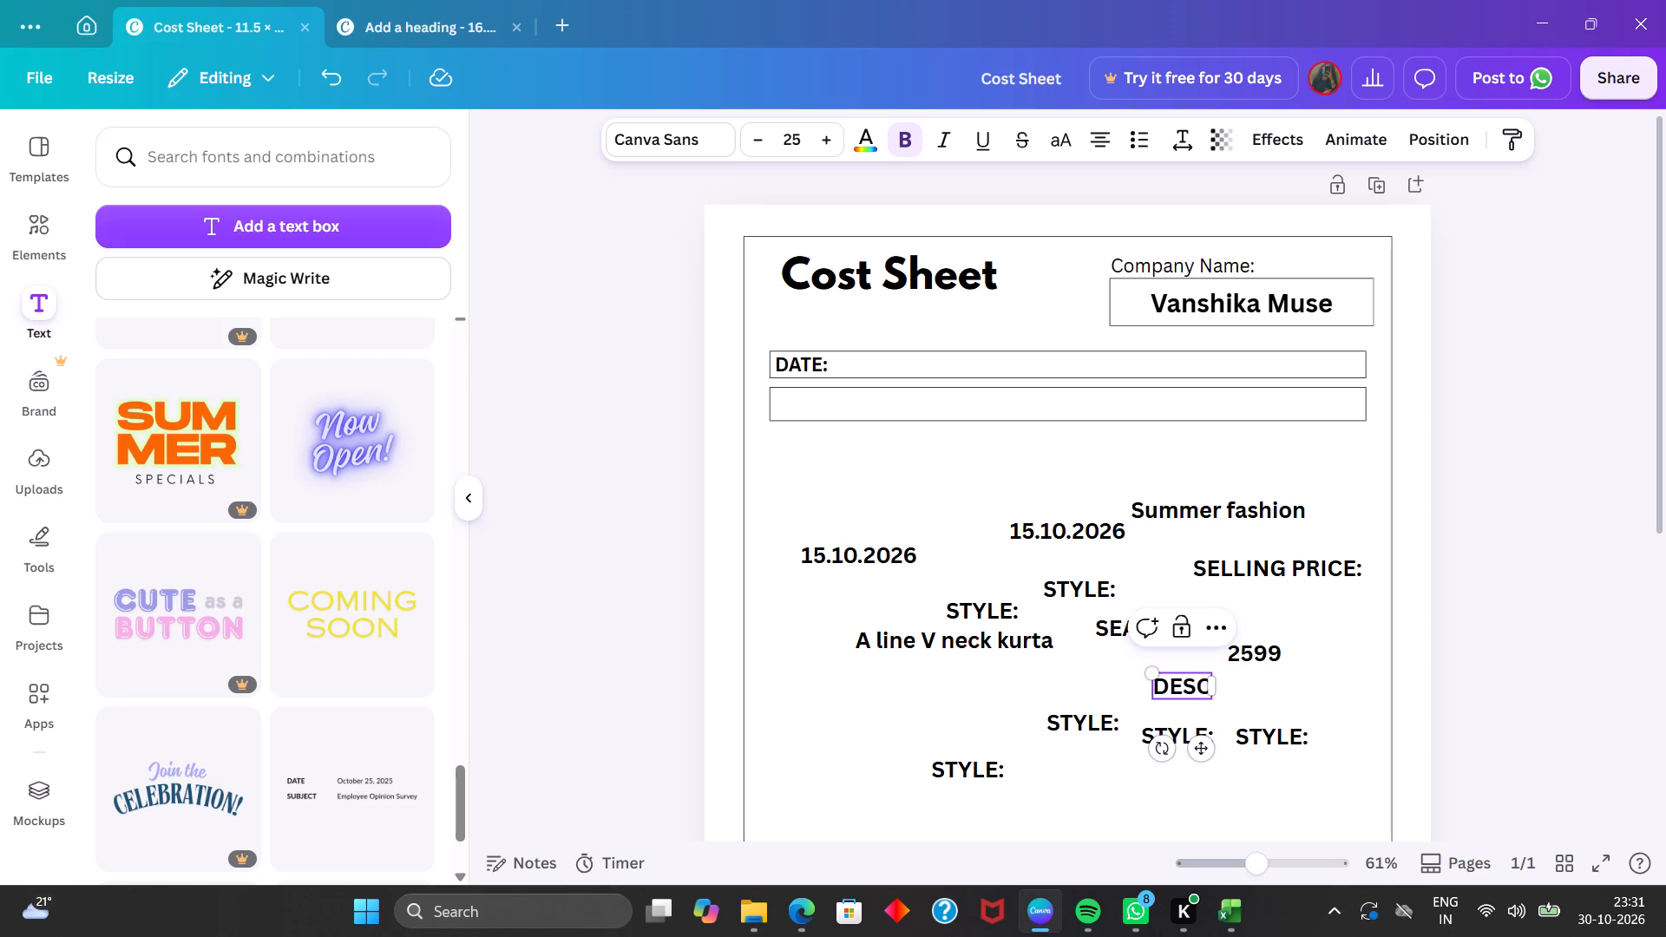
key("r")
type("IP")
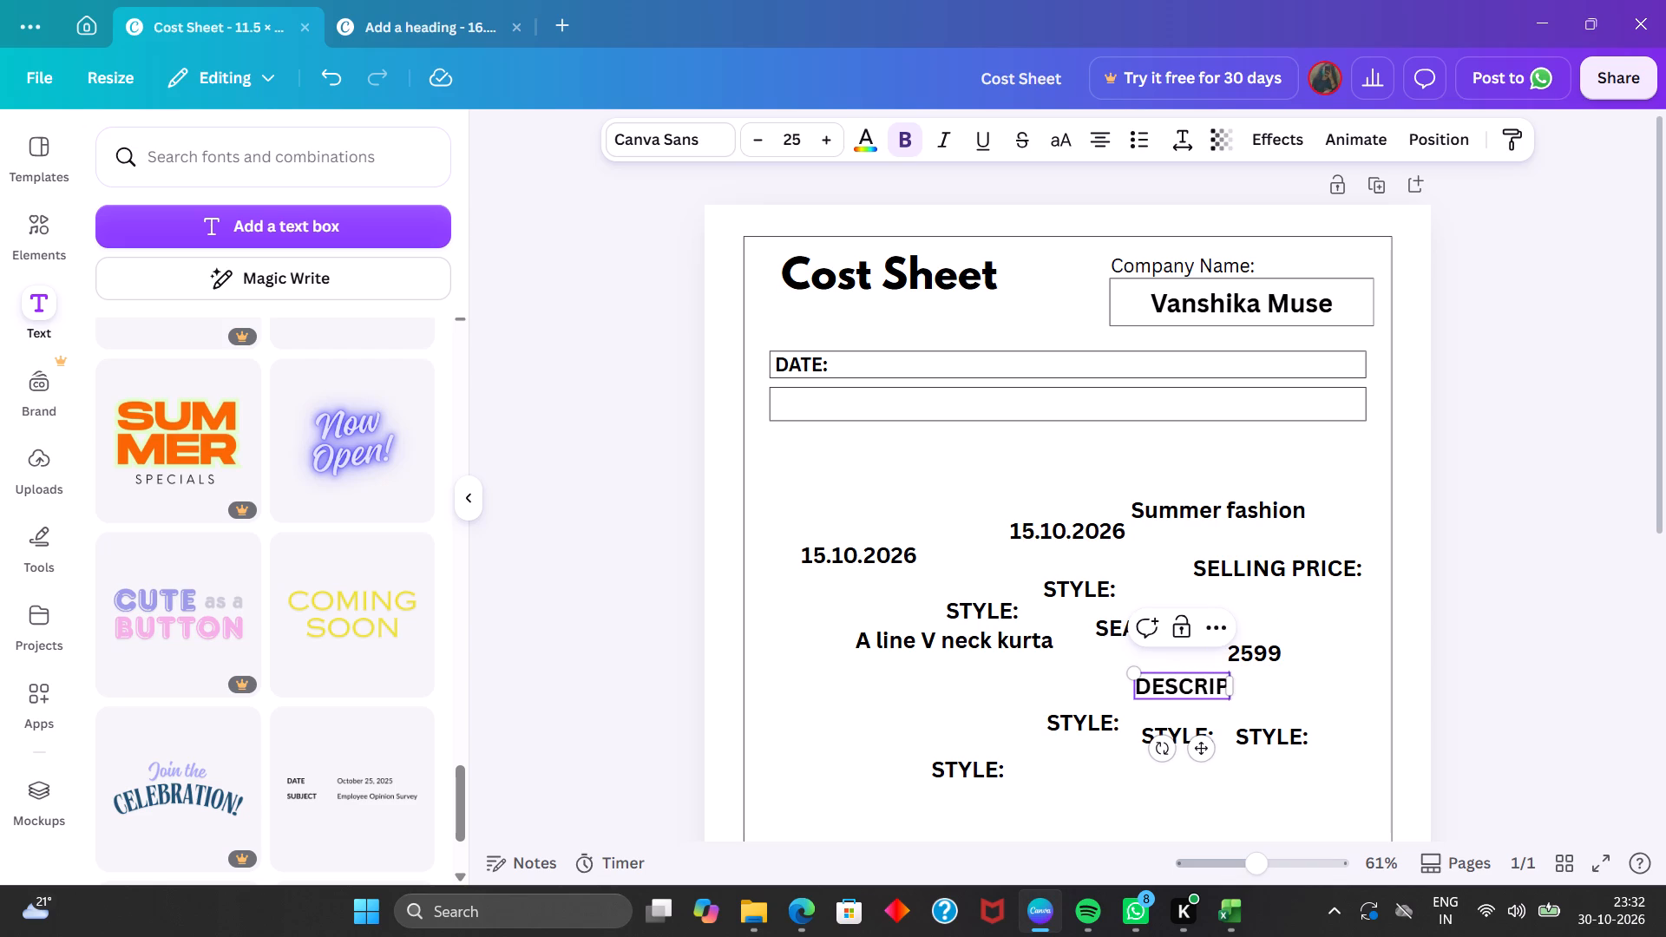
type("TION")
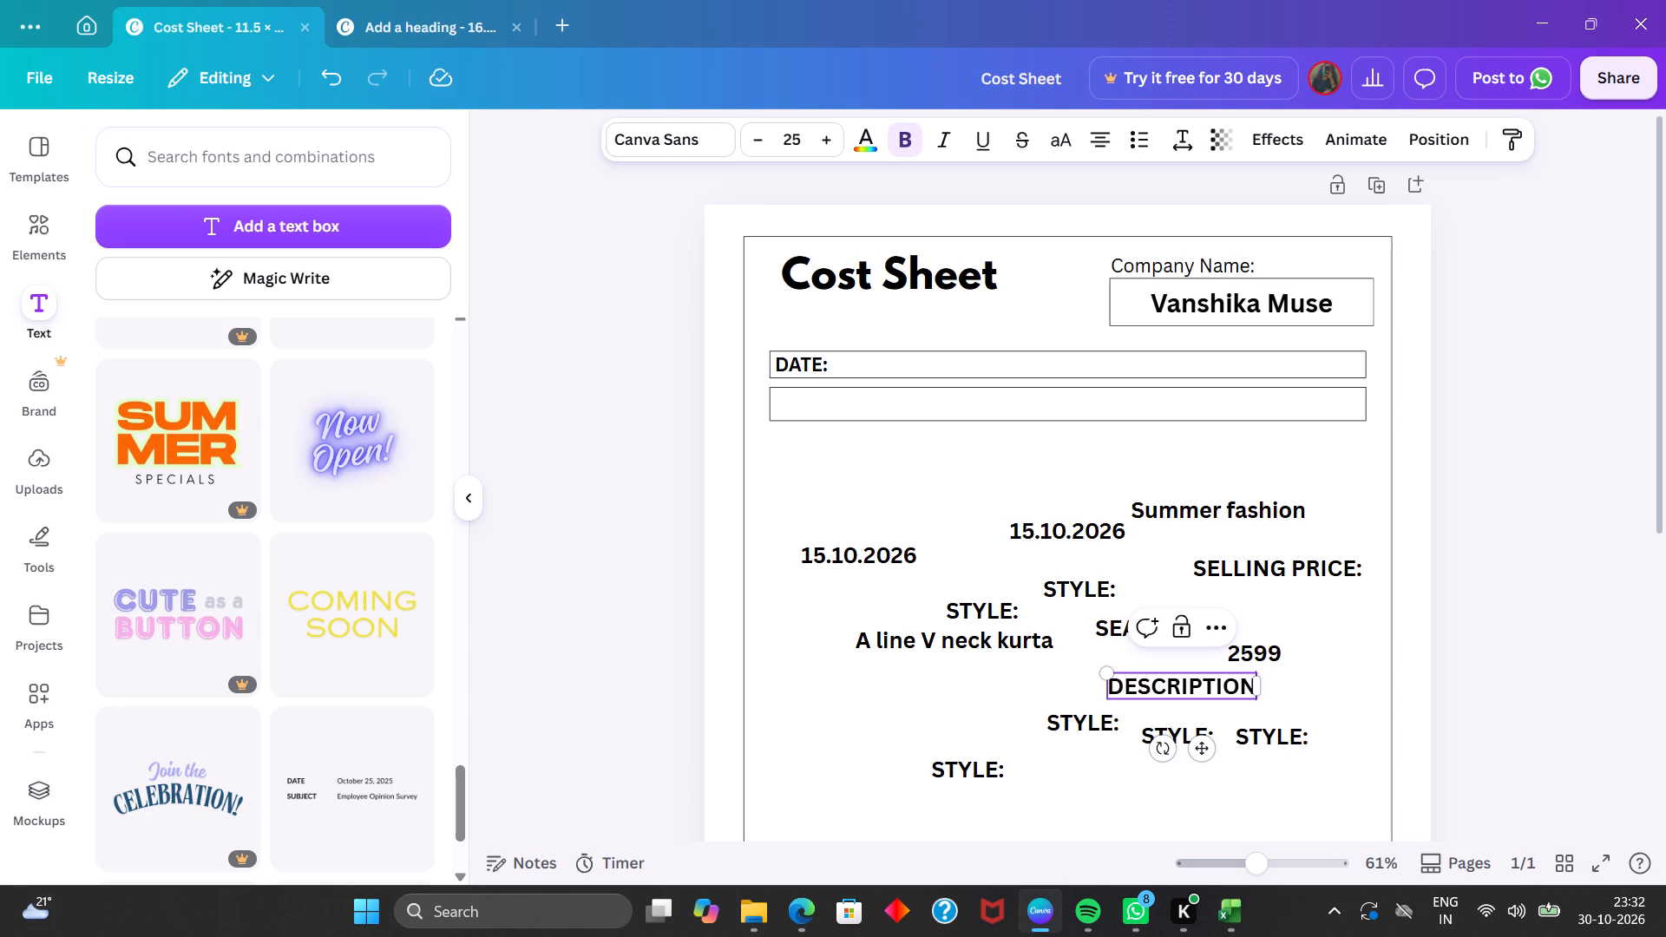
key("shift+colon")
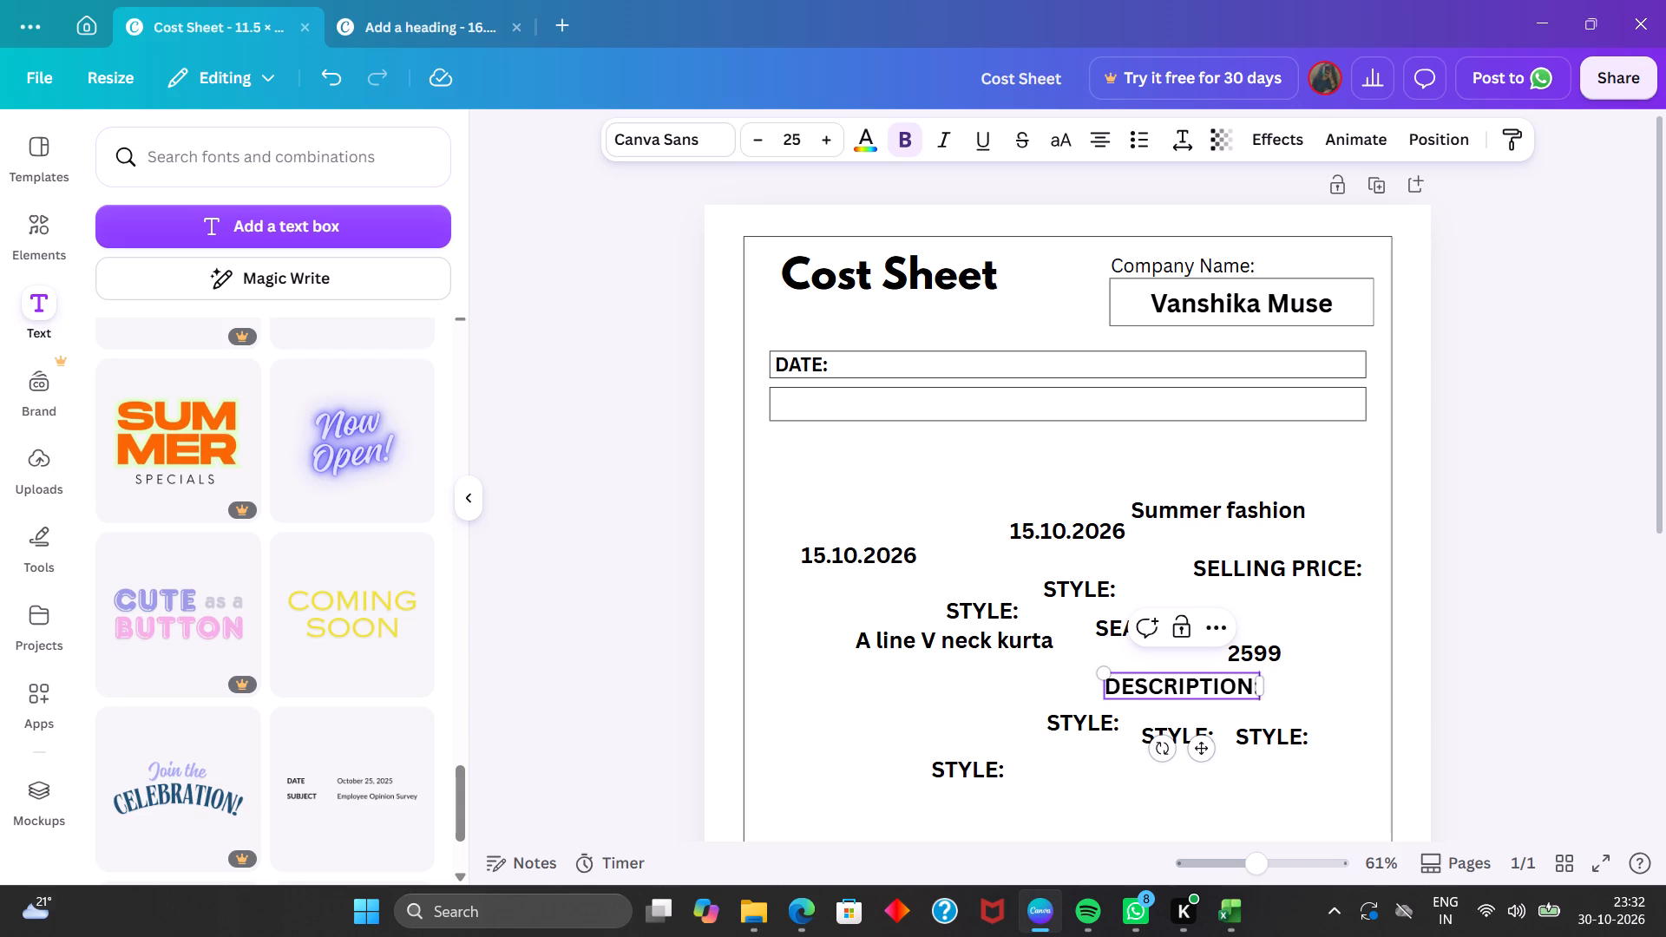
Change the "STYLE:" copy just above "A line V neck kurta" to read "SIZE RANGE:".
double_click(998, 607)
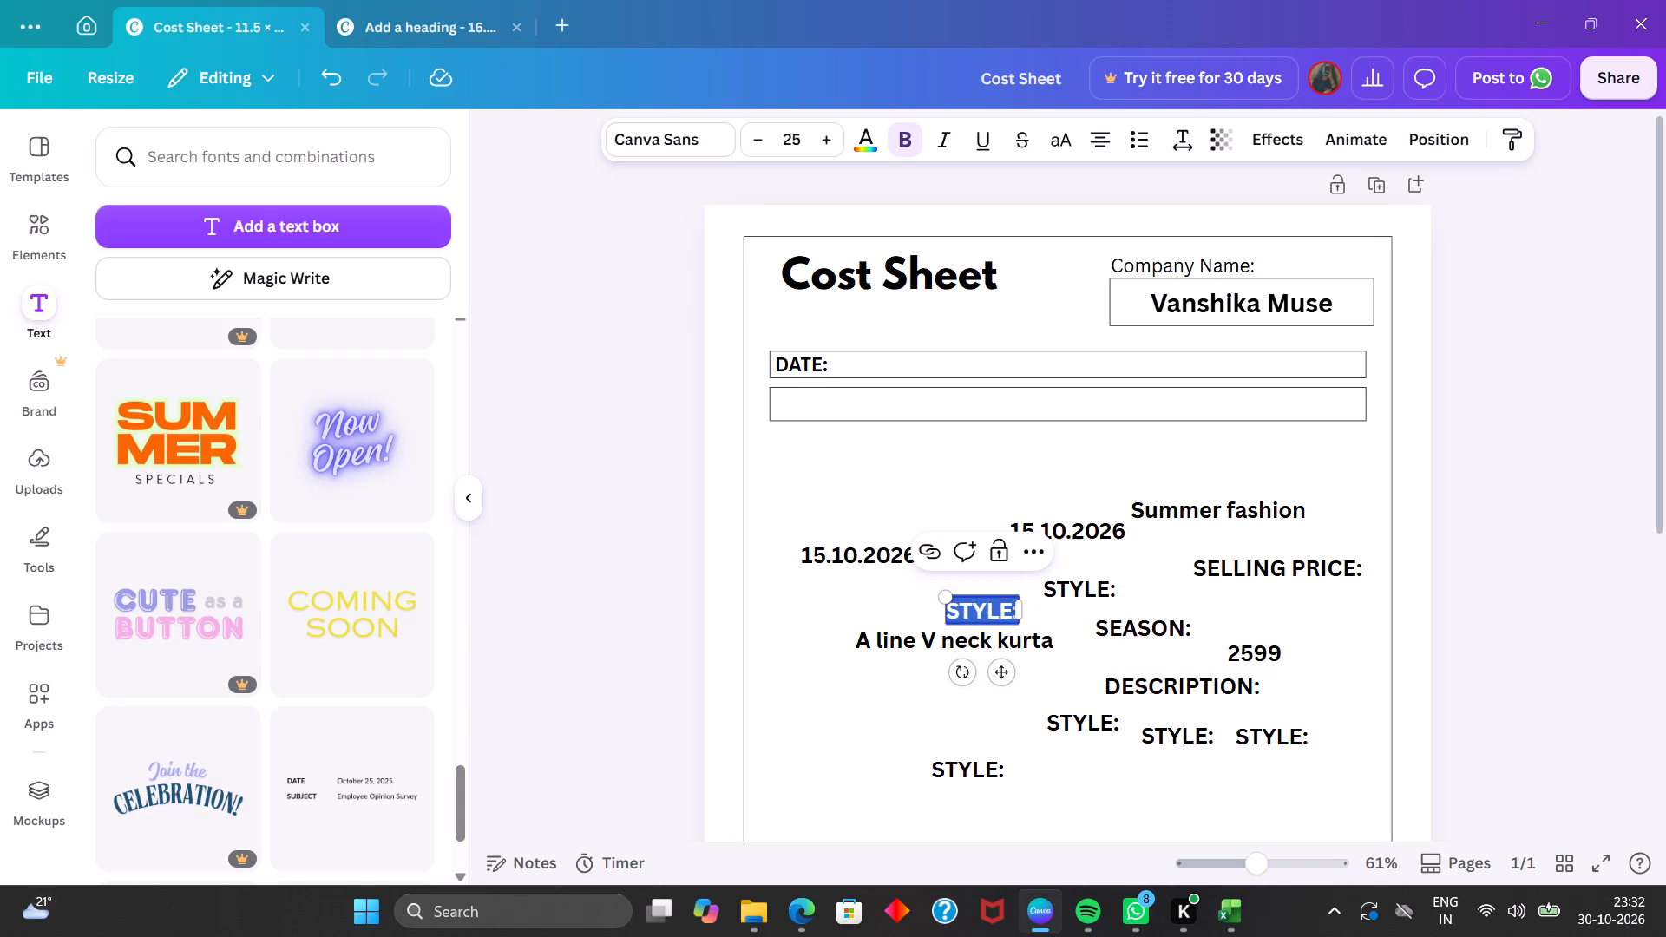
key("BackSpace")
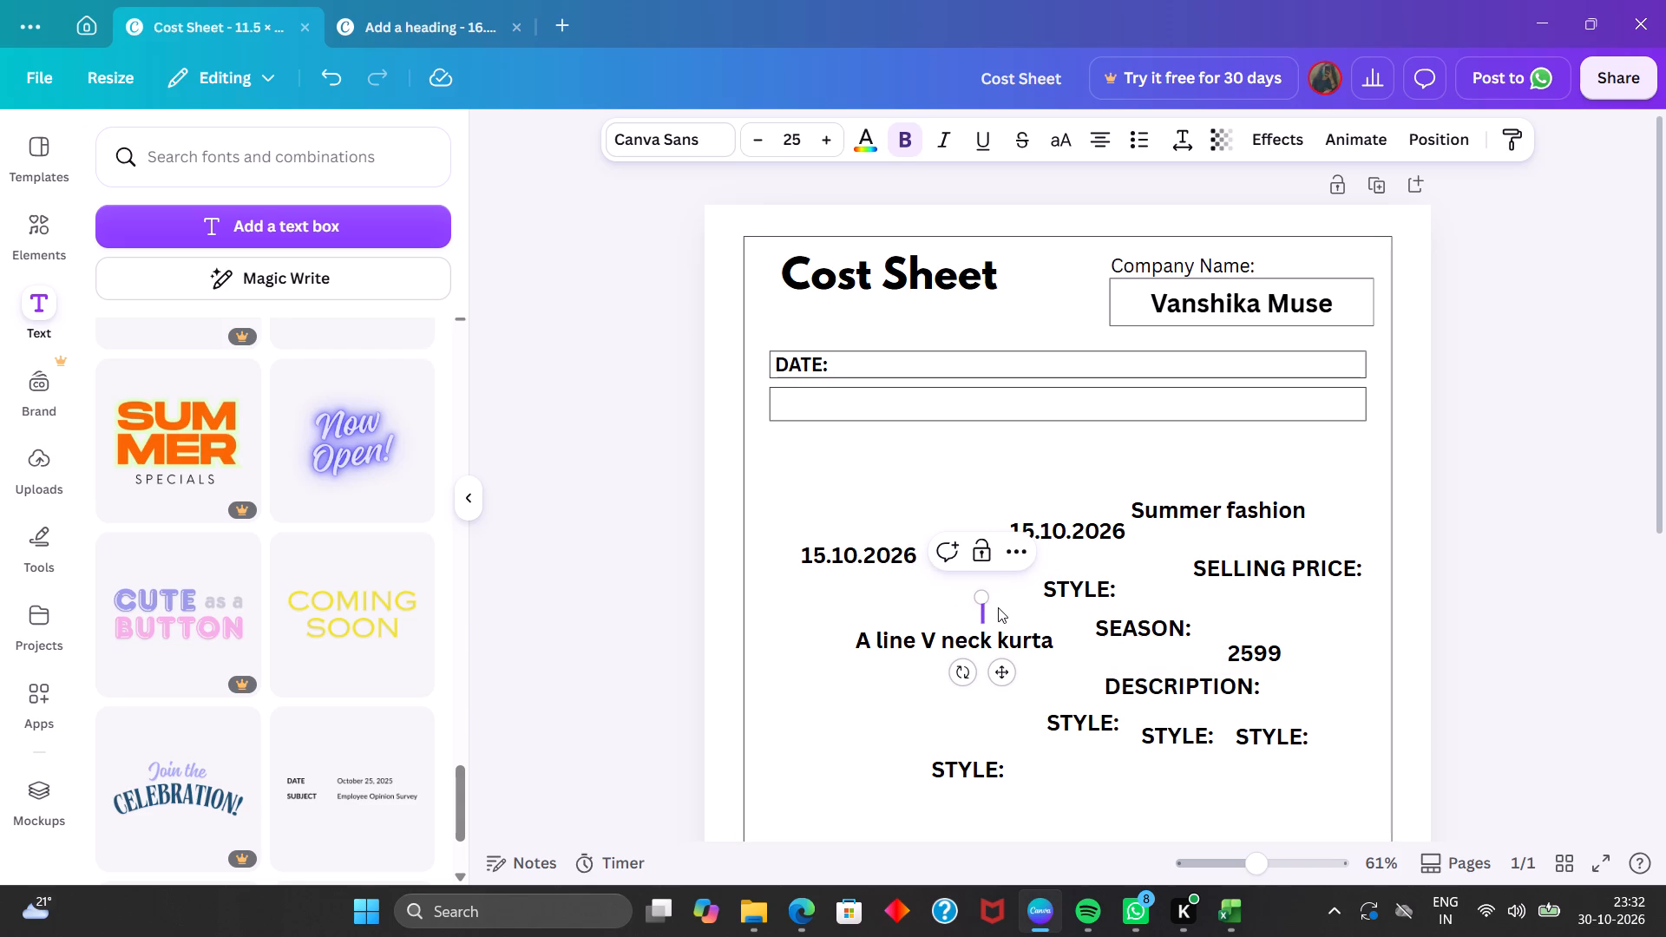
type("SIZE")
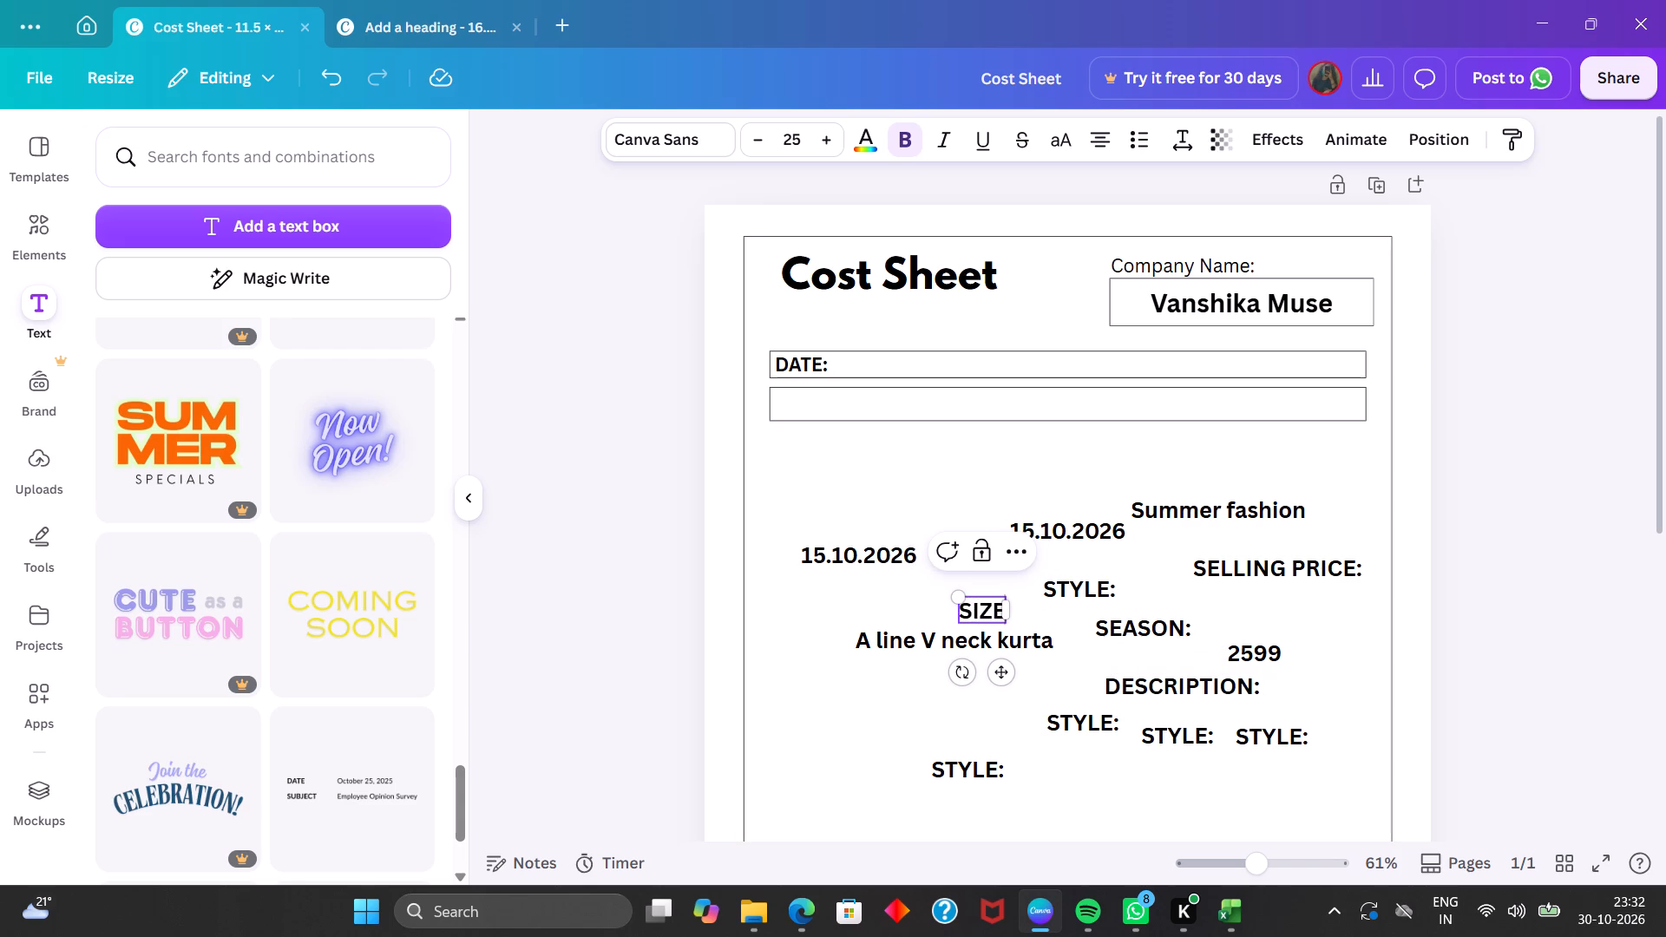
key("space")
type("RANG")
key("e")
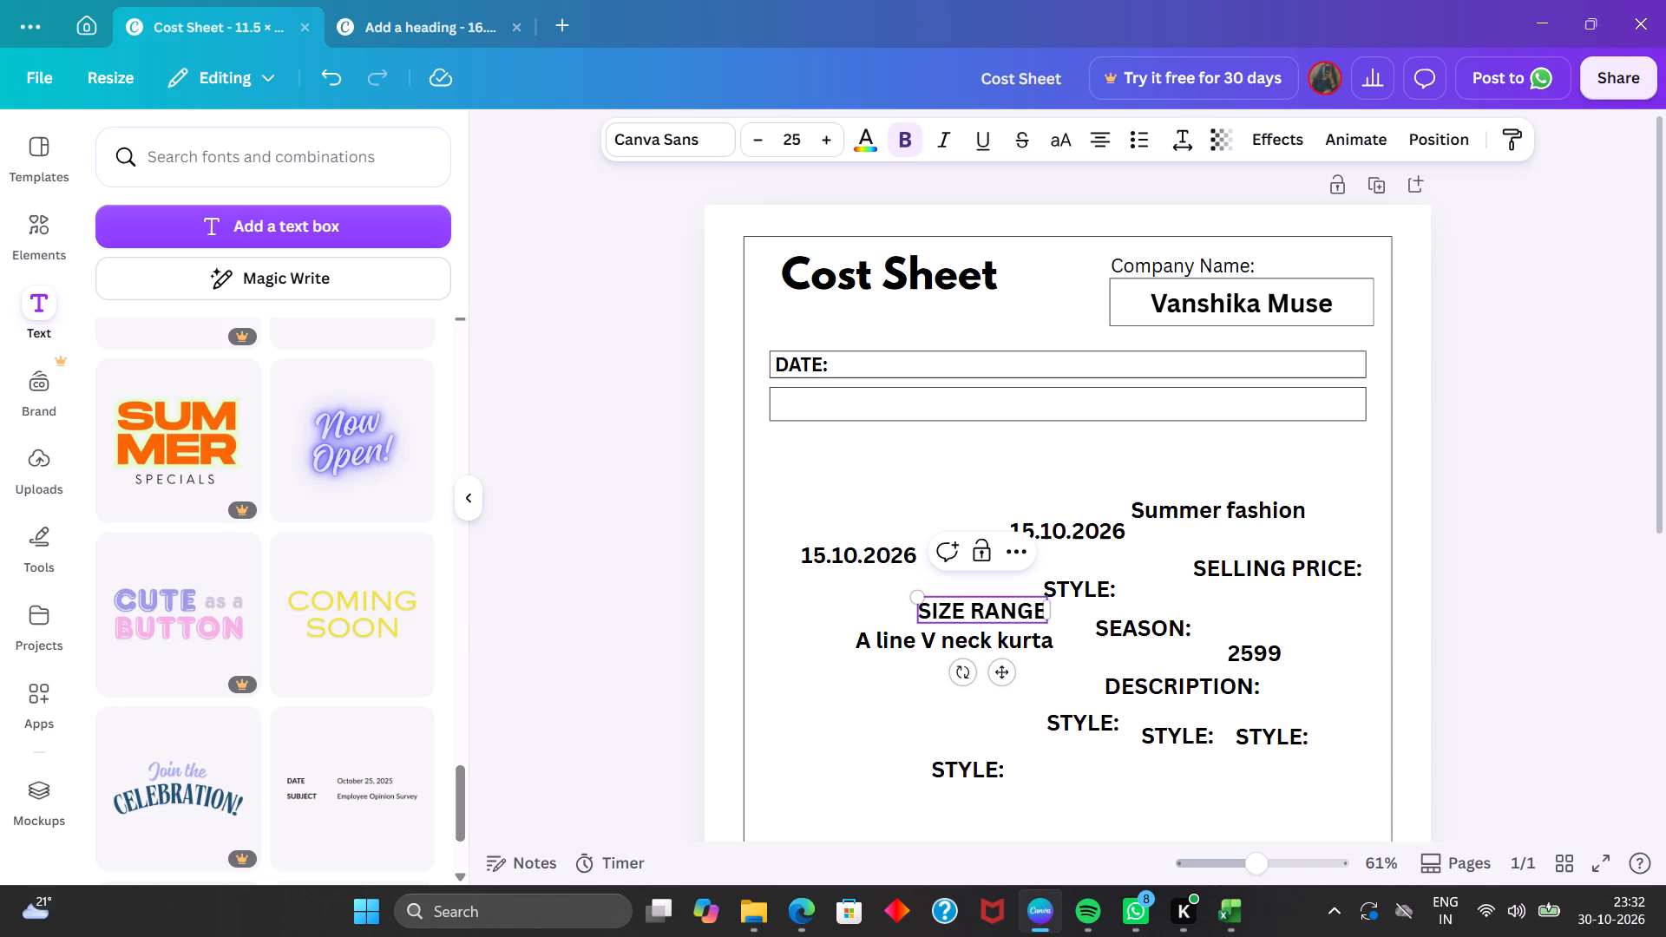
key("shift+colon")
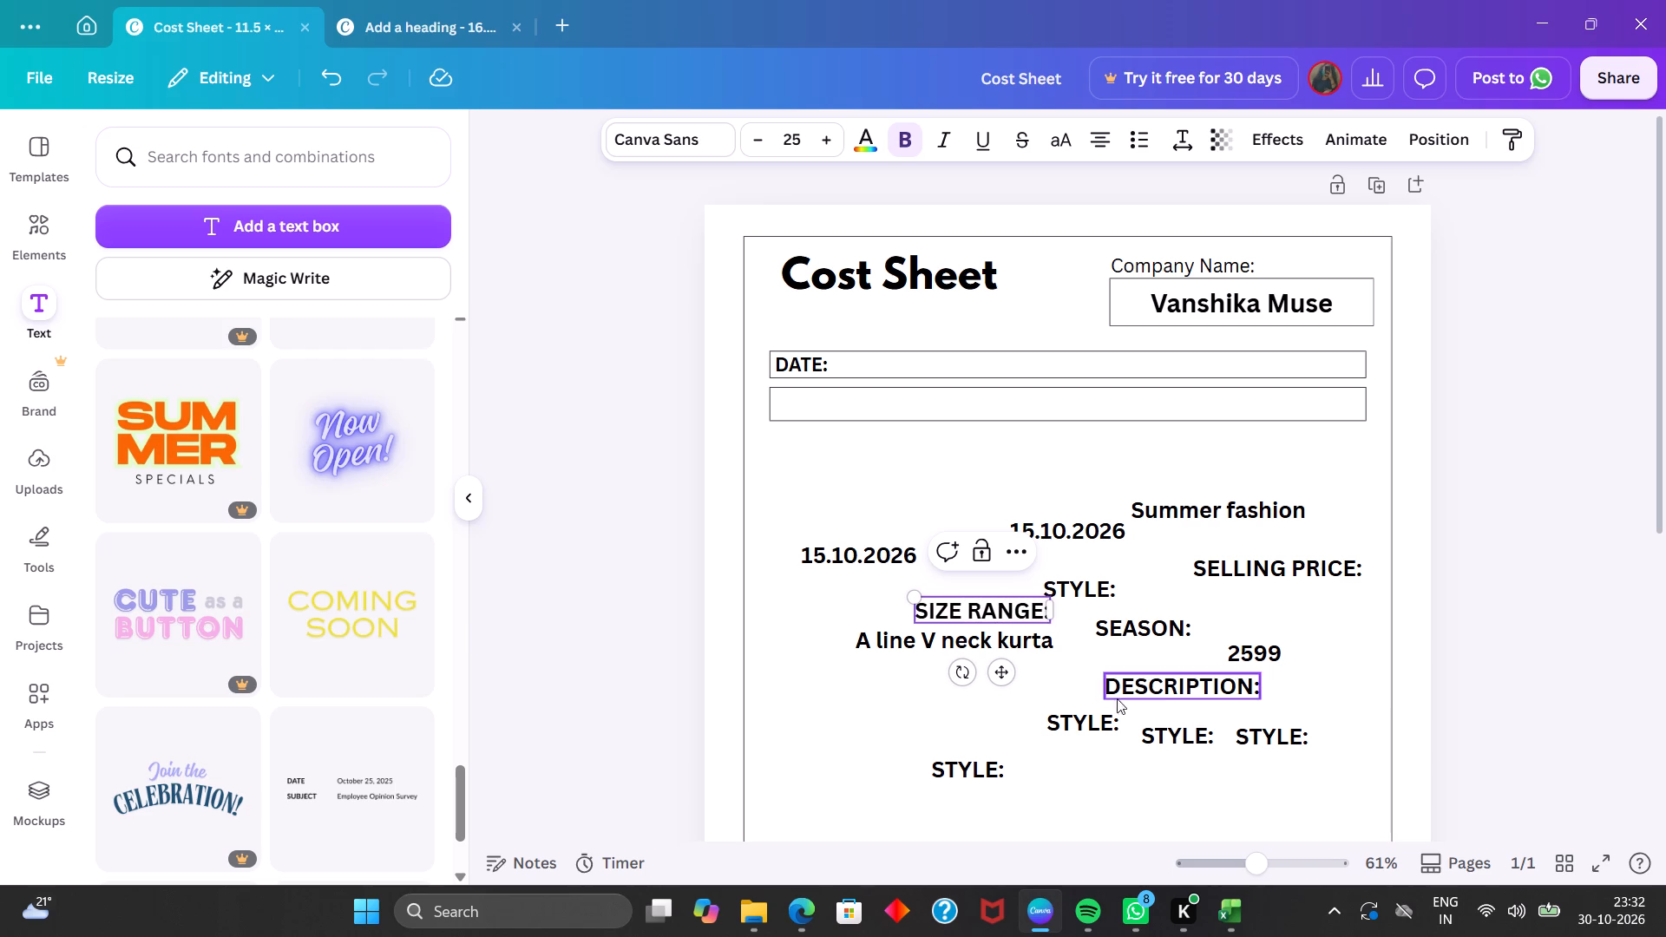
Change the "STYLE:" copy below and to the left of "DESCRIPTION:" to read "MARKERS:".
double_click(1072, 724)
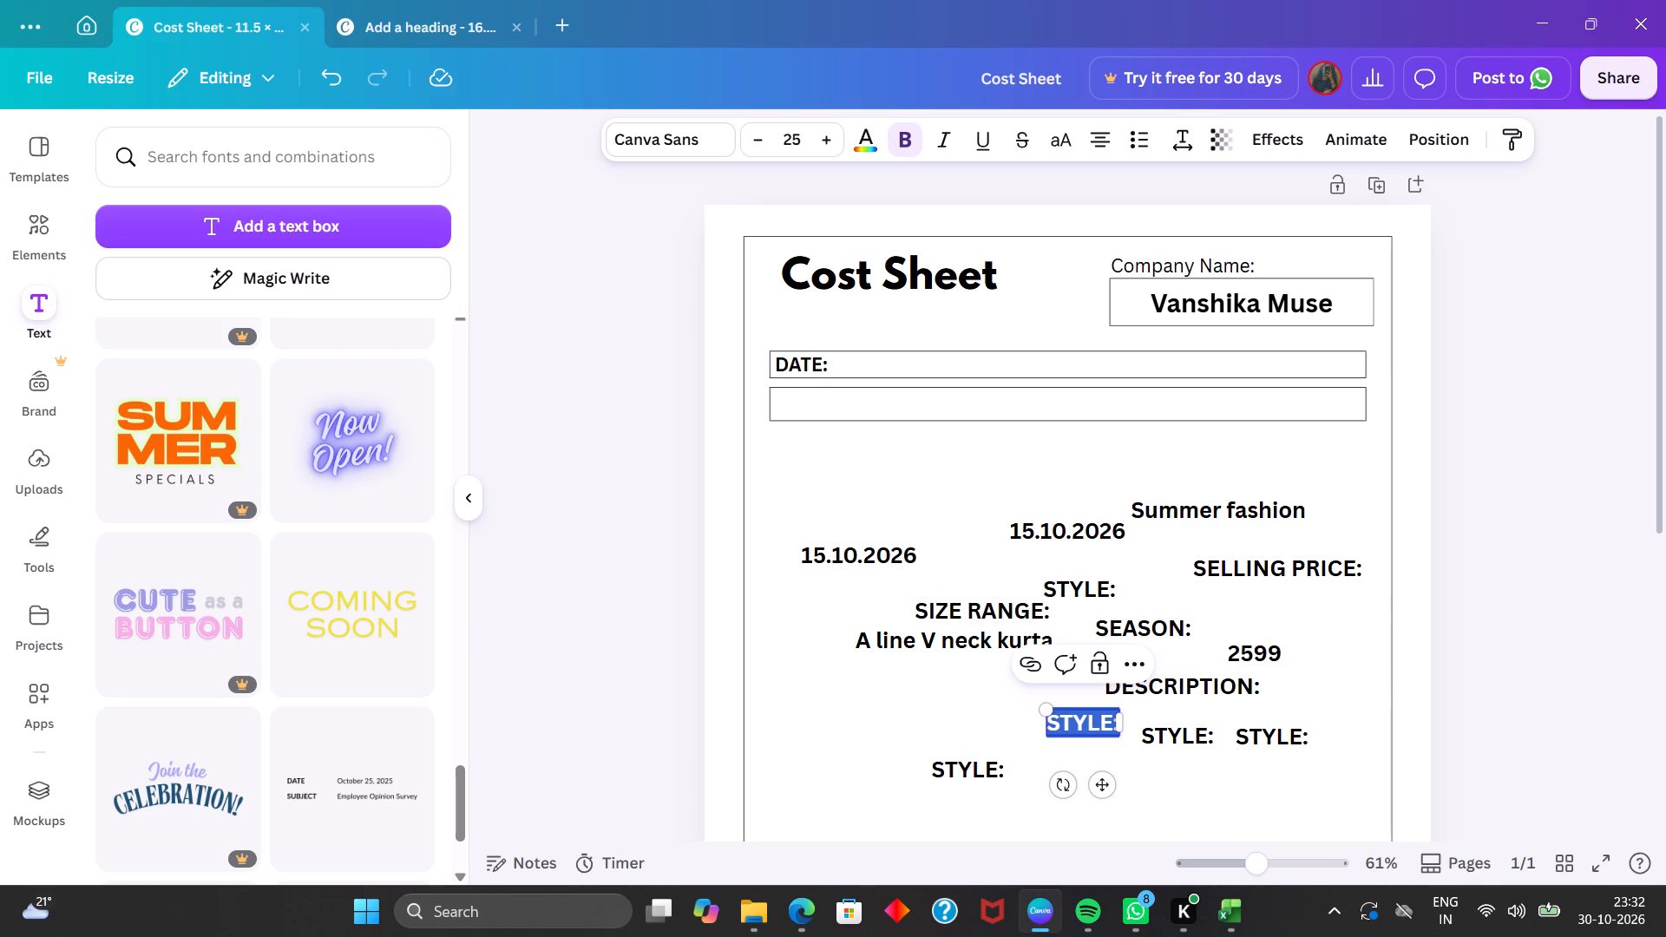
key("BackSpace")
type("MAR")
type("KERS")
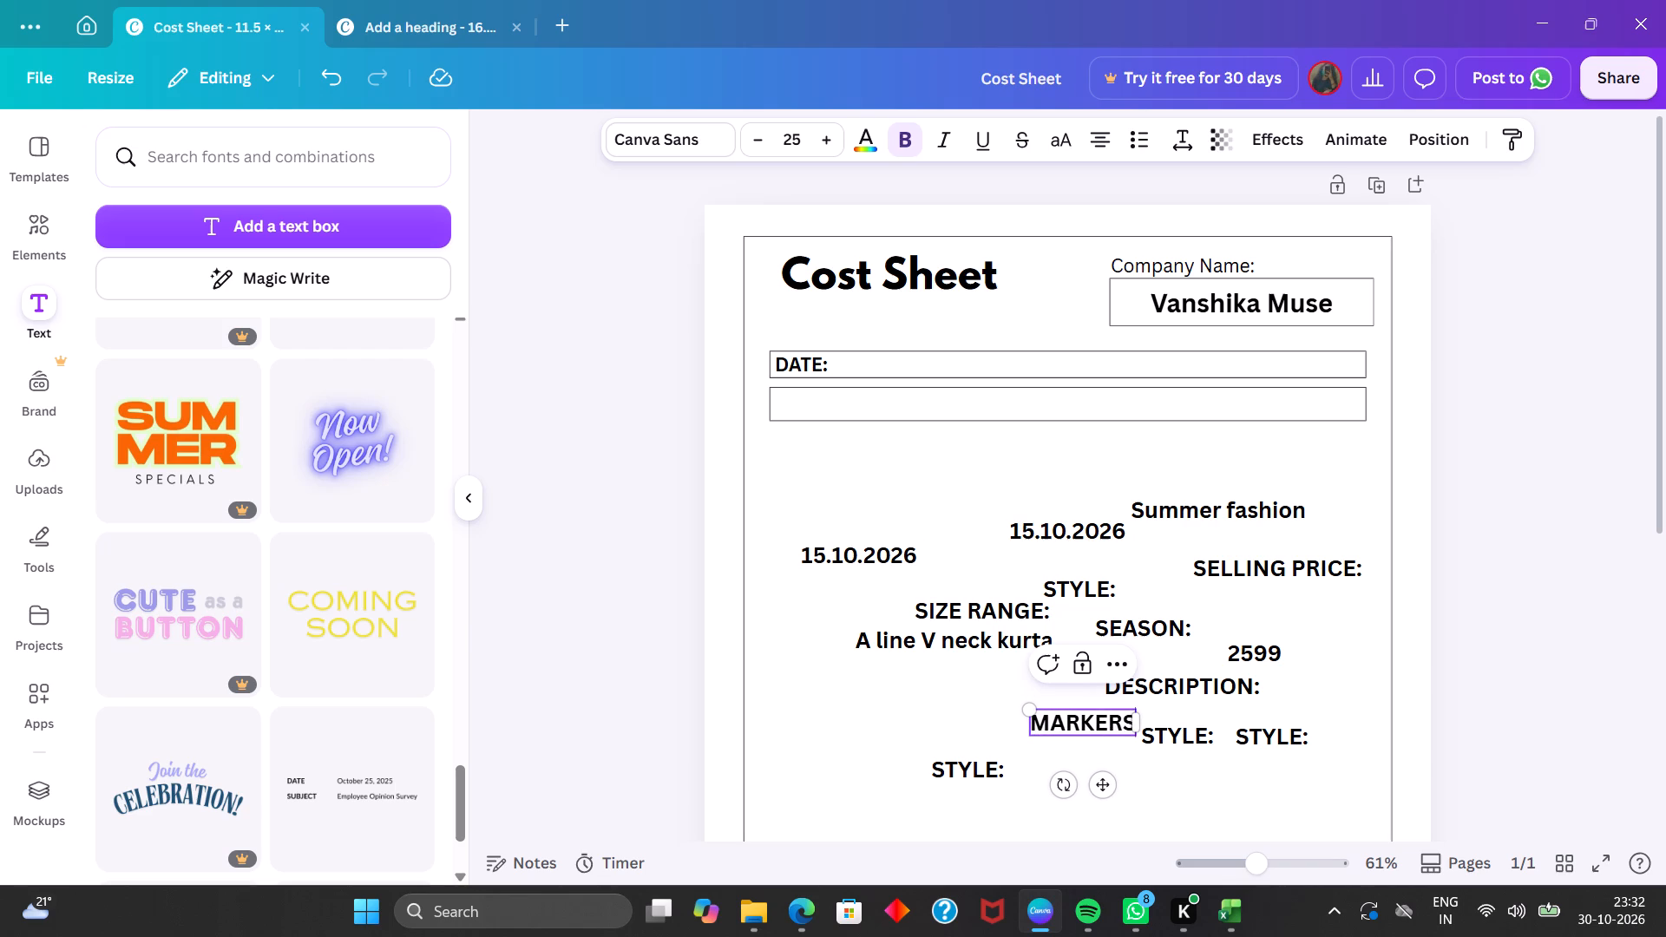
key("shift+colon")
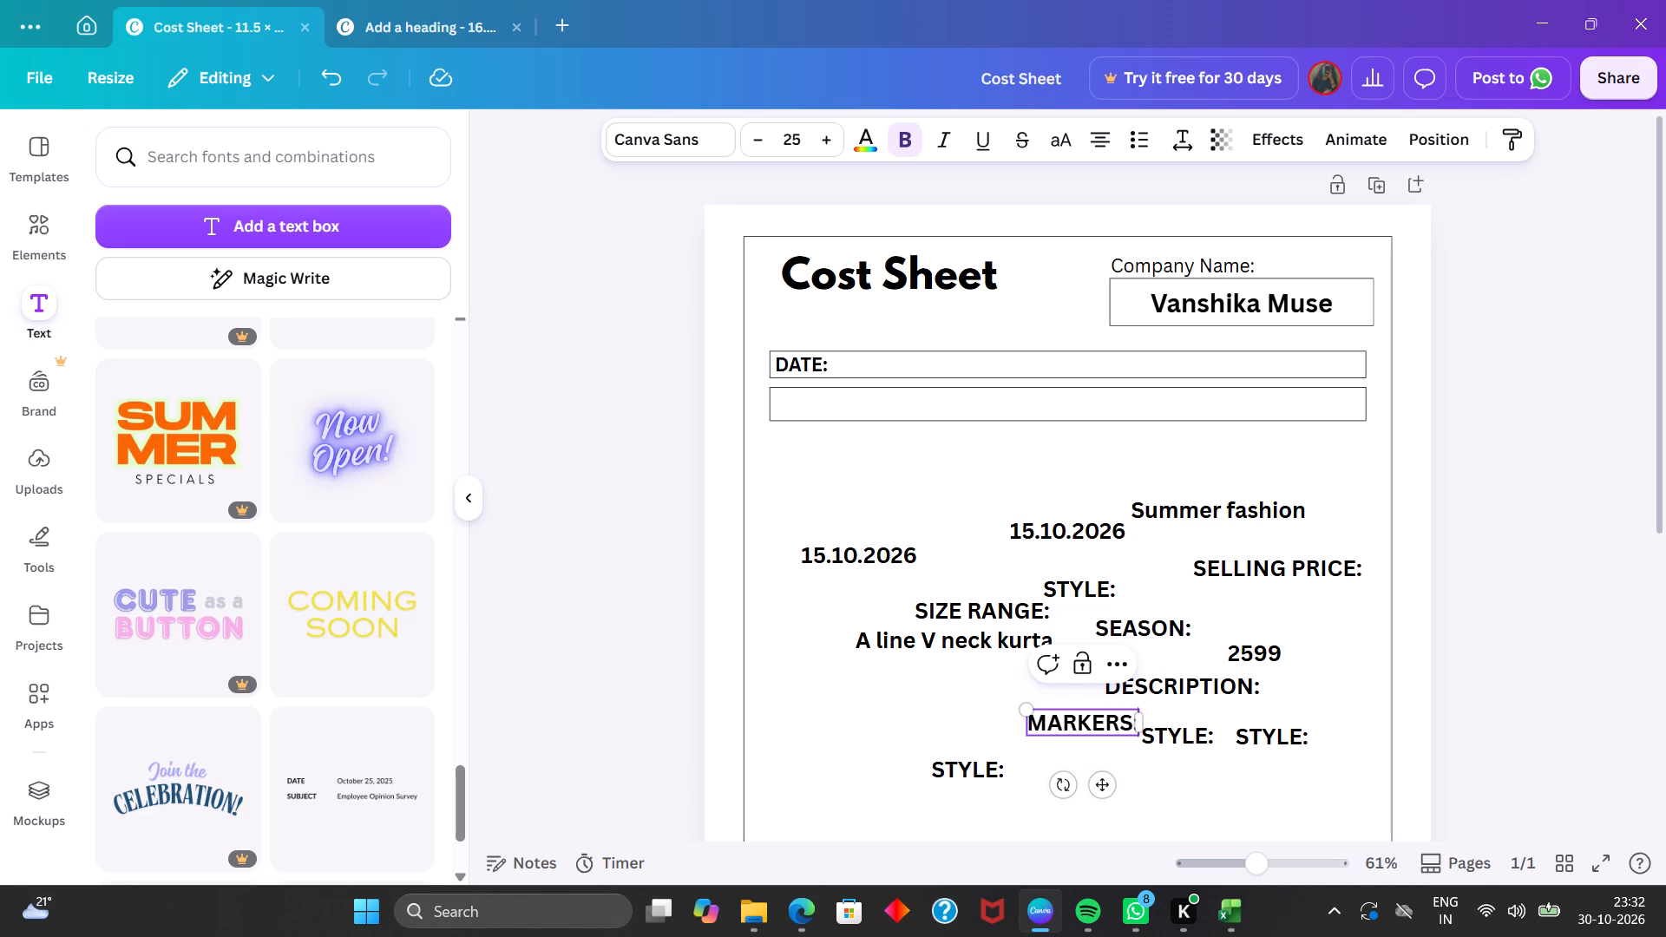
Change the lowest "STYLE:" copy, below and to the left of "MARKERS:", to read "MARKER YADAGE:".
double_click(982, 763)
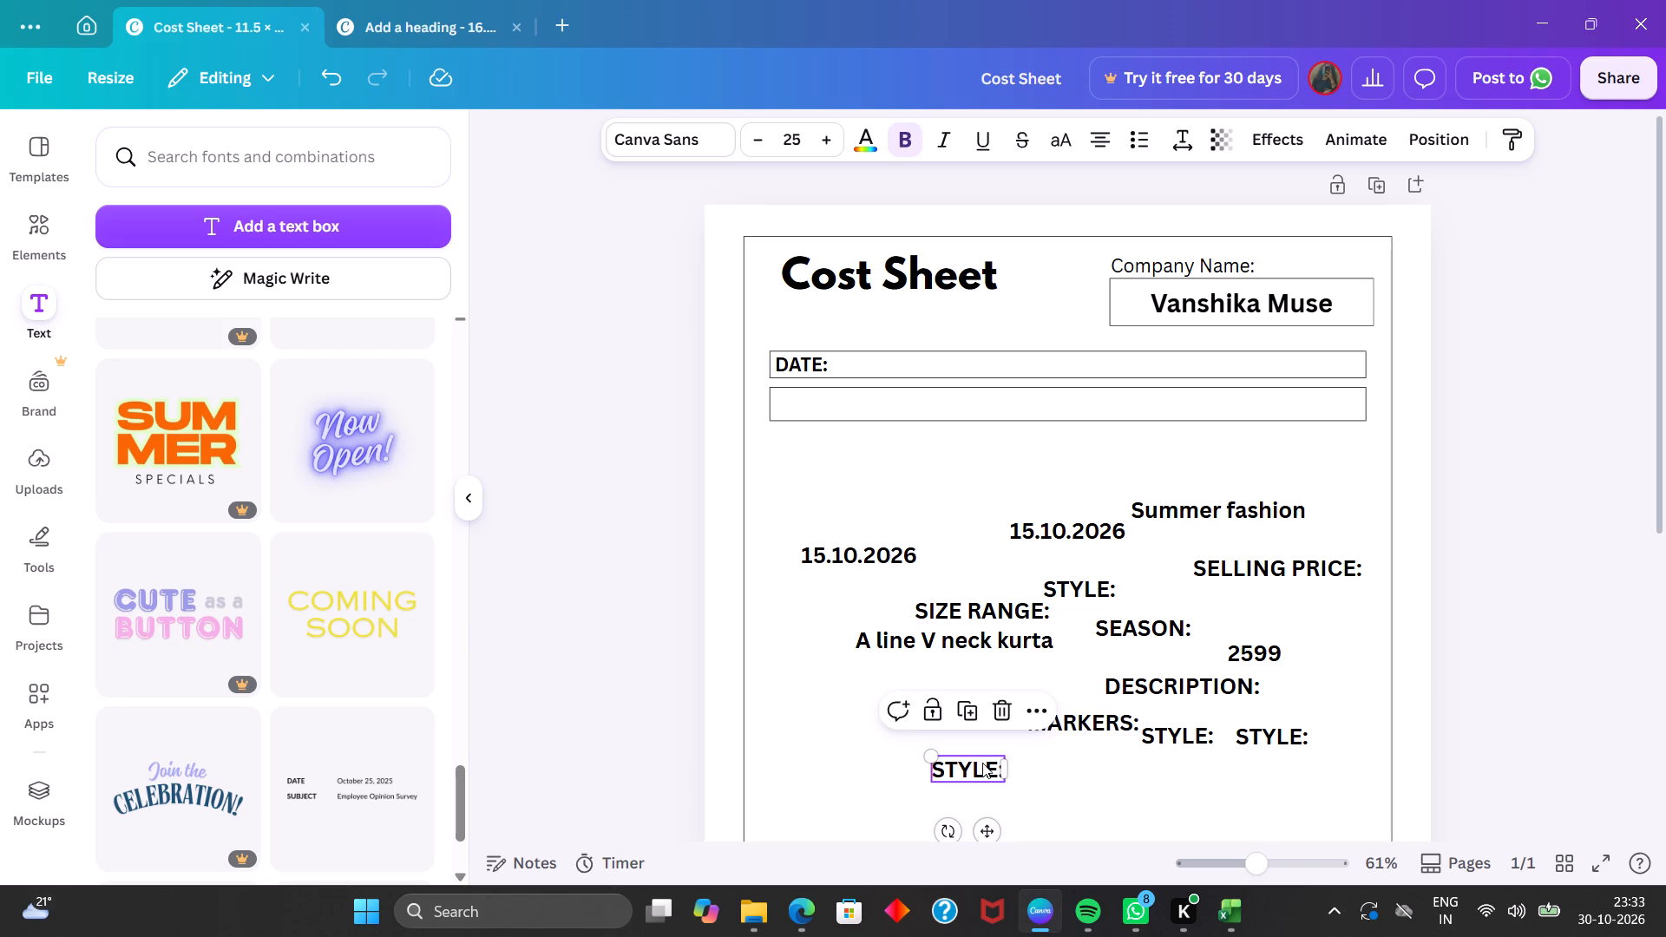
type("MAR")
key("k")
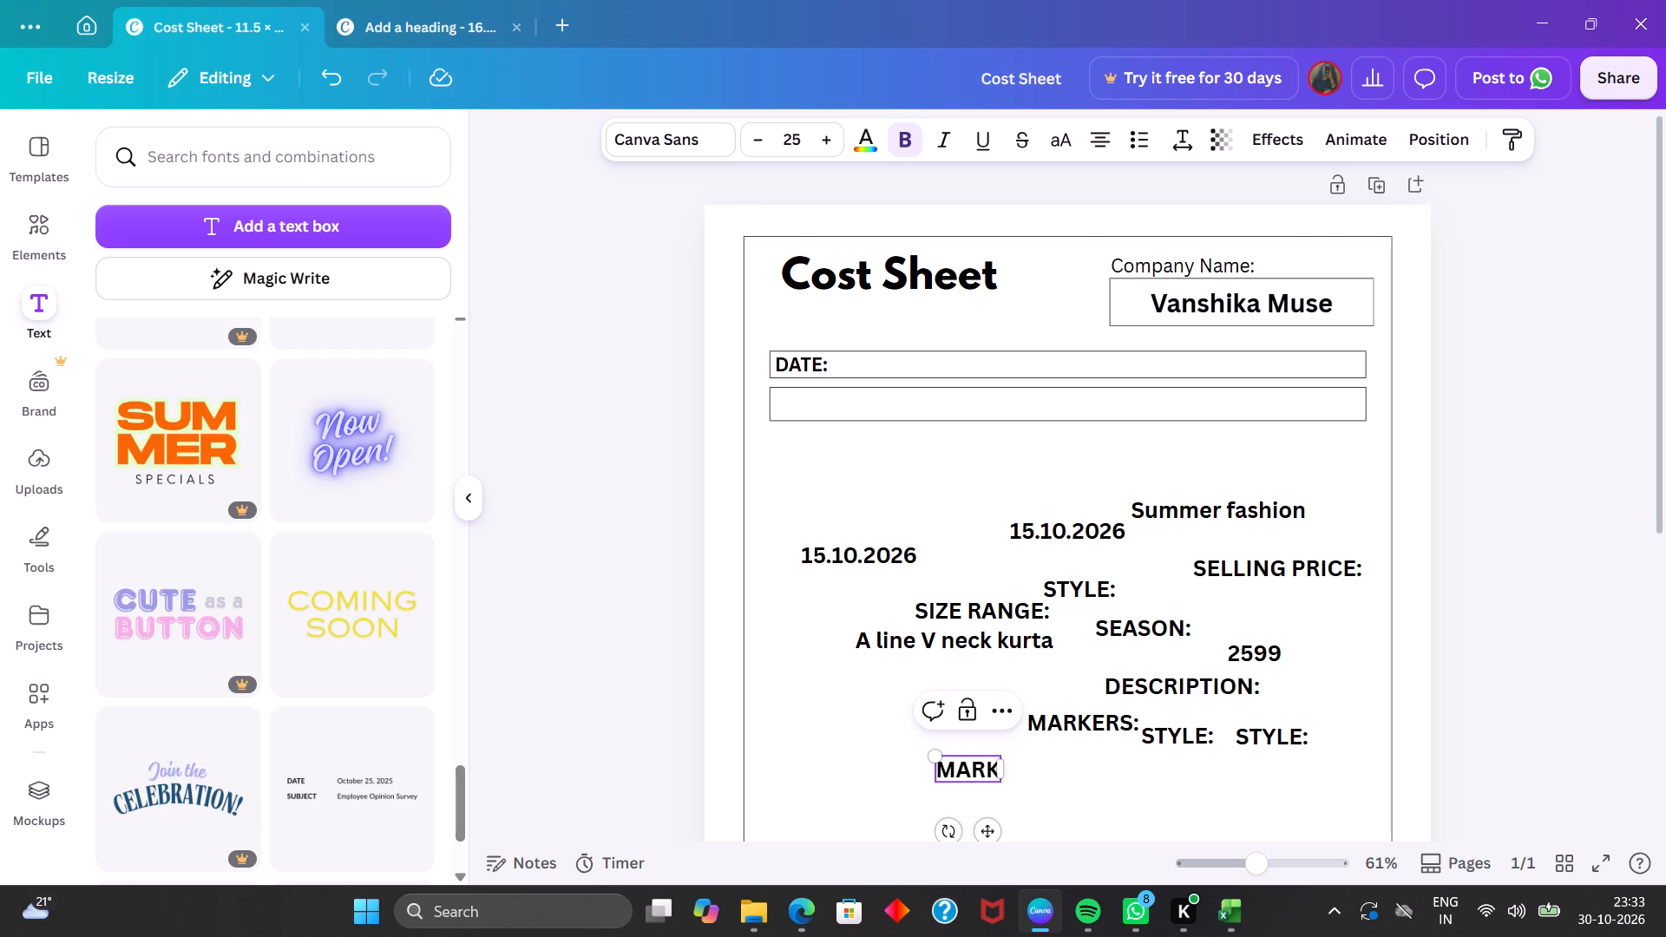
type("ER")
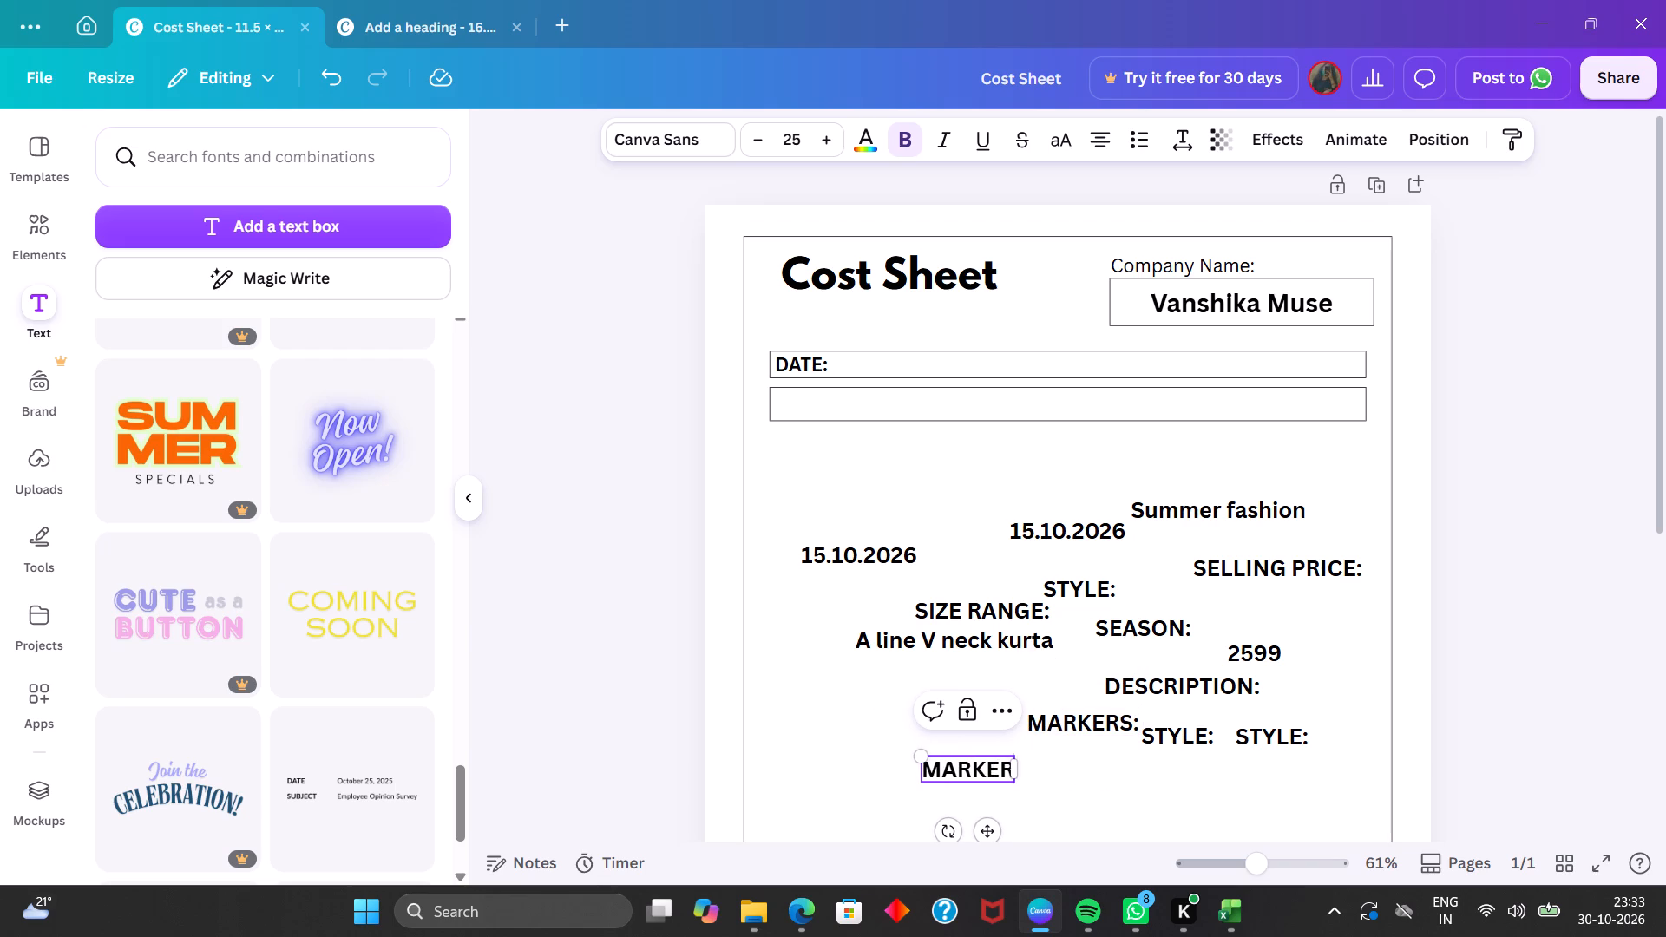
key("space")
type("YA")
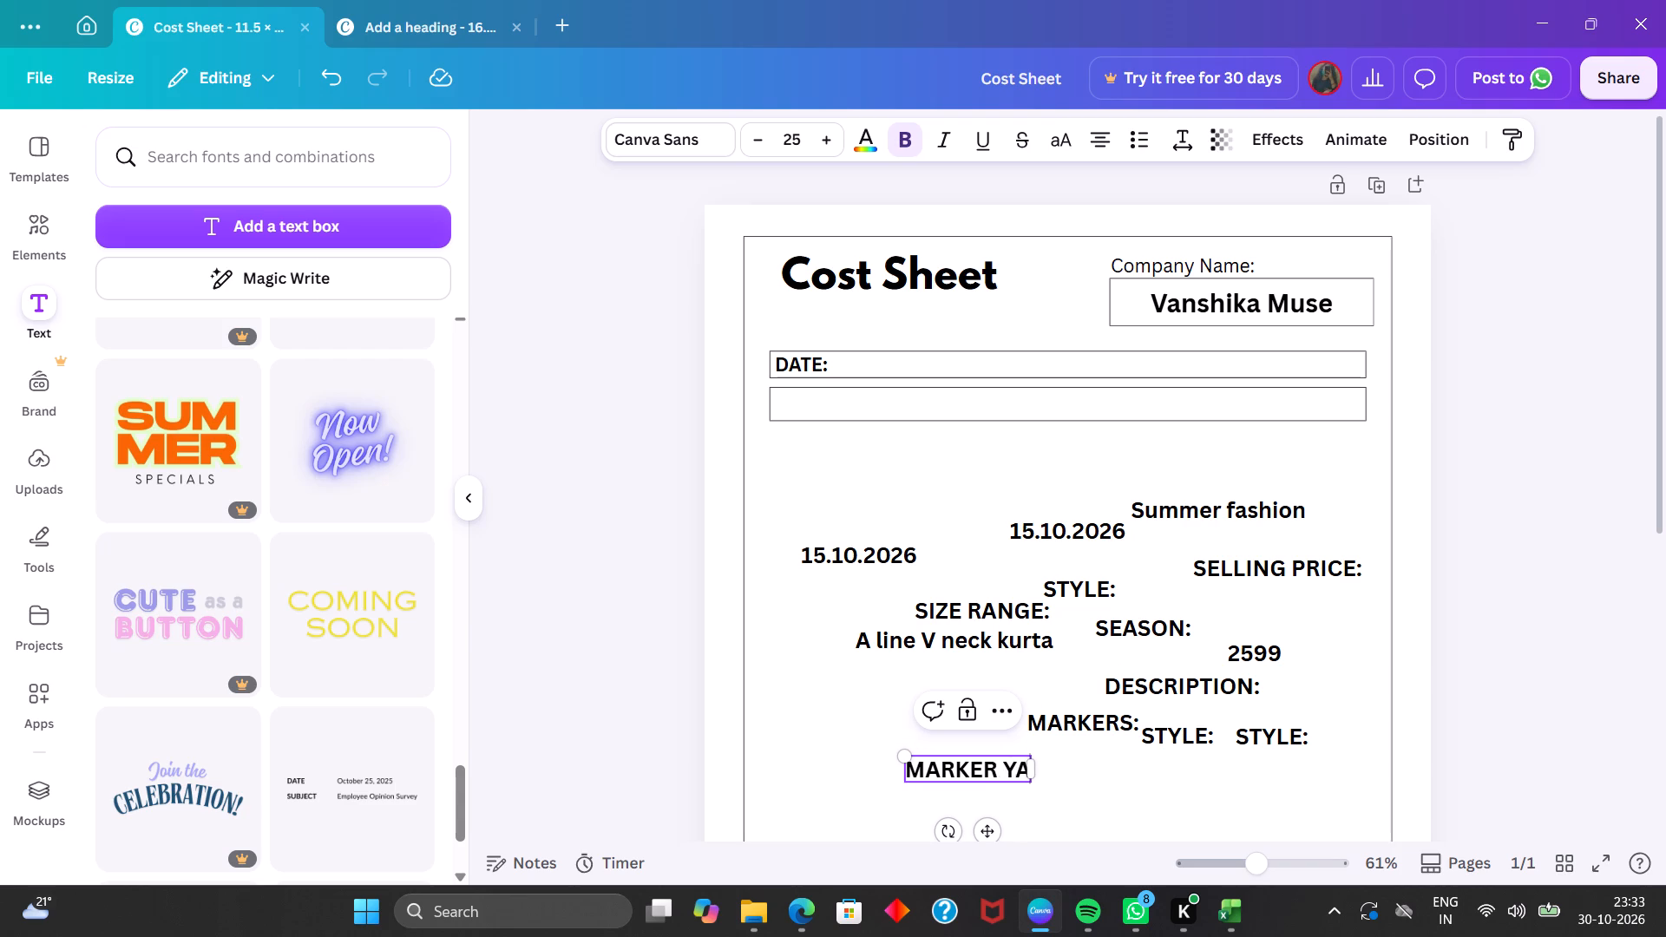
key("d")
type("AGE")
key("shift+colon")
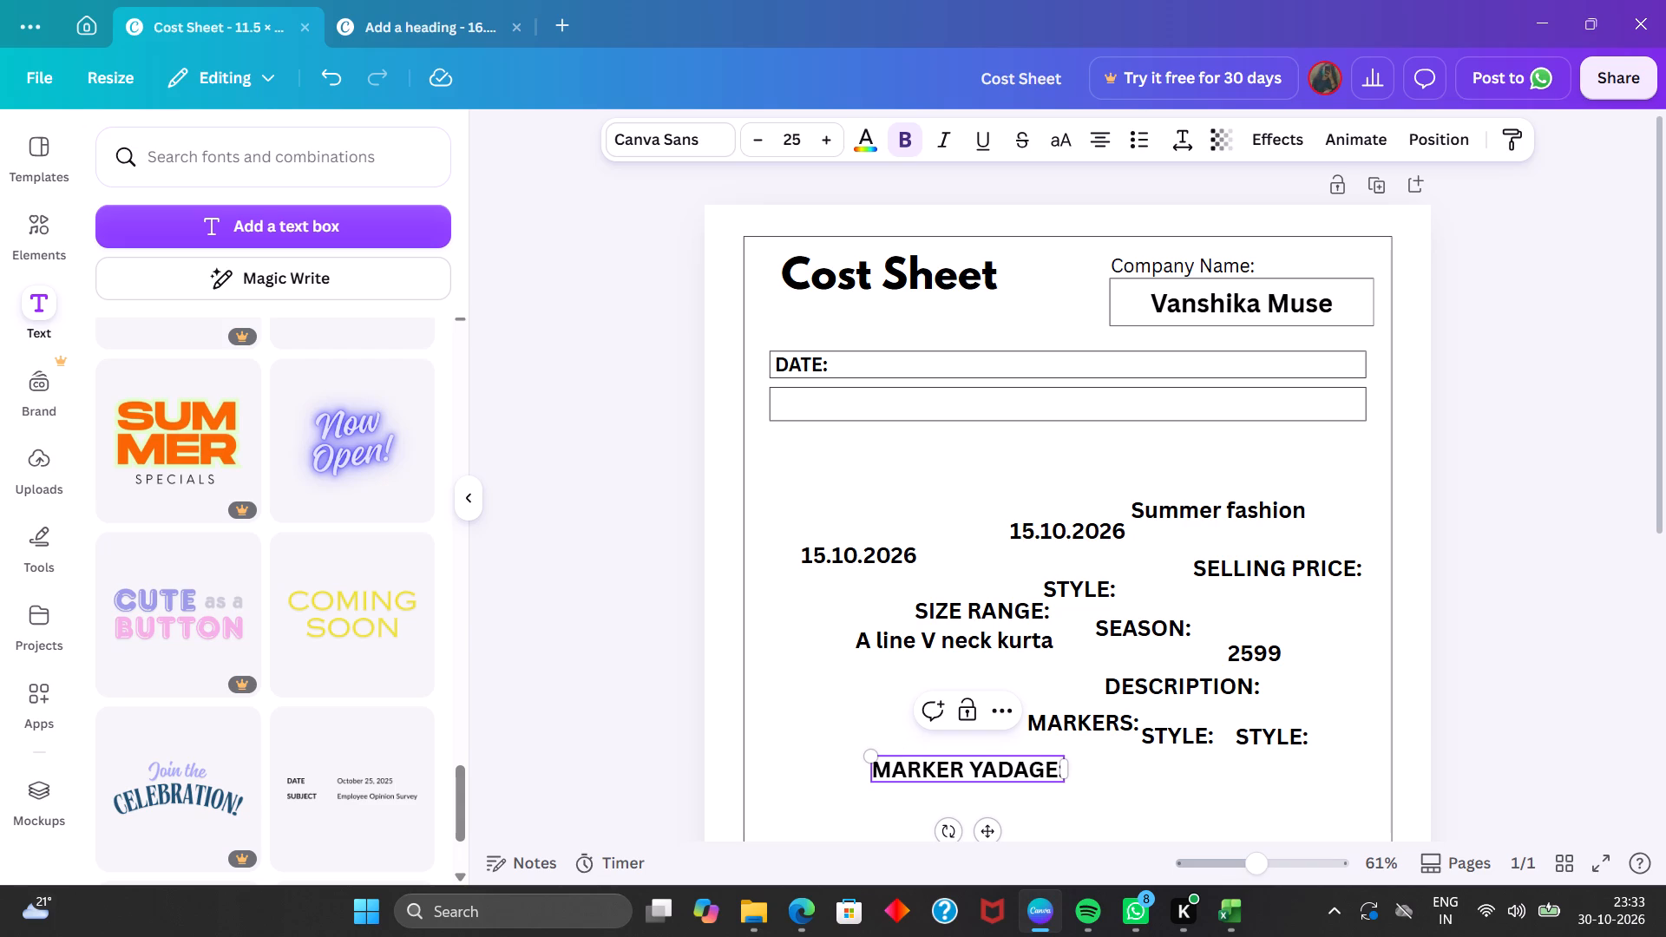
Change the "STYLE:" copy directly beside "MARKERS:" to read "COLORS:".
double_click(1190, 739)
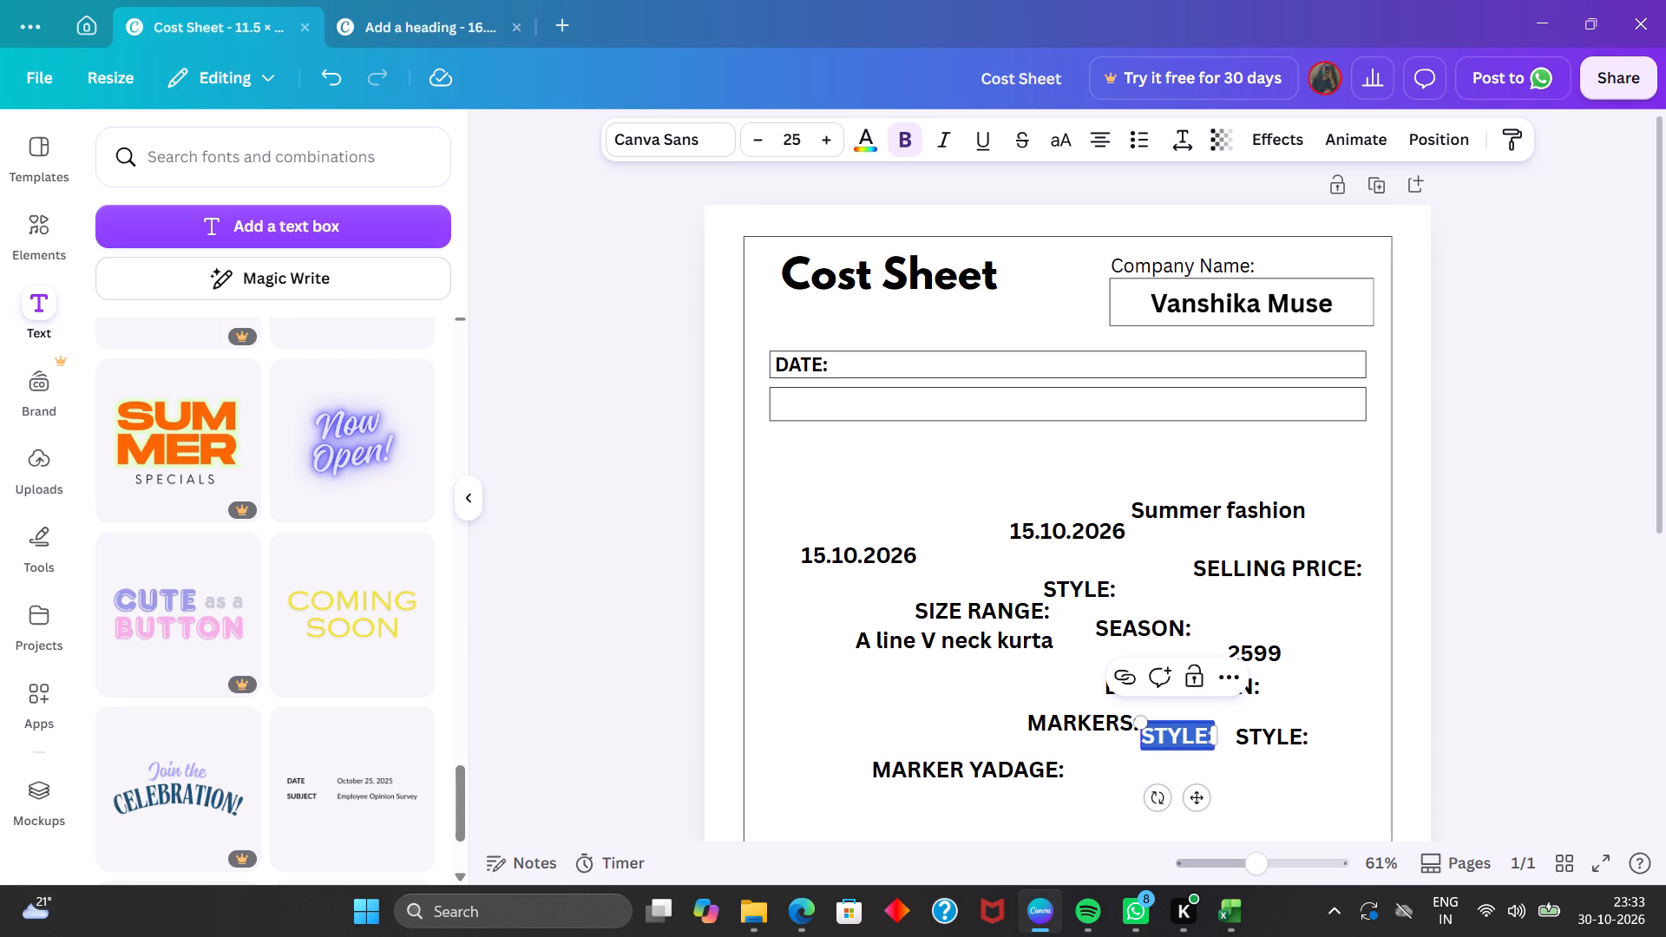
type("COLO")
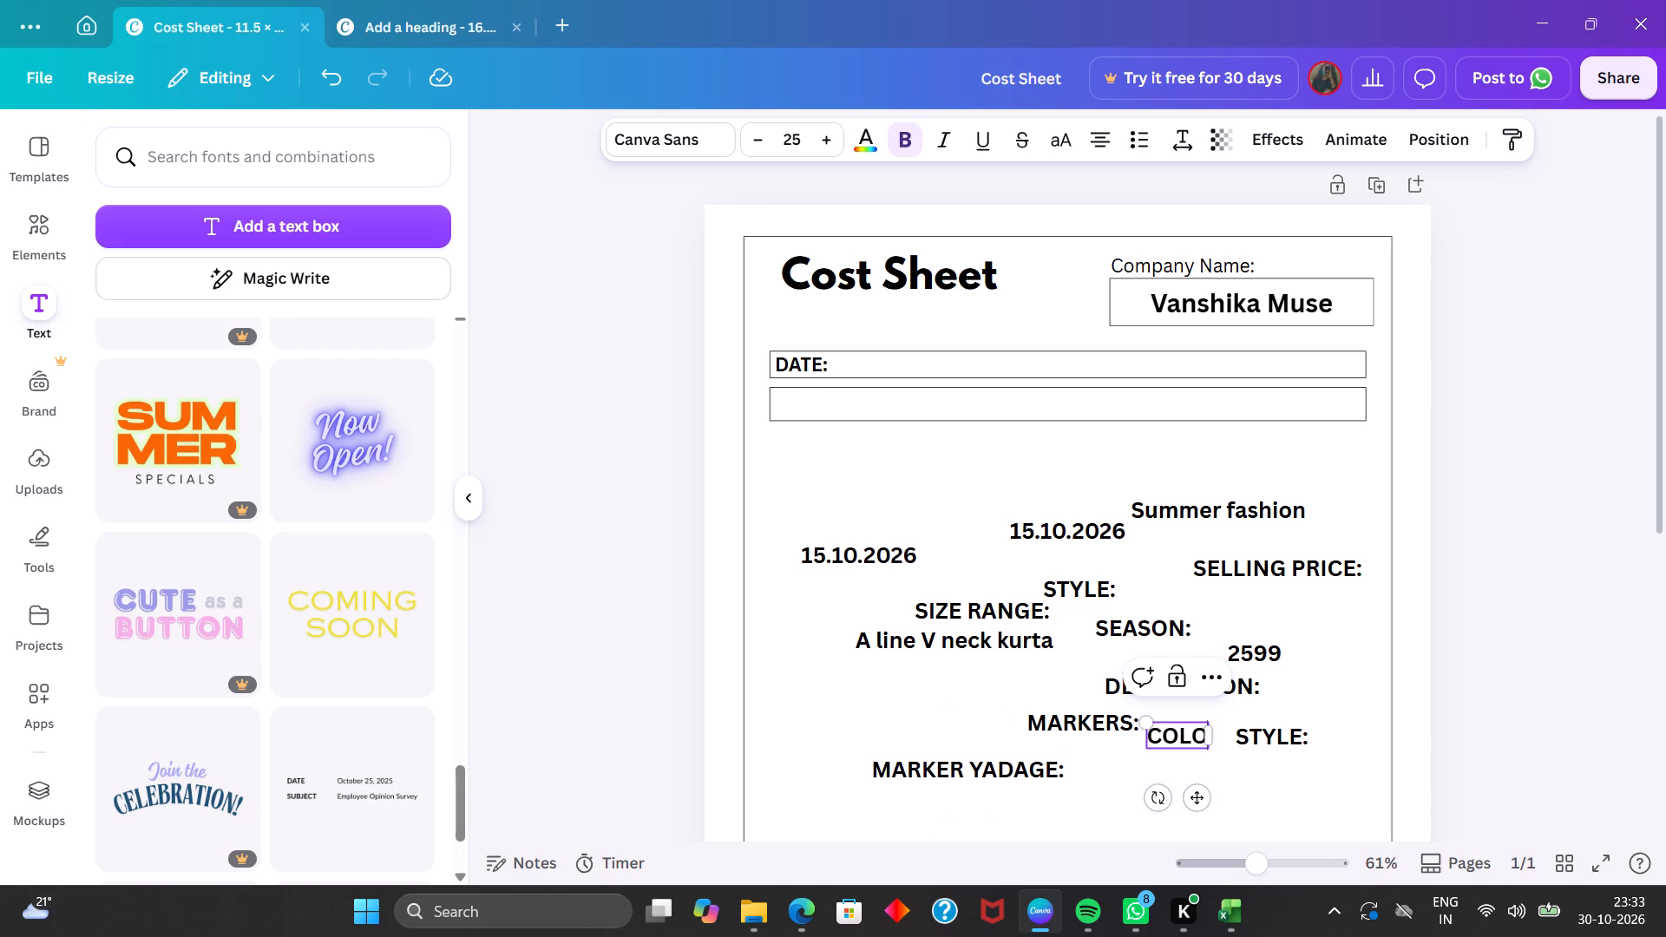
type("RS")
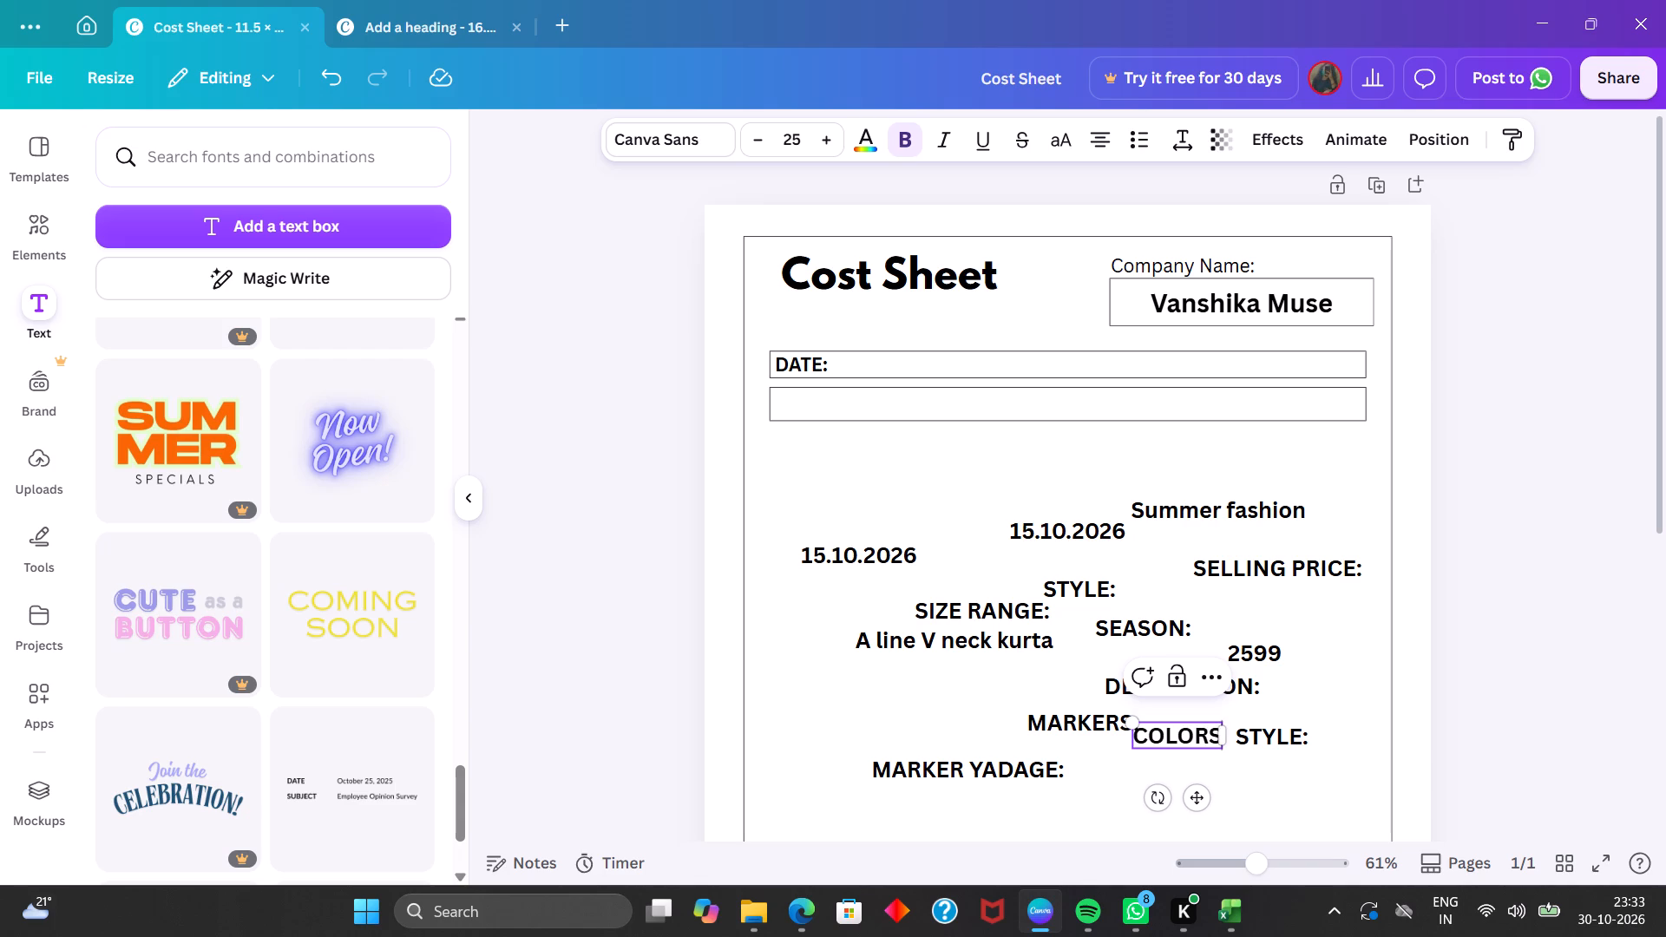
key("shift+colon")
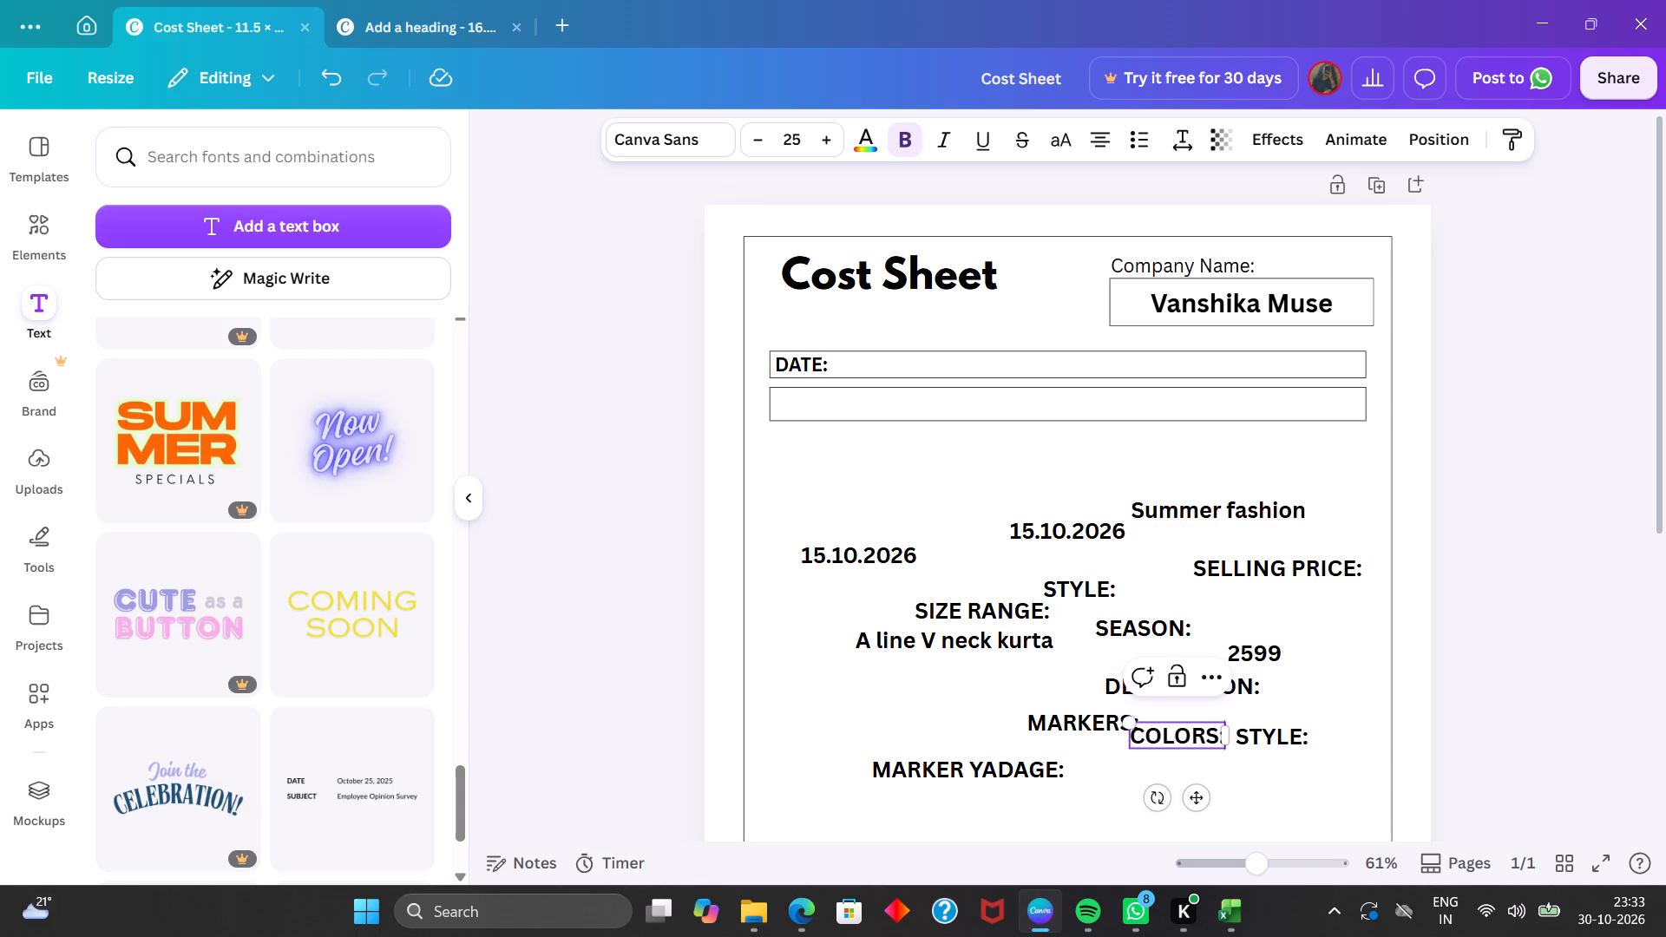
Change the "STYLE:" copy beside "COLORS:" to read "ALLOWANCE:".
double_click(1284, 732)
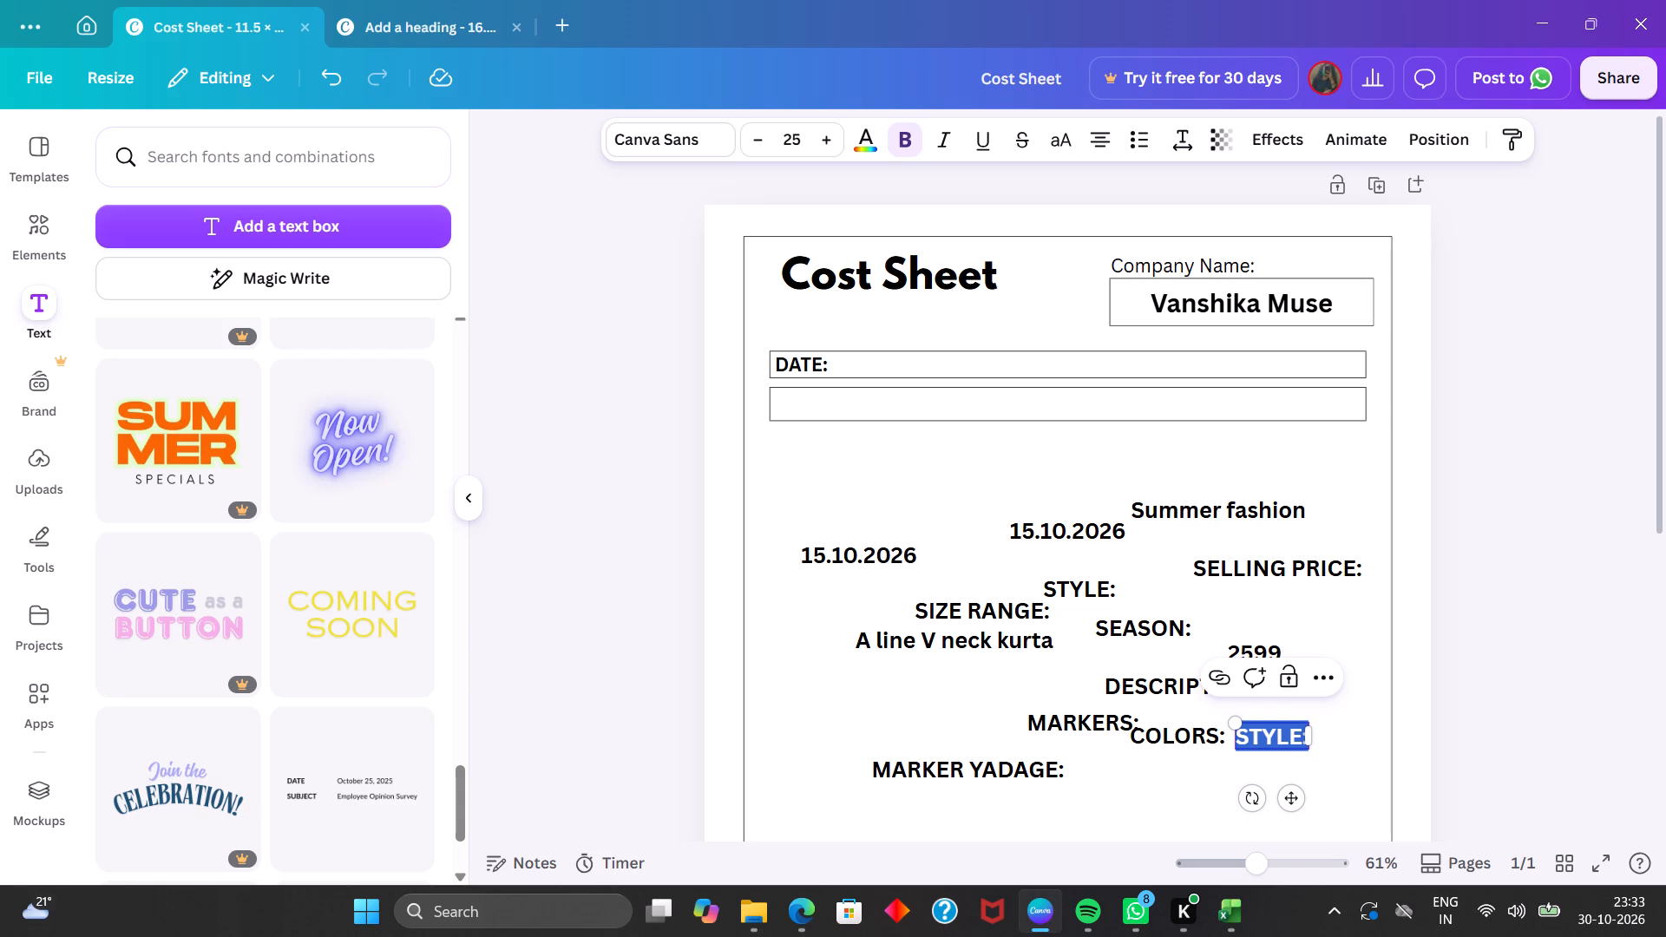
key("a")
type("LLO")
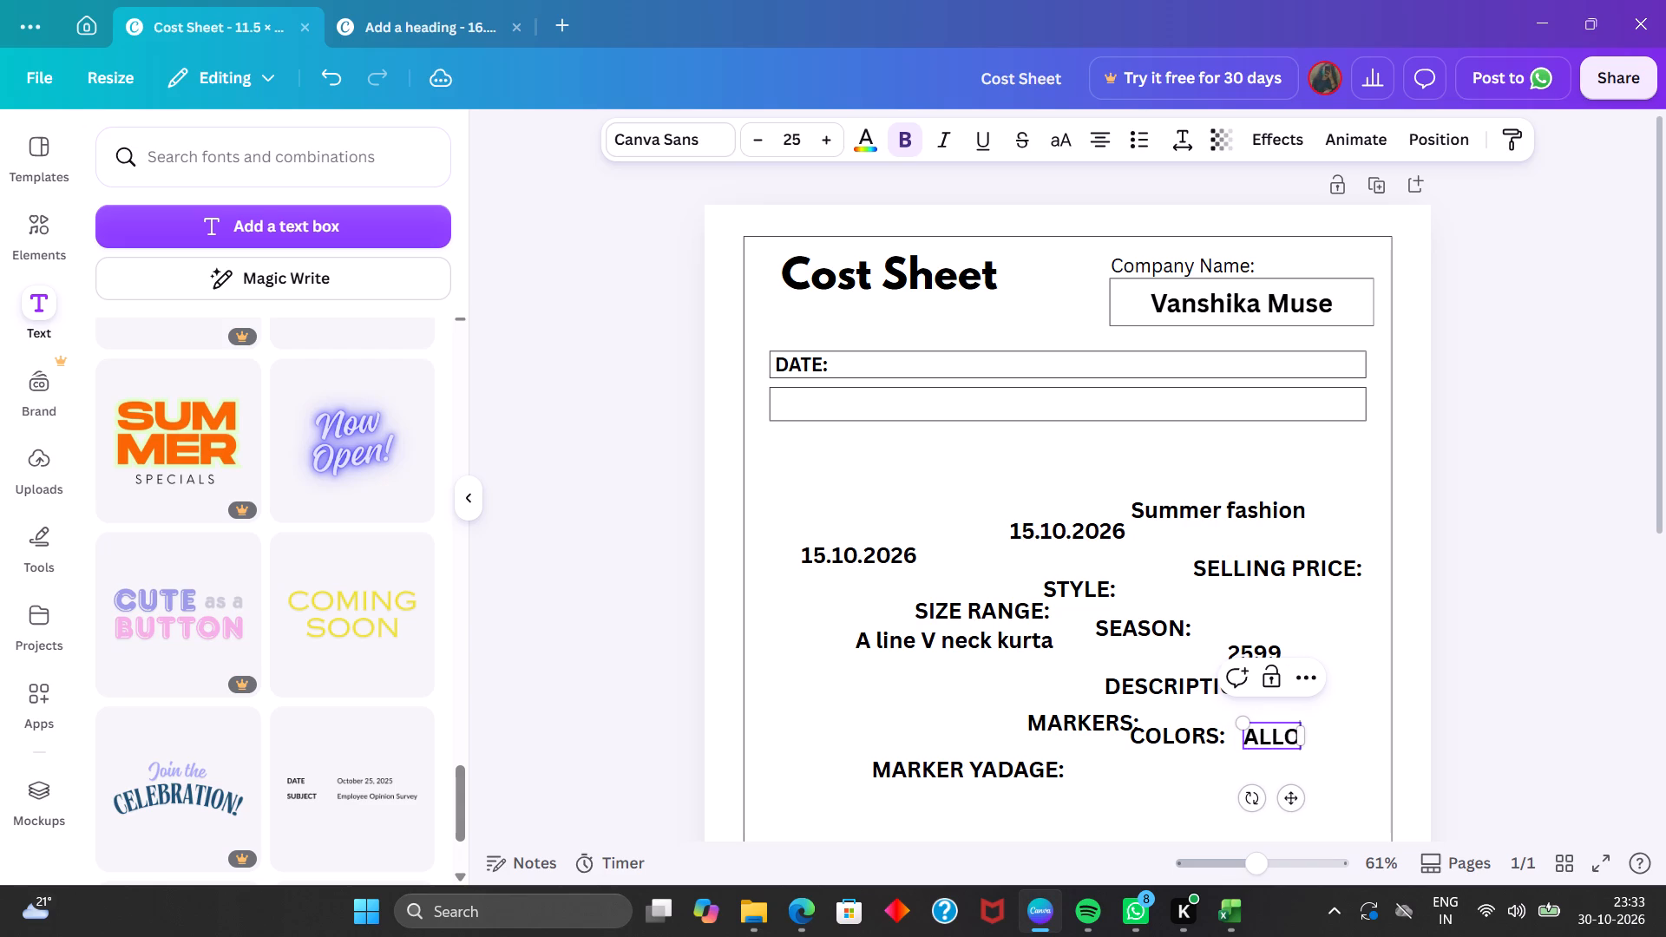
key("w")
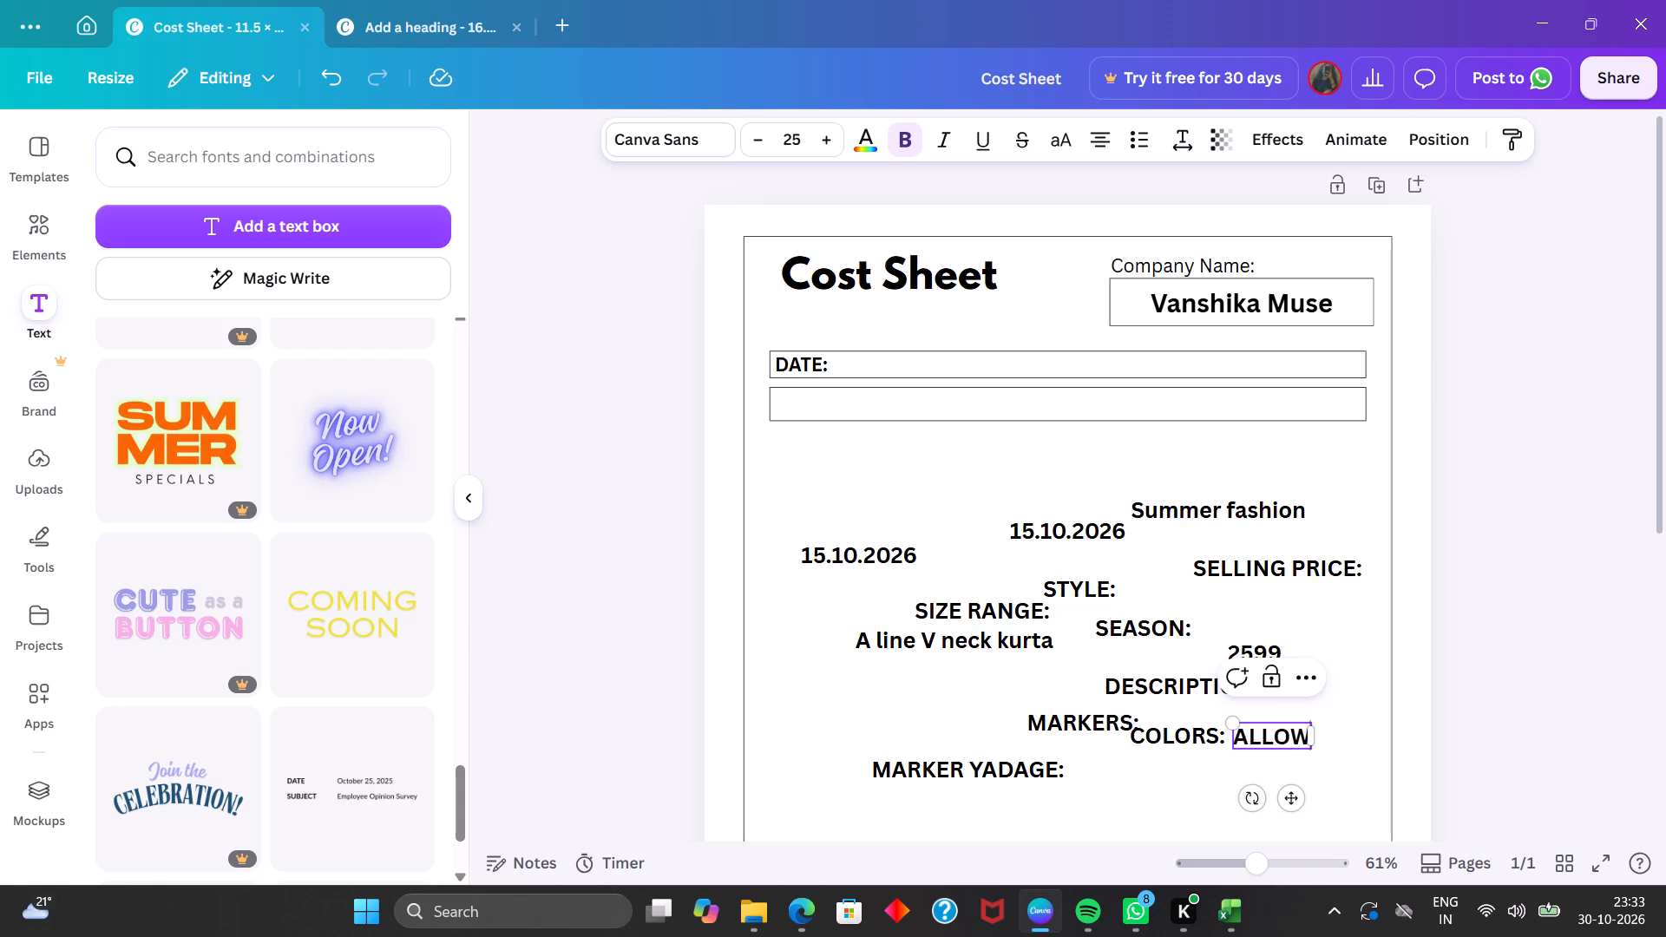
key("a")
key("n")
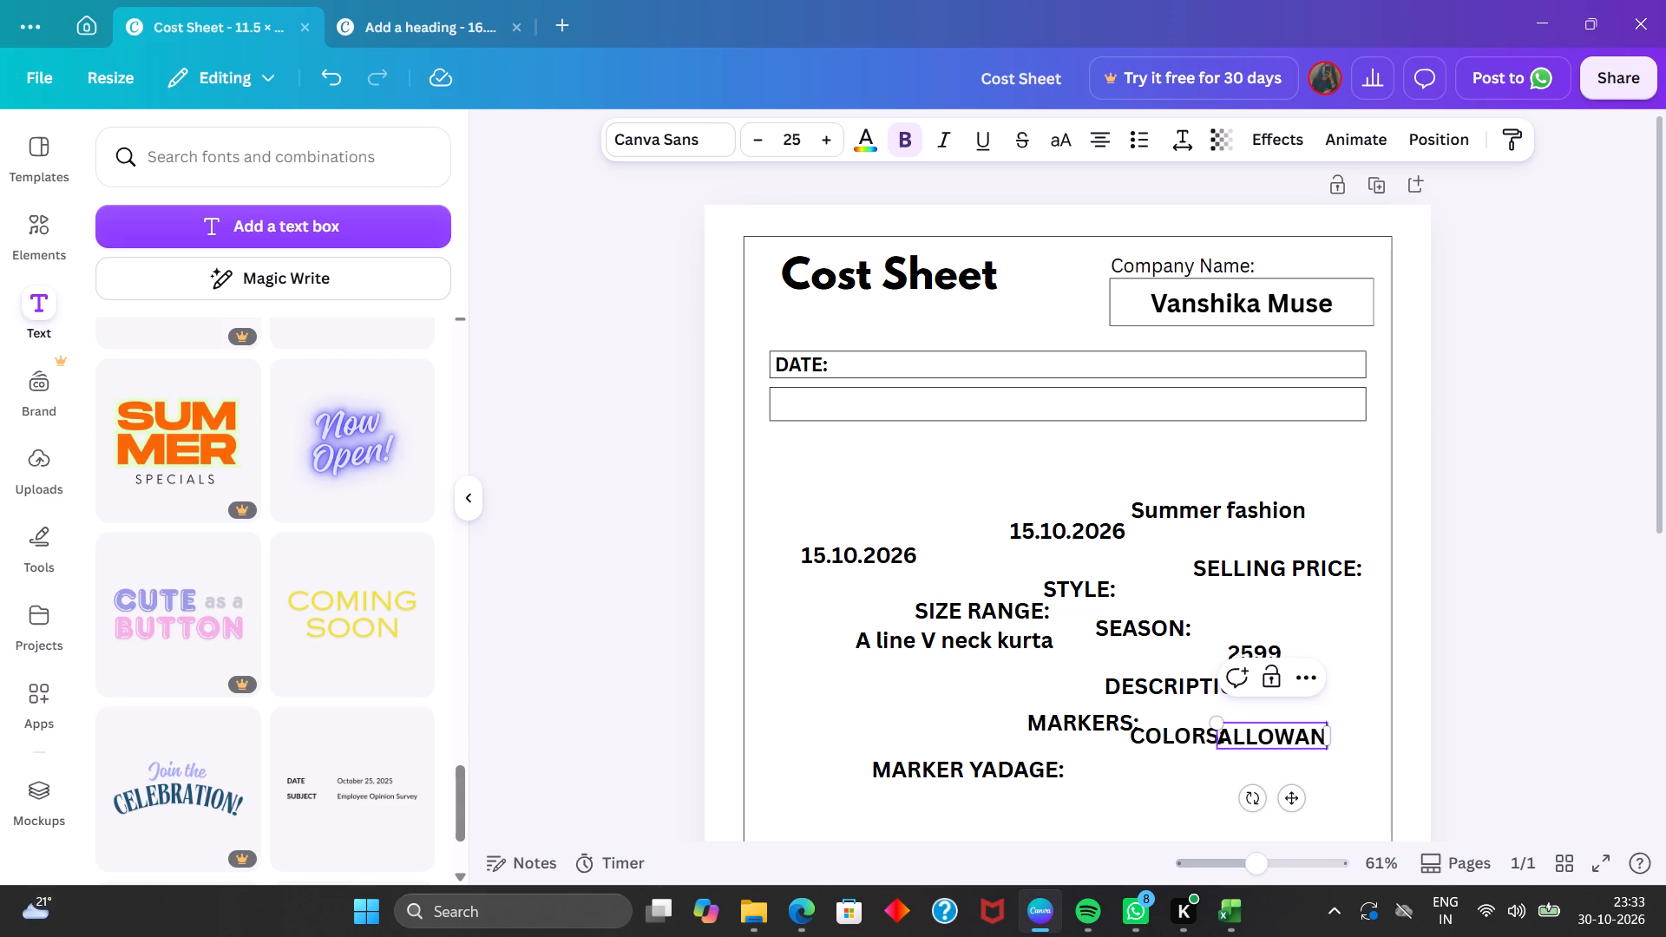
type("CE")
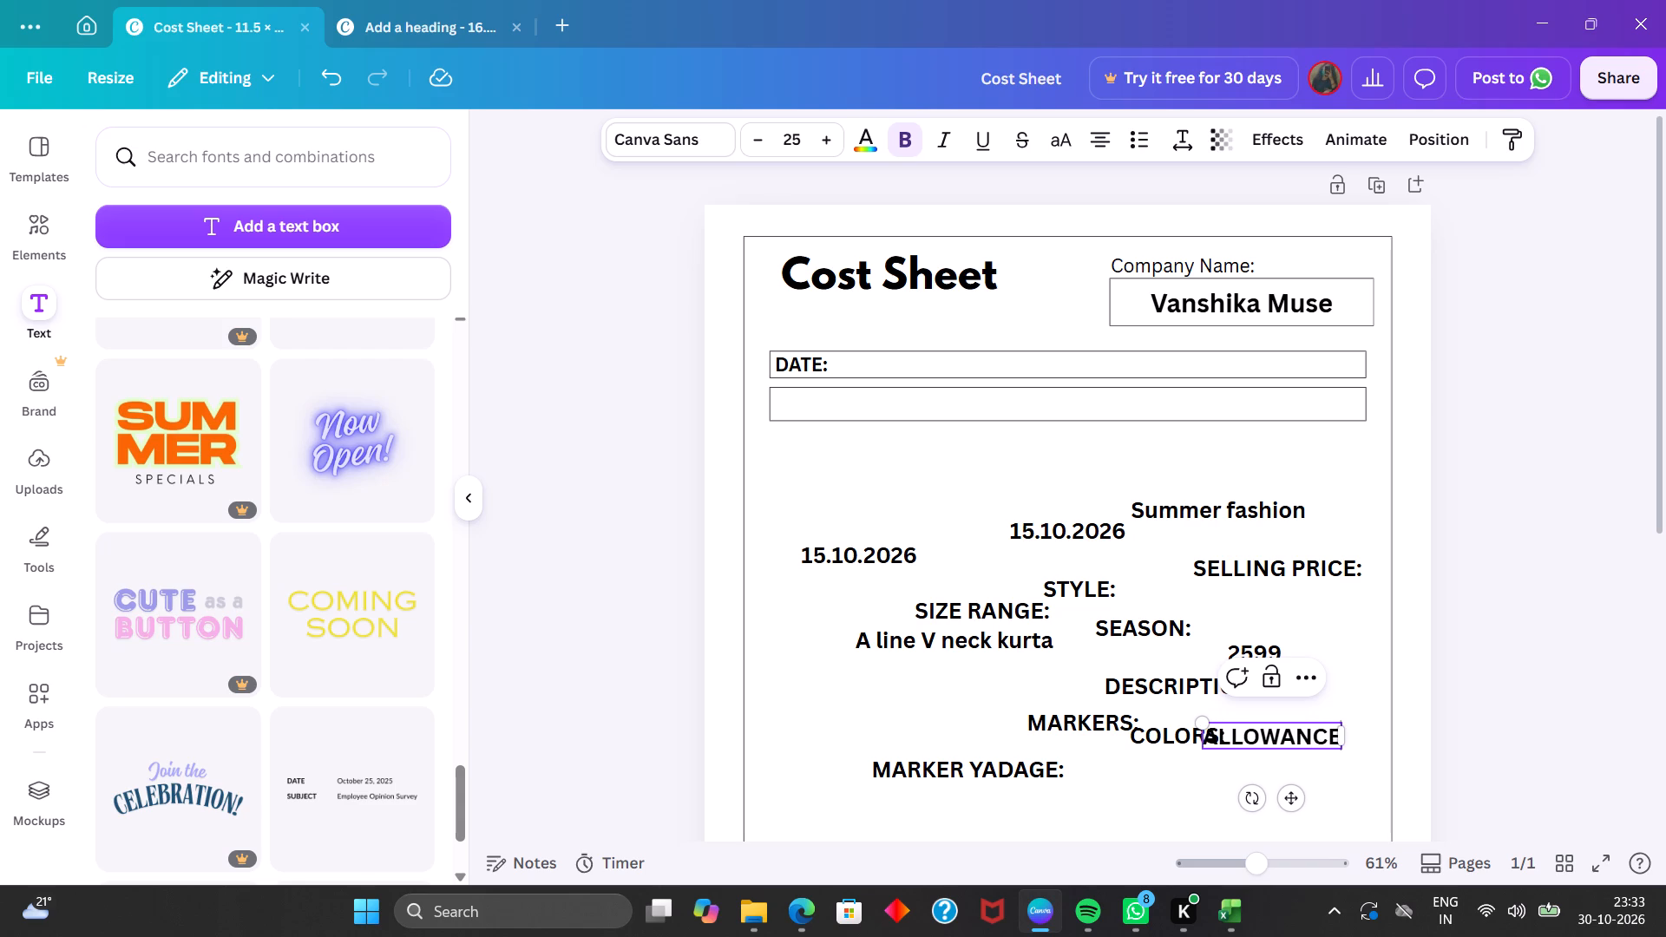
key("shift+colon")
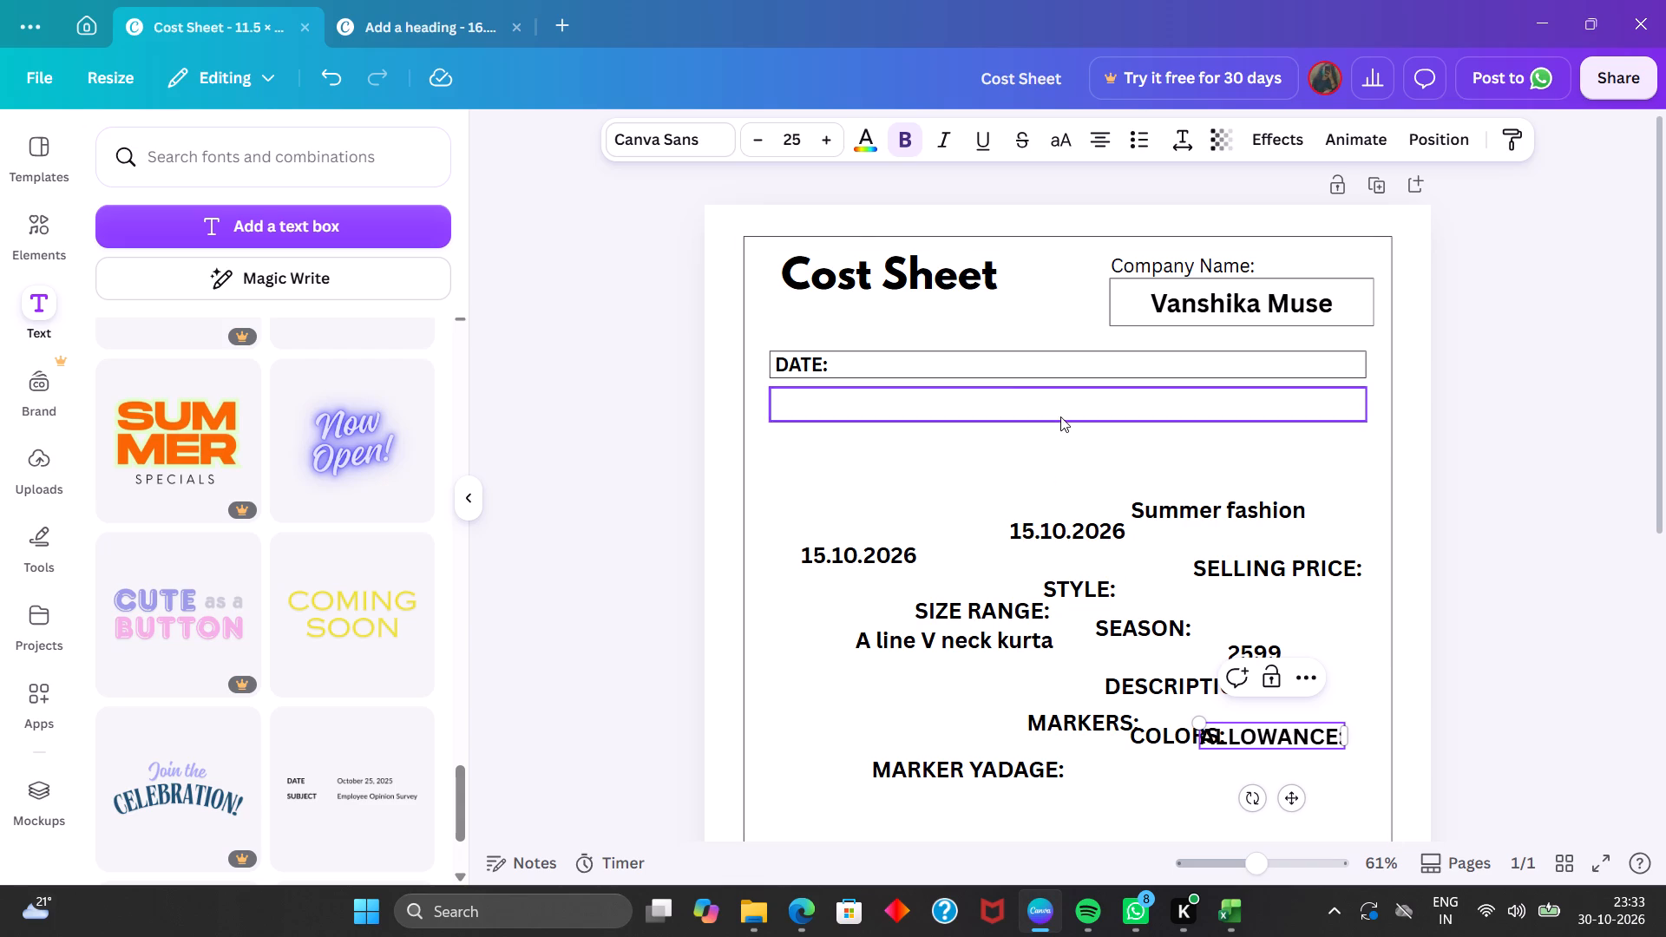
Reduce the font size of the "DATE:" and "SEASON:" labels to 20.
left_click(803, 364)
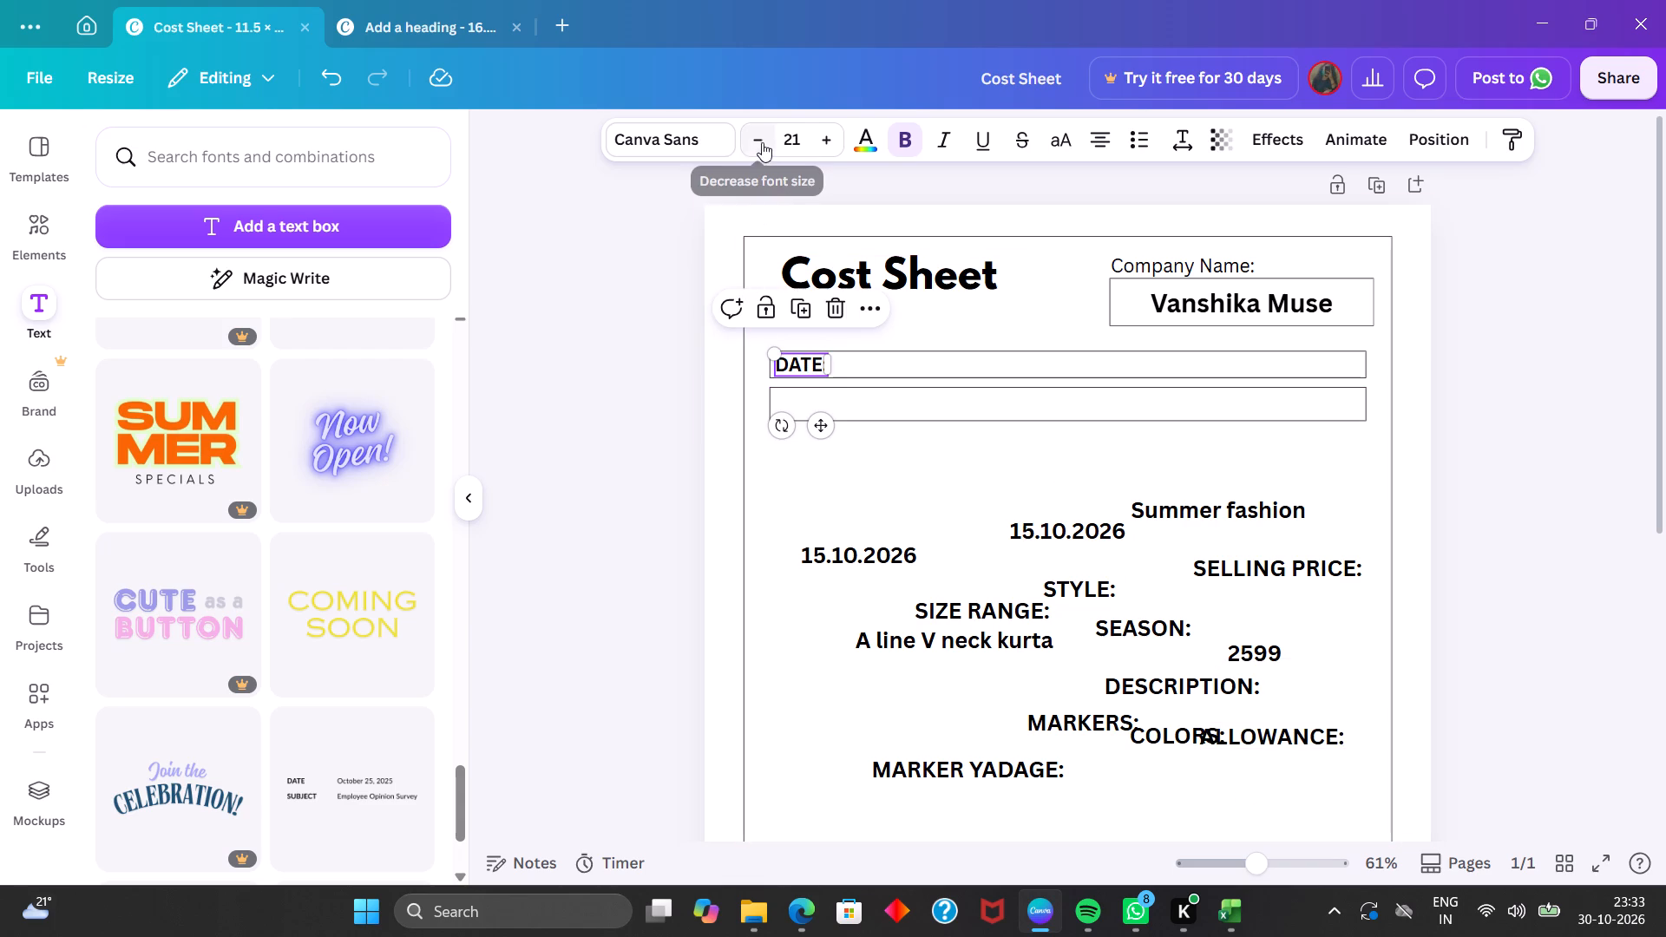
left_click(760, 141)
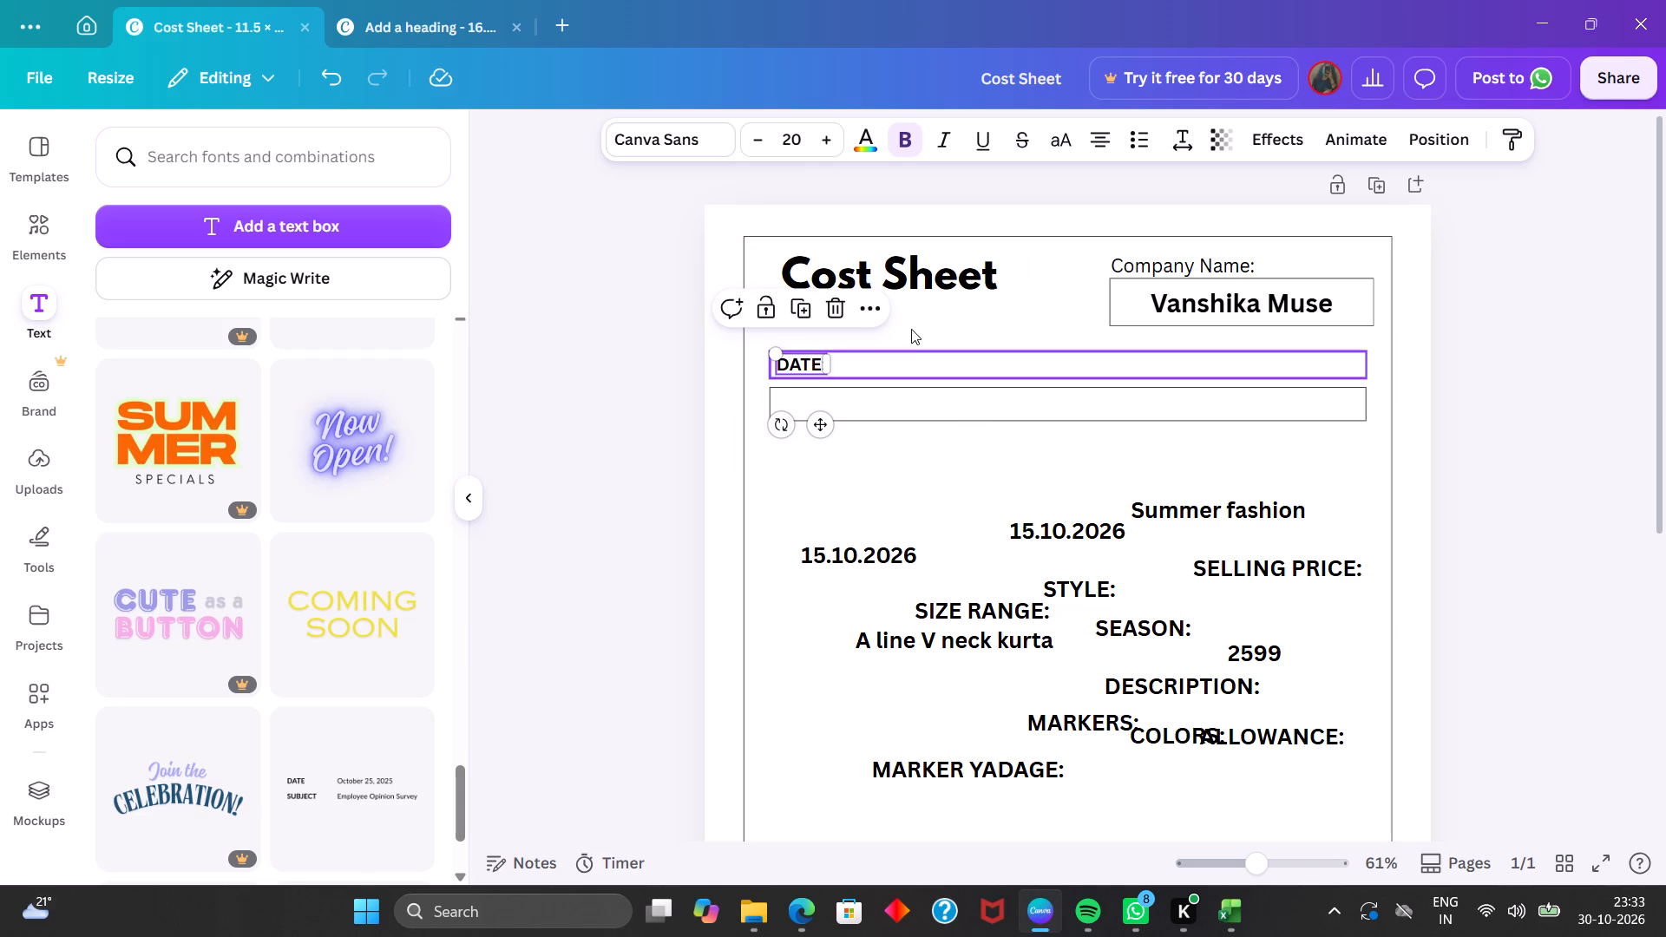
left_click(1136, 631)
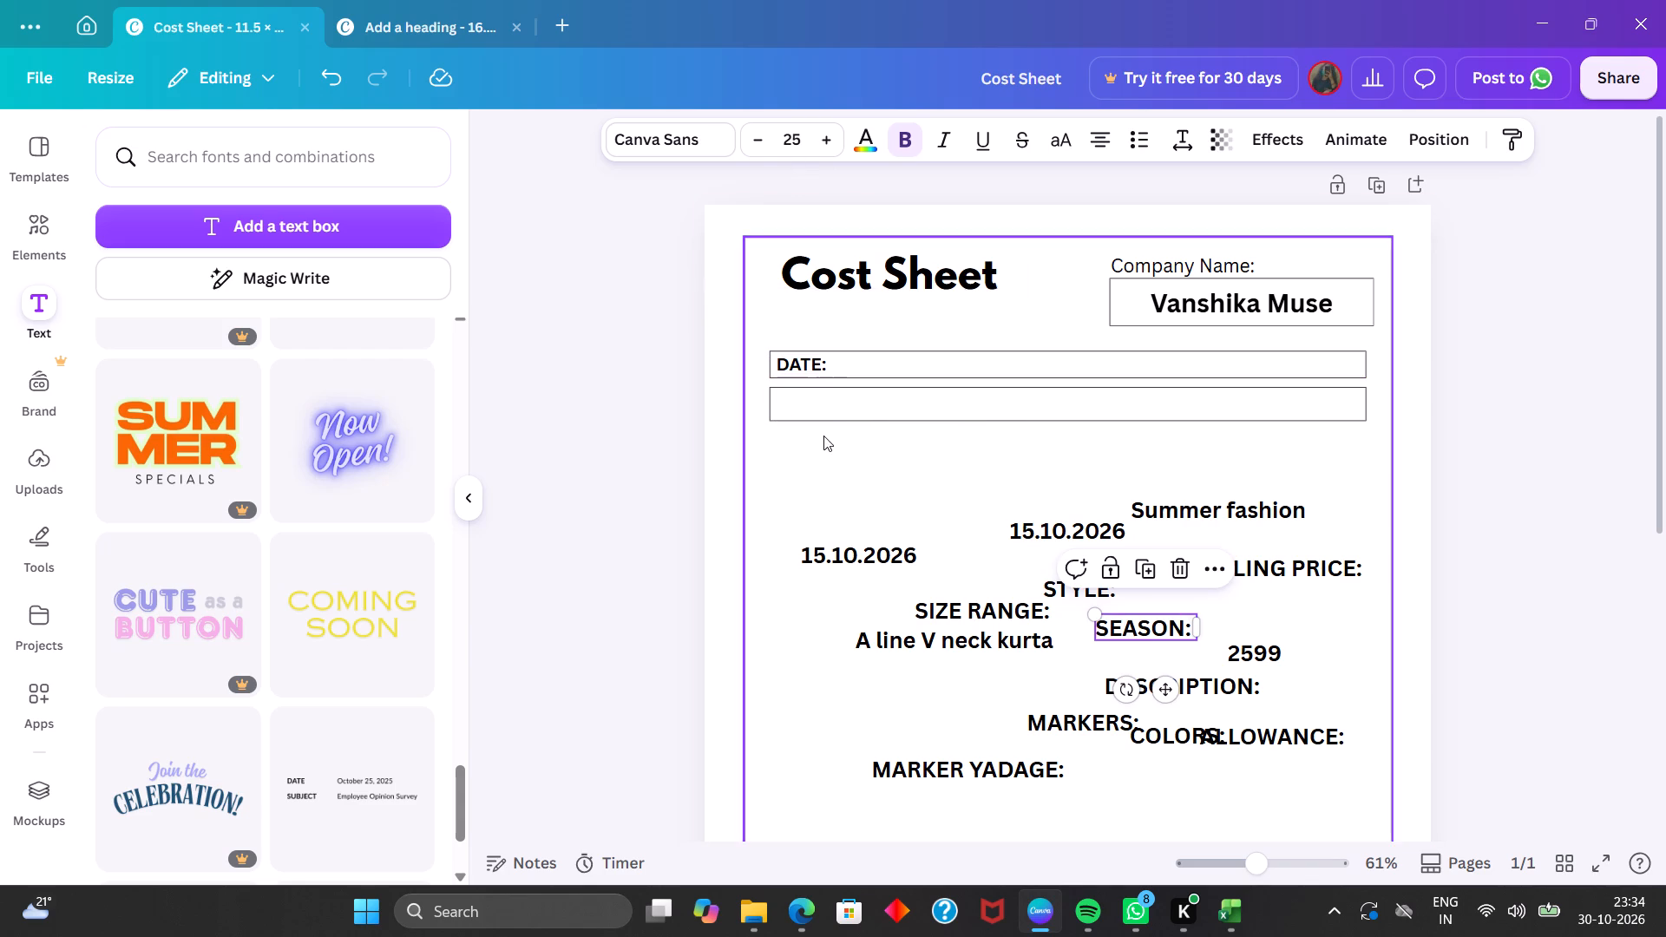
triple_click(756, 152)
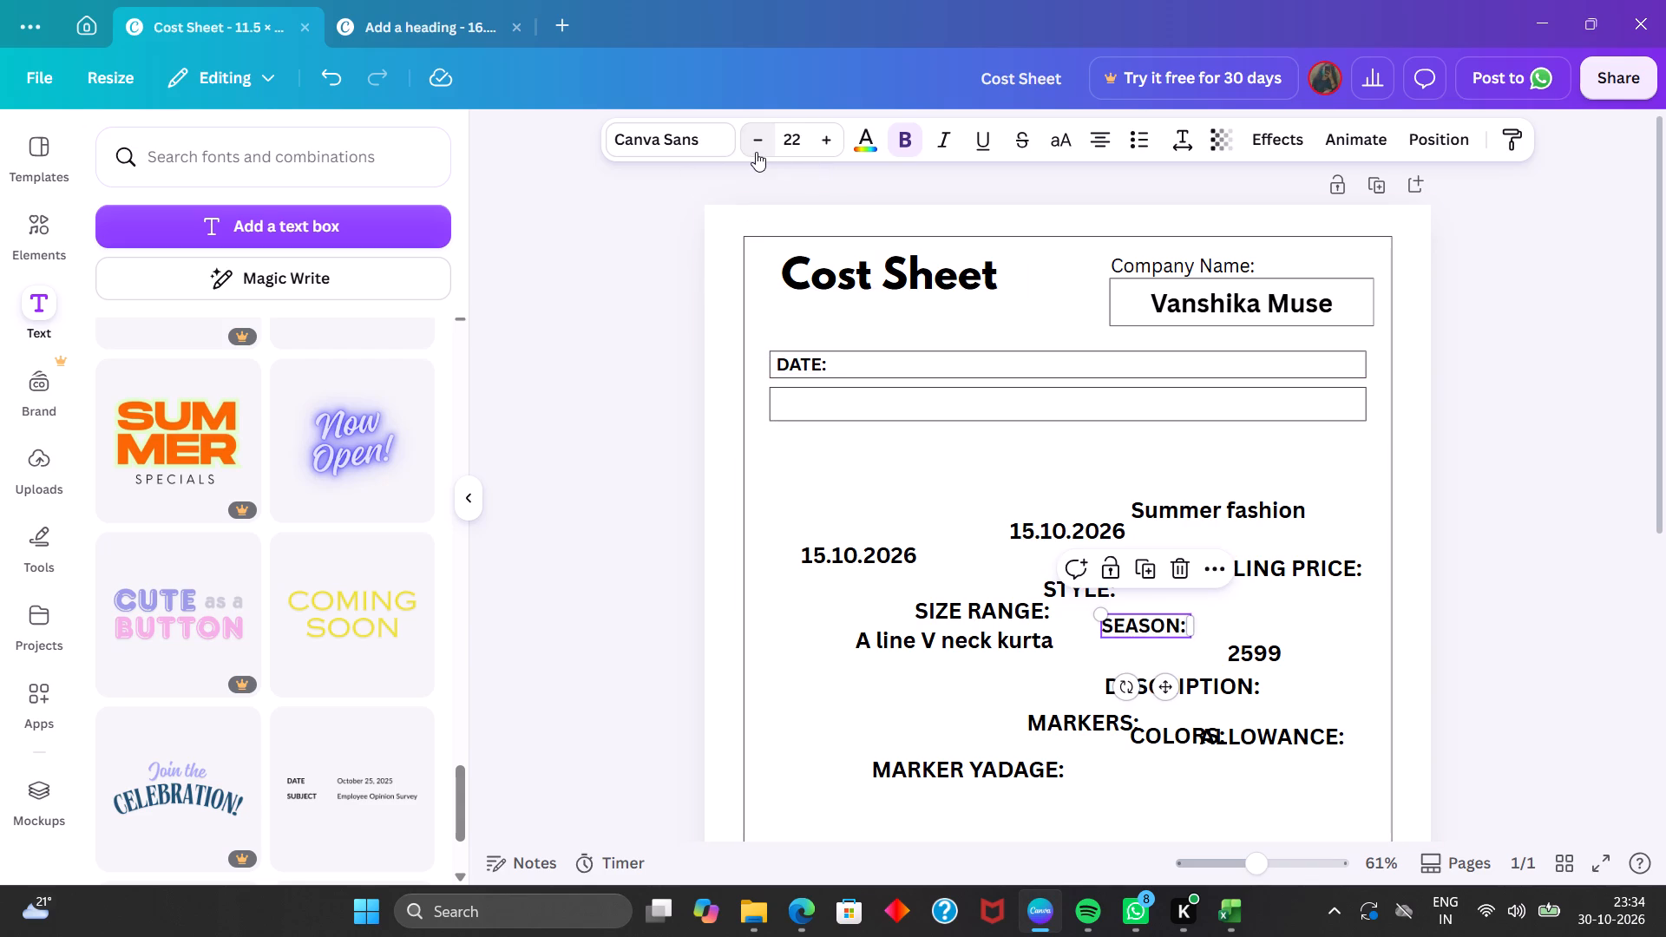
left_click(756, 152)
left_click(756, 152)
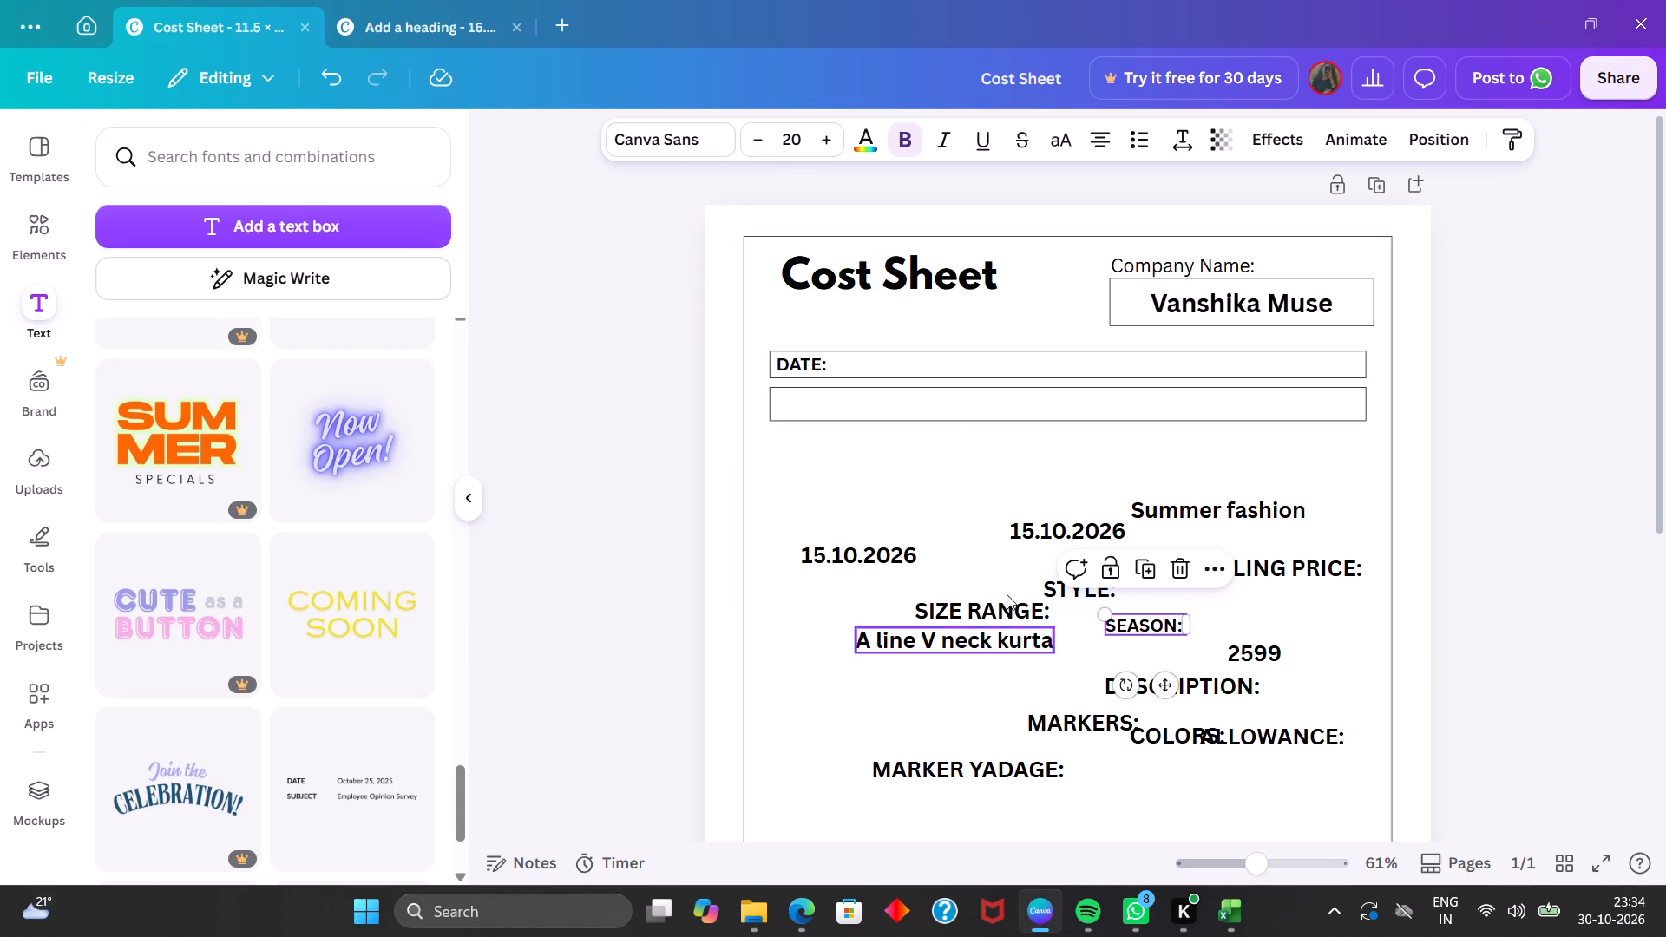
Reduce the font size of the "SIZE RANGE:" label to 20.
left_click(998, 604)
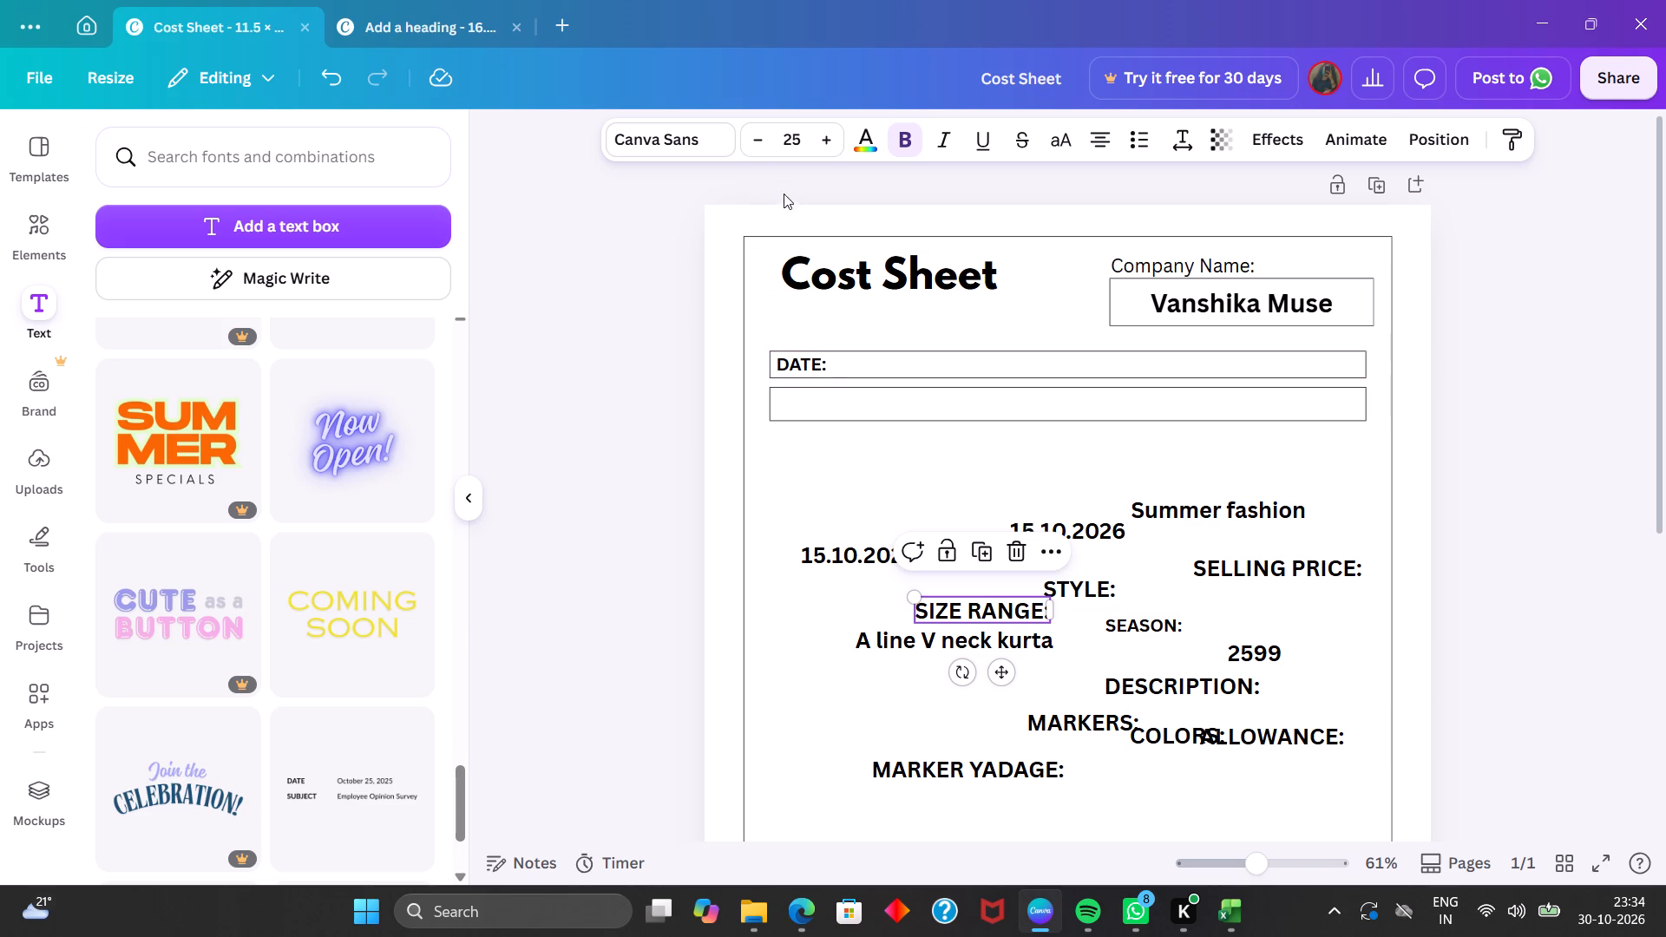
triple_click(764, 147)
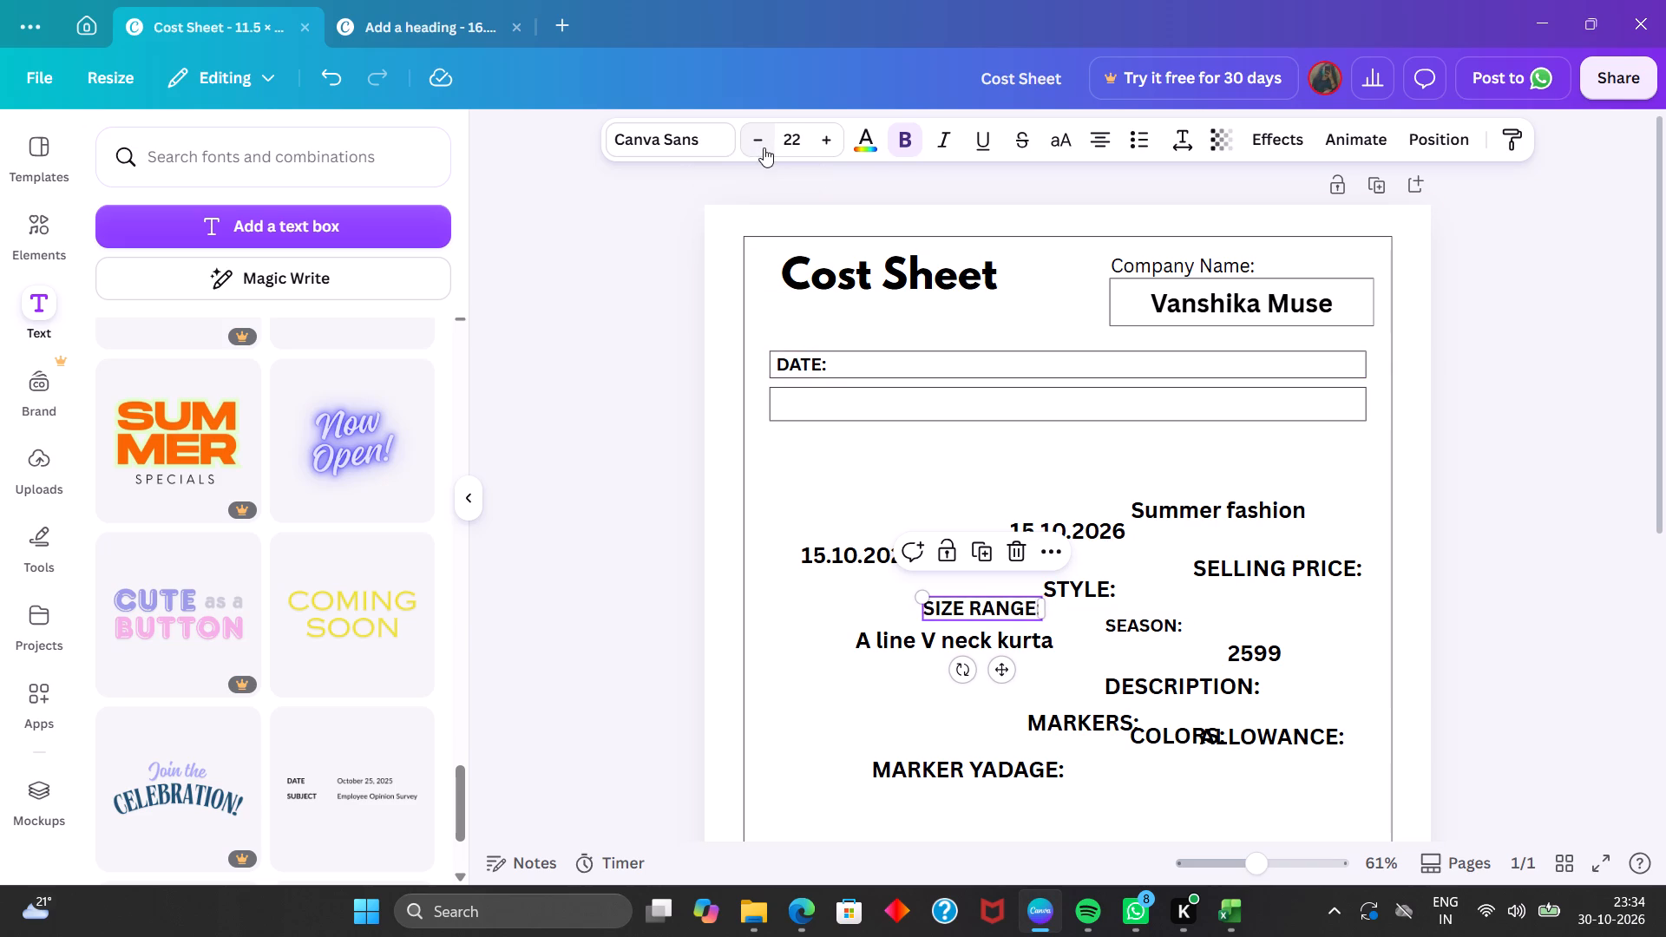
left_click(764, 147)
left_click(764, 147)
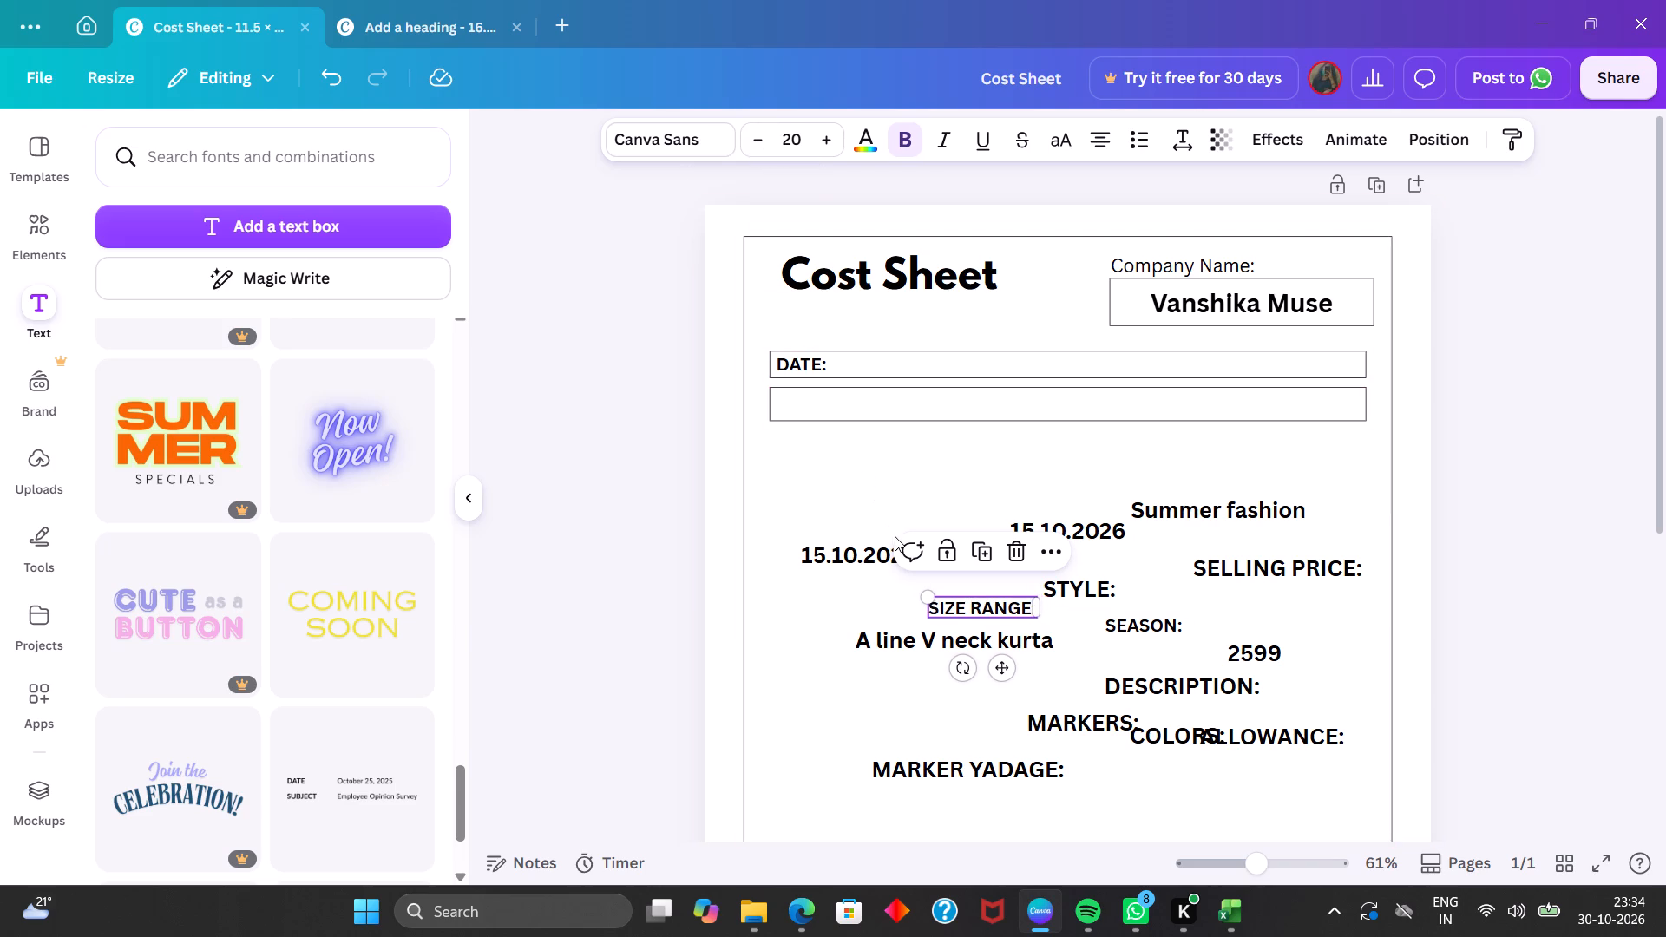
Reduce the font size of the "SELLING PRICE:" label to 20.
left_click(1233, 561)
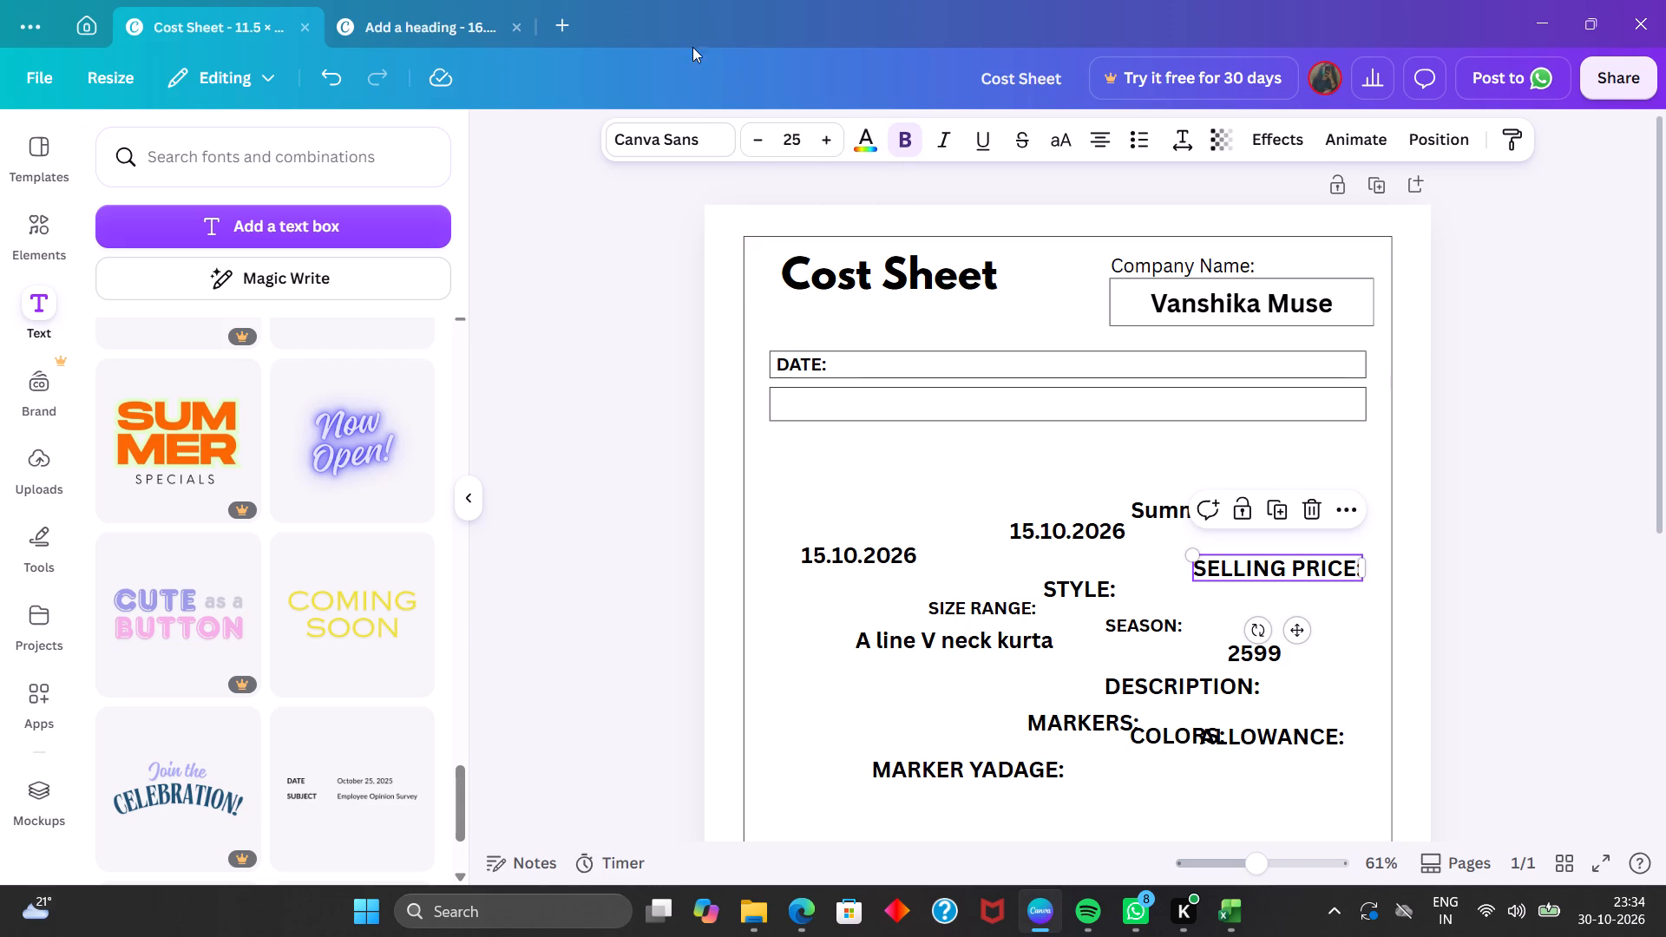
triple_click(756, 140)
left_click(756, 140)
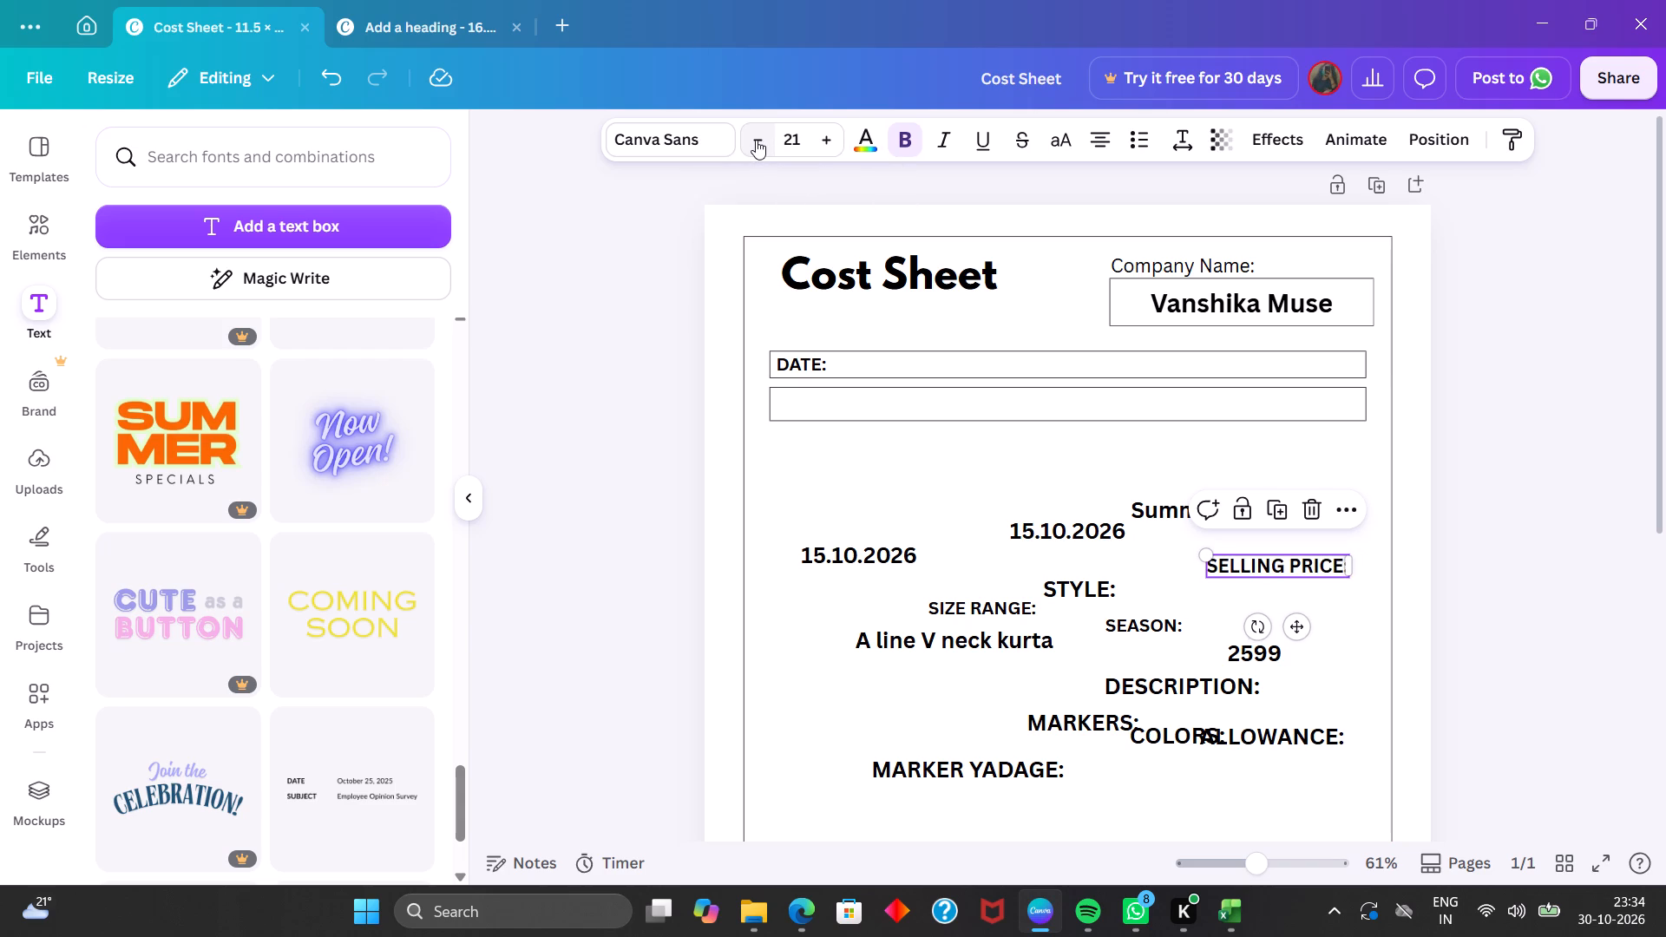
left_click(756, 140)
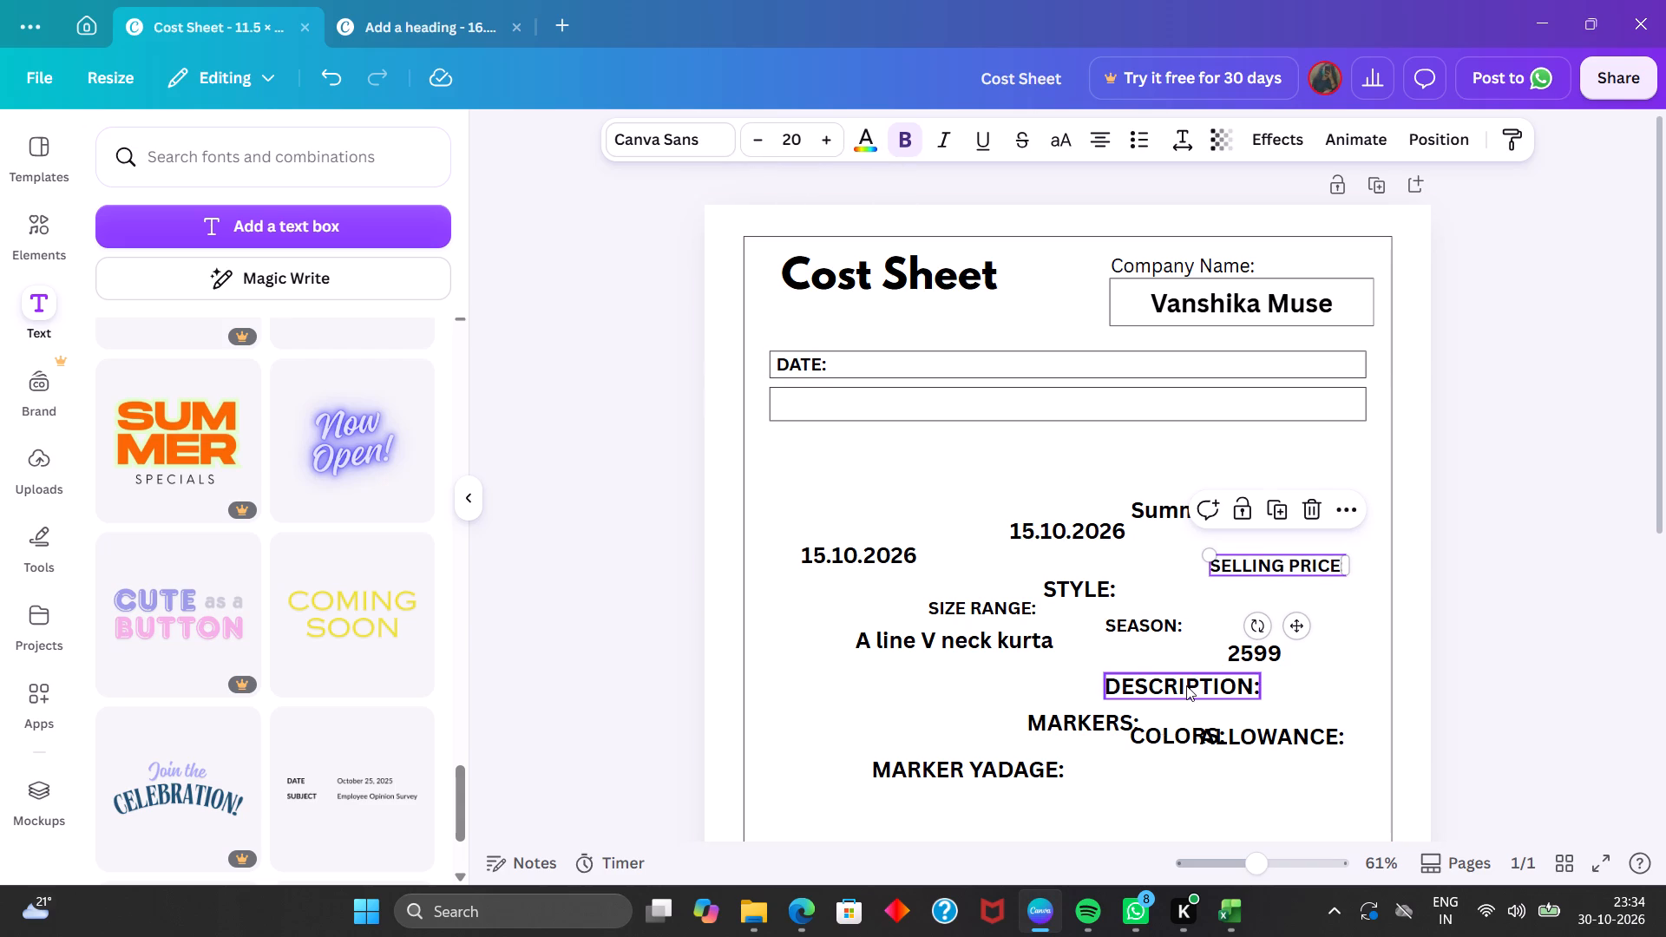
Reduce the font size of the "DESCRIPTION:" label to 20.
left_click(1186, 685)
double_click(760, 147)
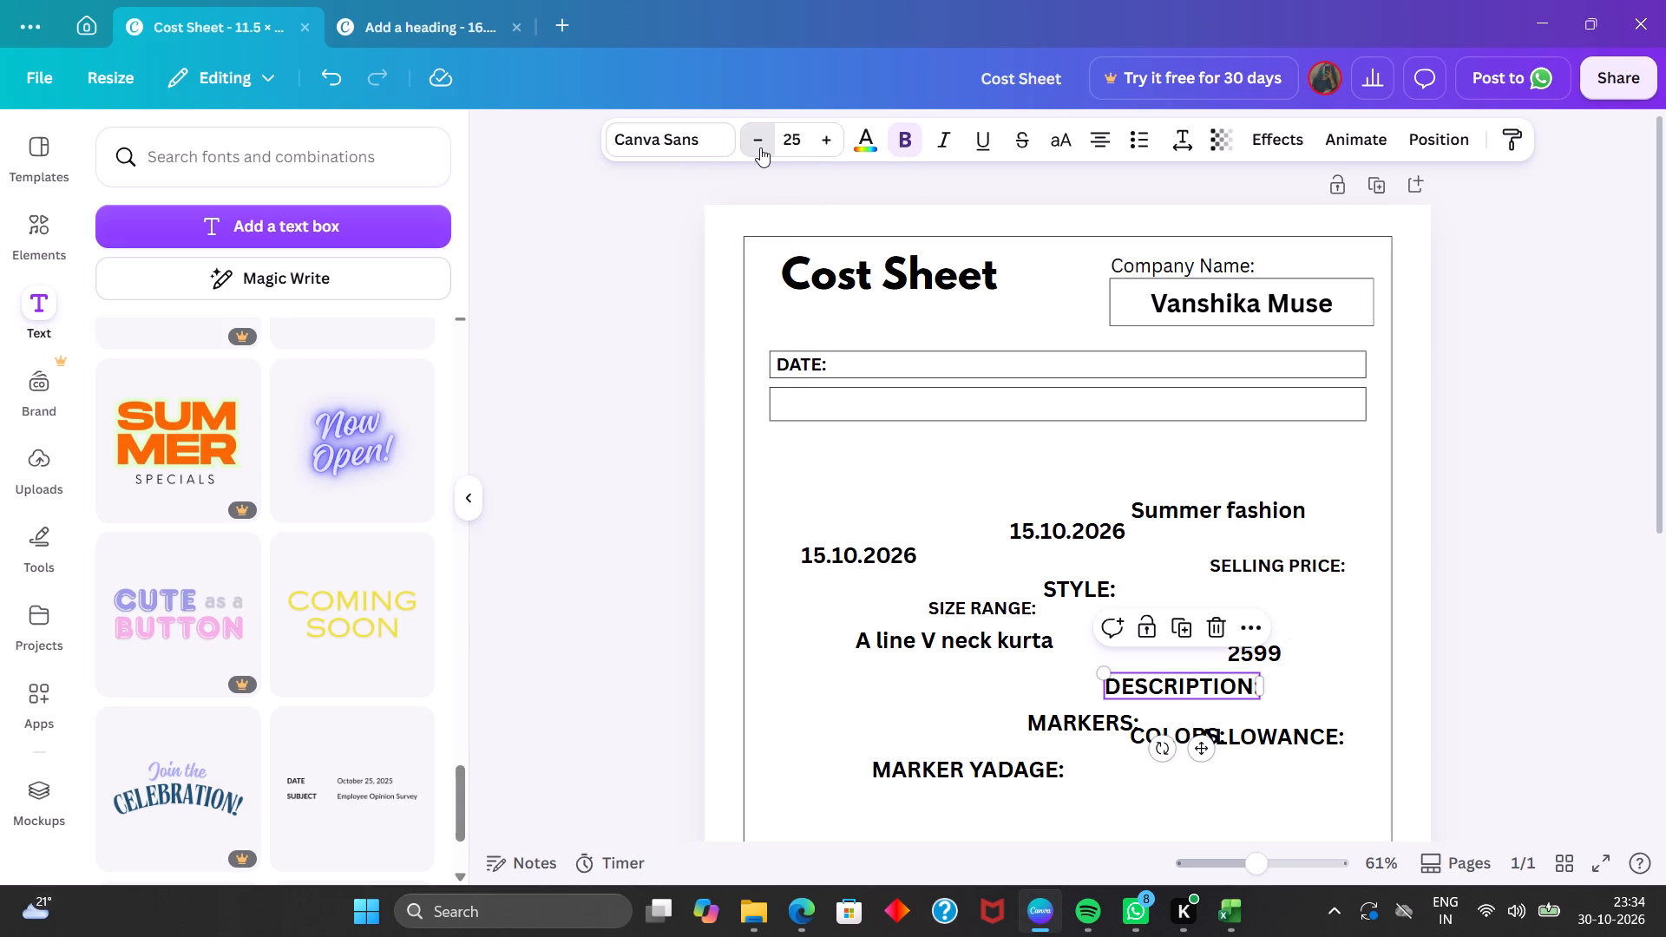
left_click(760, 147)
left_click(760, 147)
left_click(760, 147)
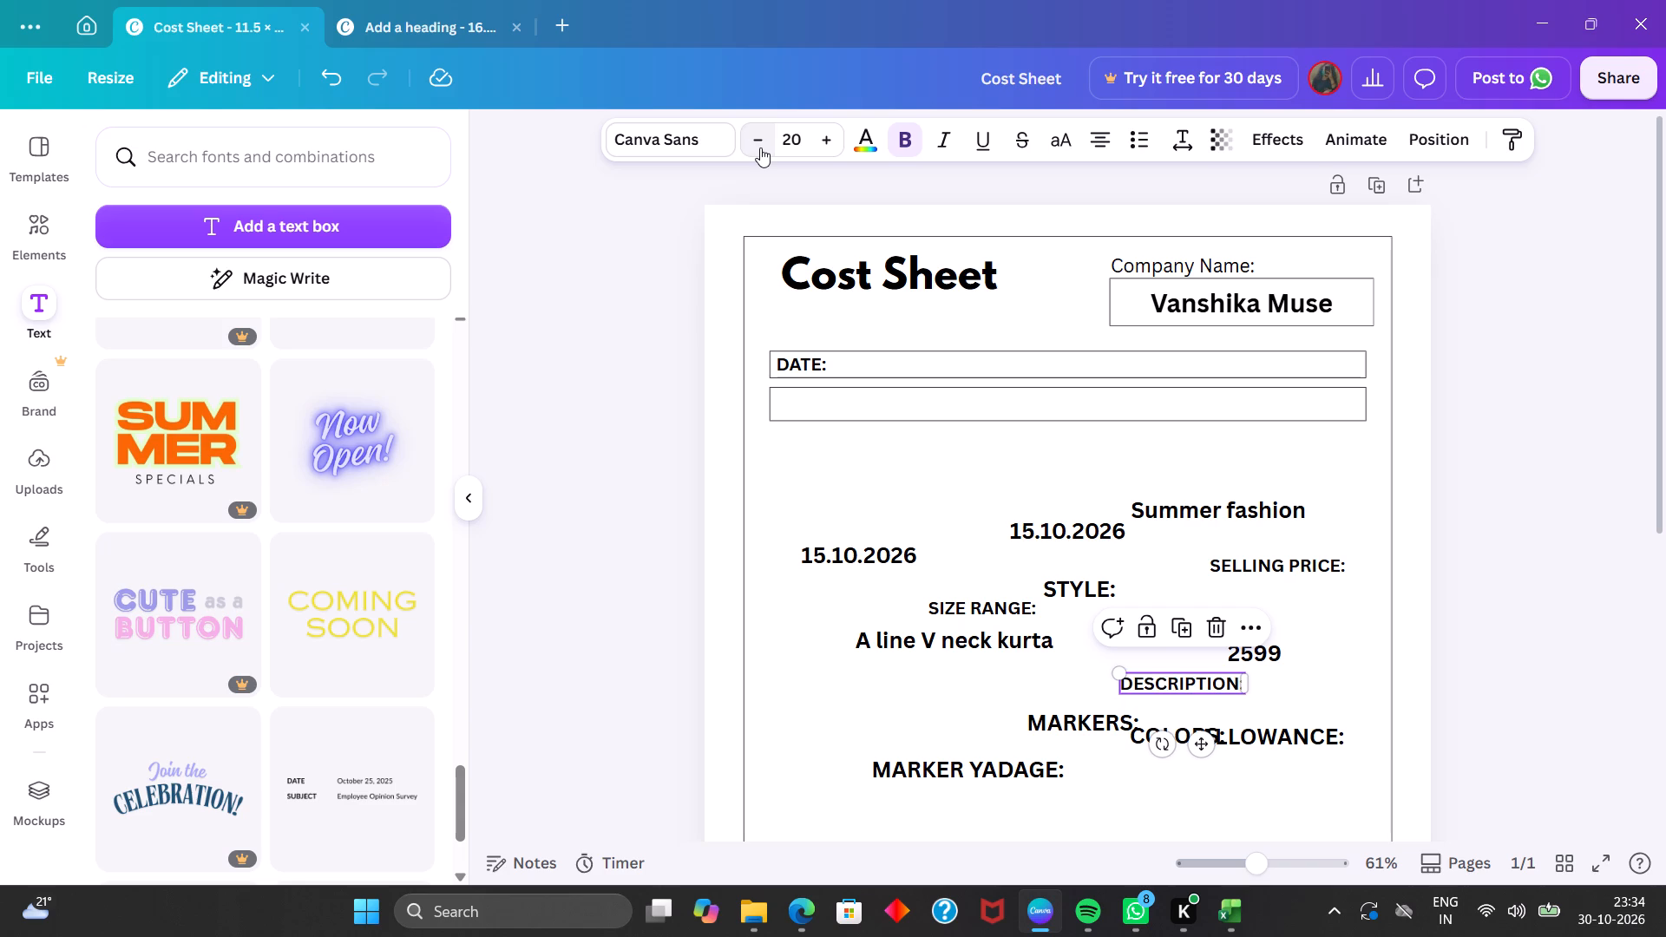
Reduce the font size of the "ALLOWANCE:" label to 20.
scroll(1569, 590, "down", 1)
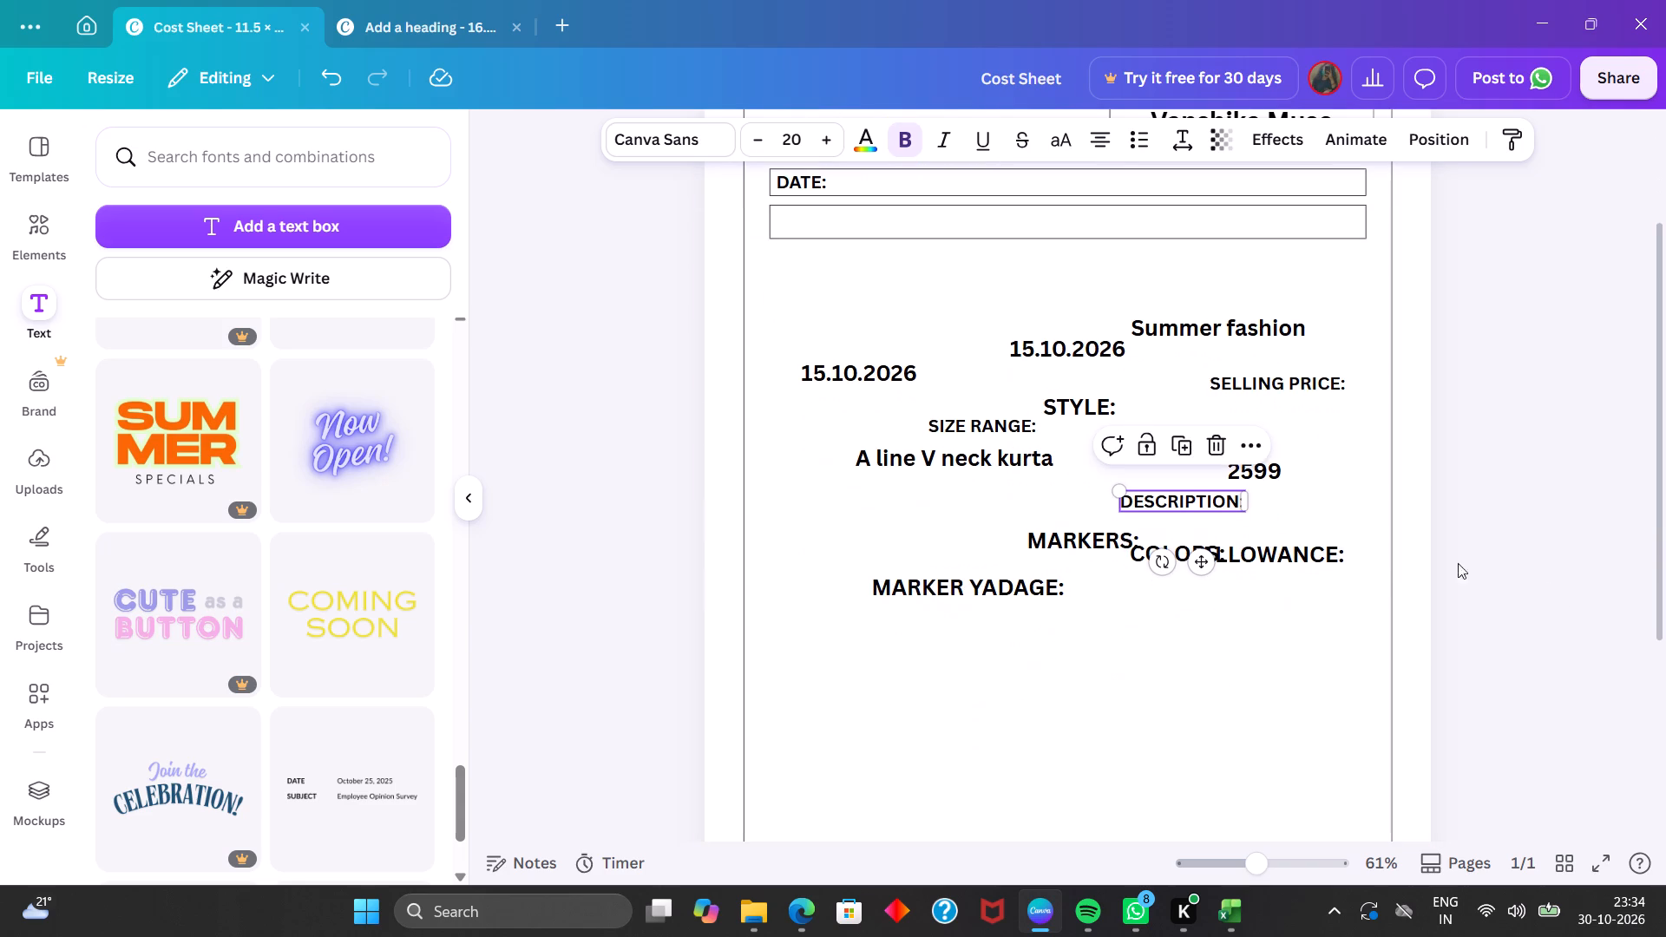
left_click(1283, 565)
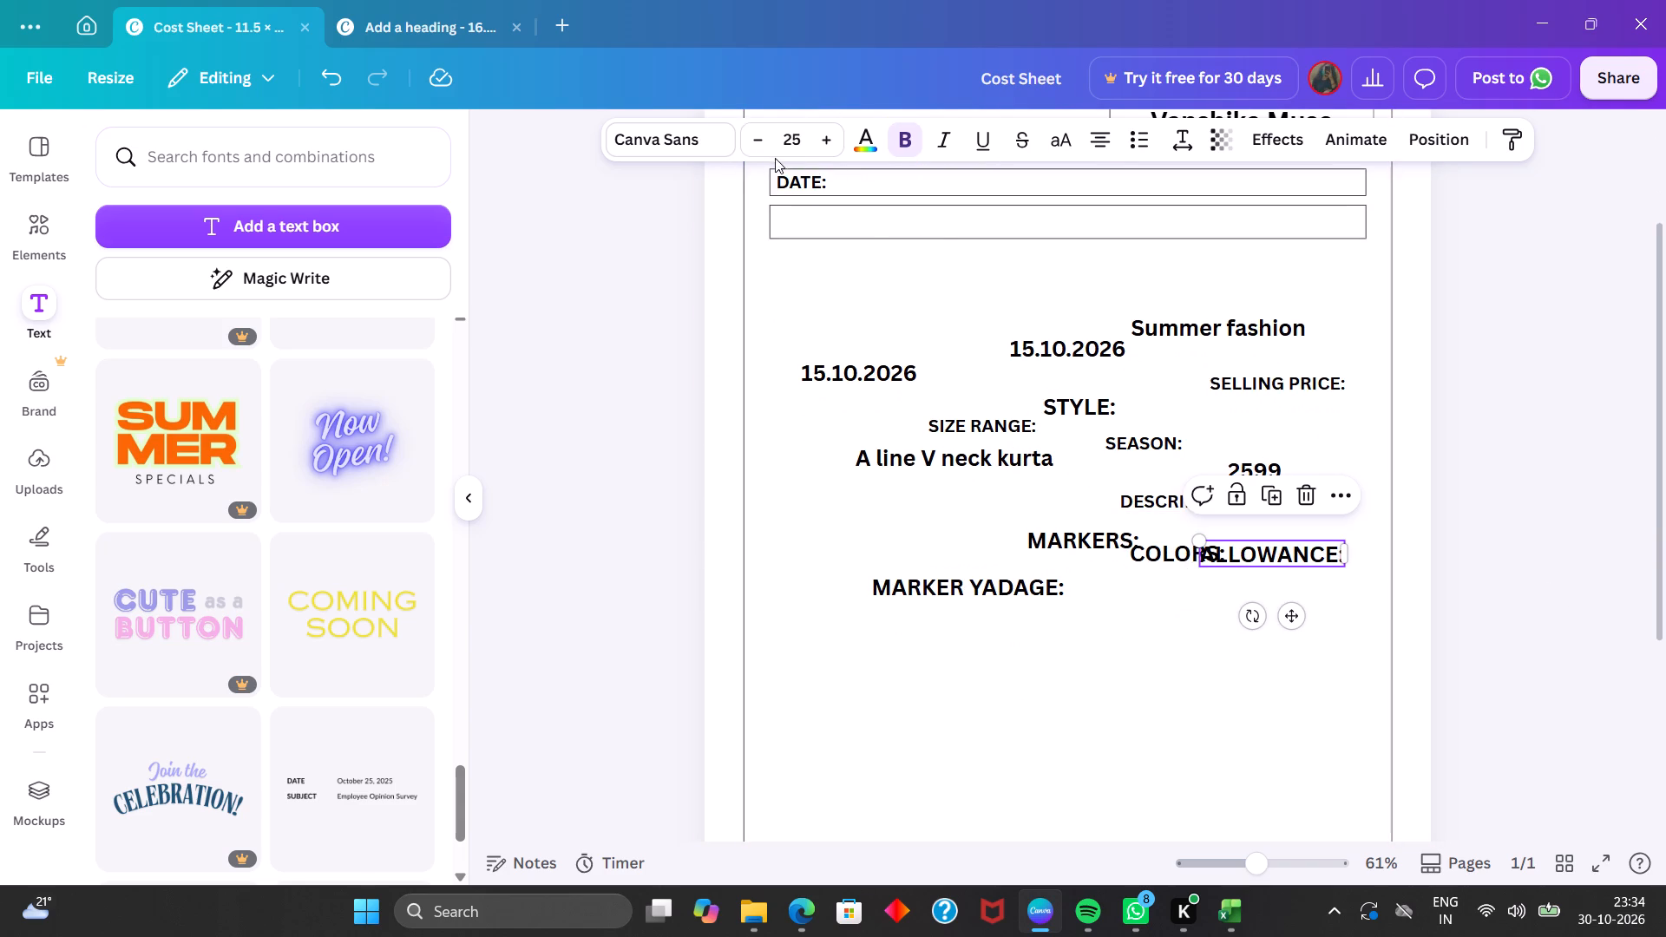
left_click(757, 147)
left_click(757, 147)
double_click(757, 147)
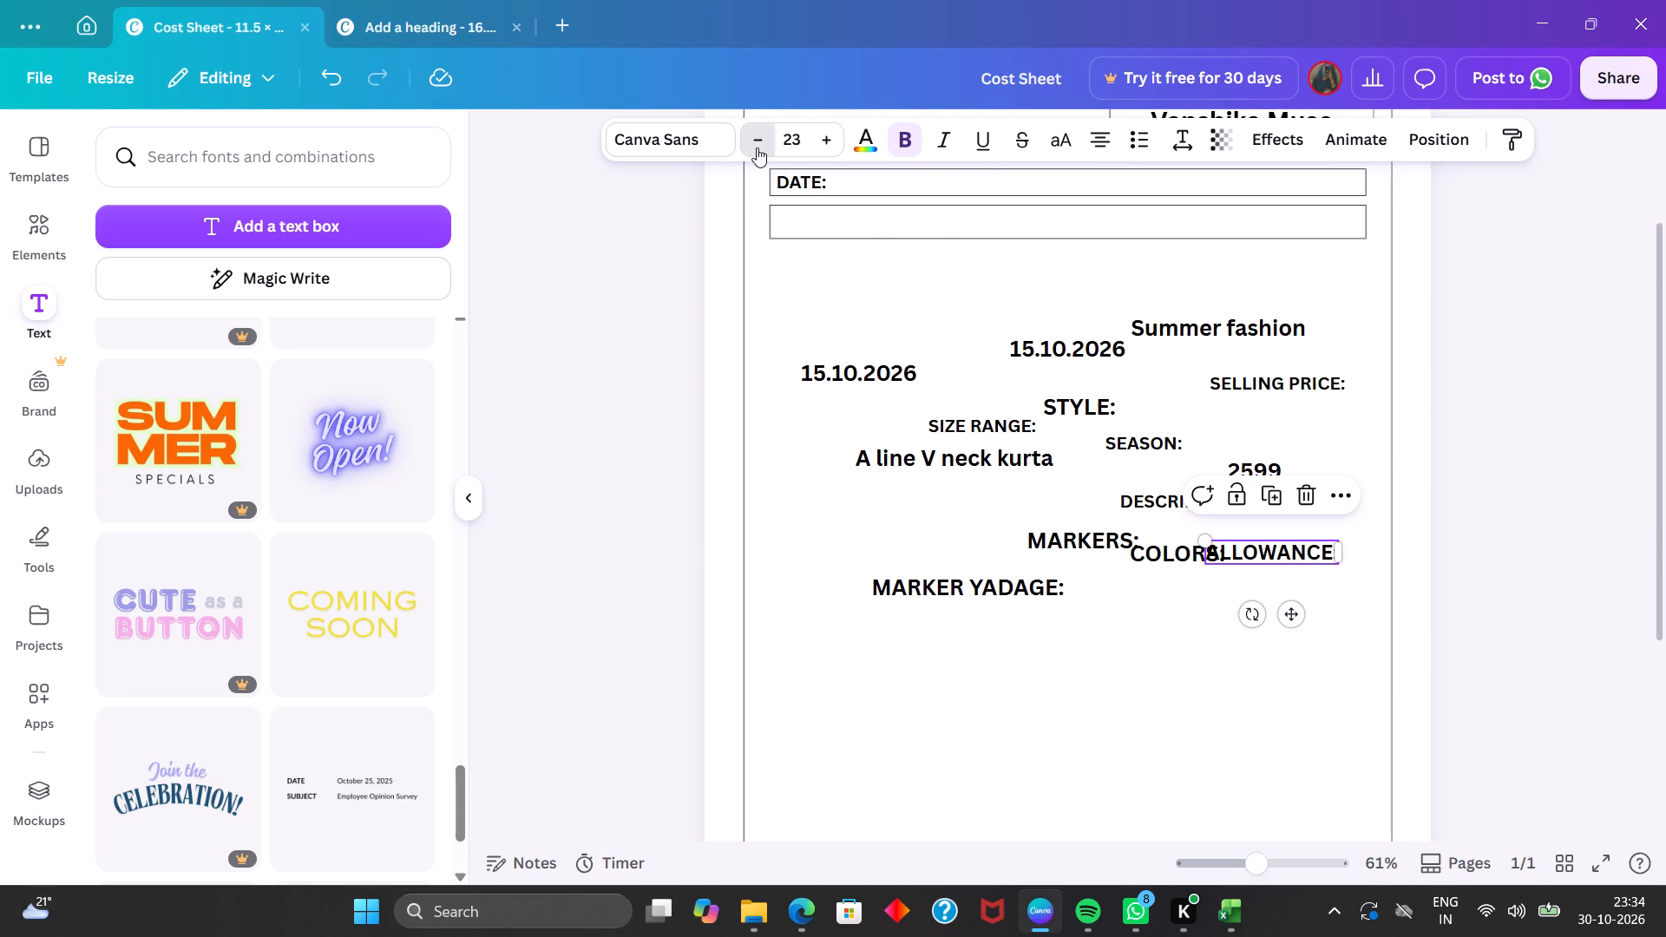
left_click(757, 147)
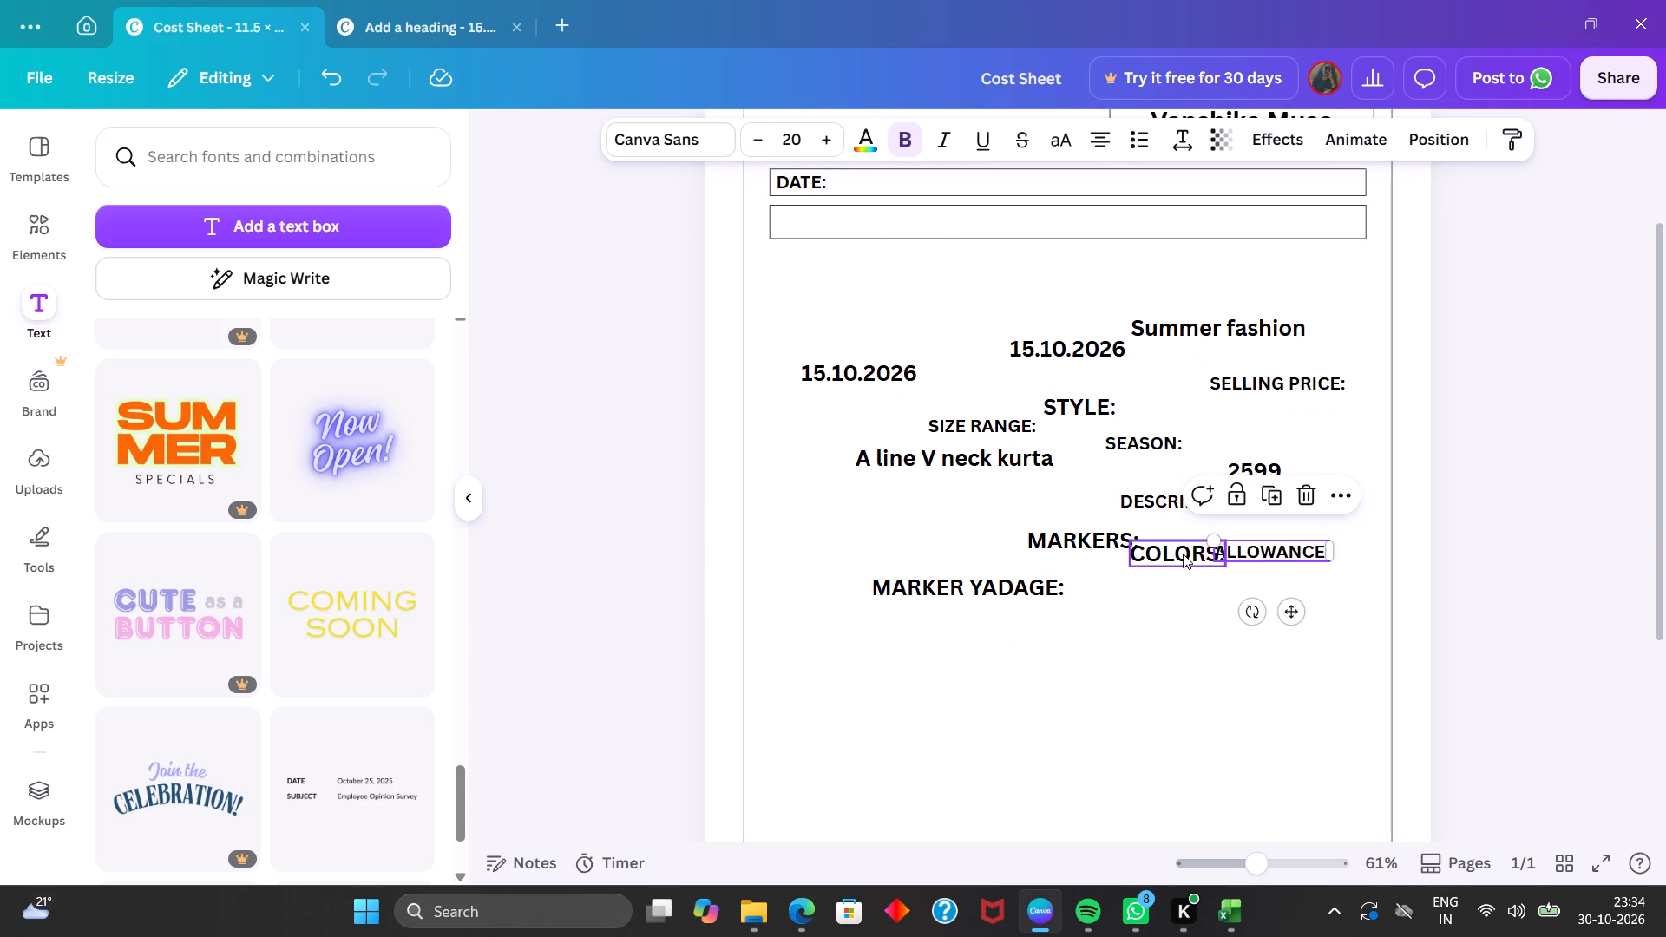
Reduce the font size of the "COLORS:" label to 20.
left_click(1183, 554)
triple_click(759, 131)
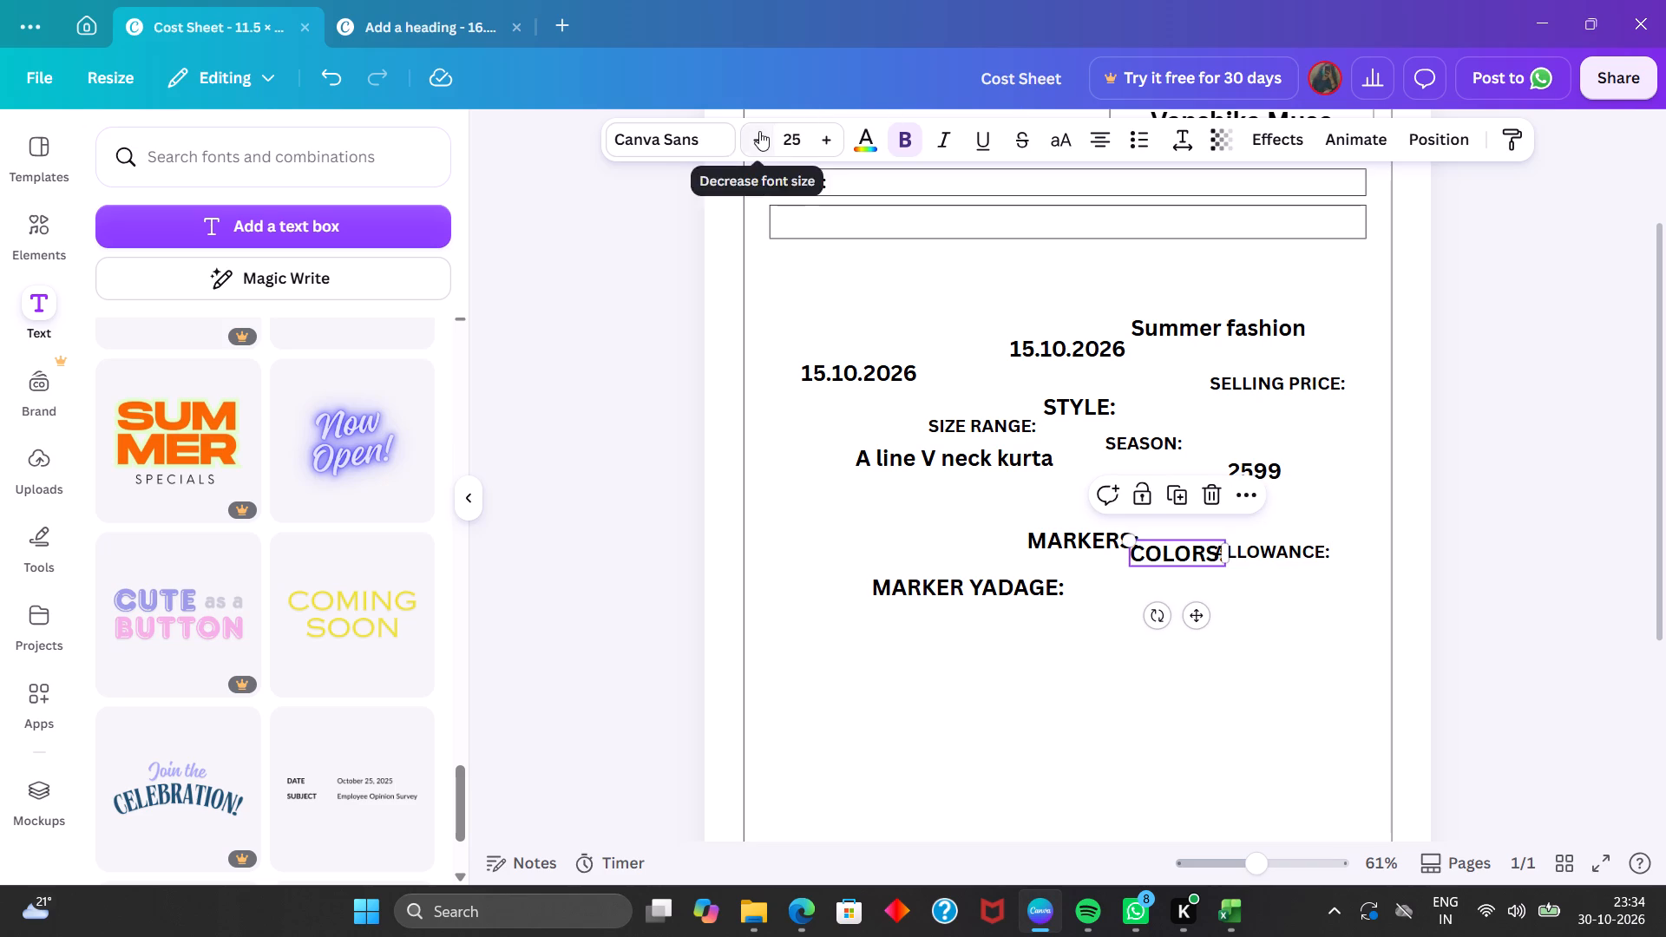
left_click(759, 131)
left_click(759, 131)
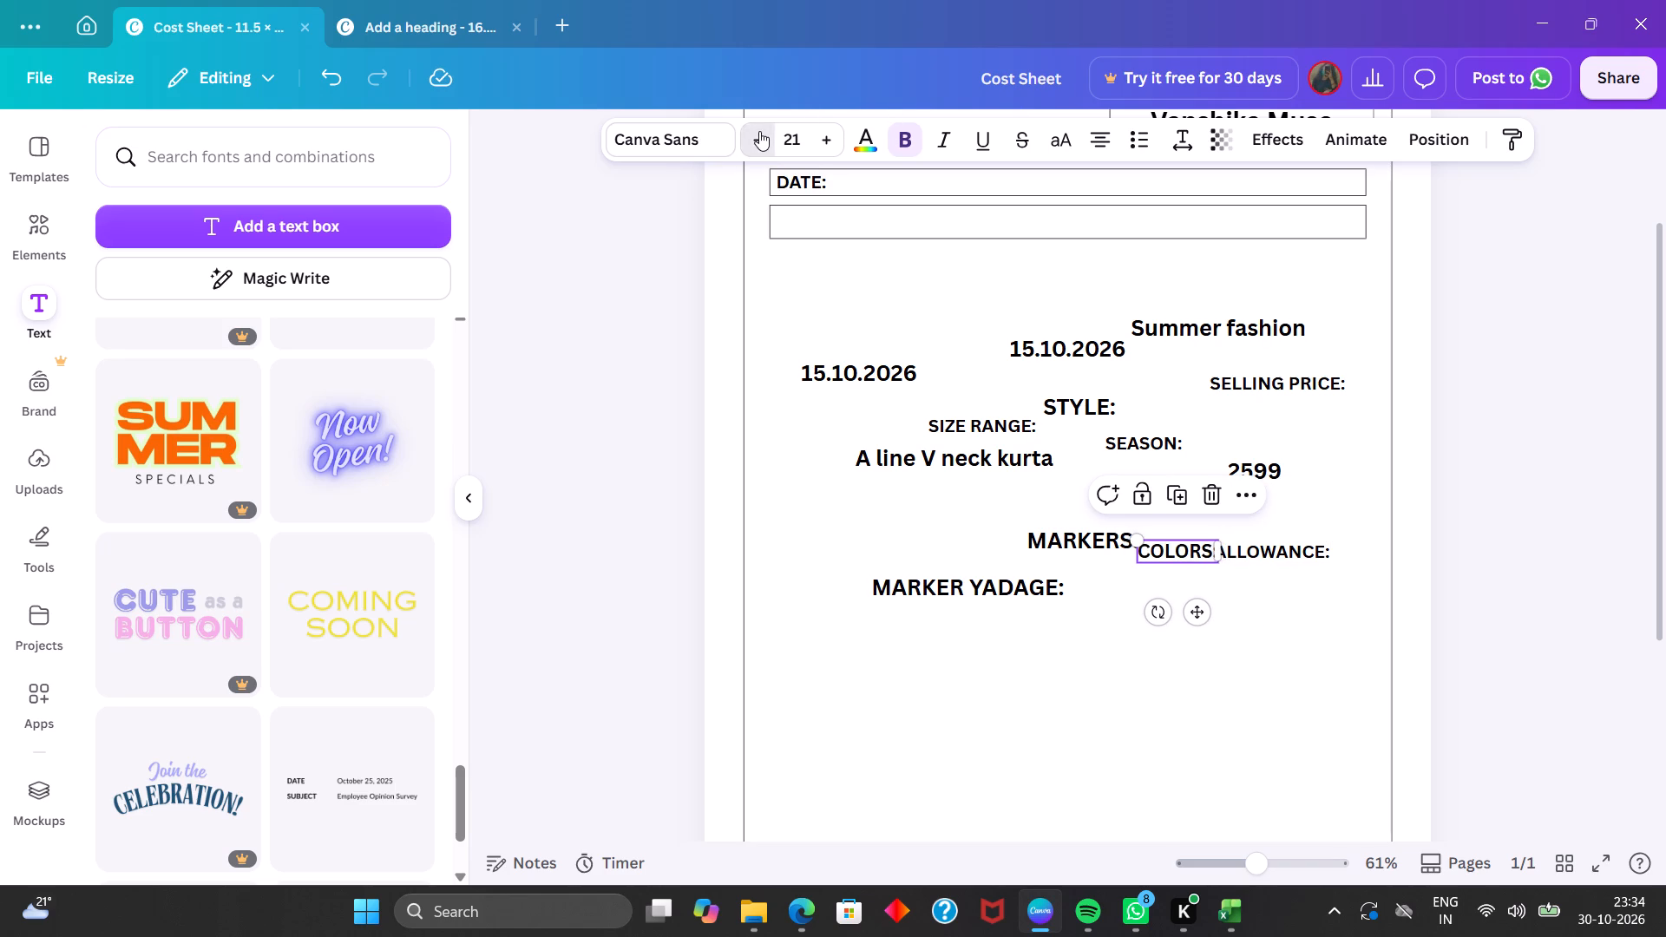
left_click_drag(1204, 620, 1205, 641)
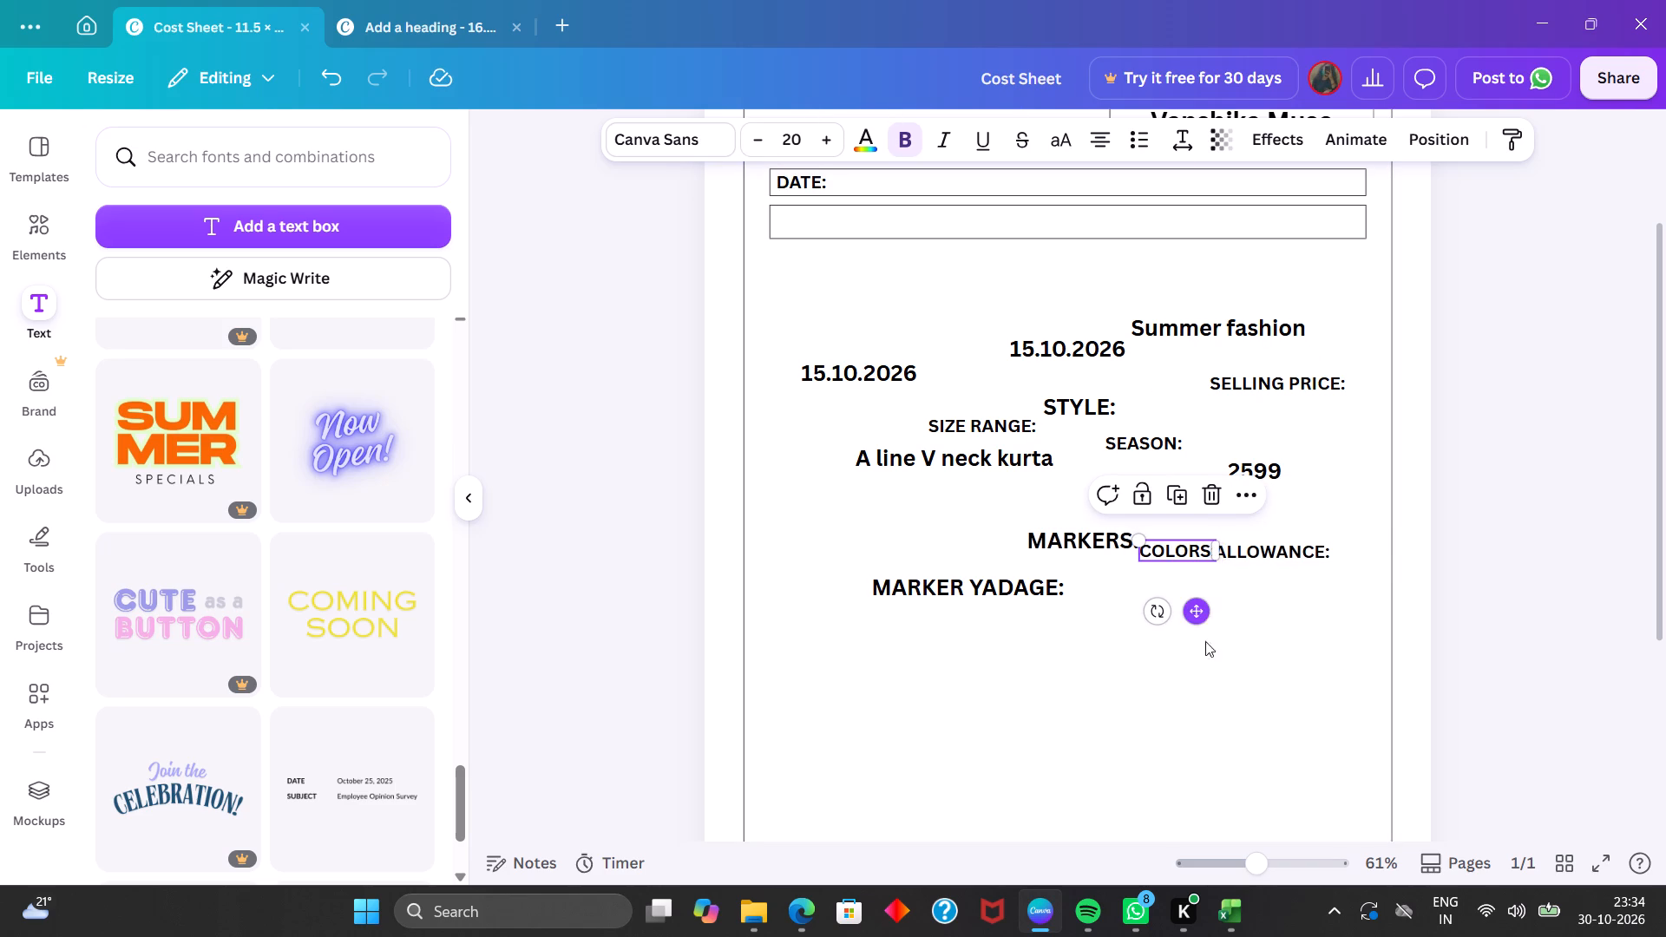
Move the "COLORS:" label down to clear space below the "ALLOWANCE:" label.
left_click_drag(1205, 641, 1210, 684)
Reduce the font size of the "MARKERS:" label to 20.
left_click(1044, 550)
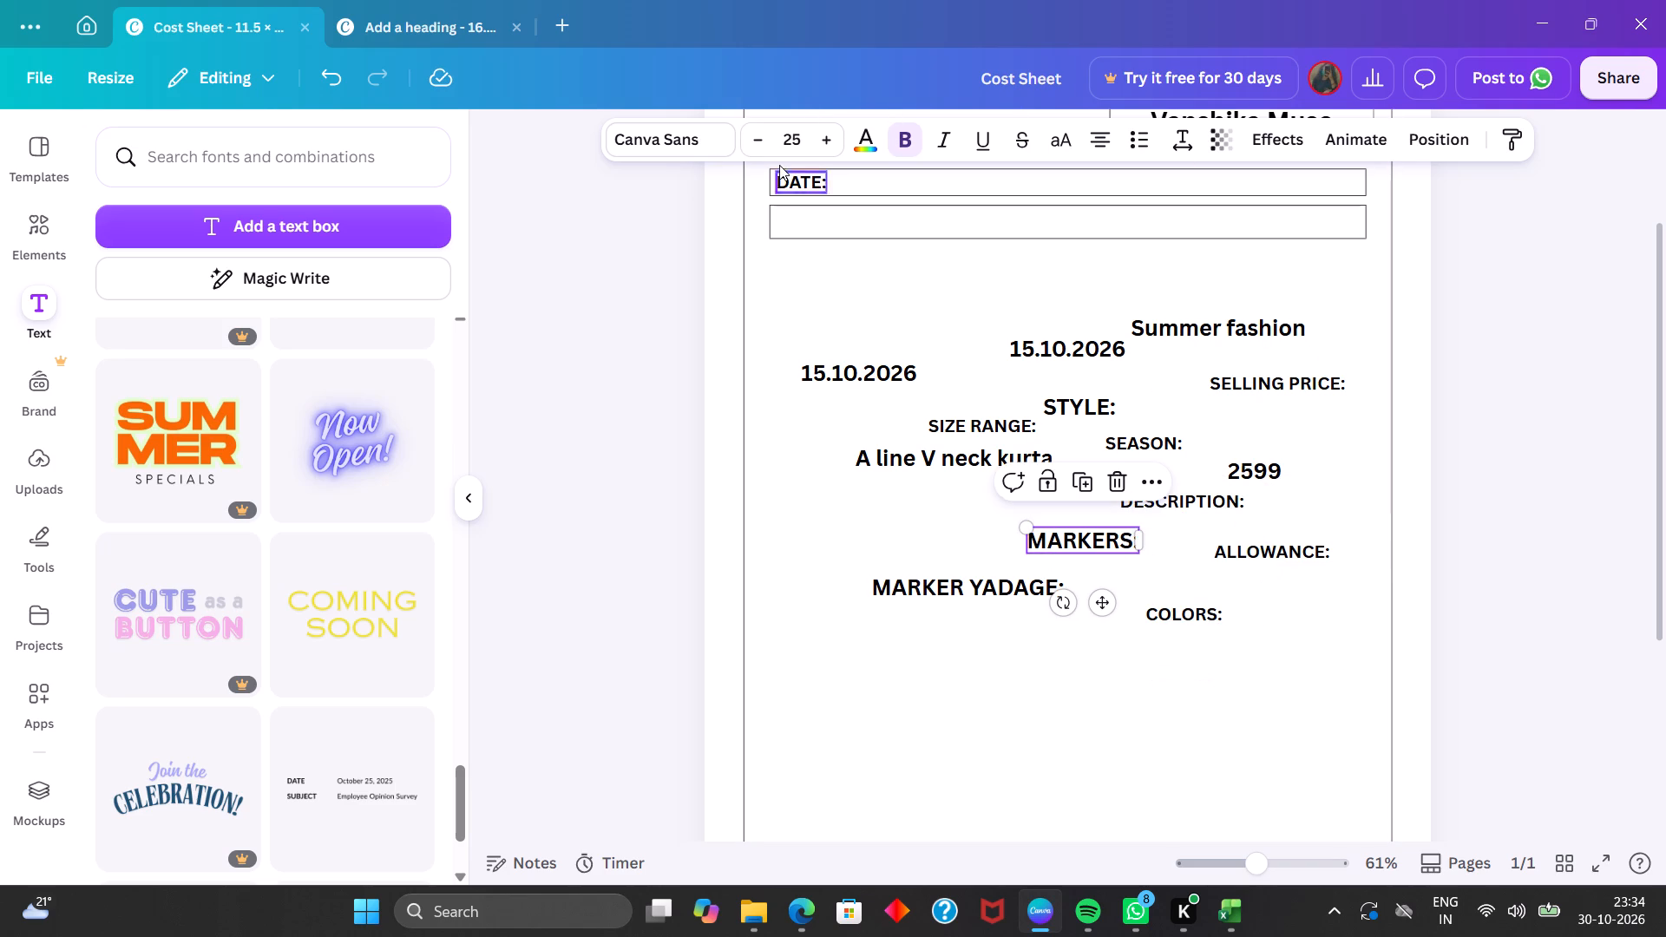
double_click(758, 143)
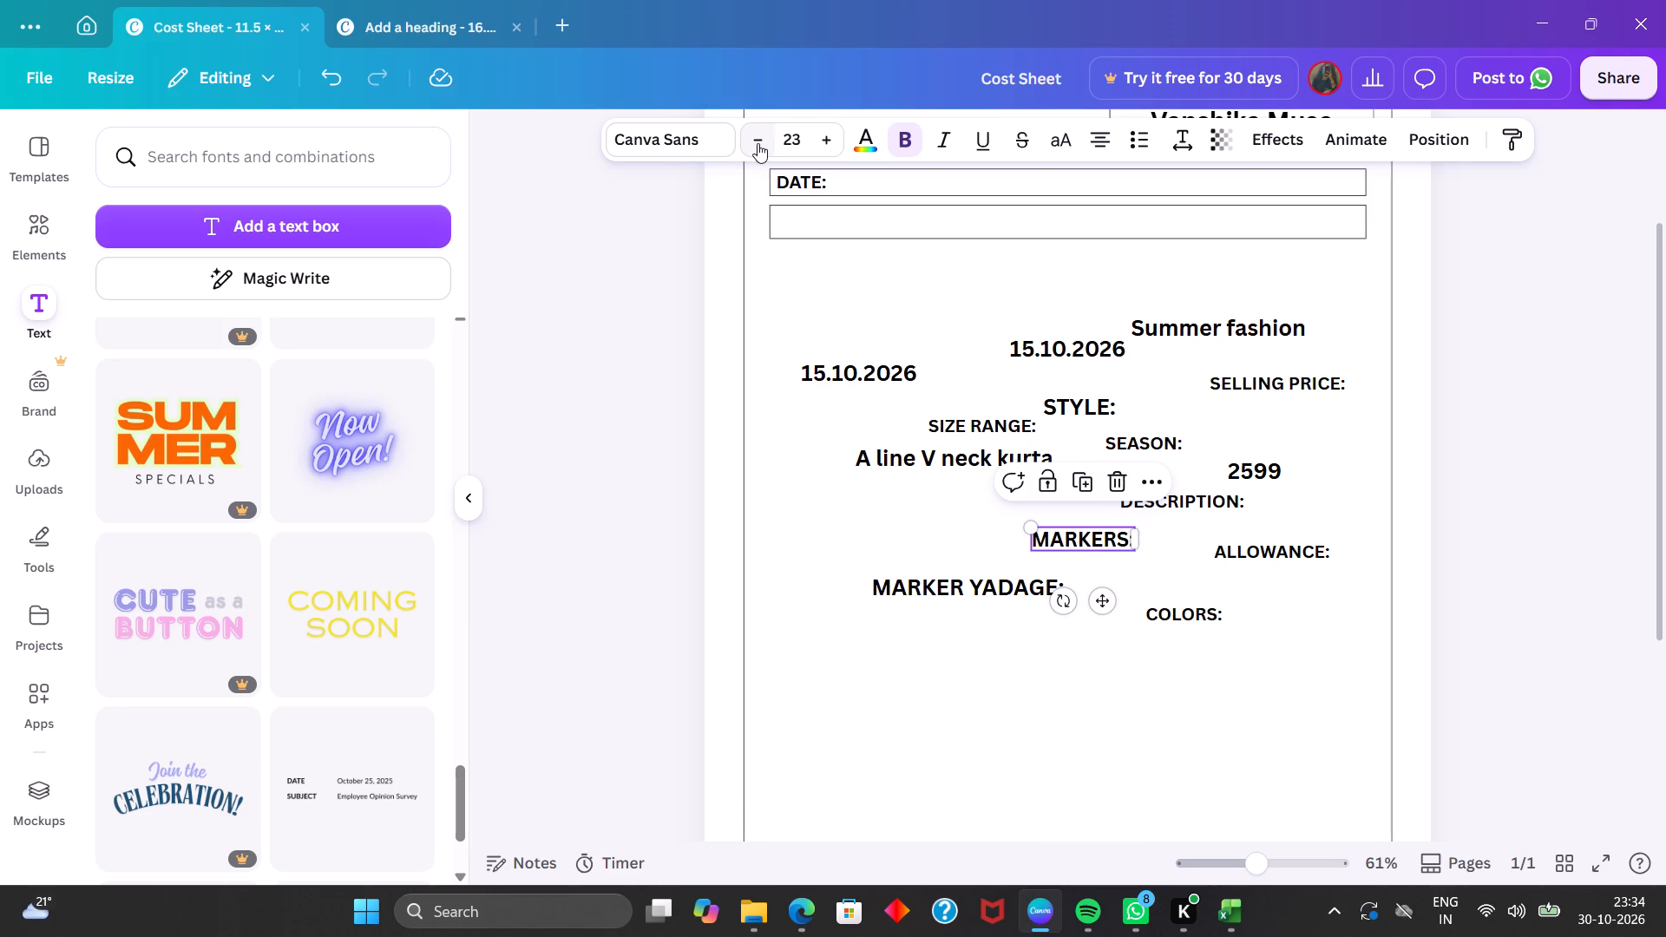
double_click(758, 143)
left_click(758, 143)
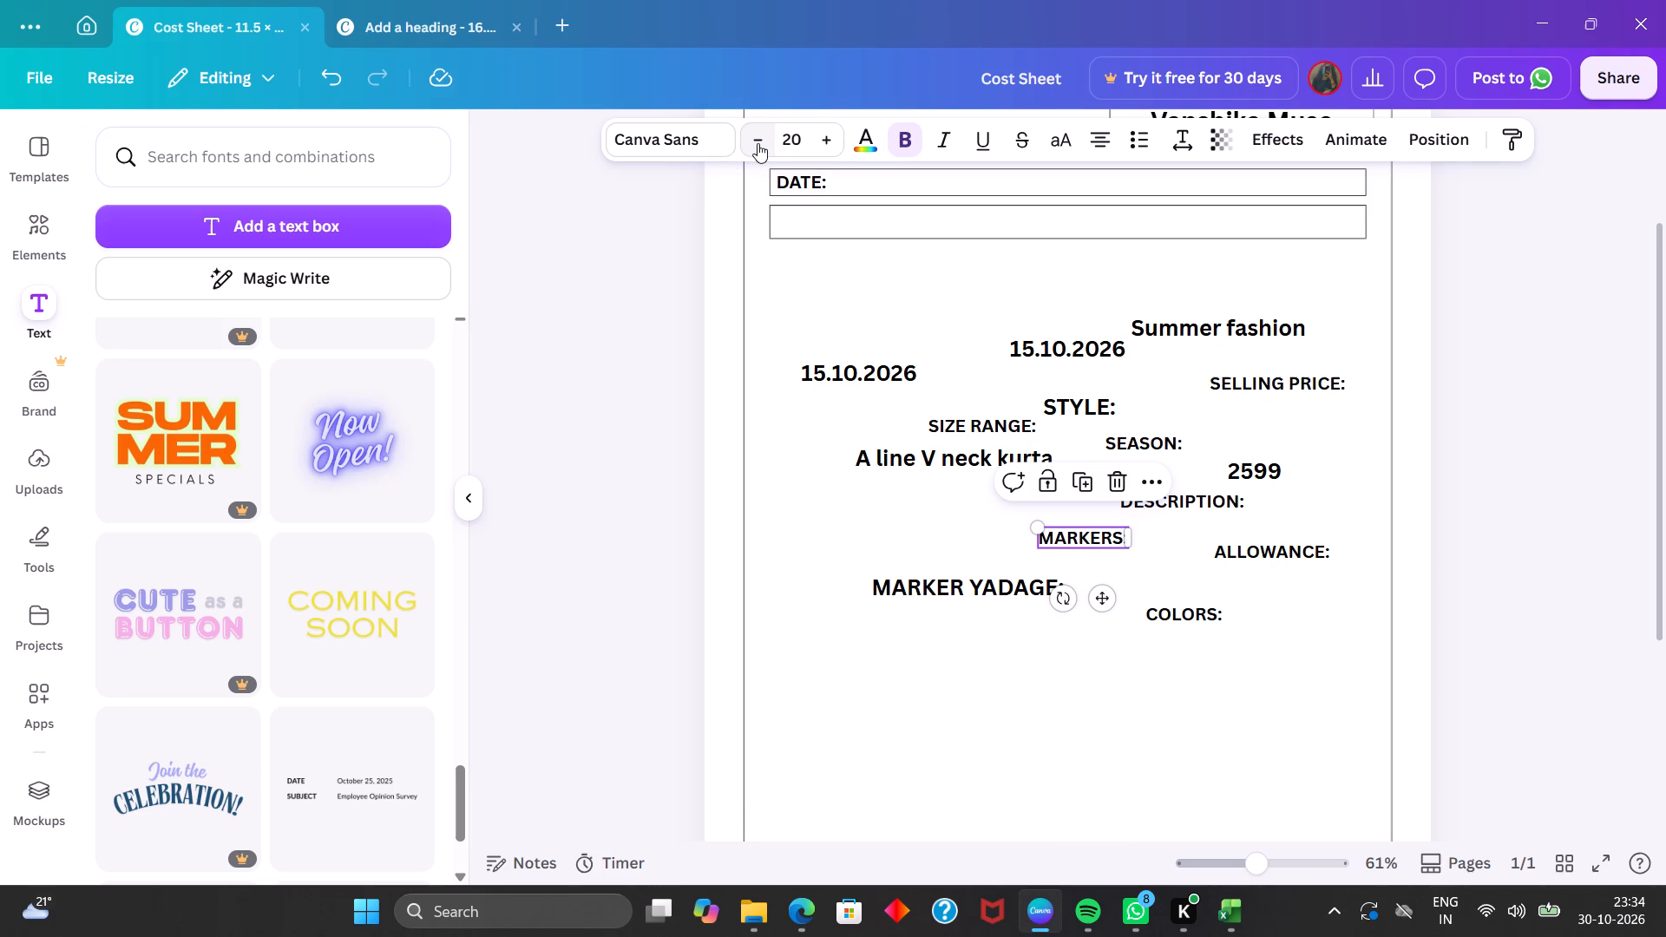
Reduce the font size of the "MARKER YADAGE:" label to 20.
left_click(1007, 580)
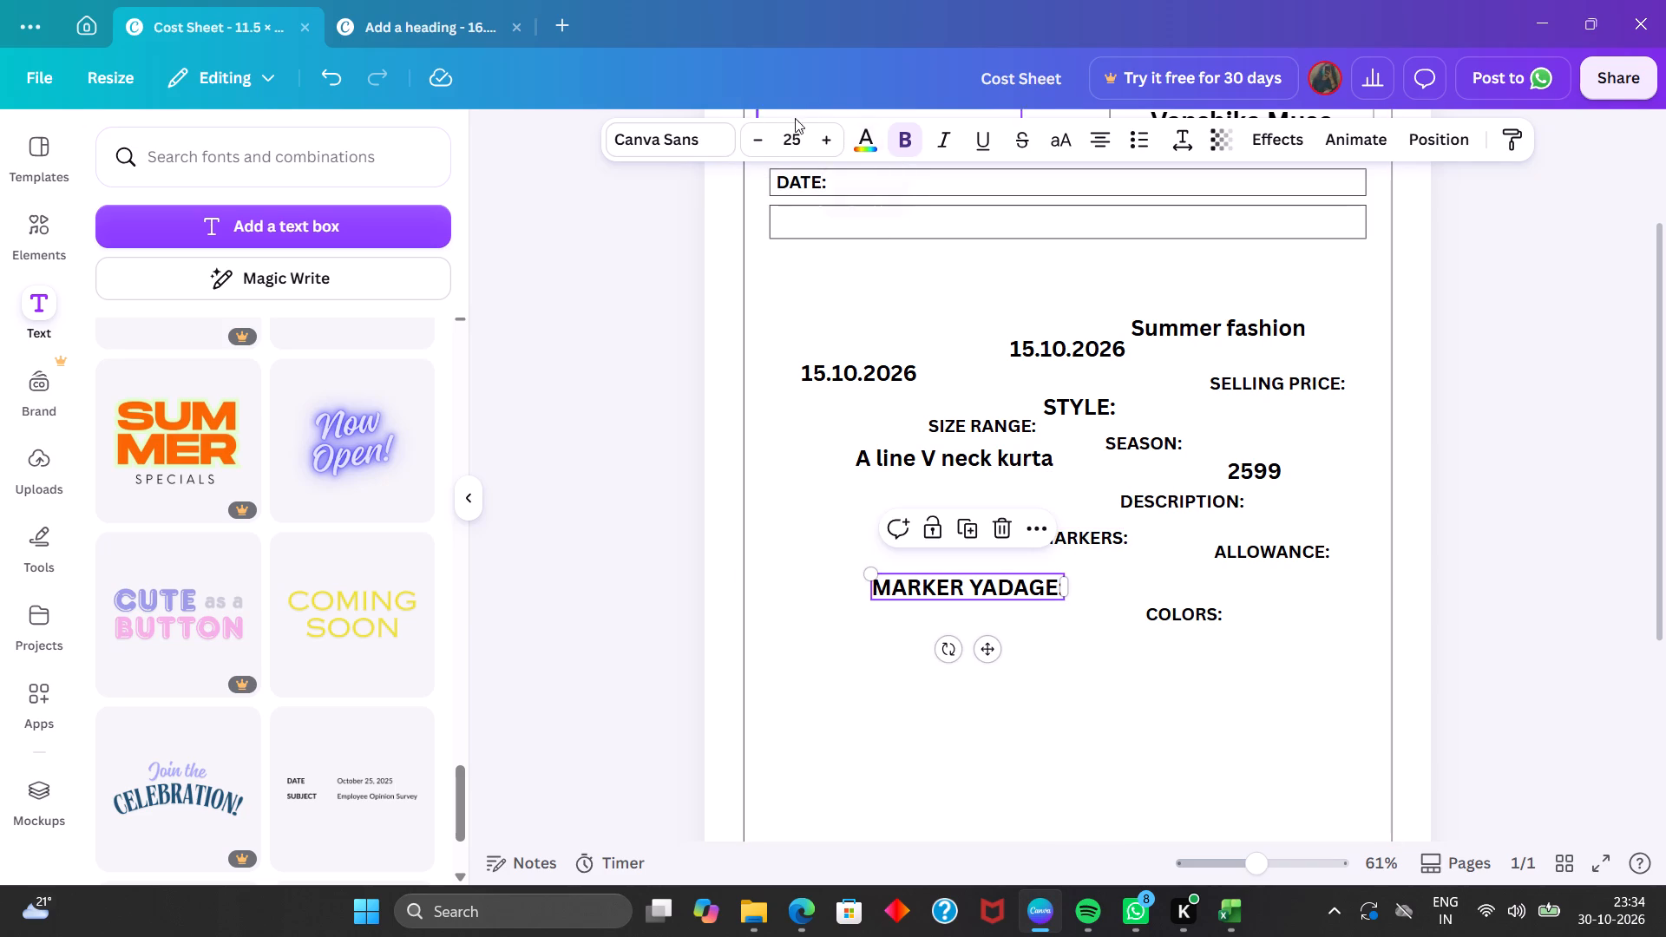
left_click(762, 143)
left_click(762, 143)
left_click(762, 143)
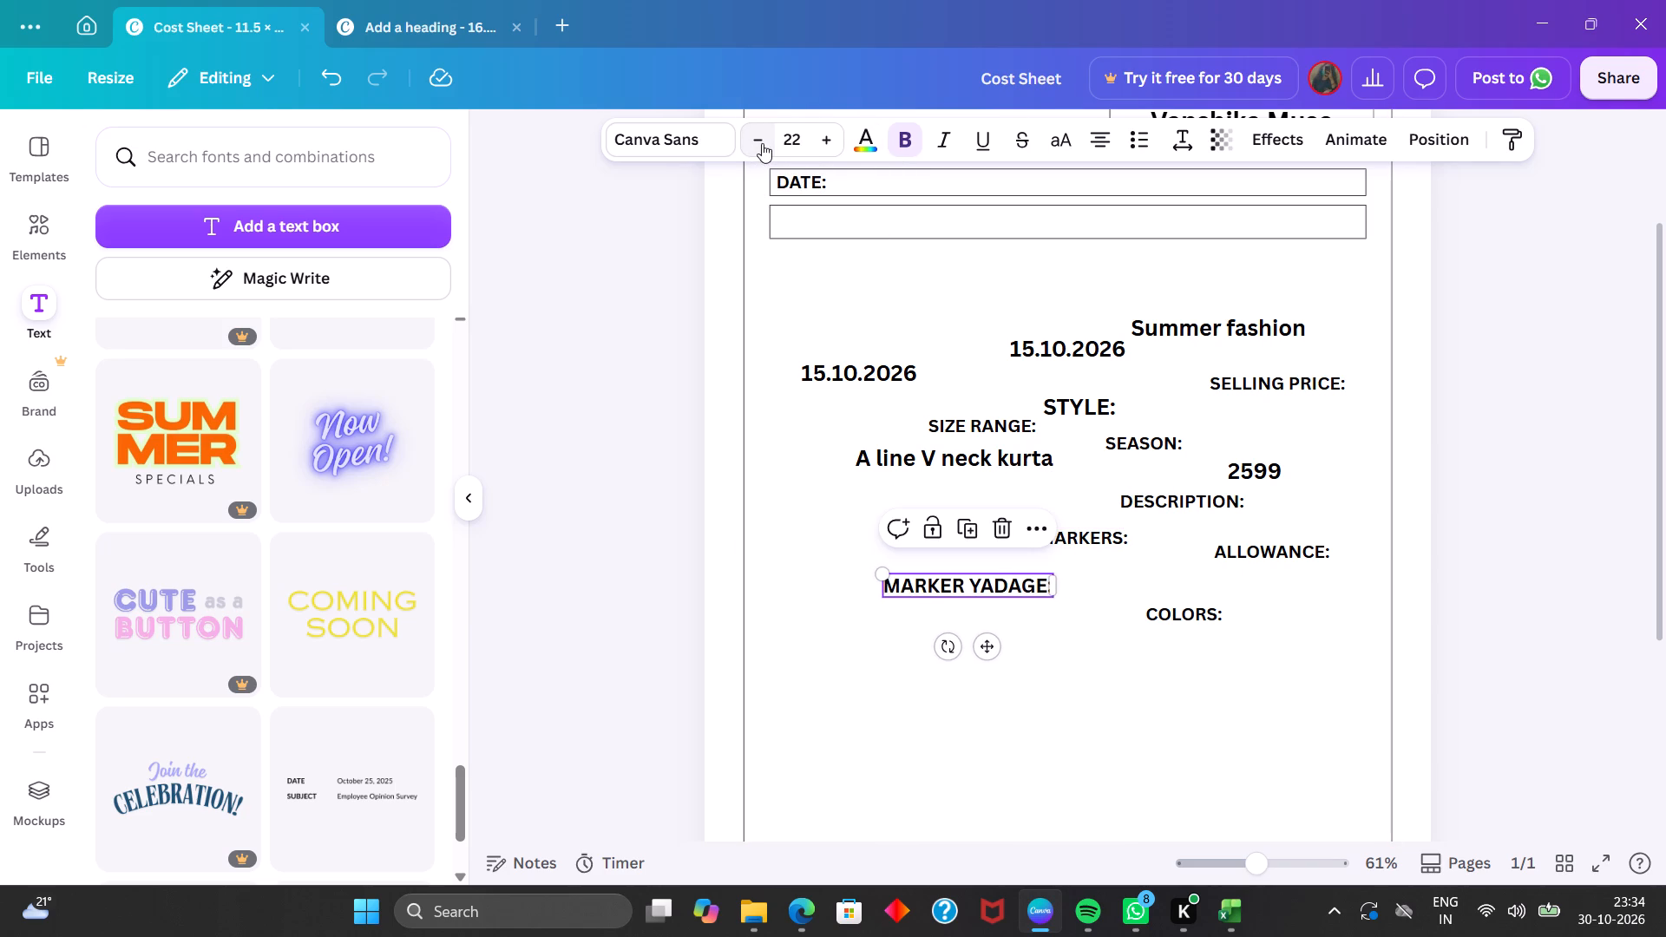
left_click(762, 143)
left_click(762, 143)
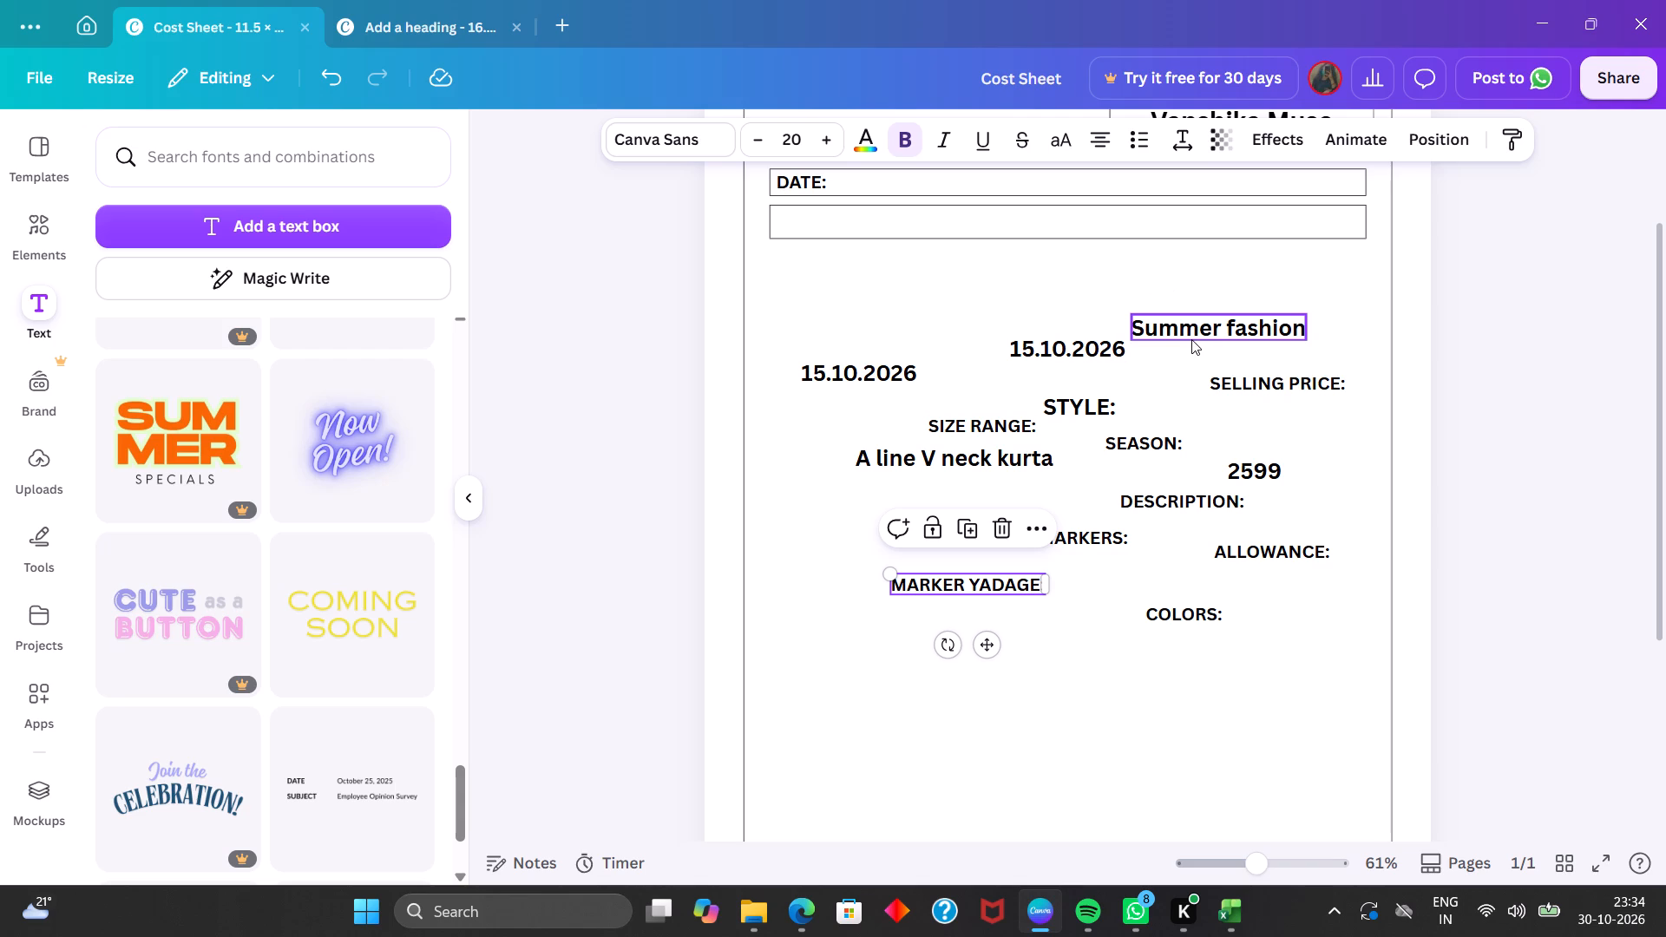
Reduce the font size of the "STYLE:" label to 20.
left_click(1089, 403)
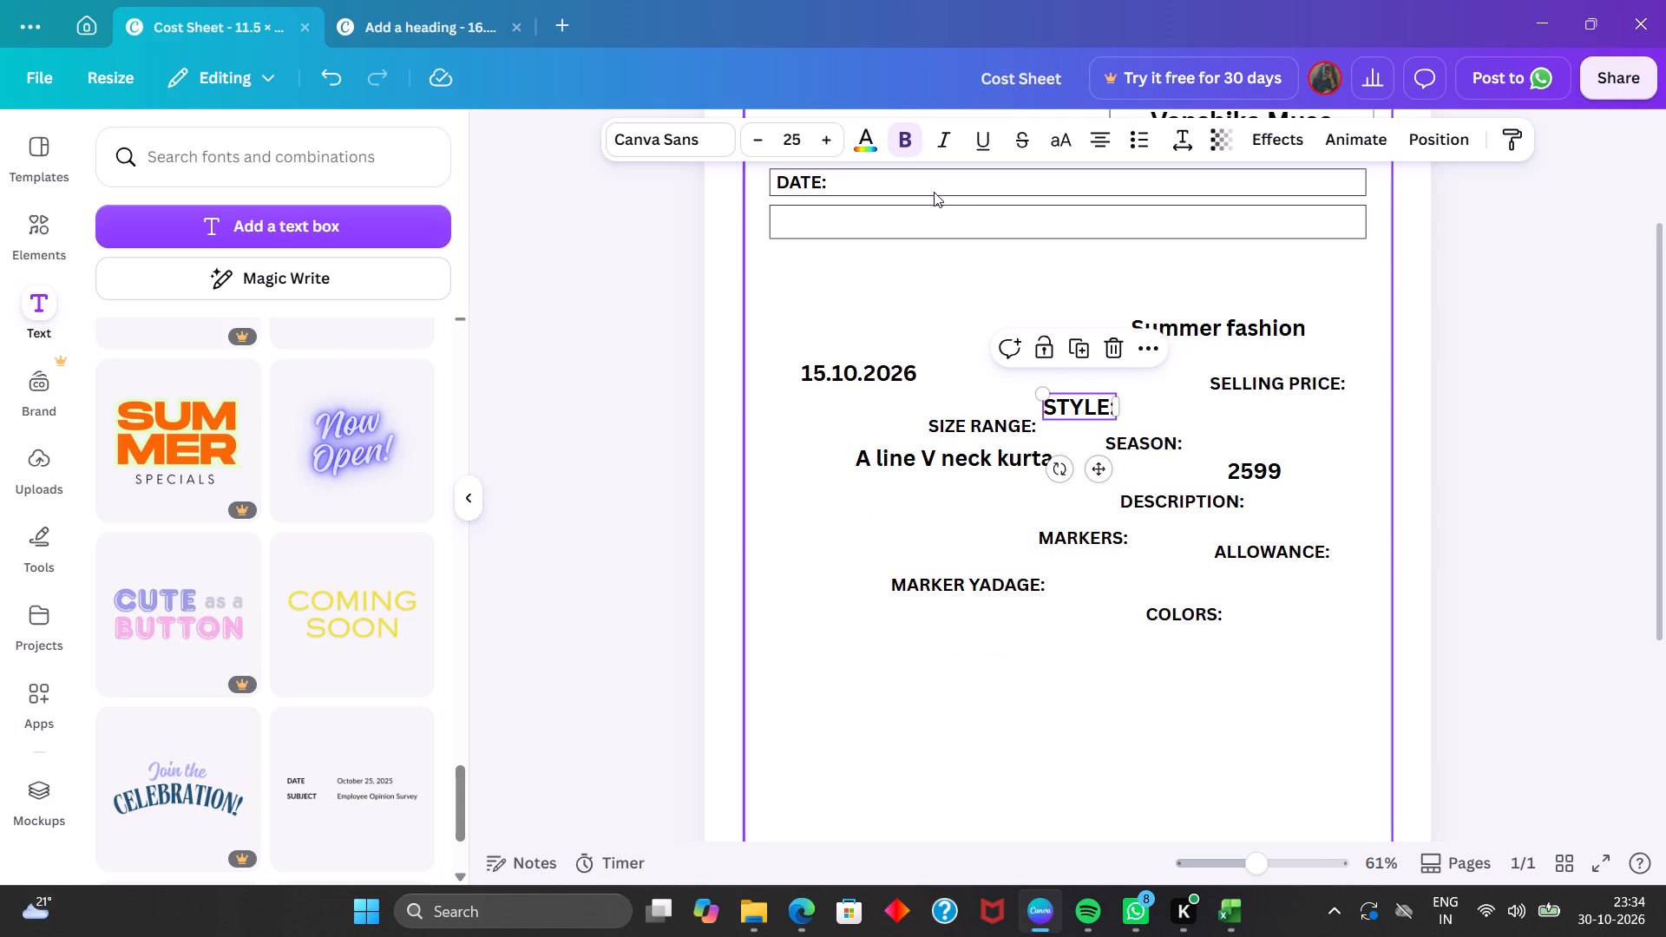
triple_click(761, 141)
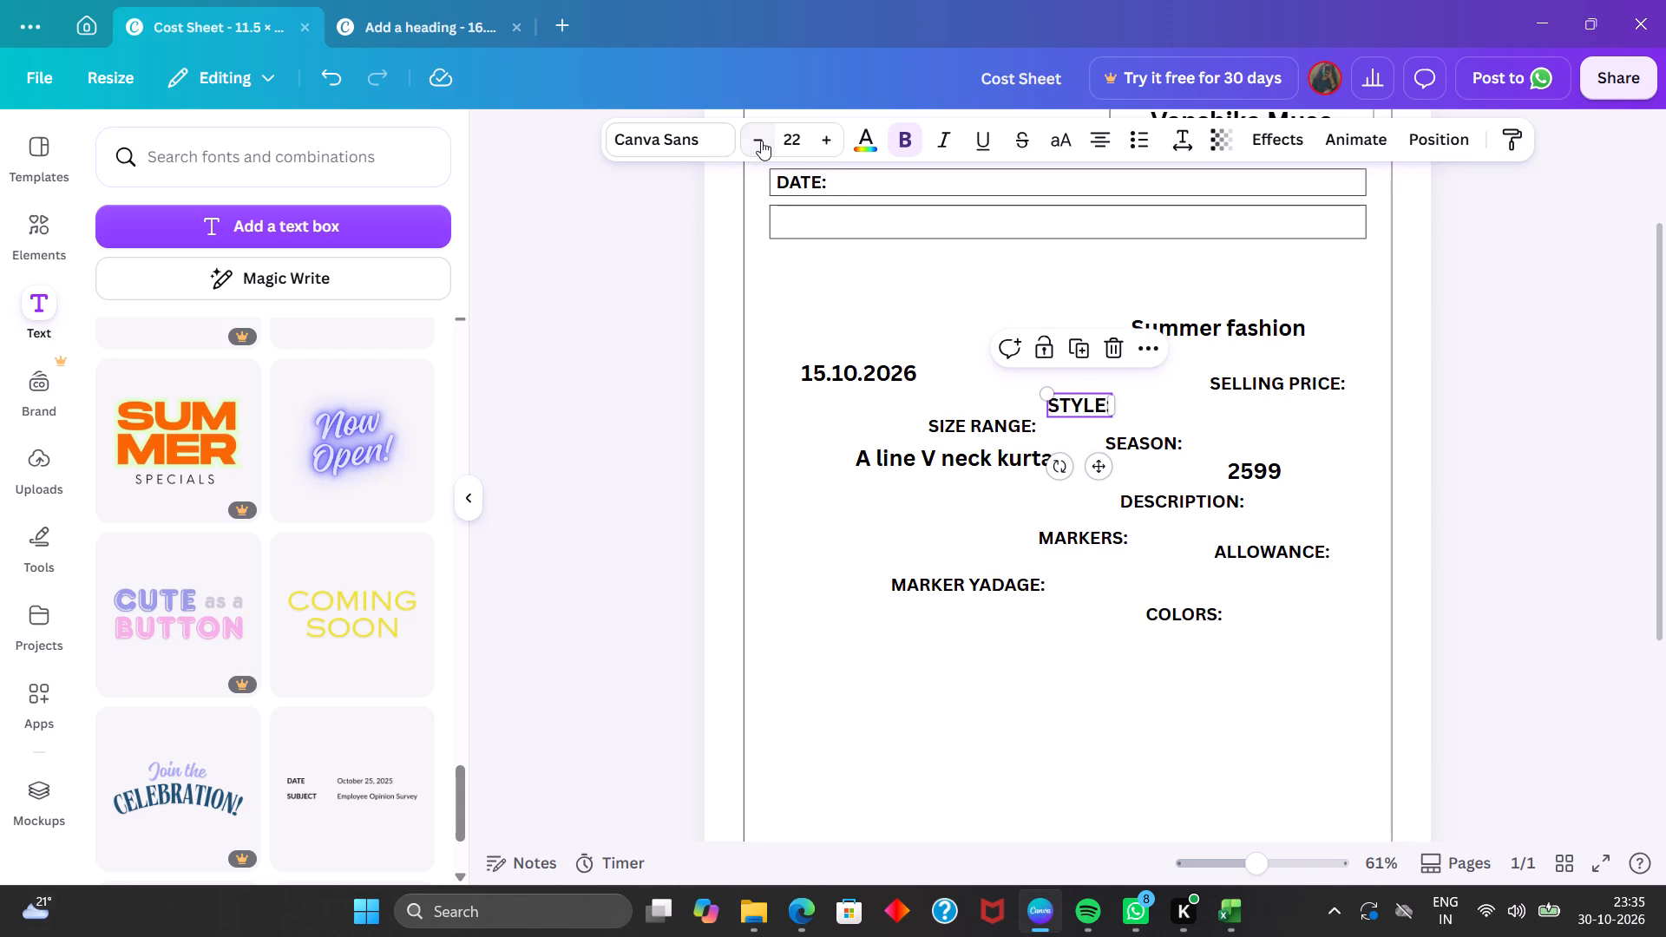
left_click(761, 141)
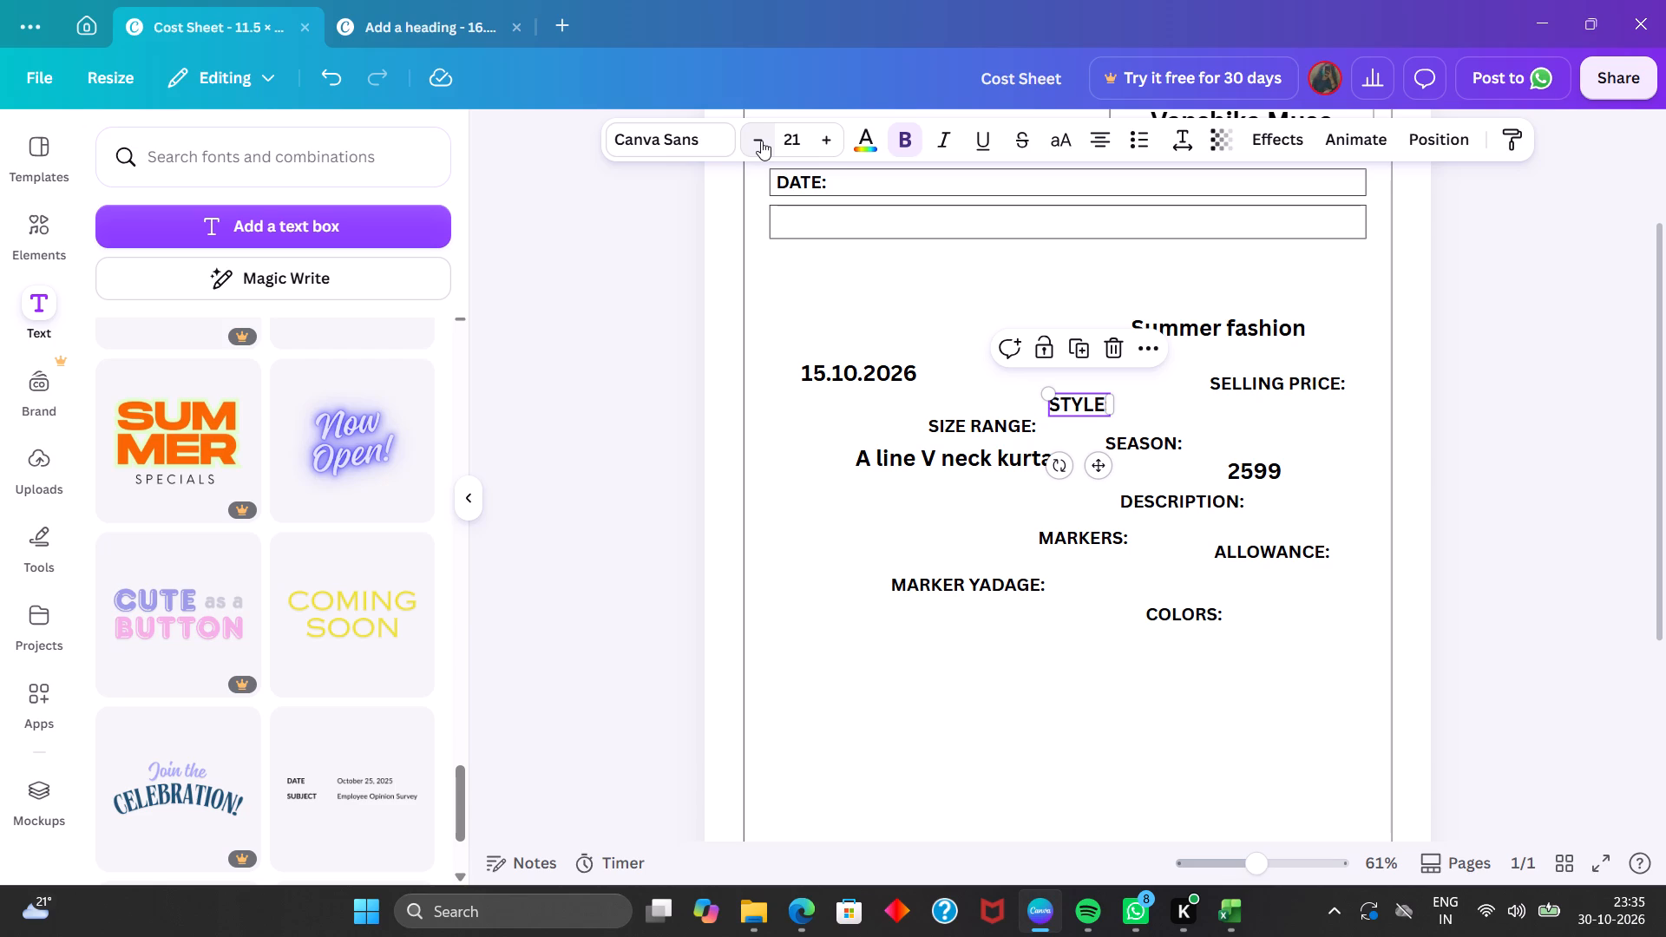
left_click(761, 141)
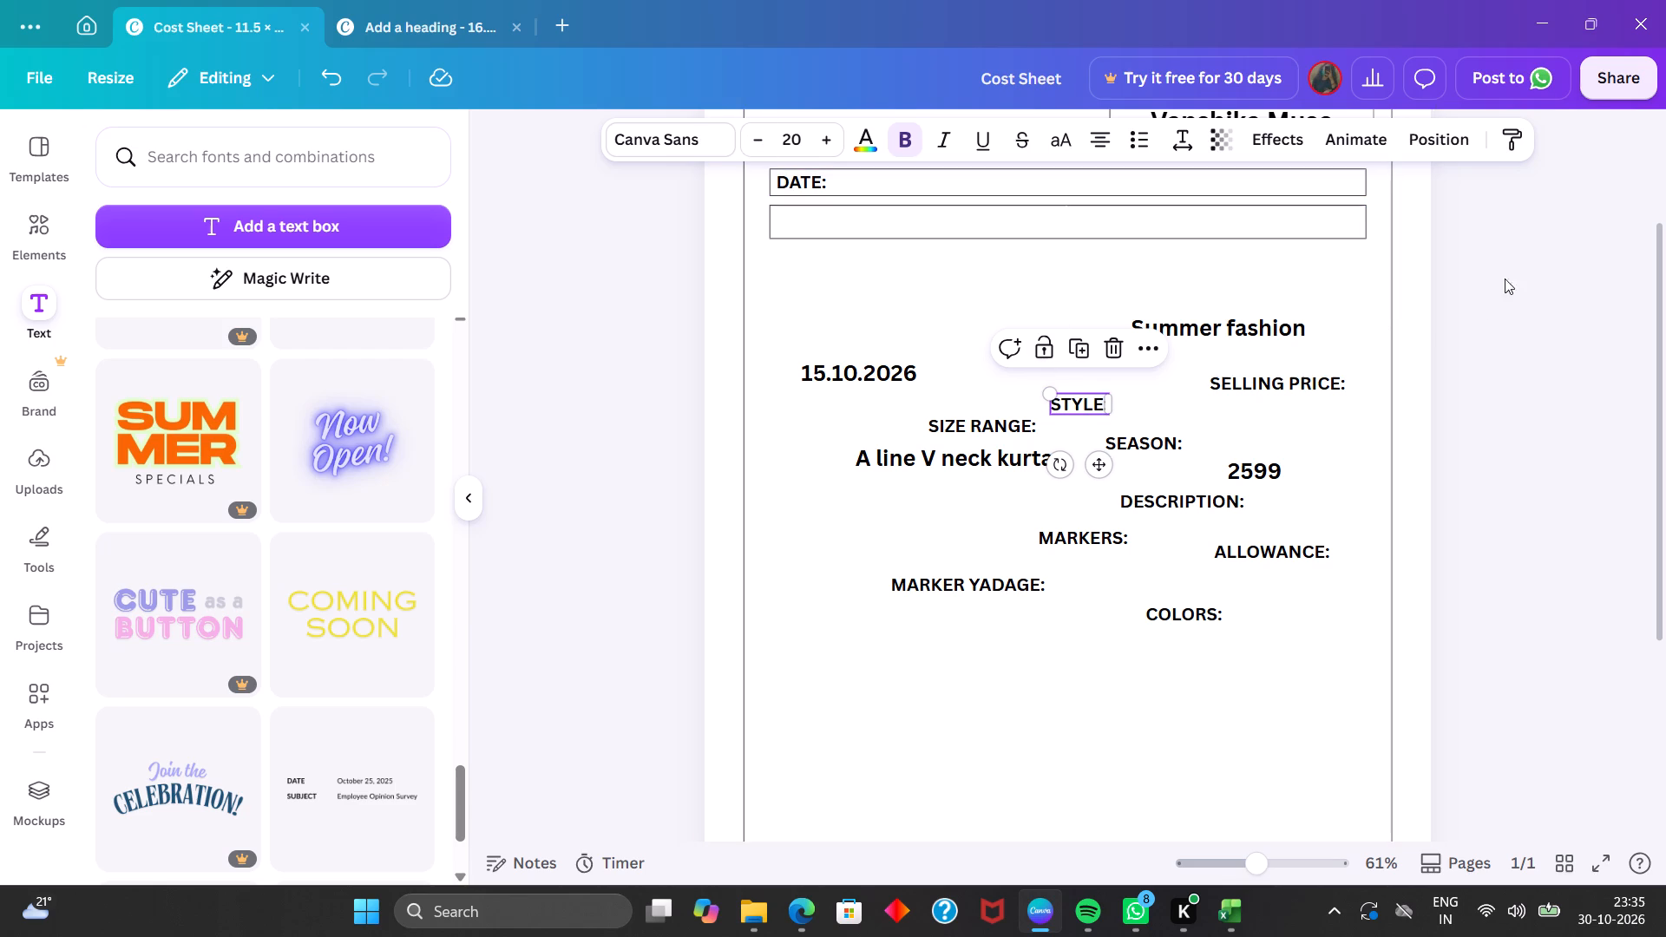
Delete the taller empty rectangle beneath the "DATE:" row.
scroll(1533, 266, "up", 1)
left_click(1289, 259)
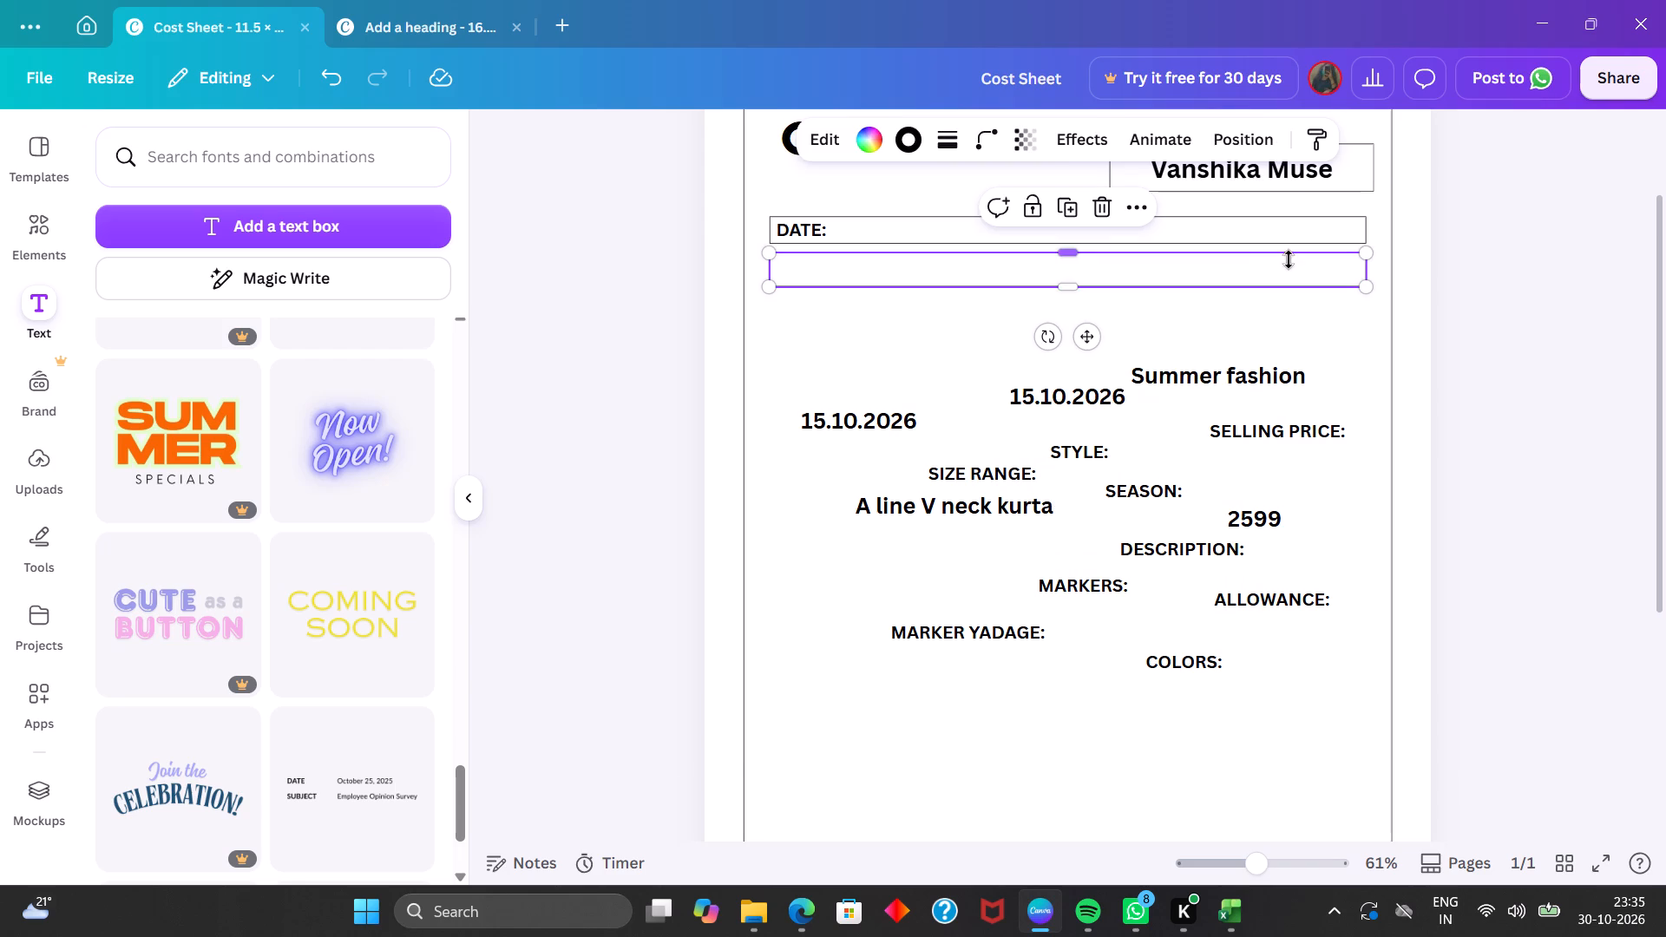
left_click(1107, 200)
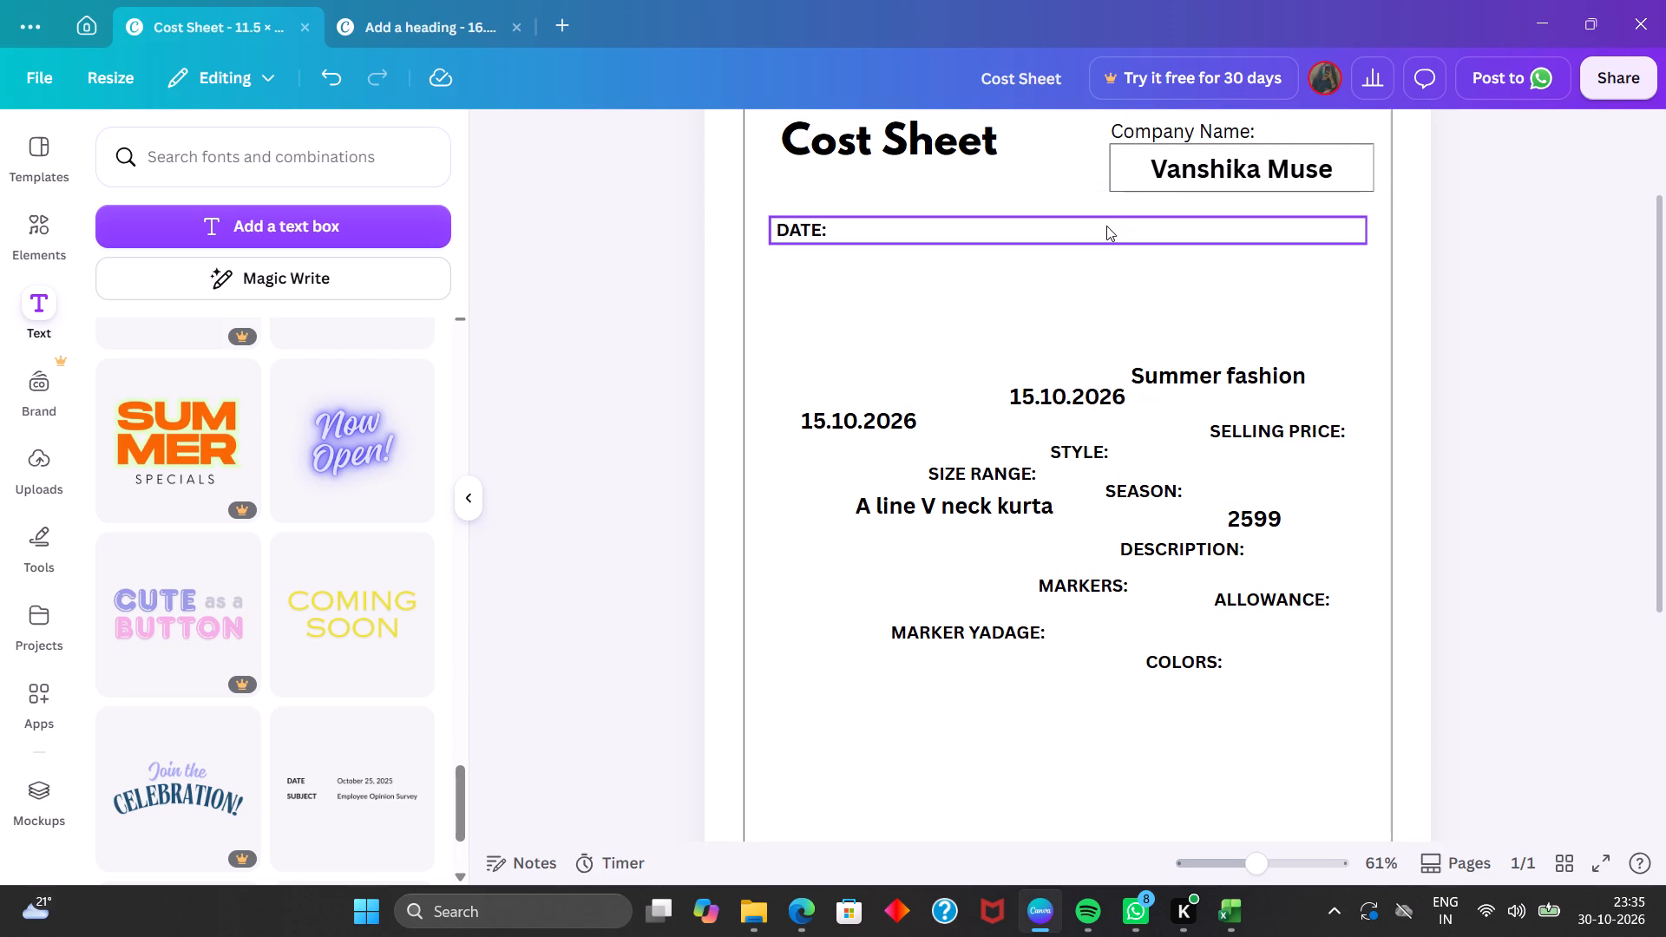
Duplicate the "DATE:" row's rectangle, keeping two copies and deleting the extra third one.
left_click(1106, 226)
left_click(1079, 292)
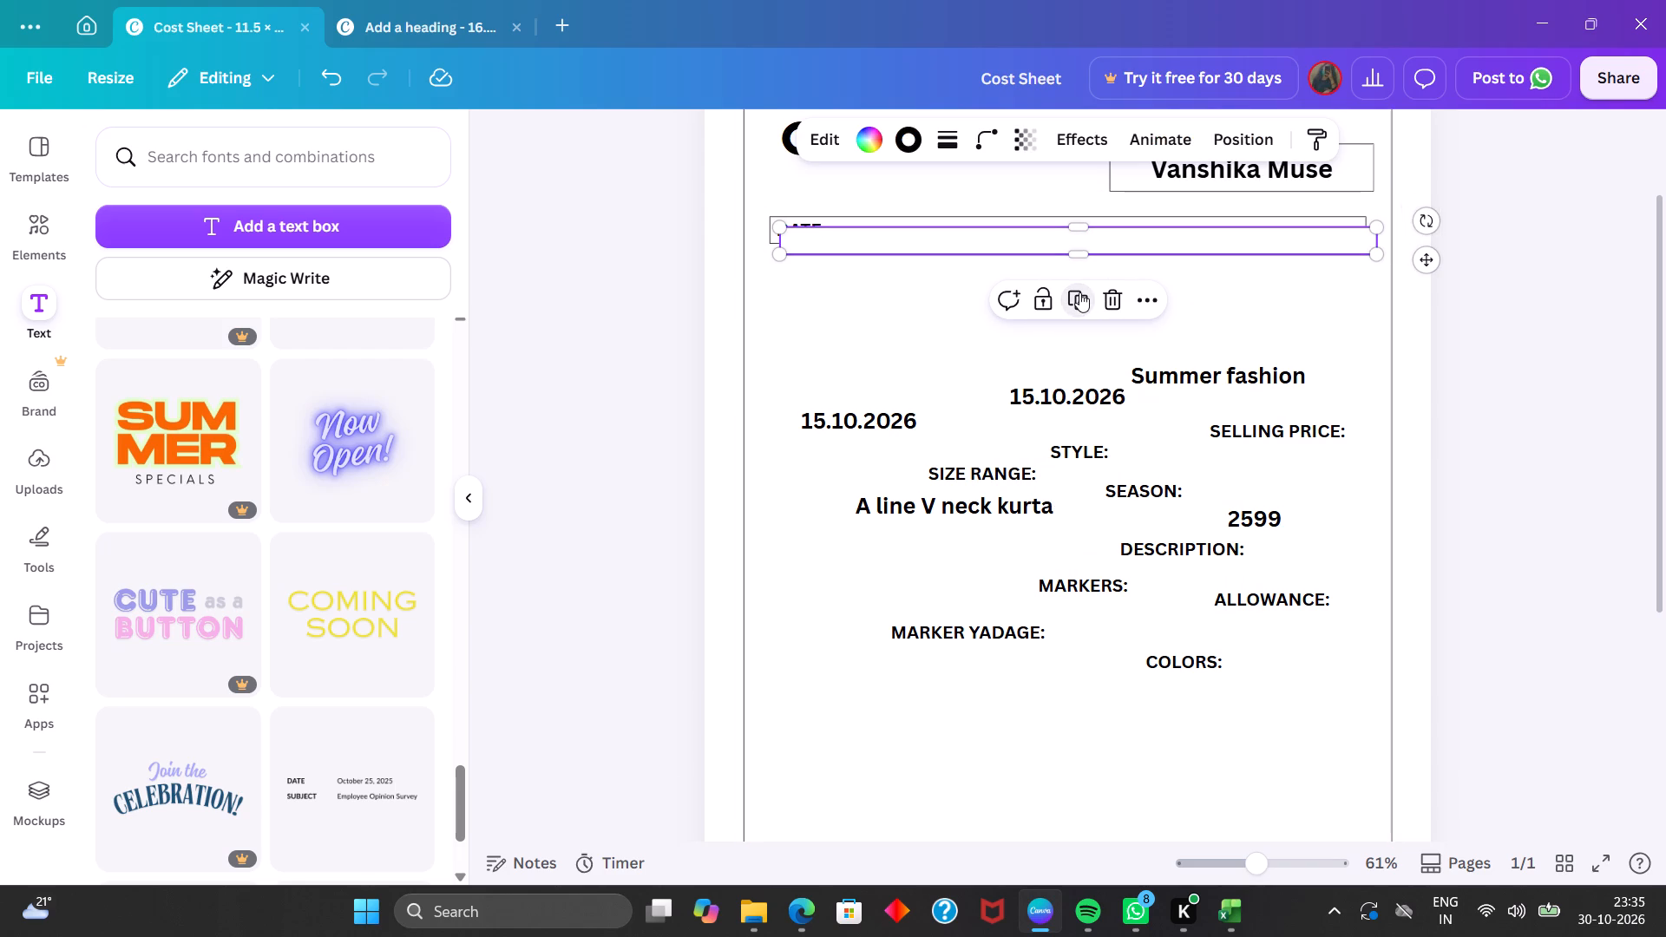
left_click(1079, 292)
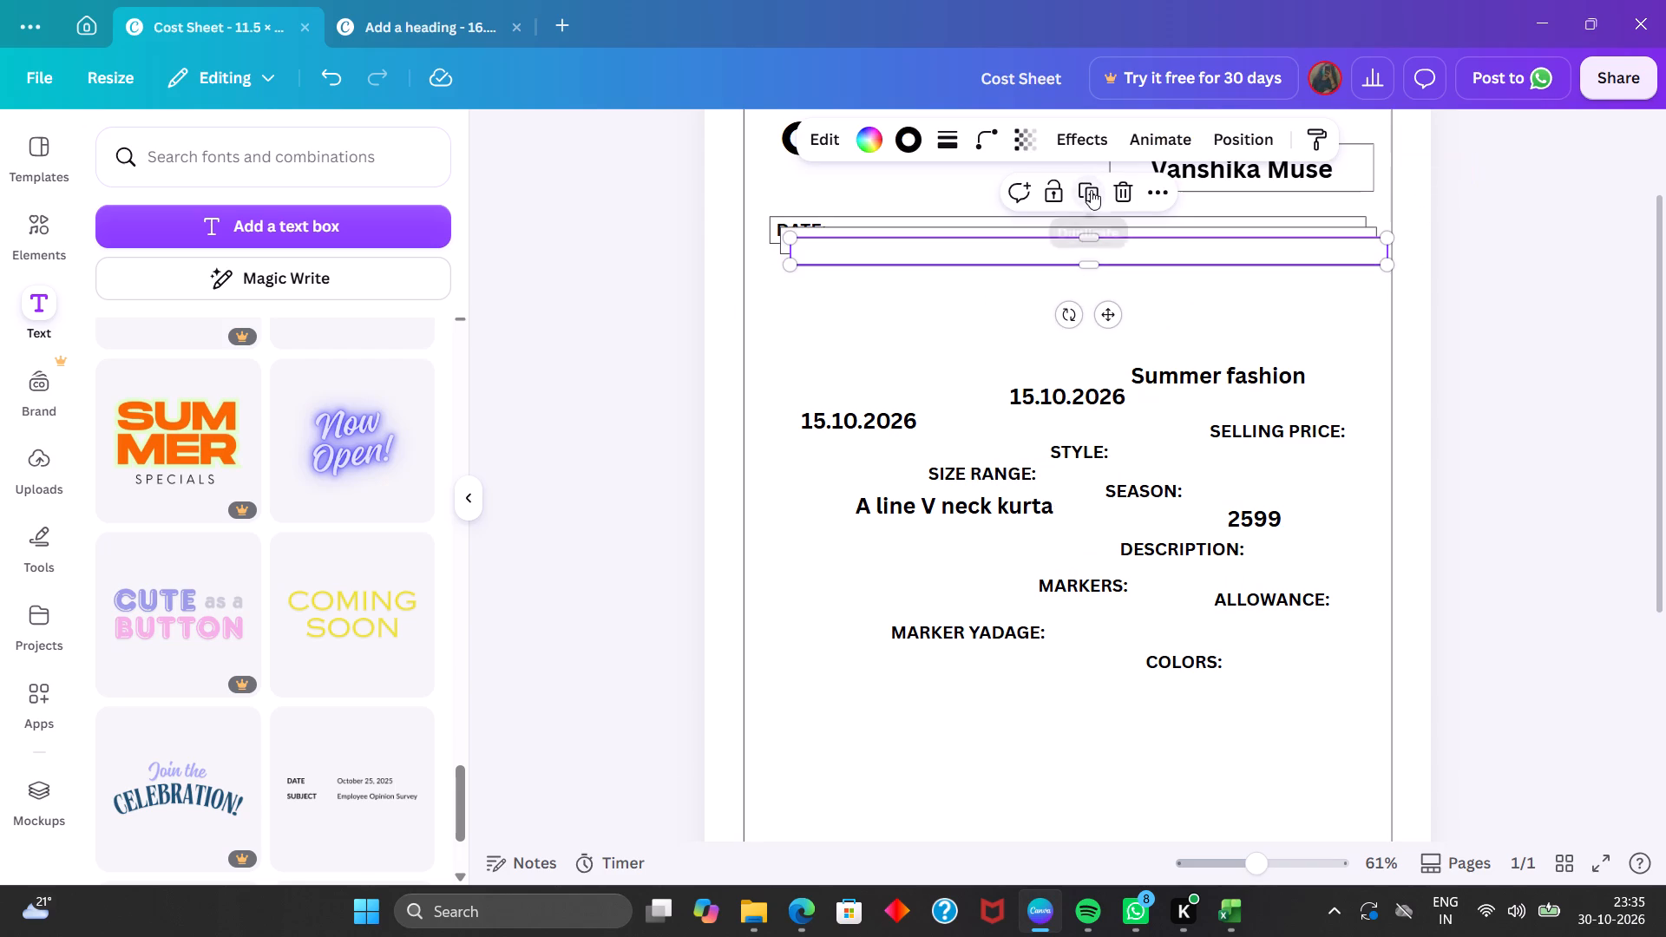
left_click(1090, 193)
left_click(1059, 277)
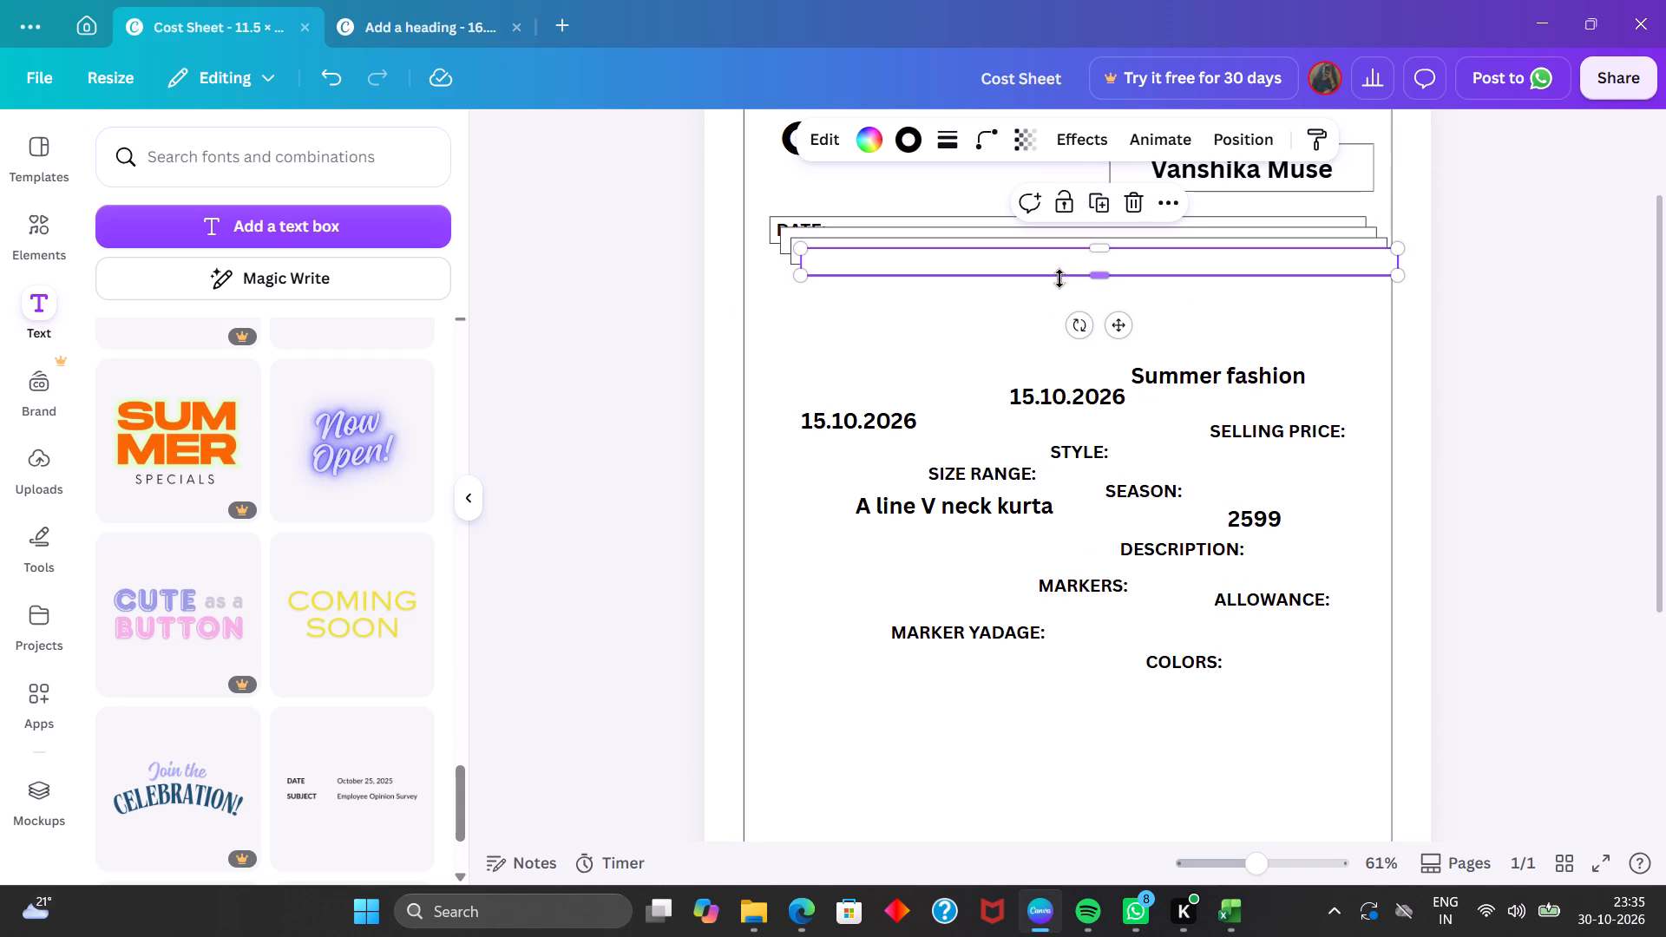
left_click(1125, 200)
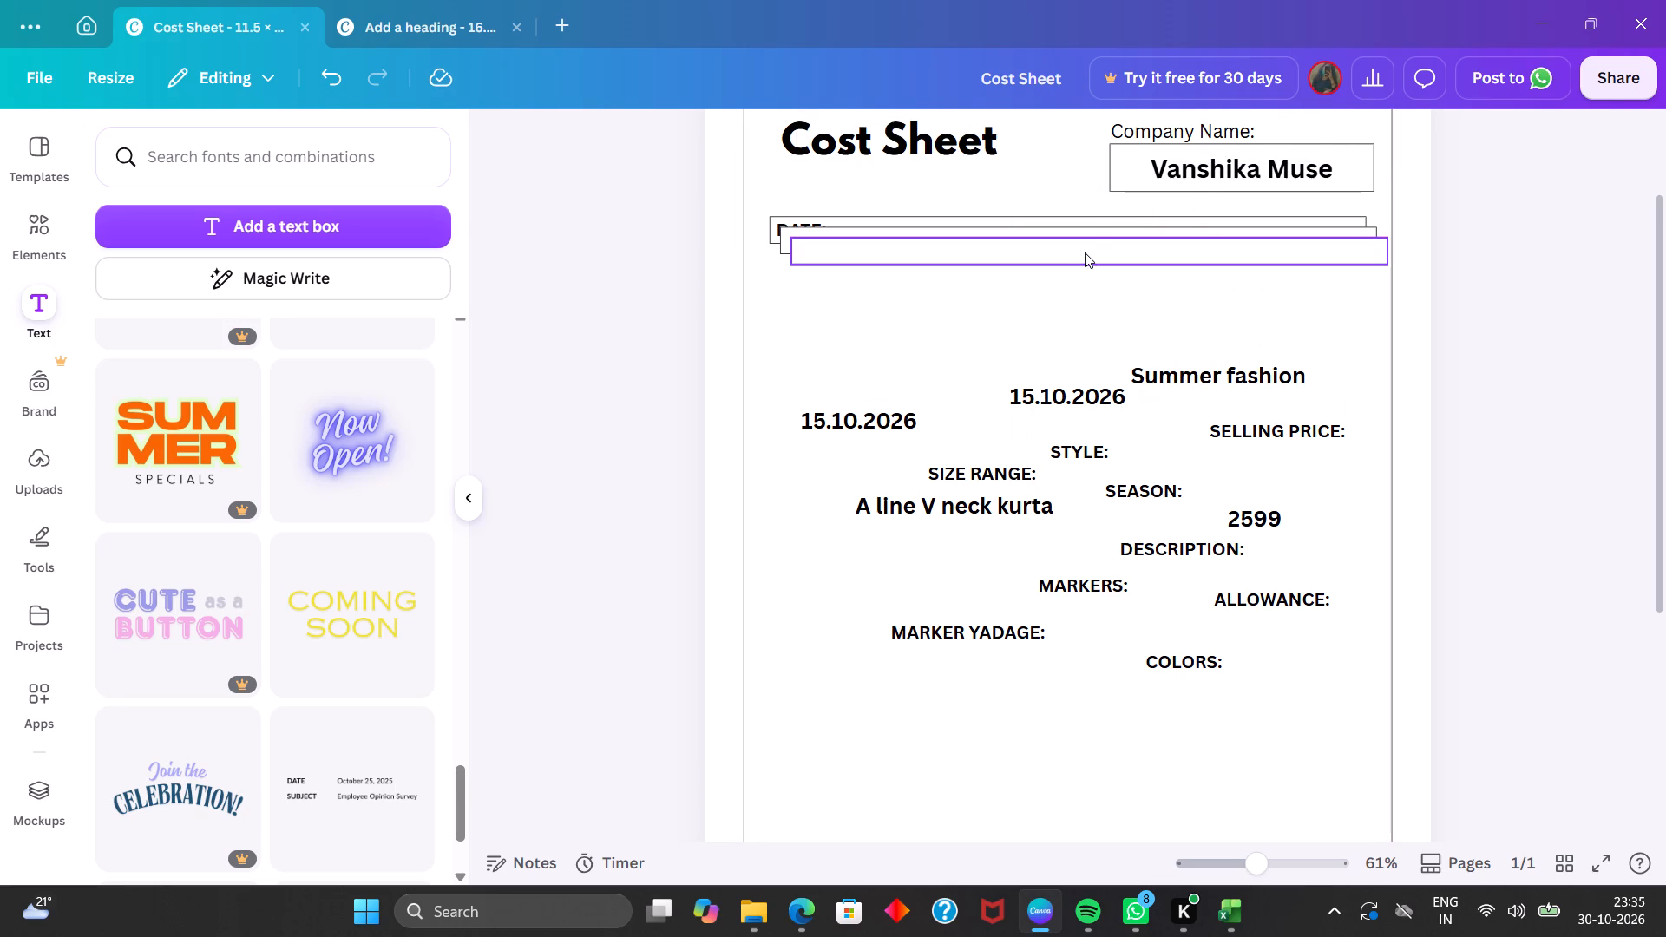
Stack the two rectangle copies directly beneath the "DATE:" row, aligned with its side edges.
left_click(1085, 252)
left_click_drag(1105, 309, 1106, 337)
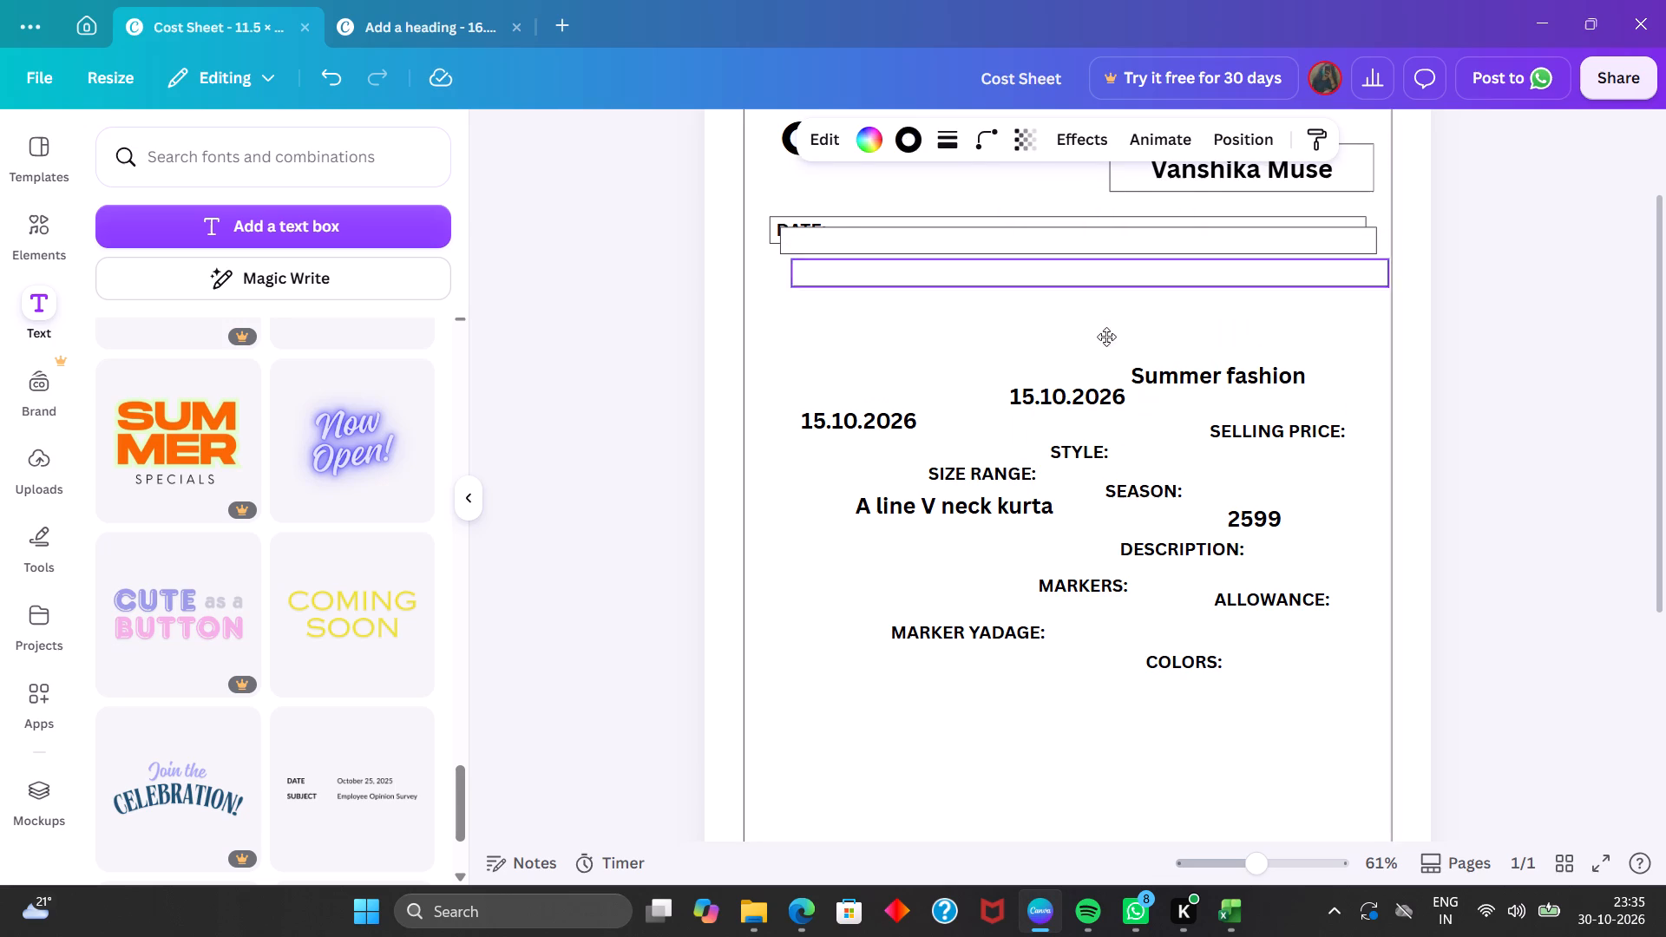
left_click_drag(1106, 337, 1107, 365)
left_click(976, 235)
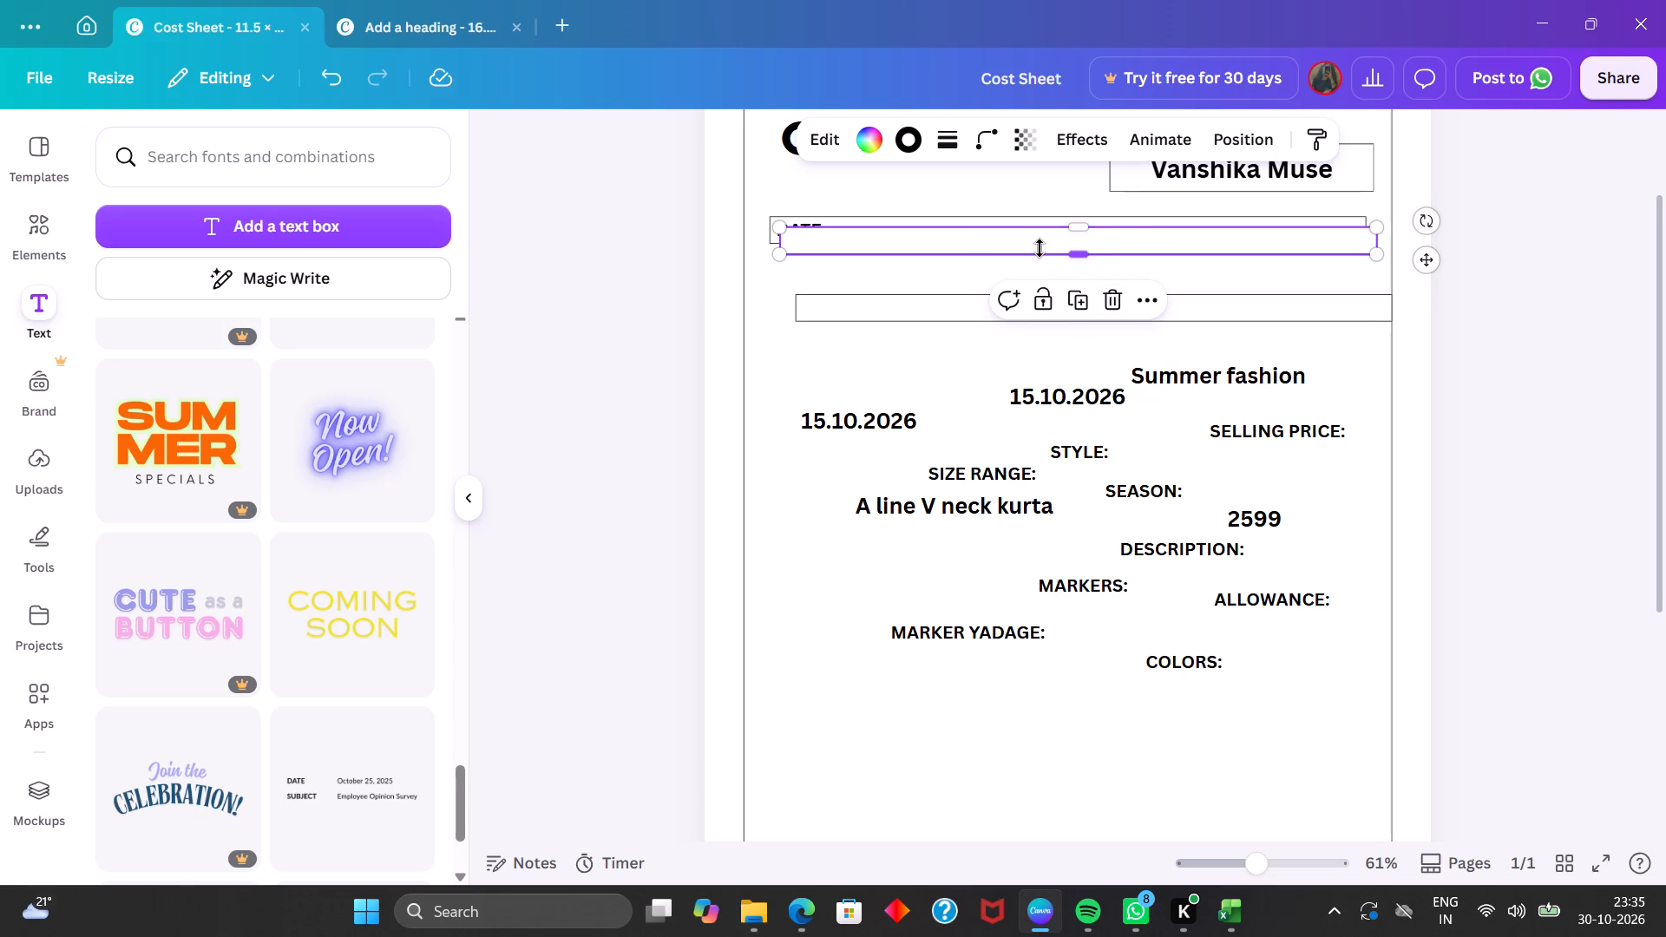
left_click_drag(1427, 260, 1413, 280)
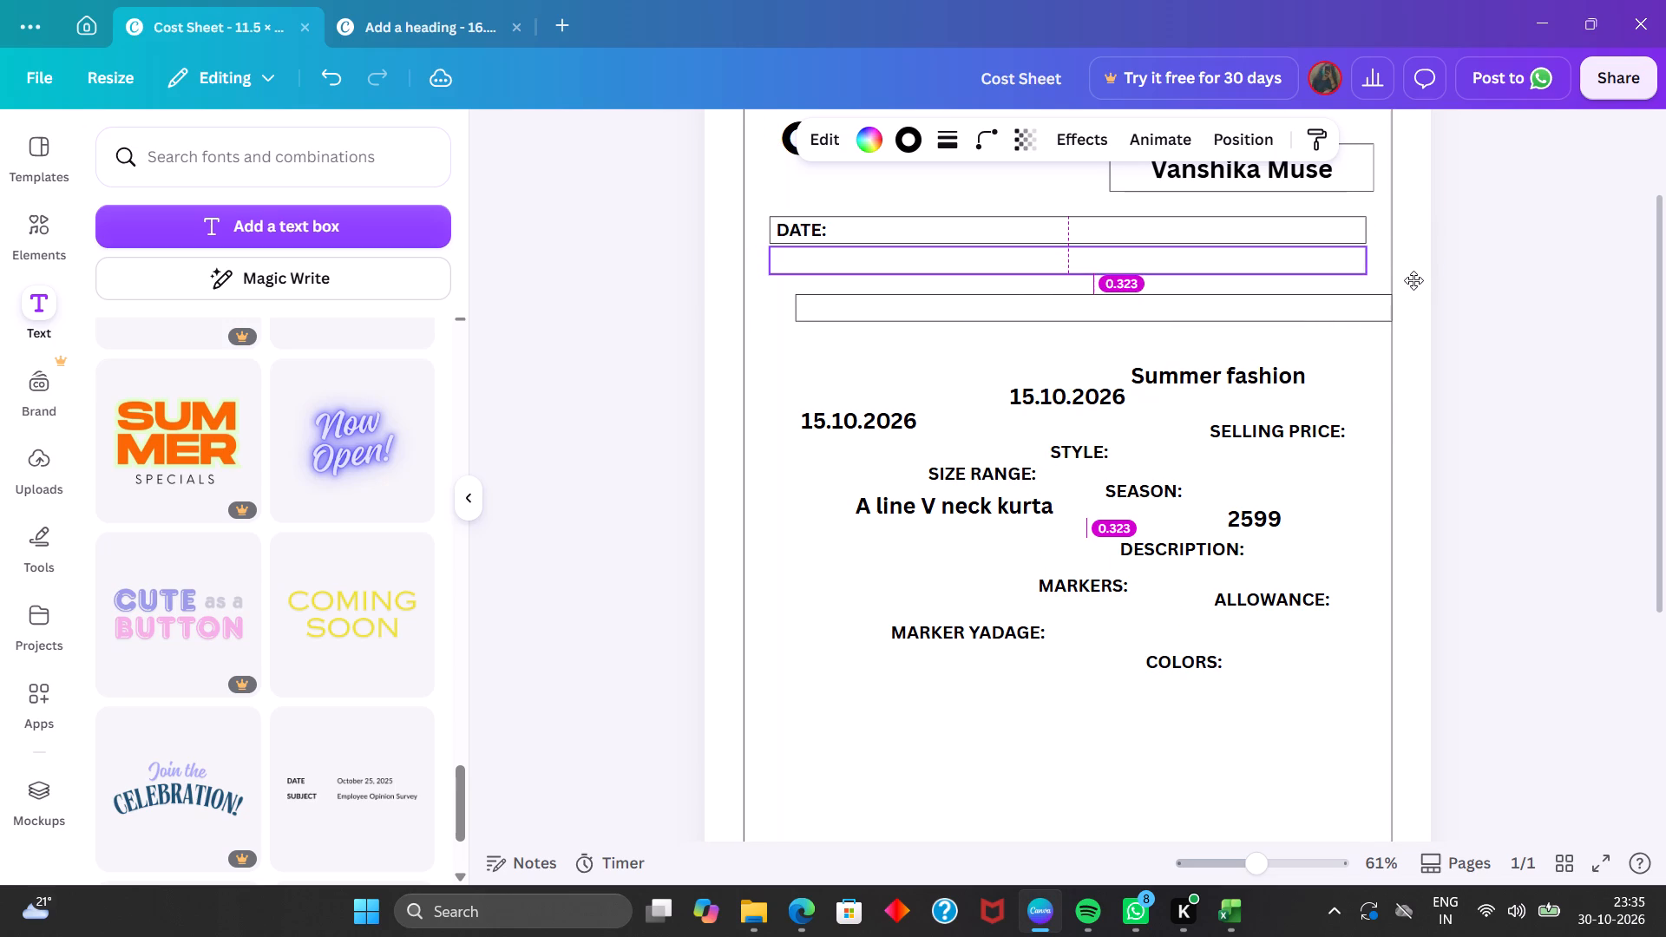
left_click_drag(1413, 280, 1414, 278)
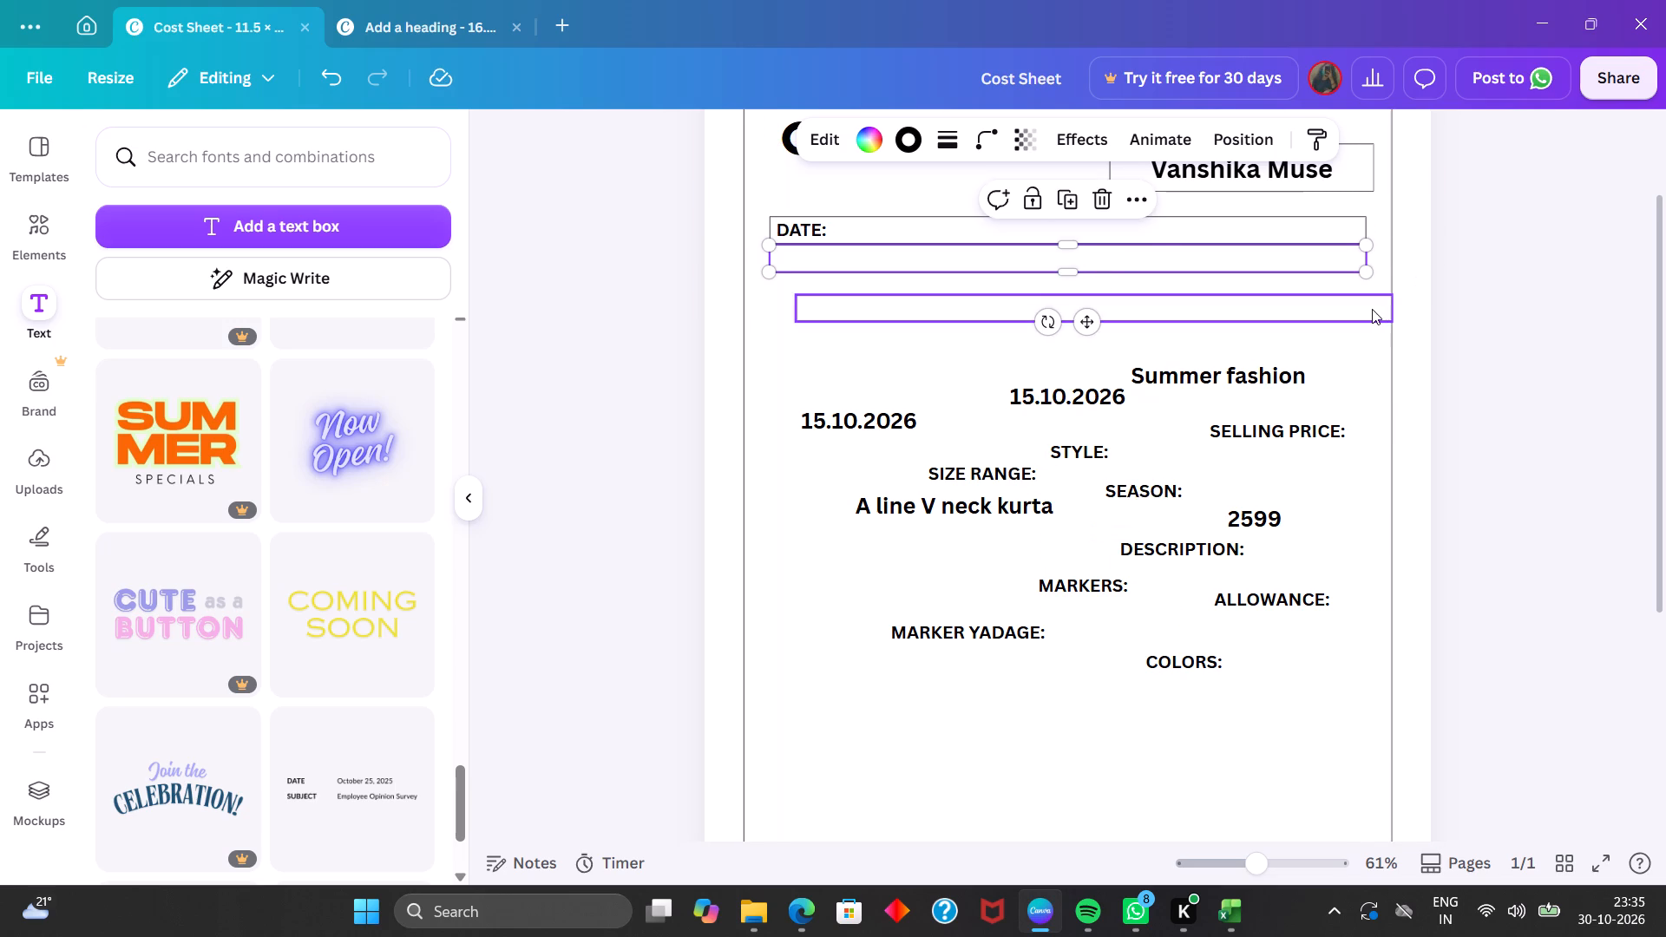
left_click(1372, 309)
left_click_drag(1118, 372, 1117, 372)
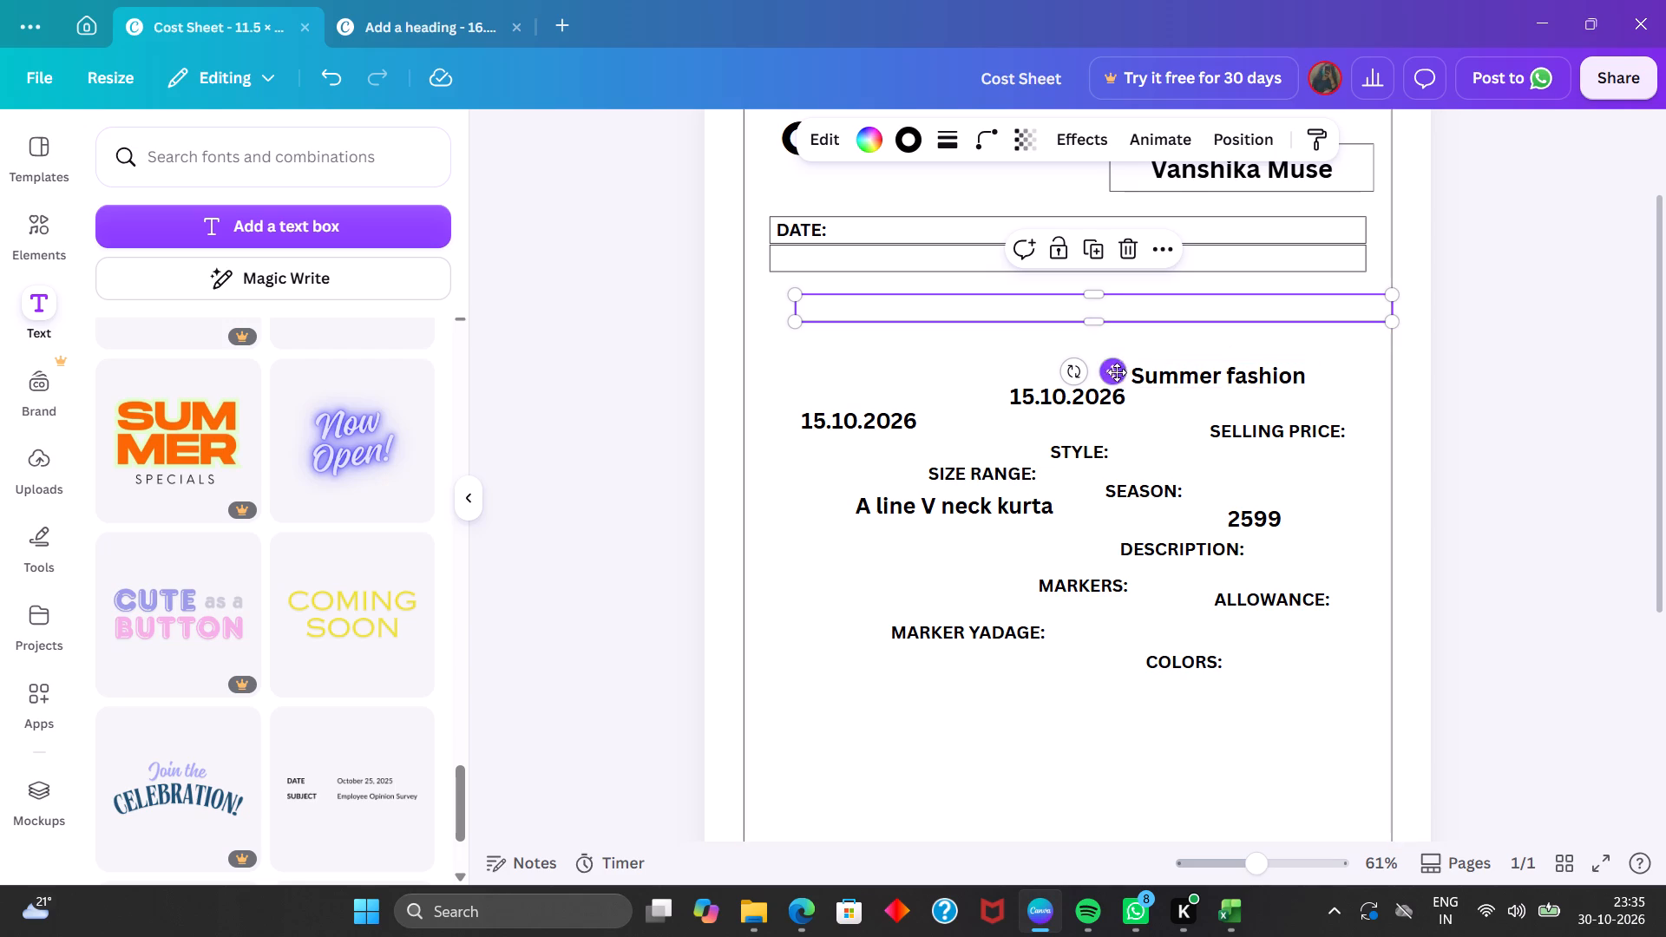
left_click_drag(1117, 372, 1088, 350)
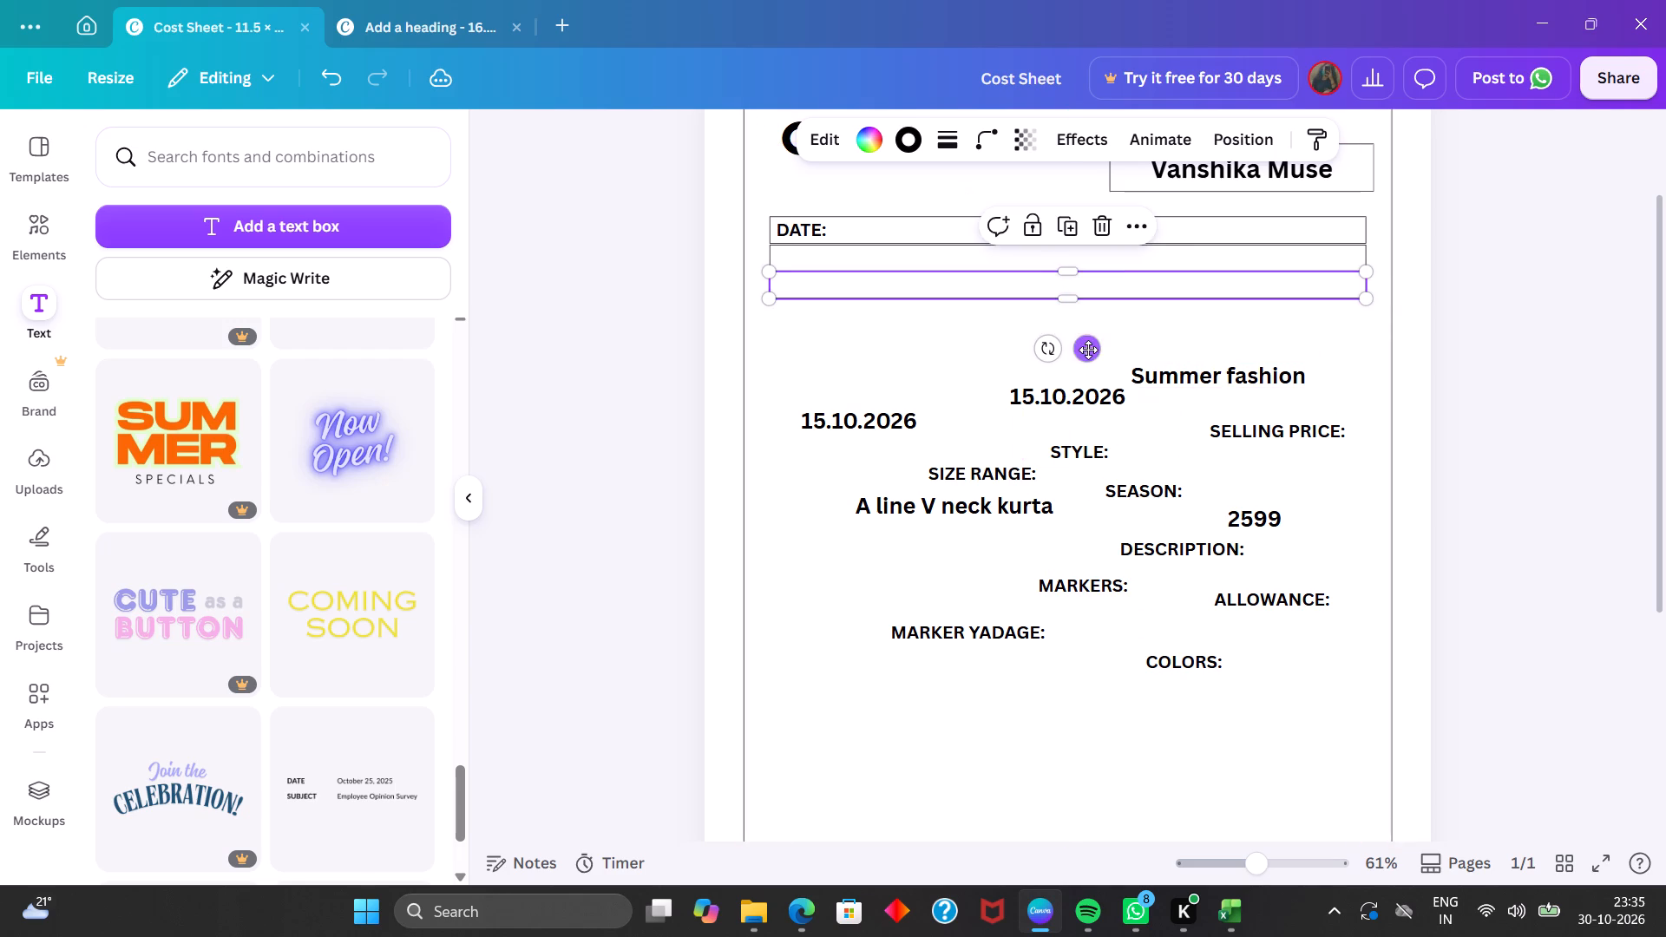
left_click(1495, 364)
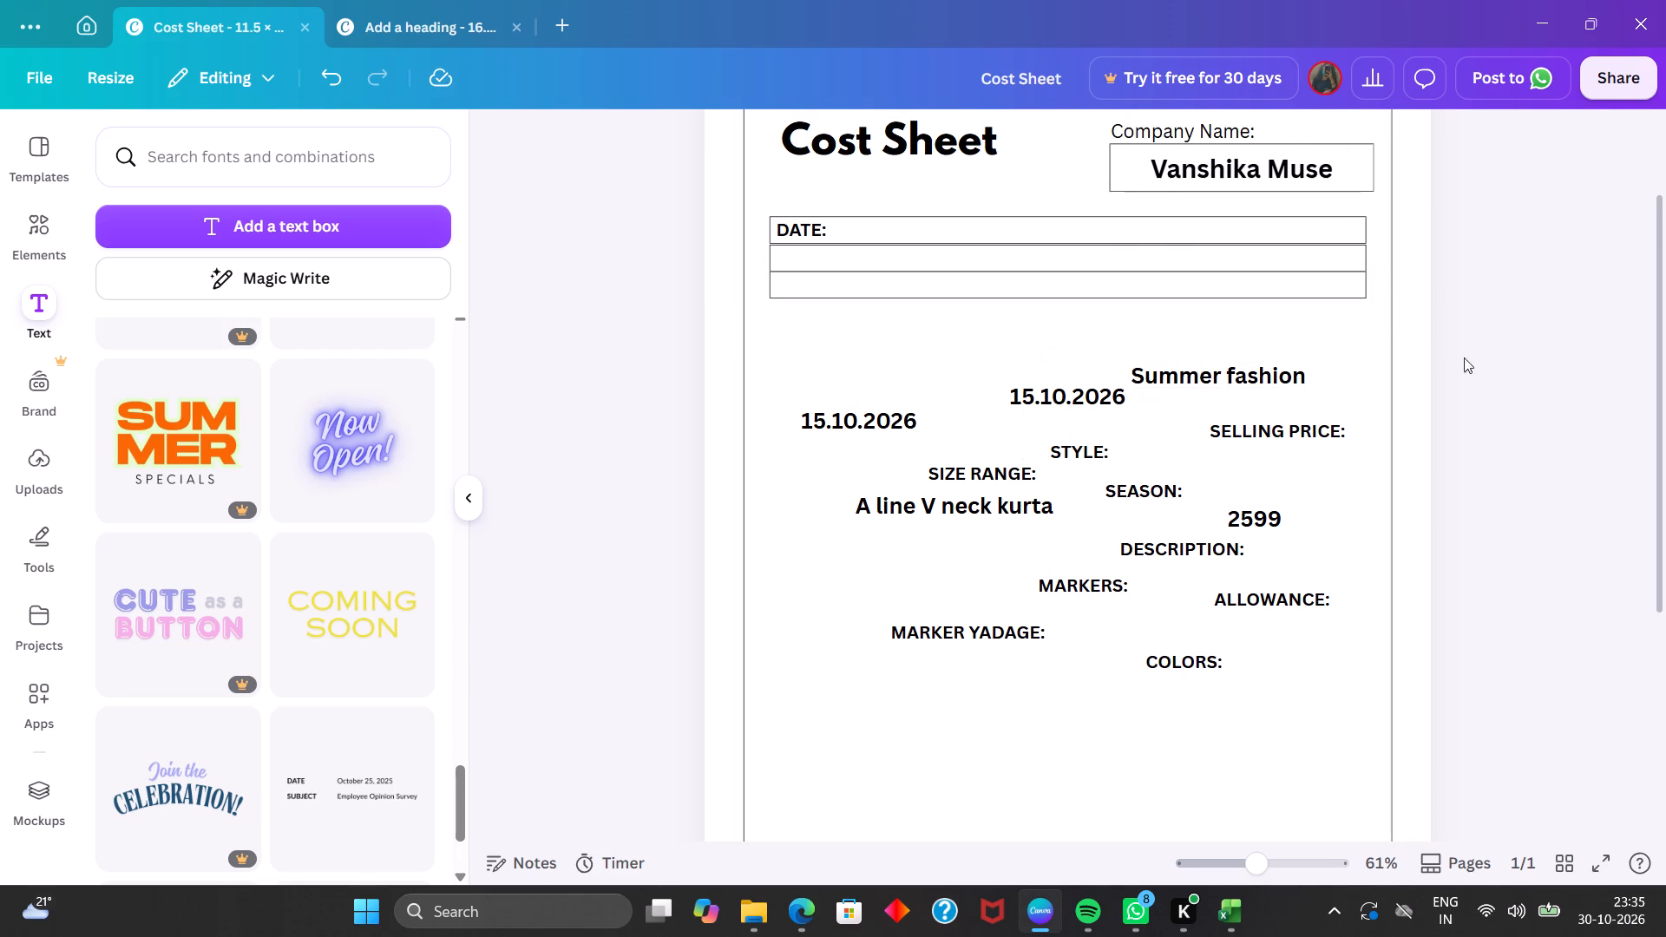
Shift both empty rows up slightly so each overlaps the row above and the spacing is tighter.
left_click(1207, 255)
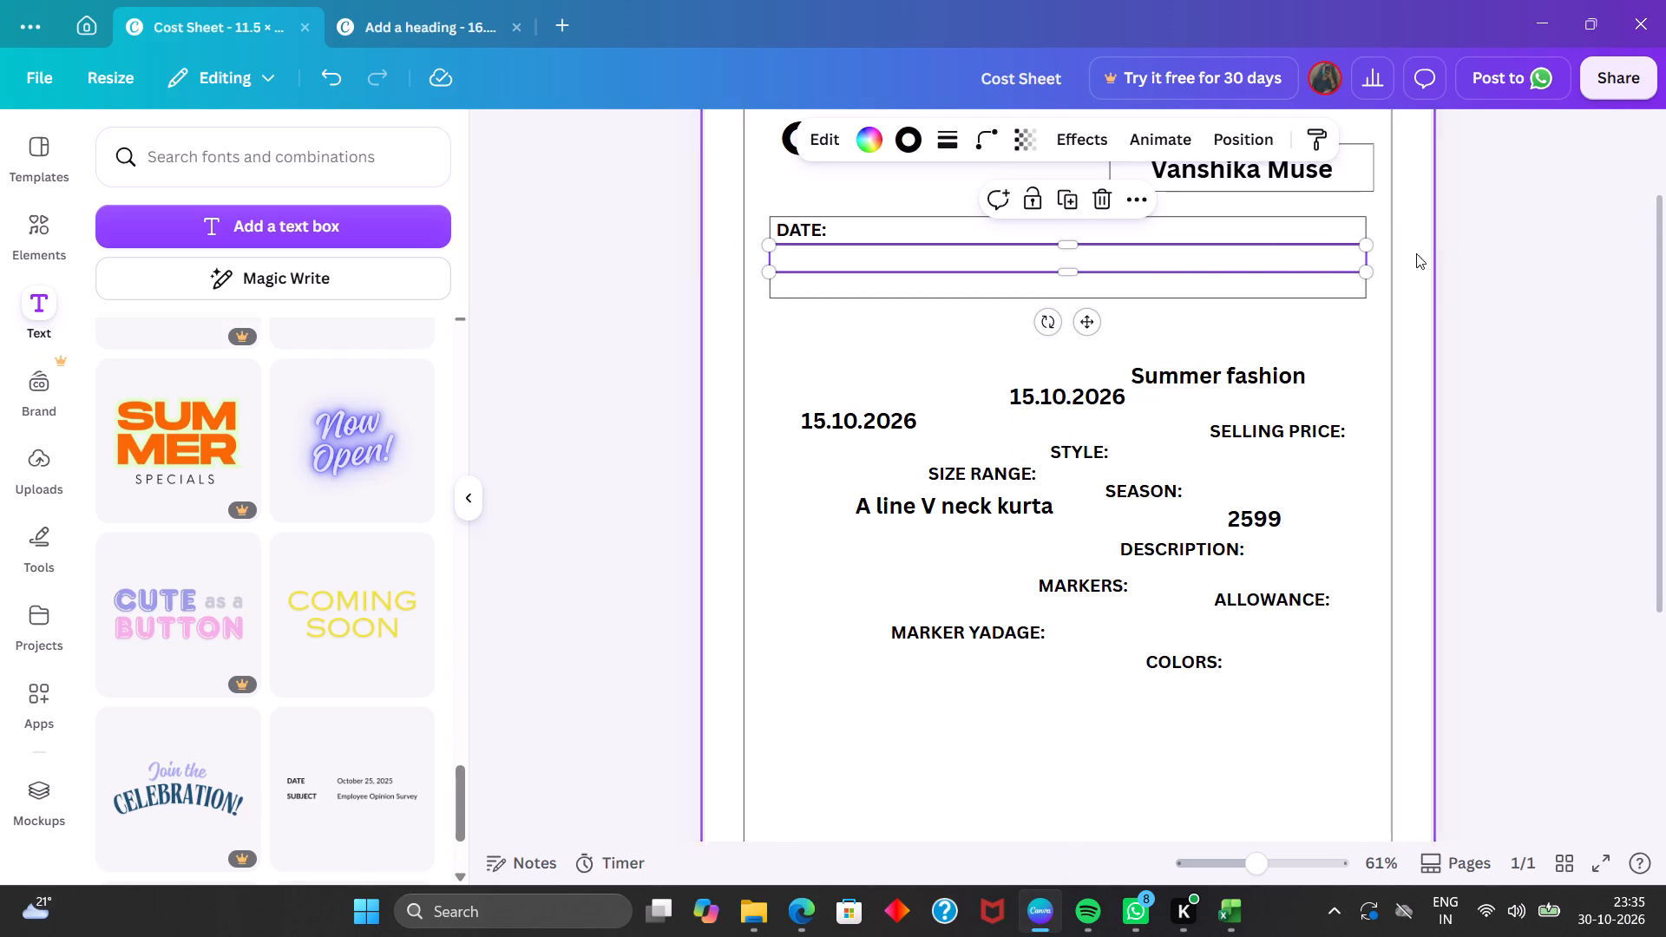
left_click(1086, 322)
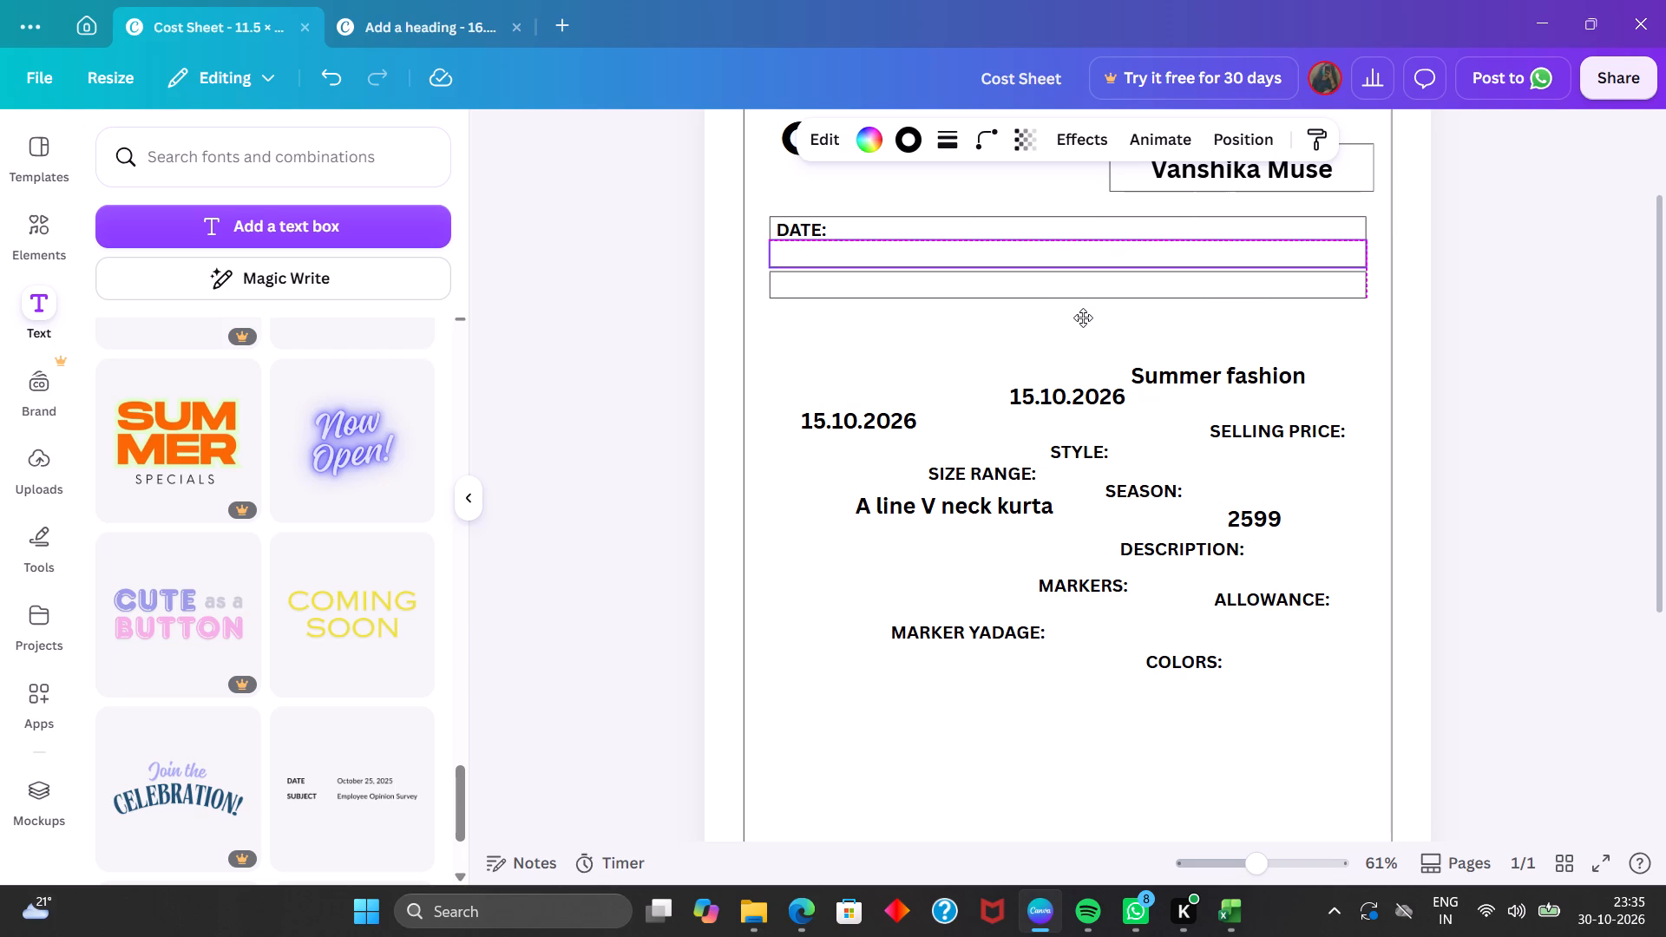
left_click(1140, 291)
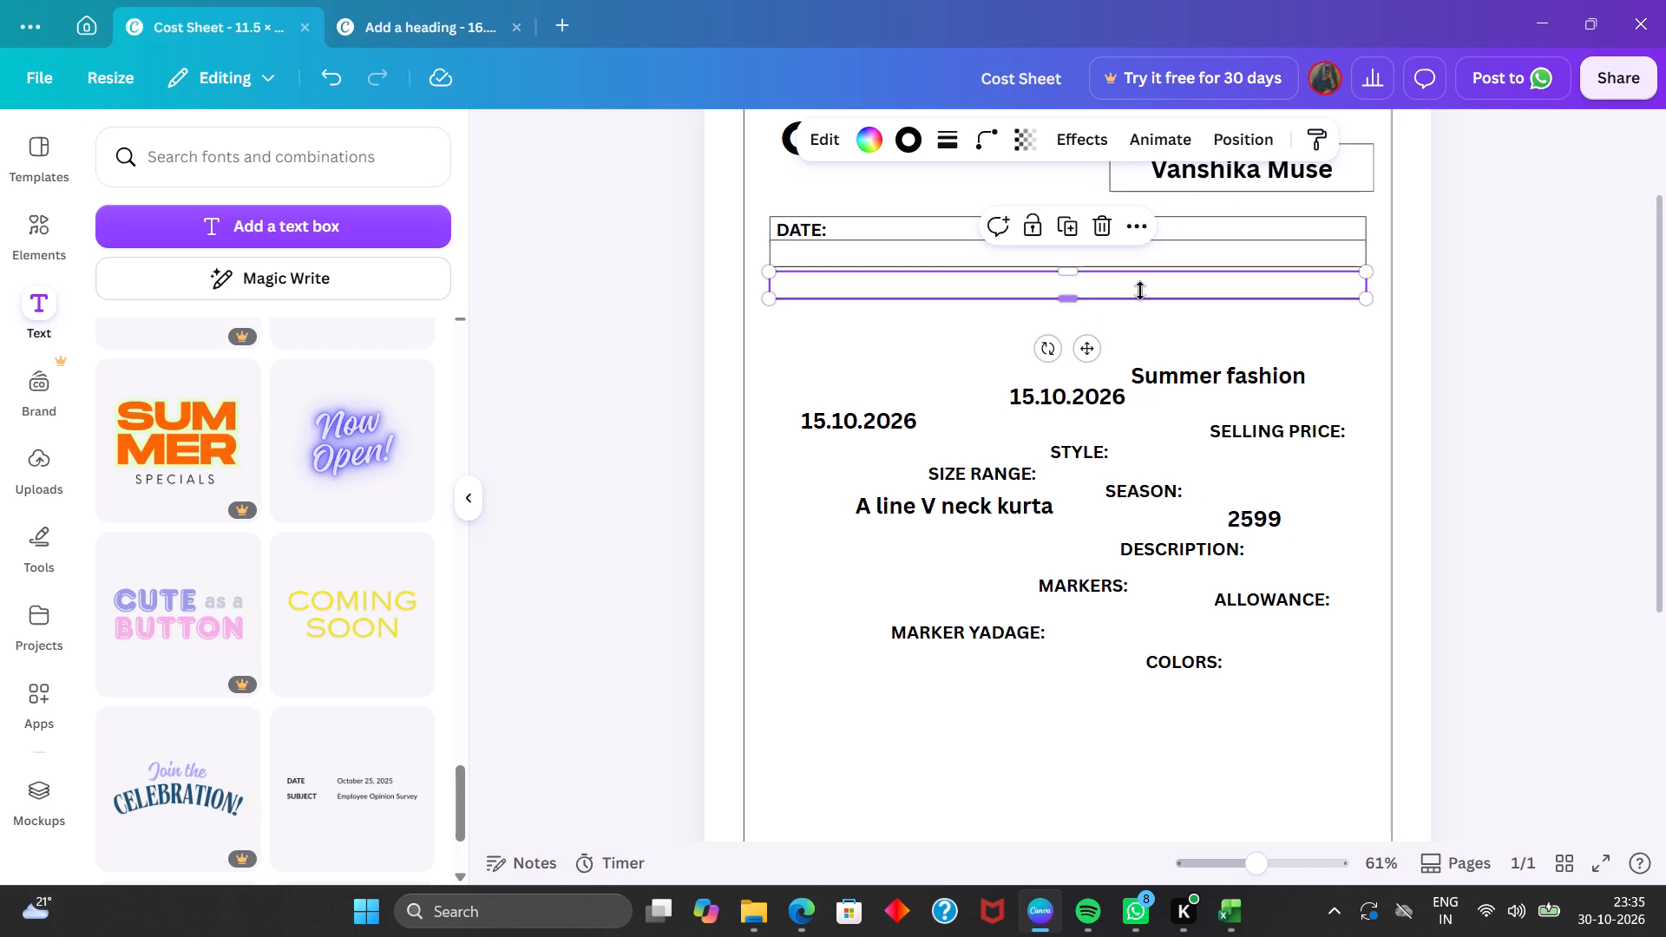
left_click_drag(1086, 348, 1088, 339)
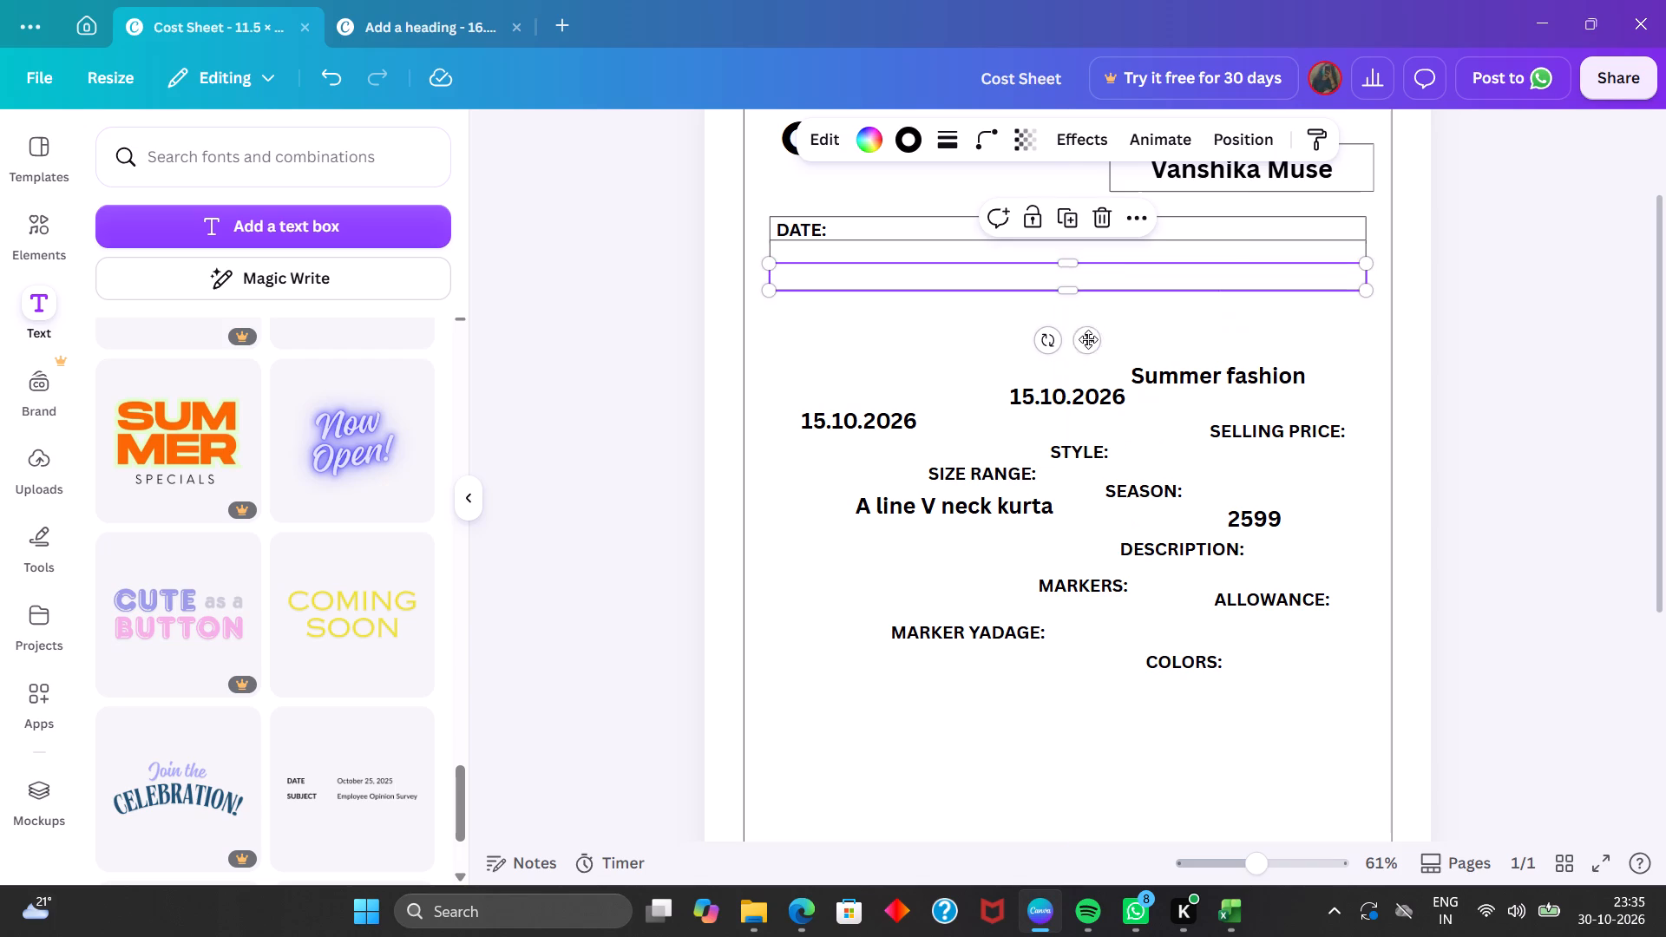
left_click(1534, 447)
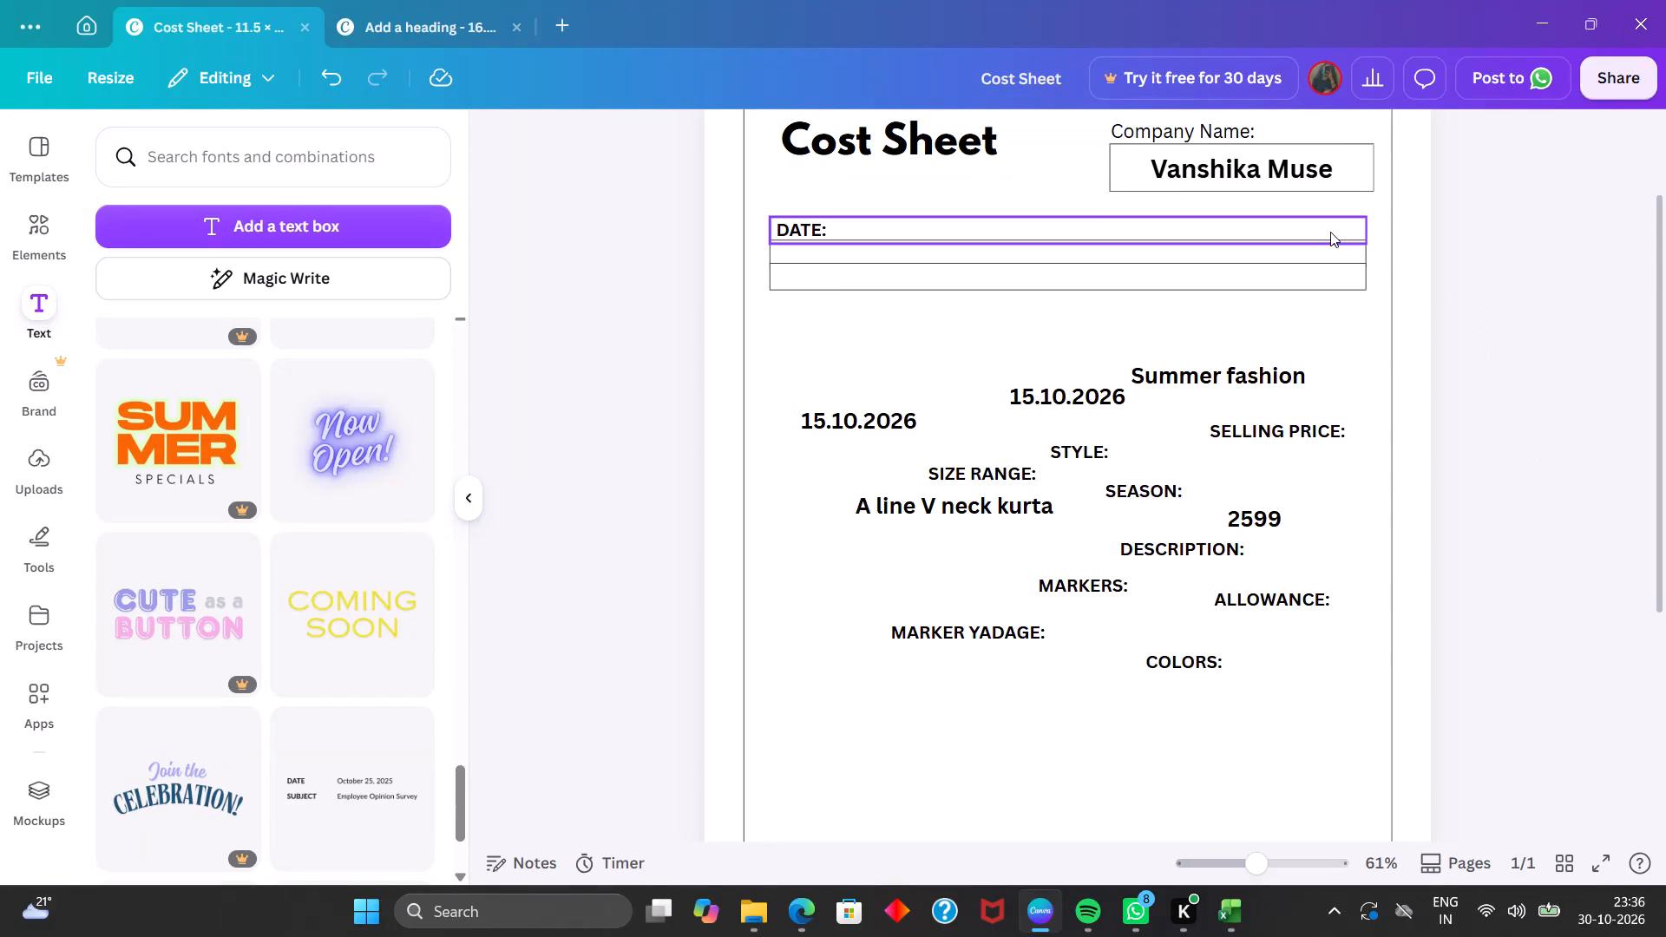
Move the "DESCRIPTION:" label into the row directly beneath "DATE:" and bring it forward, above the row's rectangle.
left_click(1182, 547)
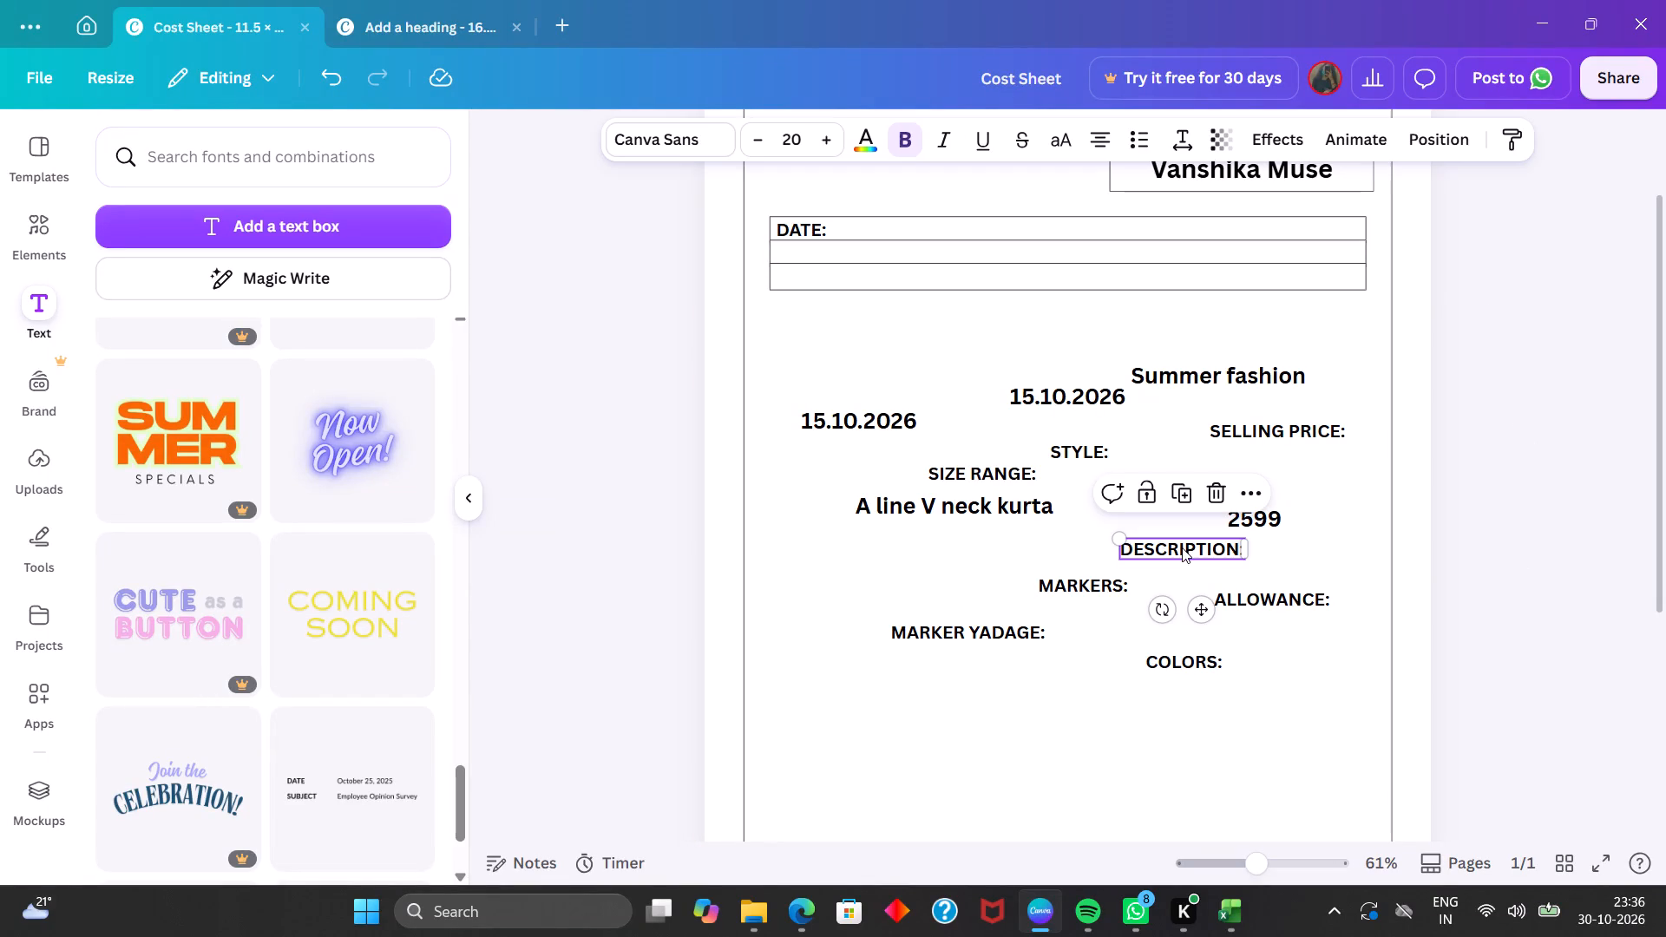
left_click_drag(1197, 608, 852, 316)
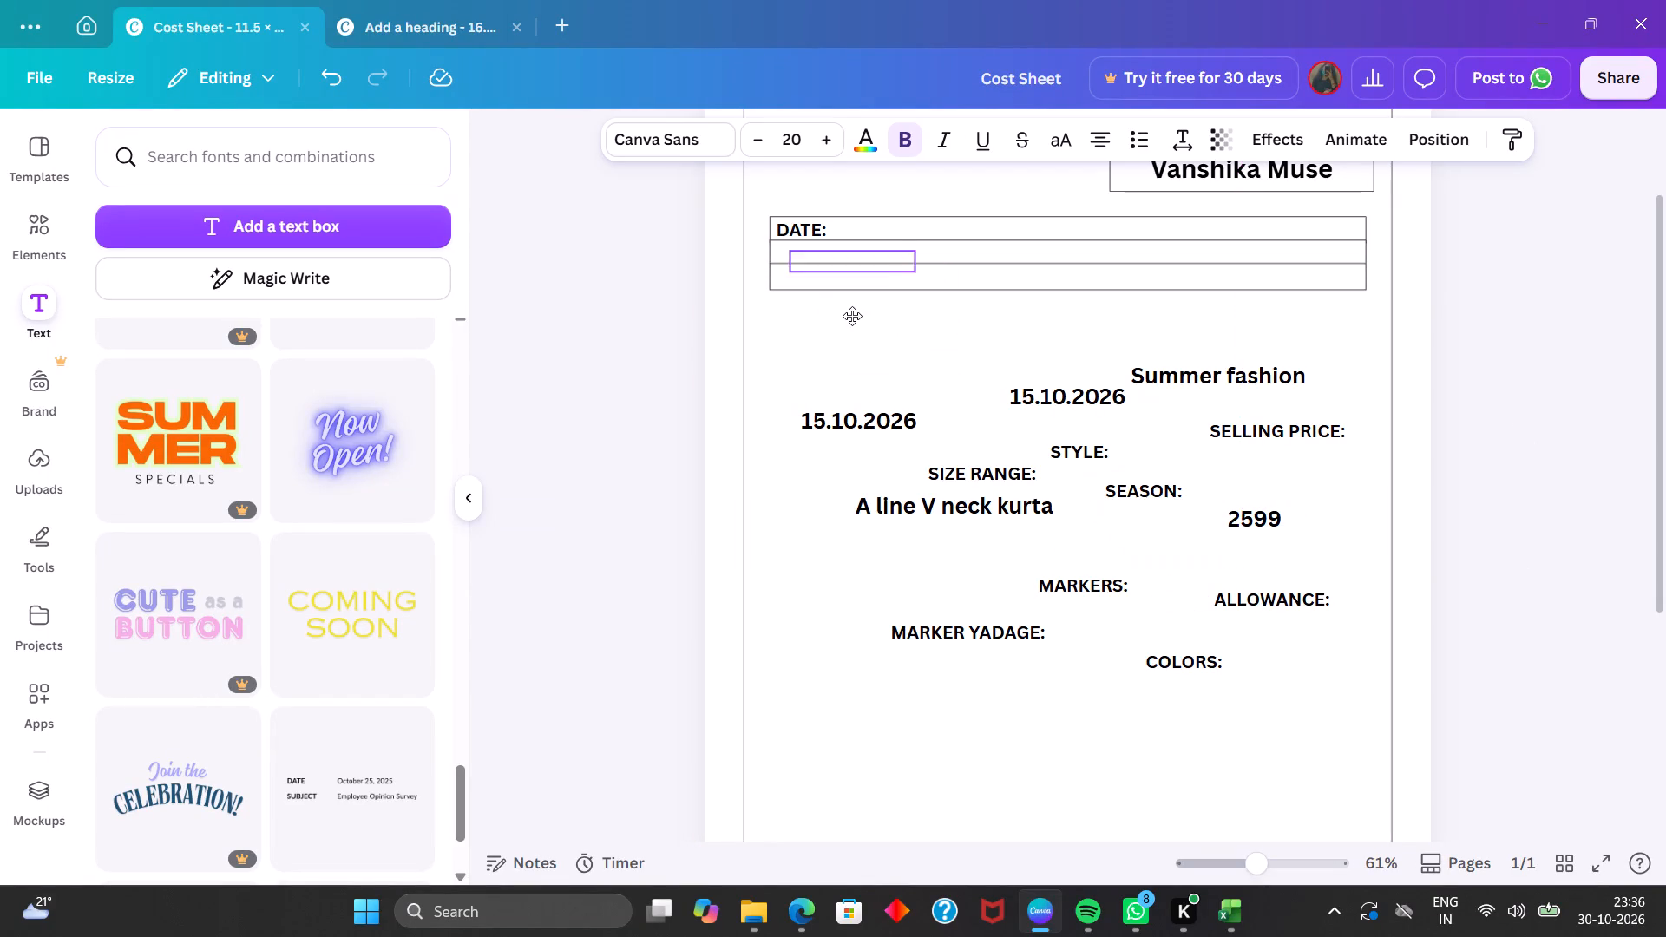
left_click_drag(852, 316, 863, 387)
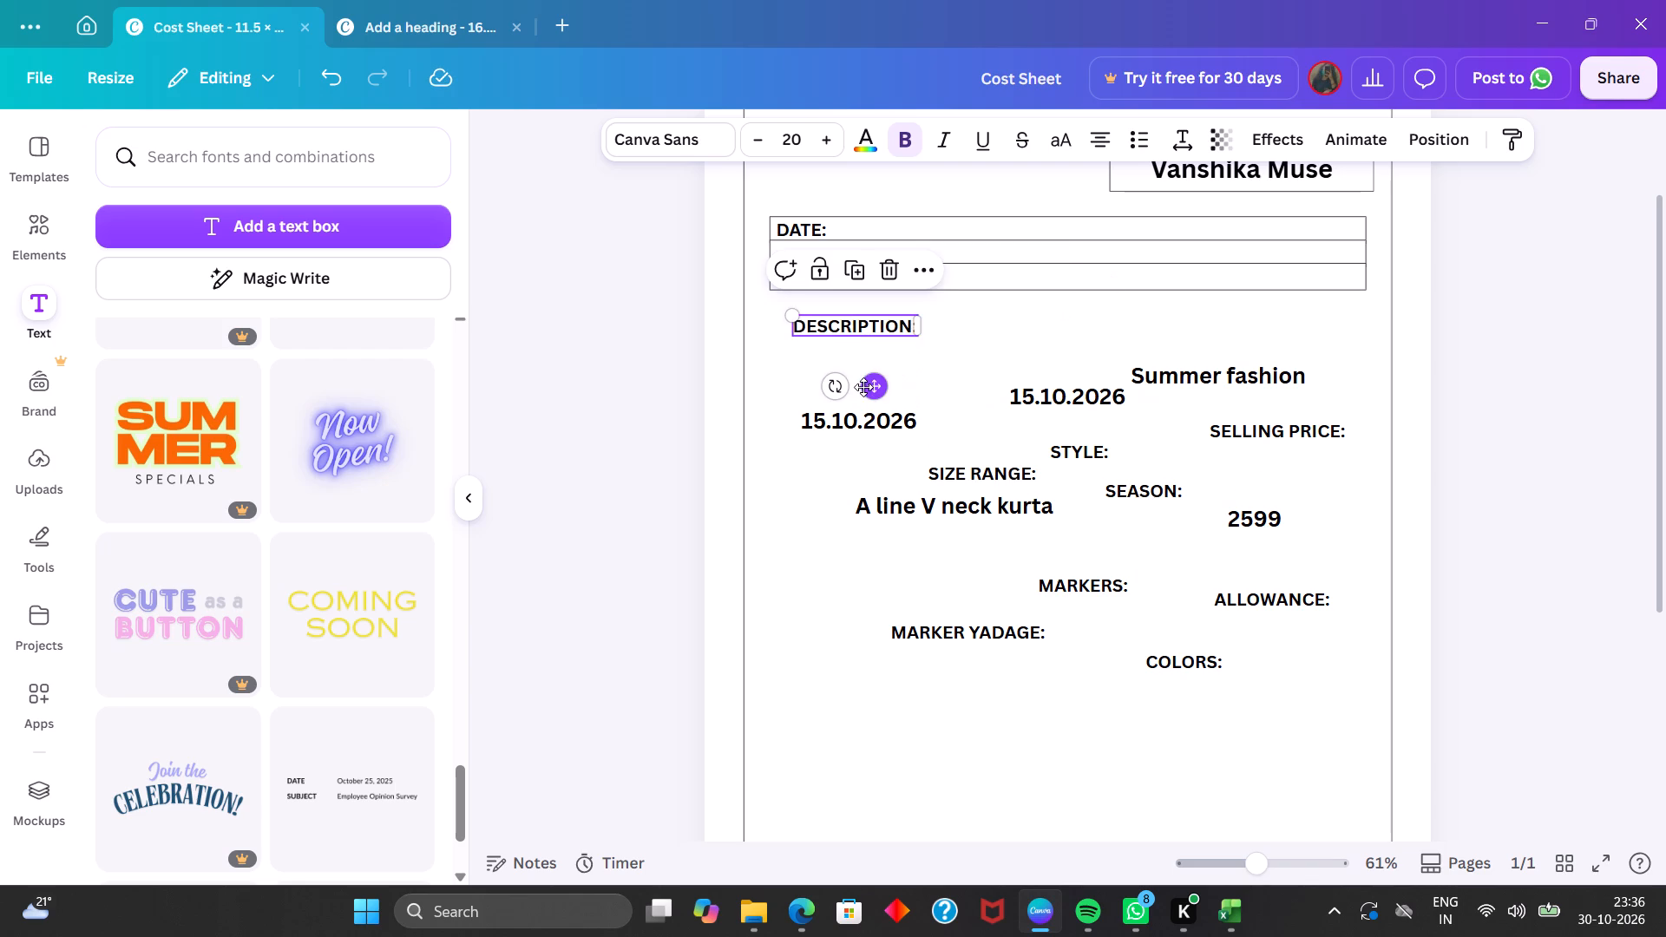
left_click_drag(877, 390, 858, 319)
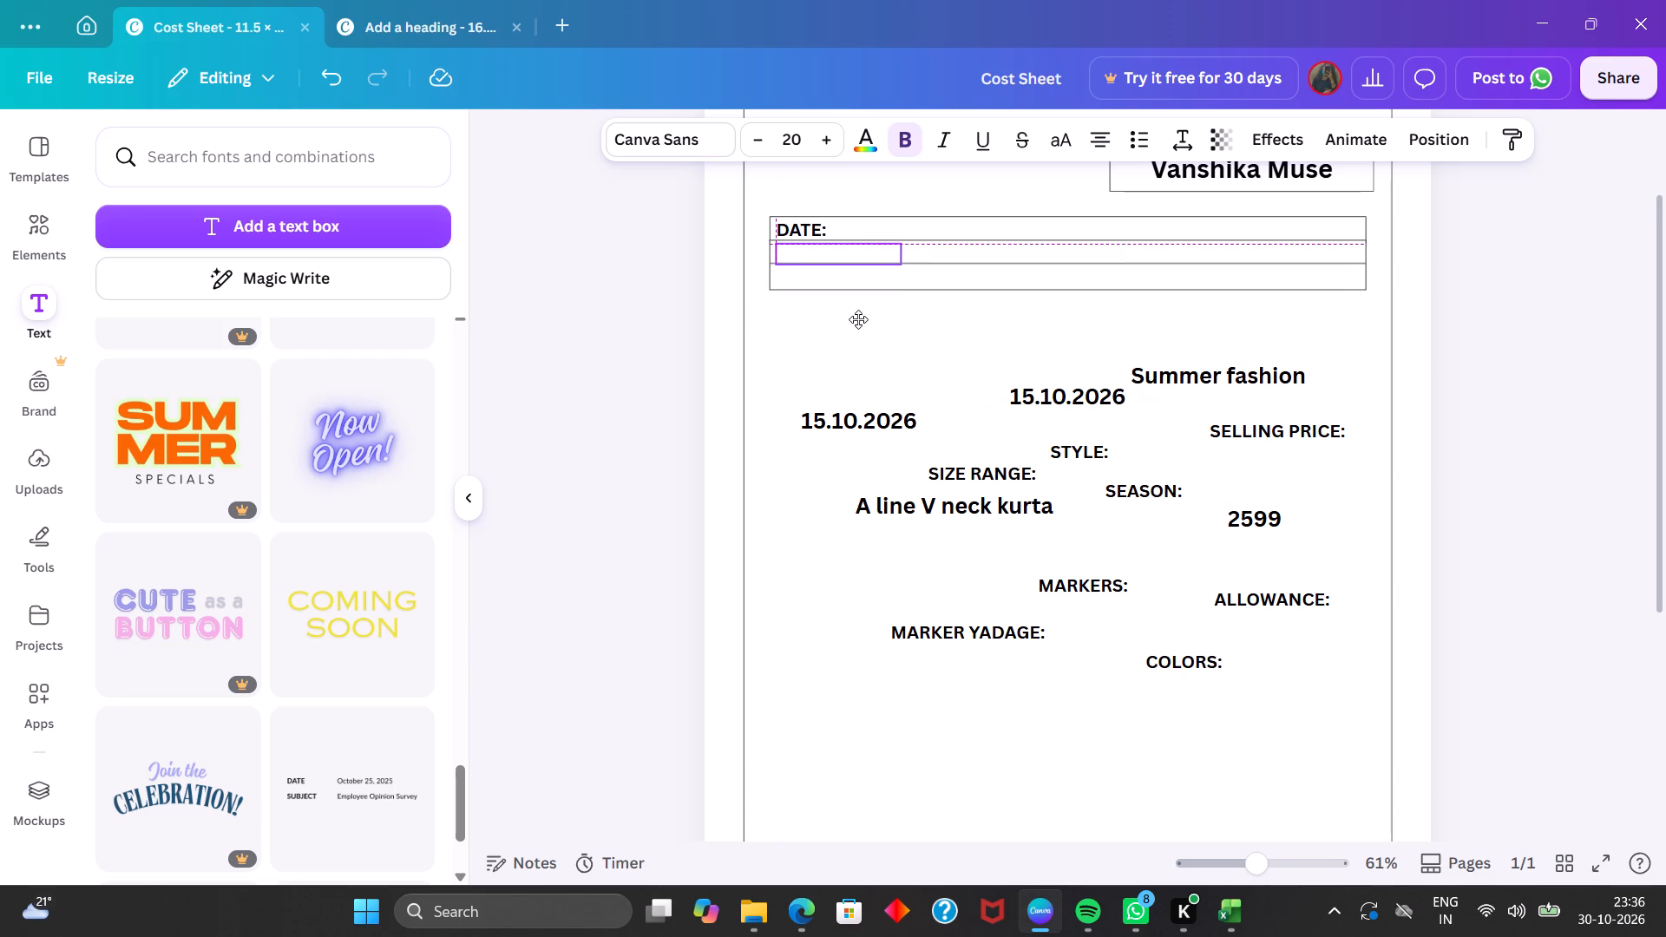
left_click_drag(858, 319, 858, 318)
left_click(858, 318)
left_click_drag(858, 318, 862, 334)
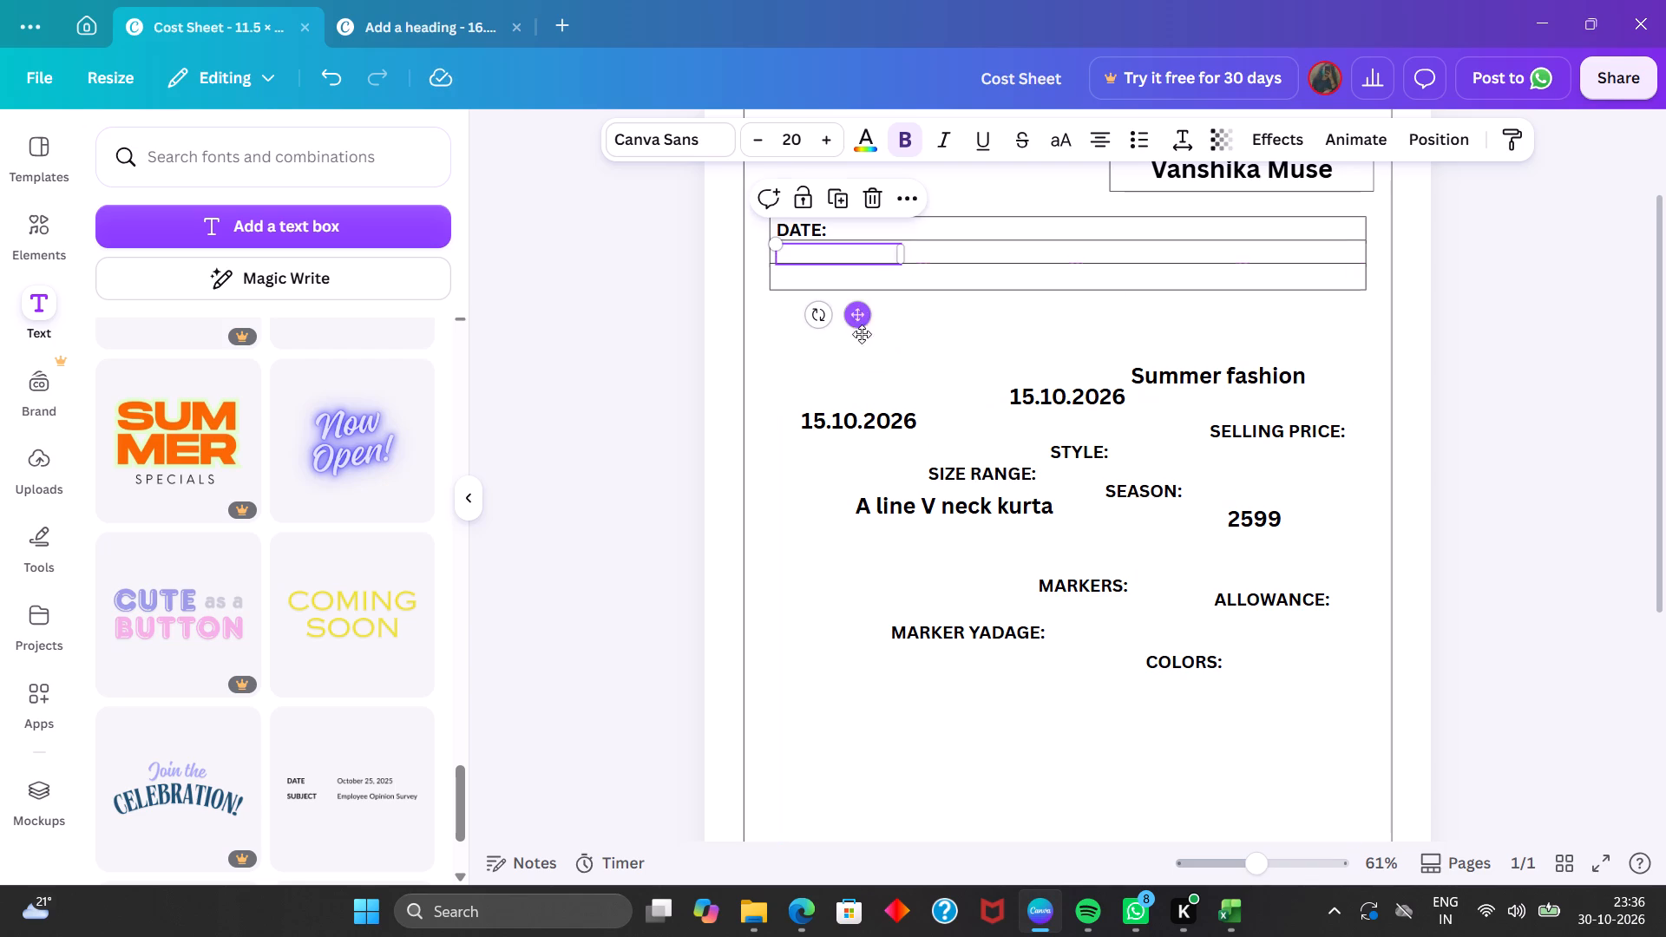
left_click_drag(862, 334, 879, 338)
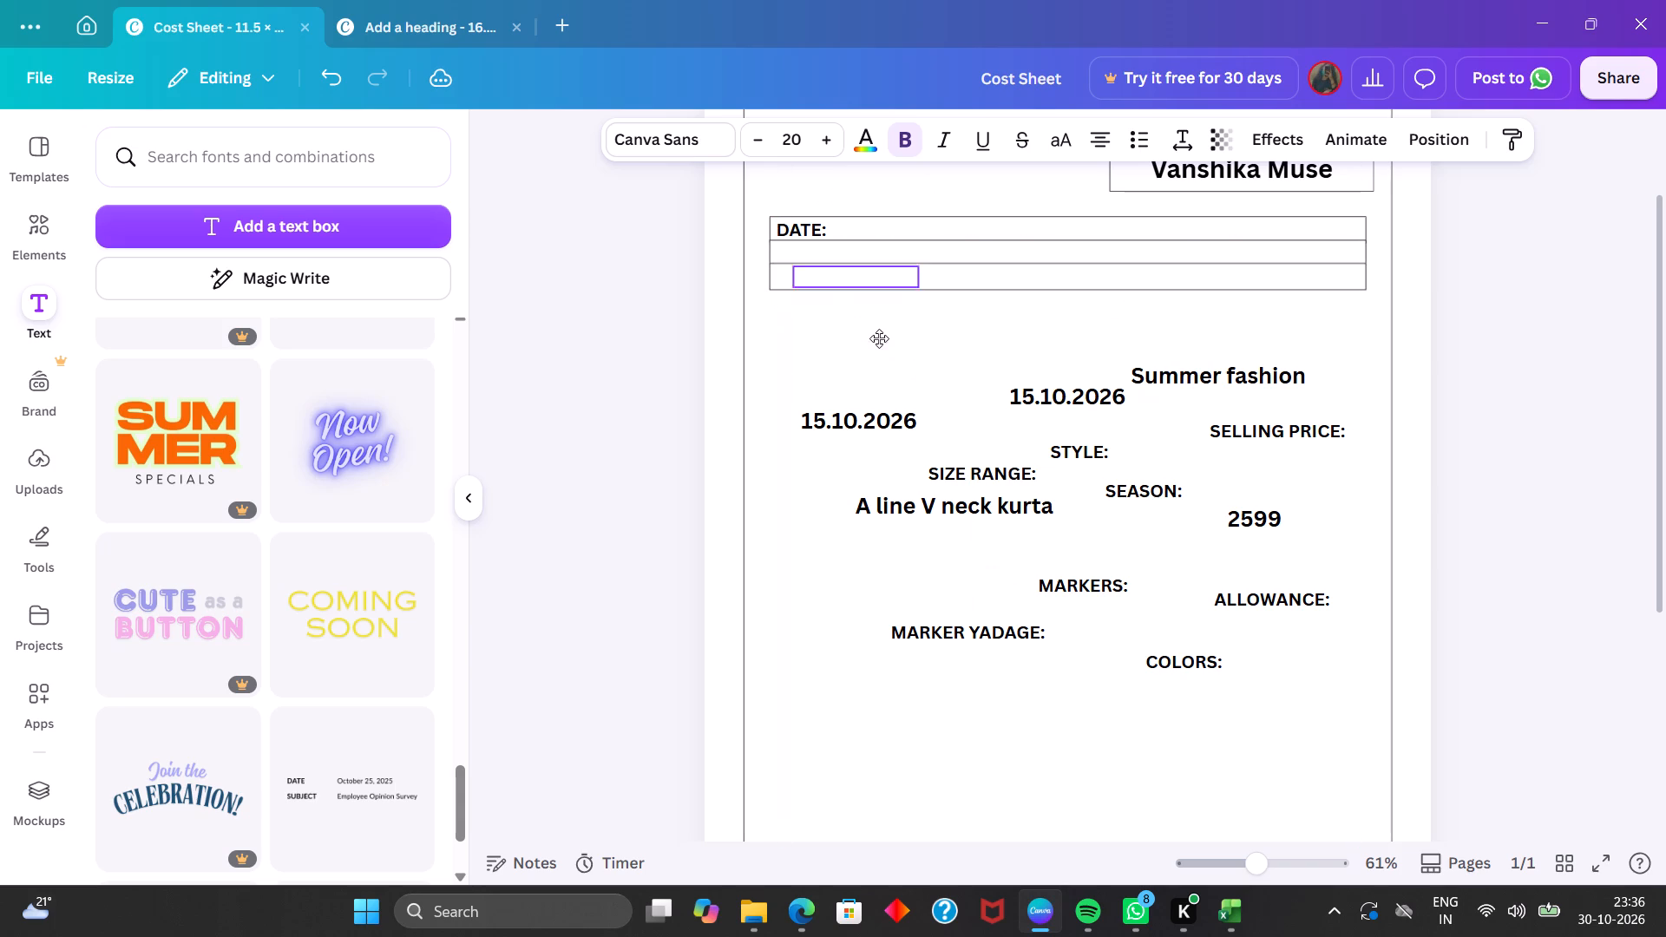
left_click_drag(879, 338, 906, 404)
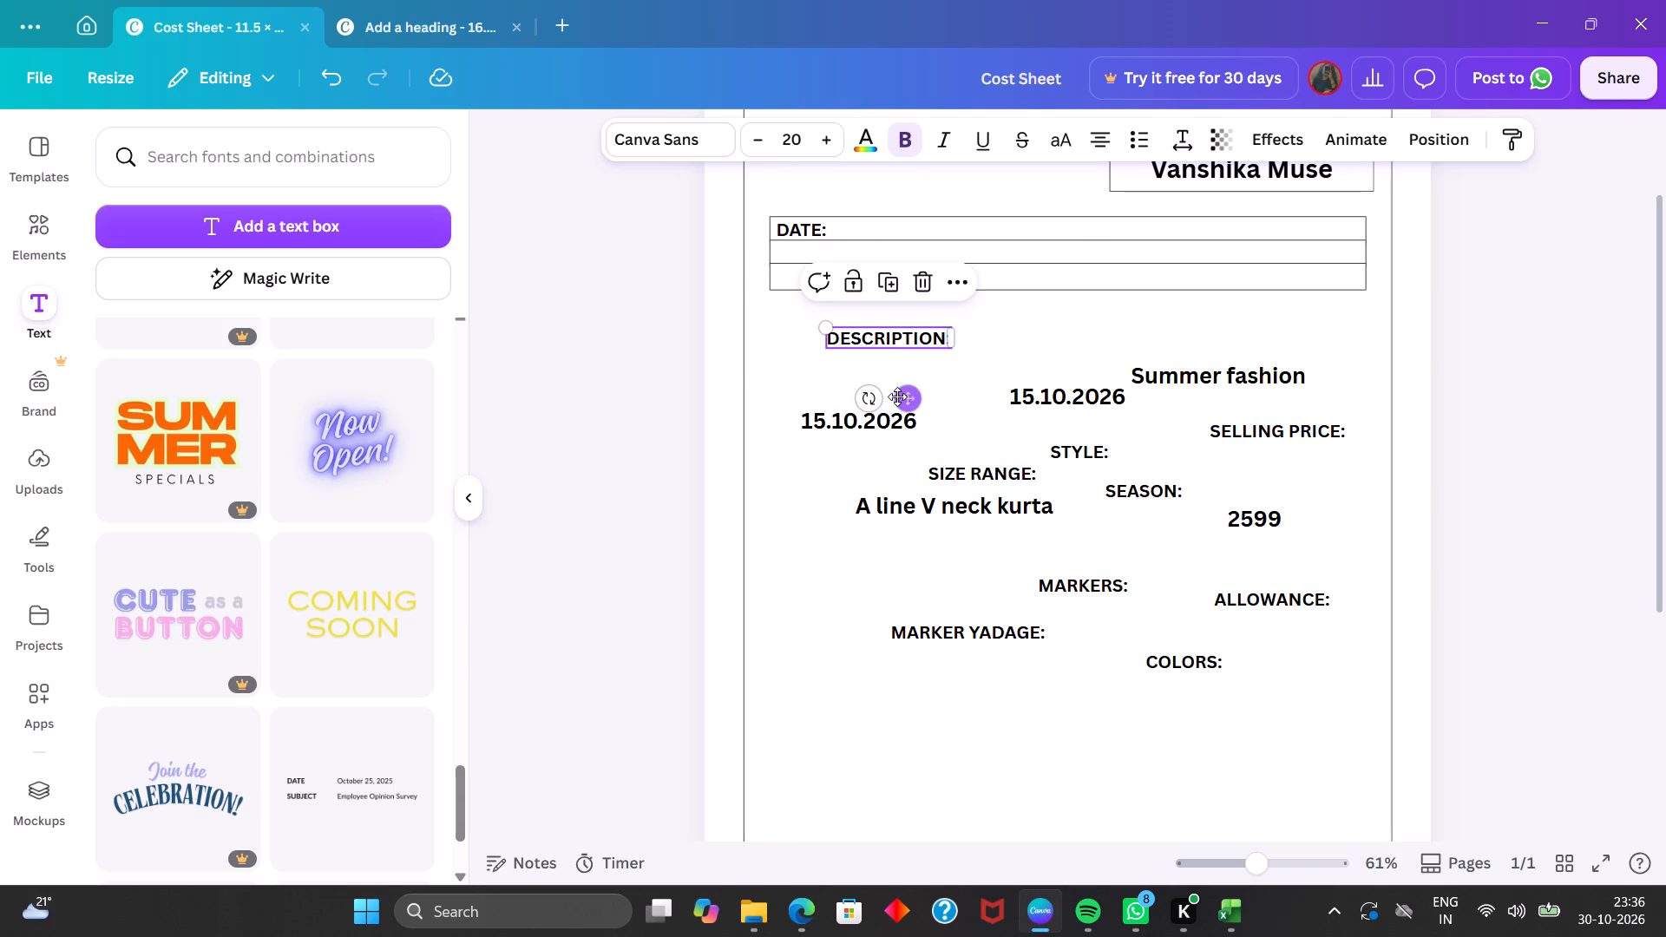
left_click_drag(902, 399, 887, 384)
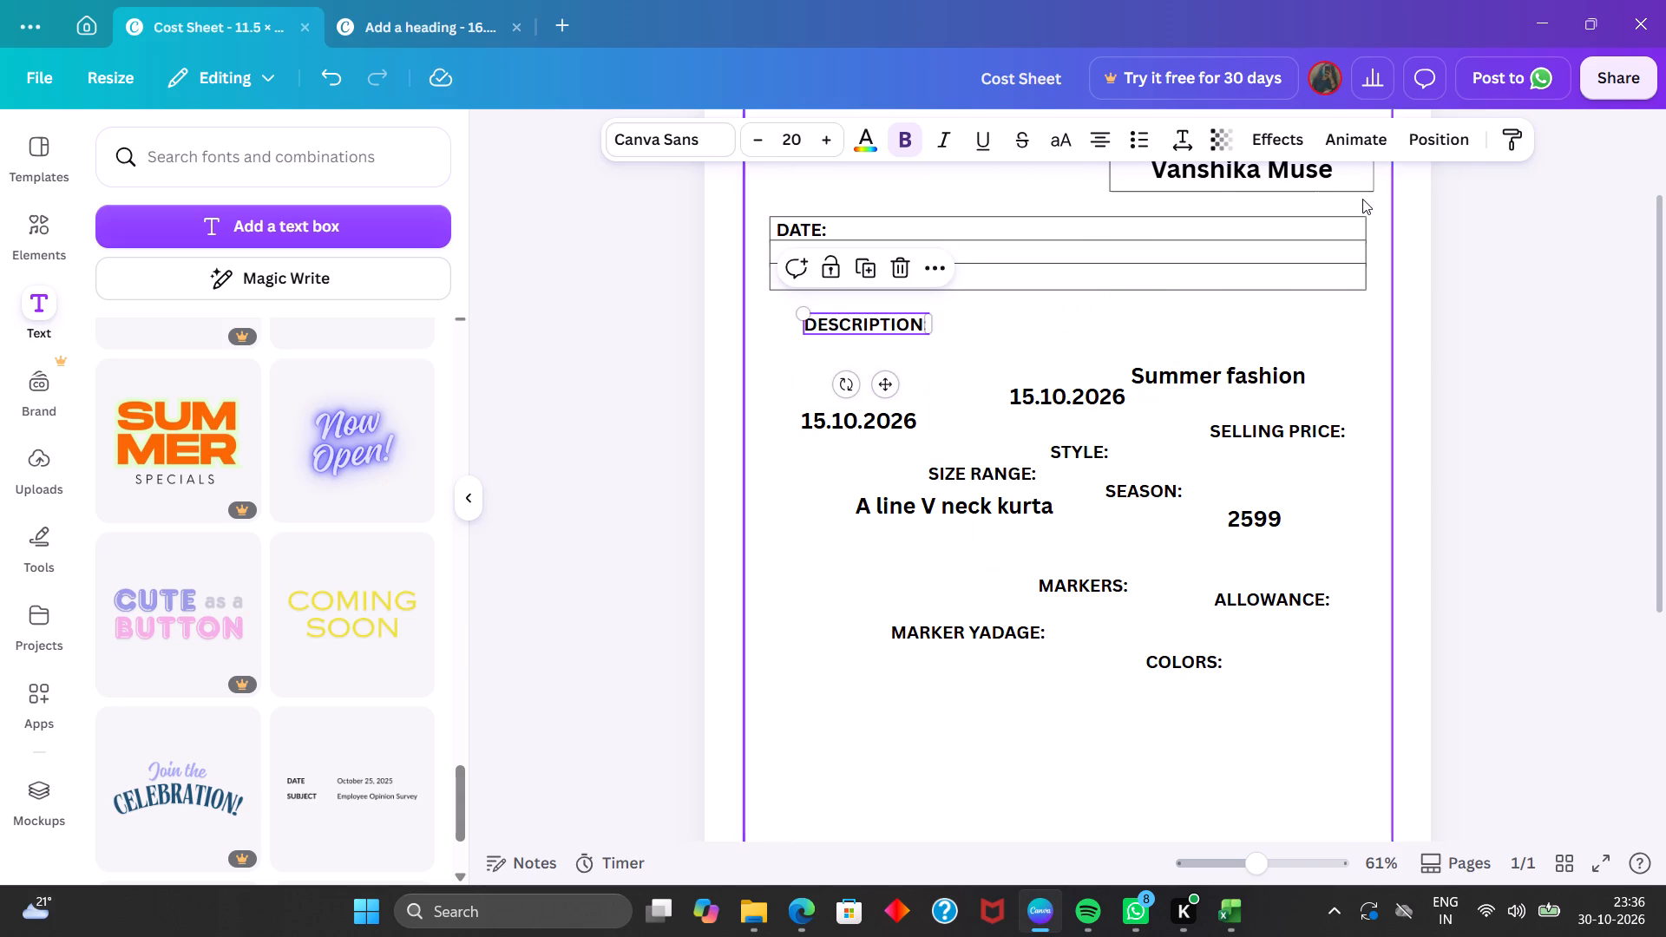
left_click(1435, 139)
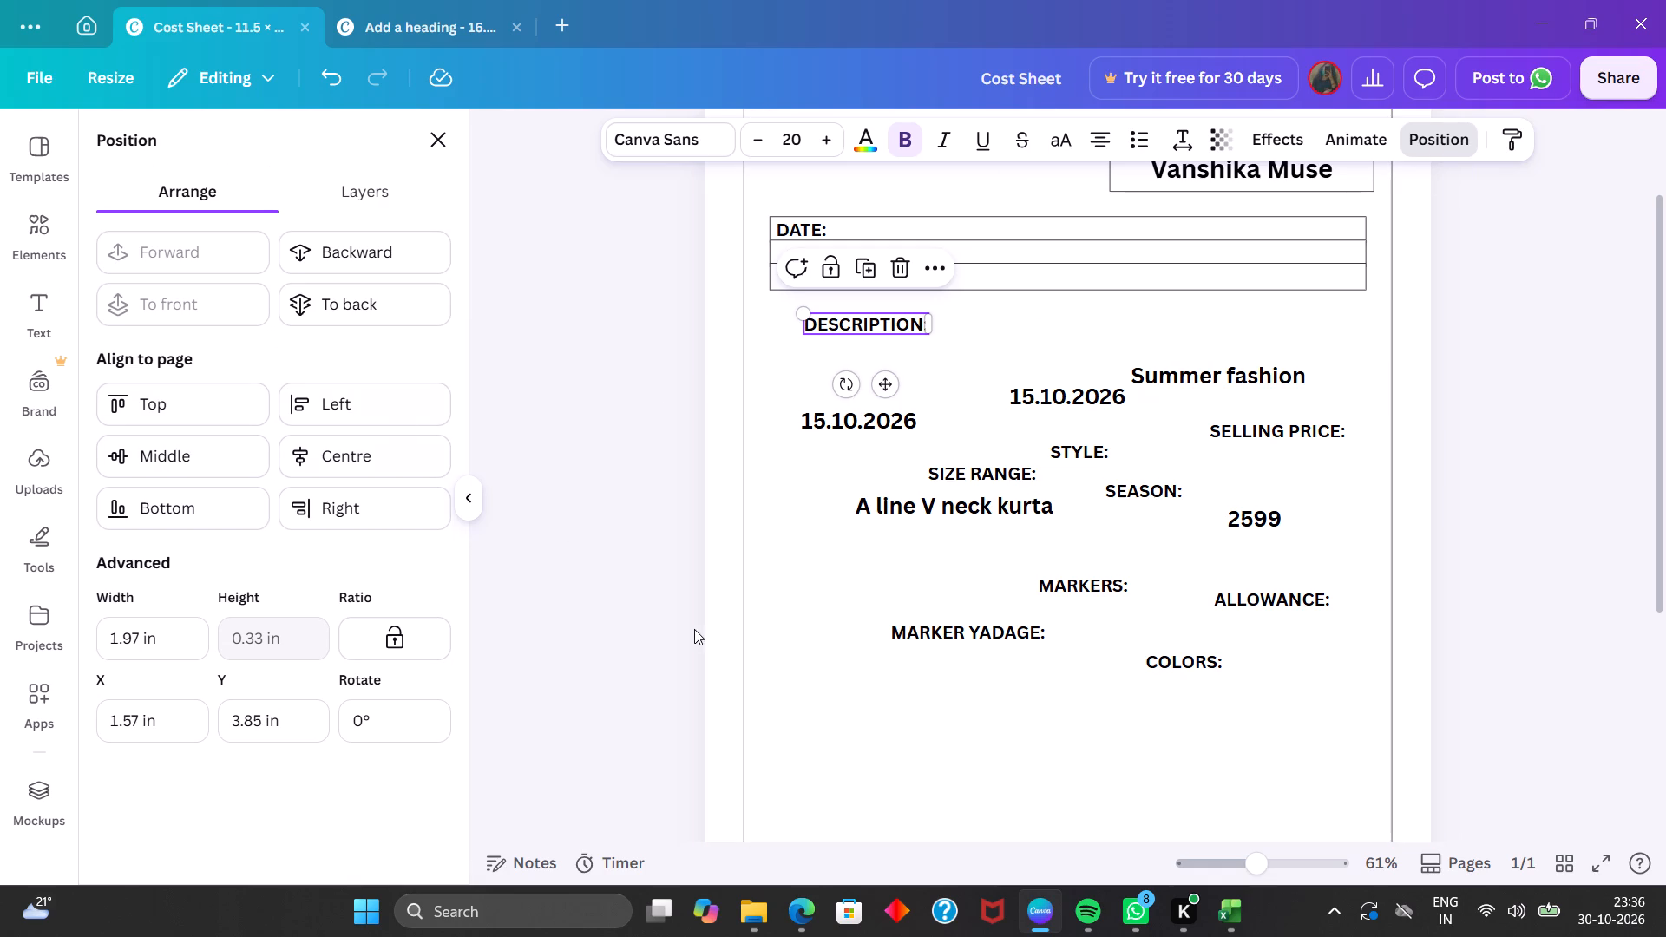
left_click_drag(887, 380, 849, 294)
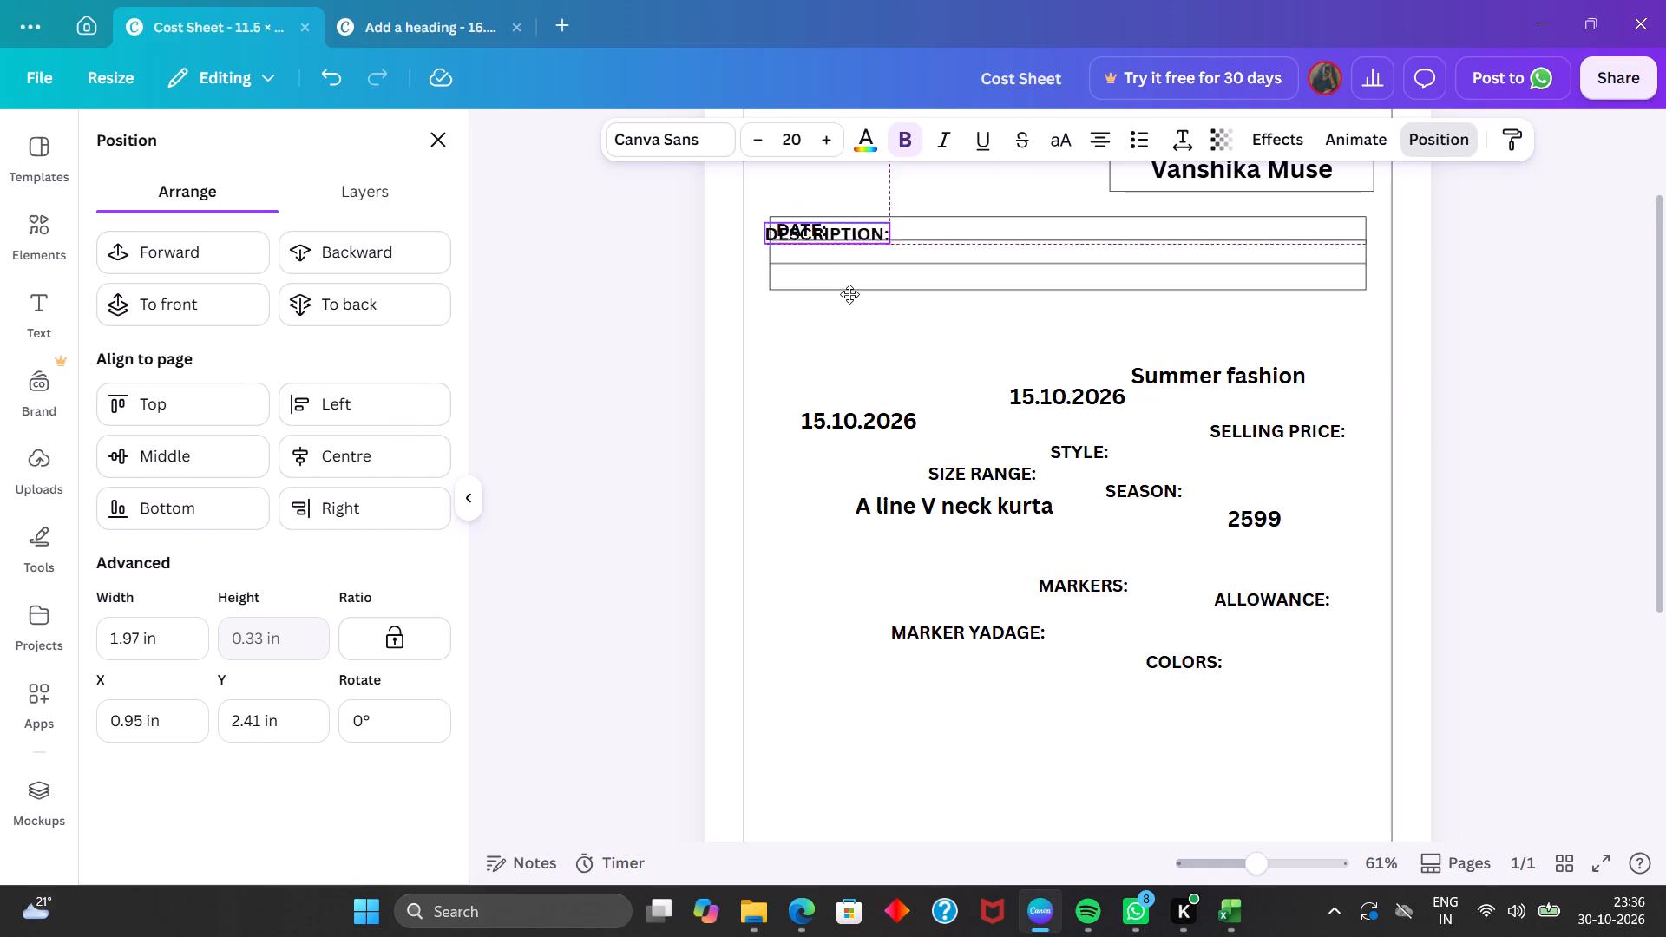
left_click_drag(849, 294, 857, 305)
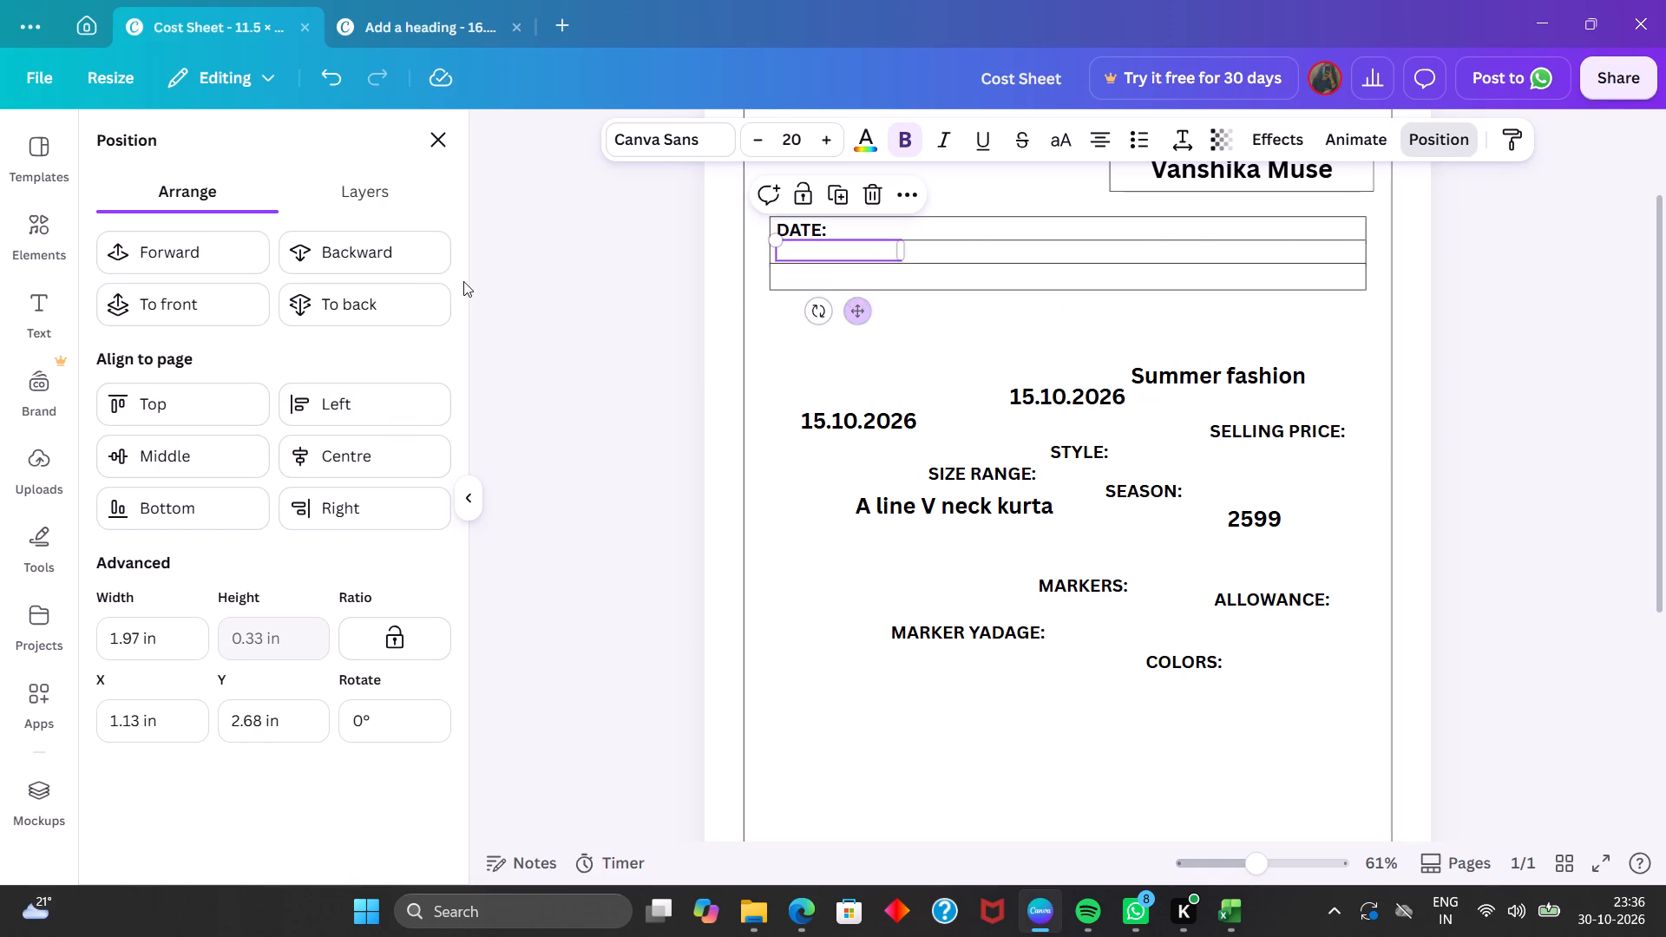
left_click(248, 248)
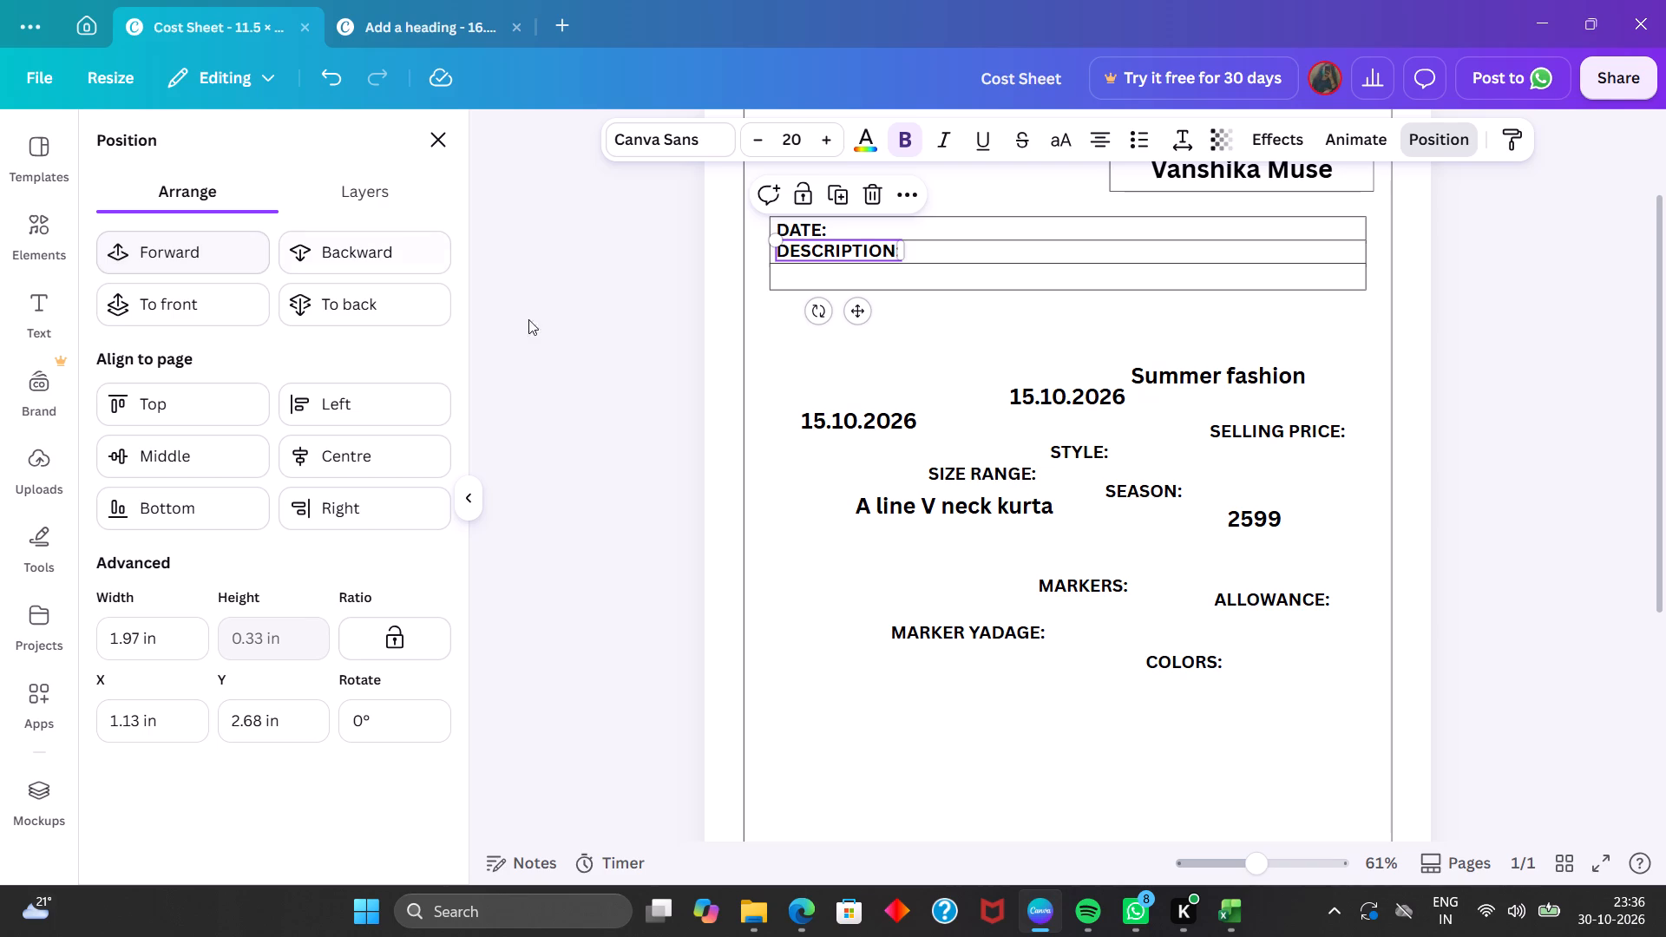
Reduce the "DESCRIPTION:" label's font size to 18 and shift it toward the left edge of its row.
left_click(856, 310)
left_click(751, 147)
left_click(751, 147)
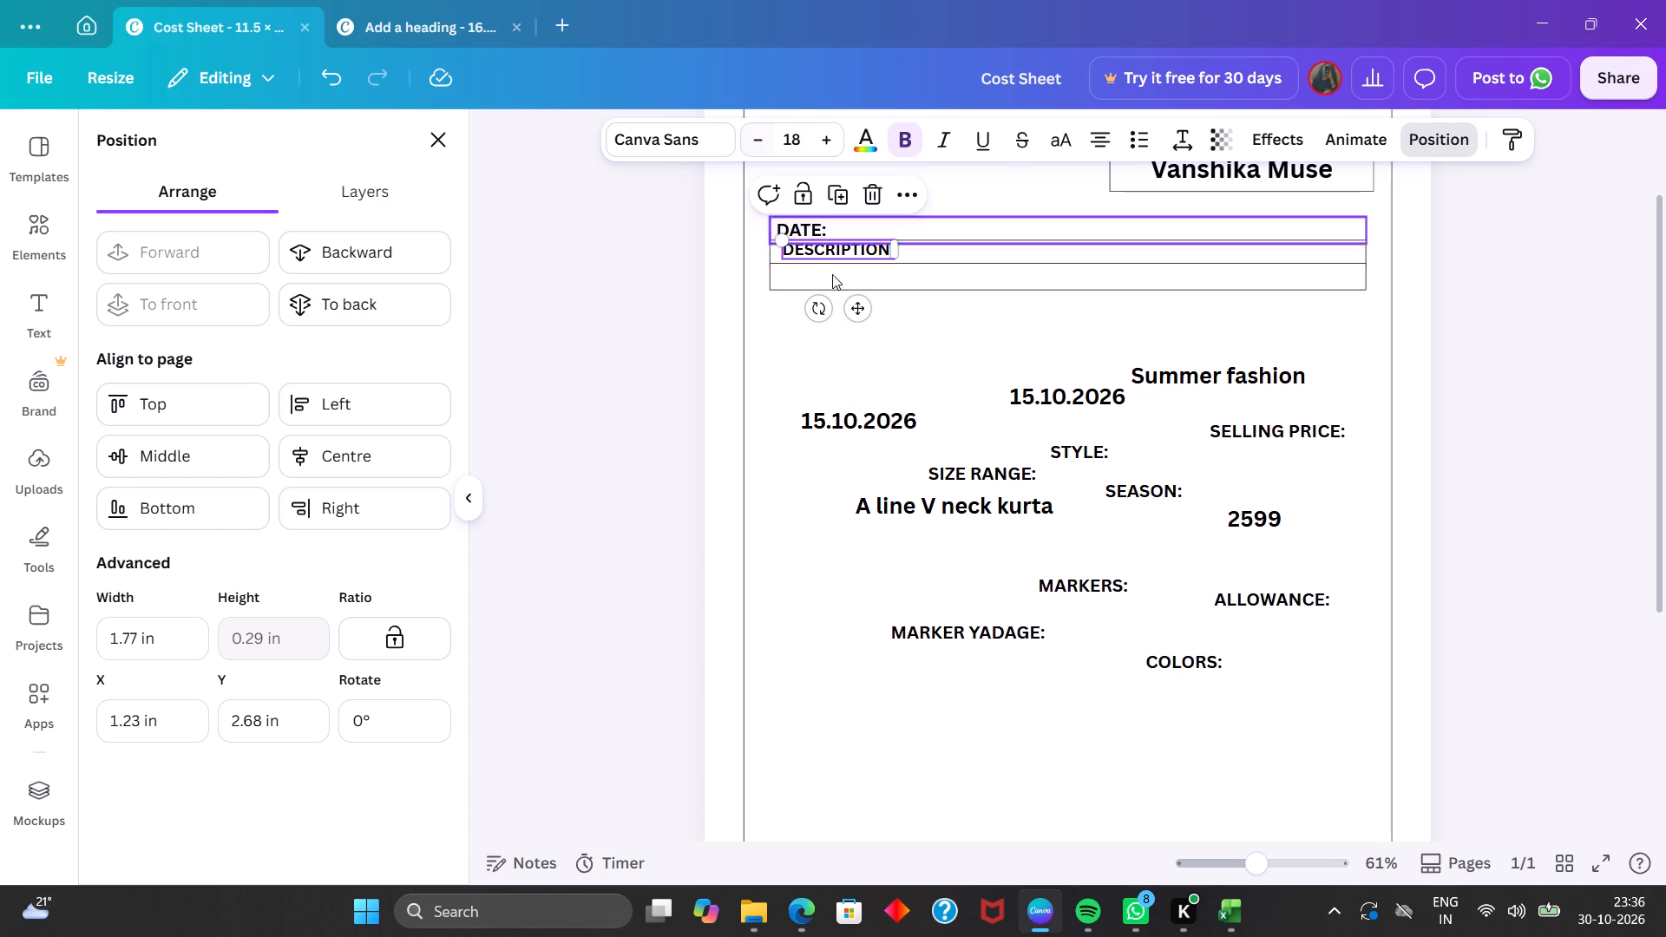
left_click(850, 304)
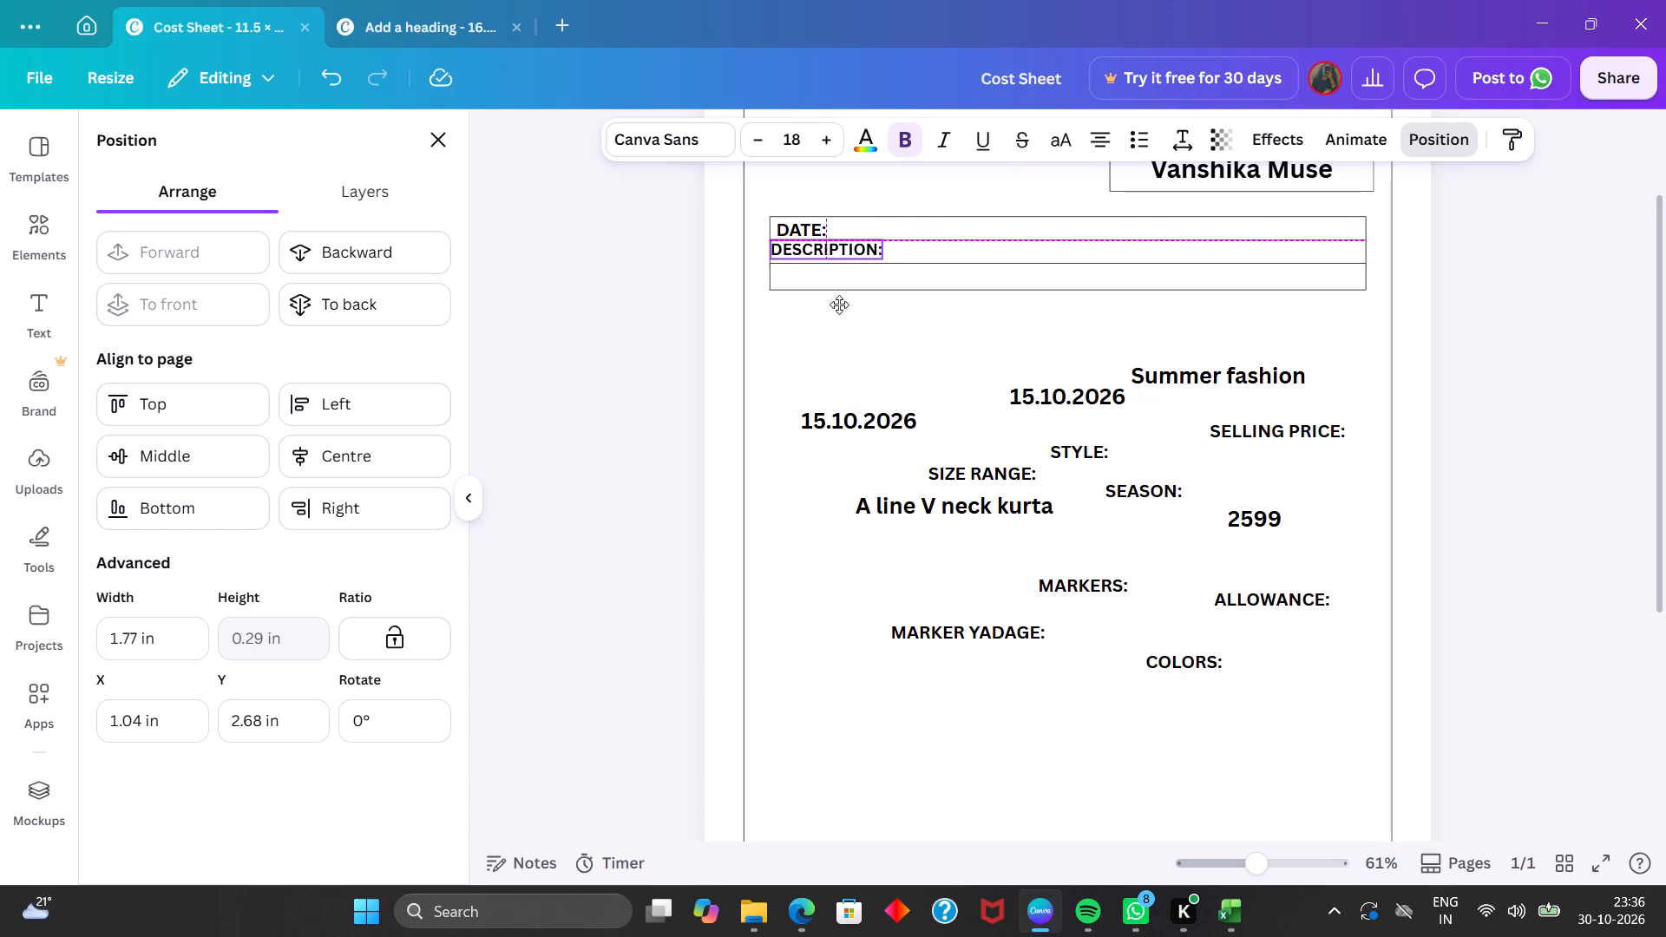
Reduce the "DATE:" label's font size to 18 and nudge it slightly down within the first row.
left_click(799, 227)
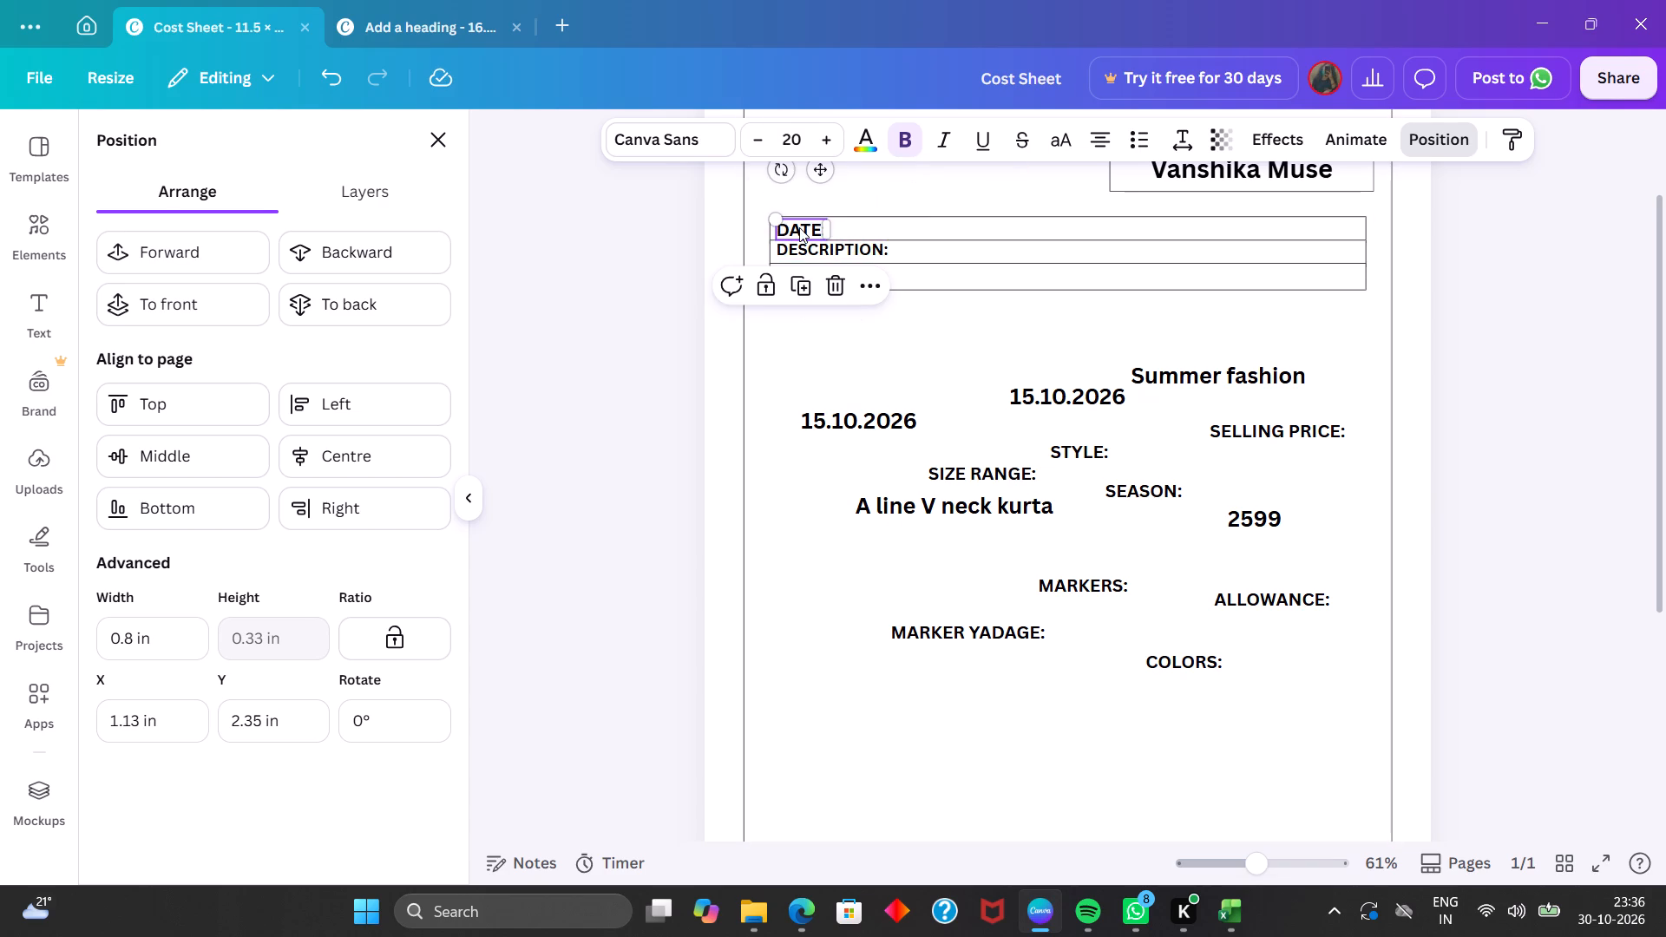
left_click(763, 147)
left_click(763, 147)
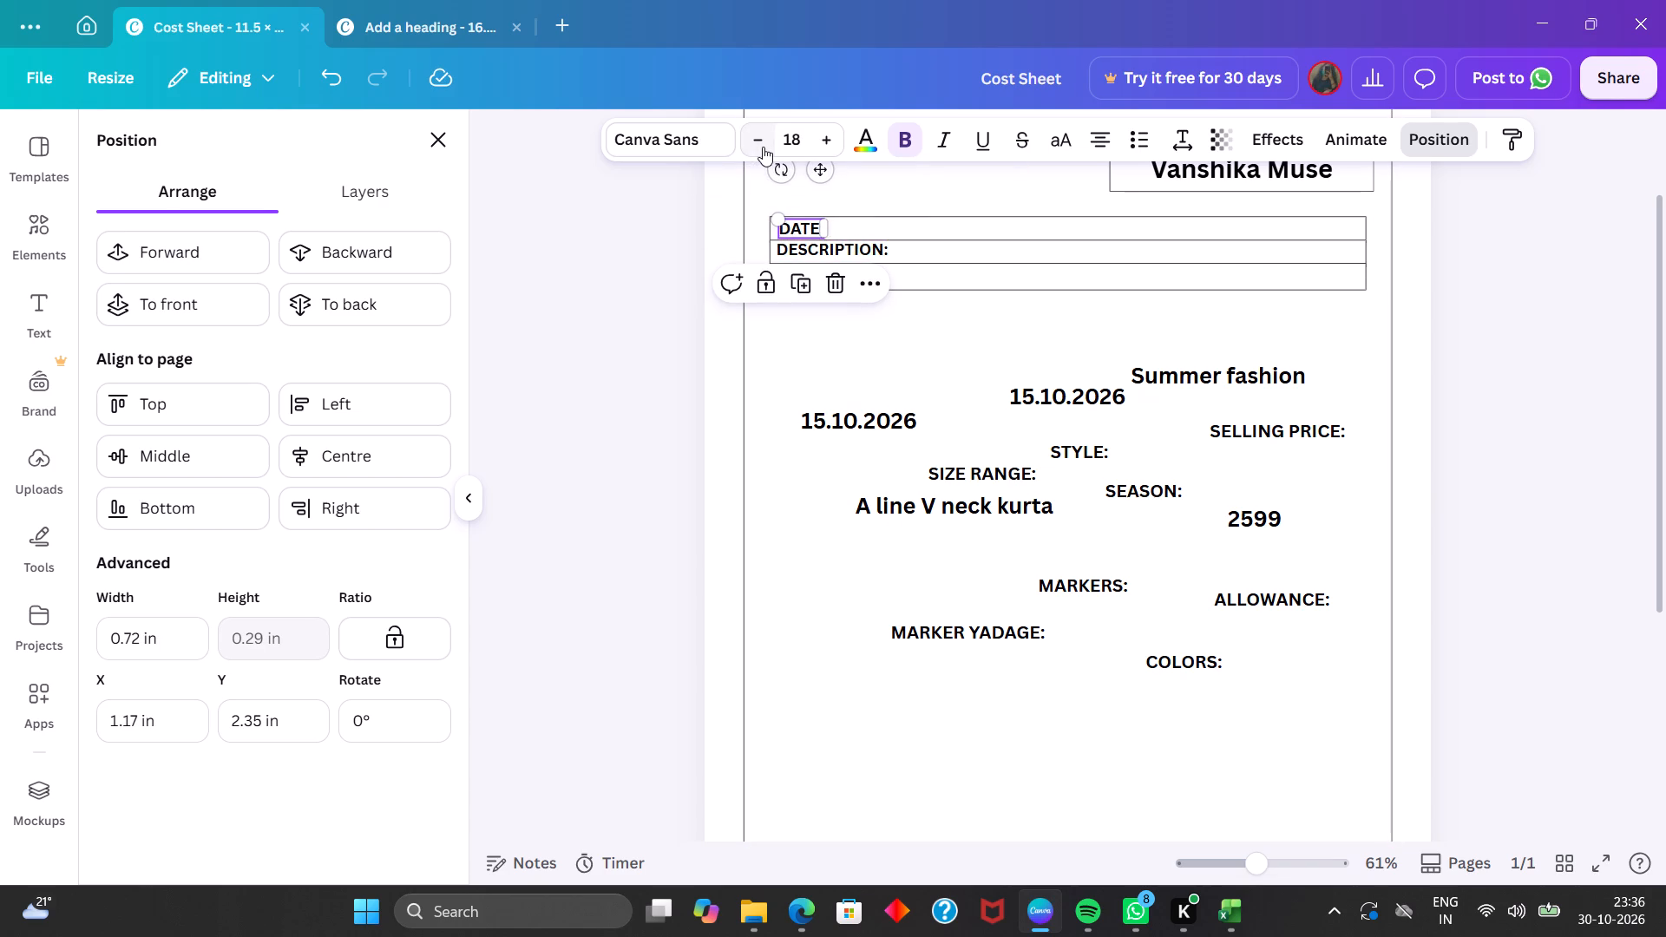
left_click(817, 177)
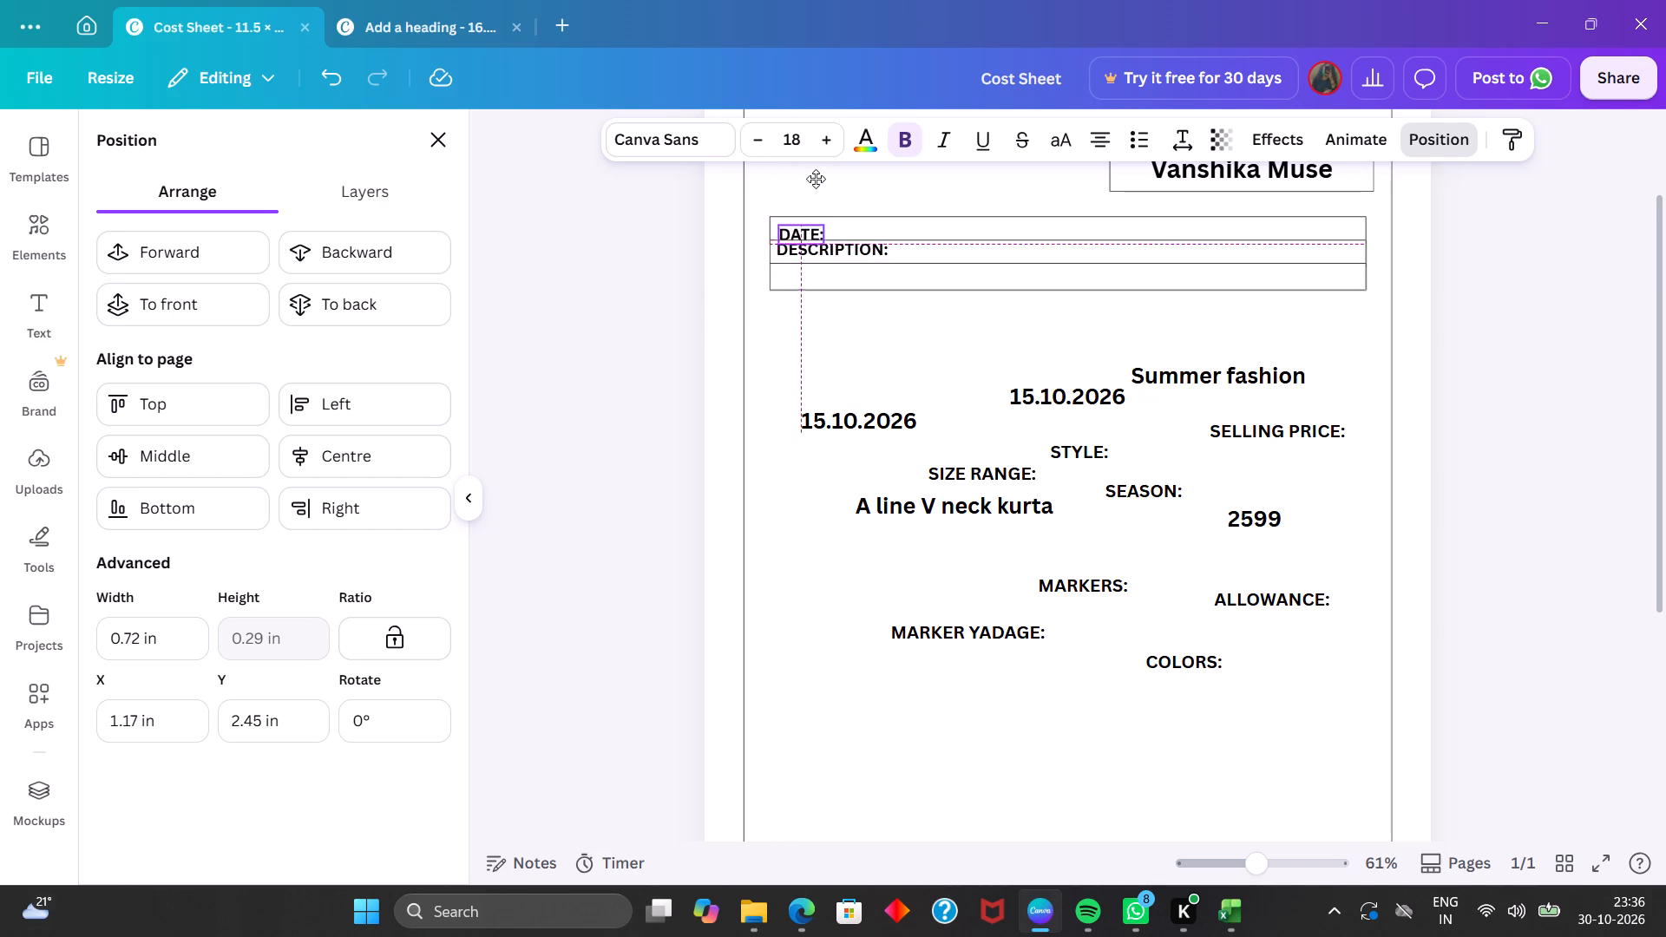
left_click(848, 354)
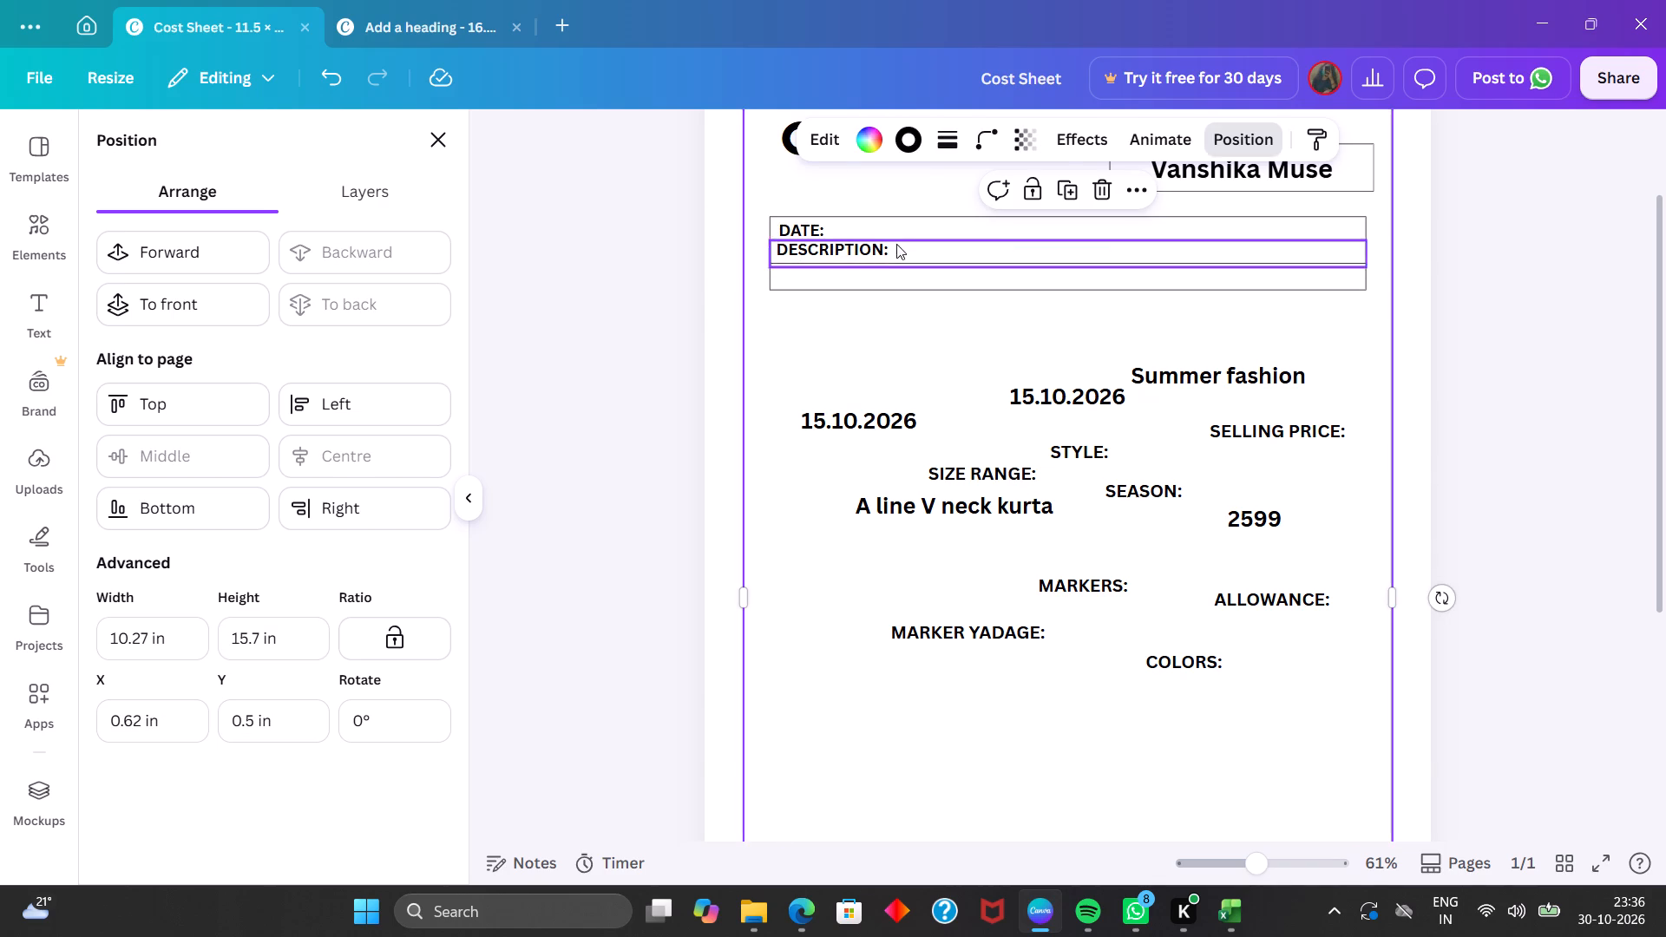
Nudge the "DESCRIPTION:" label down so it is vertically centred in the second row, starting beneath "DATE:".
left_click(860, 247)
left_click(853, 305)
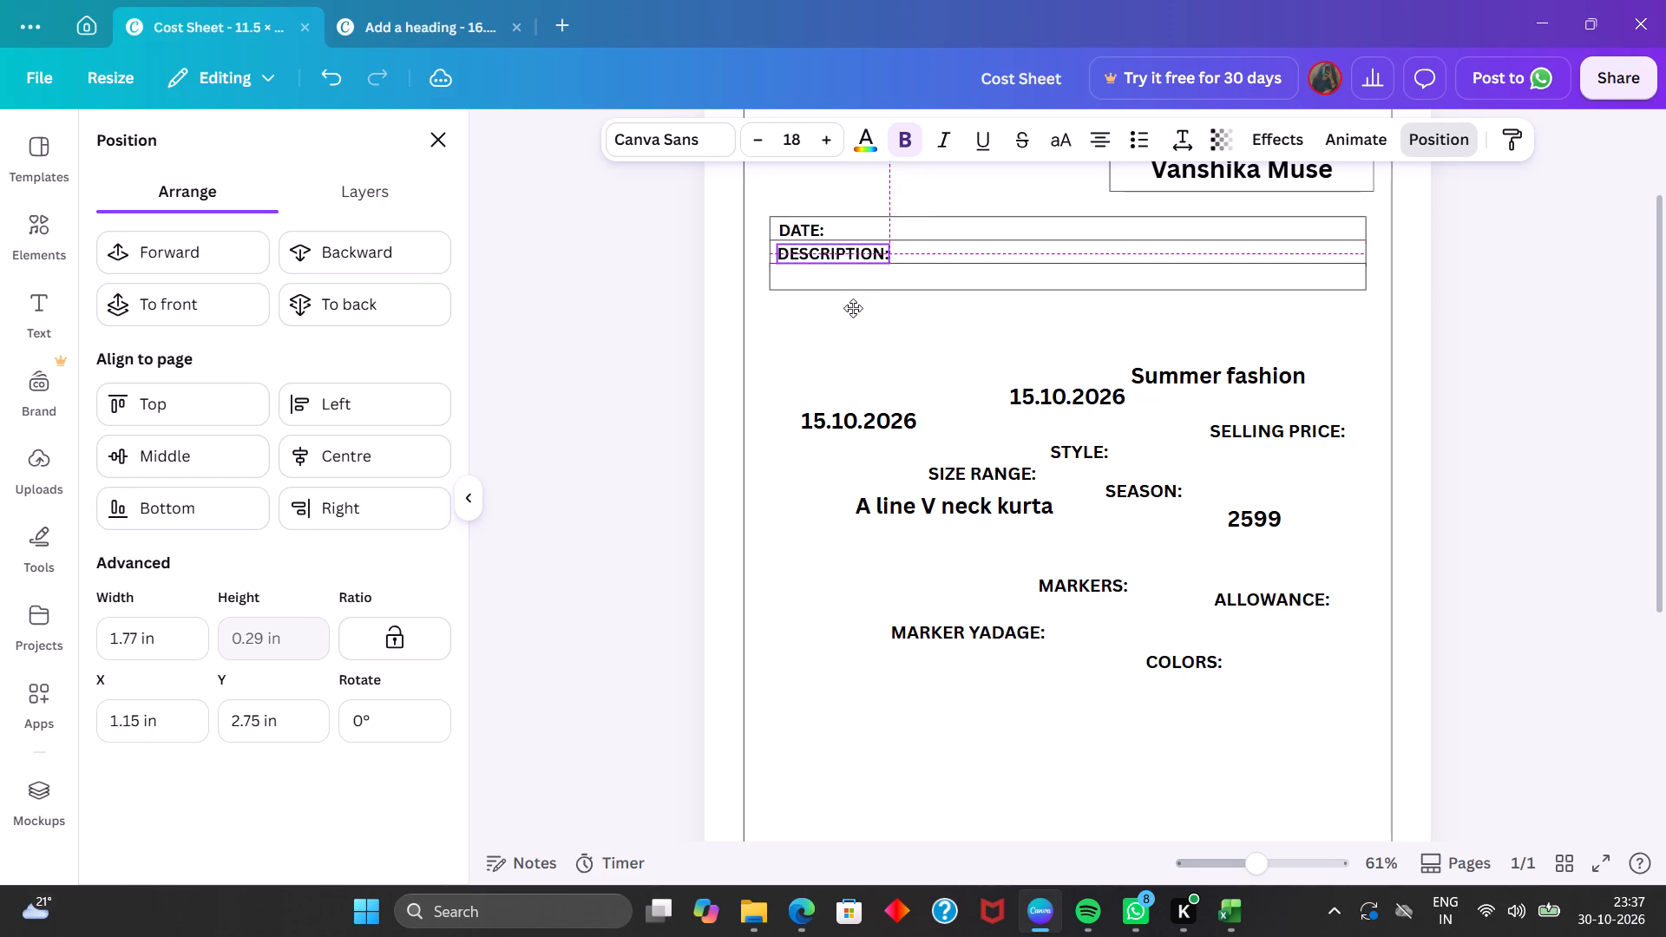
left_click(679, 374)
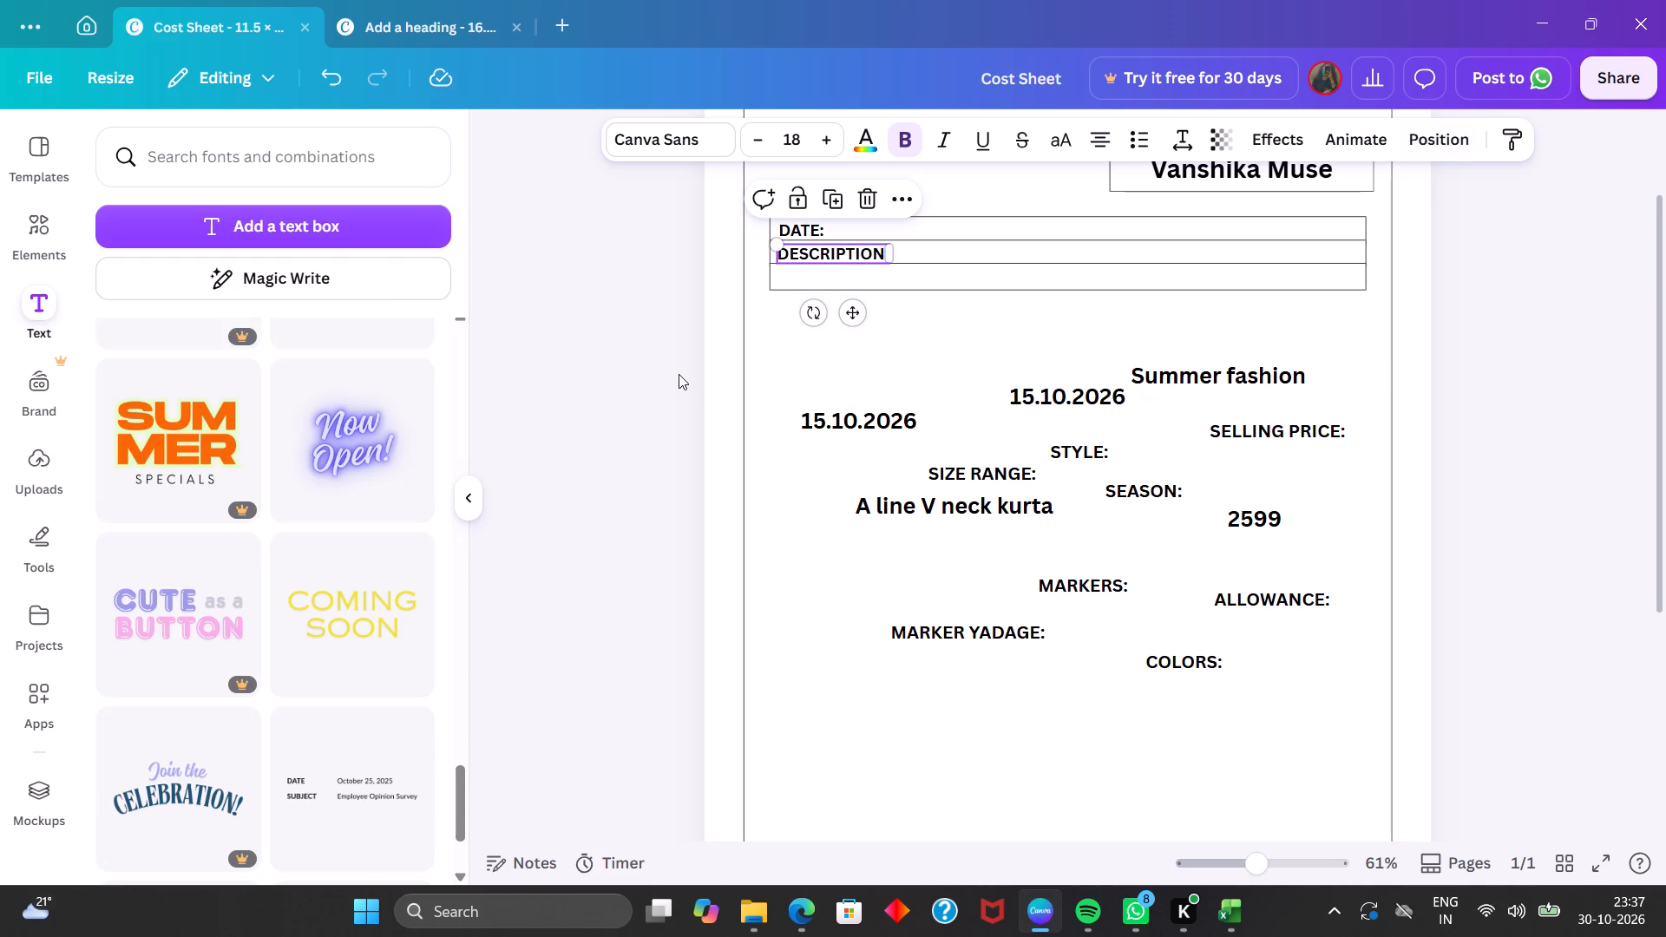
left_click(679, 374)
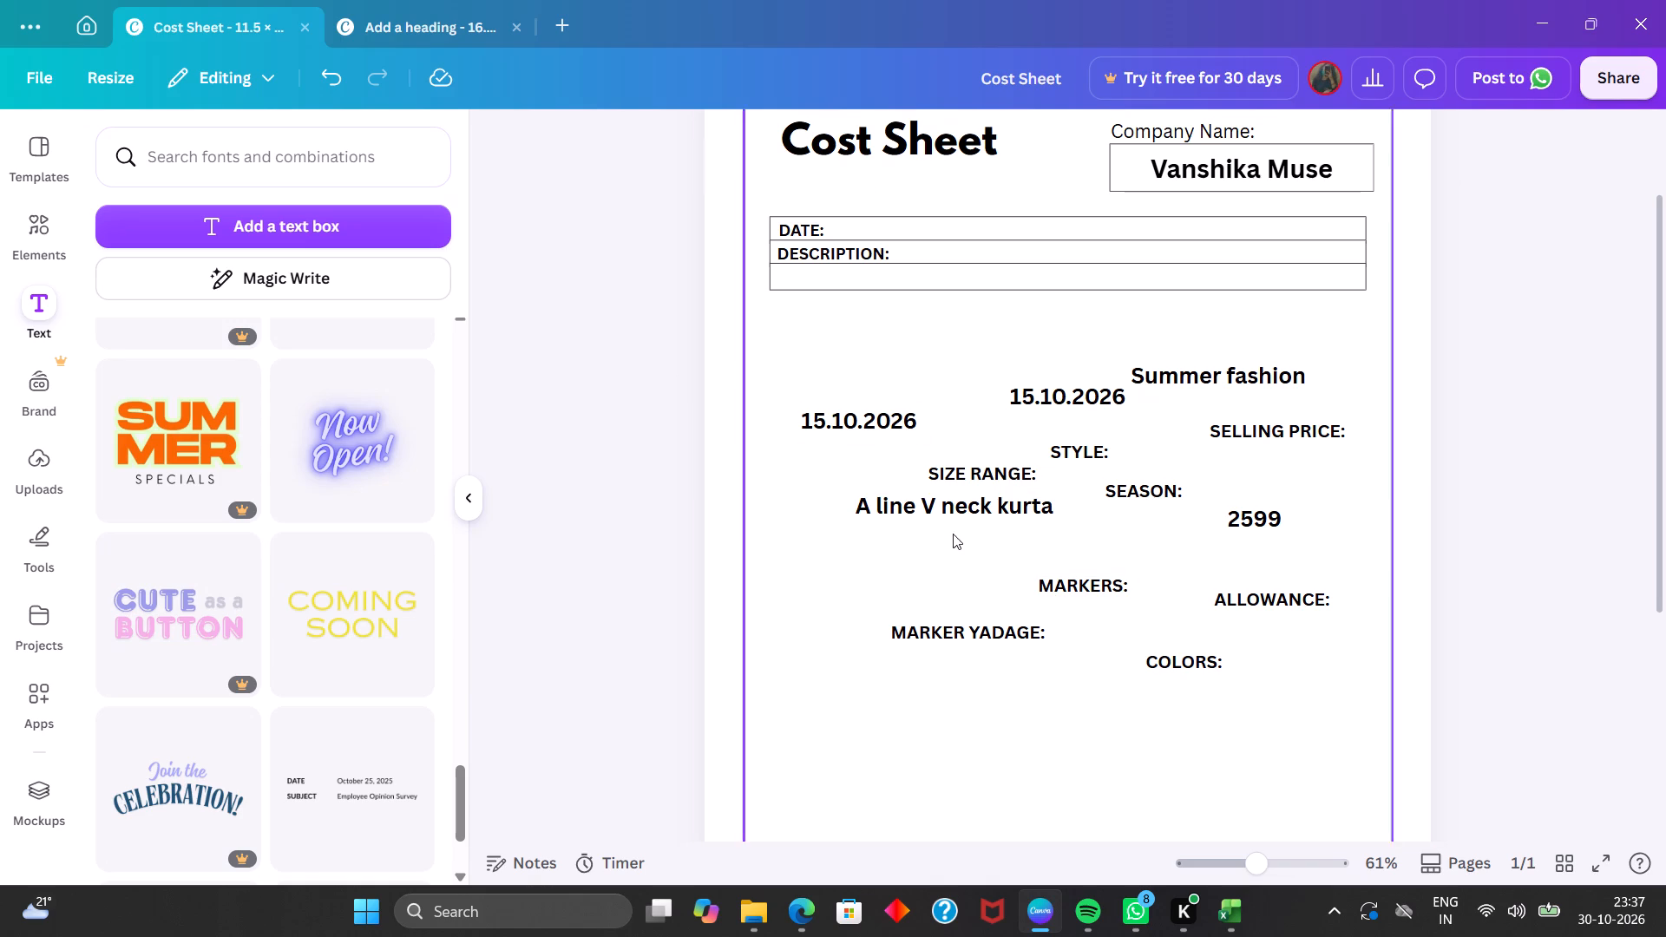
Set the "SIZE RANGE:" label's font size to 18 and move it into the third row beneath "DESCRIPTION:".
left_click(971, 467)
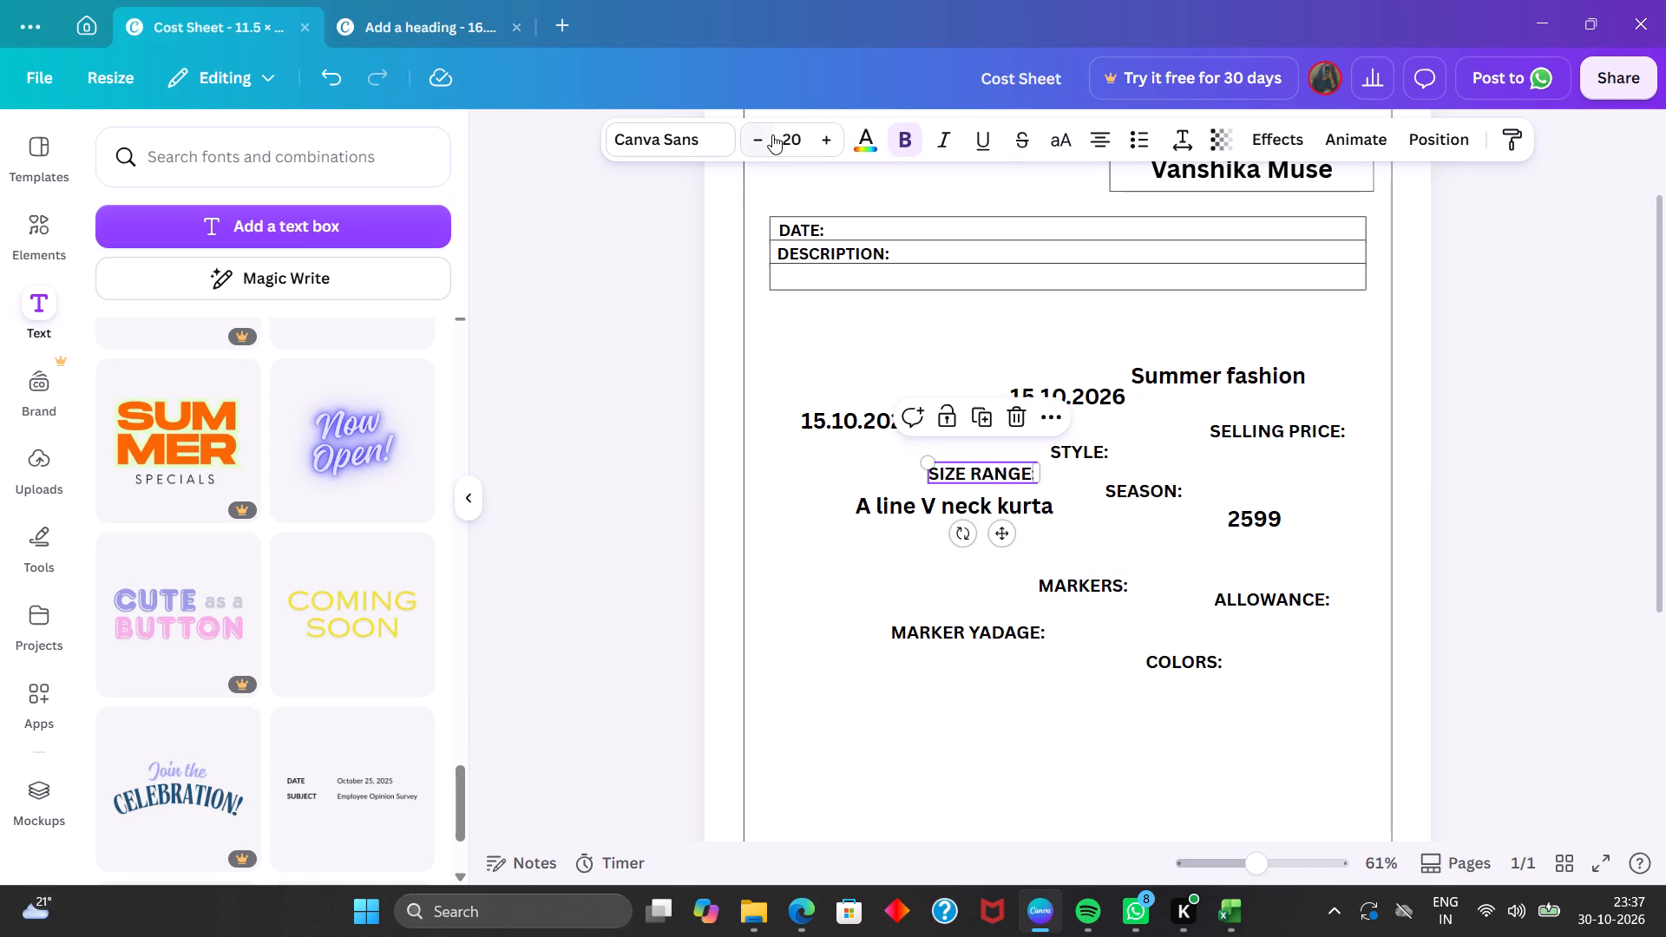
left_click(764, 135)
left_click(764, 135)
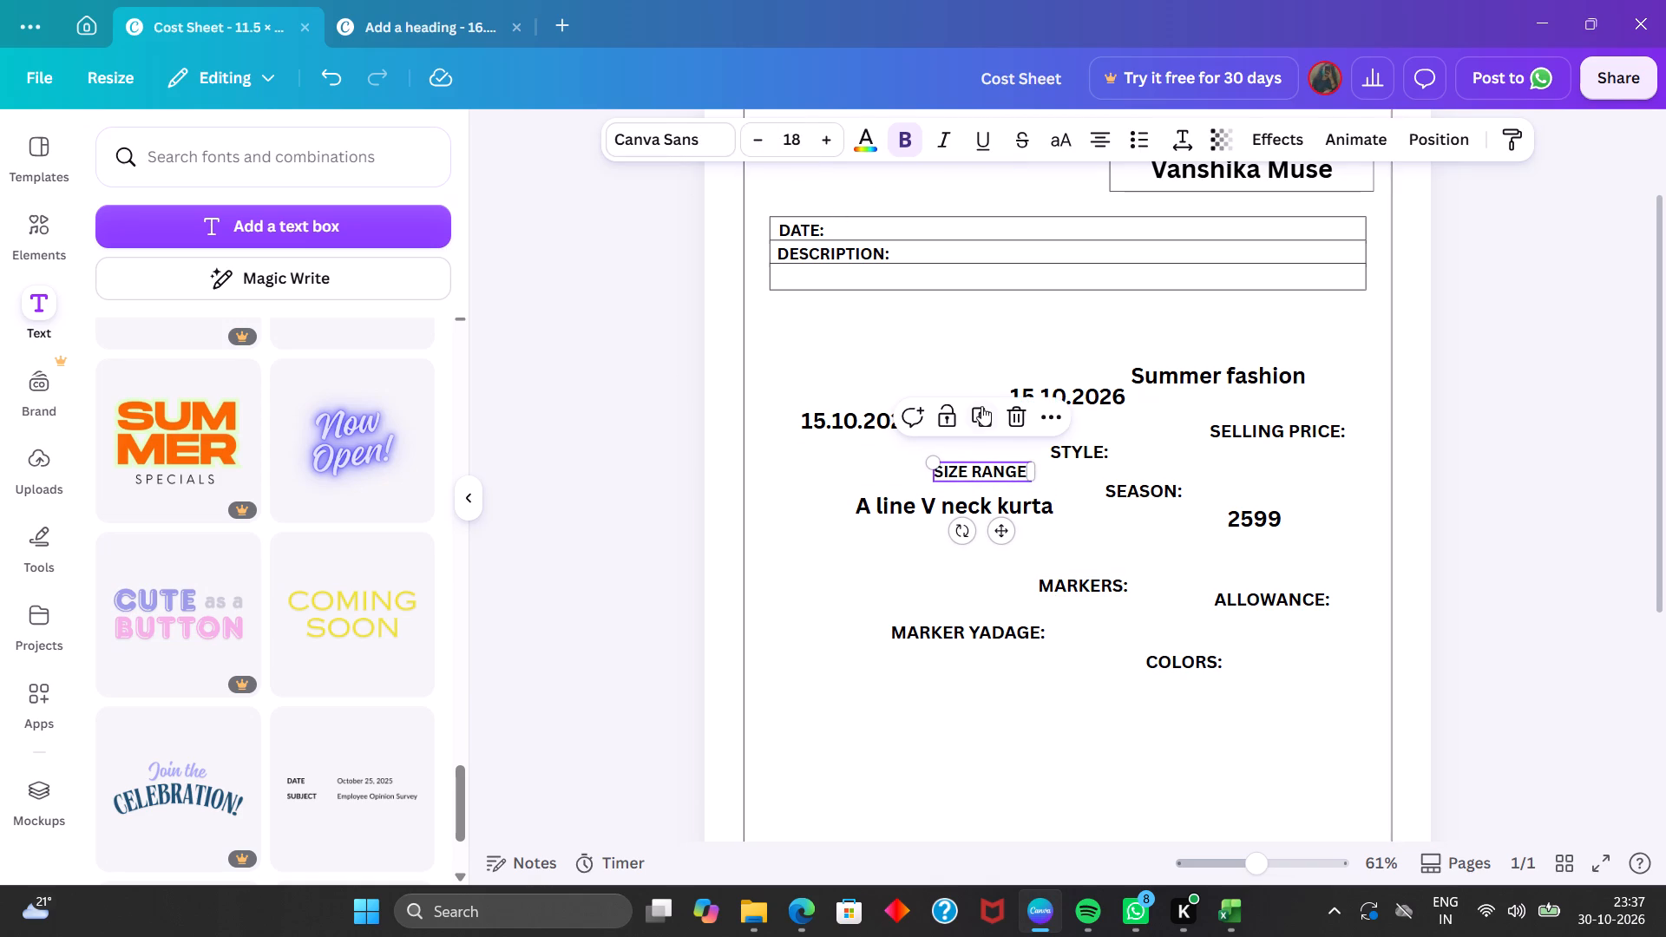
left_click_drag(996, 533, 840, 329)
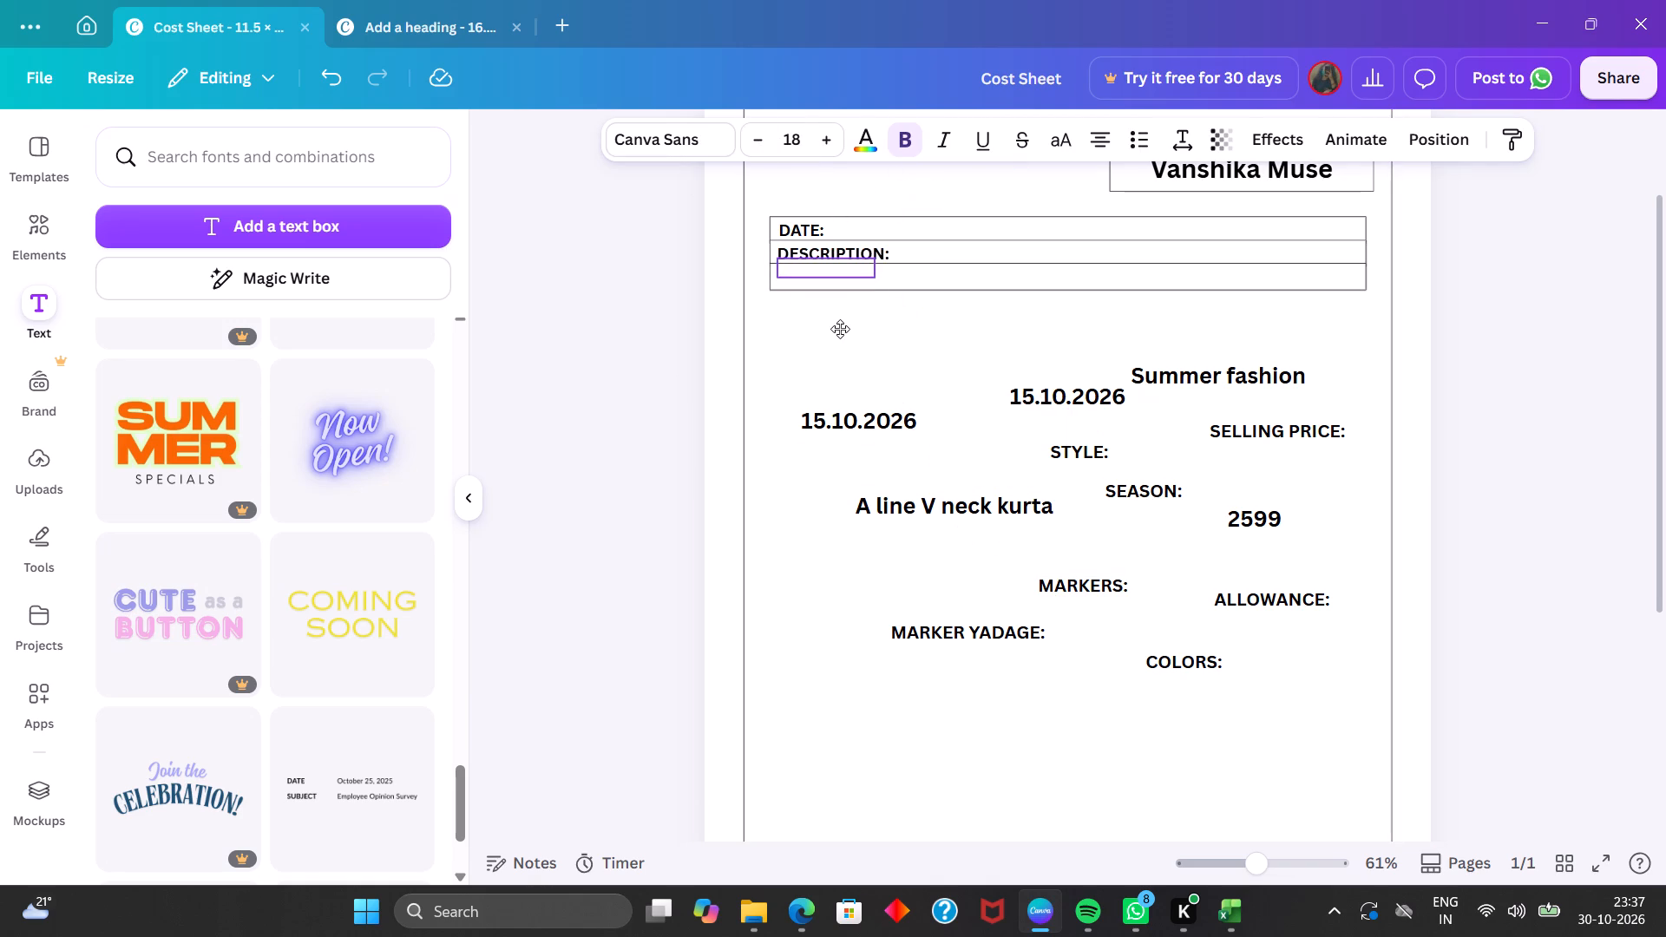
left_click_drag(840, 329, 836, 339)
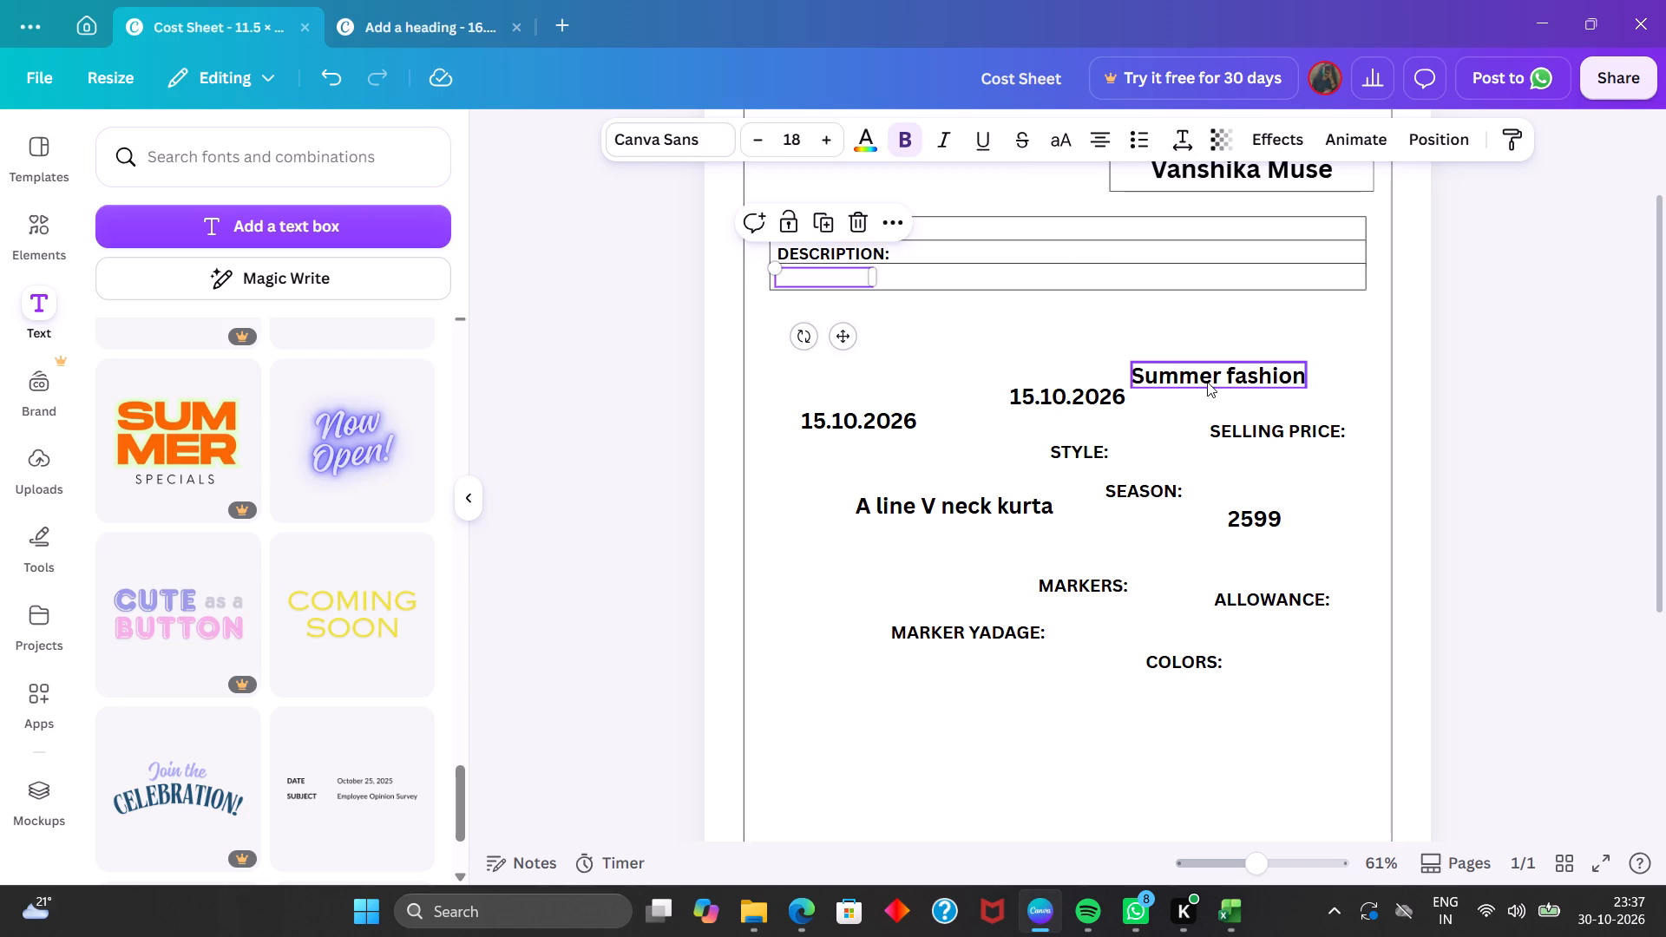
Bring the "SIZE RANGE:" label to the front and align its left edge with the "DATE:" label.
left_click(1437, 126)
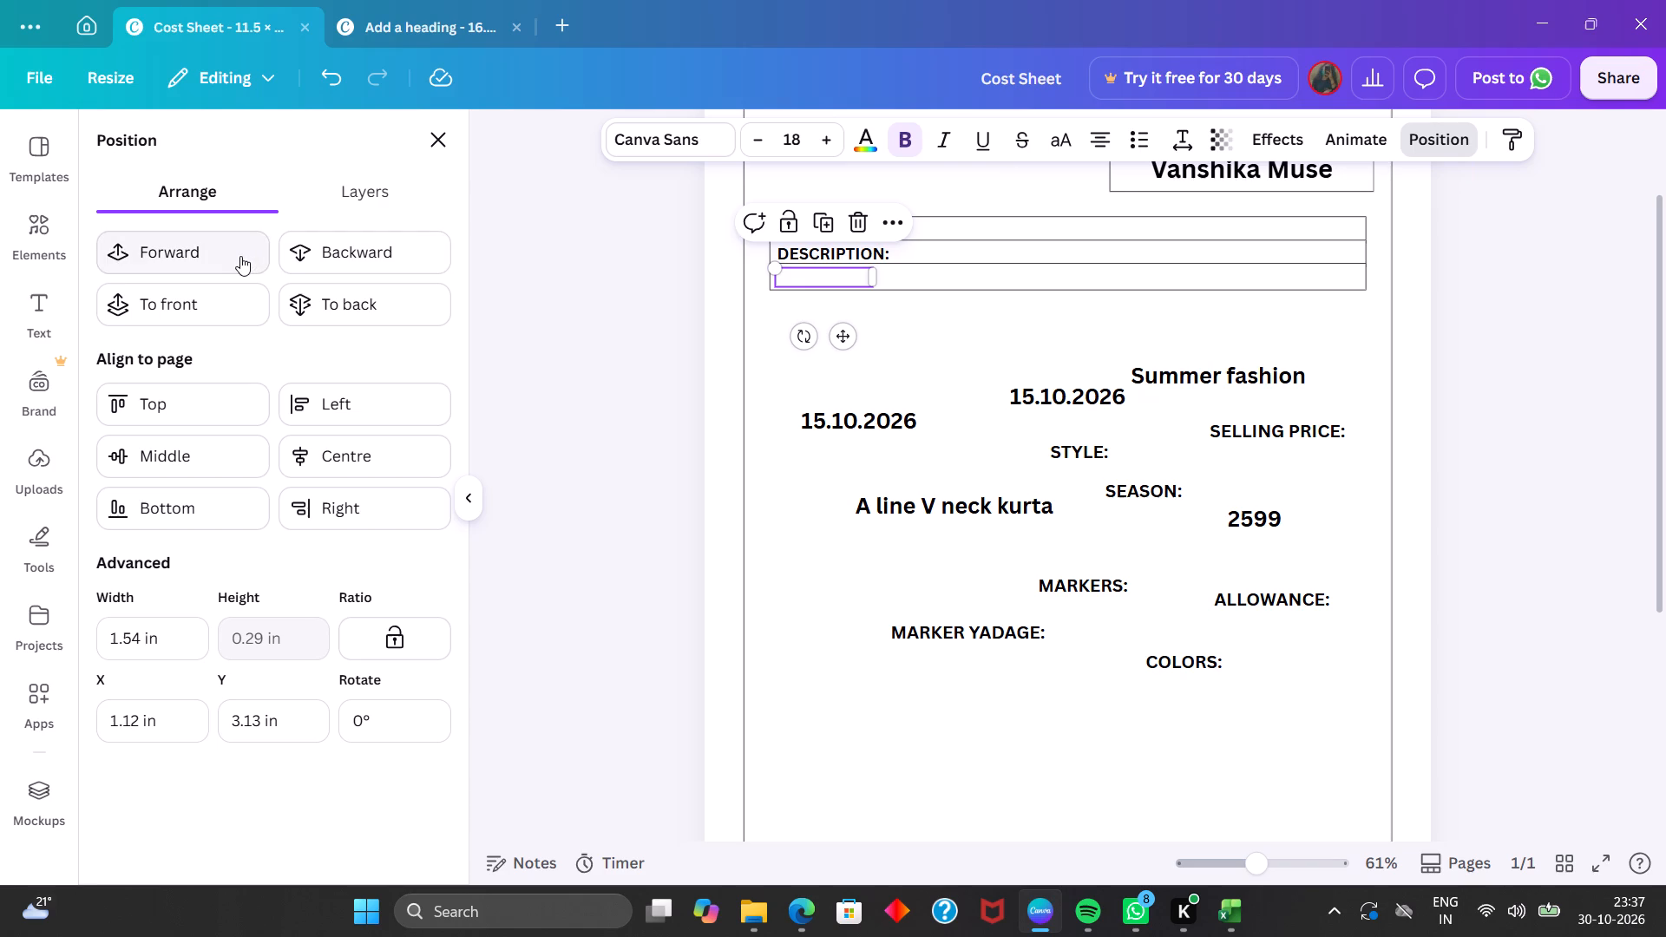
left_click(240, 256)
left_click(240, 256)
left_click(308, 253)
left_click(216, 307)
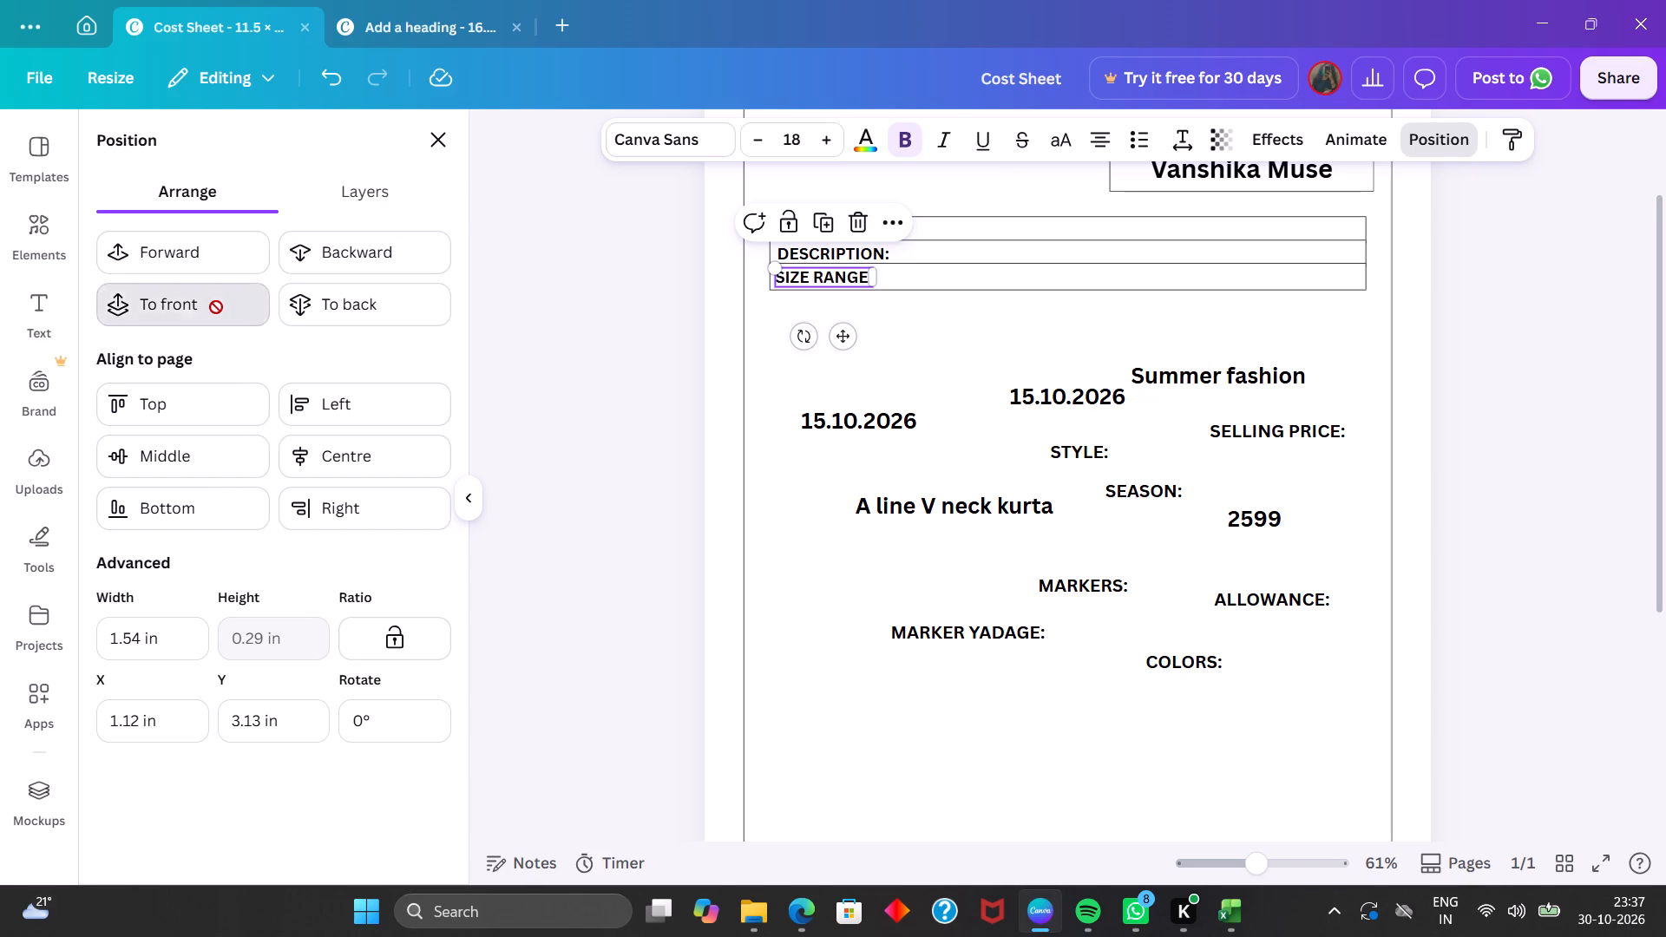
left_click(635, 367)
left_click(843, 333)
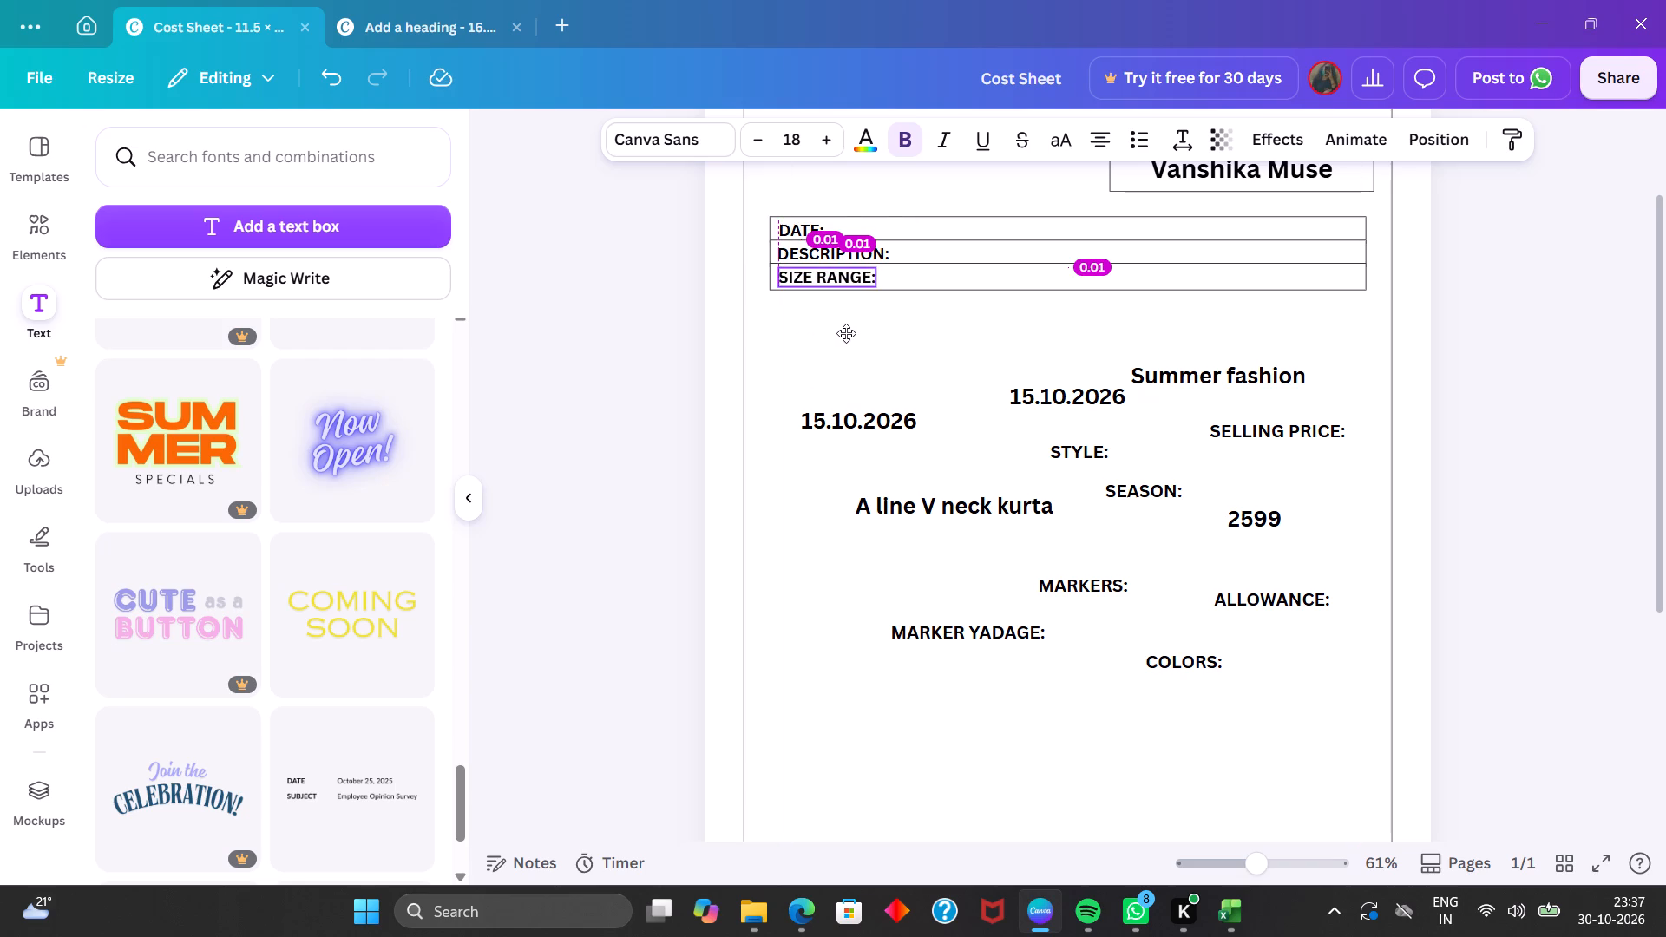
left_click(659, 346)
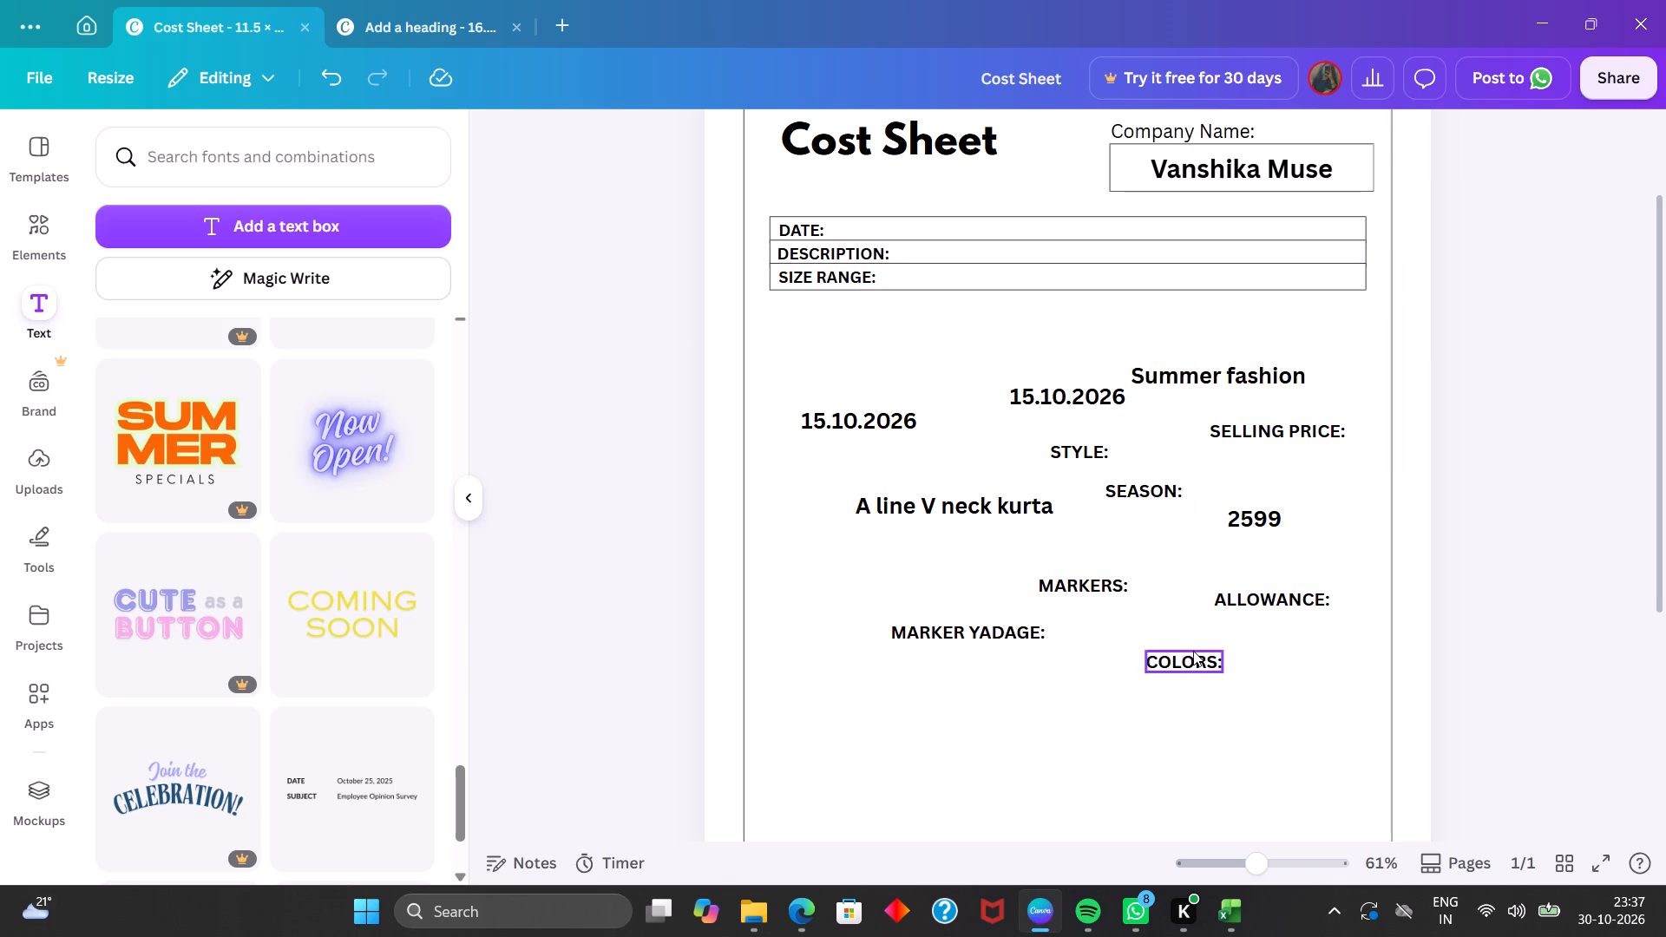
Set the "STYLE:" label's font size to 18 and place it in the right half of the "DATE:" row, level with that label.
left_click(1073, 444)
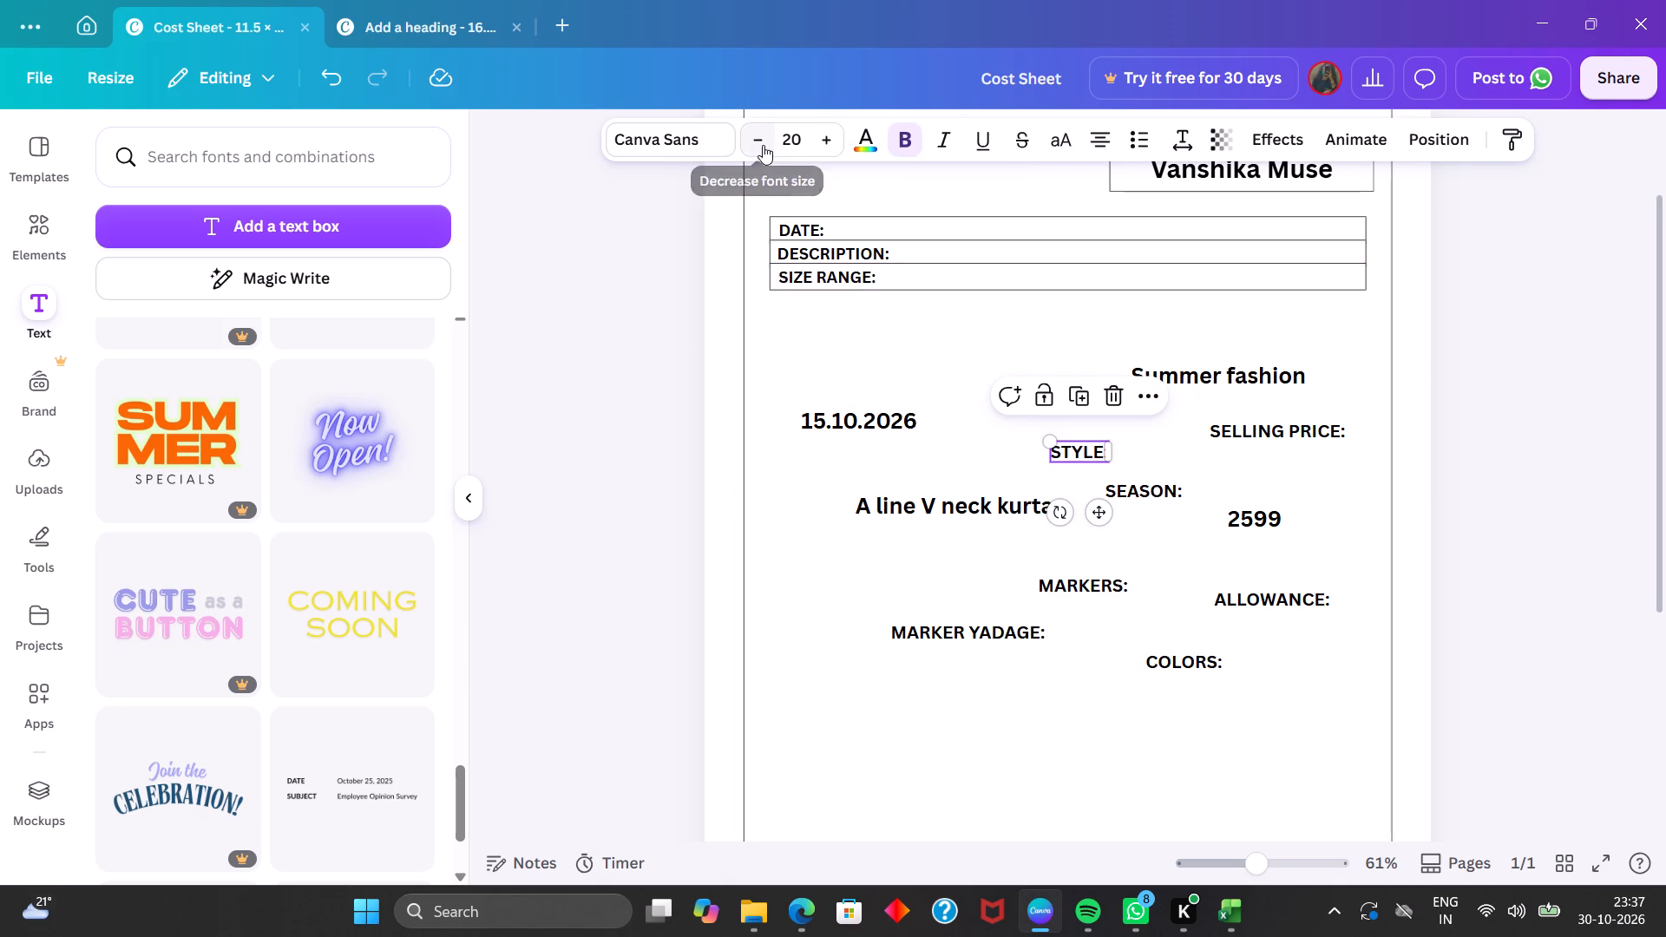
double_click(763, 145)
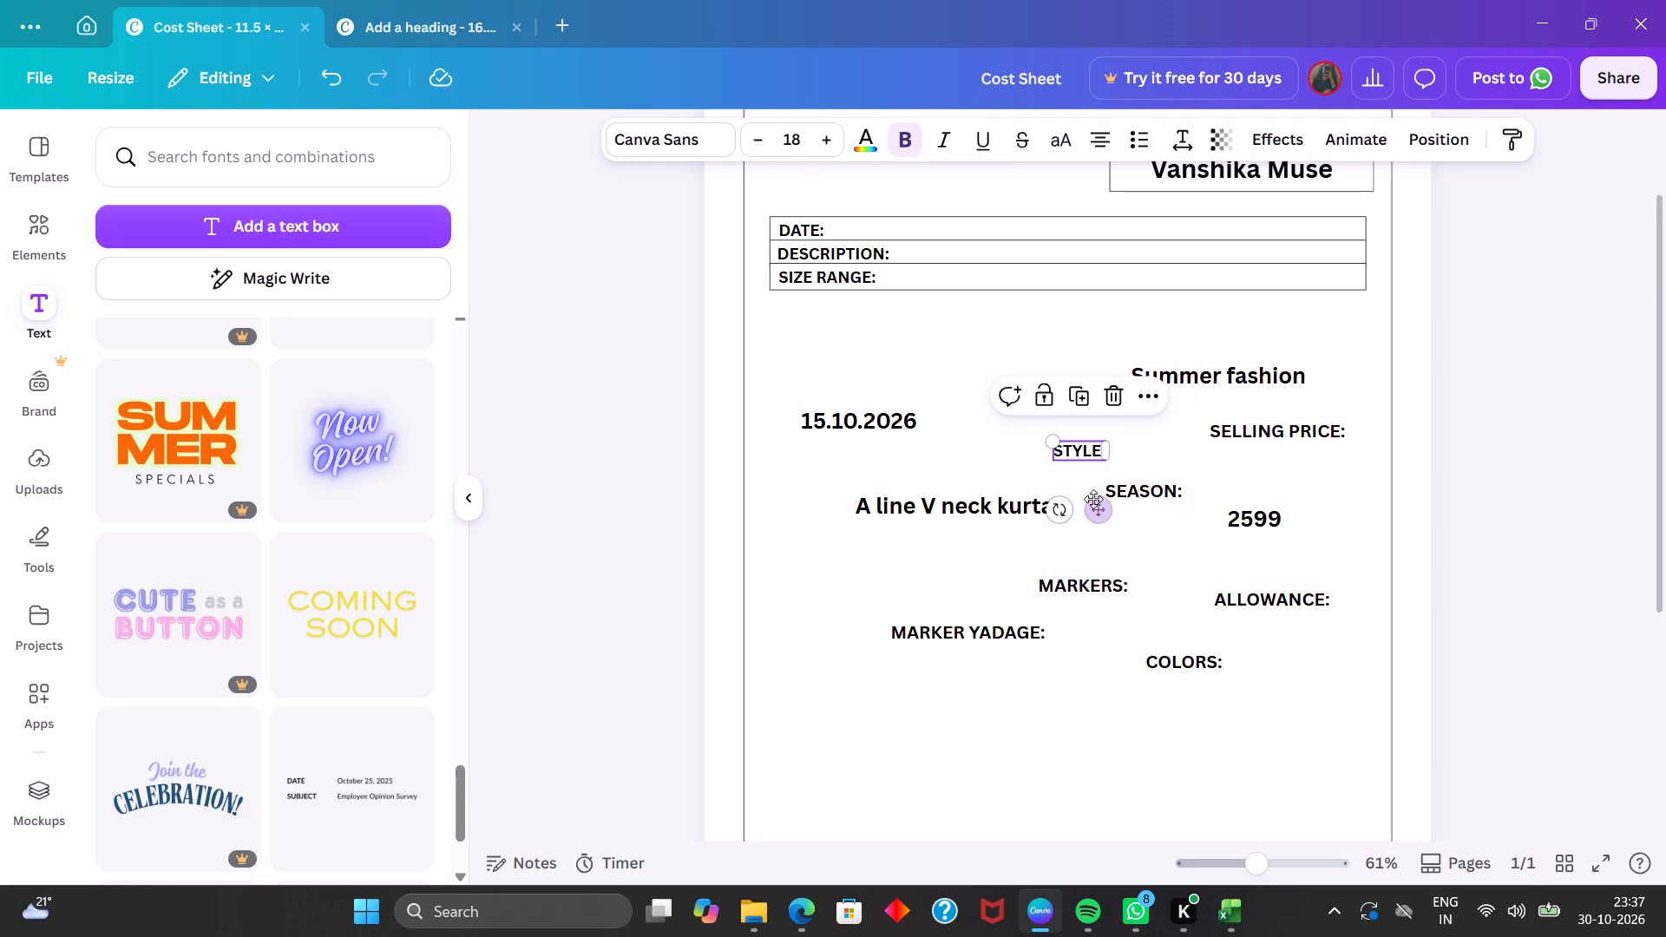
left_click_drag(1098, 511, 1203, 292)
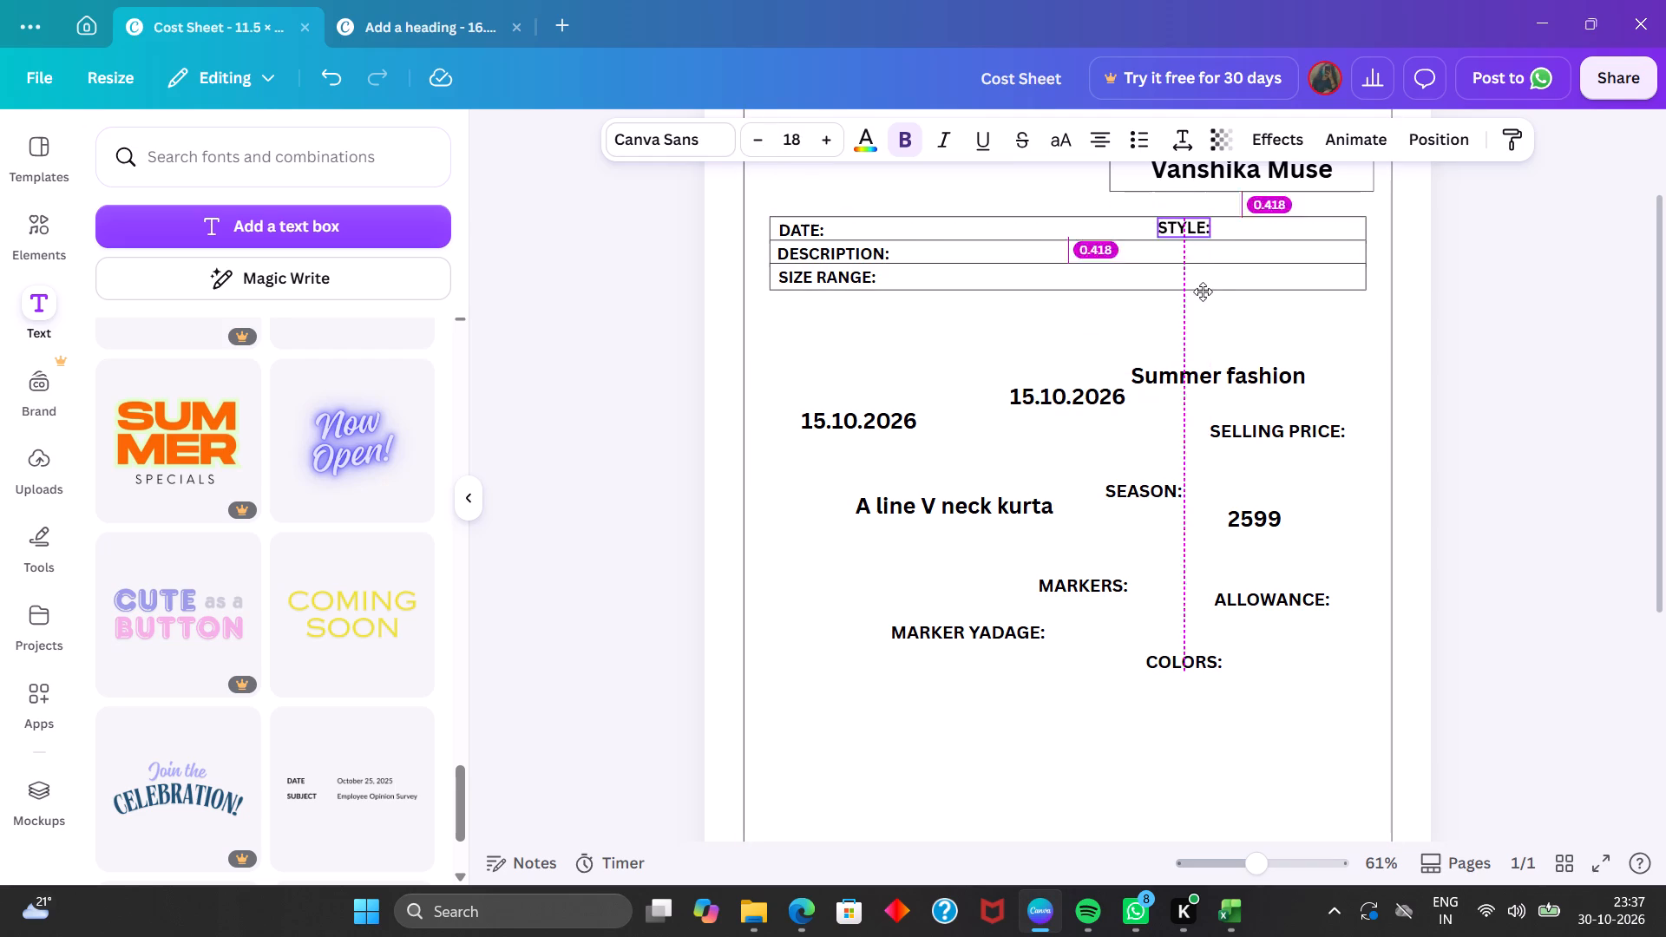
left_click_drag(1203, 292, 1200, 291)
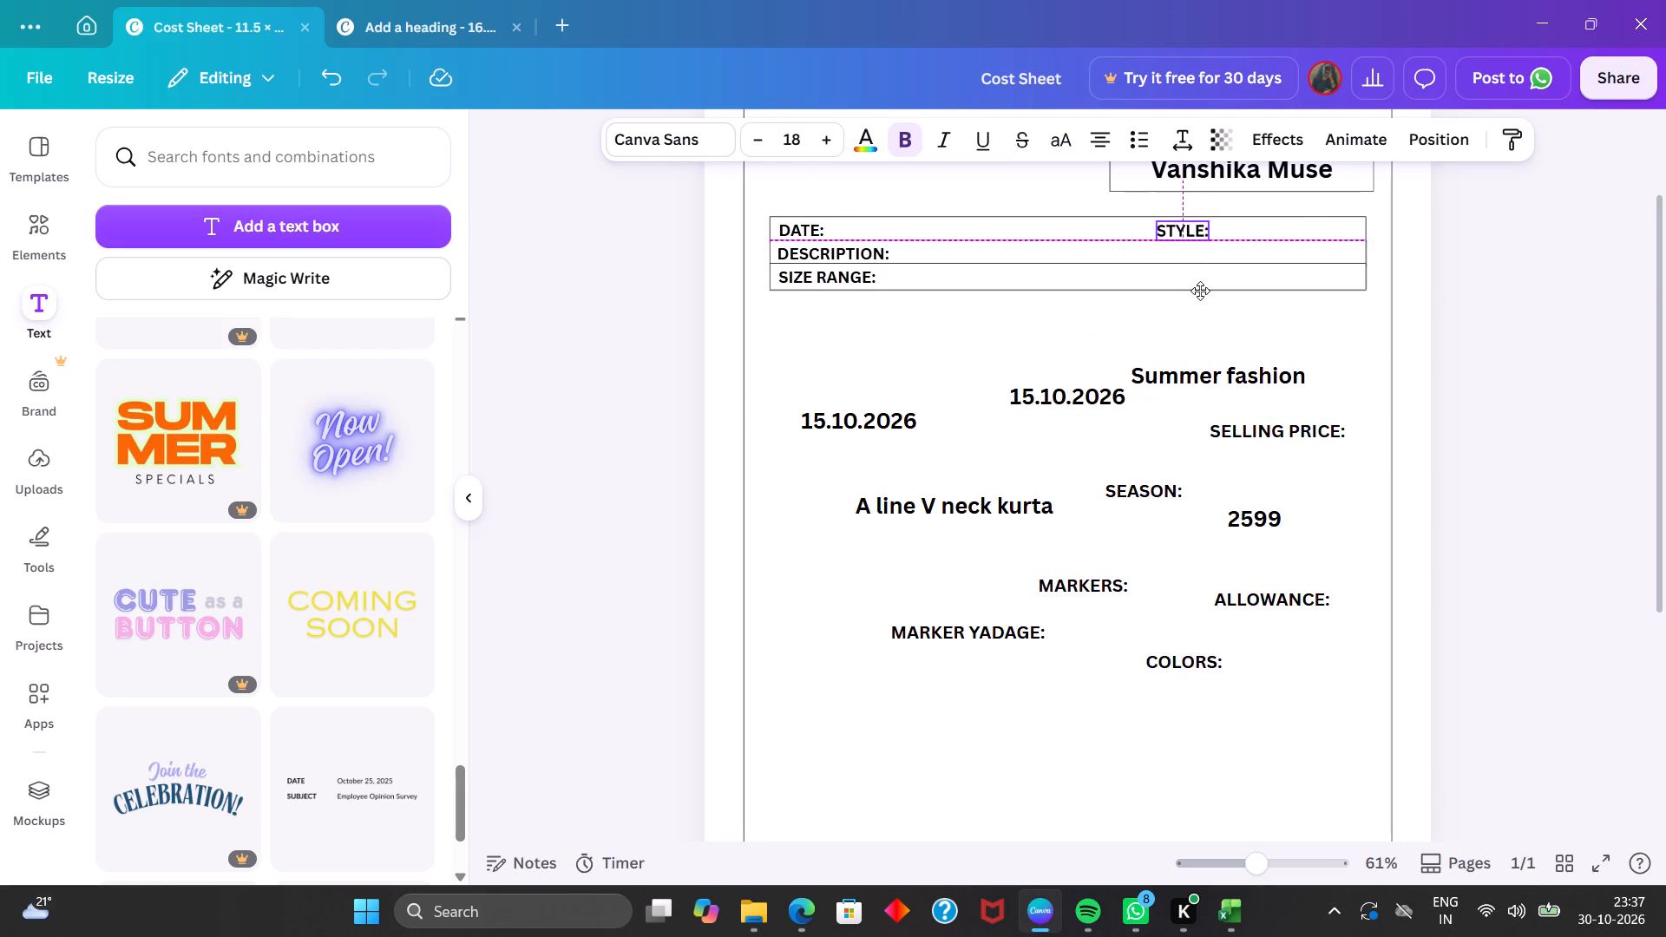
Settle the "STYLE:" label in the first row, level with the "DATE:" label.
left_click_drag(1200, 291, 1198, 290)
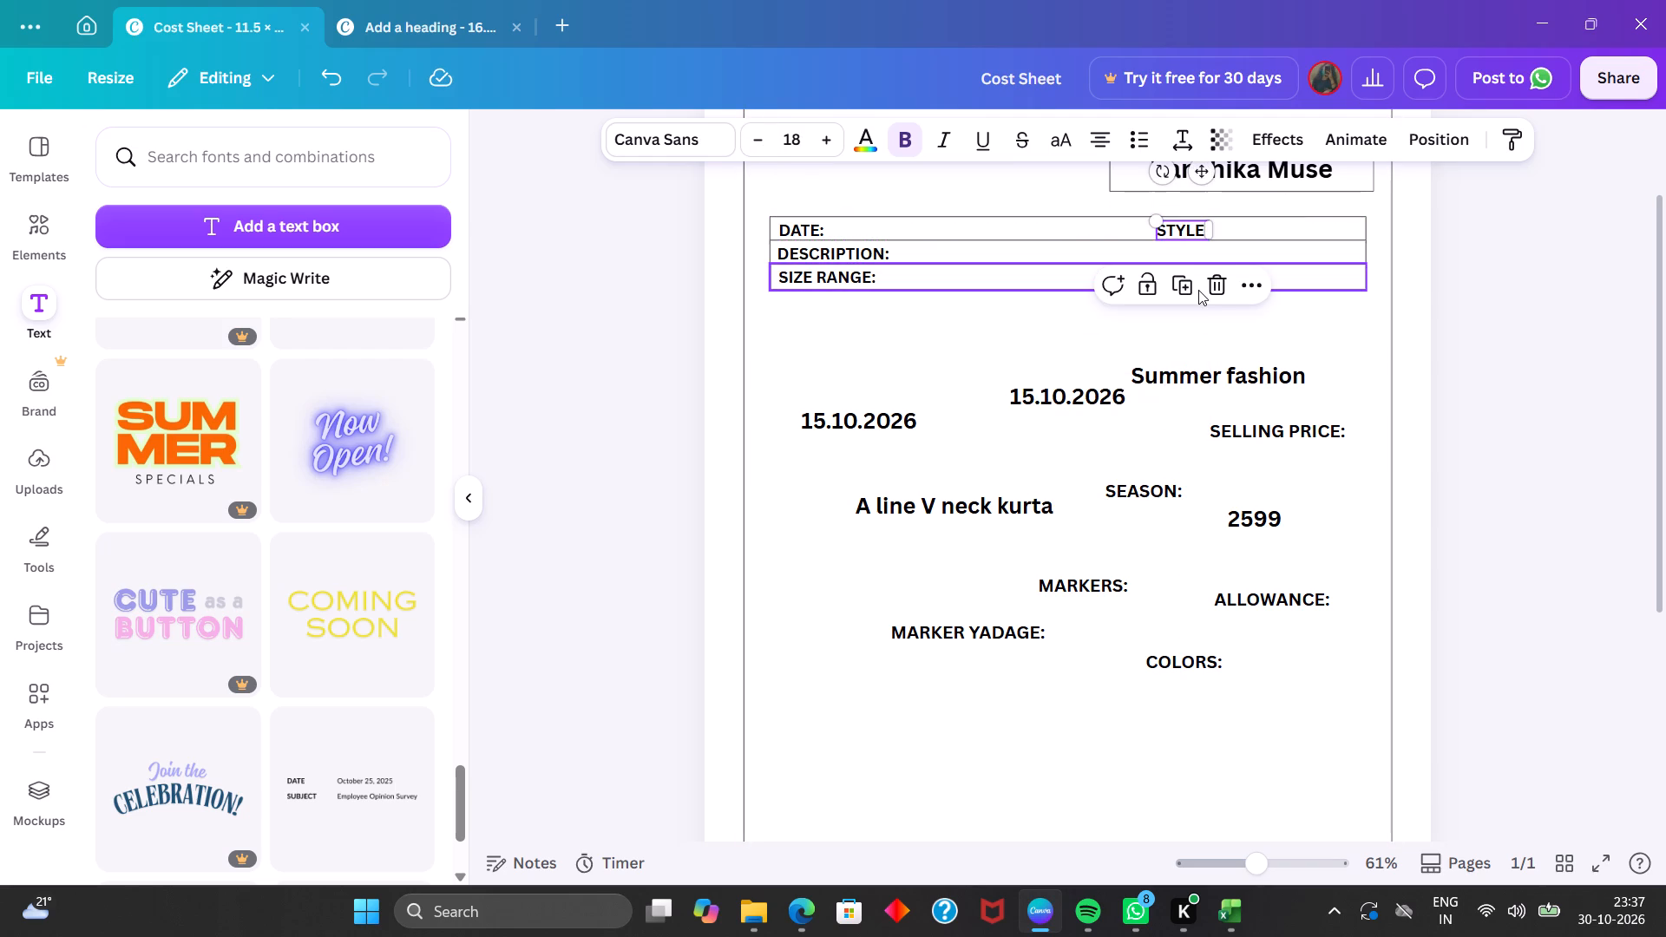
Move the "SEASON:" label into the "DESCRIPTION:" row beneath "STYLE:" and bring it forward above the row's box.
left_click(1142, 488)
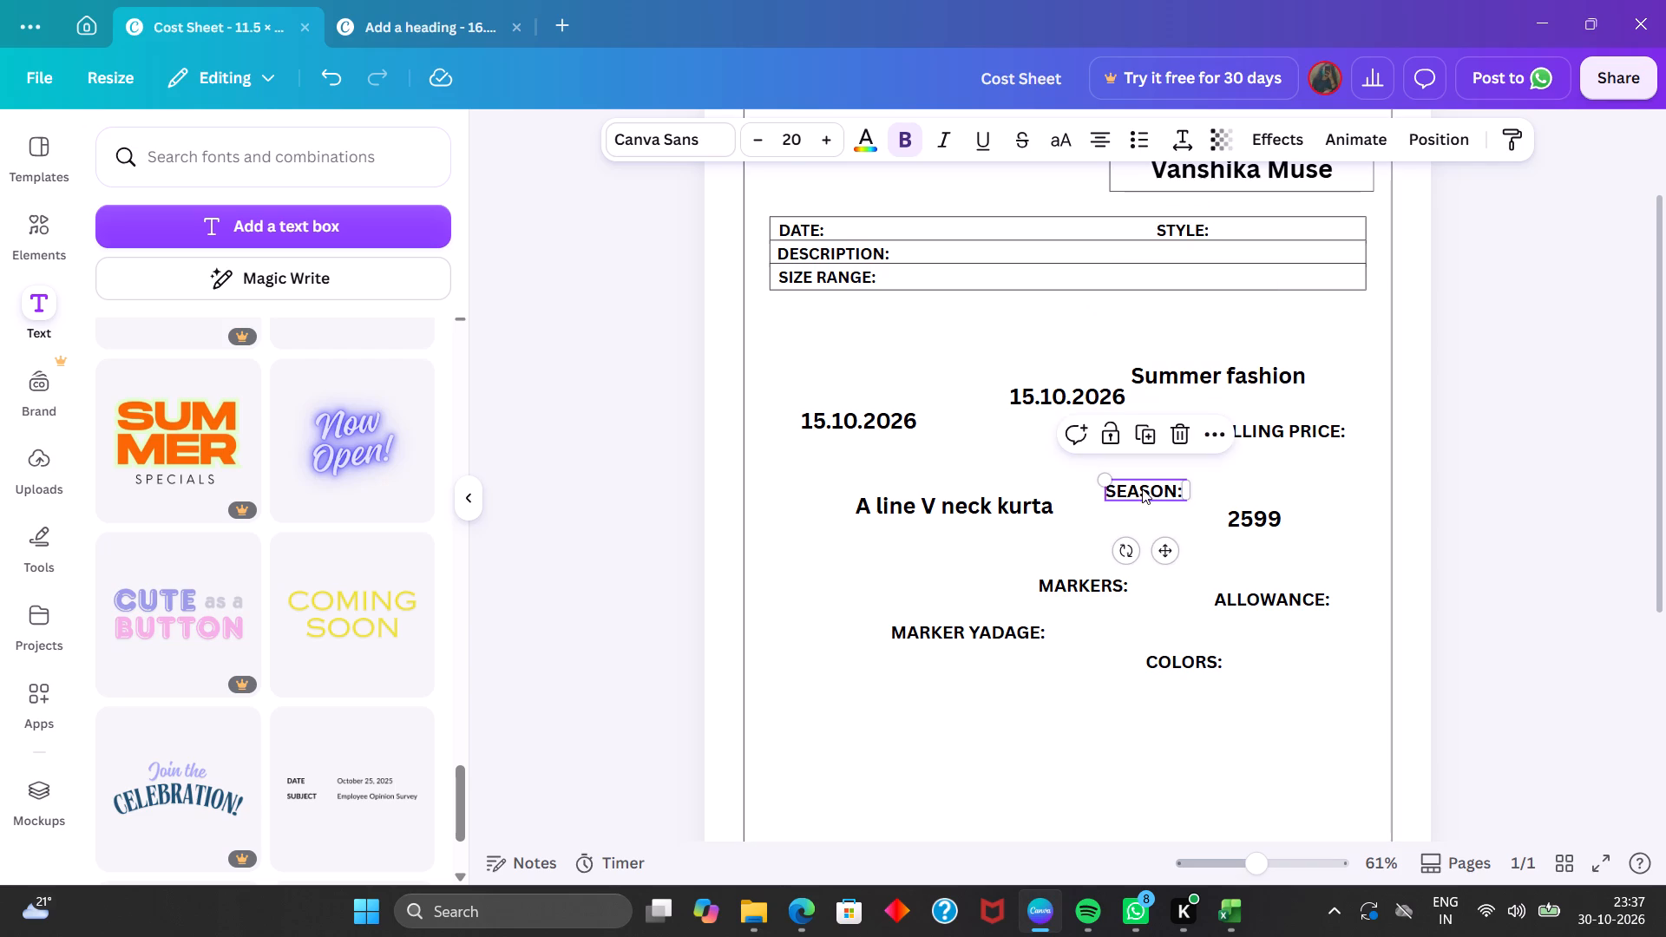
left_click_drag(1160, 555, 1199, 316)
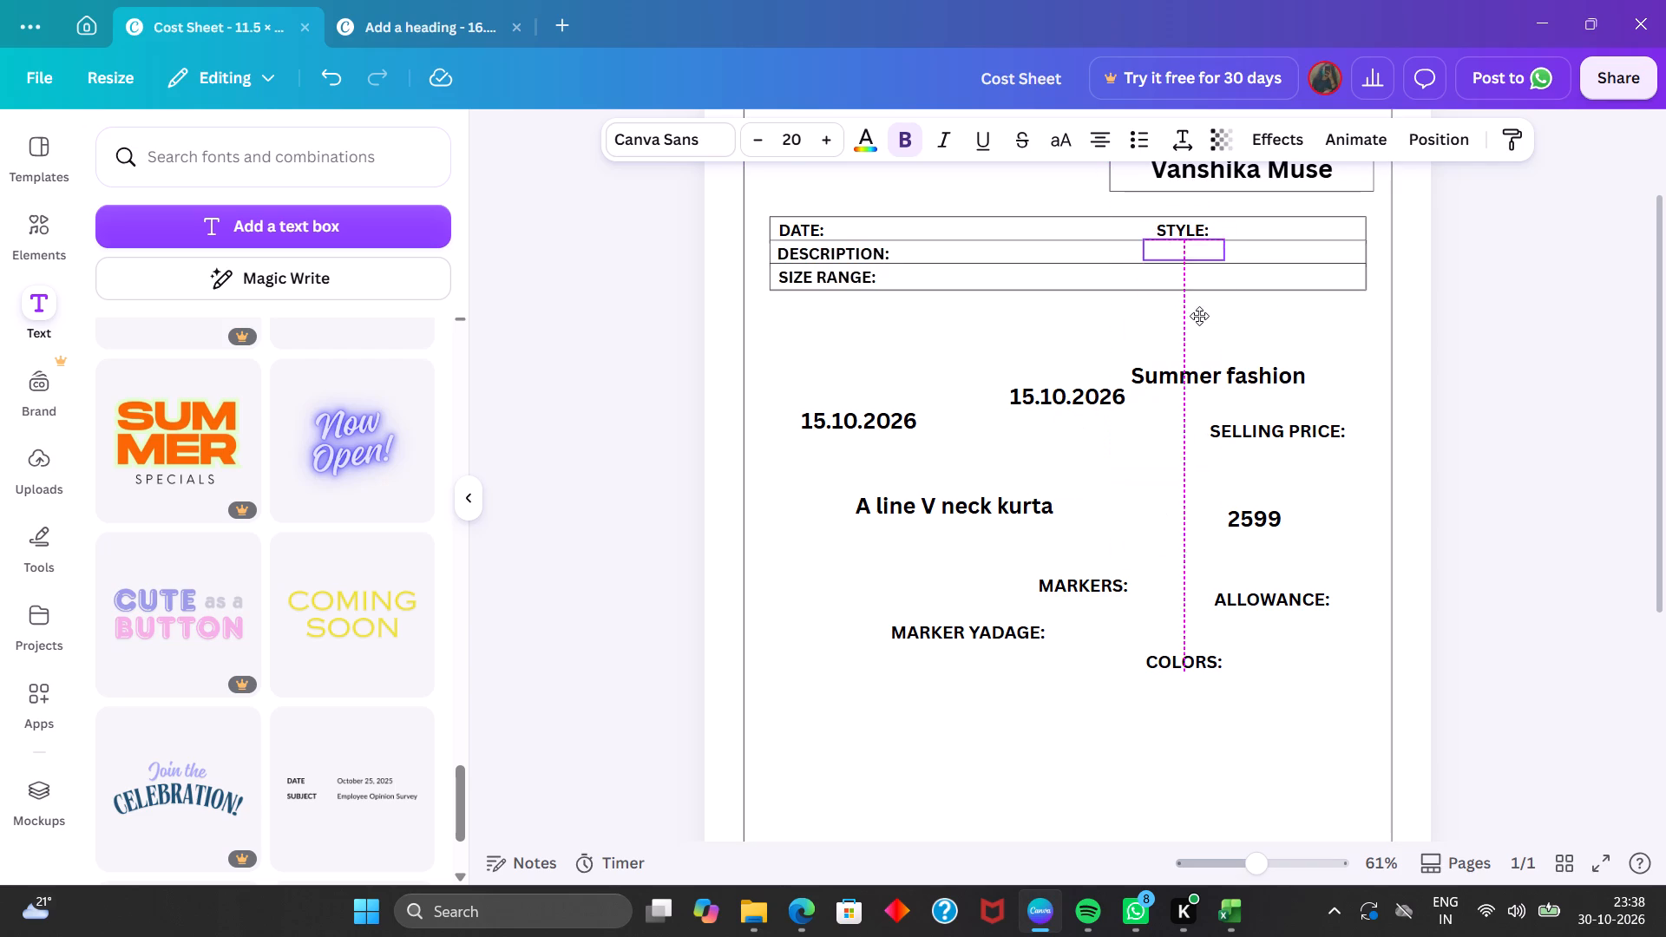
left_click_drag(1199, 316, 1202, 317)
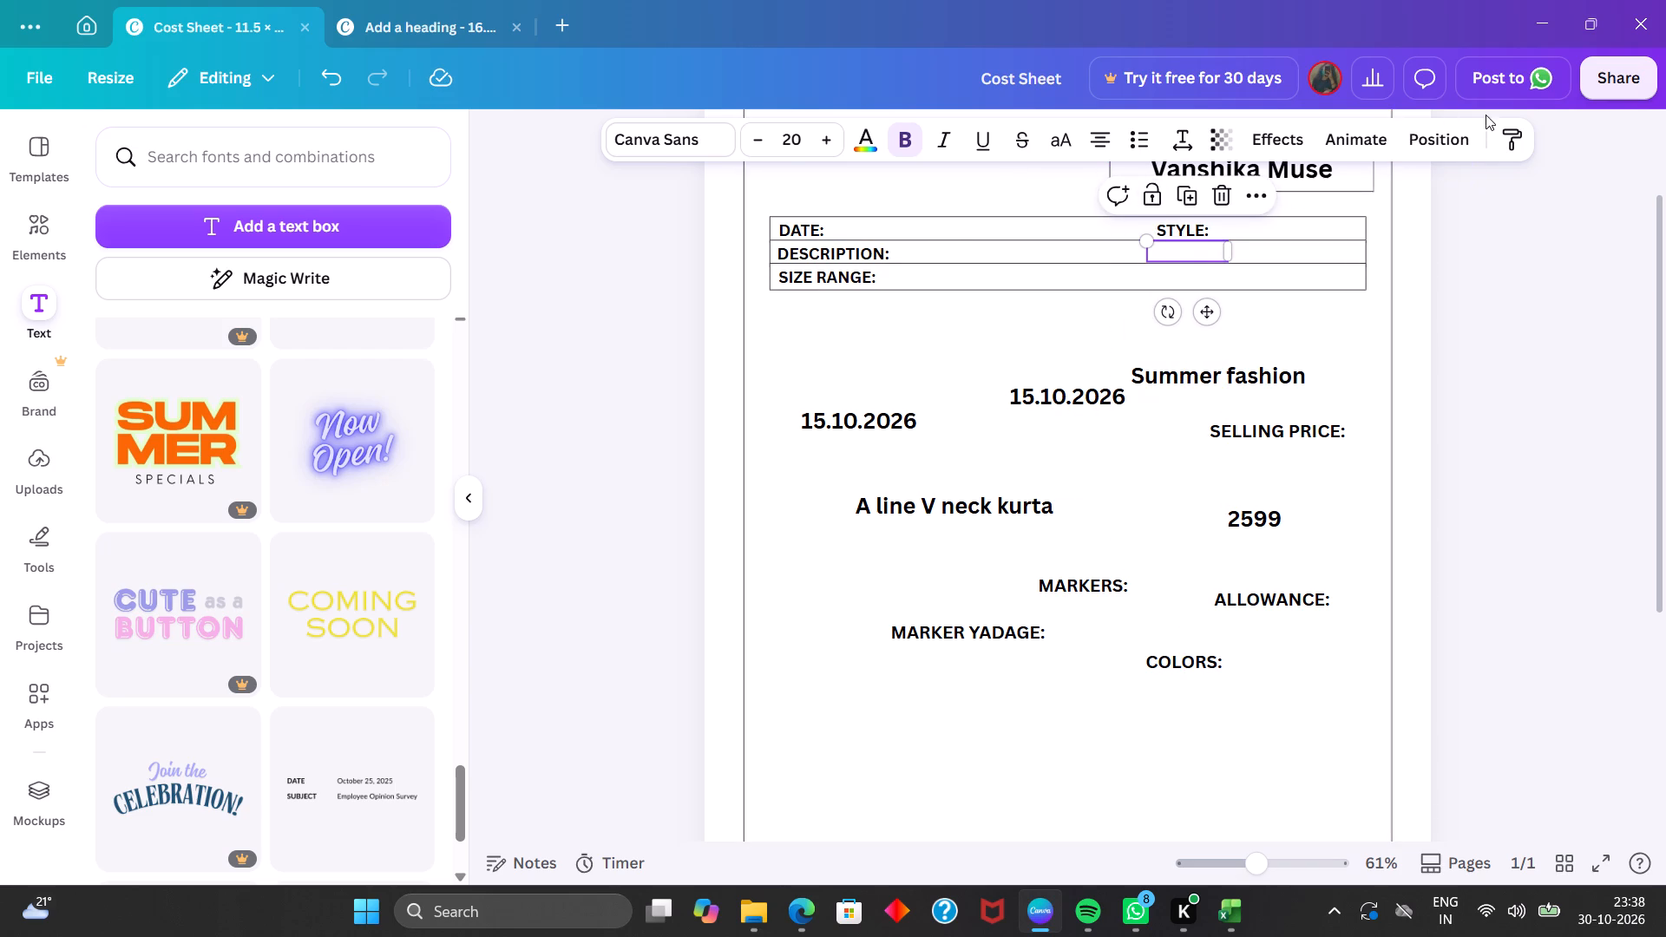
left_click(1466, 142)
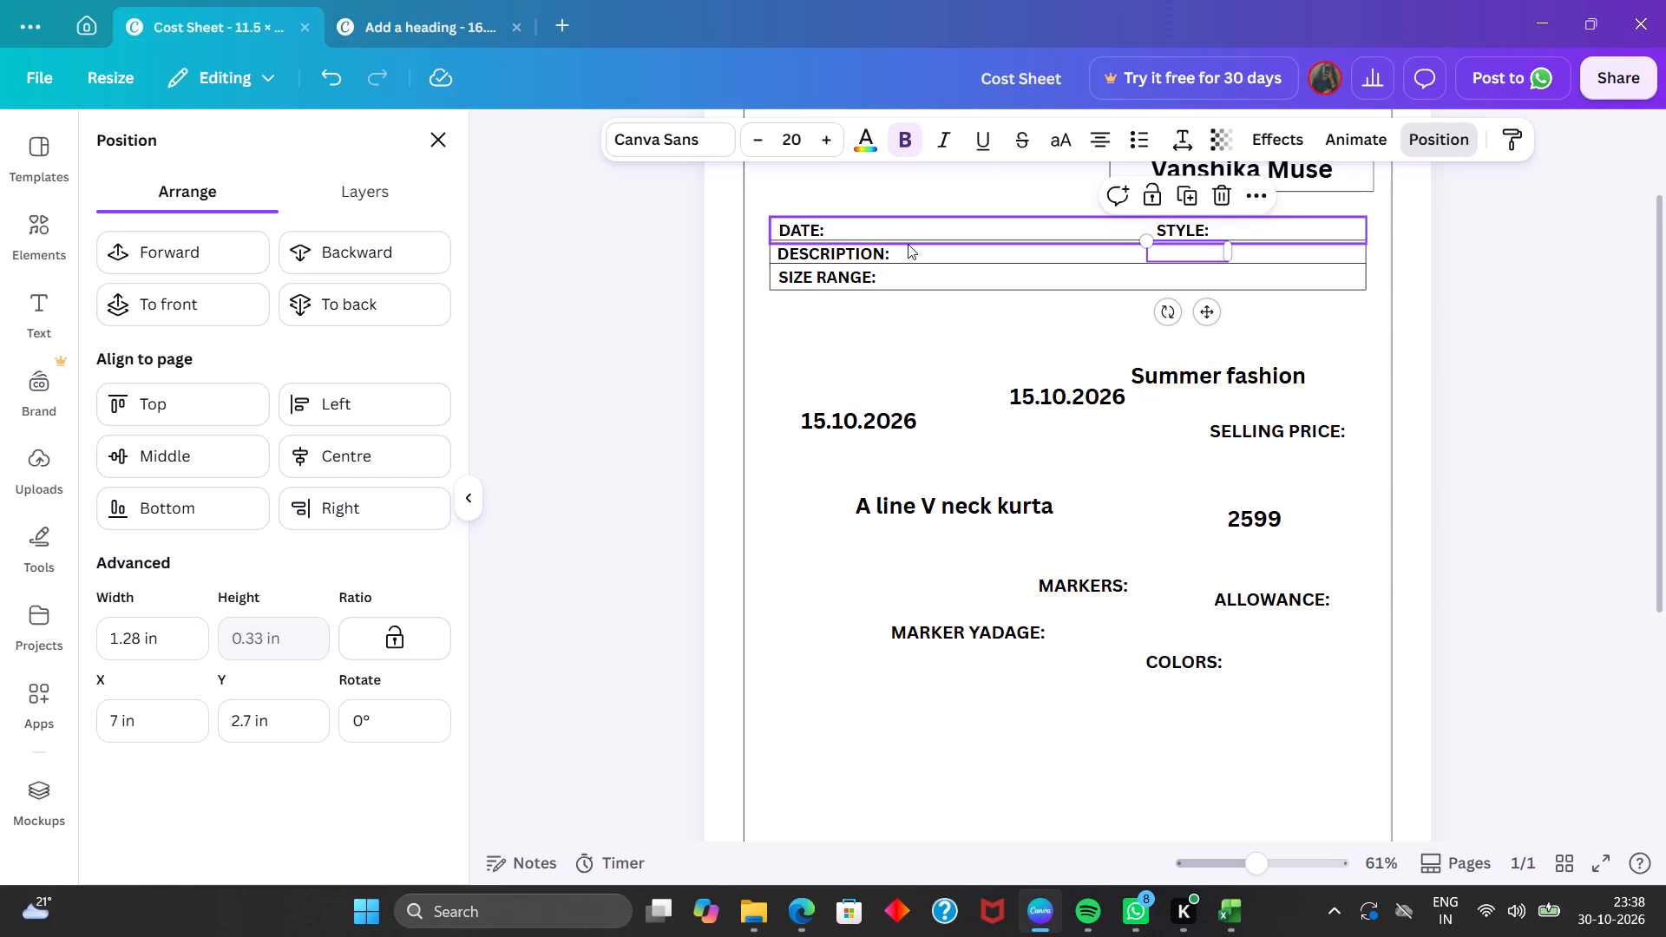
left_click(243, 251)
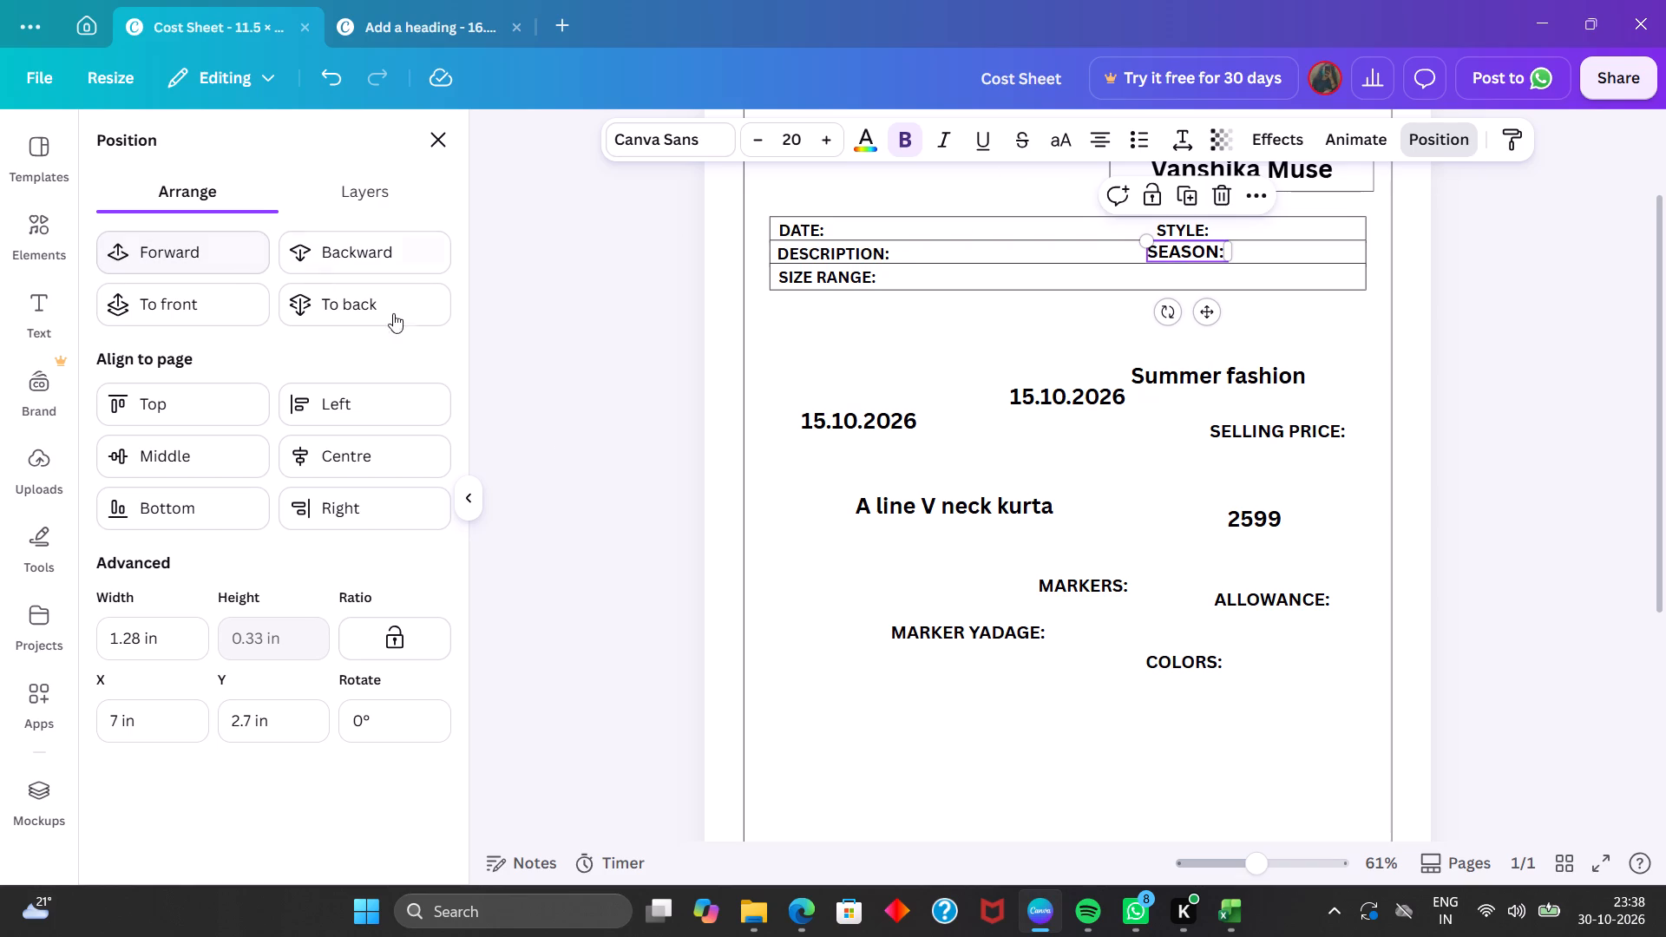
Set the "SEASON:" label's font size to 18 and align its left edge with the "STYLE:" label.
left_click(750, 142)
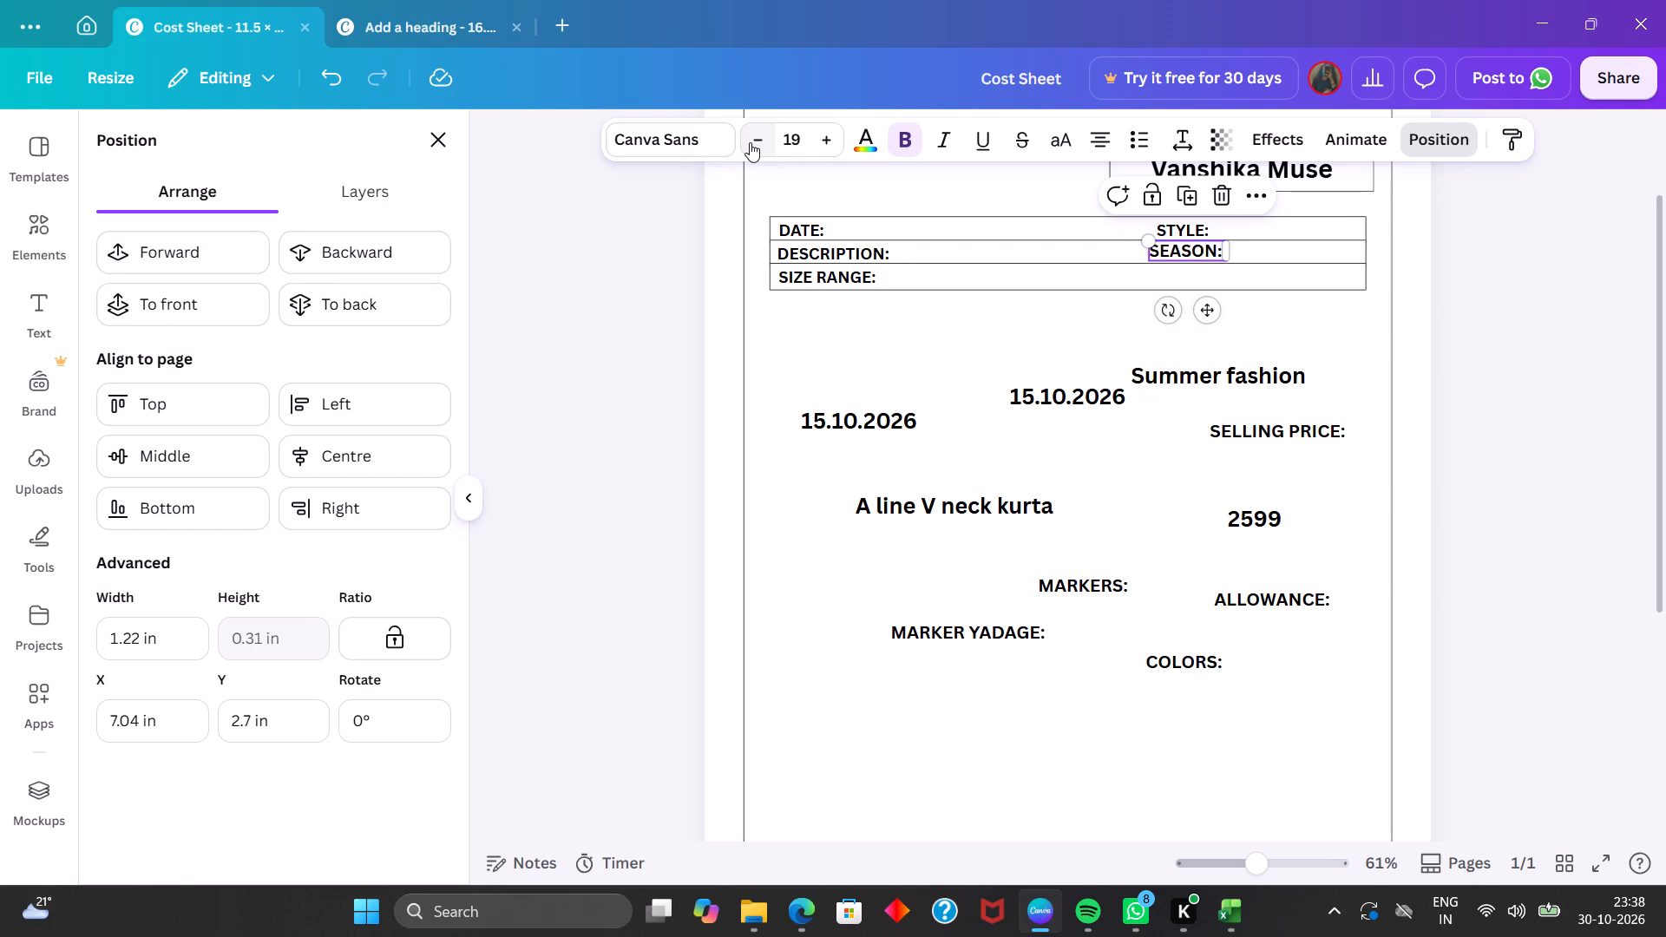
left_click(750, 142)
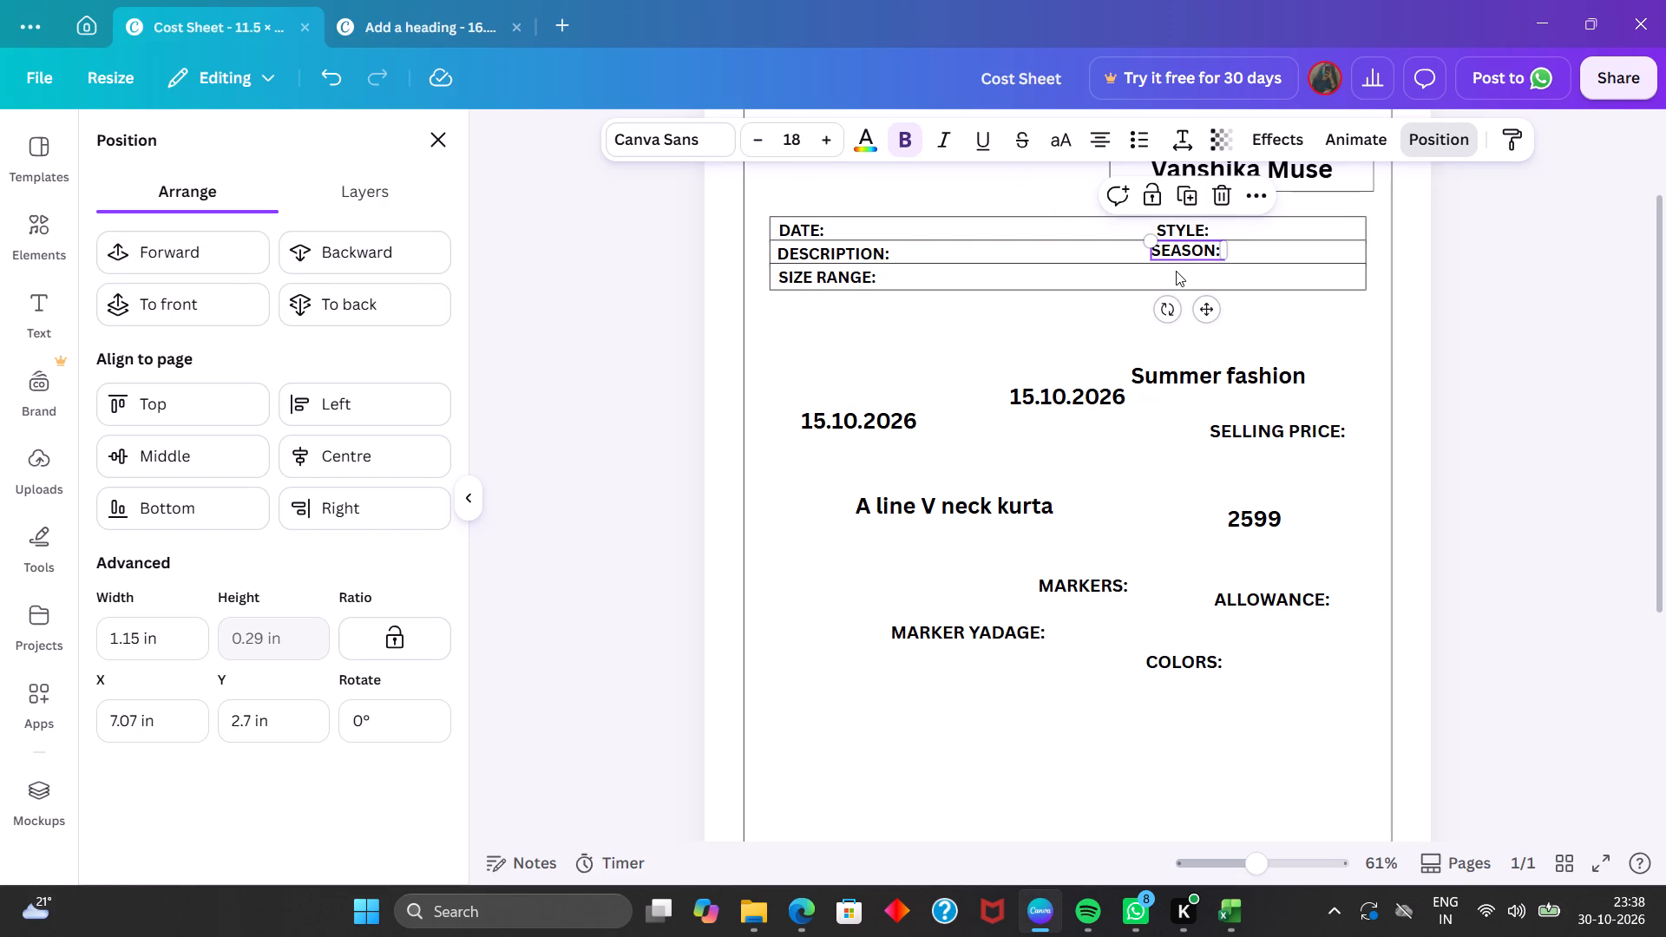
left_click(1204, 310)
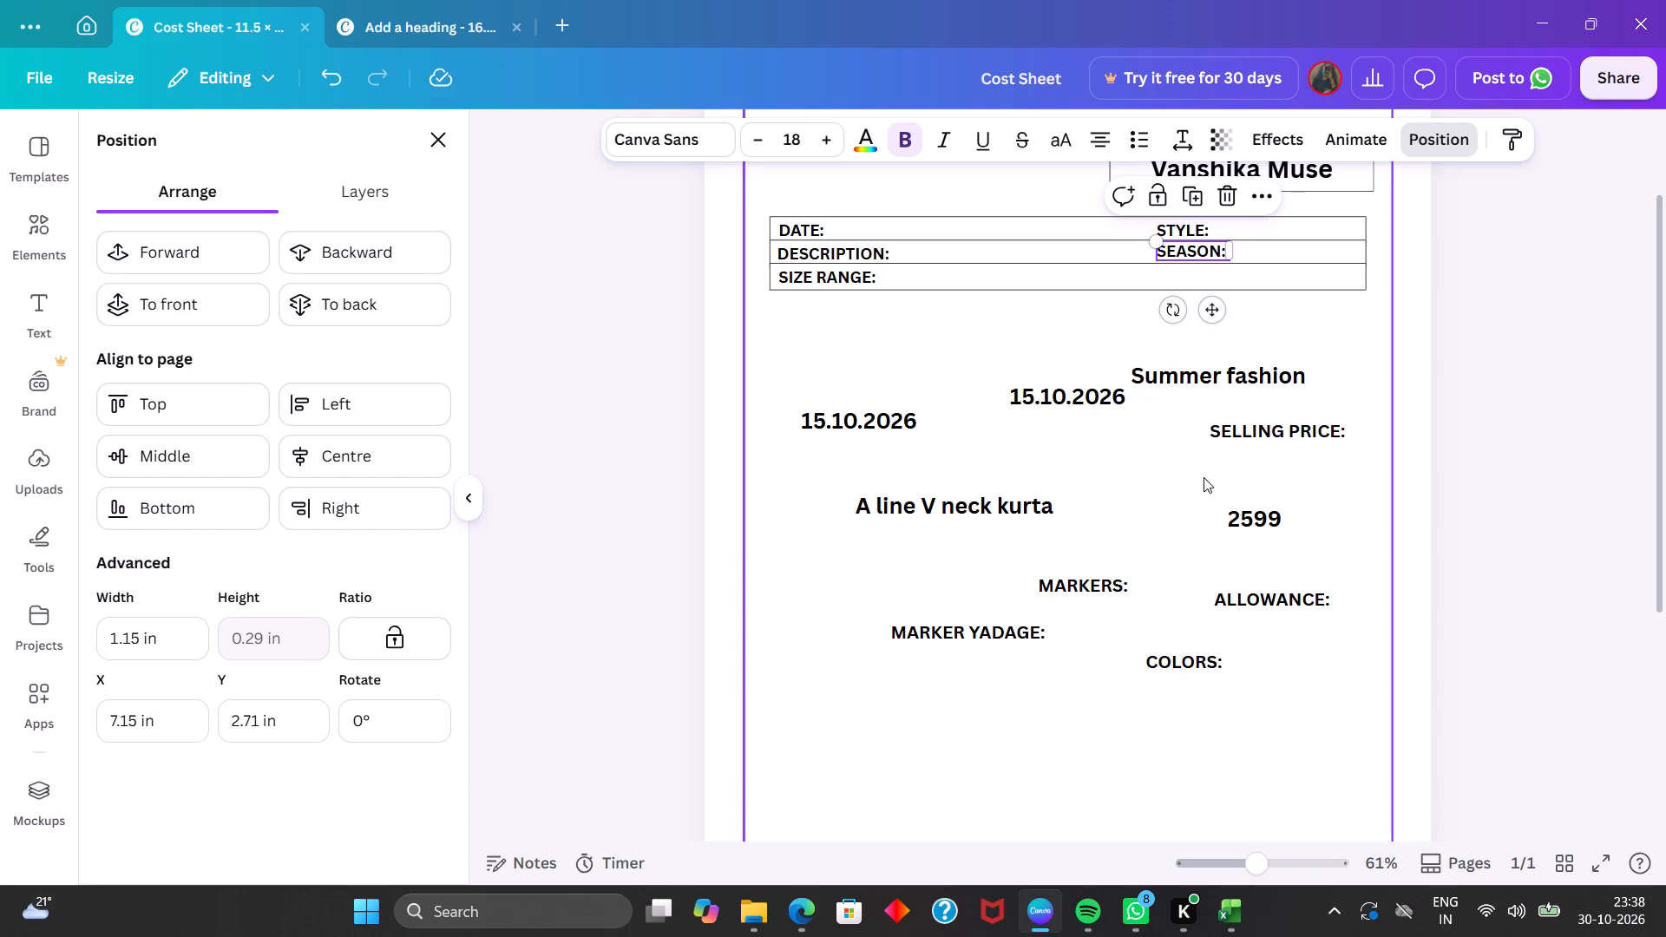
Move the "SELLING PRICE:" label into the "SIZE RANGE:" row, left-aligned beneath "SEASON:", and set its font size to 18.
left_click(1236, 436)
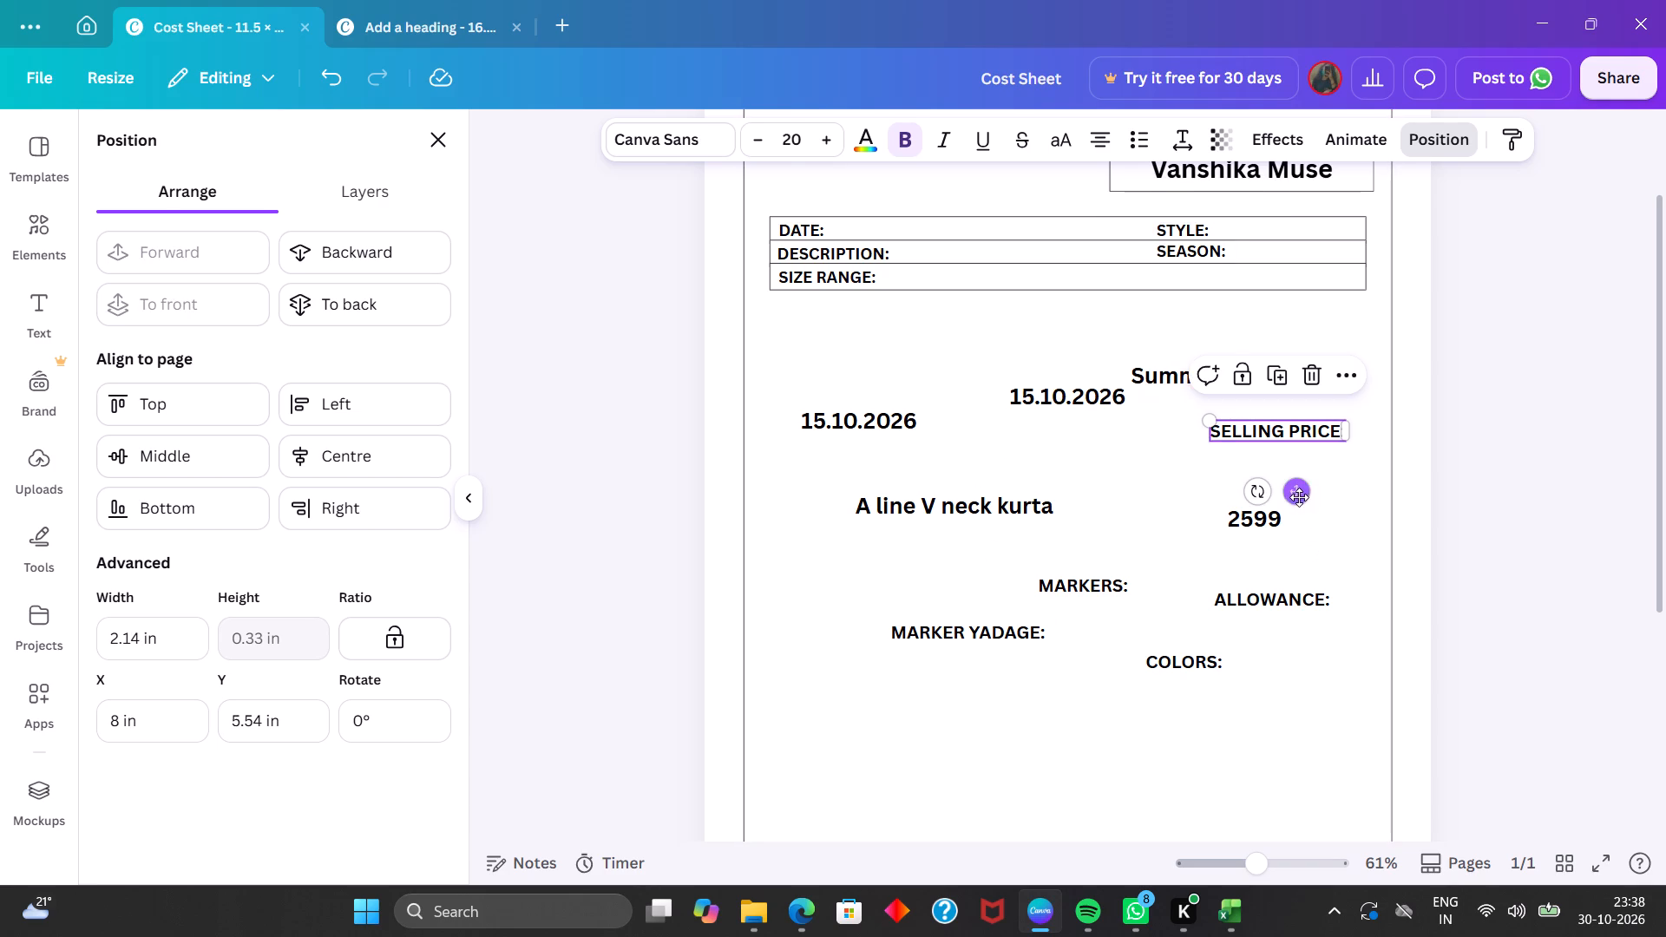
left_click_drag(1299, 496, 1243, 338)
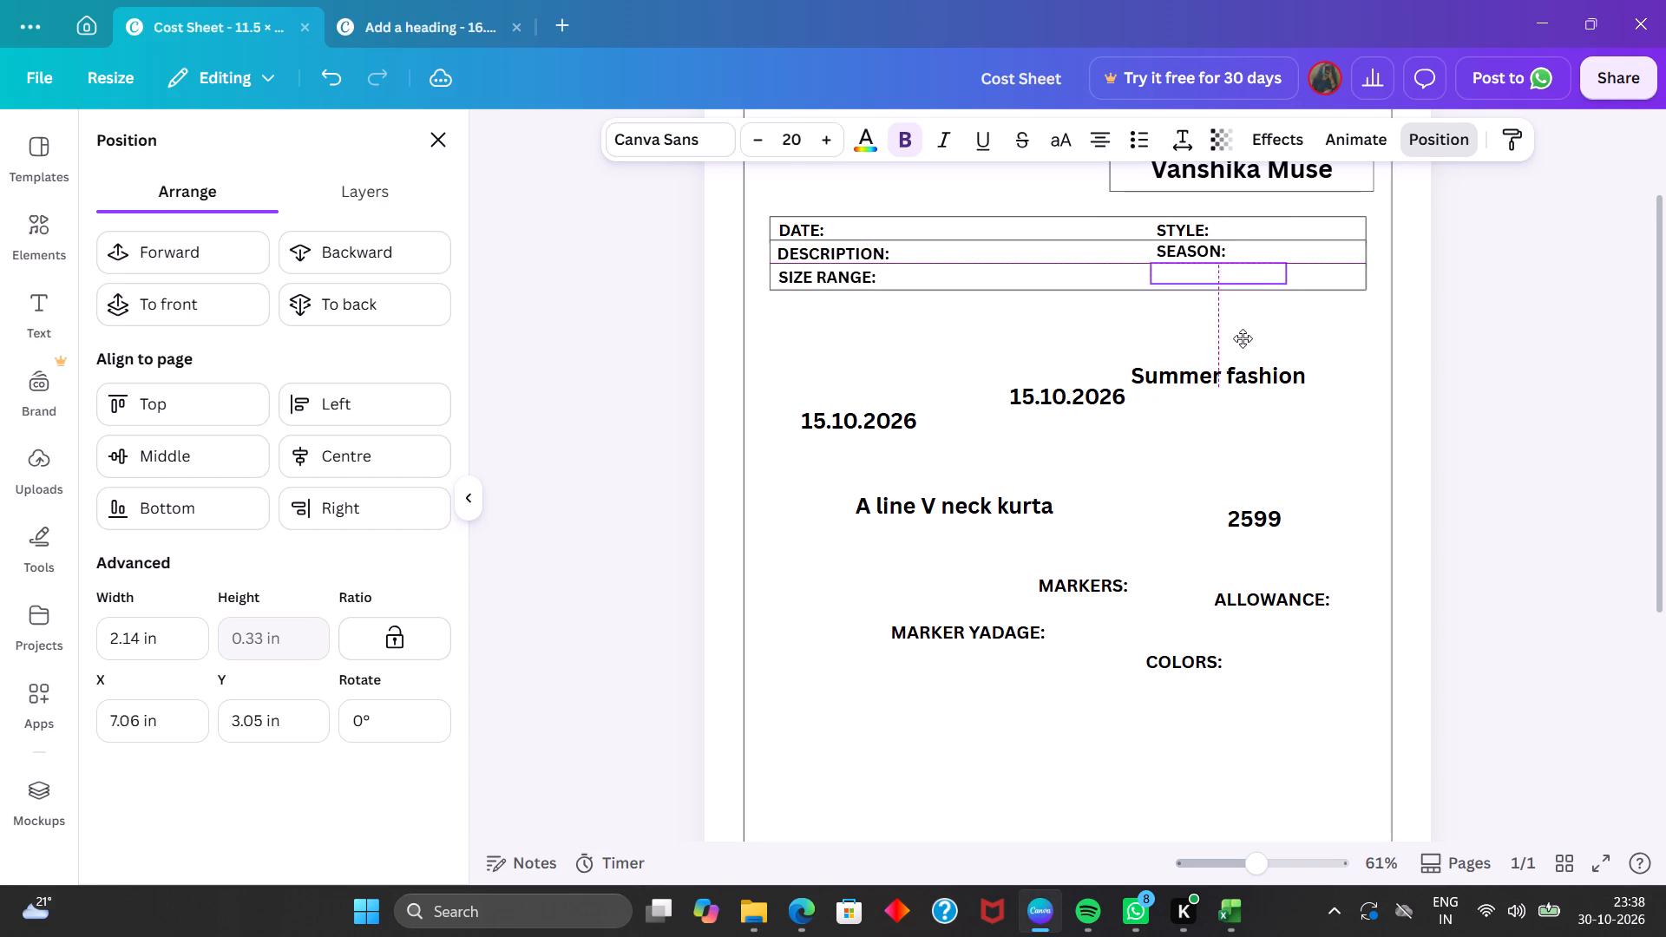
left_click_drag(1243, 338, 1247, 344)
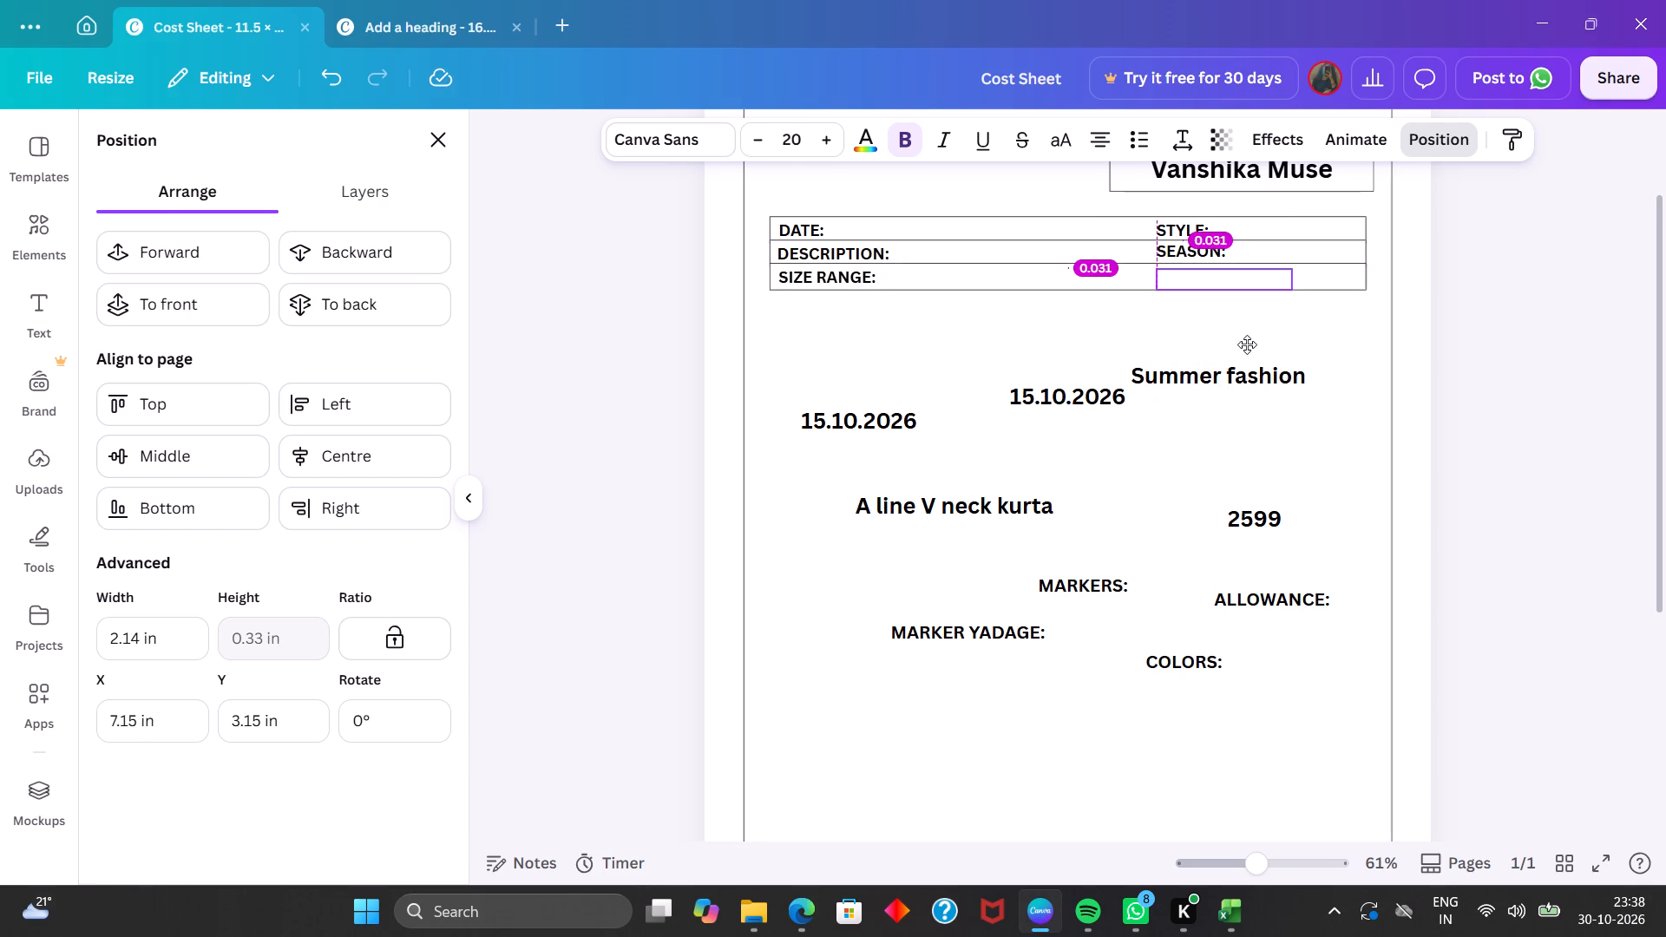
left_click_drag(1247, 344, 1247, 343)
double_click(758, 141)
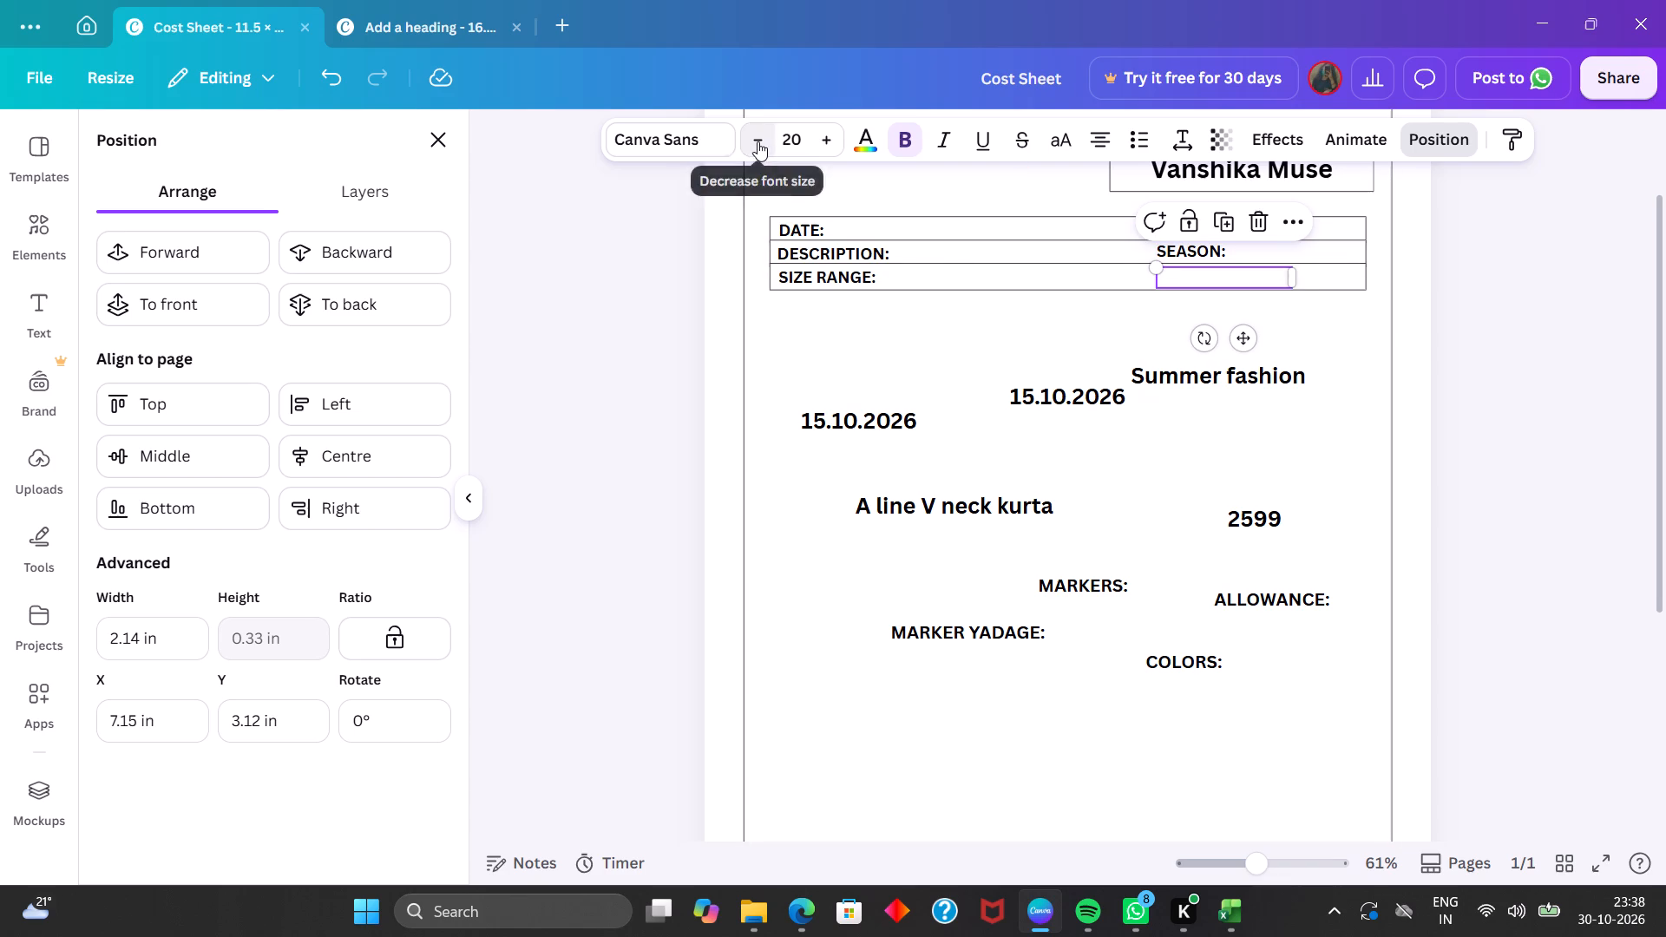
left_click(1248, 341)
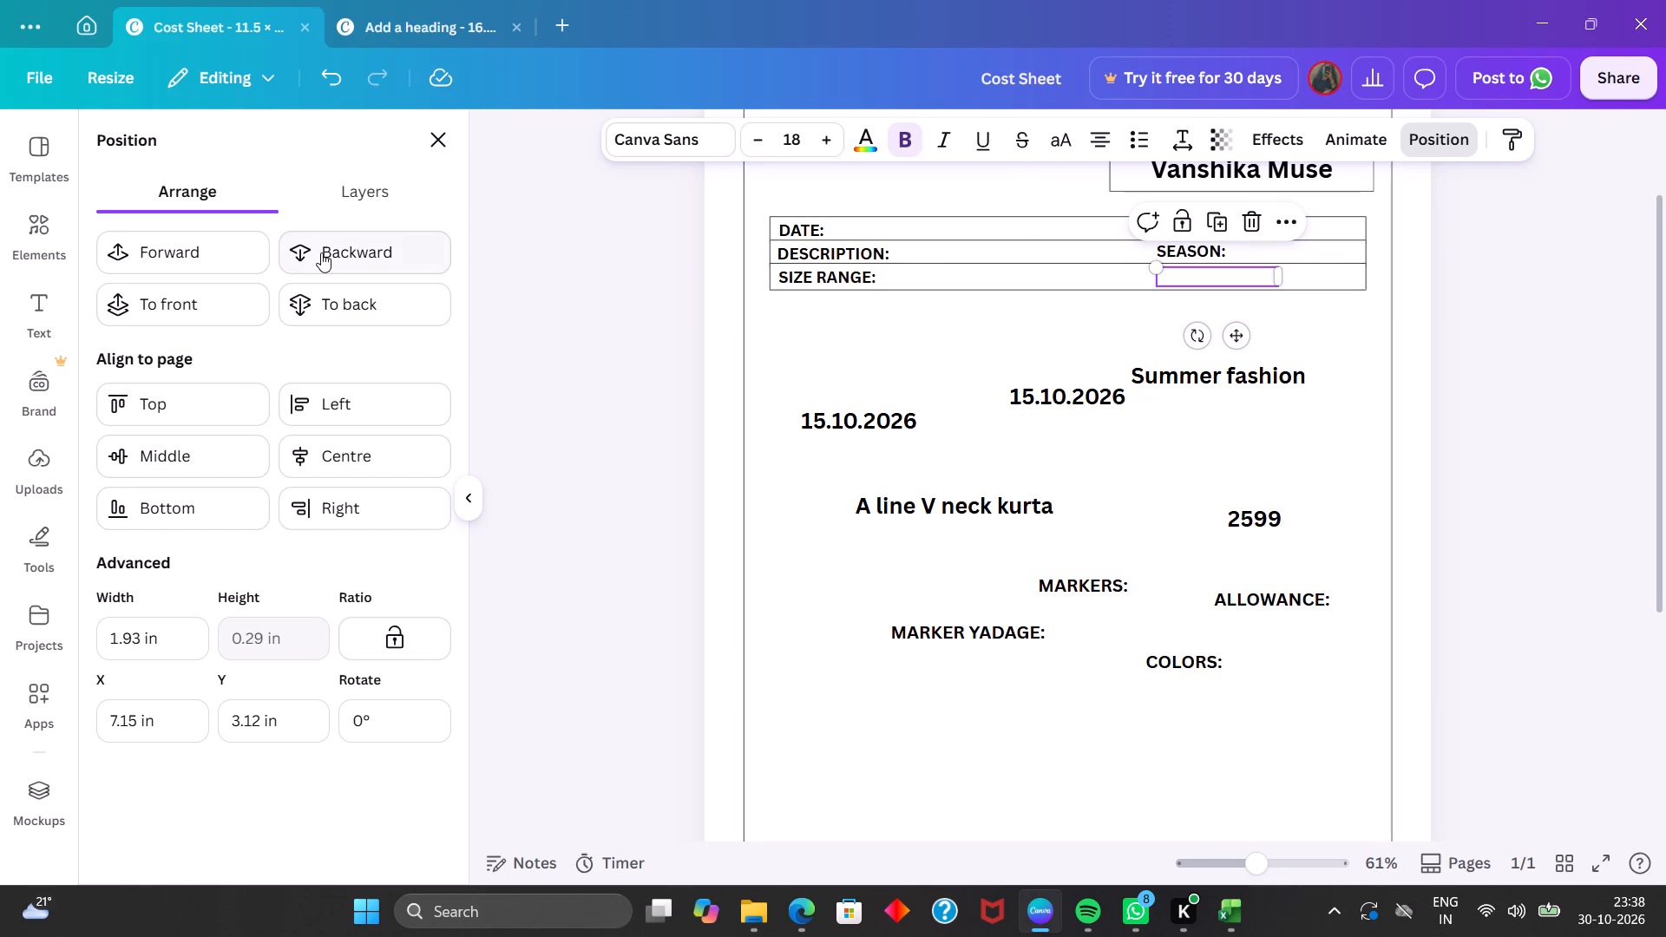
Bring the "SELLING PRICE:" label to the front of the row's box and deselect it.
left_click(244, 247)
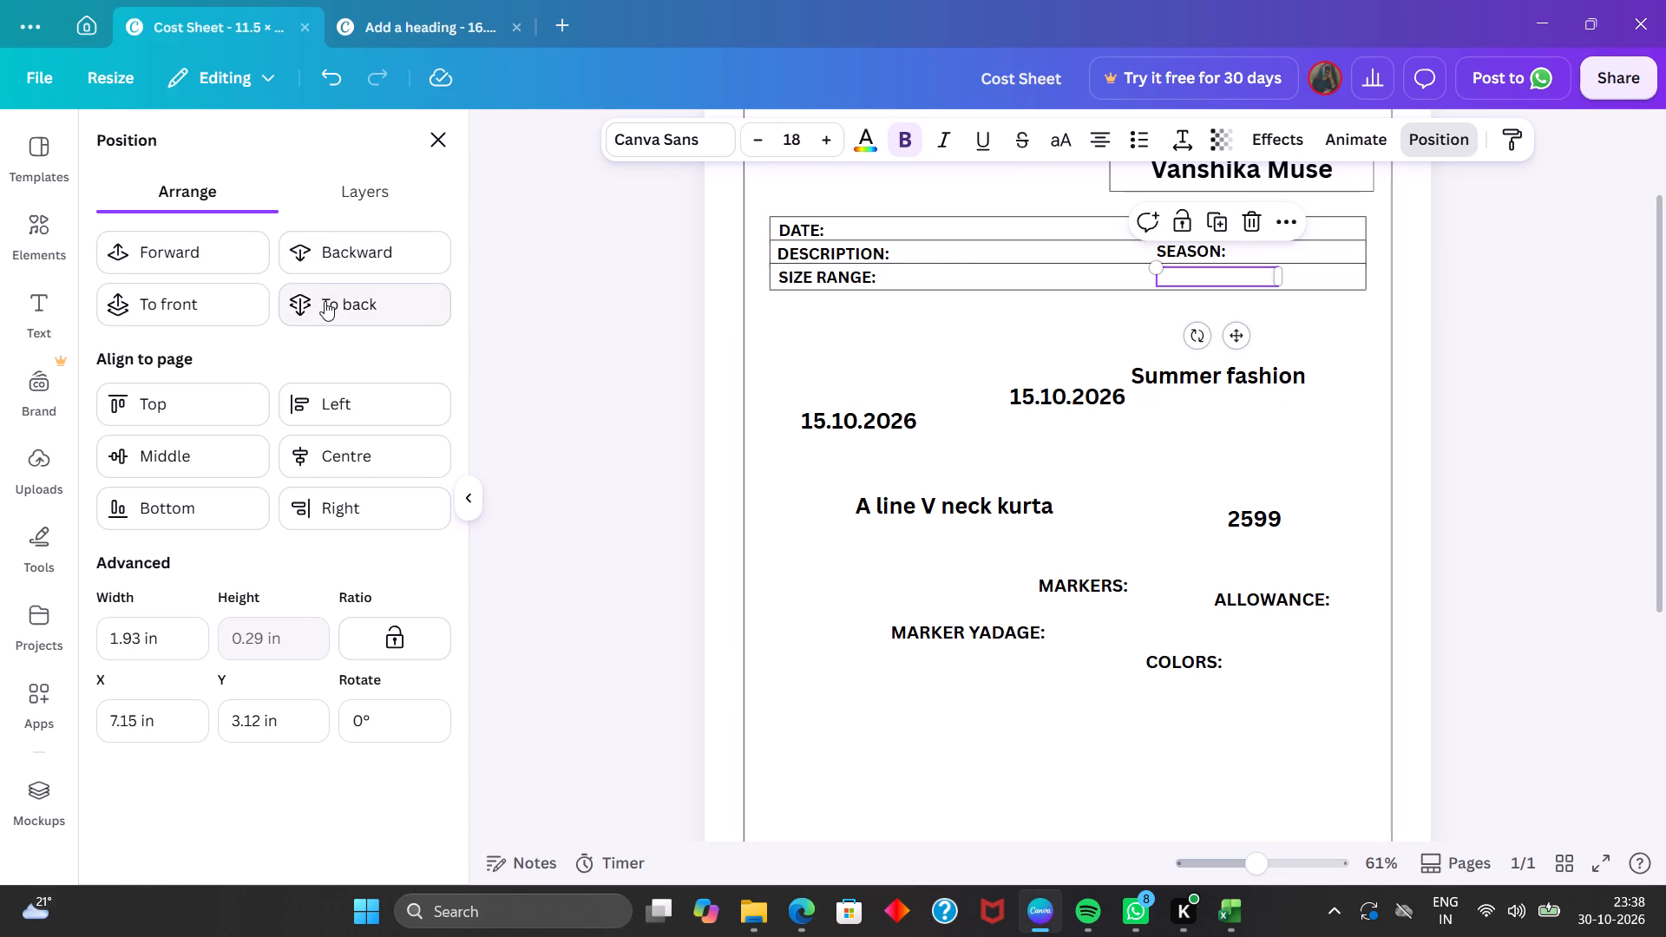
left_click(325, 301)
left_click(217, 305)
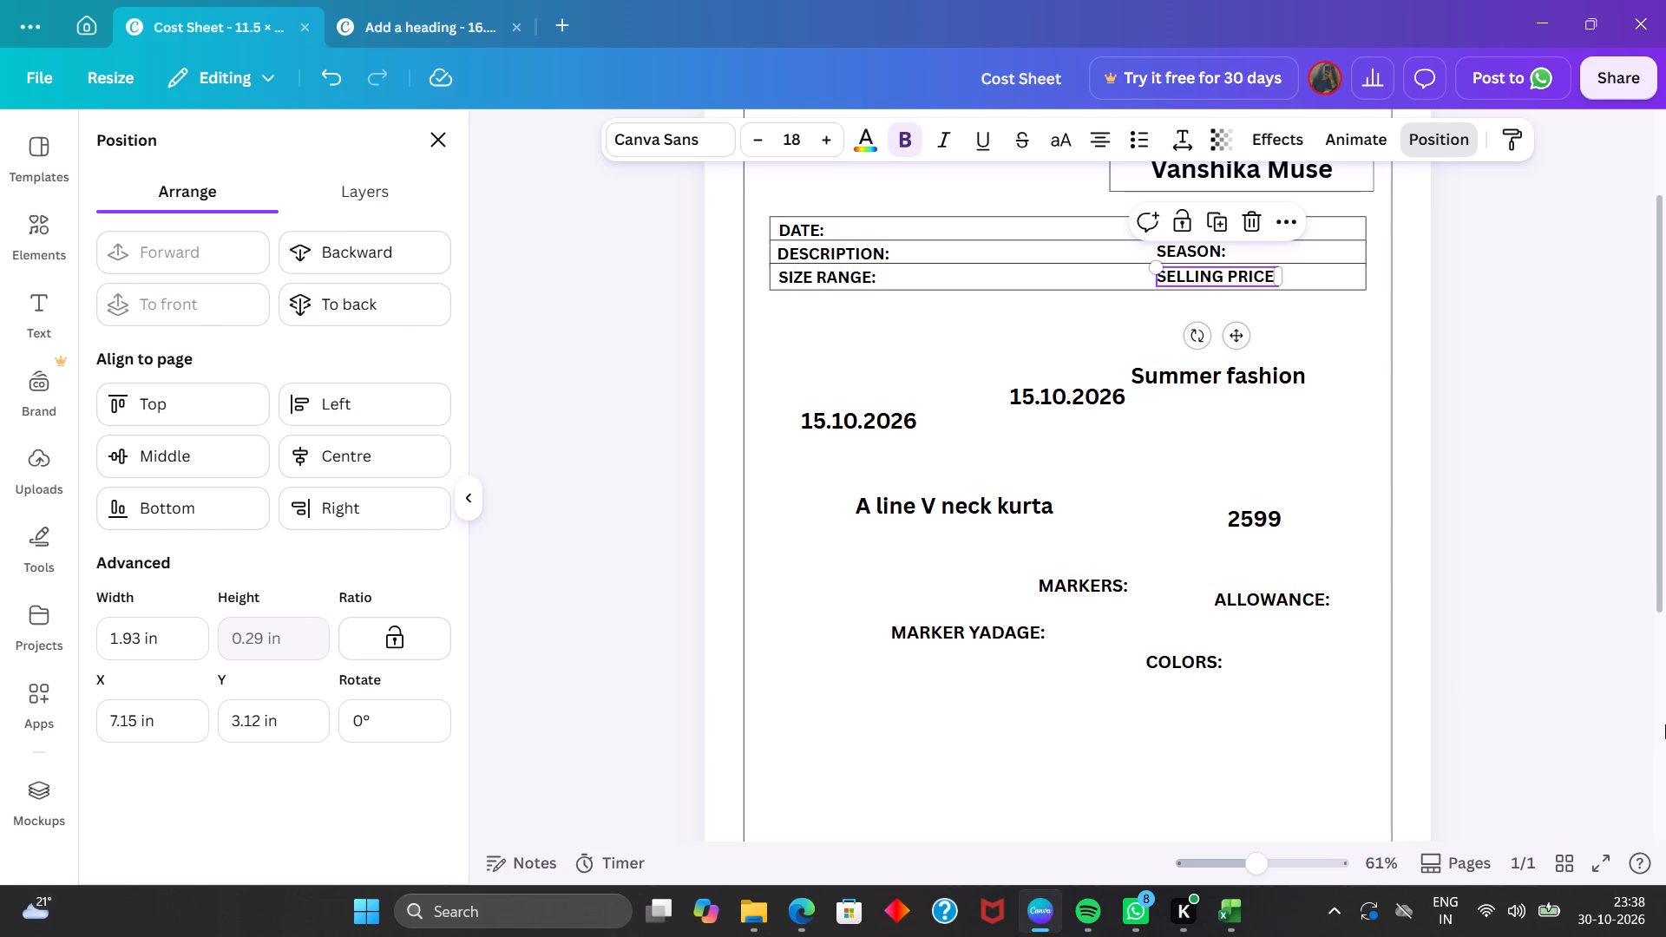
left_click(1571, 561)
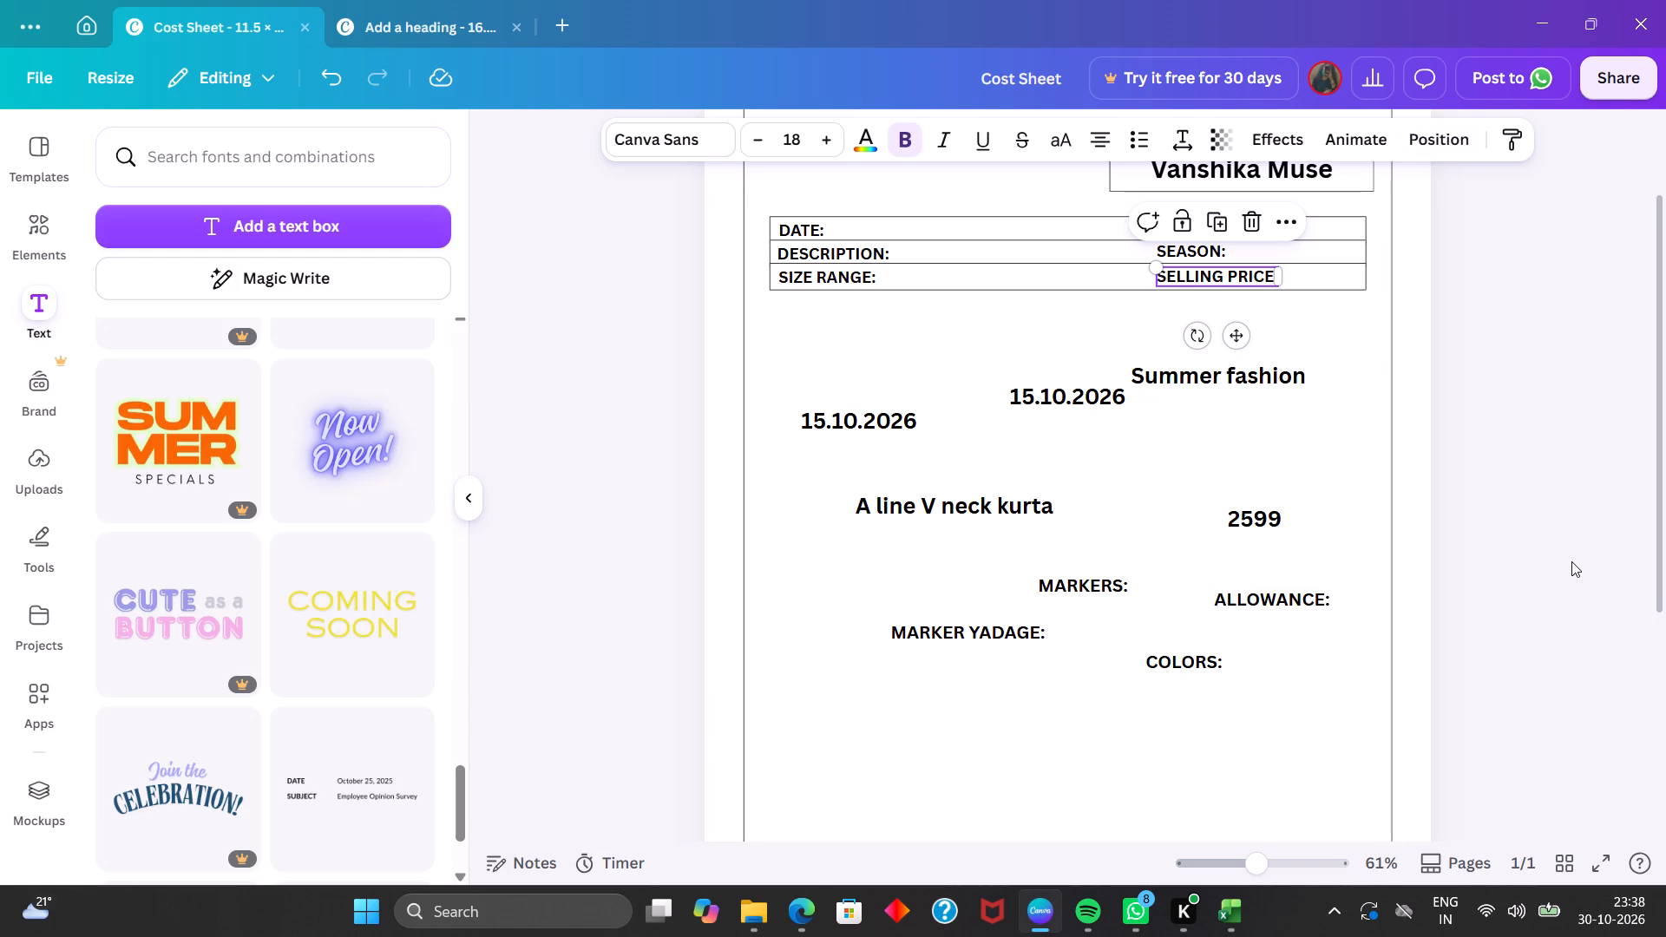
left_click(1571, 561)
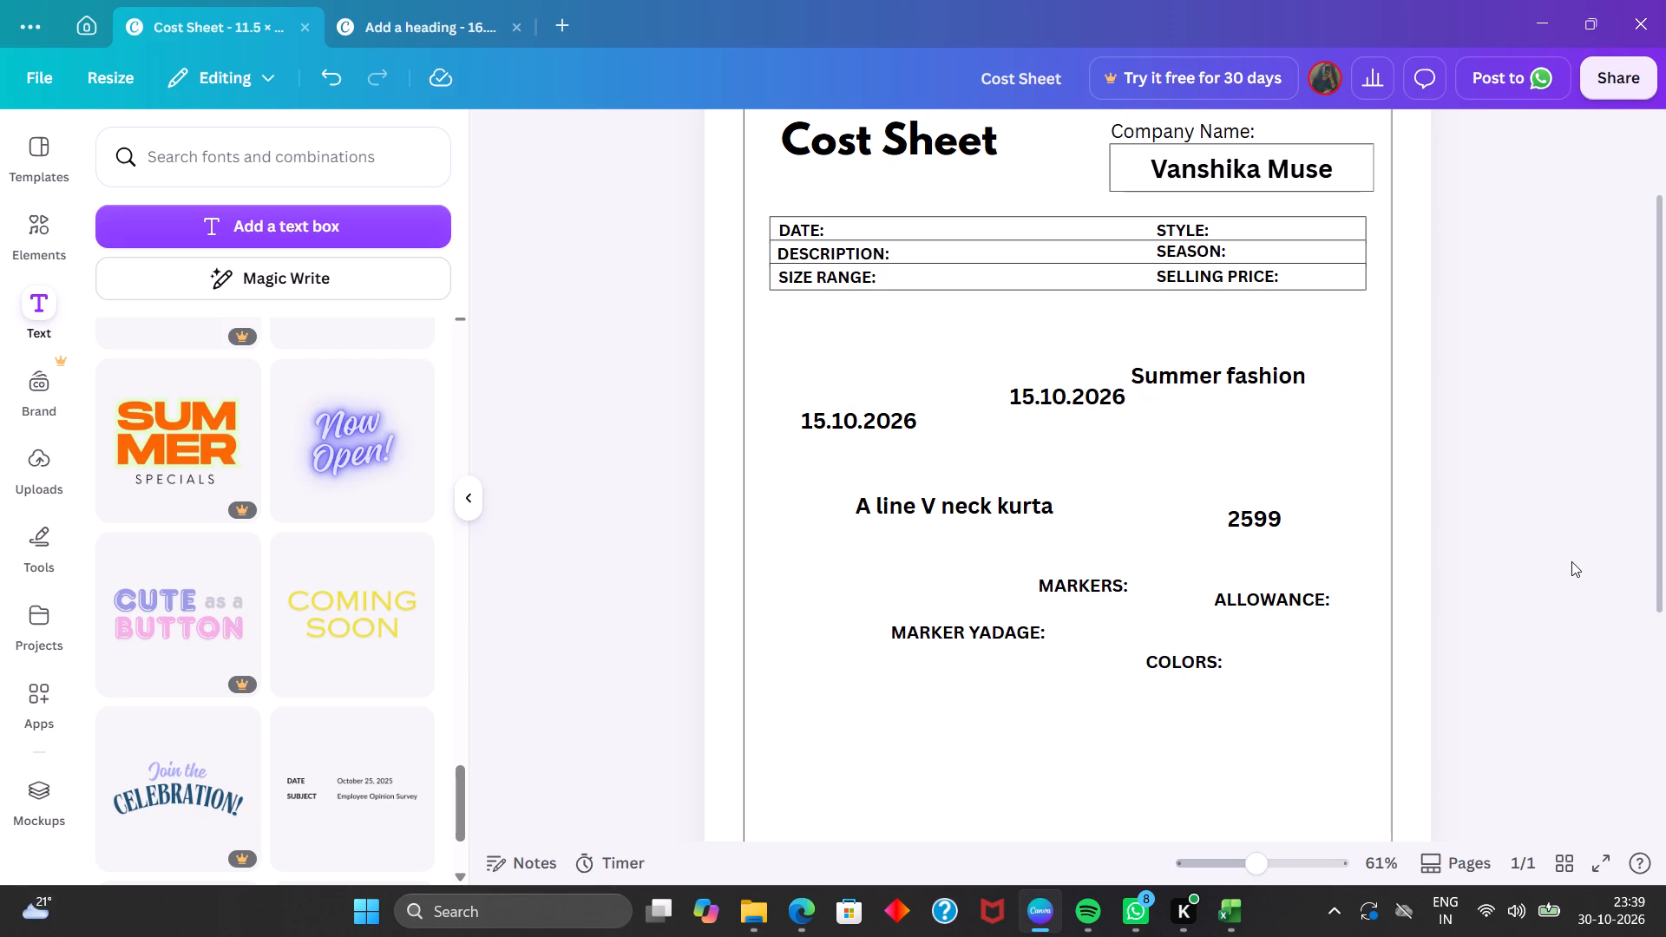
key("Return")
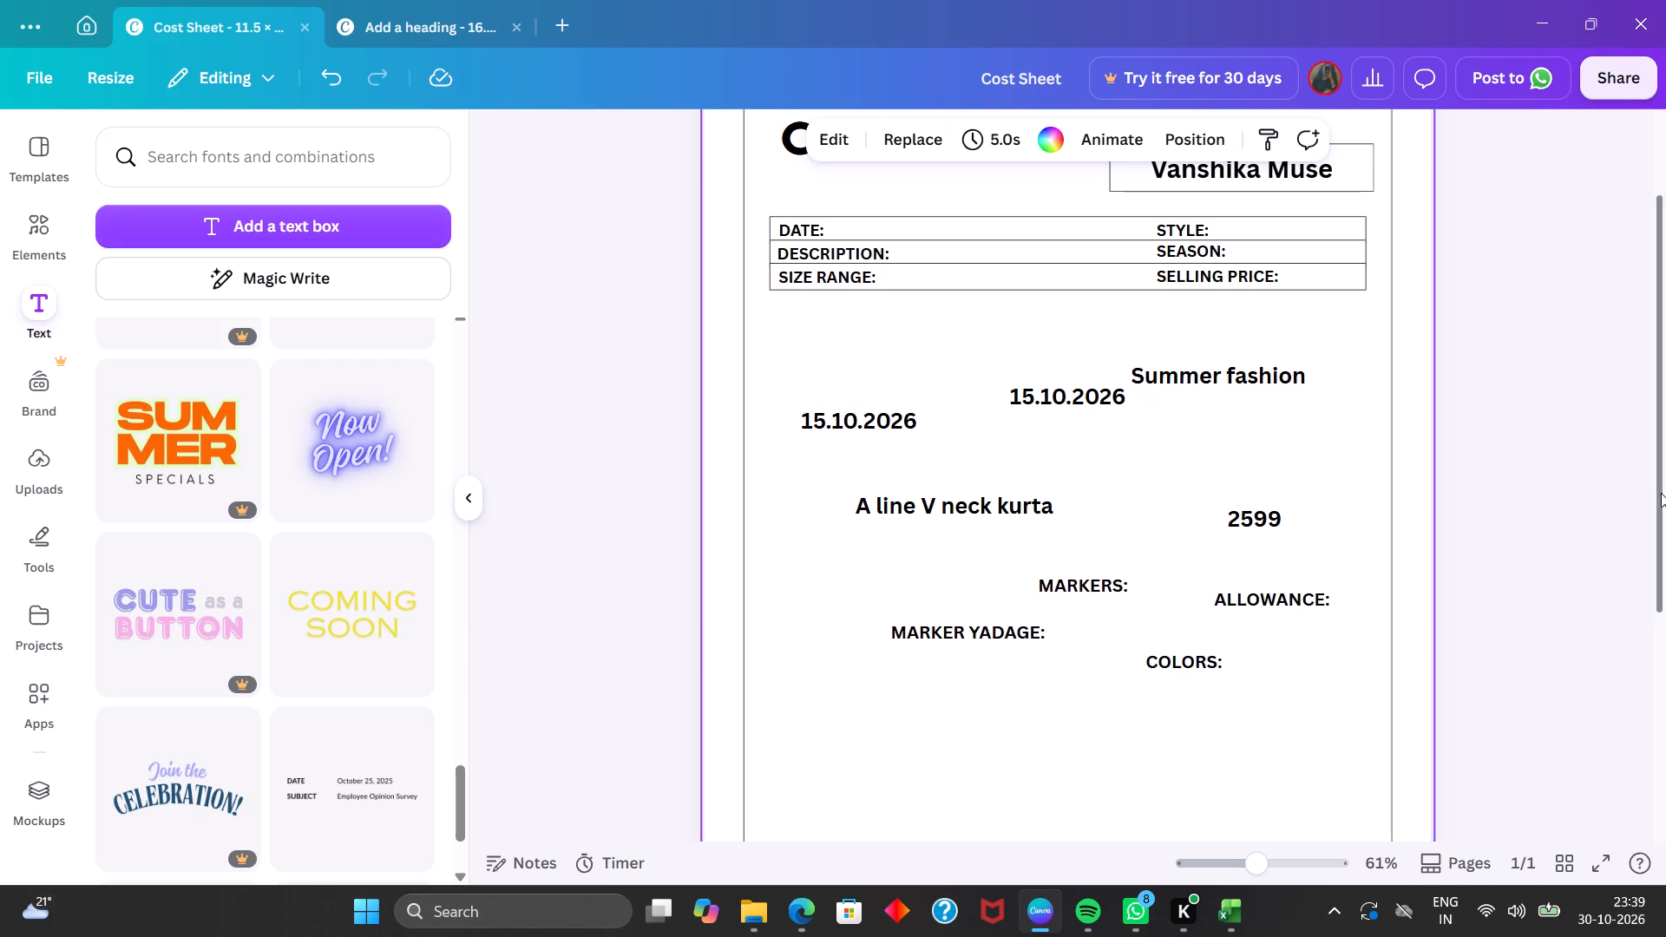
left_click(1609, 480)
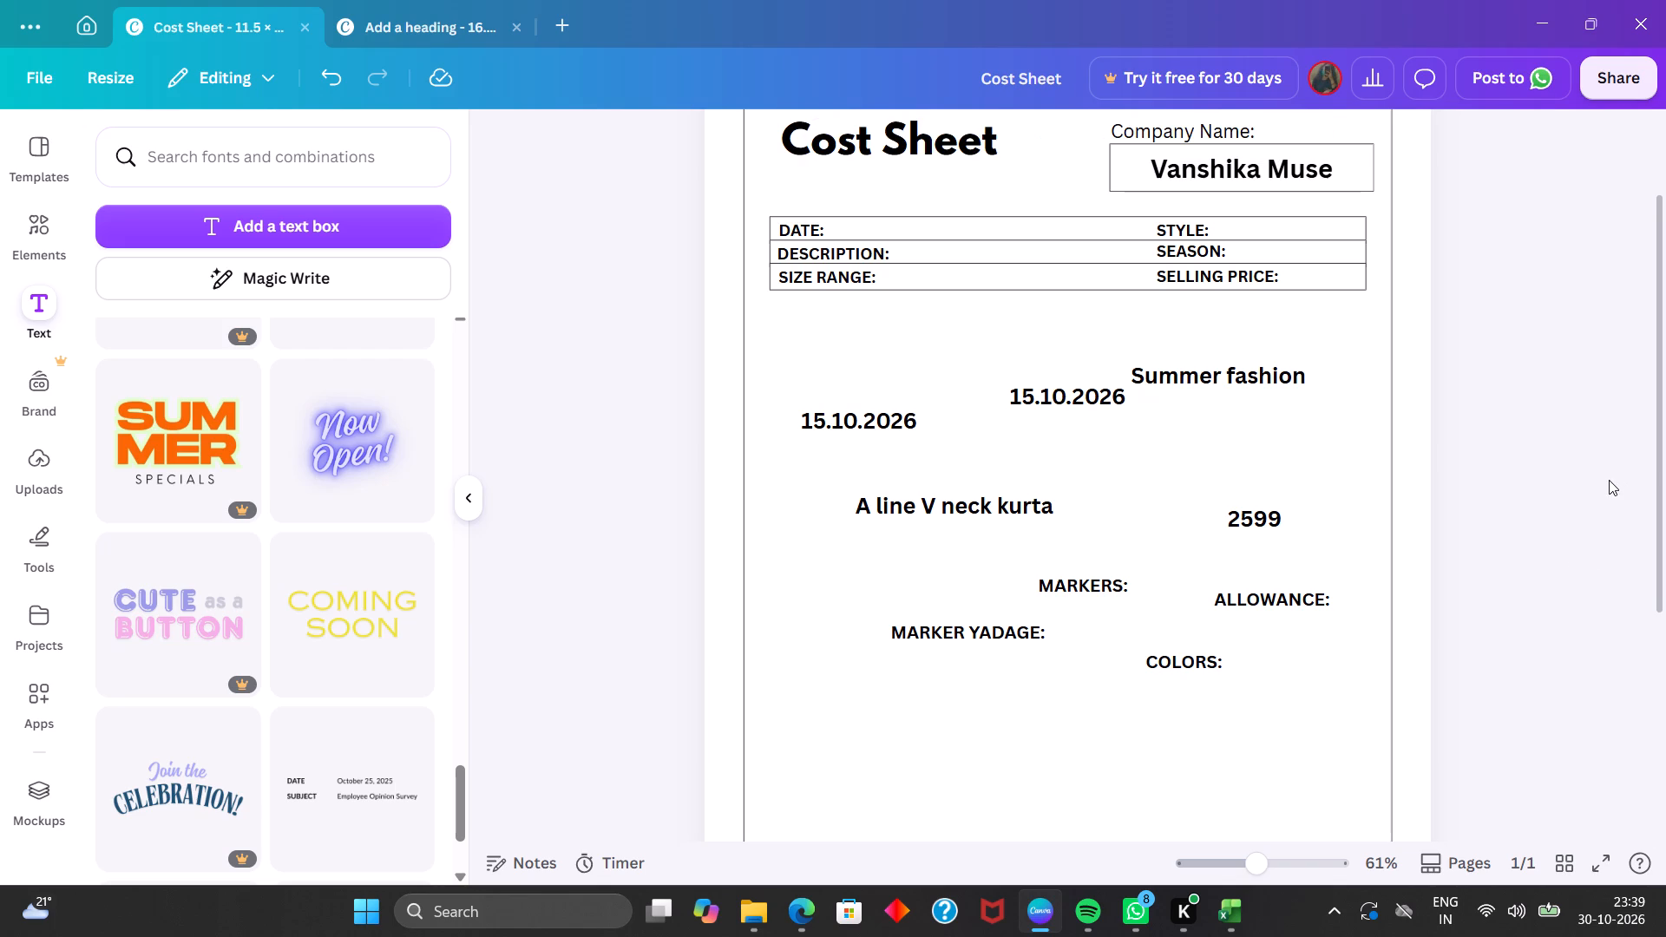
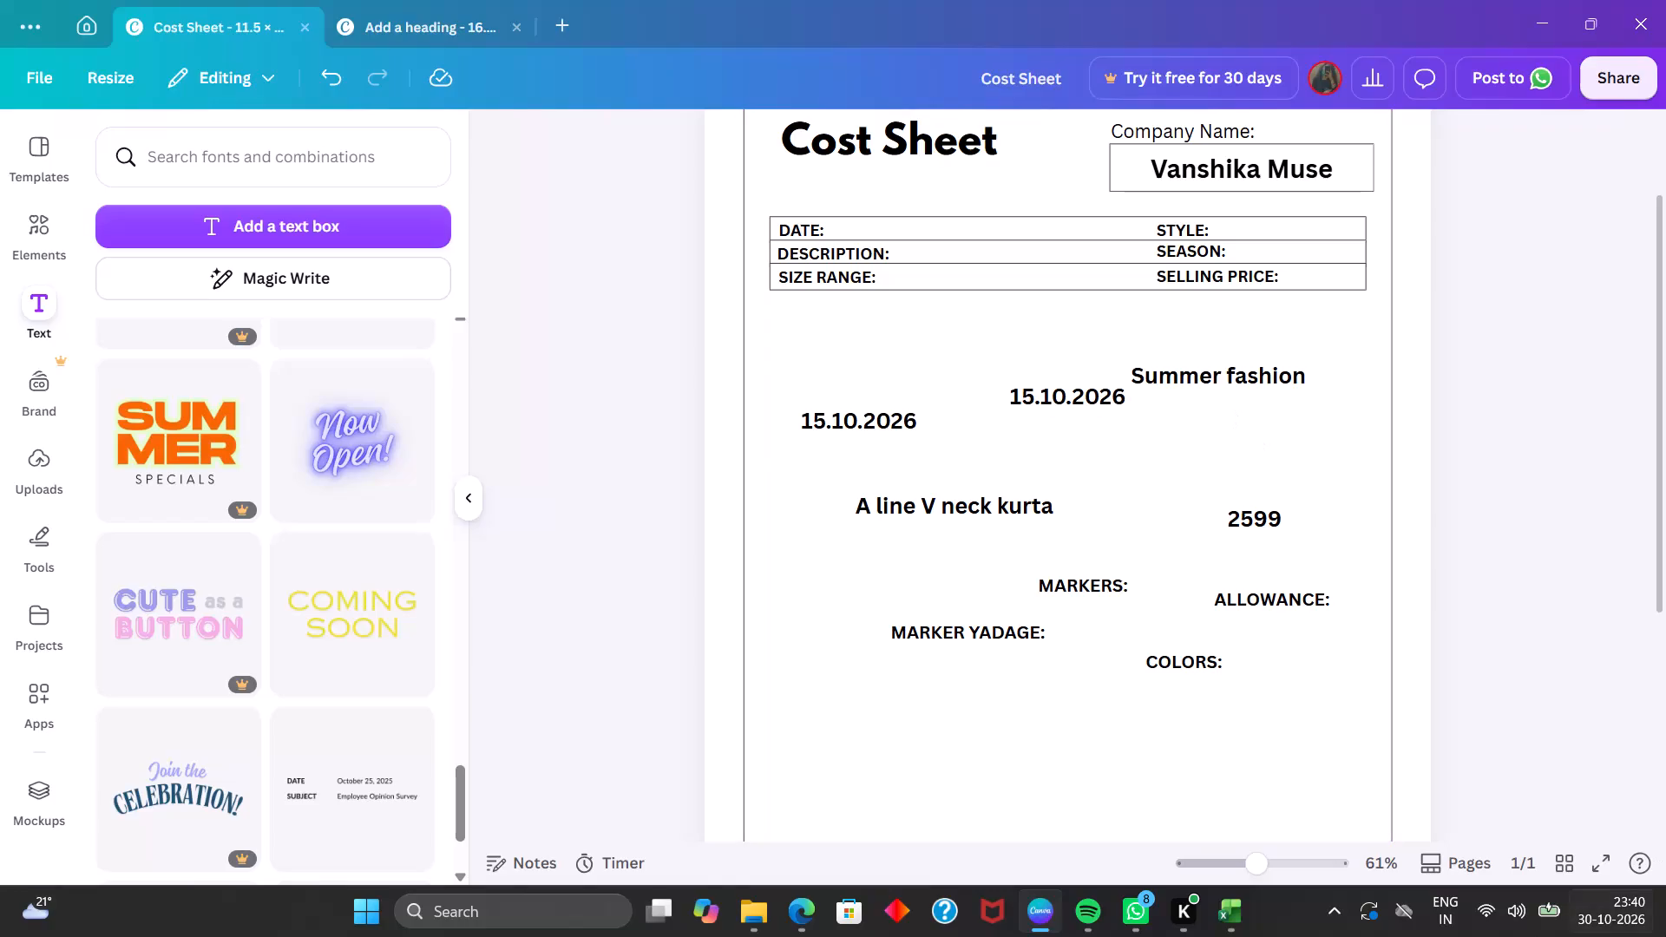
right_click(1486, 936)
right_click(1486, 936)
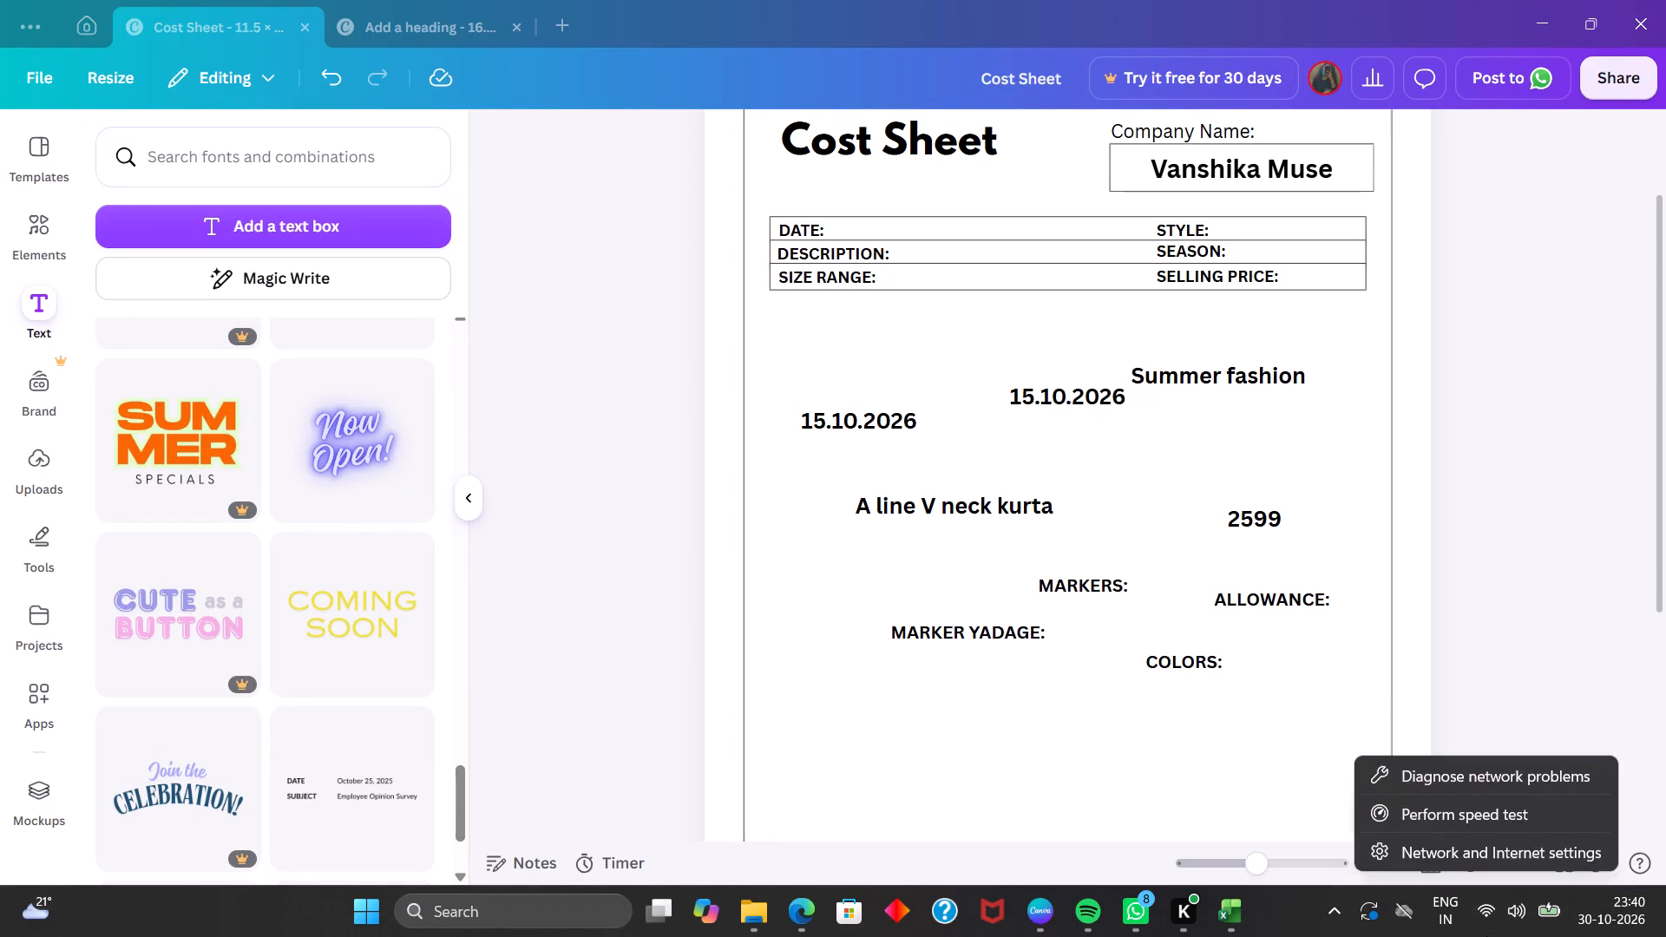
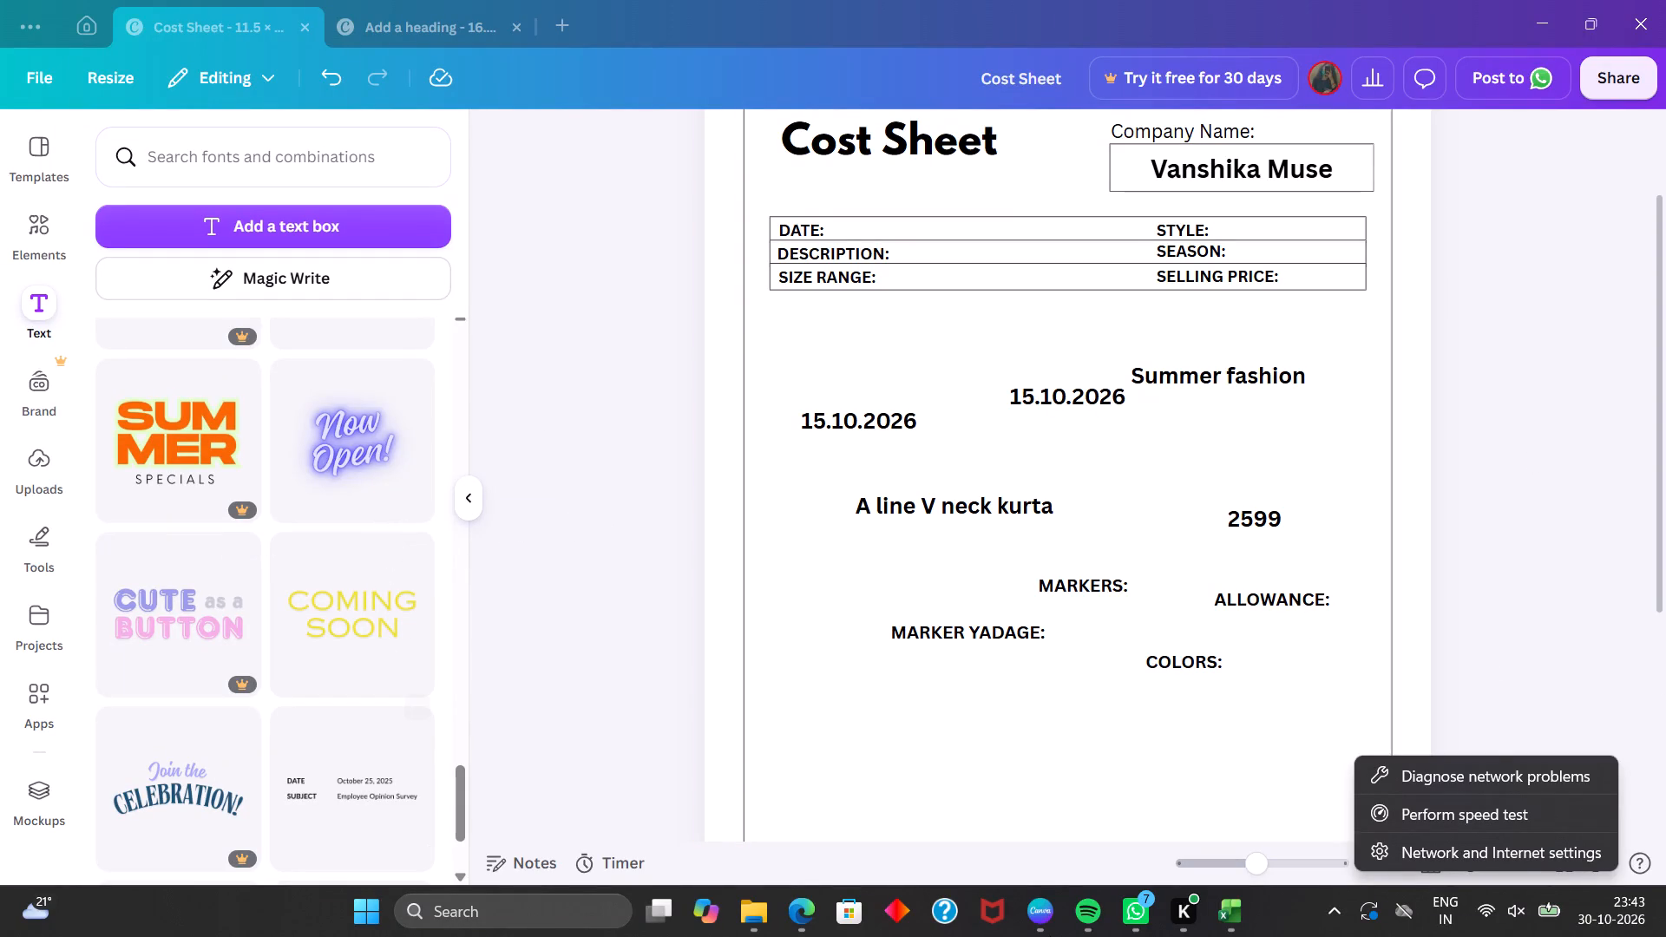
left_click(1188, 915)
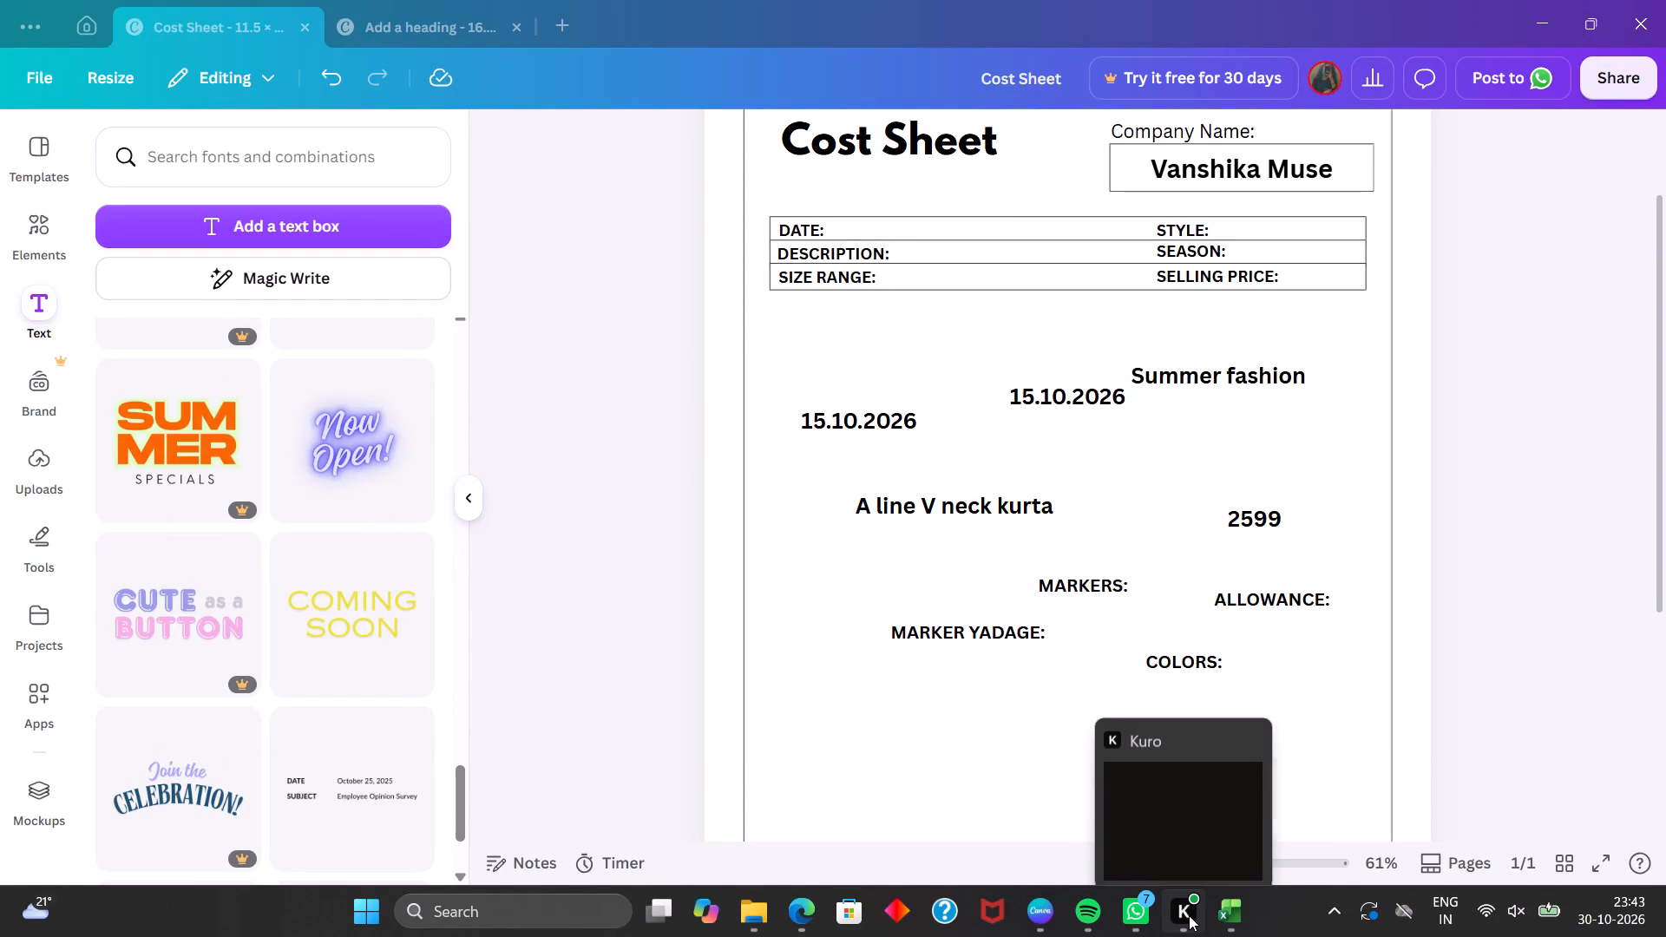
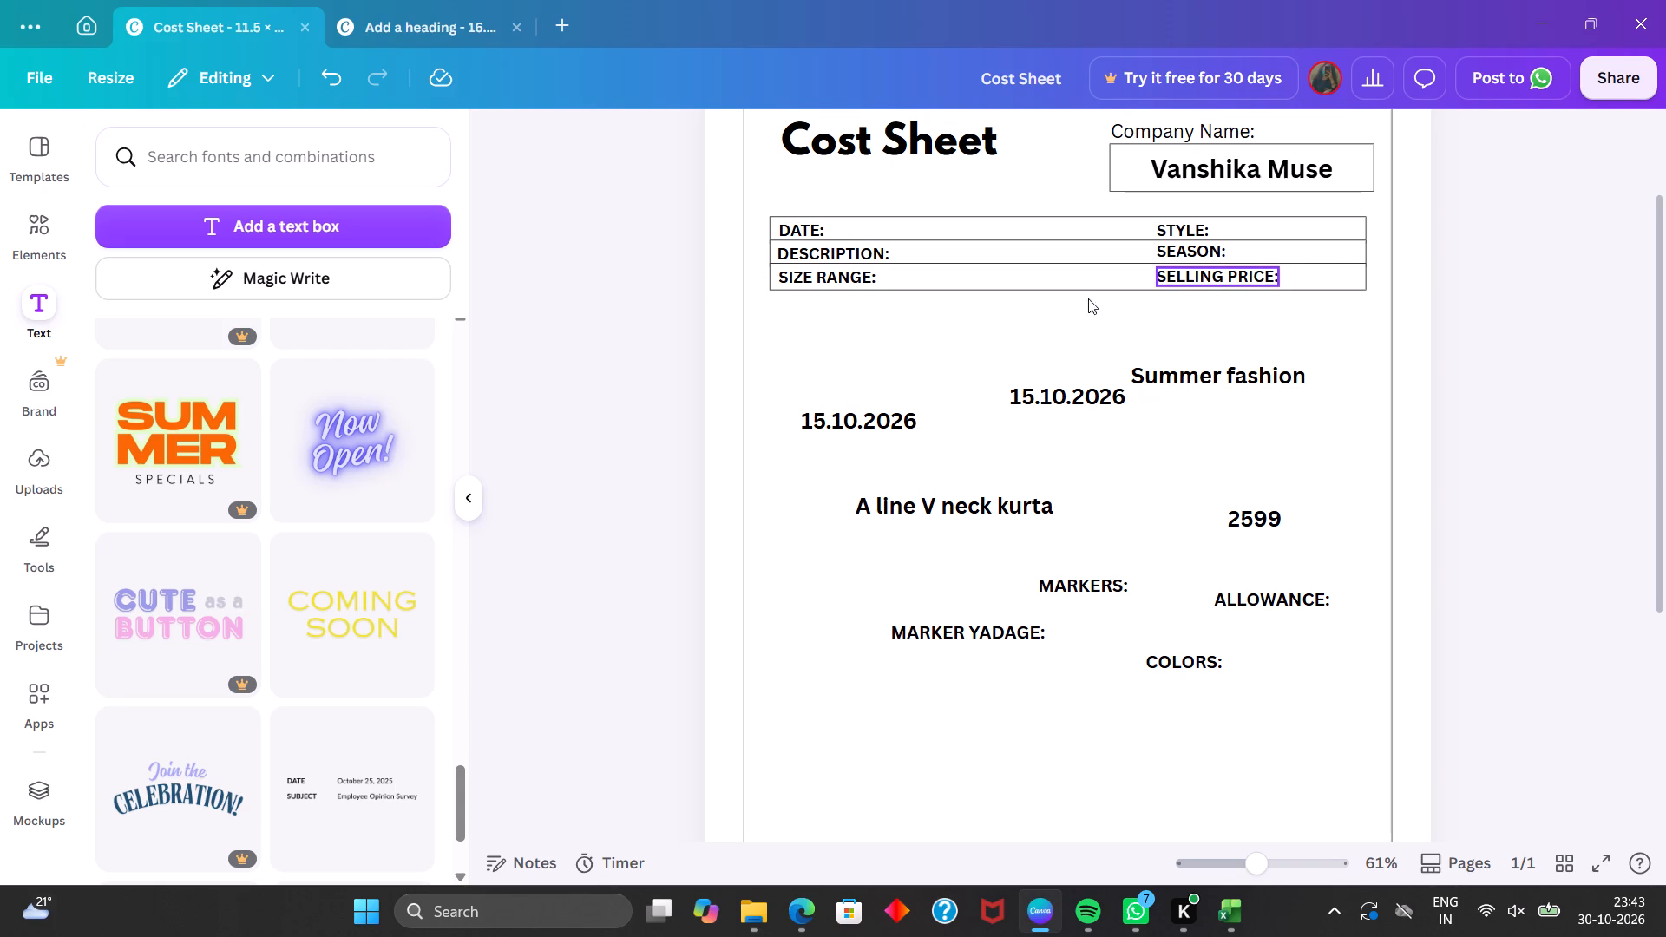
Duplicate the bordered row rectangle at the bottom of the table four times.
left_click(1078, 278)
left_click(1067, 220)
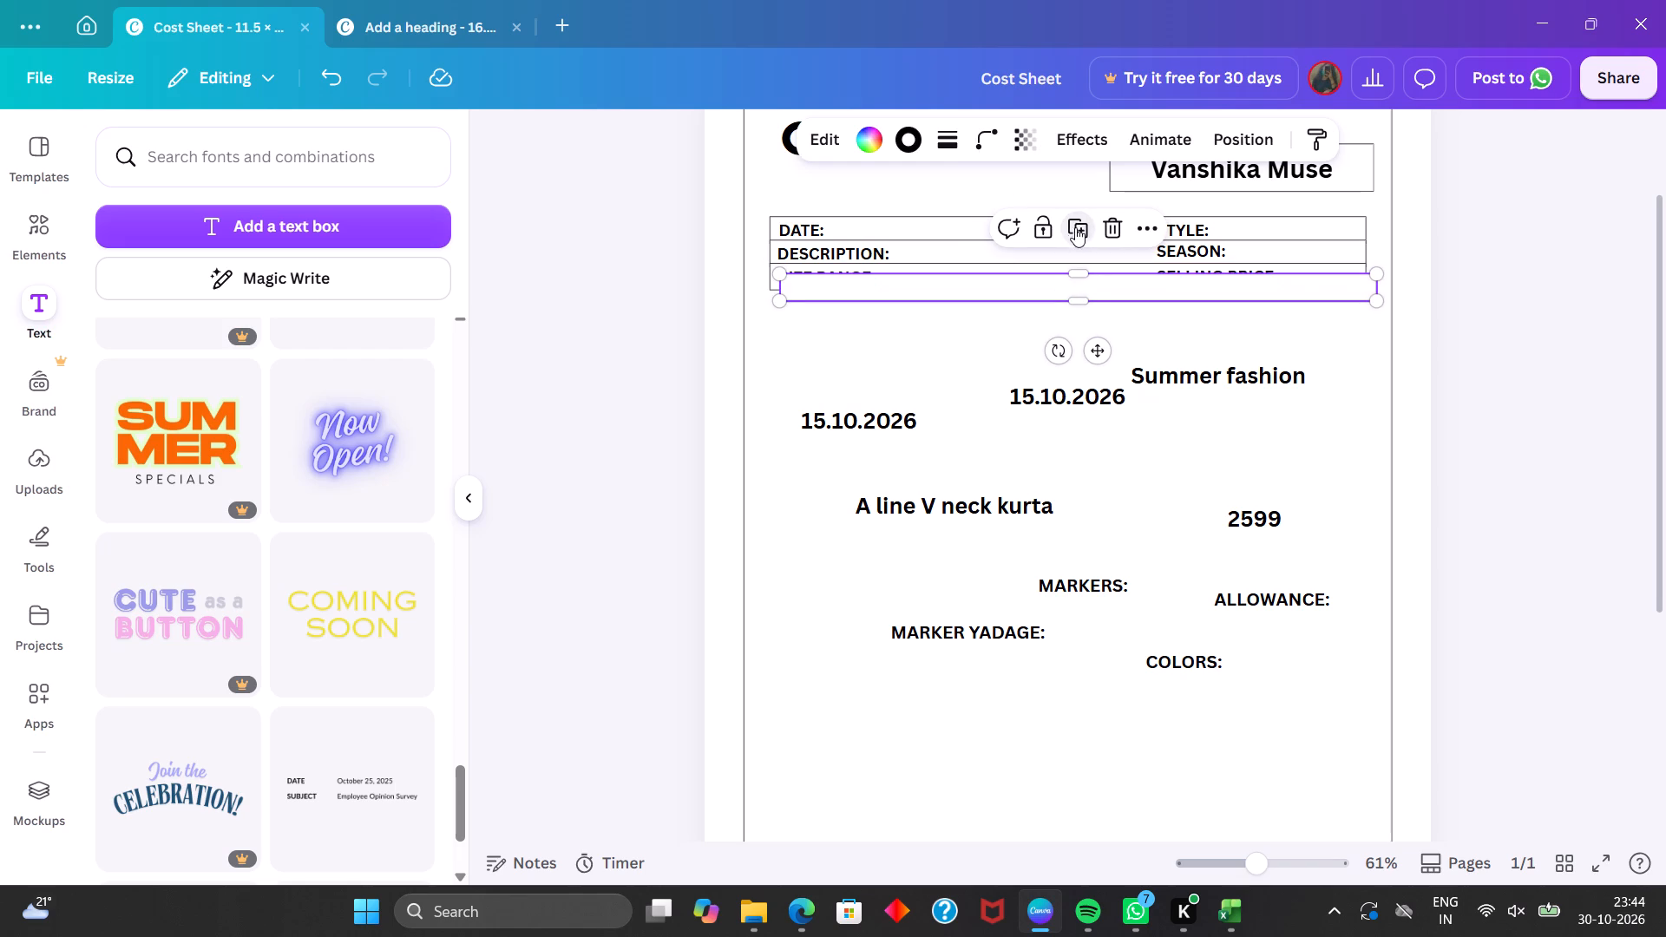
left_click(1079, 227)
left_click(1086, 241)
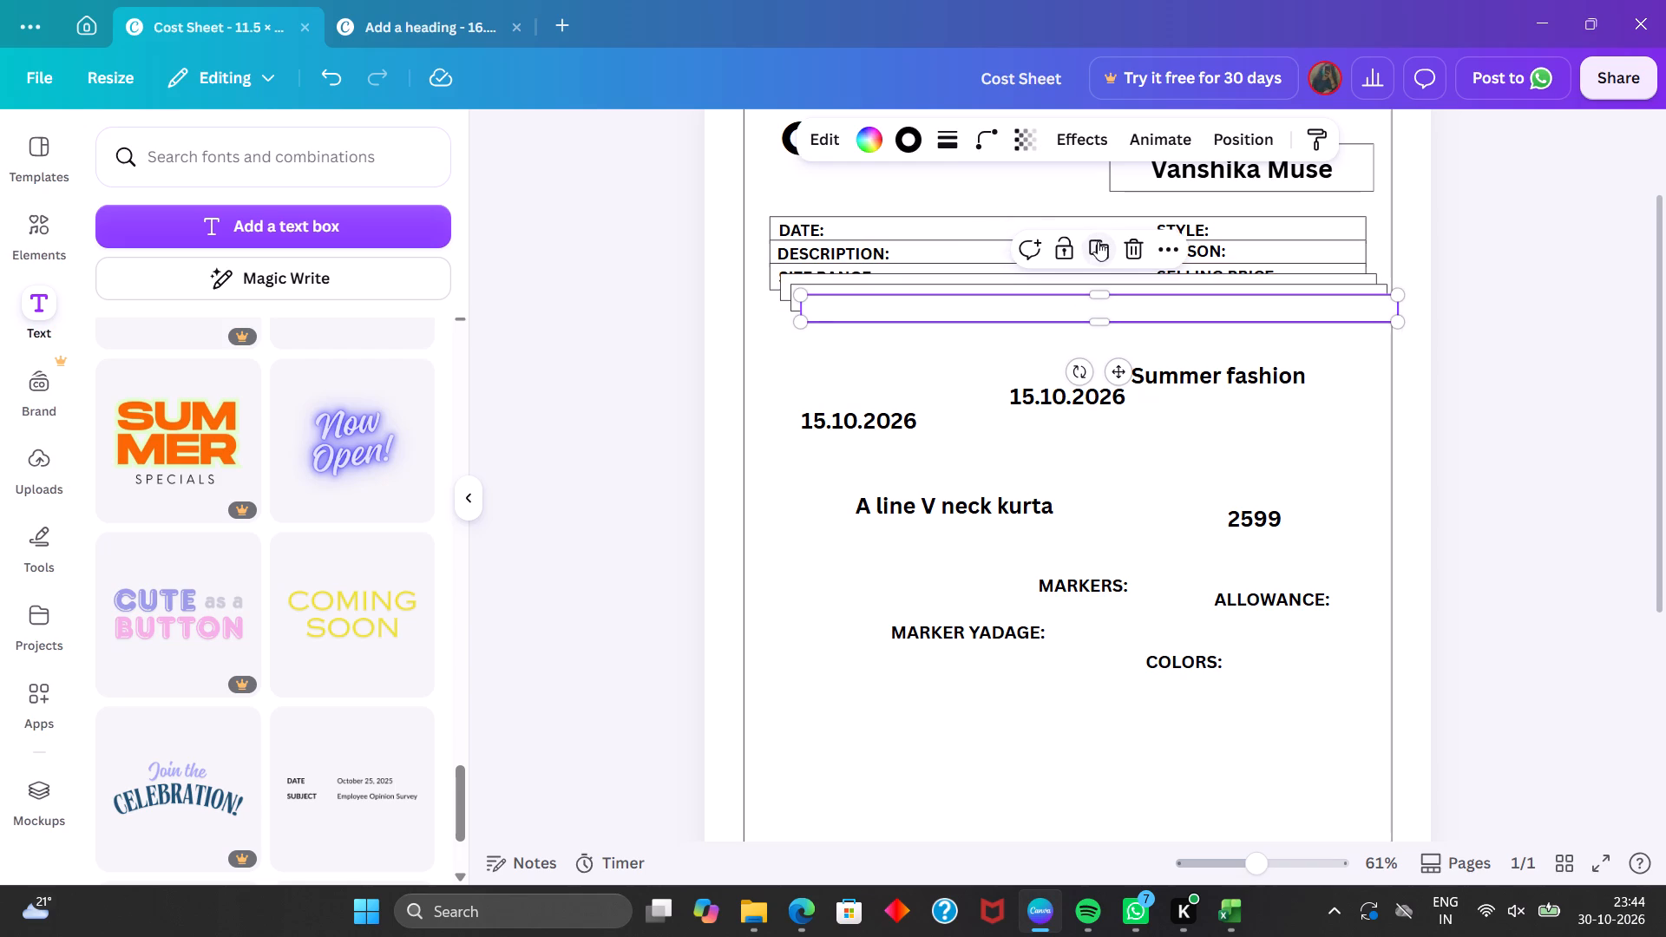
left_click(1099, 241)
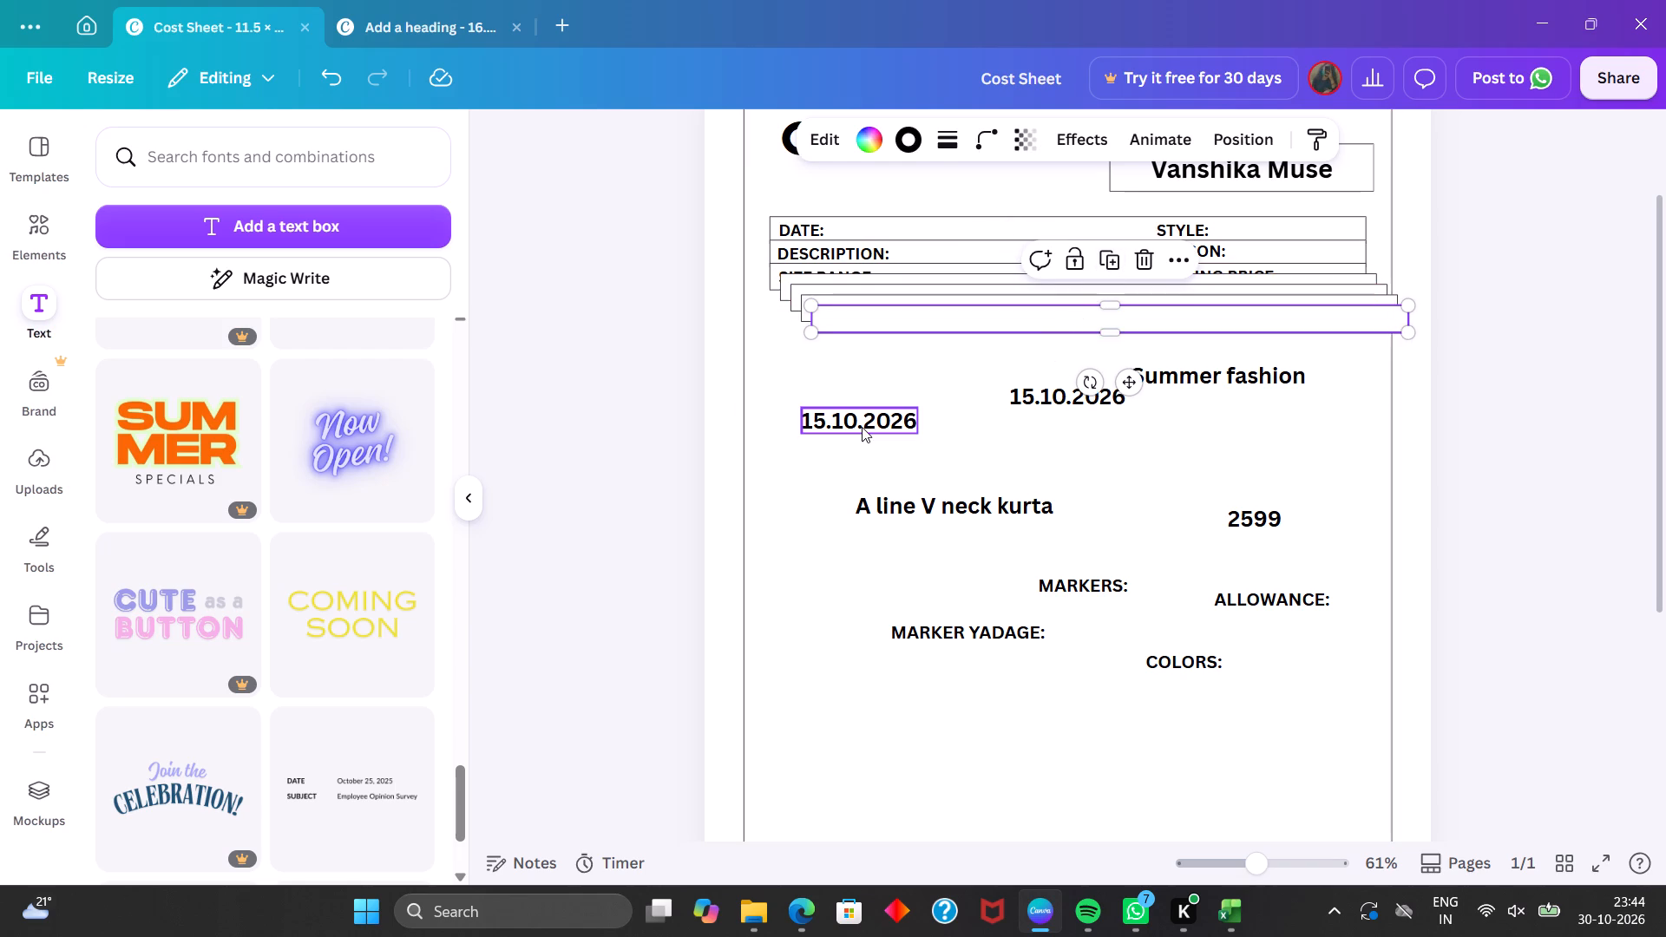
Move the loose date, kurta, 2599, Summer fashion, MARKERS, MARKER YADAGE, COLORS and ALLOWANCE texts to the lower part of the page.
left_click_drag(862, 427, 817, 681)
left_click_drag(1000, 628, 1006, 665)
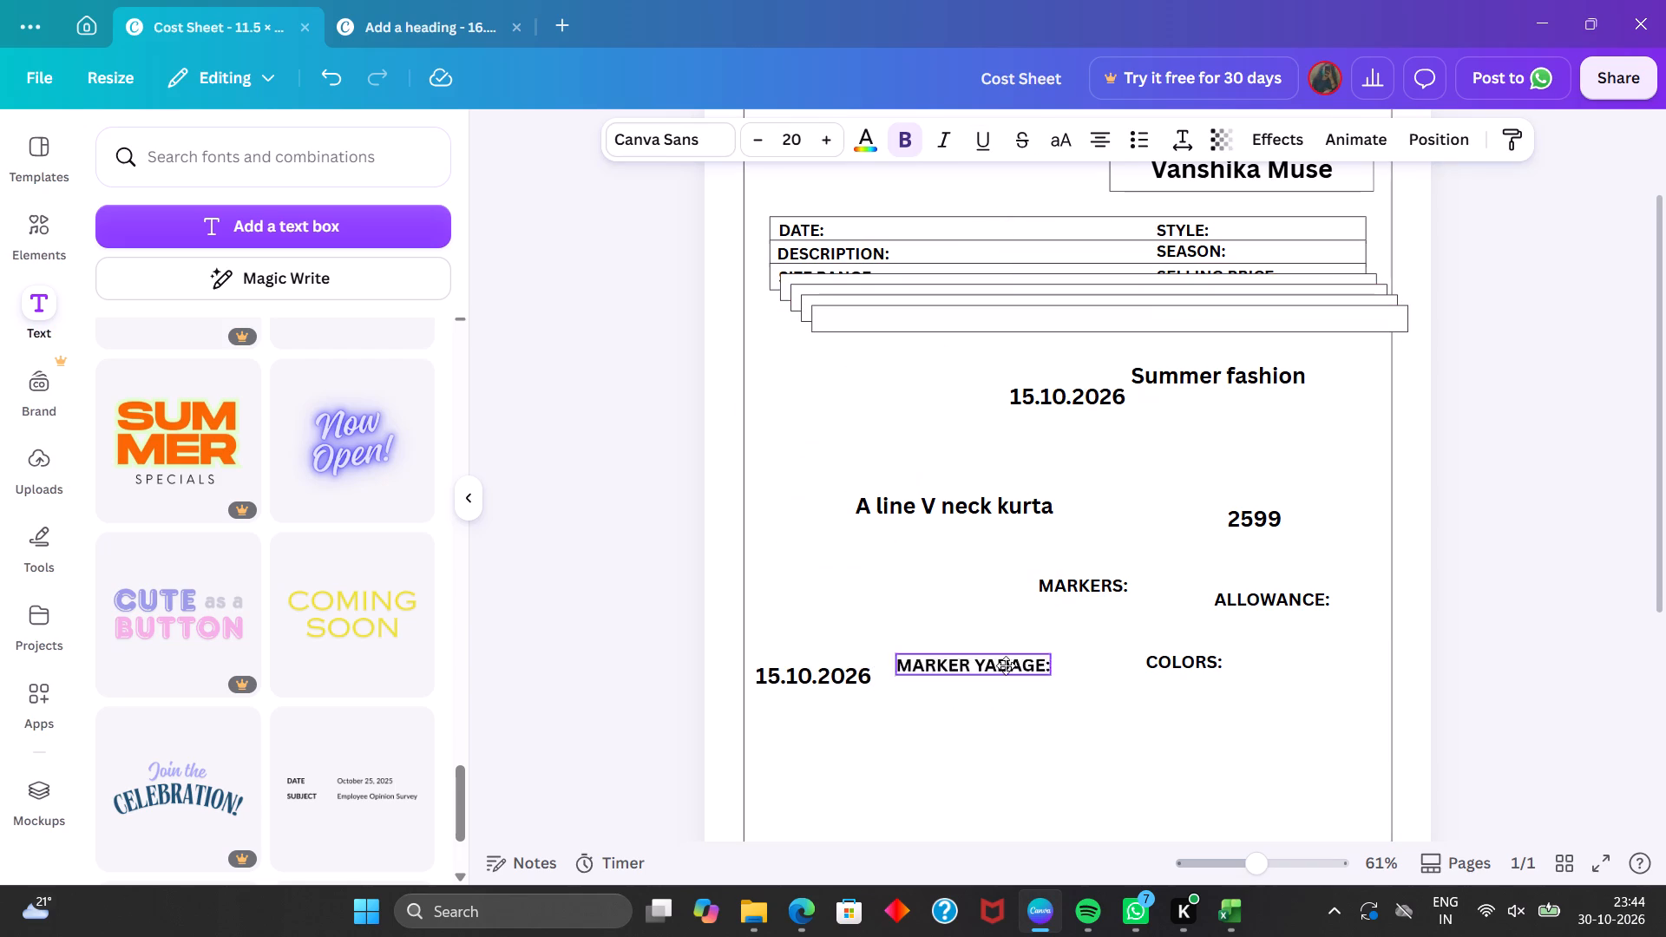
left_click_drag(1006, 665, 1010, 736)
left_click_drag(959, 506, 942, 639)
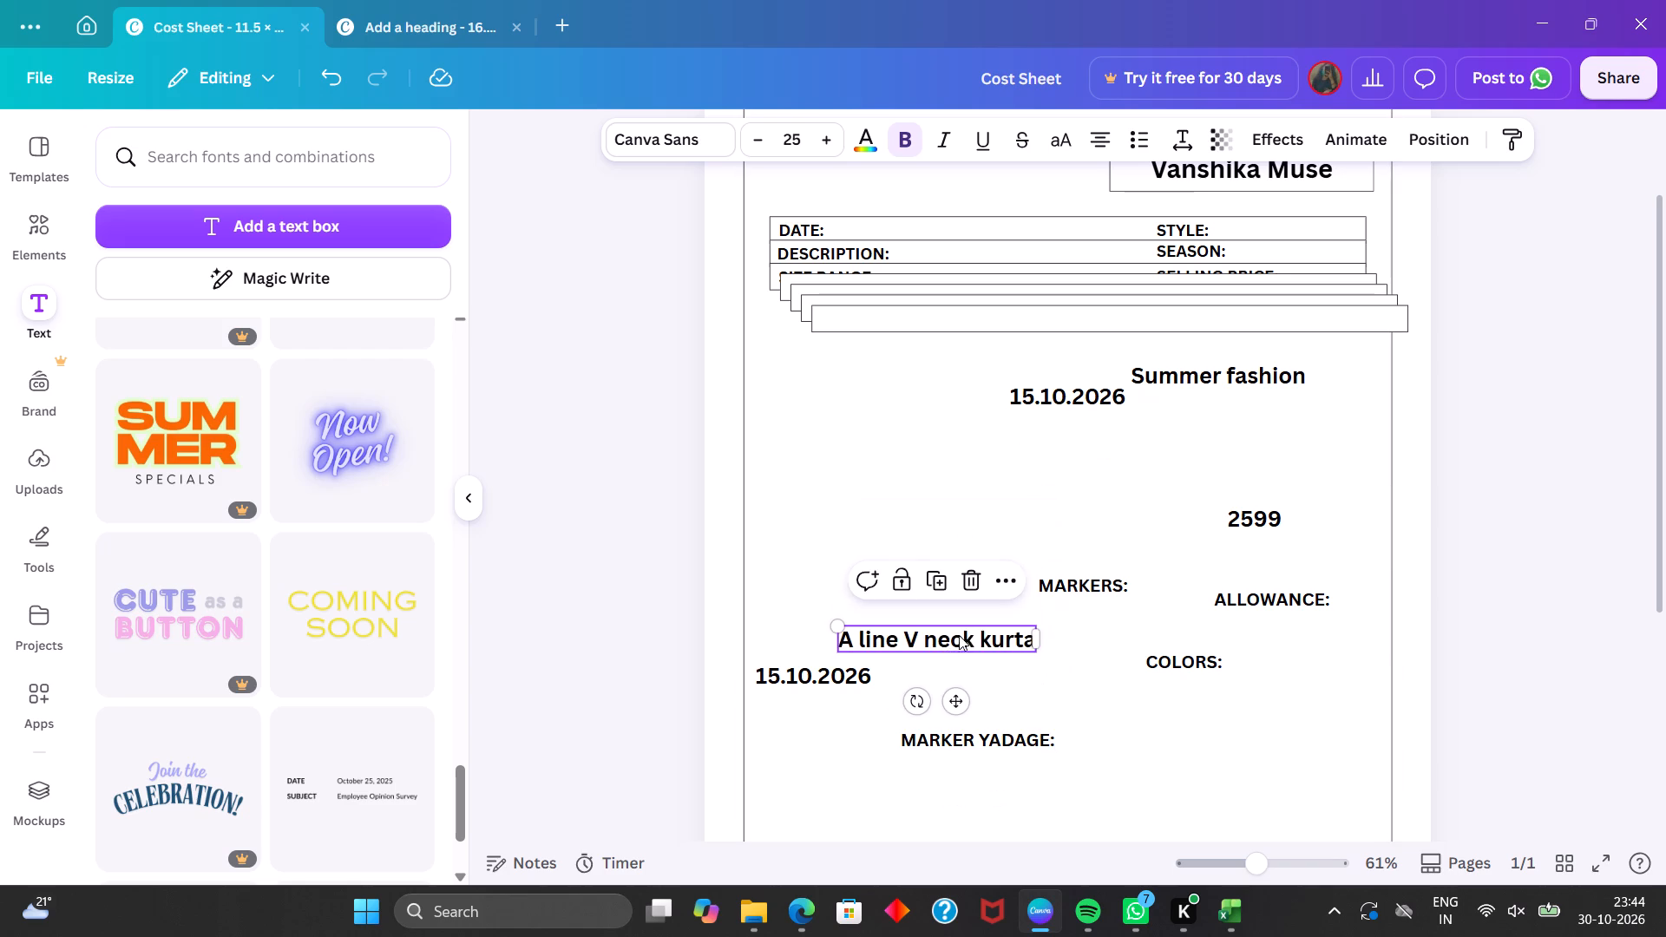
left_click_drag(1059, 580, 1090, 669)
left_click_drag(1215, 656, 1222, 689)
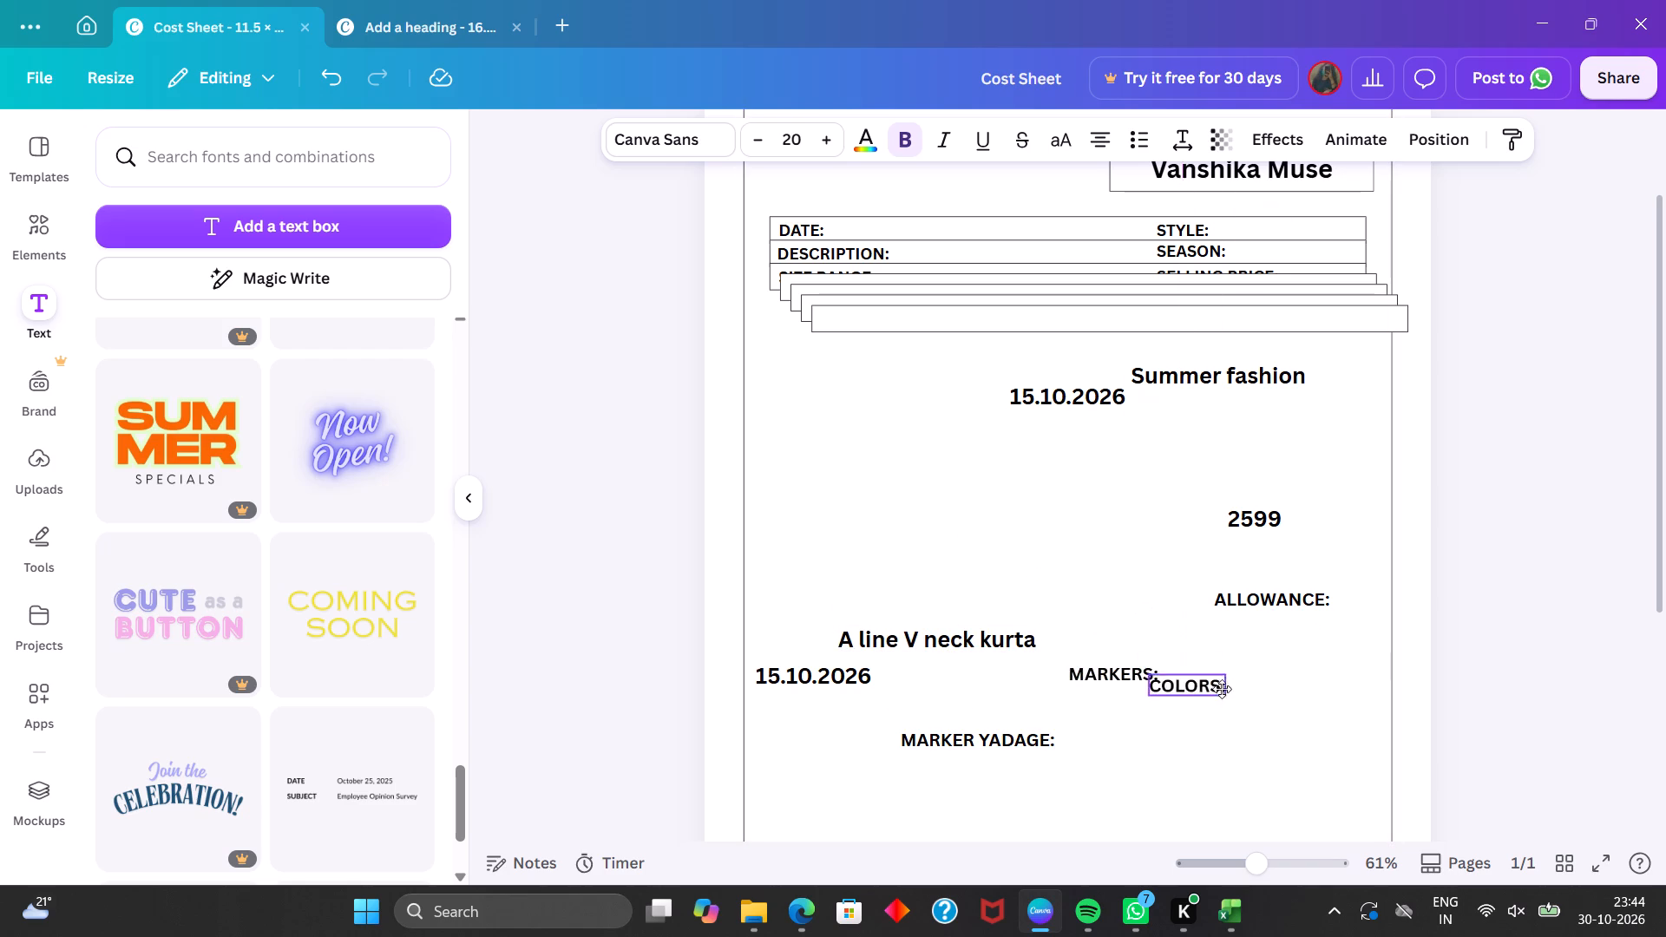
left_click_drag(1222, 689, 1223, 692)
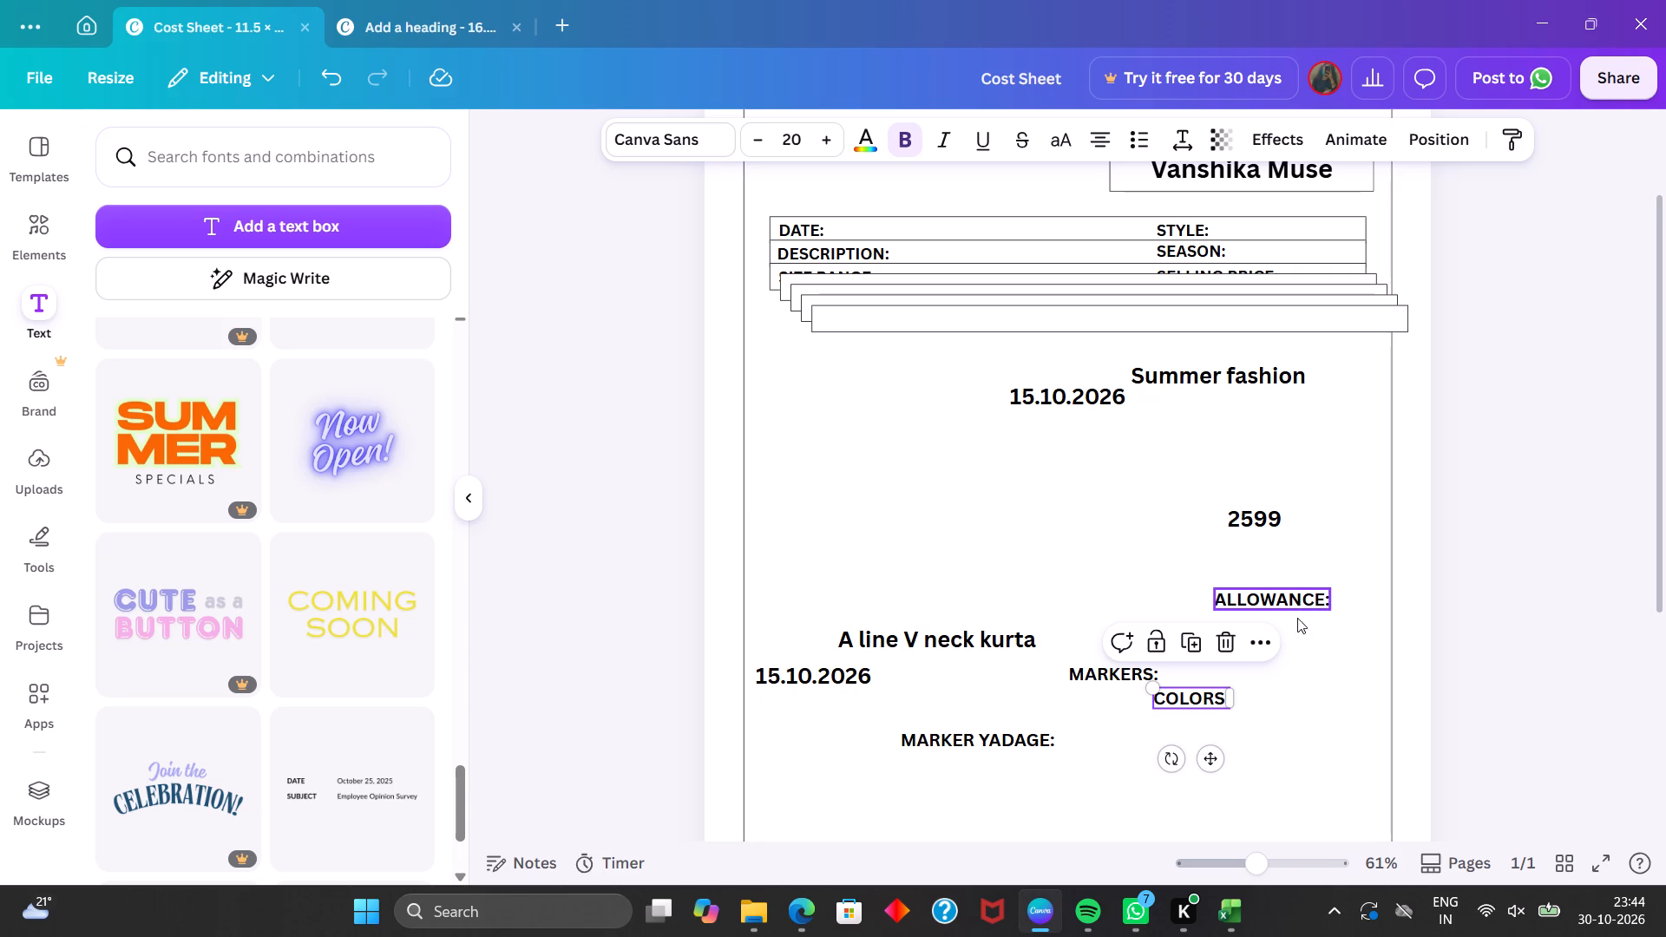
left_click_drag(1294, 598, 1328, 665)
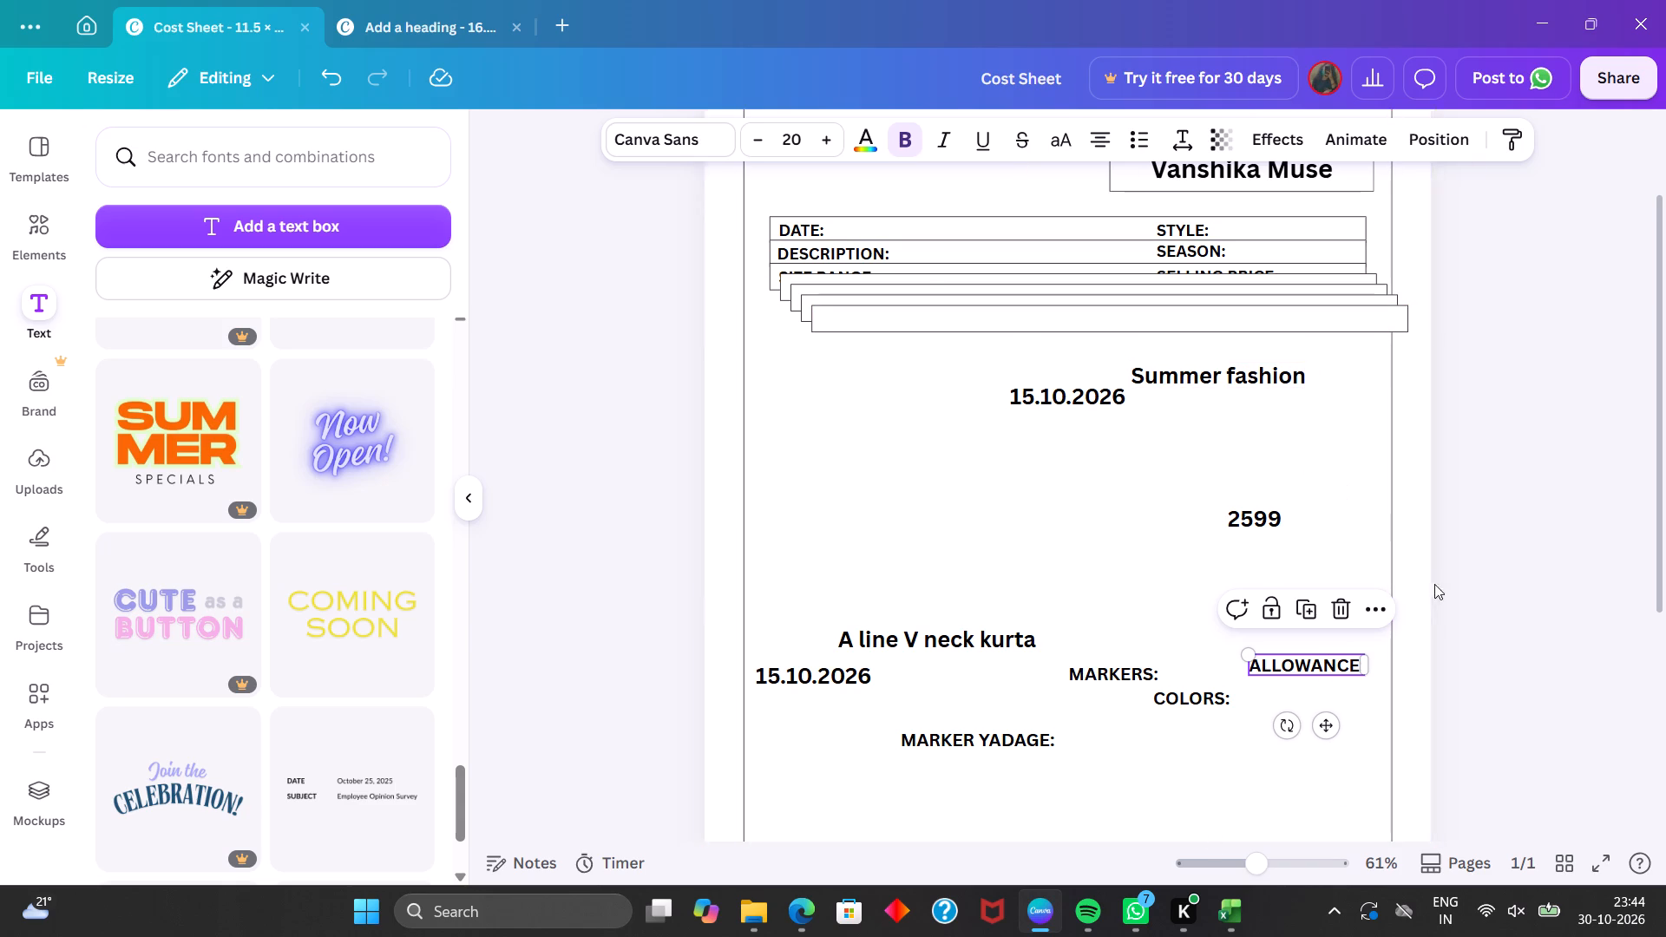
left_click_drag(1249, 523, 982, 714)
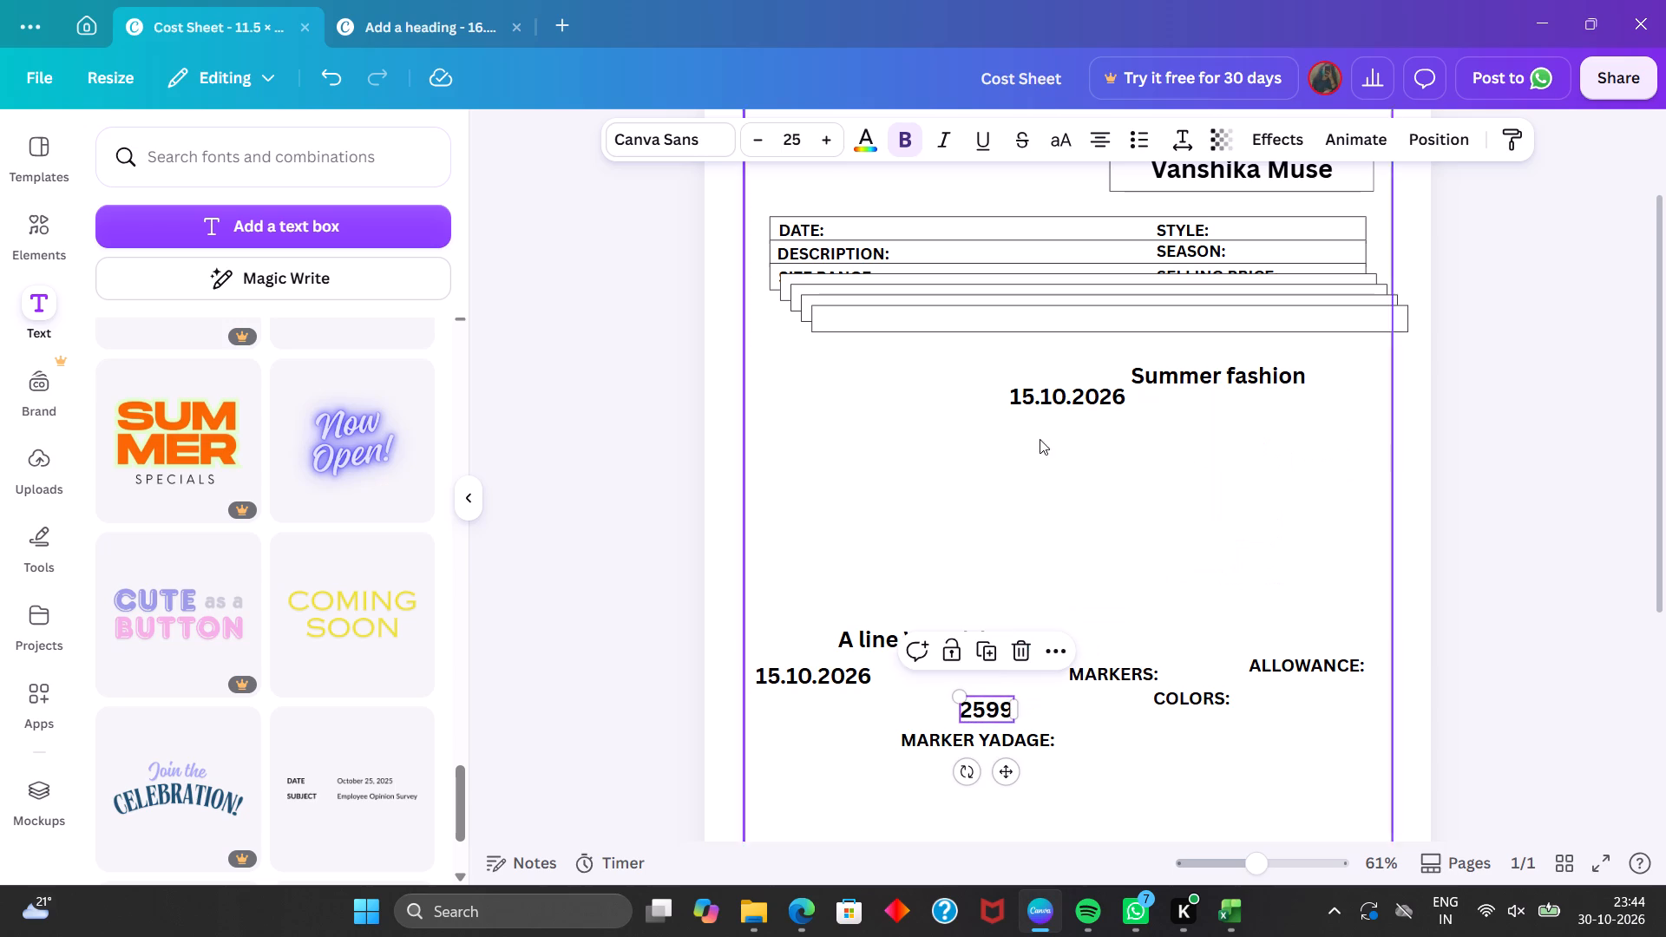
left_click_drag(1074, 390, 1171, 734)
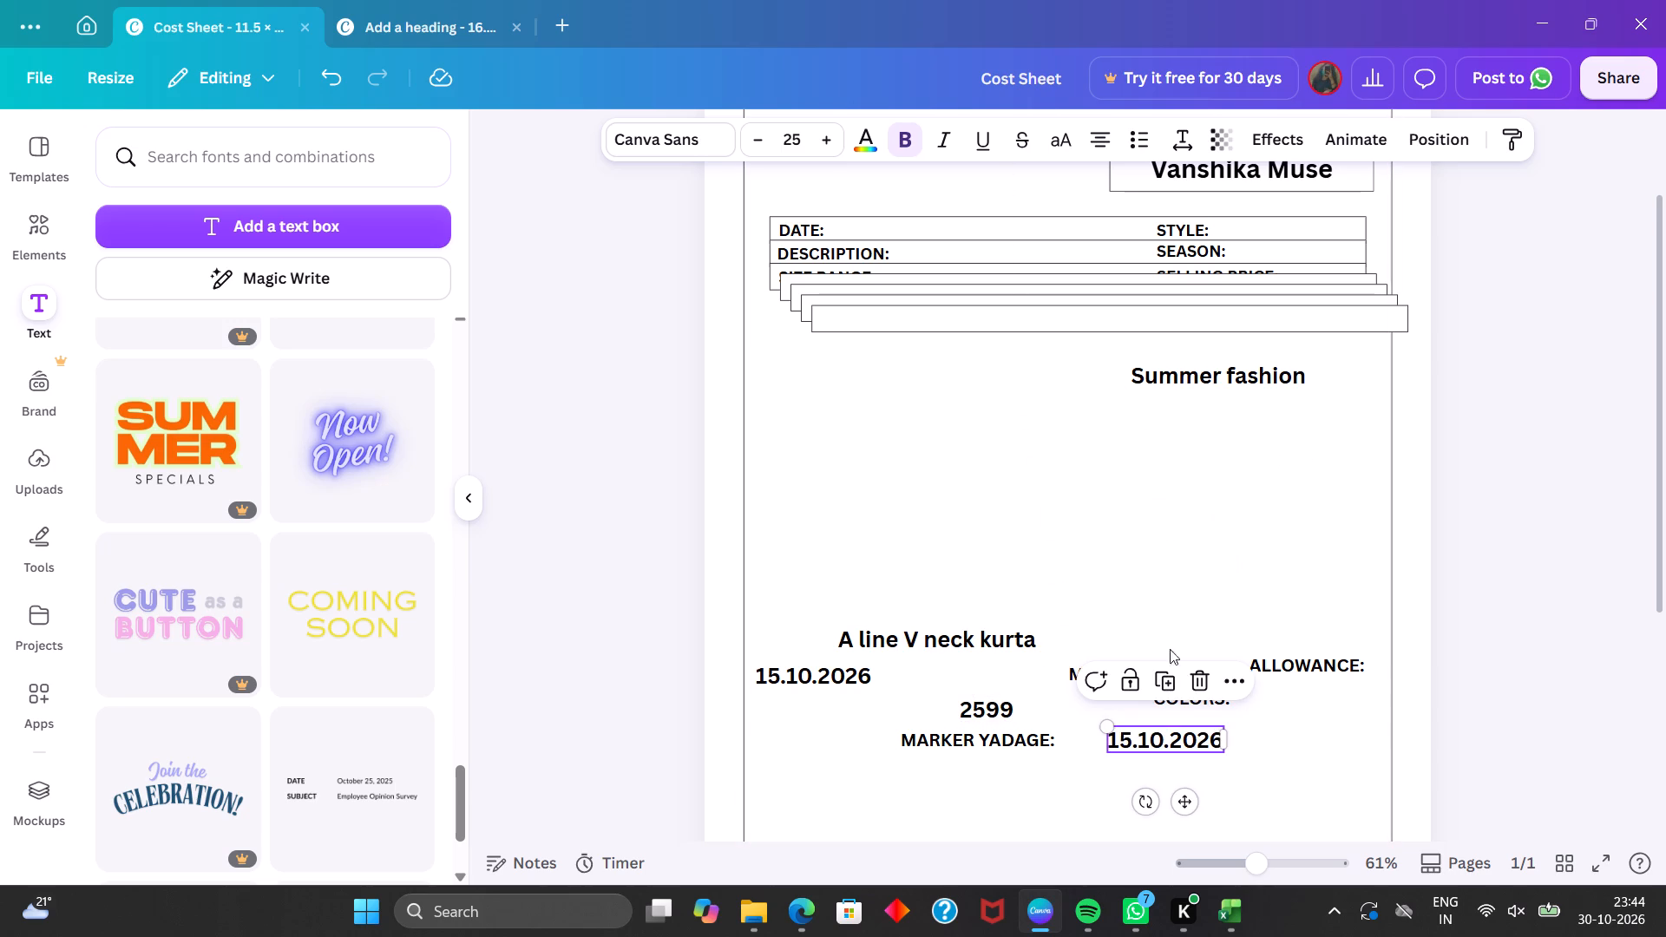
left_click_drag(1171, 364, 1216, 776)
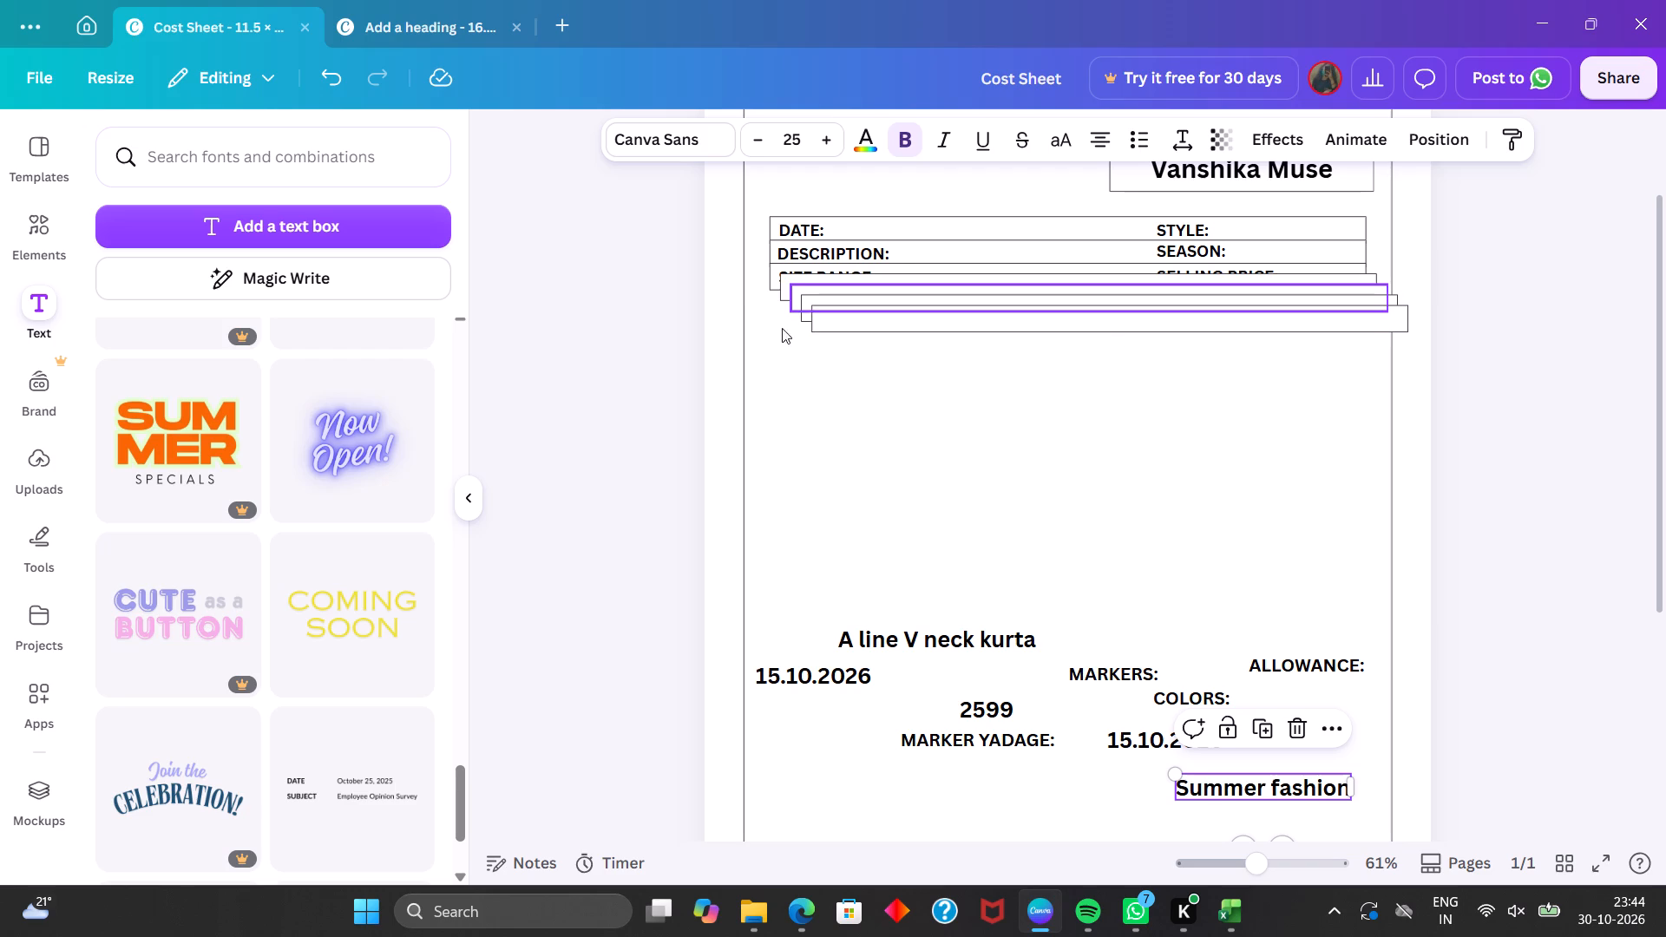
Separate three of the overlapping row copies by moving them into the empty area below the table.
left_click(946, 319)
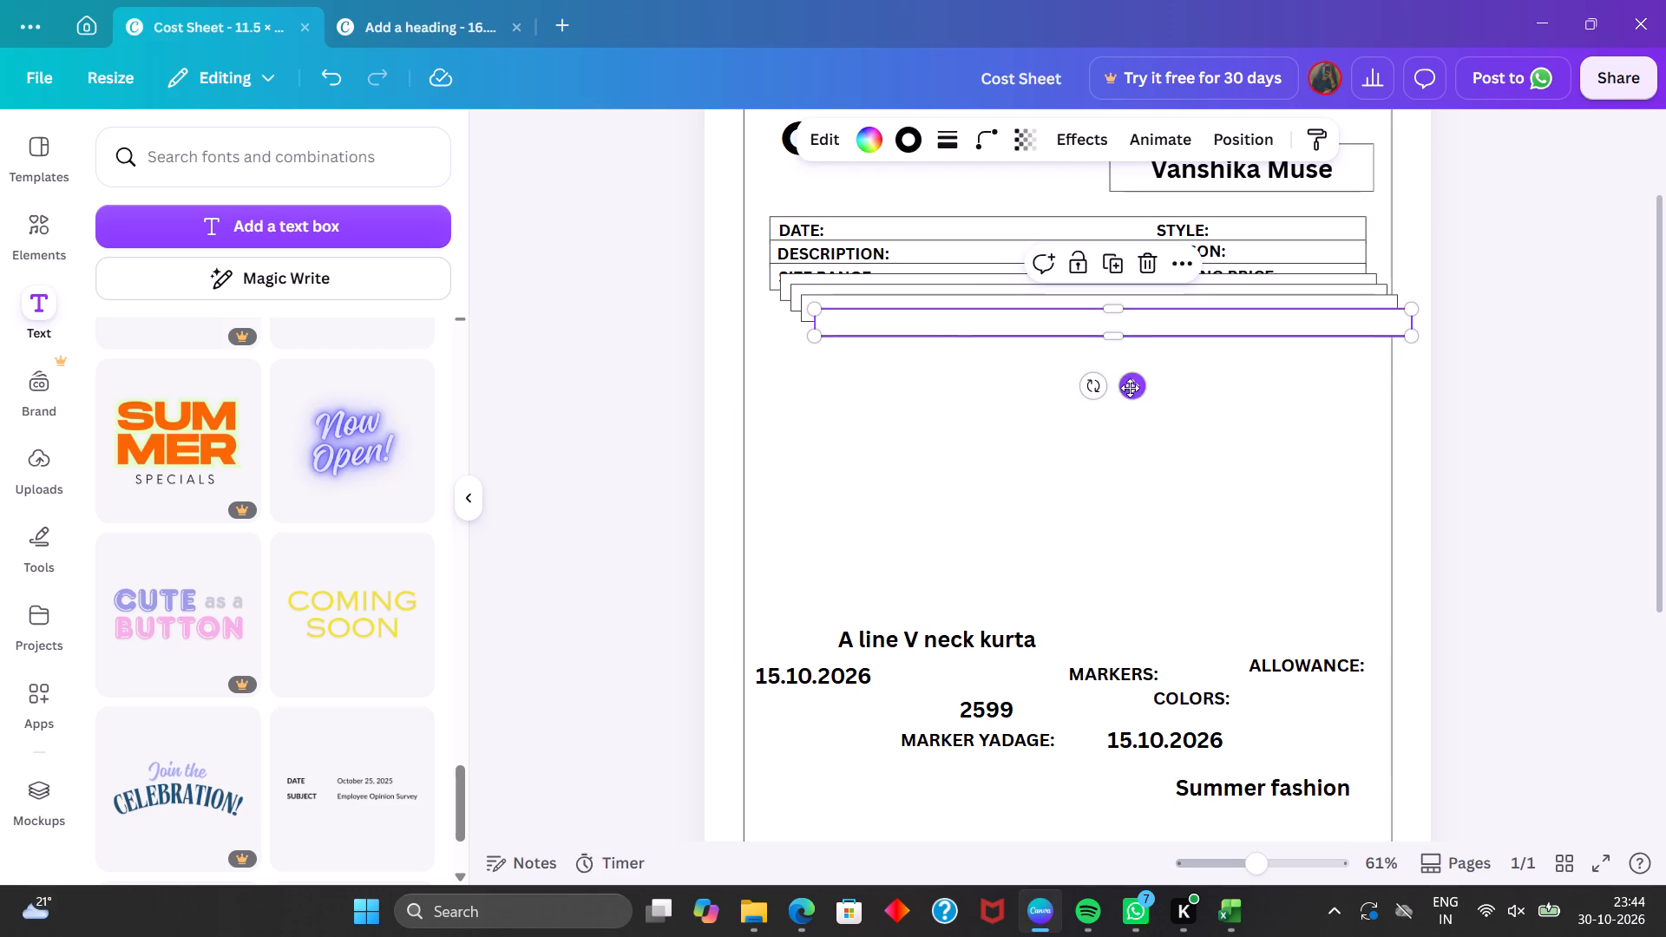
left_click_drag(1133, 394, 1105, 493)
left_click(1135, 312)
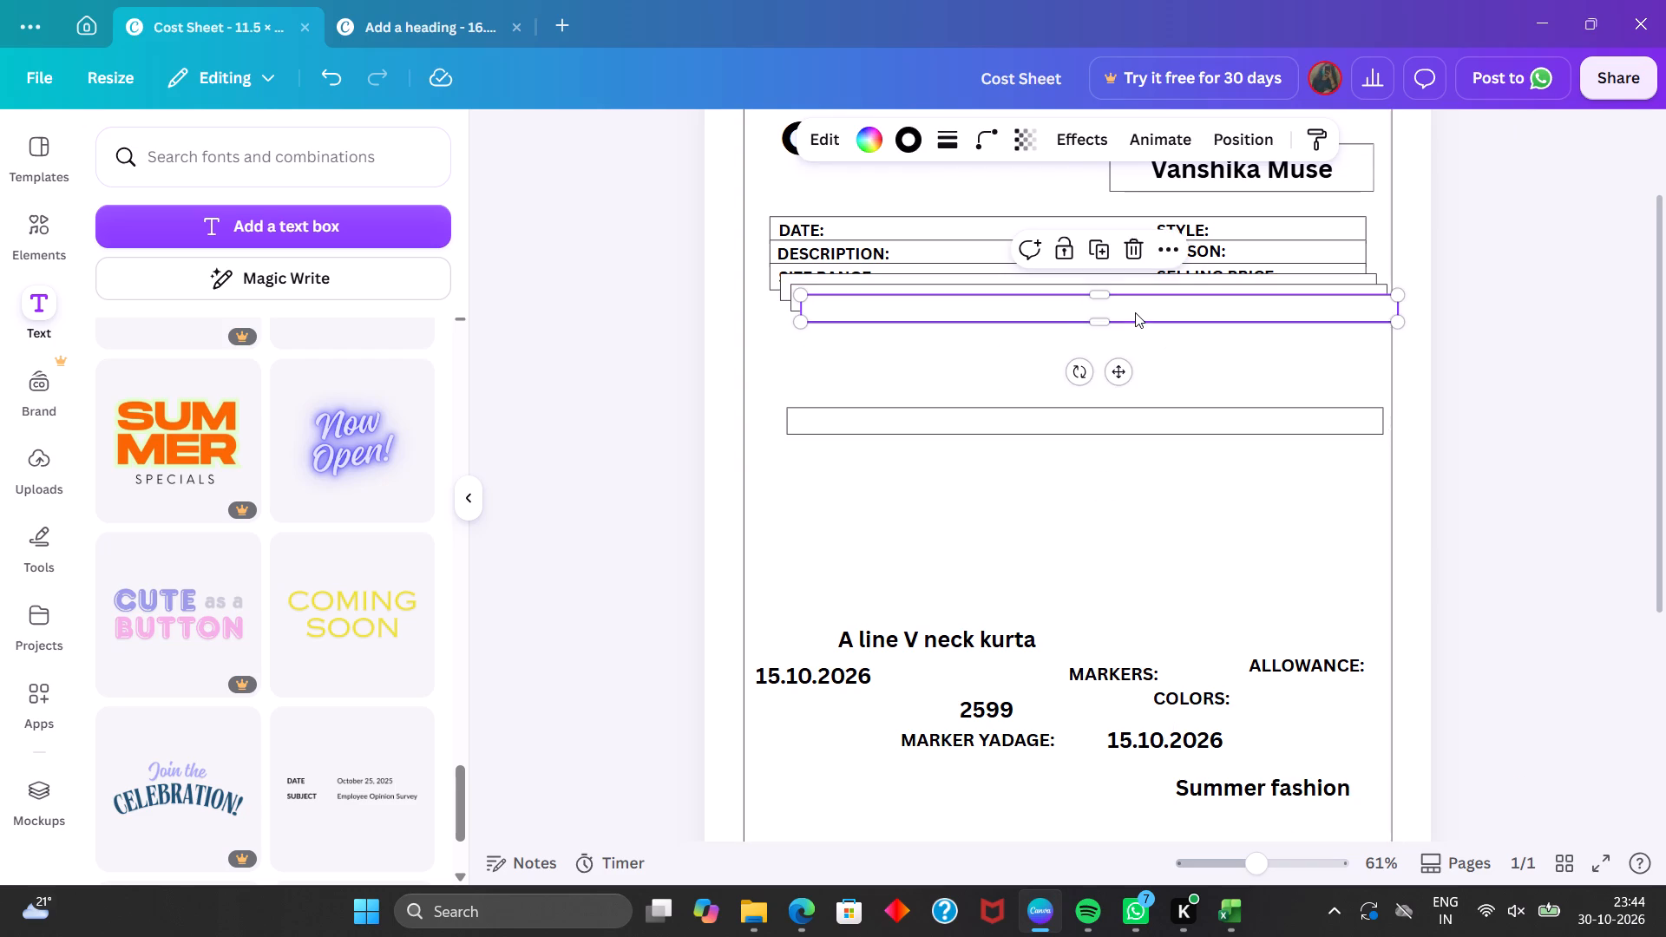
left_click_drag(1116, 373, 1118, 428)
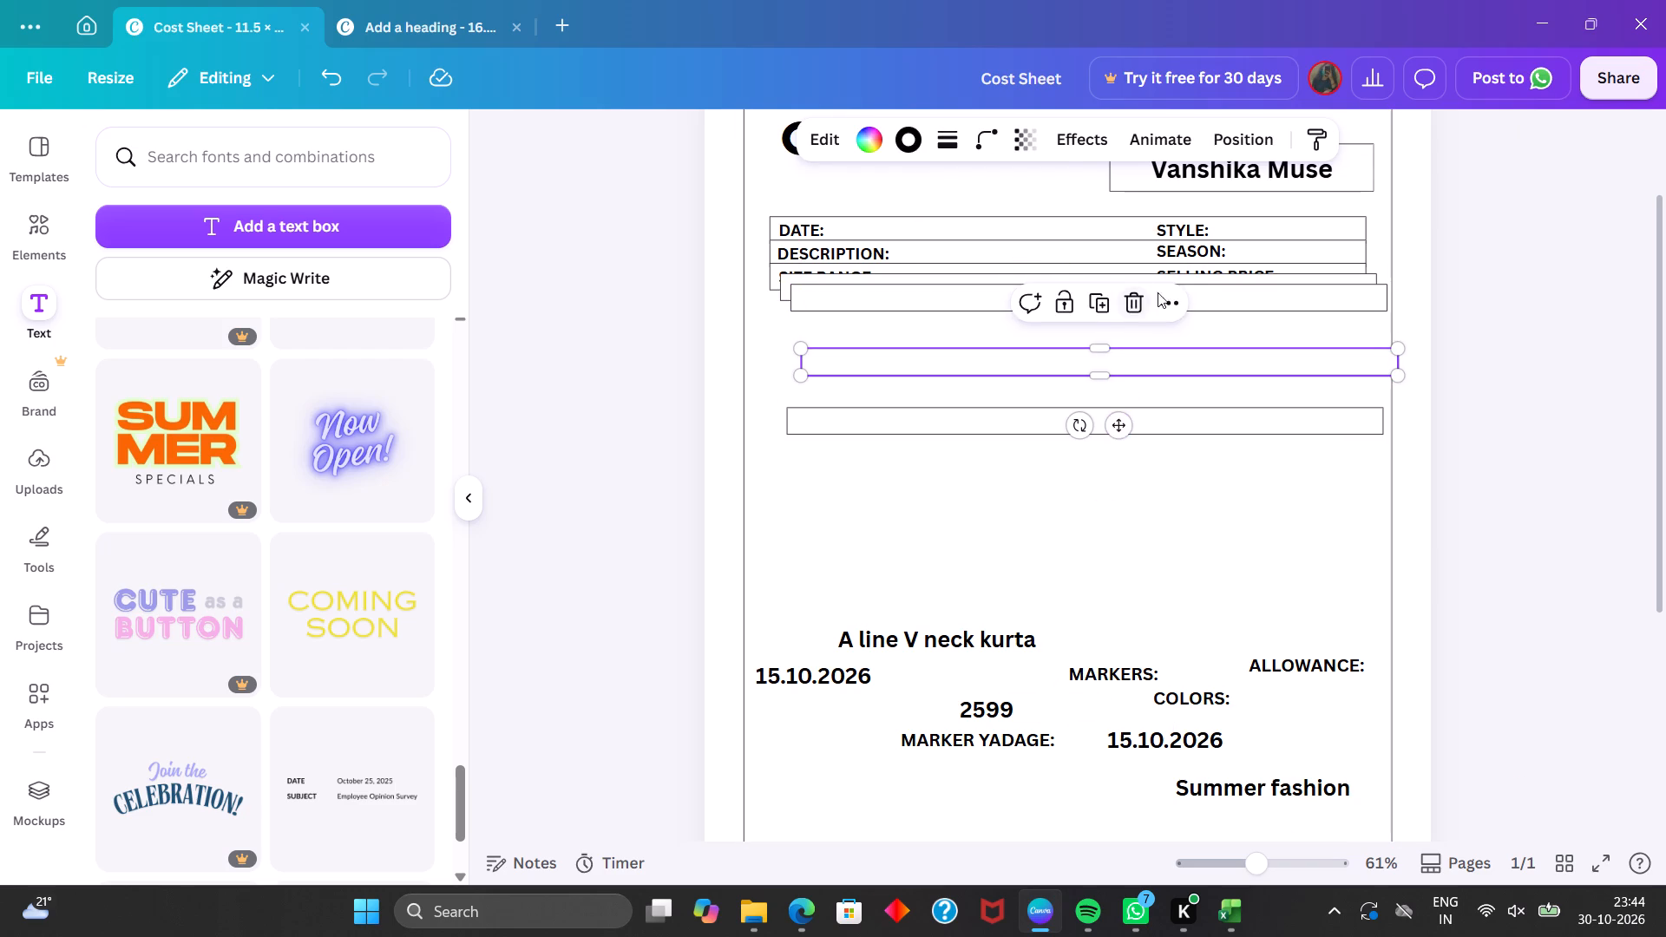
left_click(1214, 295)
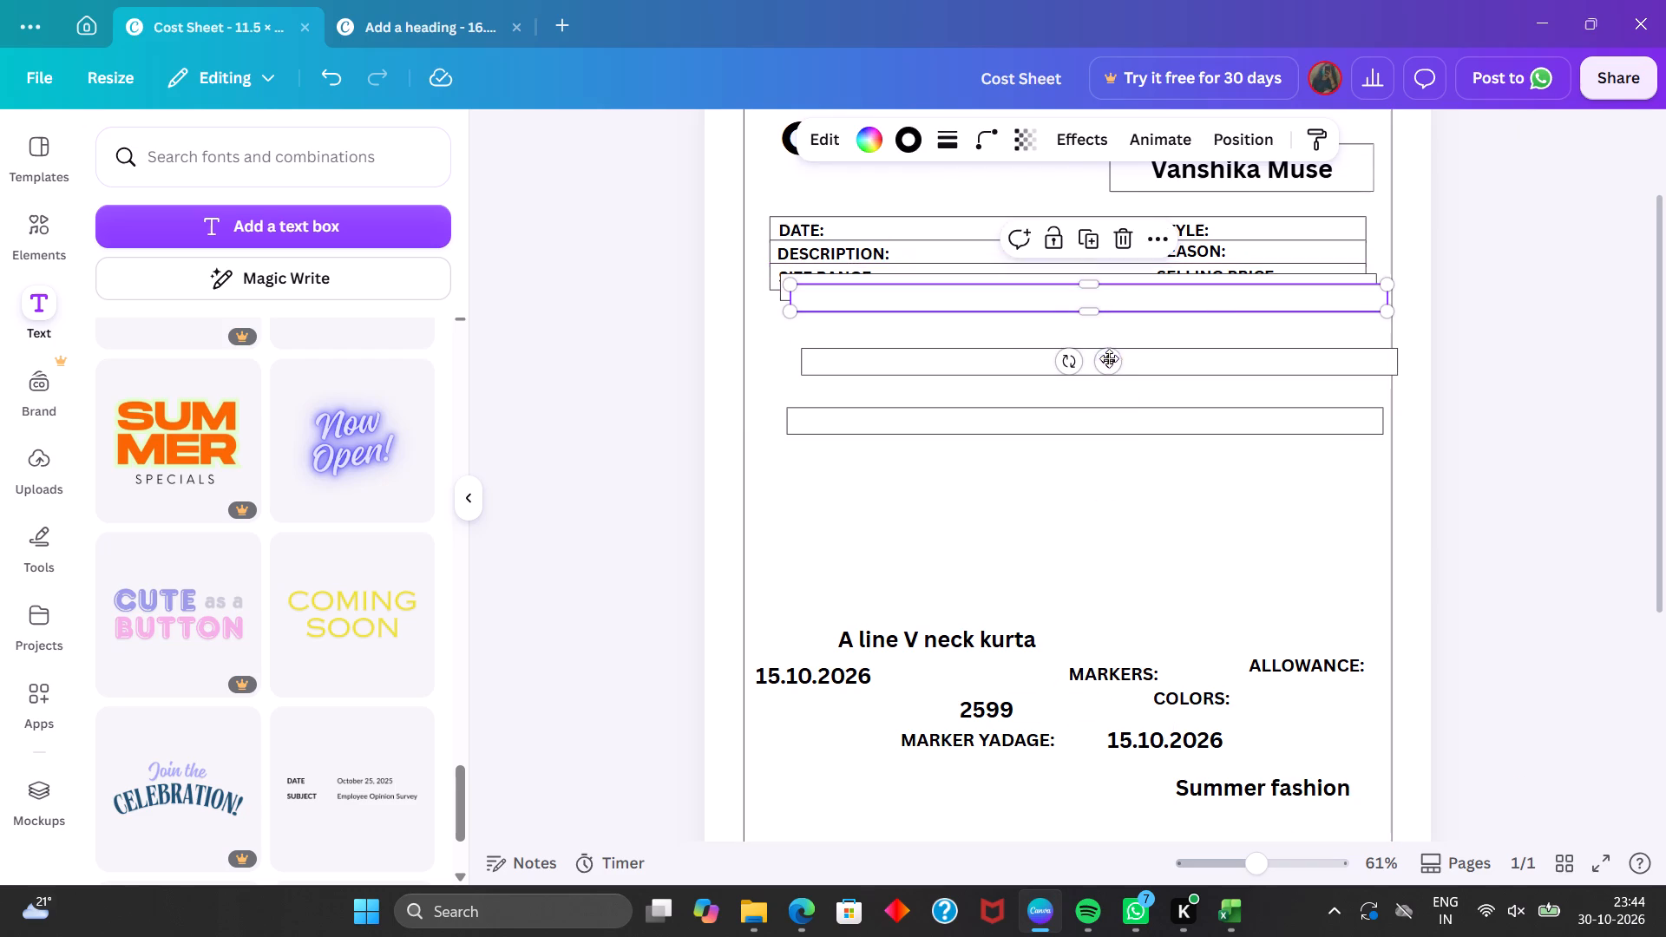
left_click_drag(1110, 367, 1129, 483)
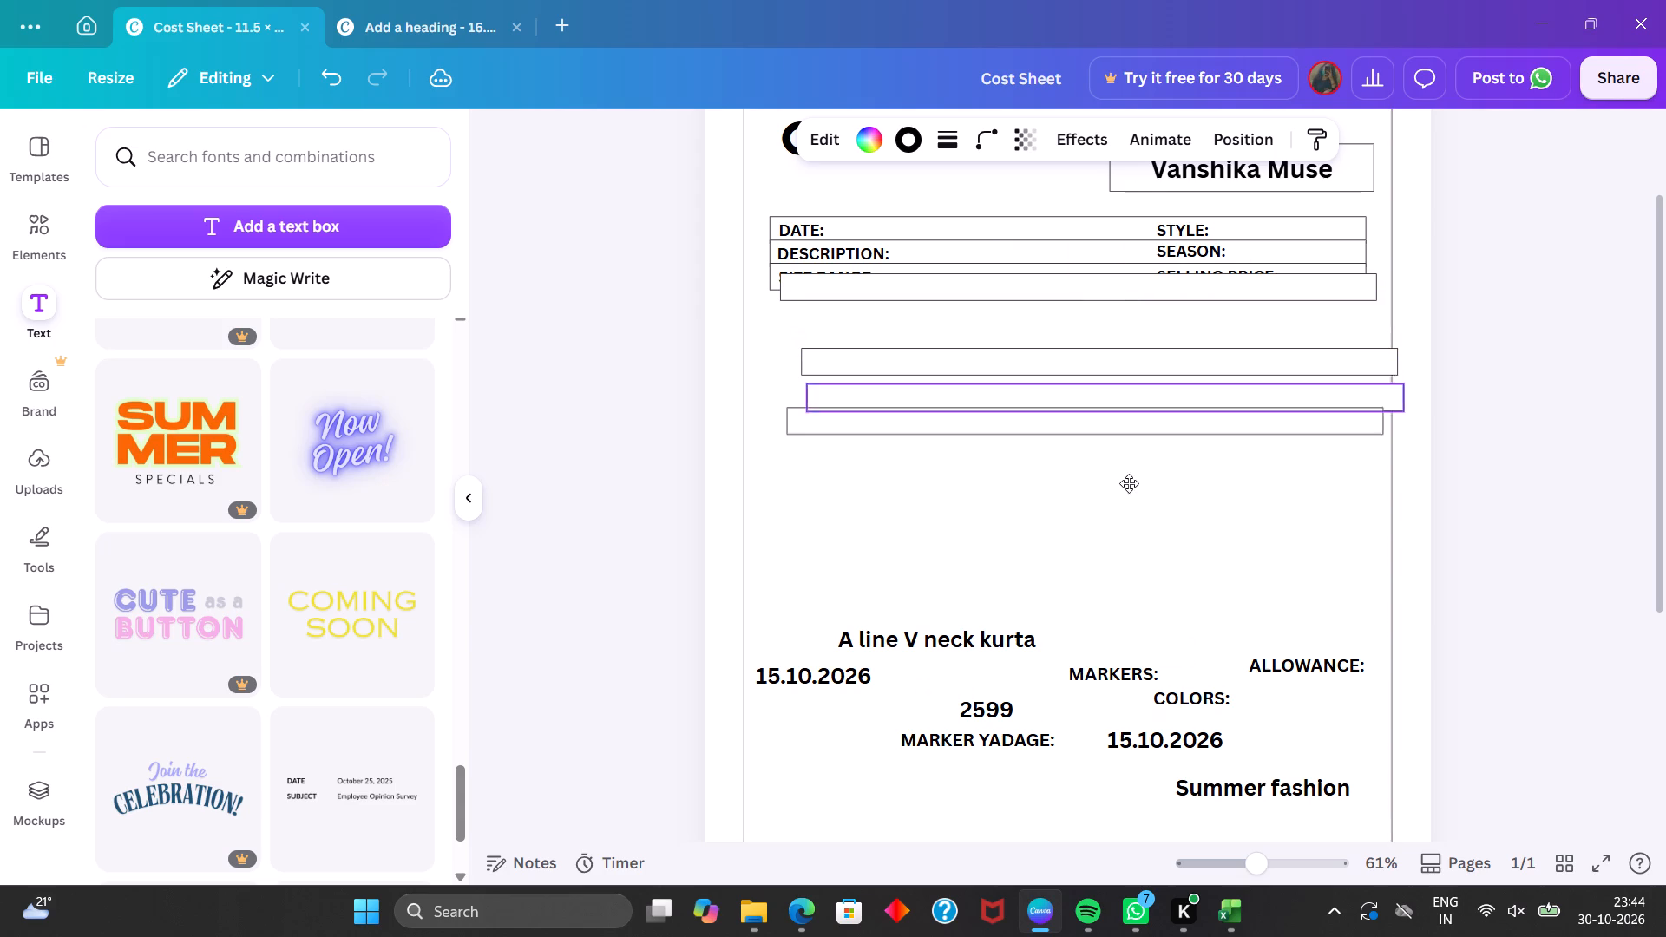
left_click_drag(1129, 483, 1131, 520)
Place the remaining row copy directly beneath the SIZE RANGE row, aligned with the table's side edges.
left_click(1021, 293)
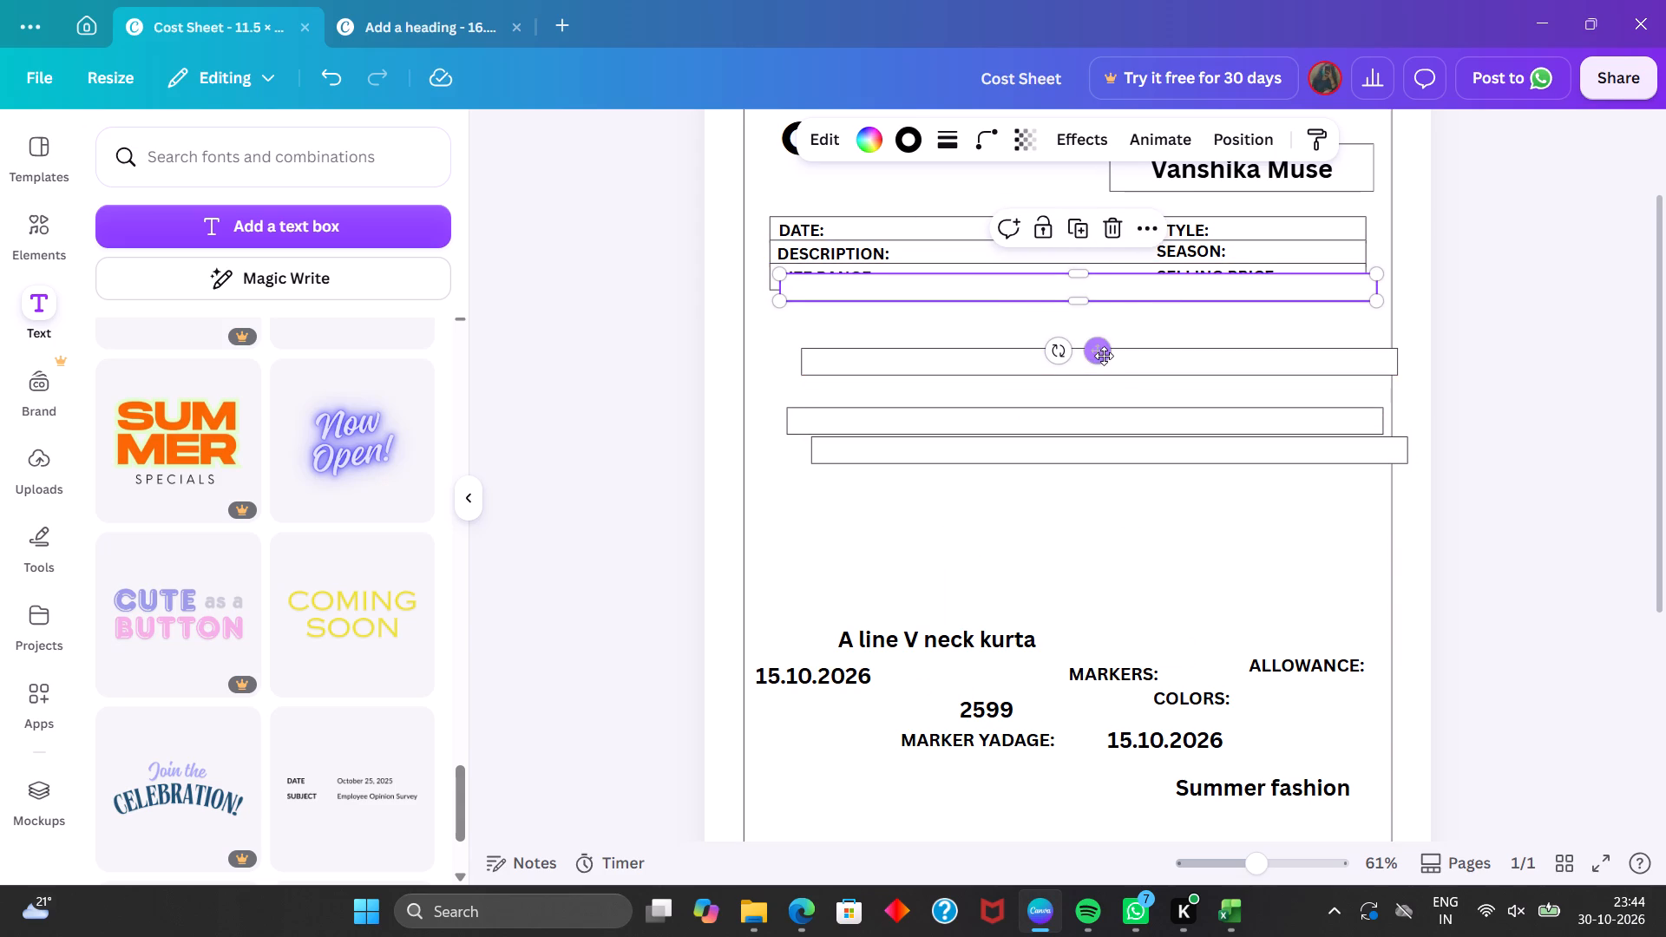
left_click_drag(1104, 356, 1092, 372)
left_click(1551, 334)
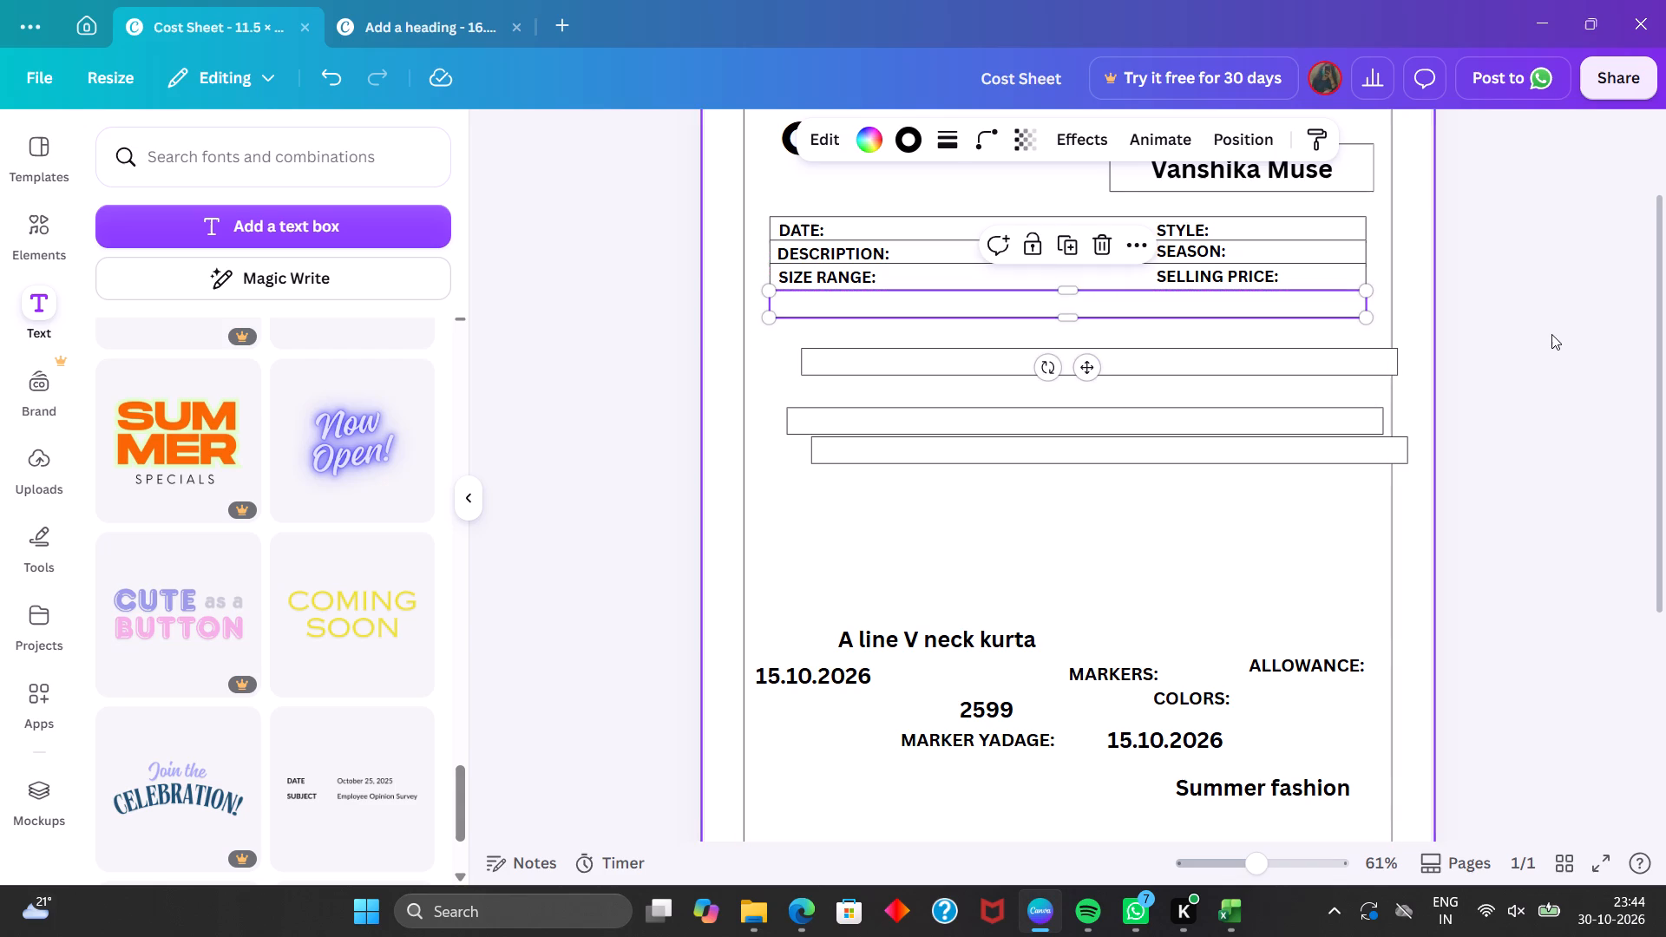
left_click(1066, 312)
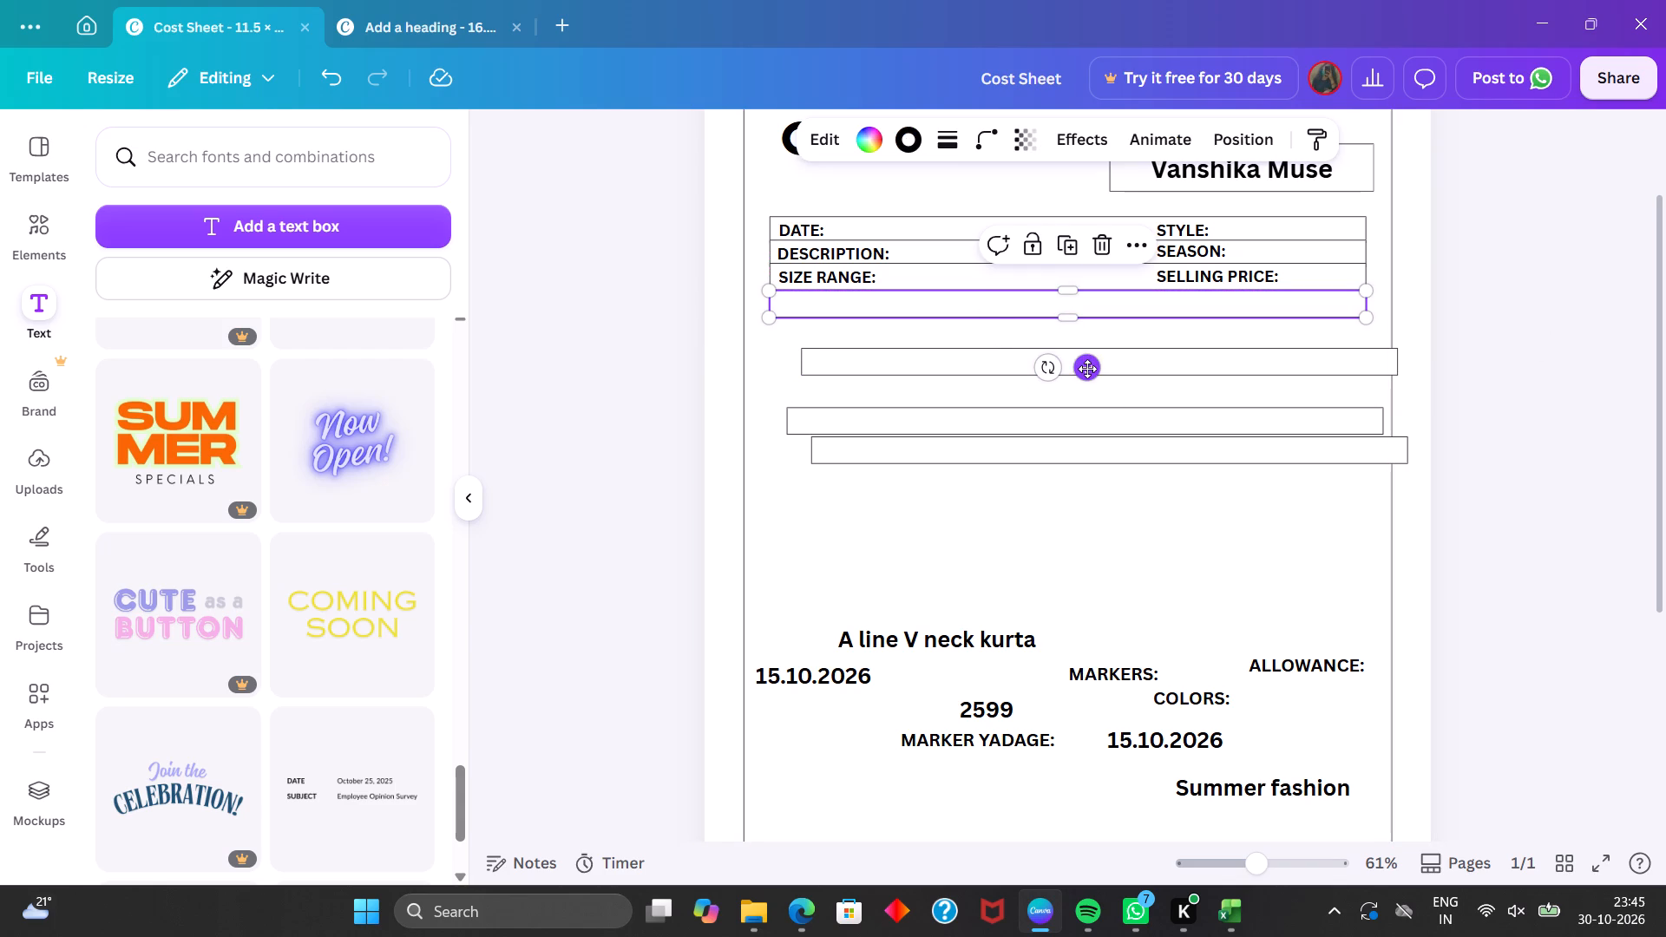
left_click(1087, 369)
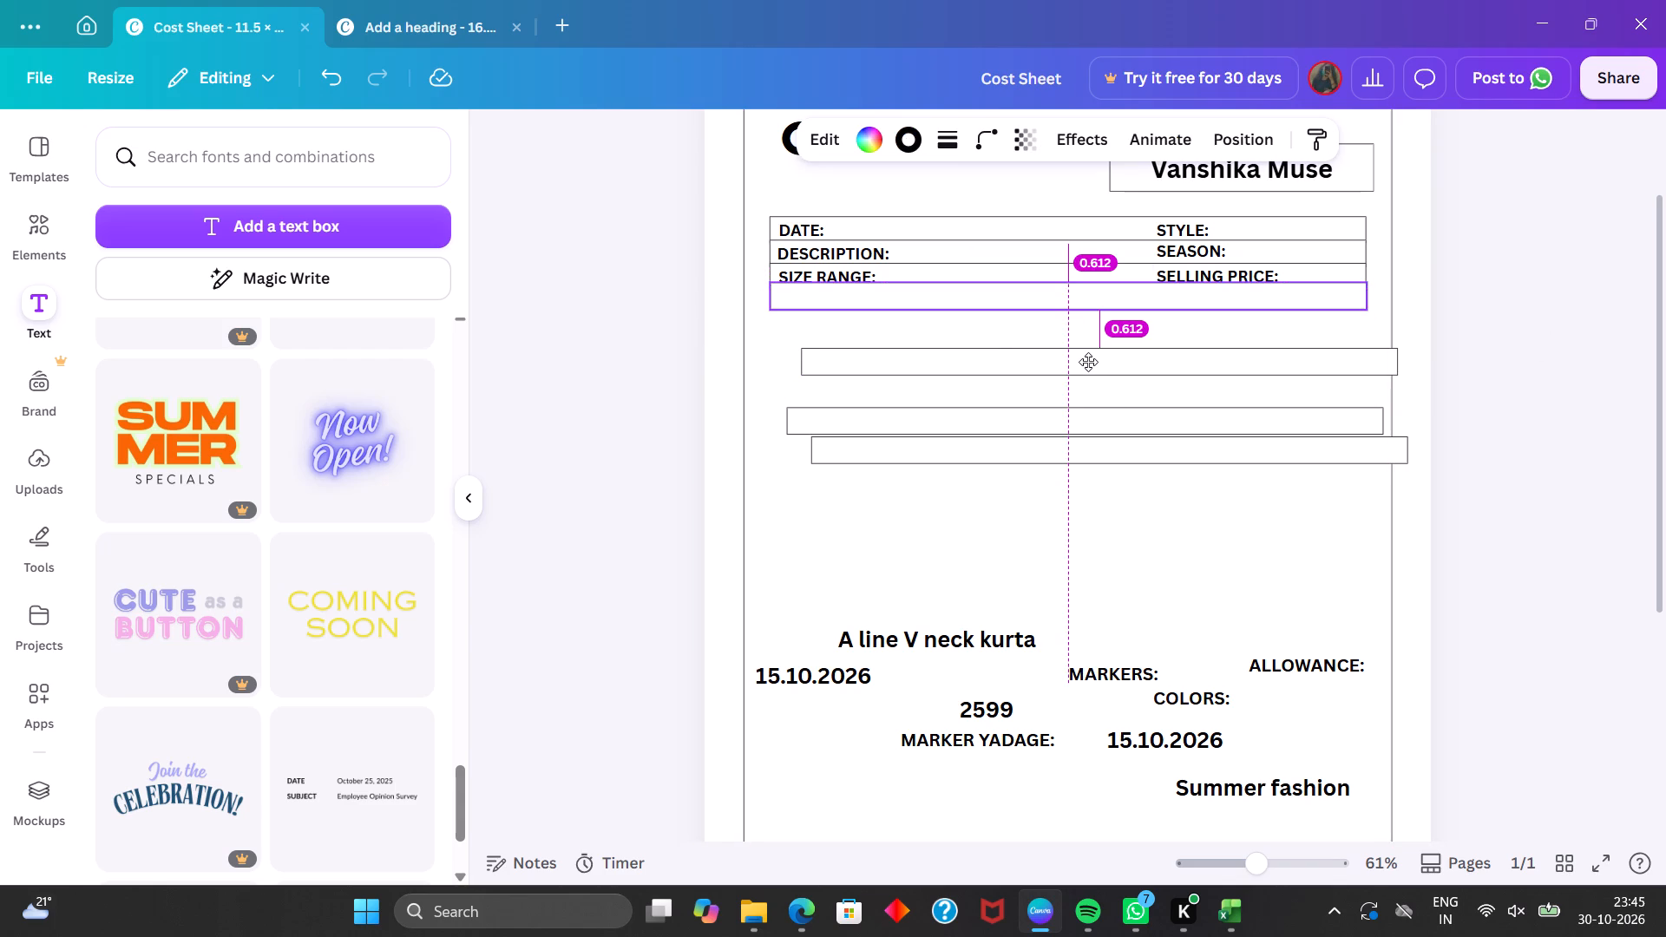
Stack the three separated row rectangles one under another beneath the first added row, aligned with the table's edges.
left_click(1161, 363)
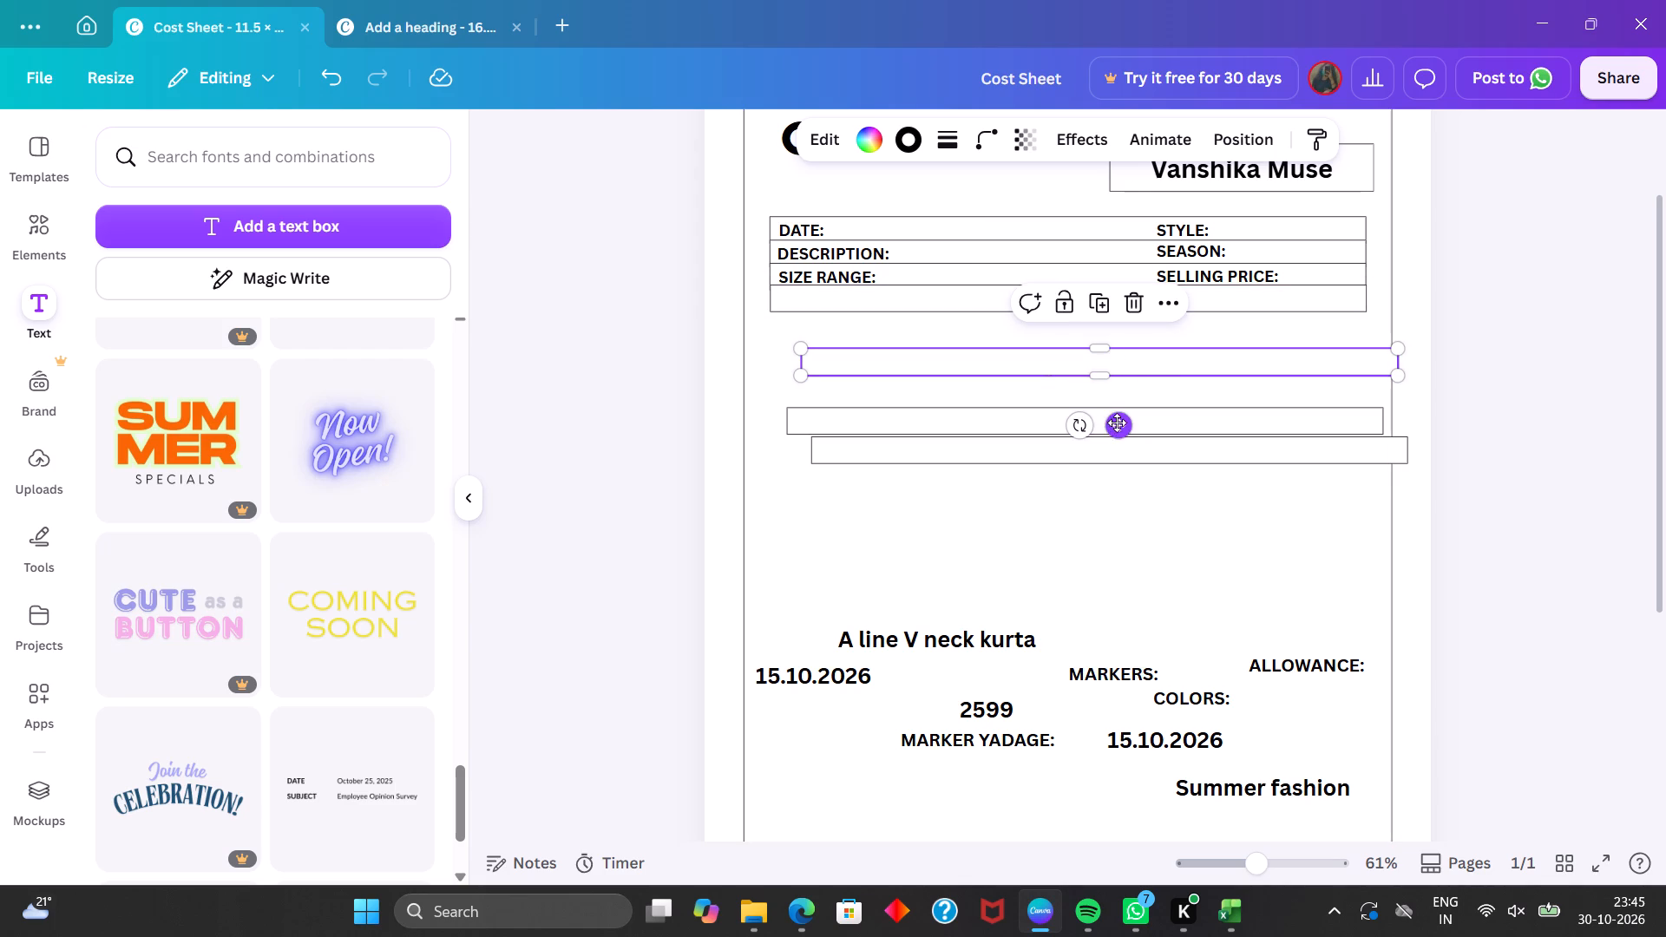
left_click_drag(1117, 423, 1088, 383)
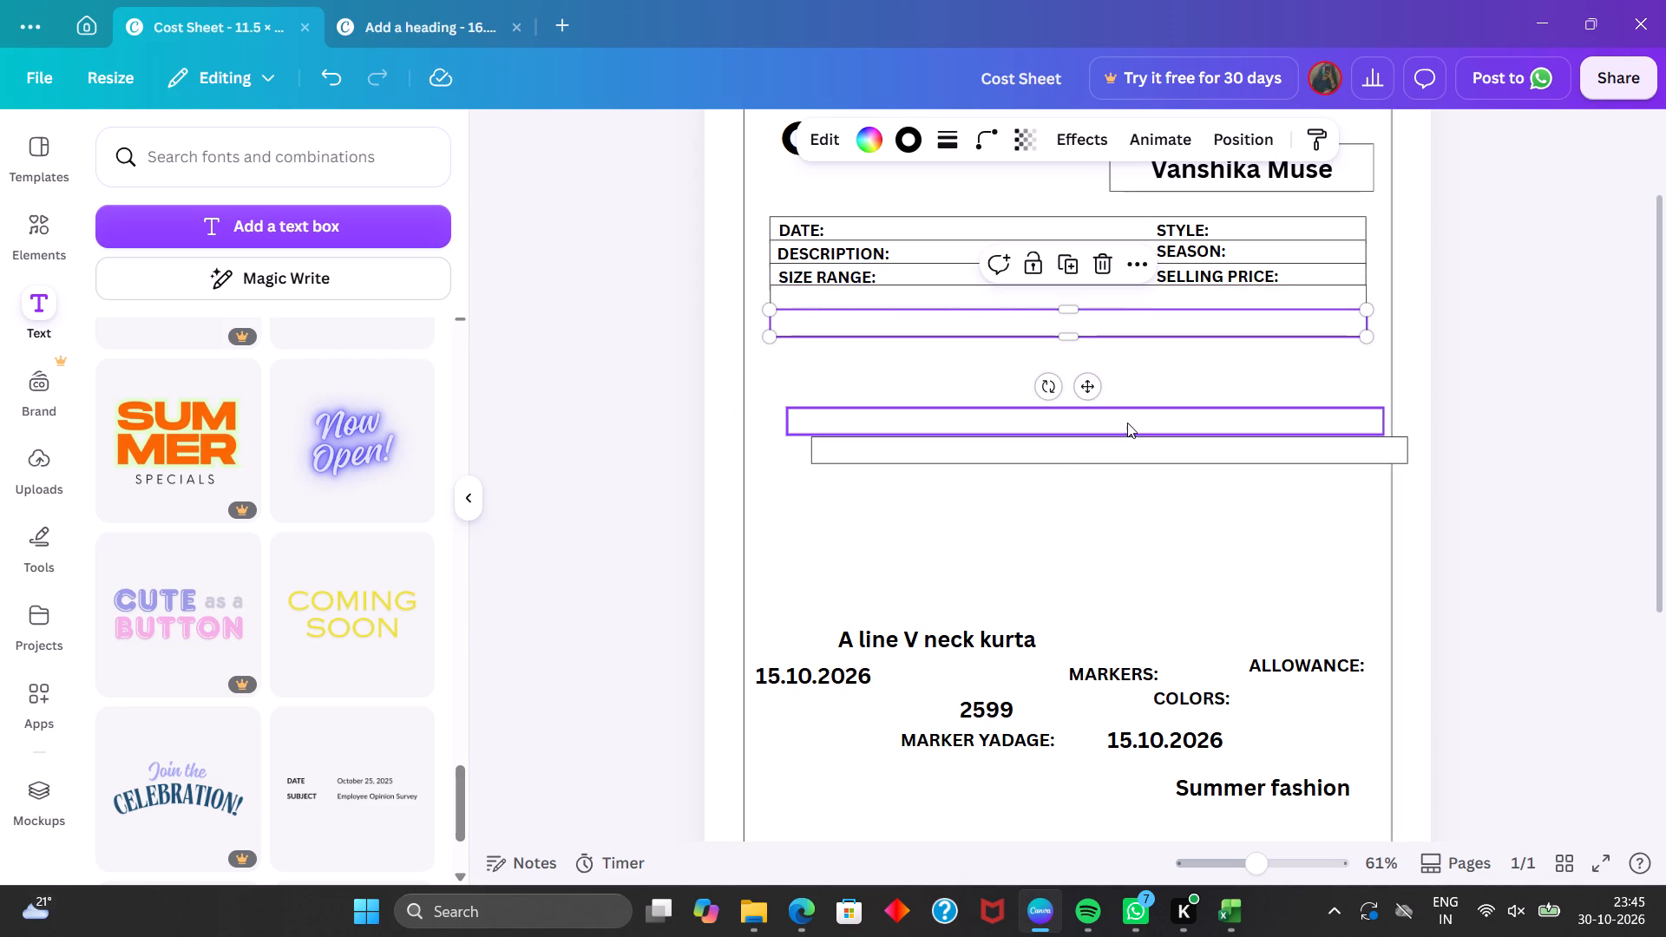
left_click(1157, 424)
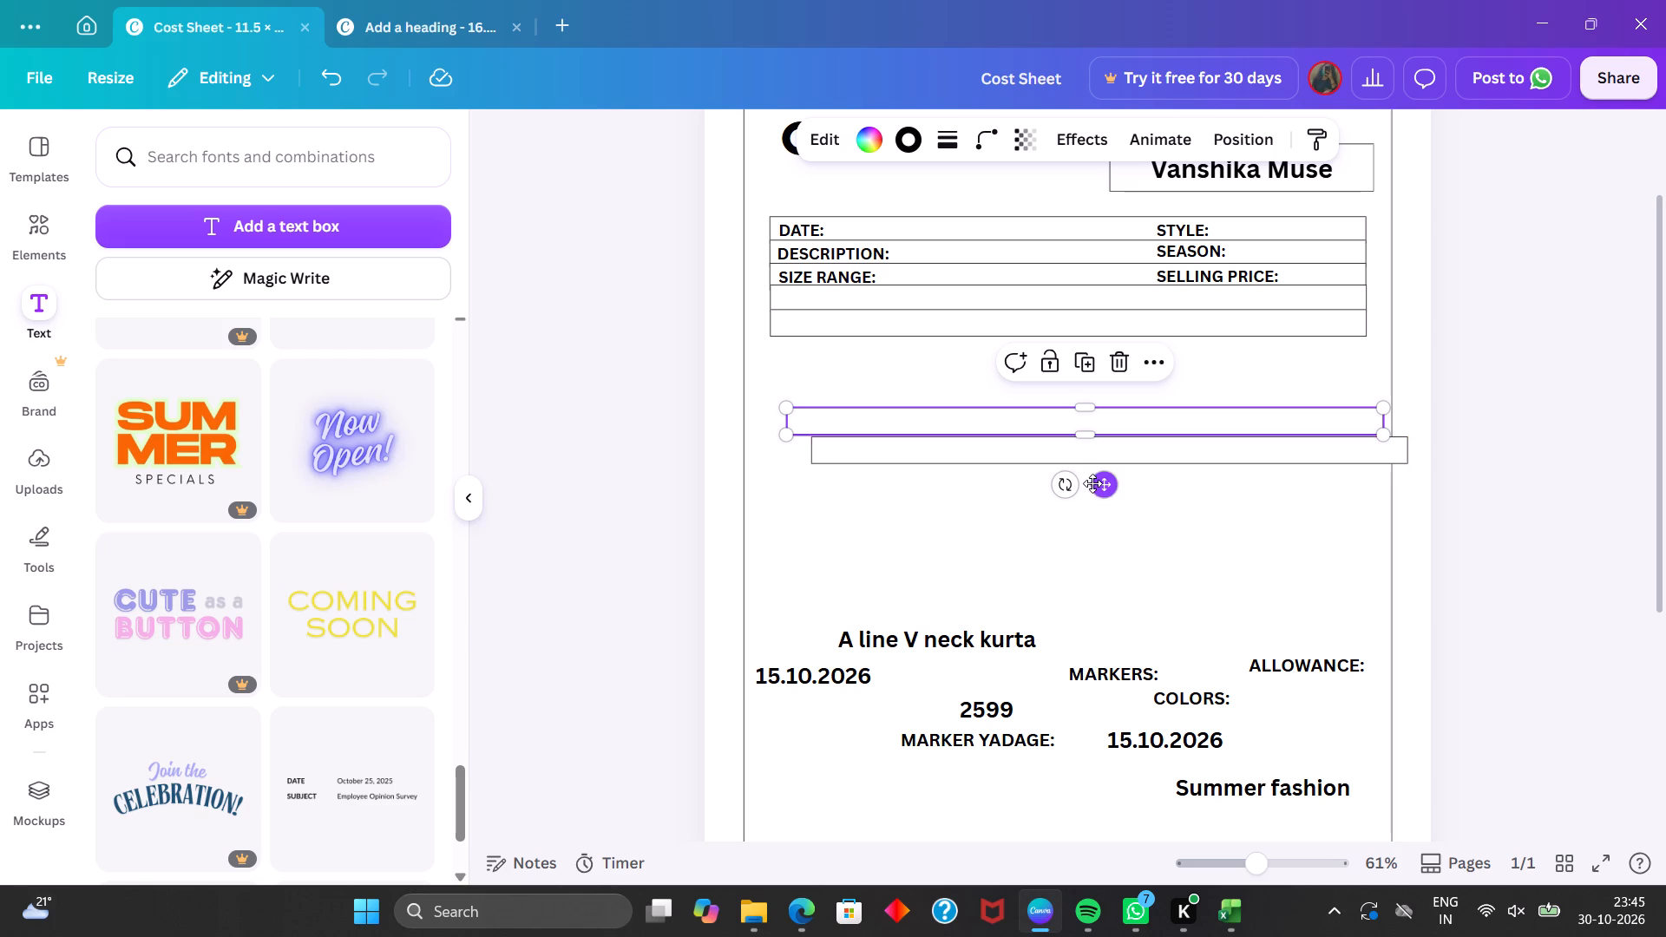
left_click_drag(1105, 485, 1097, 421)
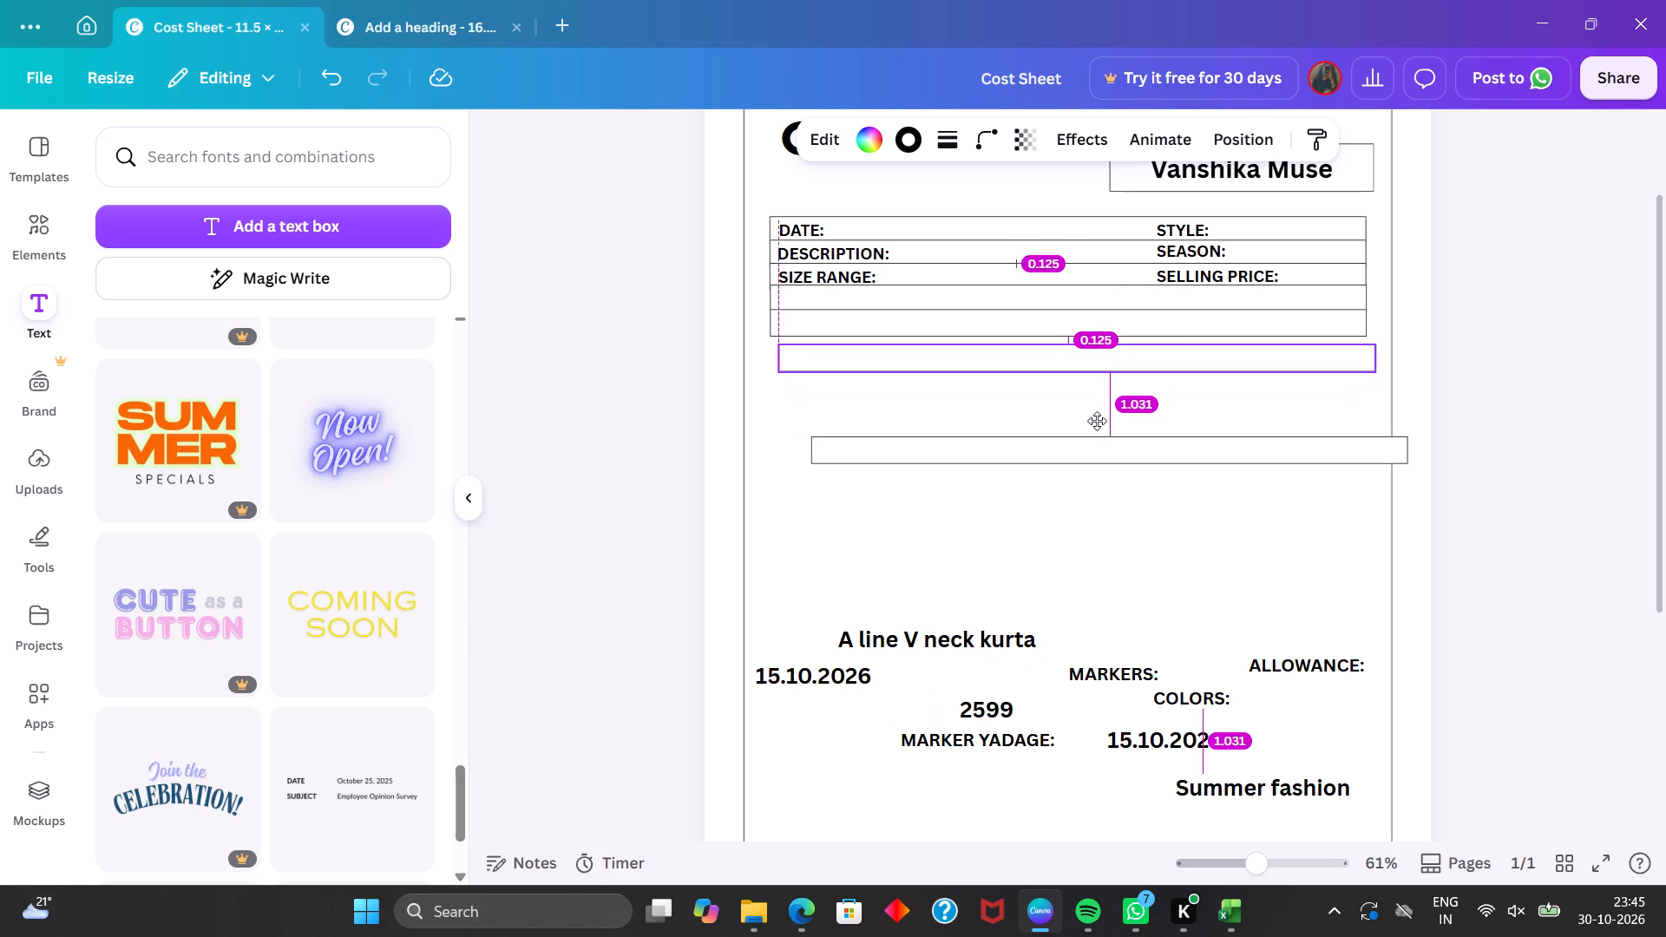
left_click_drag(1097, 421, 1088, 414)
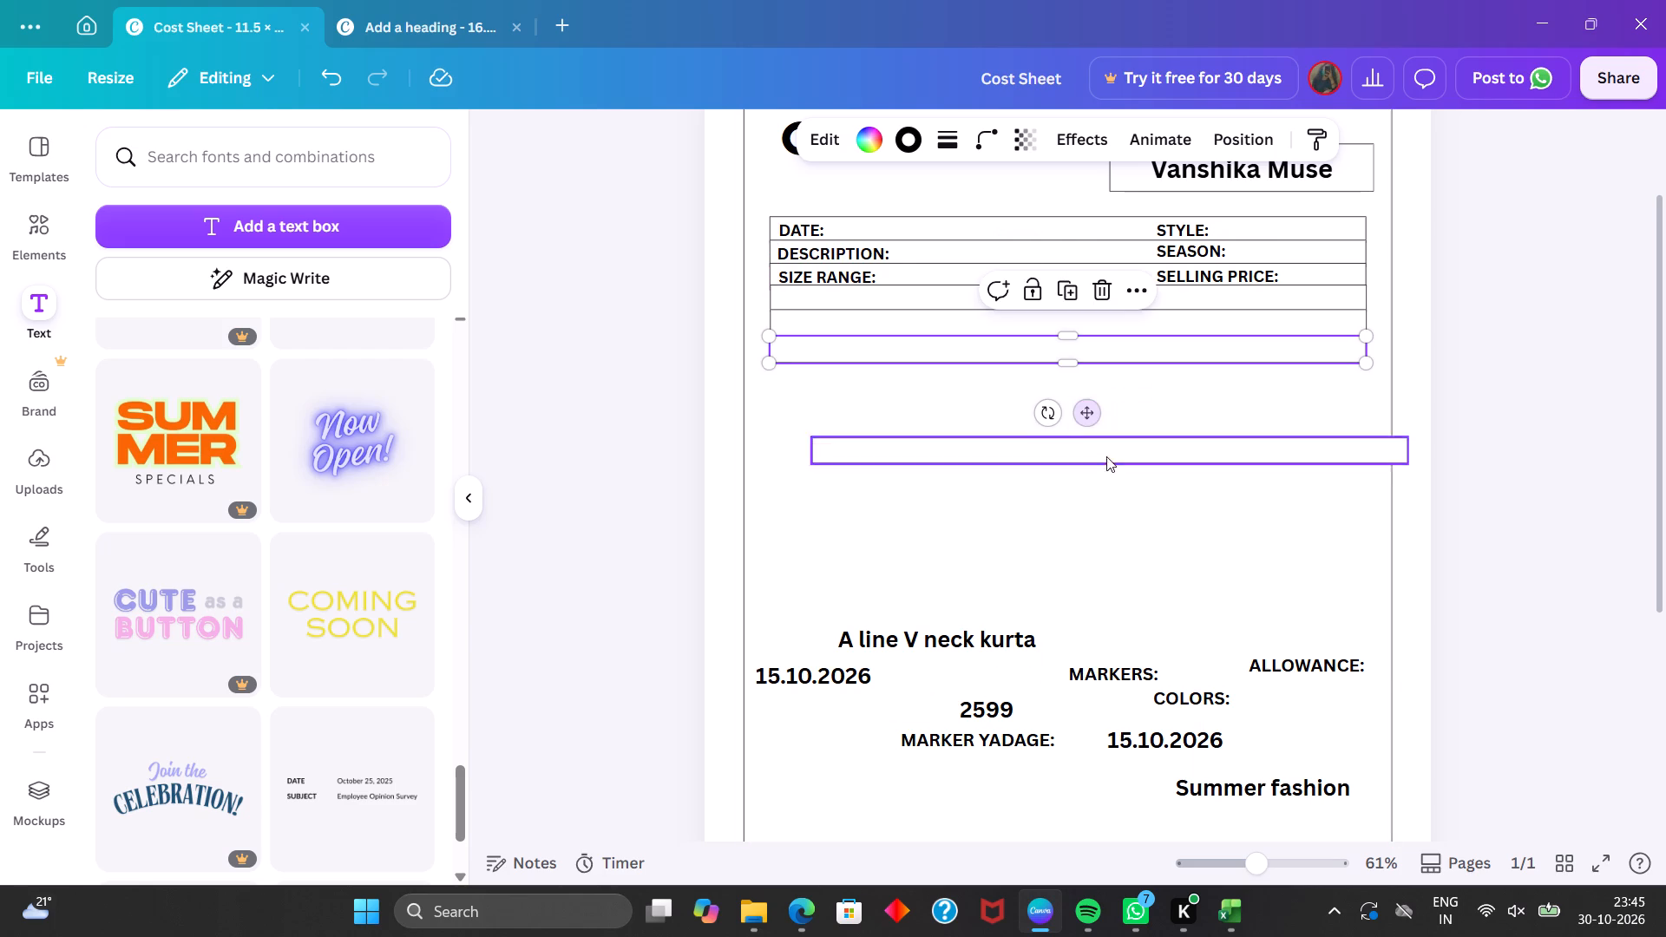
left_click(1122, 449)
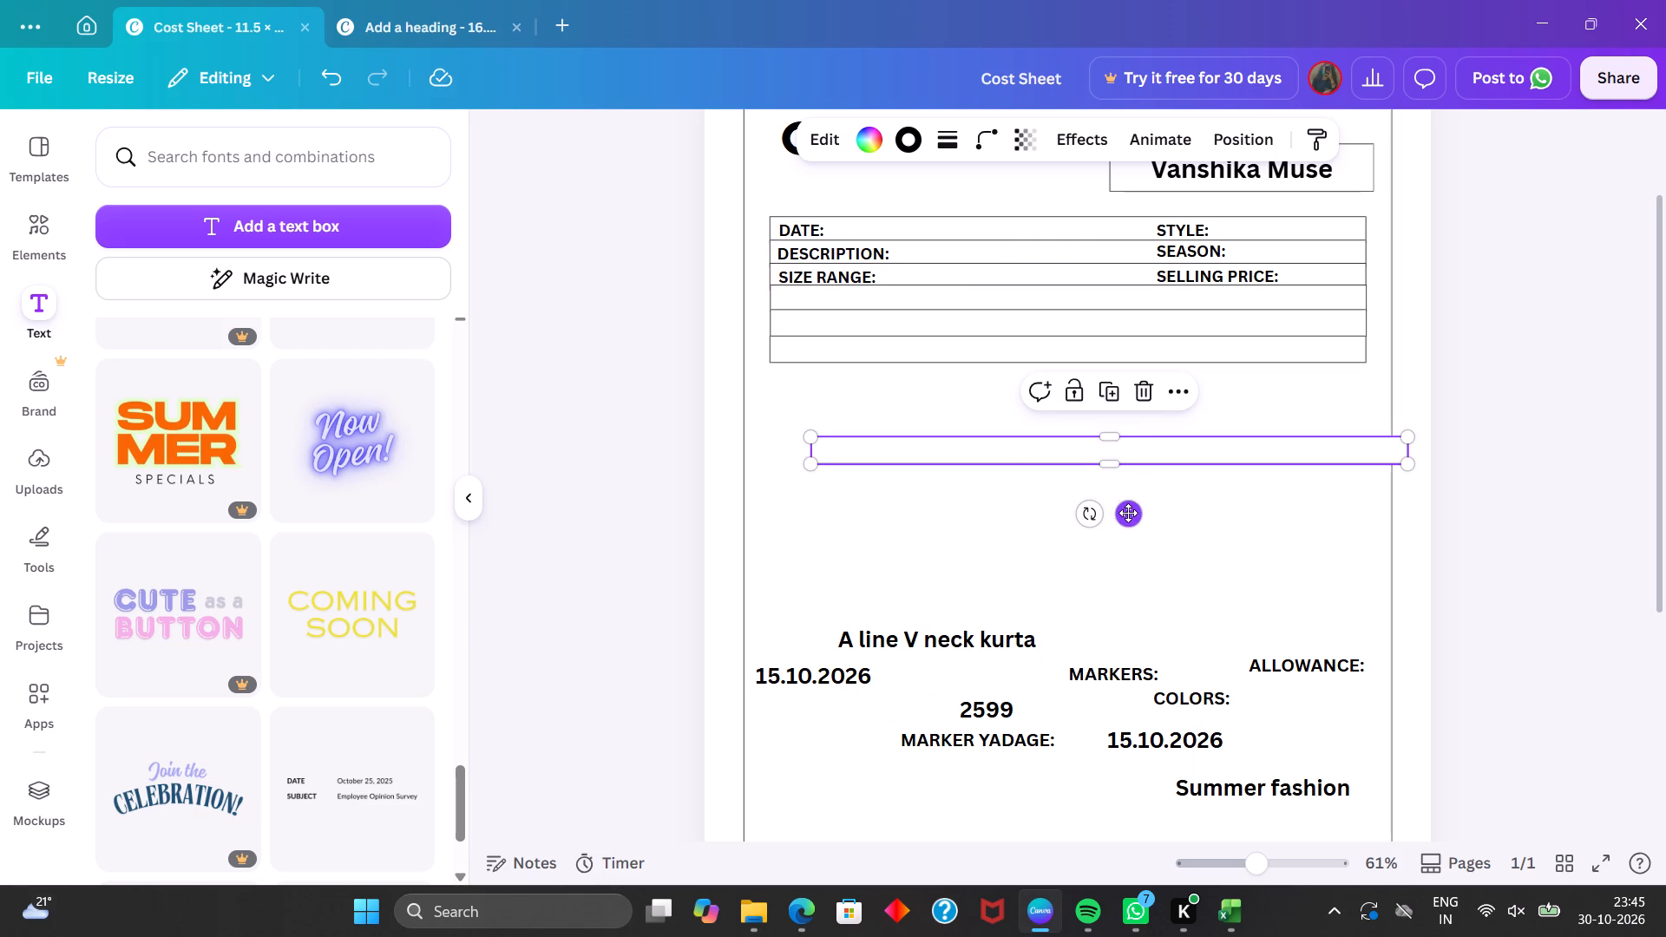
left_click_drag(1128, 513, 1088, 436)
left_click(1220, 467)
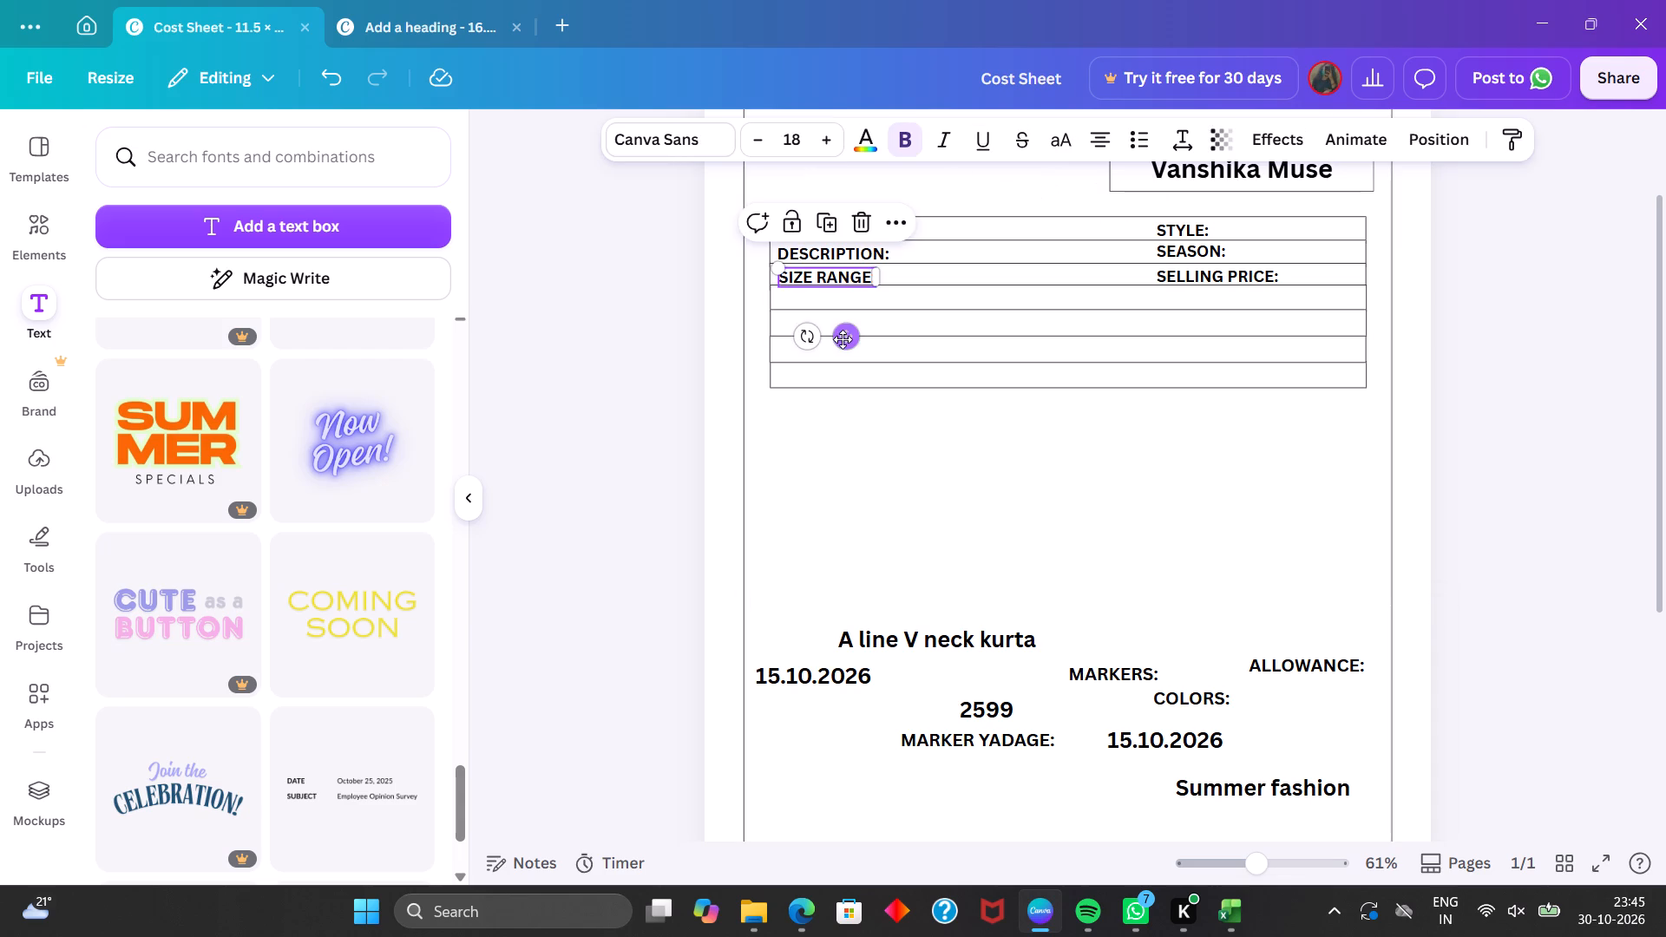
Move the SIZE RANGE label into the second added row, near its left edge, and bring it to the front.
left_click_drag(843, 339, 842, 369)
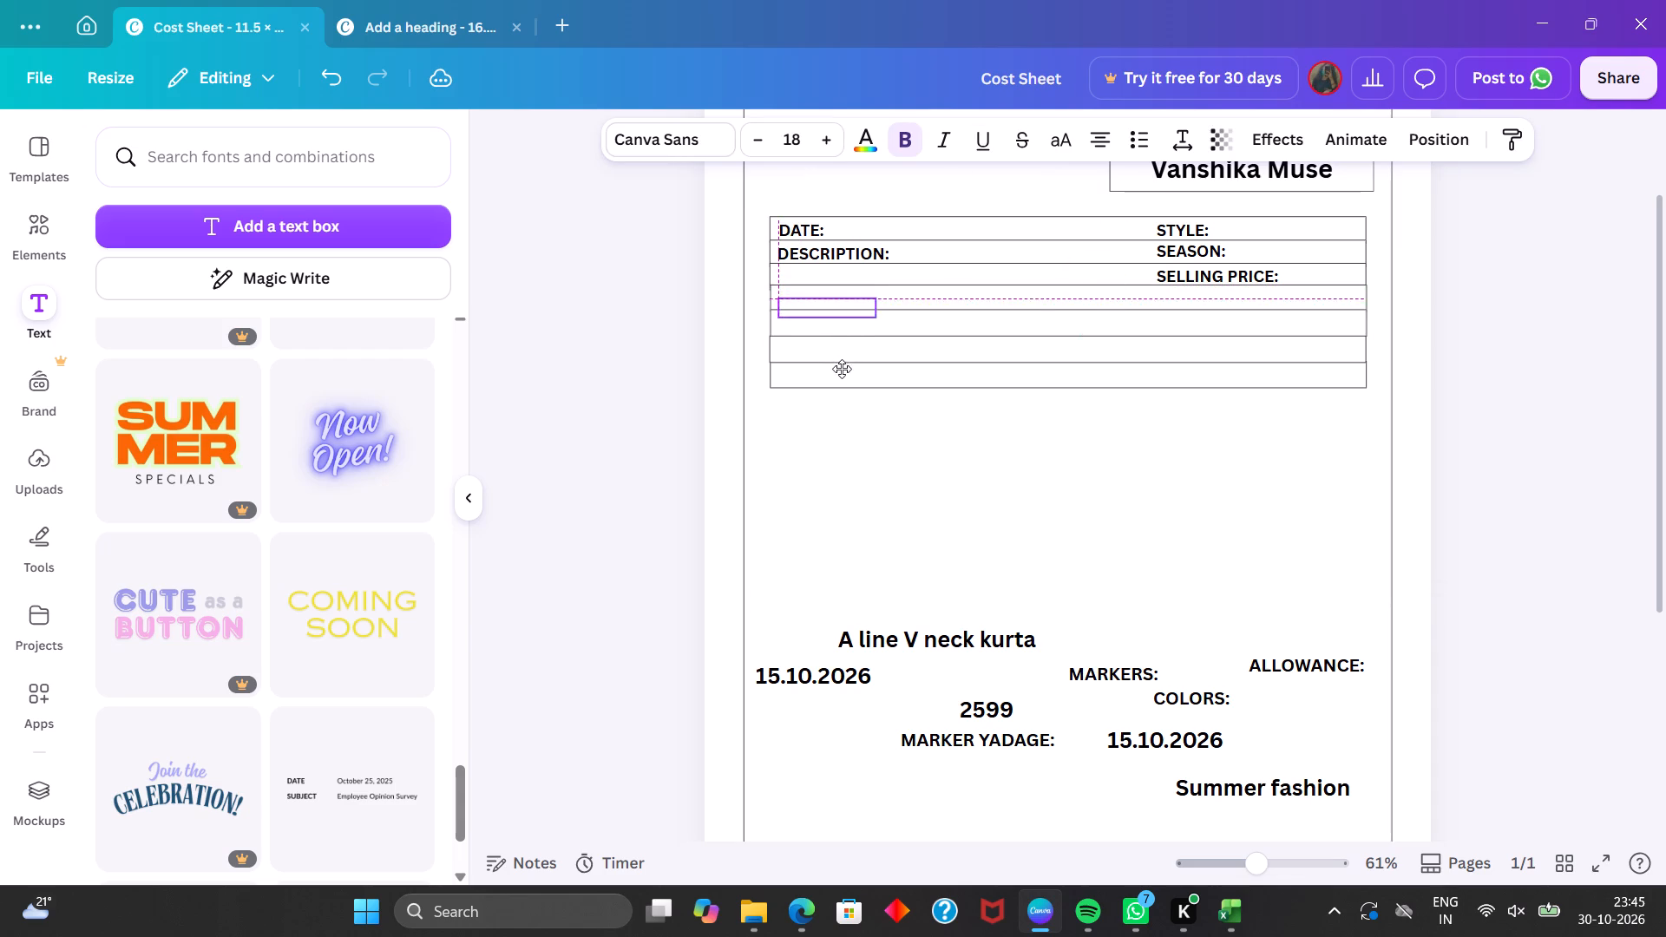
left_click_drag(842, 369, 842, 383)
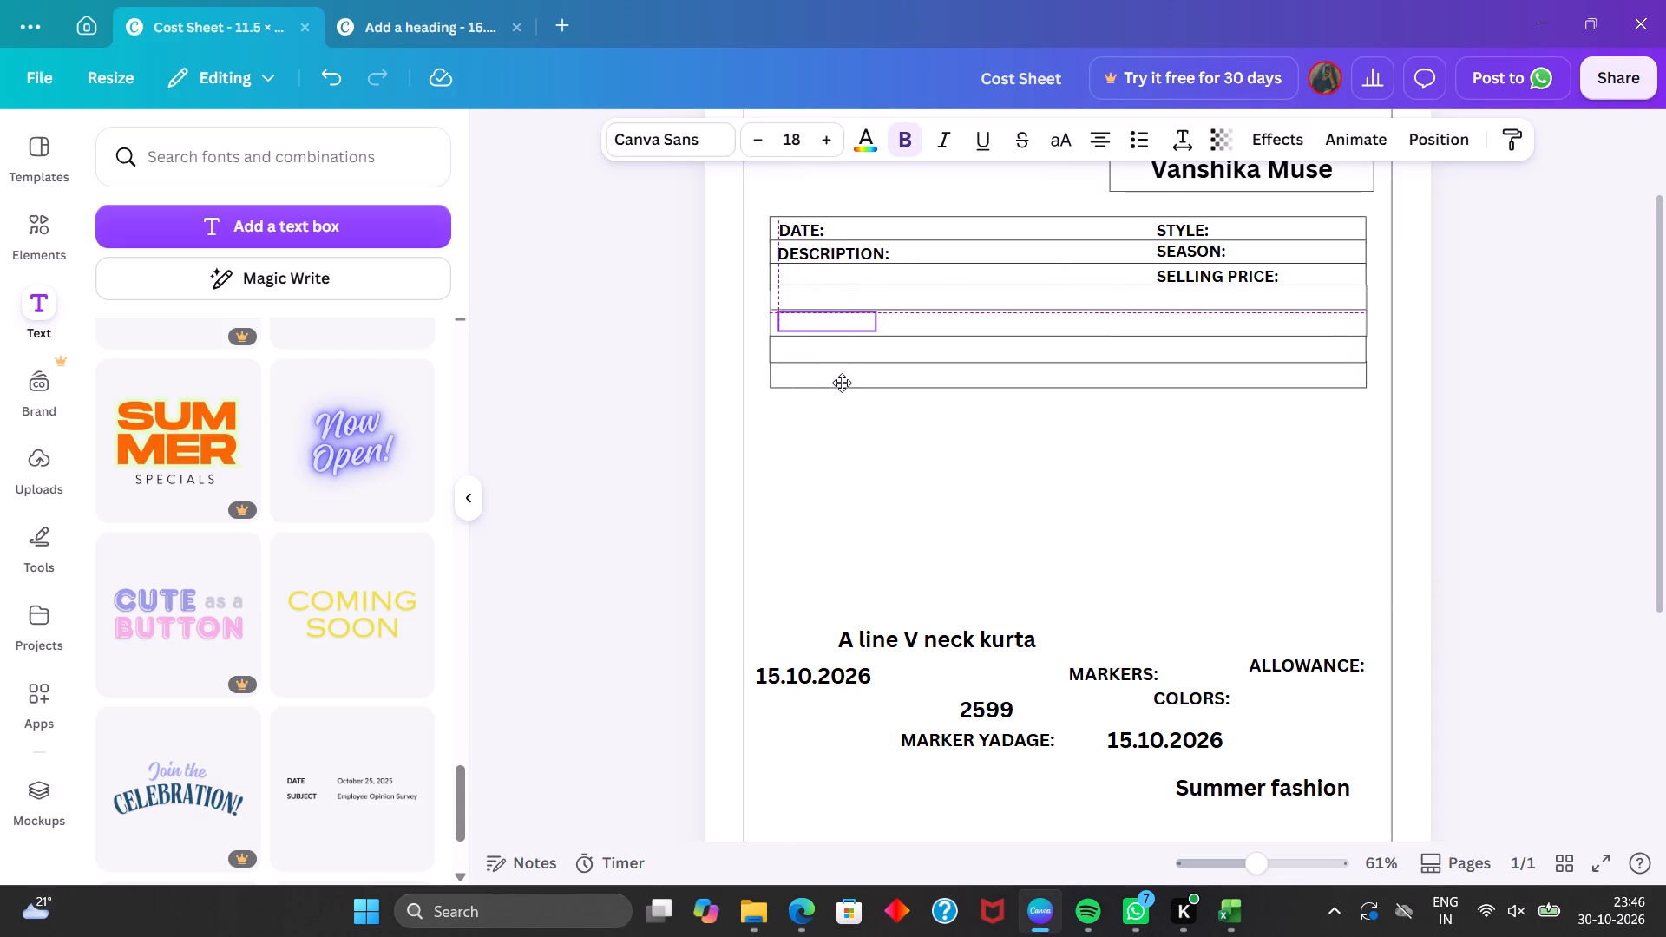
left_click_drag(842, 383, 845, 383)
left_click_drag(845, 383, 839, 383)
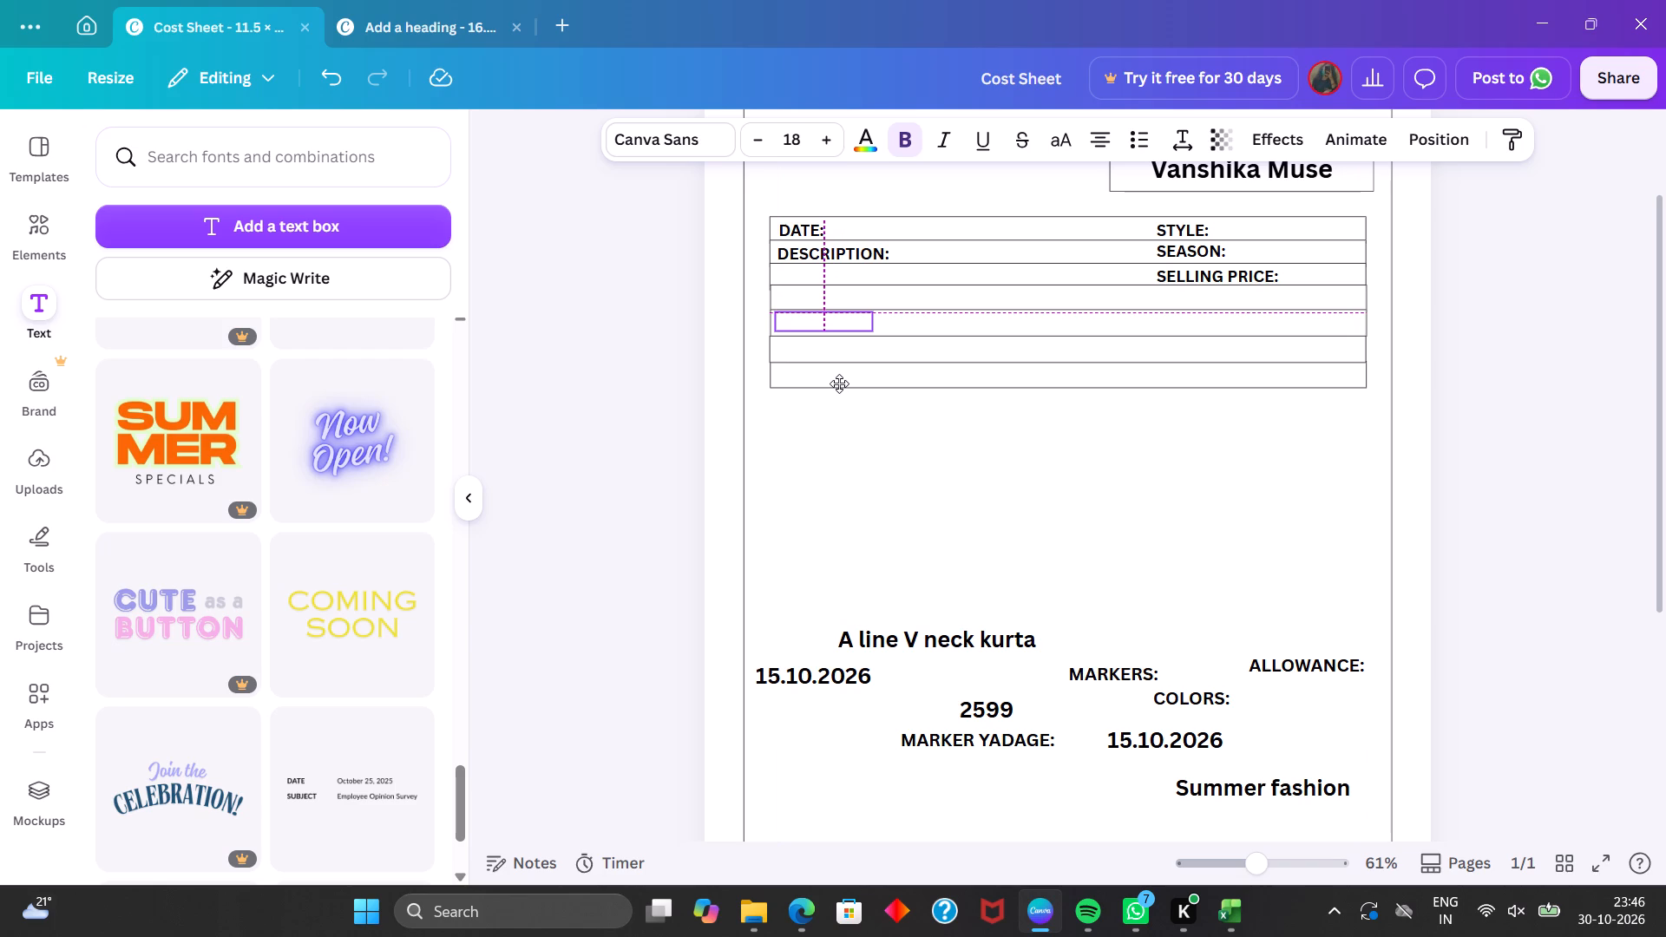
left_click_drag(839, 383, 841, 383)
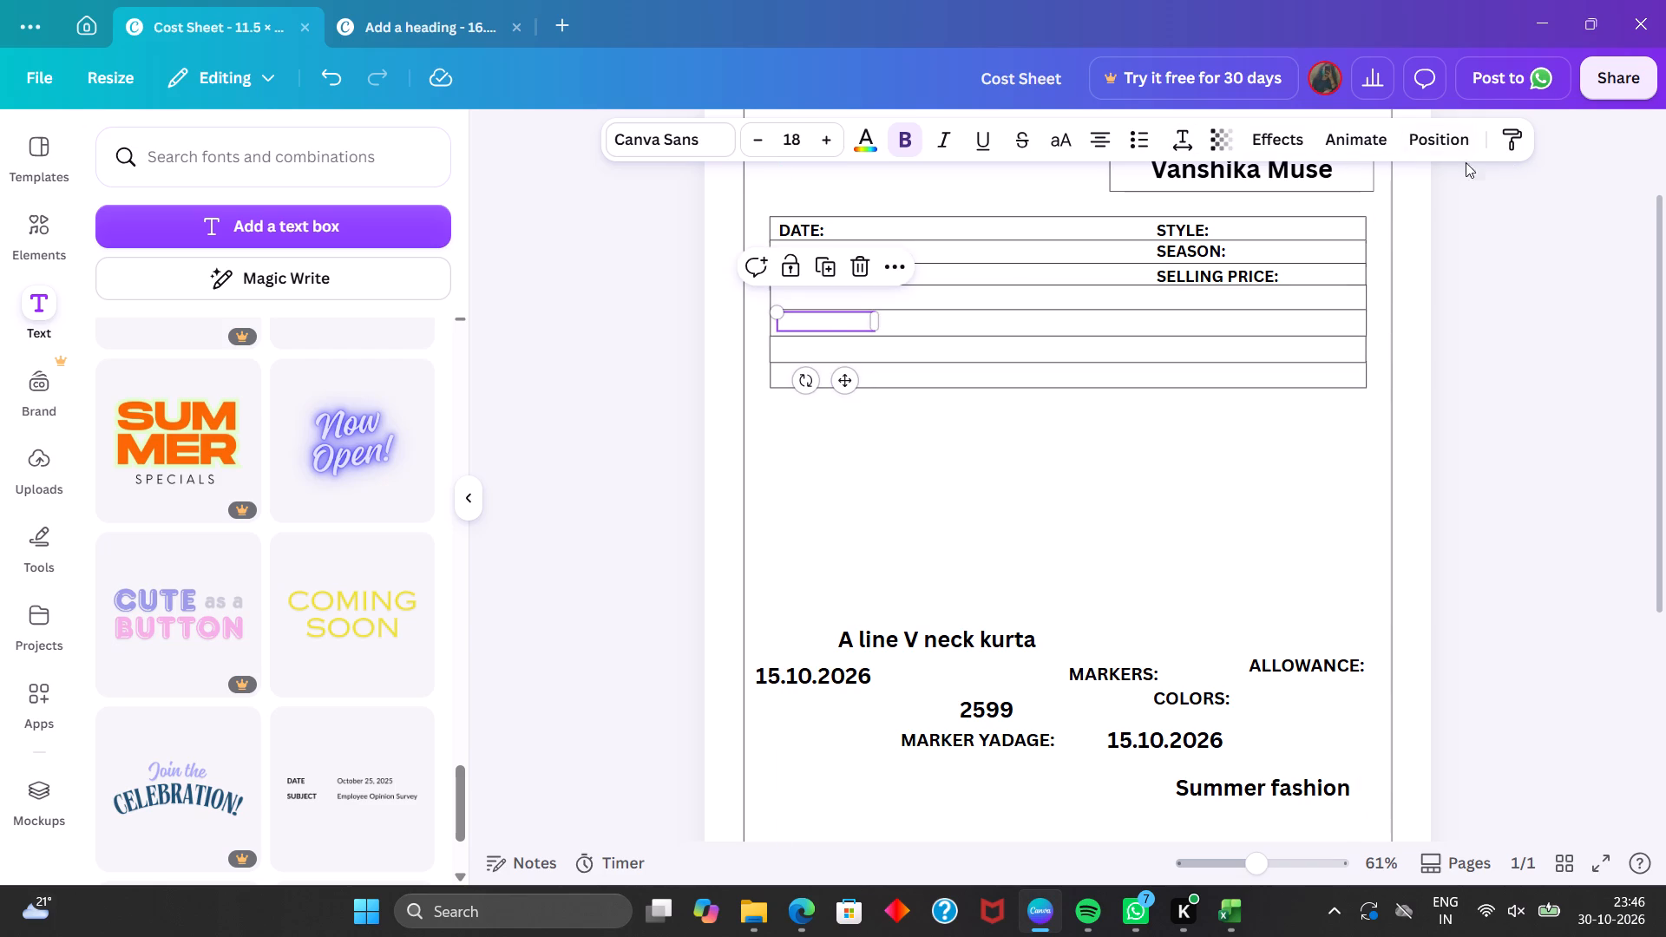
left_click(1433, 148)
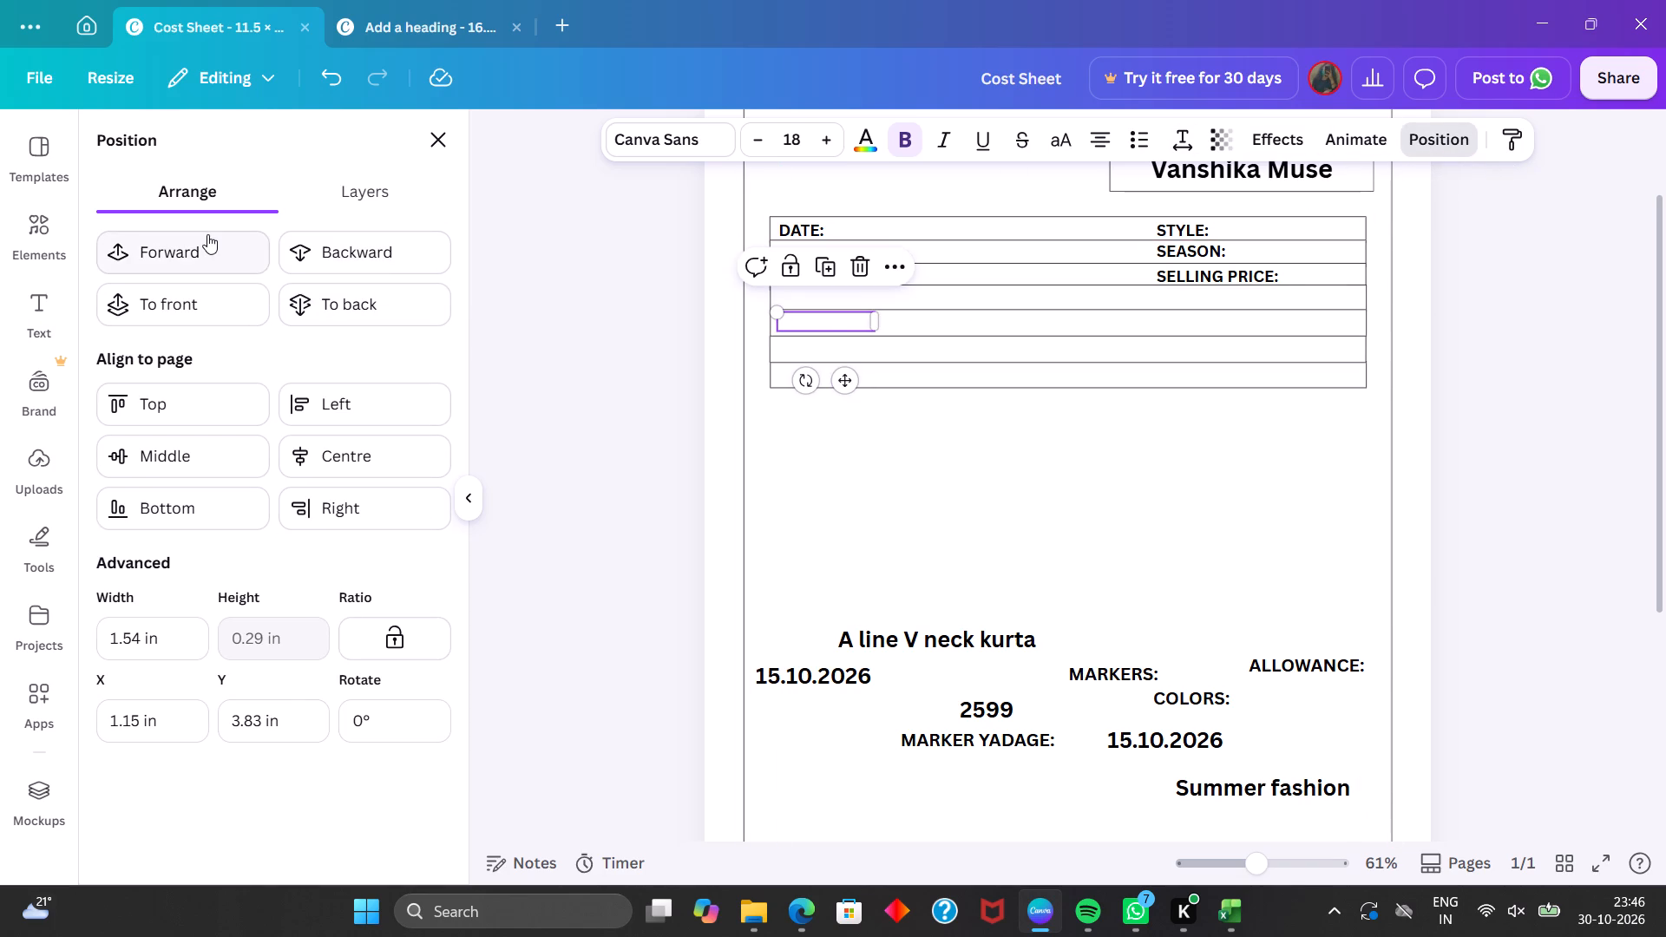
left_click(211, 241)
left_click(224, 294)
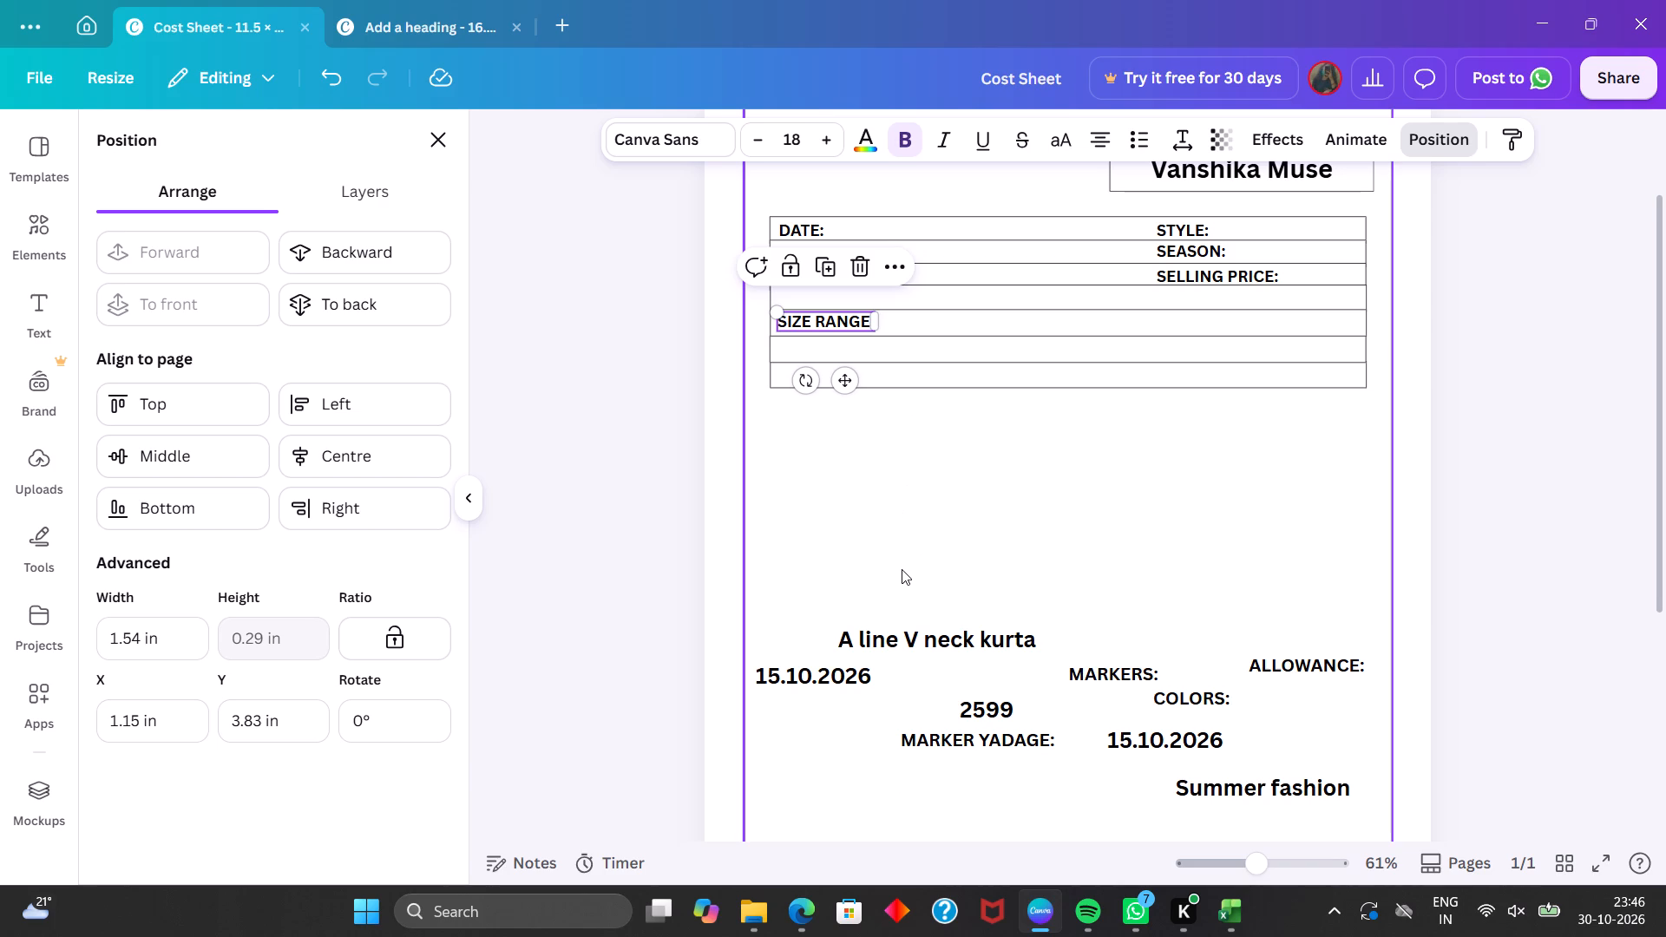
Move the MARKERS label into the row below SIZE RANGE and bring it to the front.
left_click(912, 639)
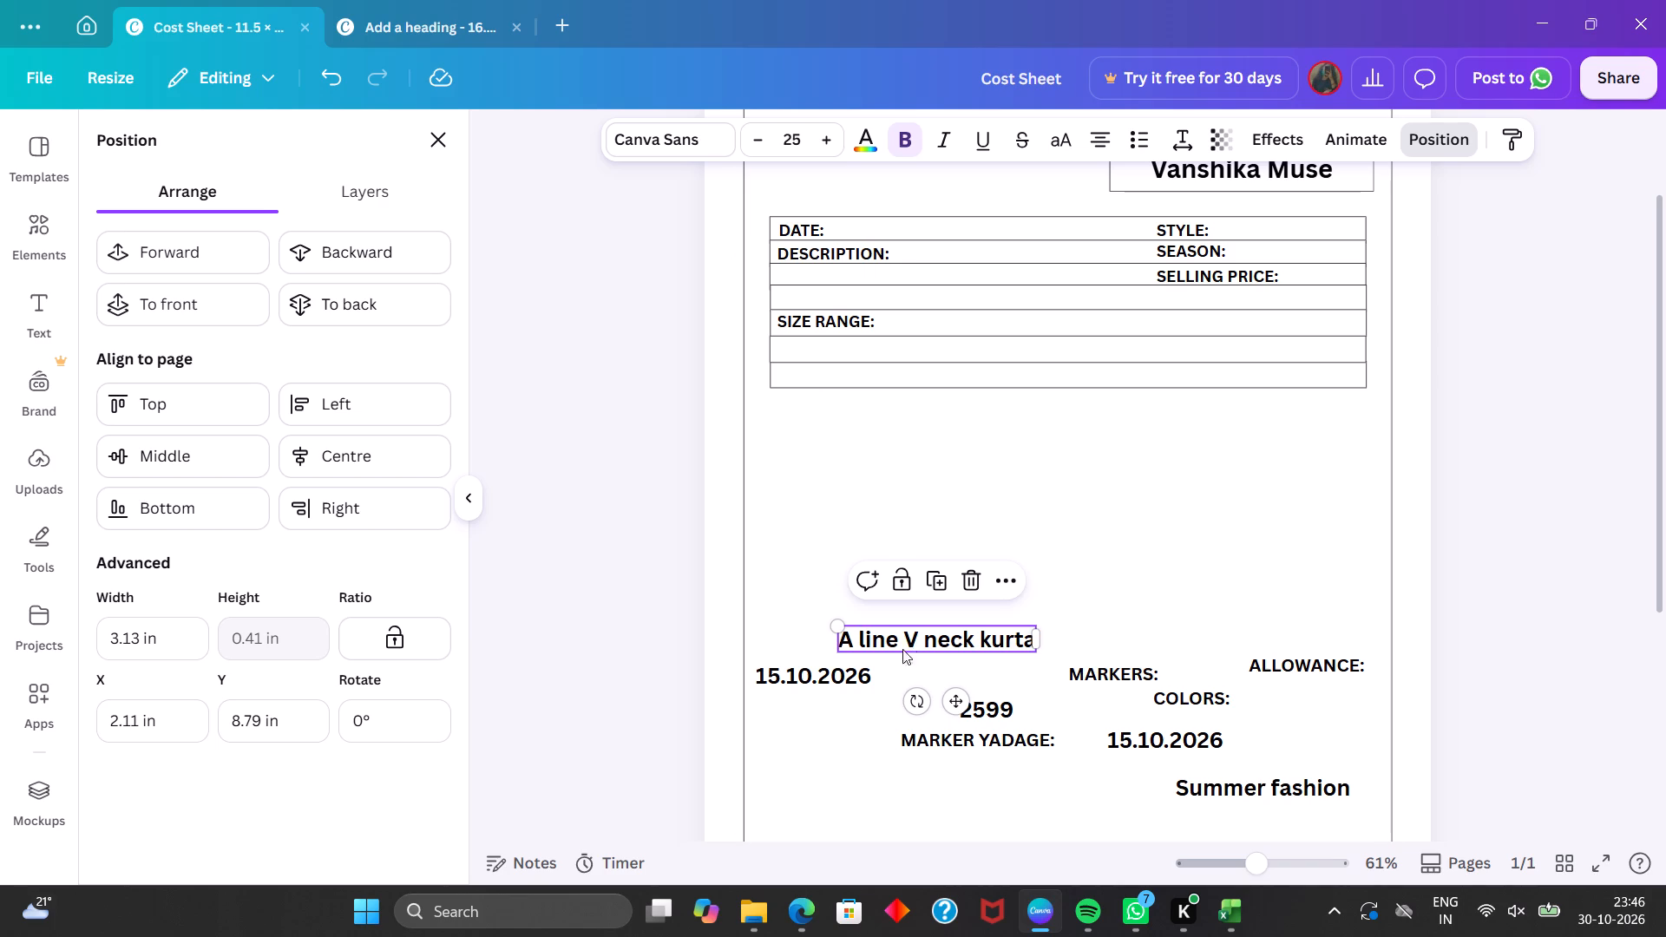
left_click(1129, 677)
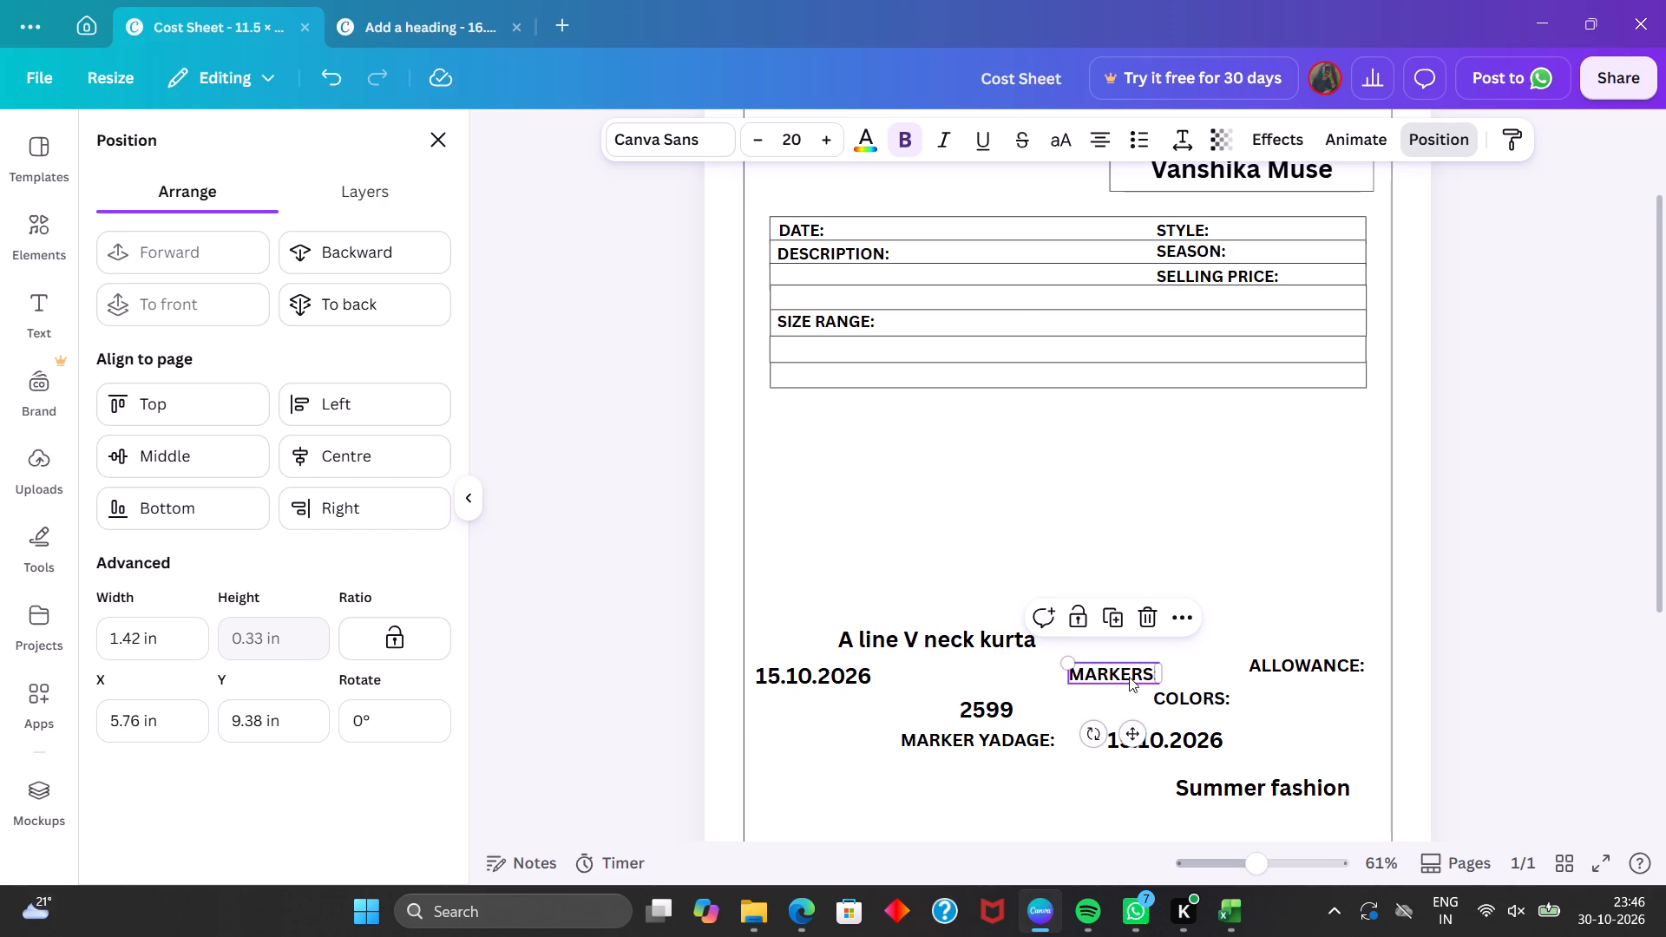
left_click_drag(1136, 740, 860, 448)
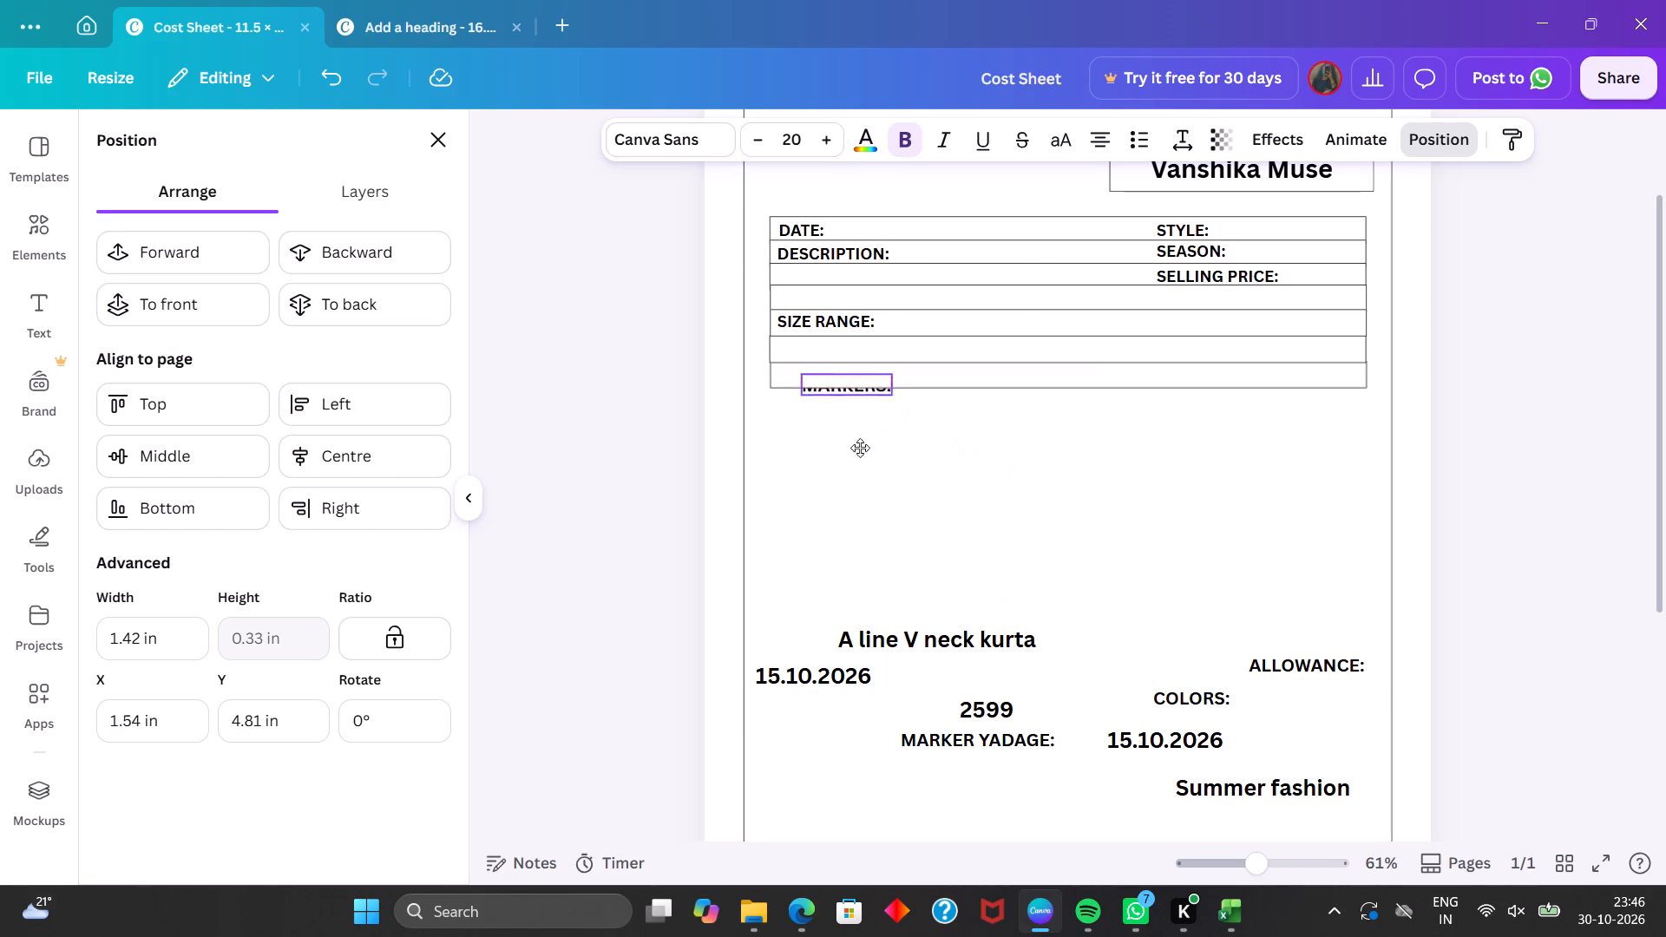
left_click_drag(860, 448, 843, 419)
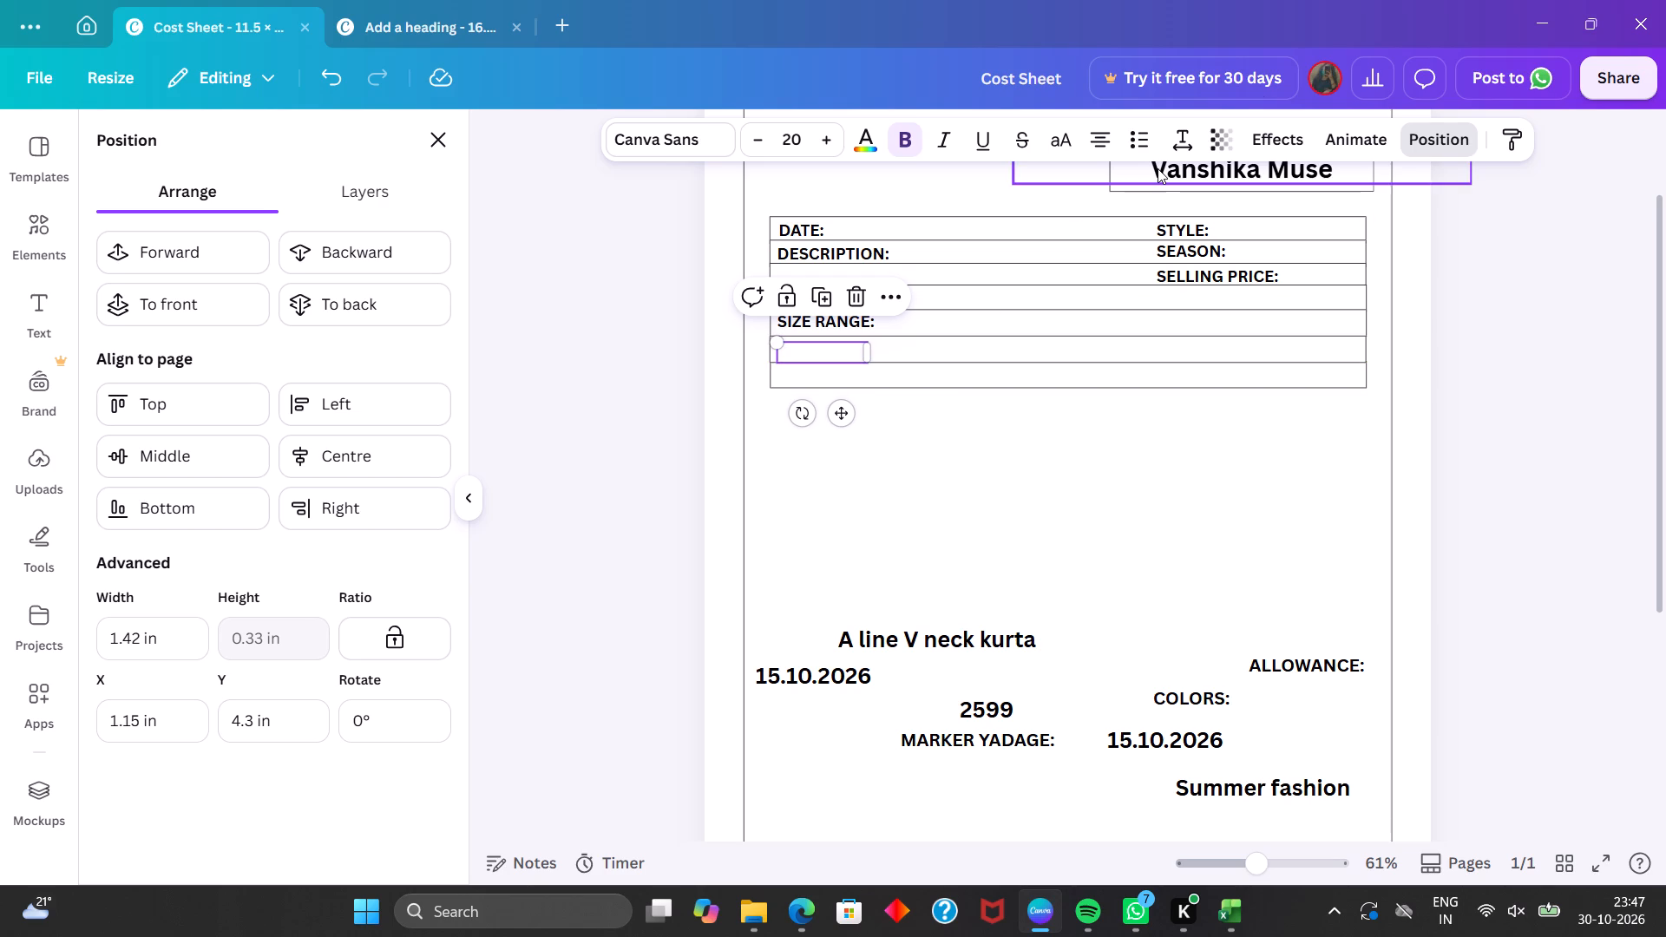
left_click(185, 298)
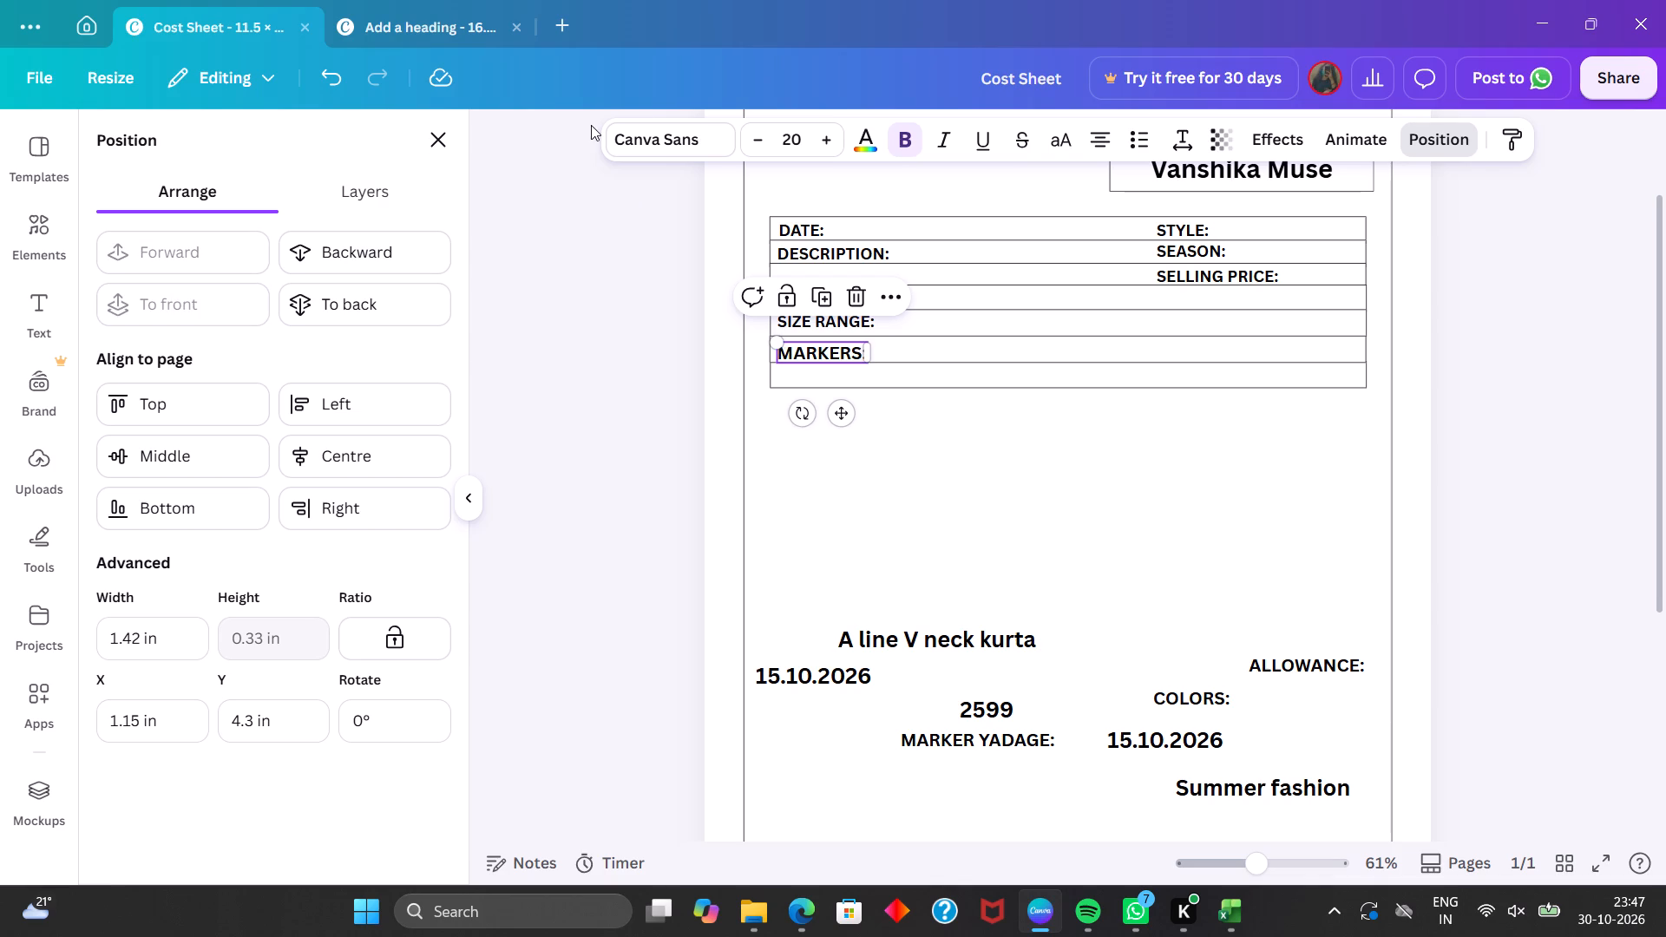
Set the MARKERS label's font size to 18.
left_click(753, 126)
left_click(753, 126)
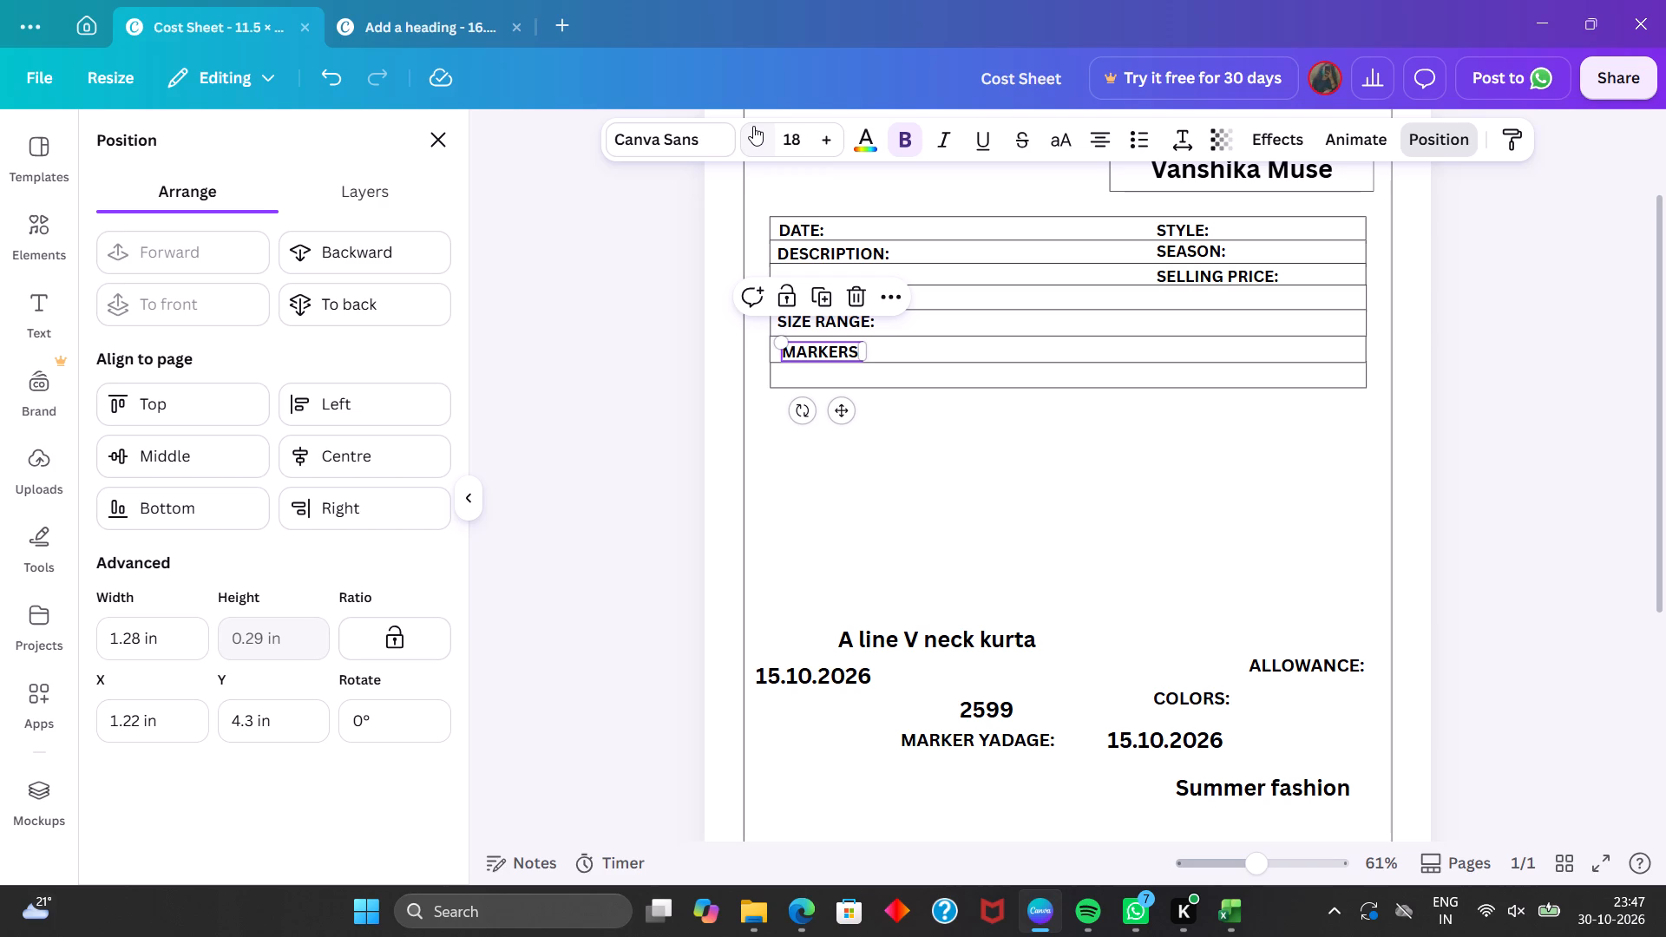
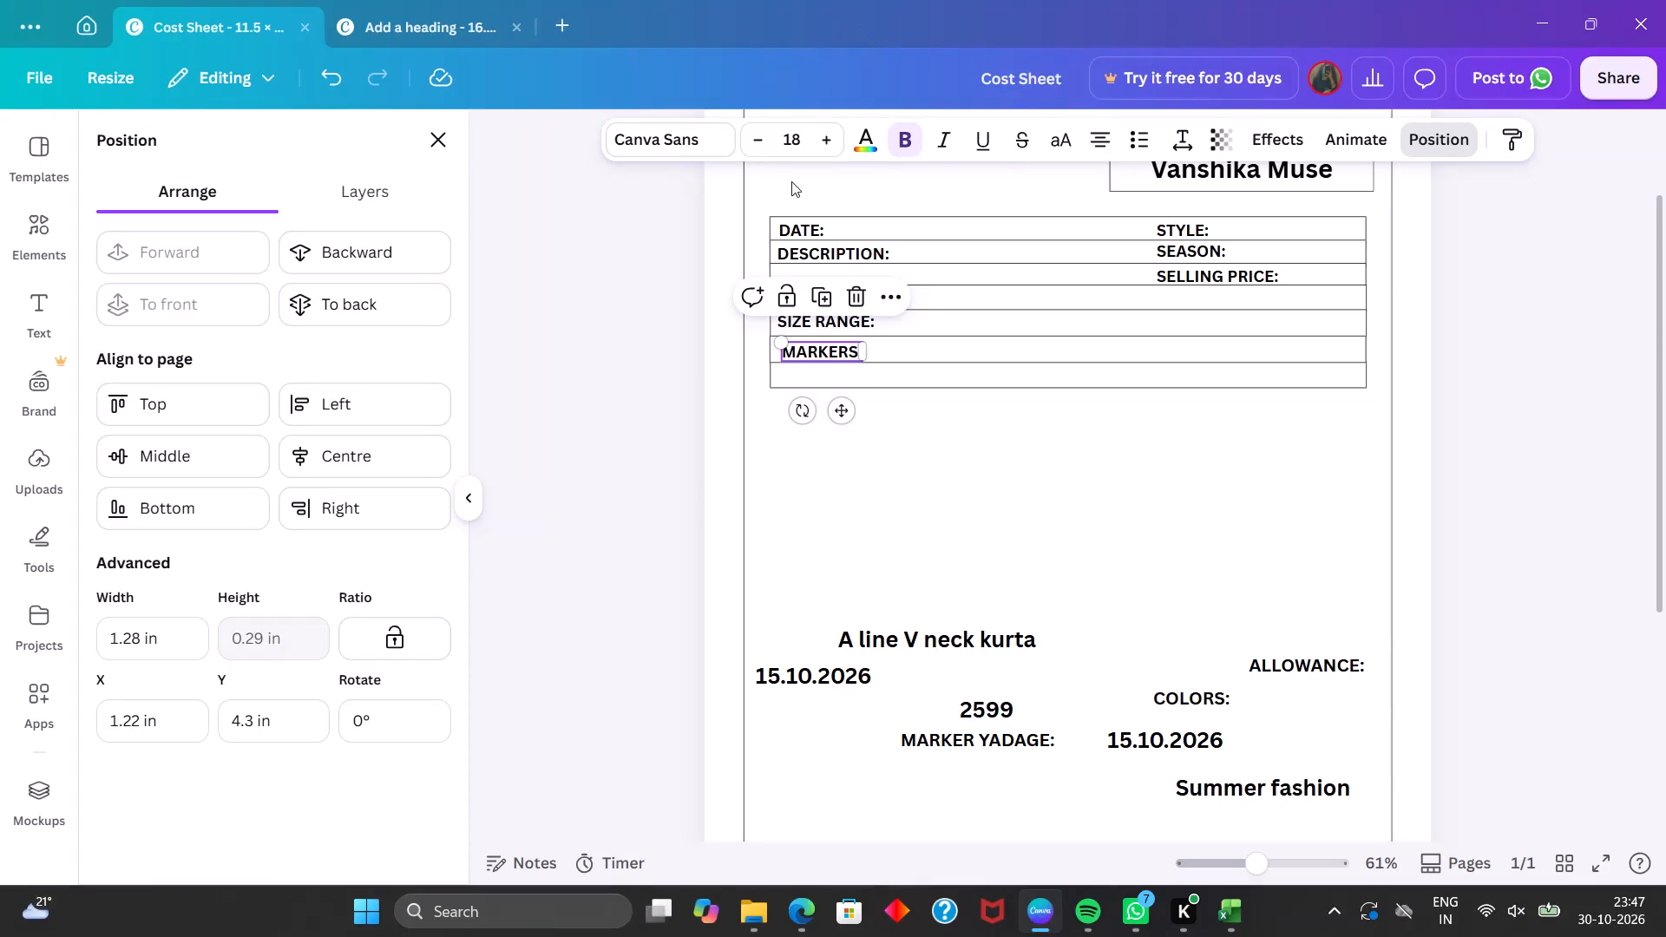
Nudge the SIZE RANGE and MARKERS labels so their left edges line up with the DATE label.
left_click(816, 327)
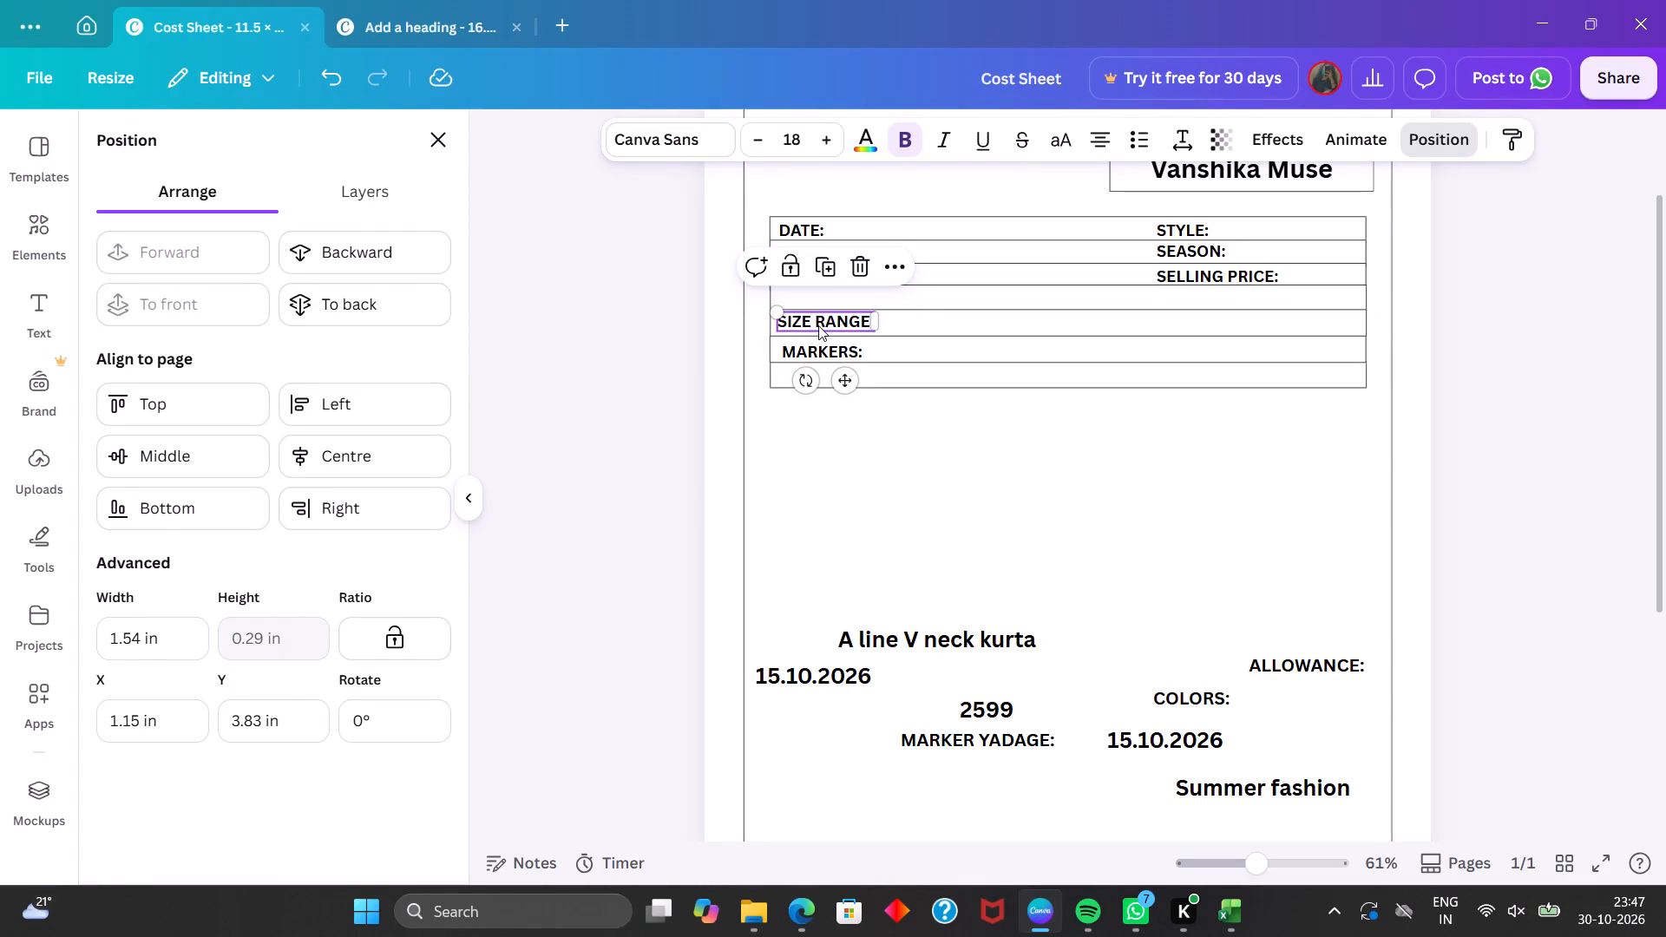
left_click(843, 378)
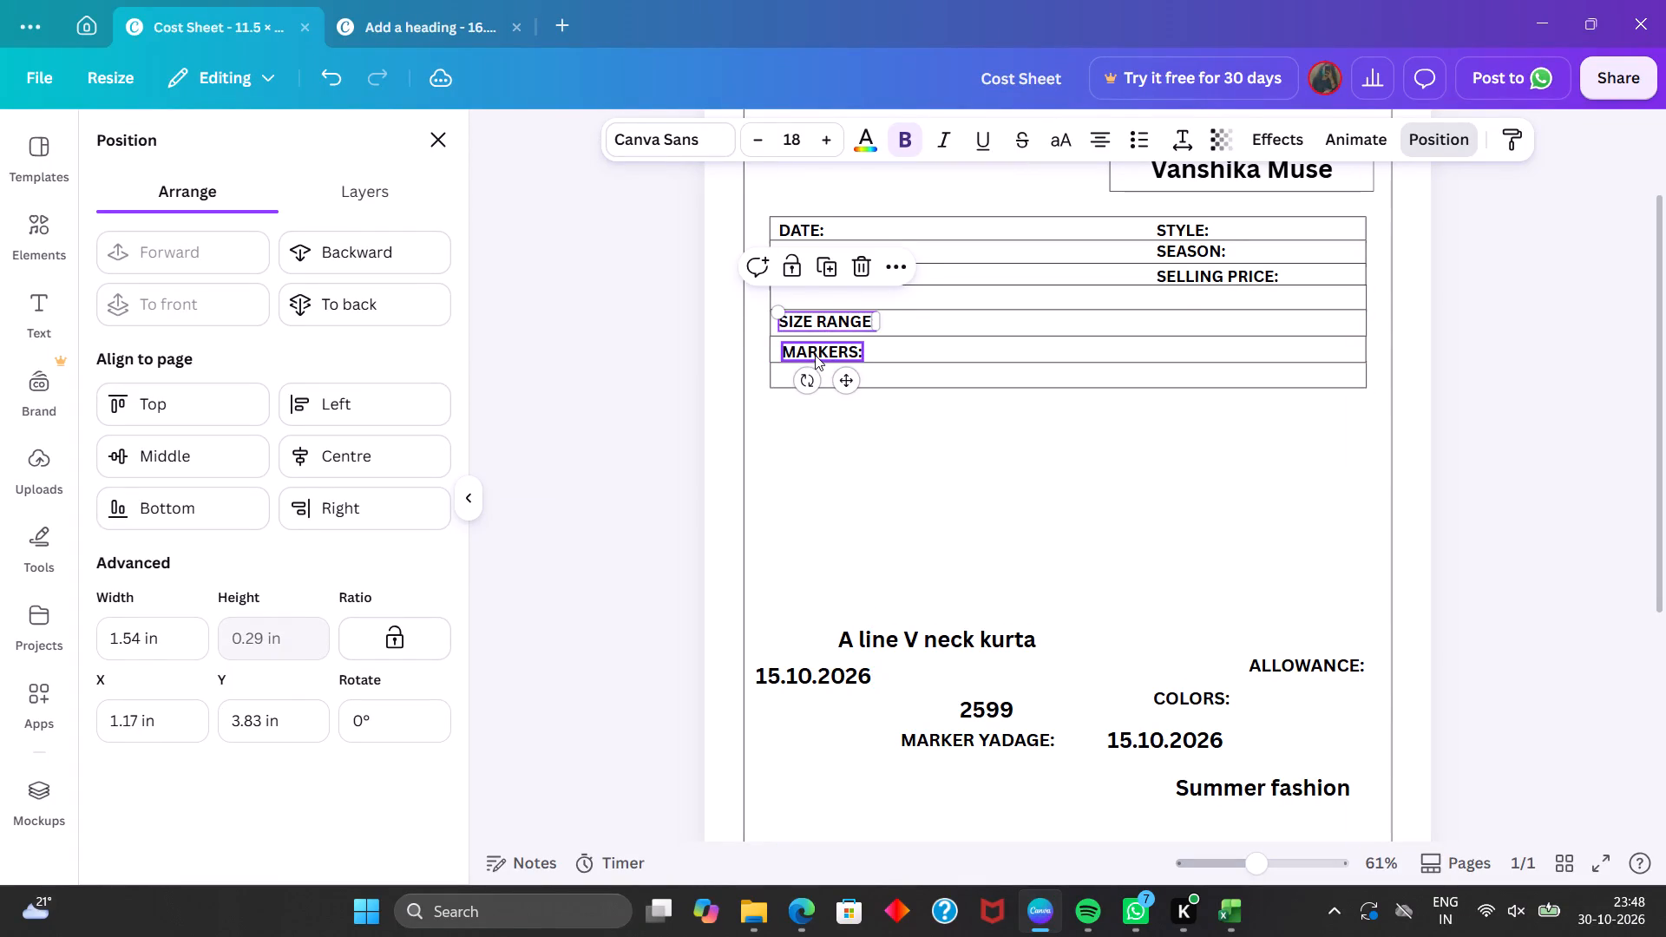
left_click(815, 355)
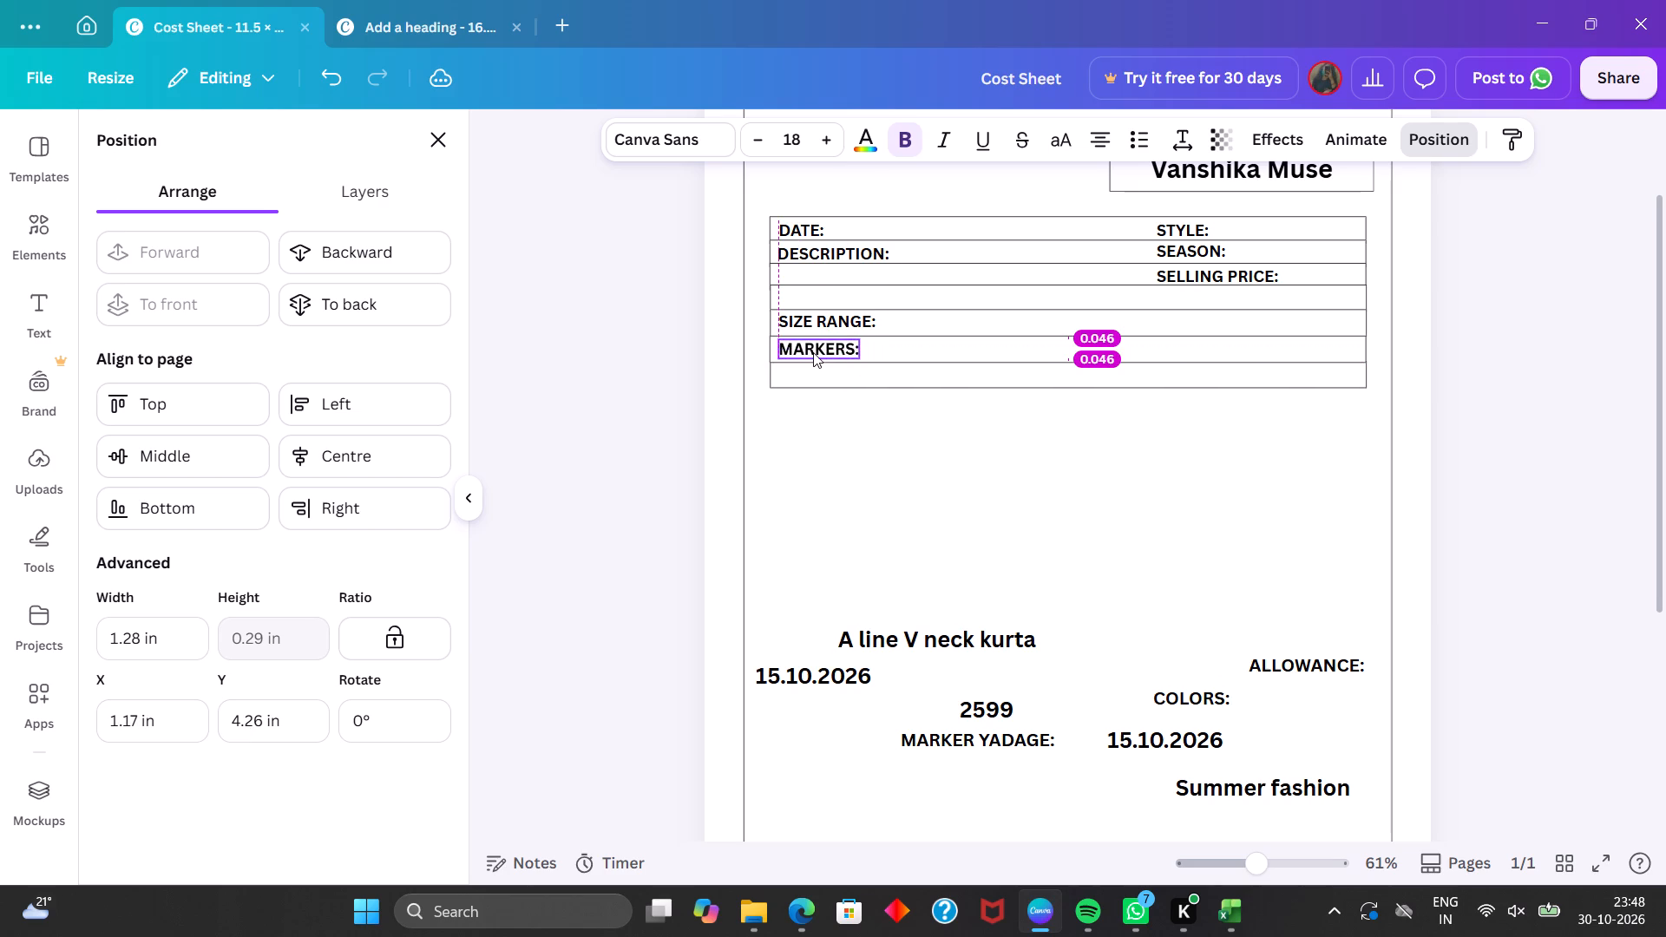
left_click(657, 391)
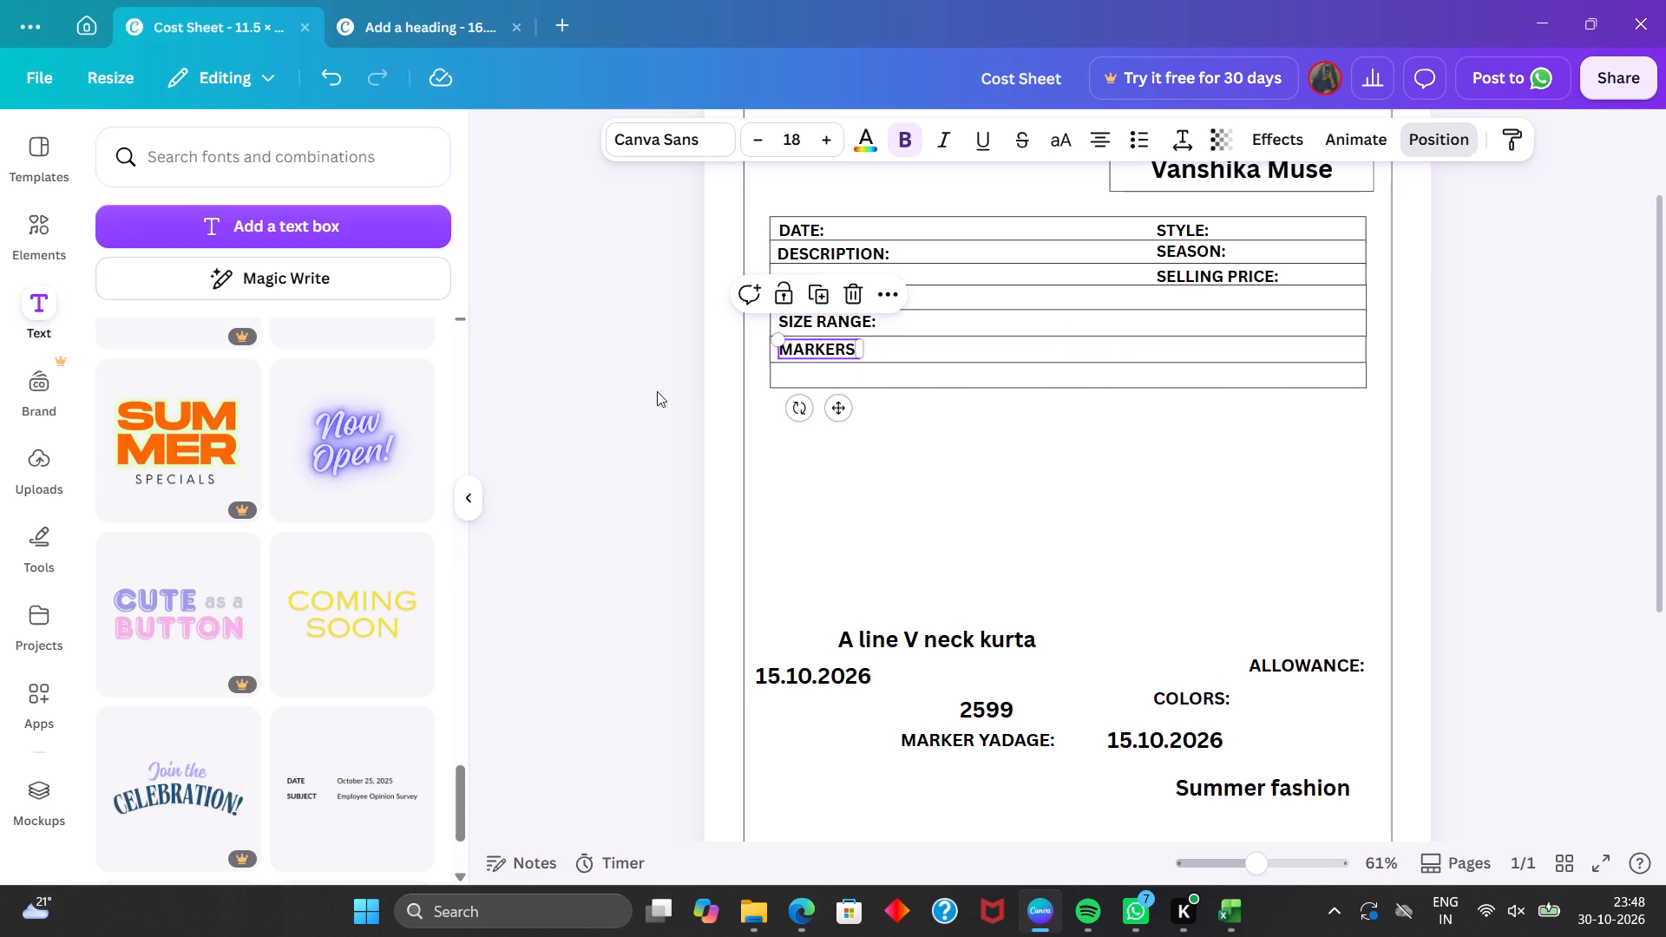
left_click(657, 391)
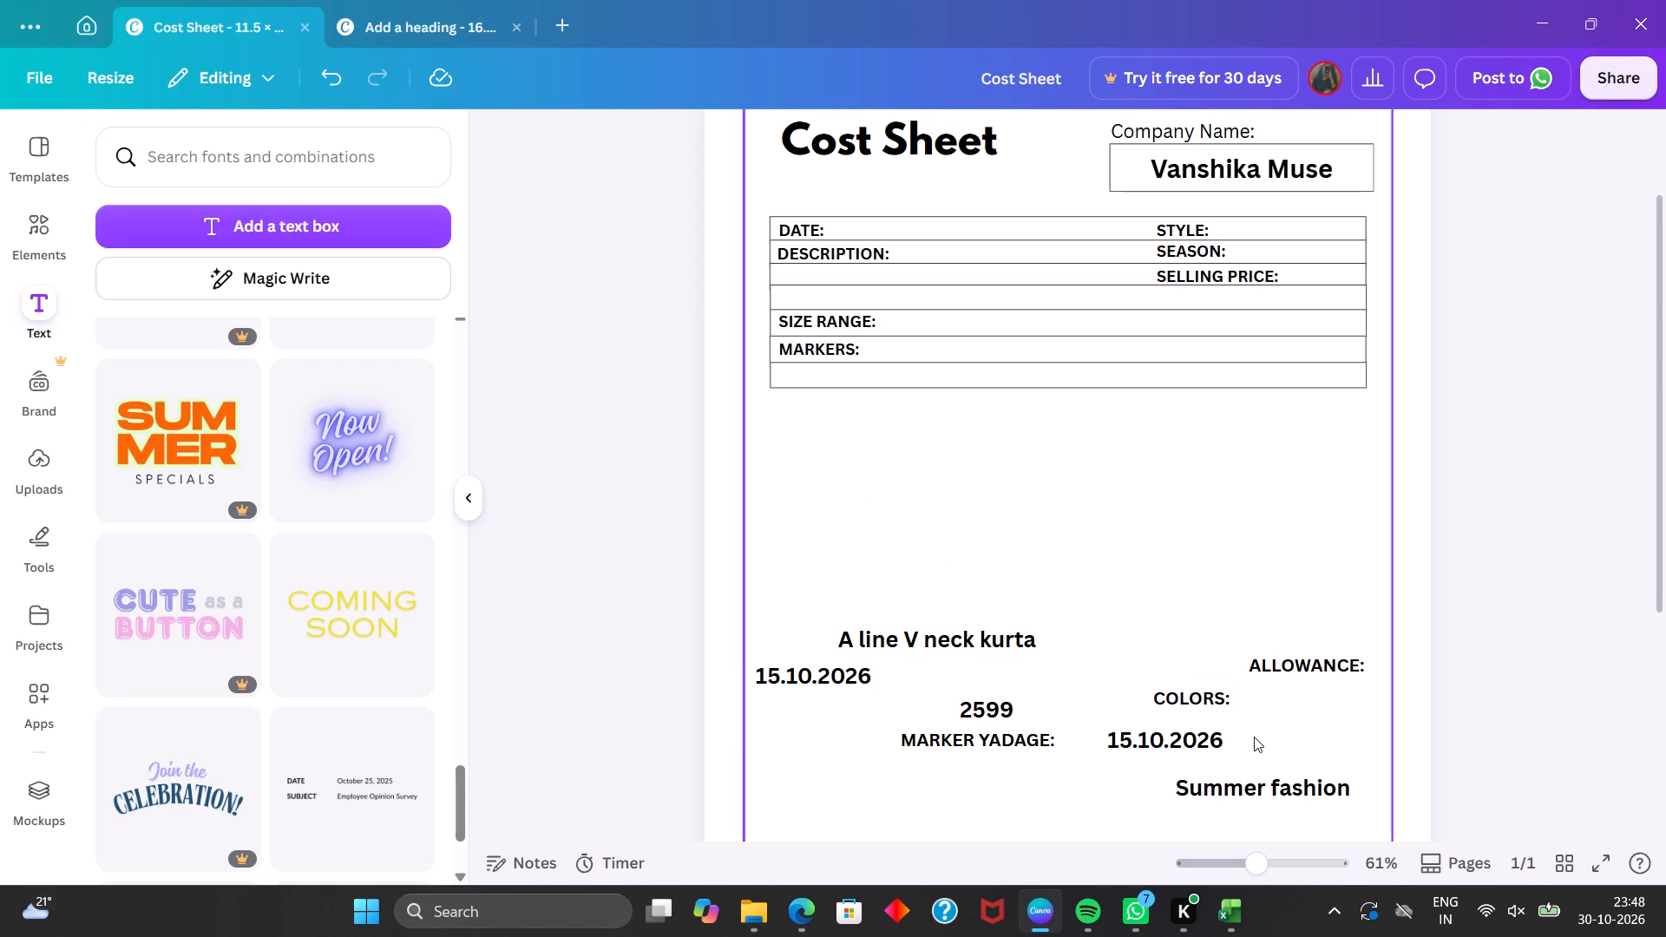
Nudge the SELLING PRICE label slightly up within its row, beneath the SEASON label.
left_click(1204, 275)
left_click(1237, 334)
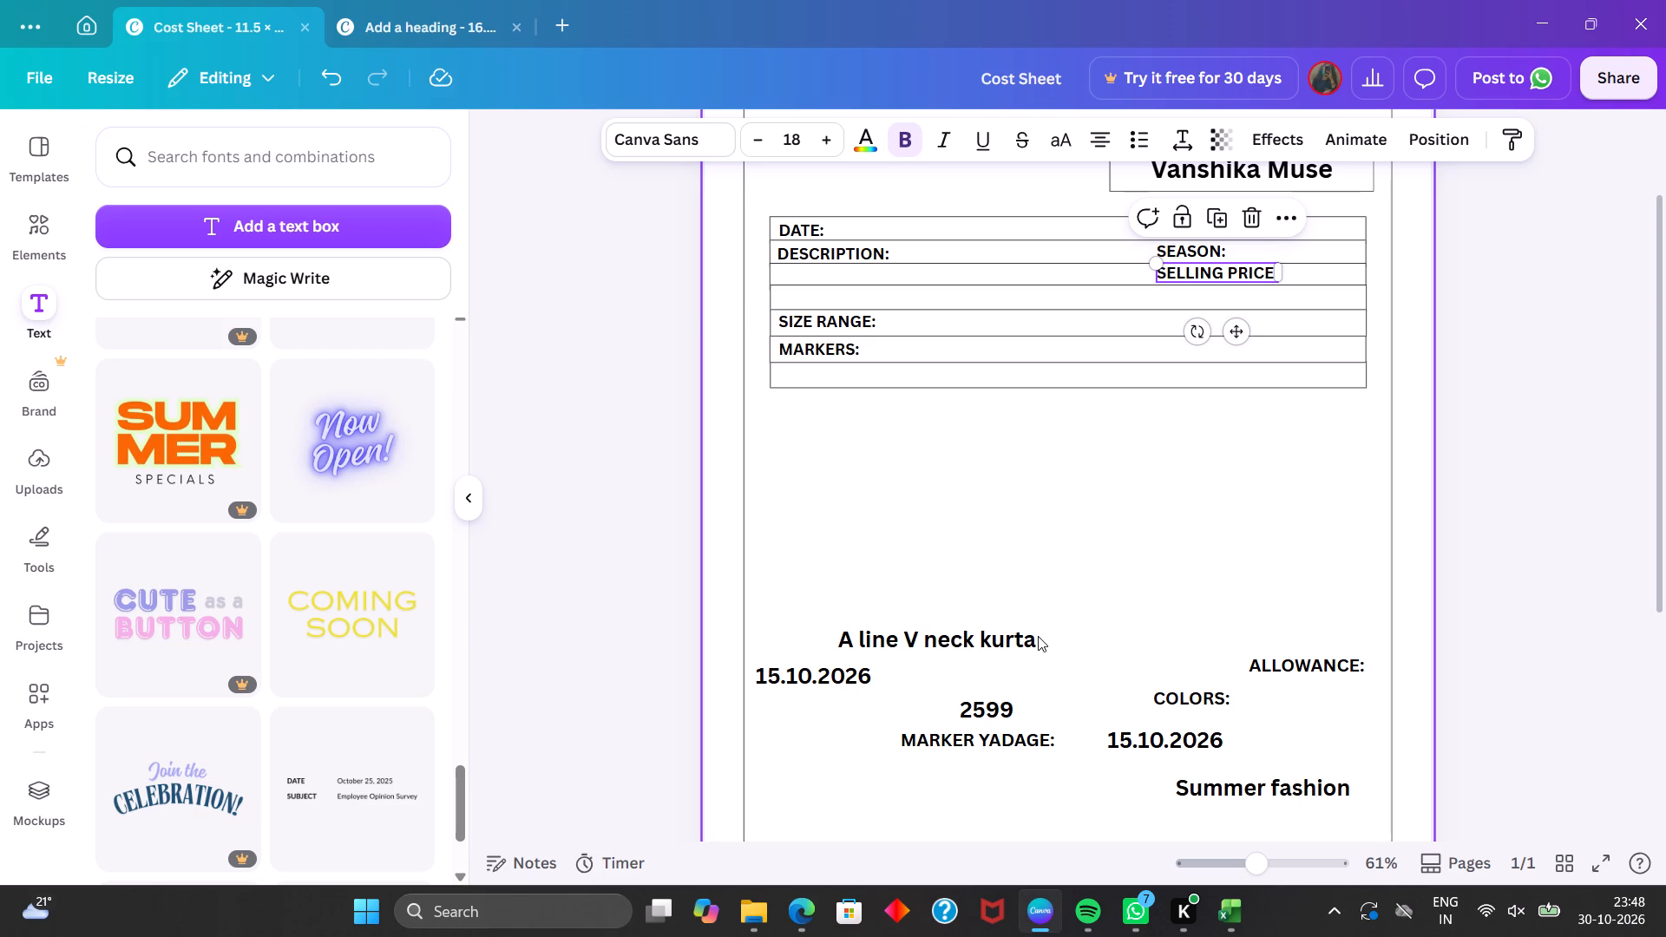
Set the MARKER YADAGE label's font size to 18.
left_click(1019, 737)
left_click(756, 147)
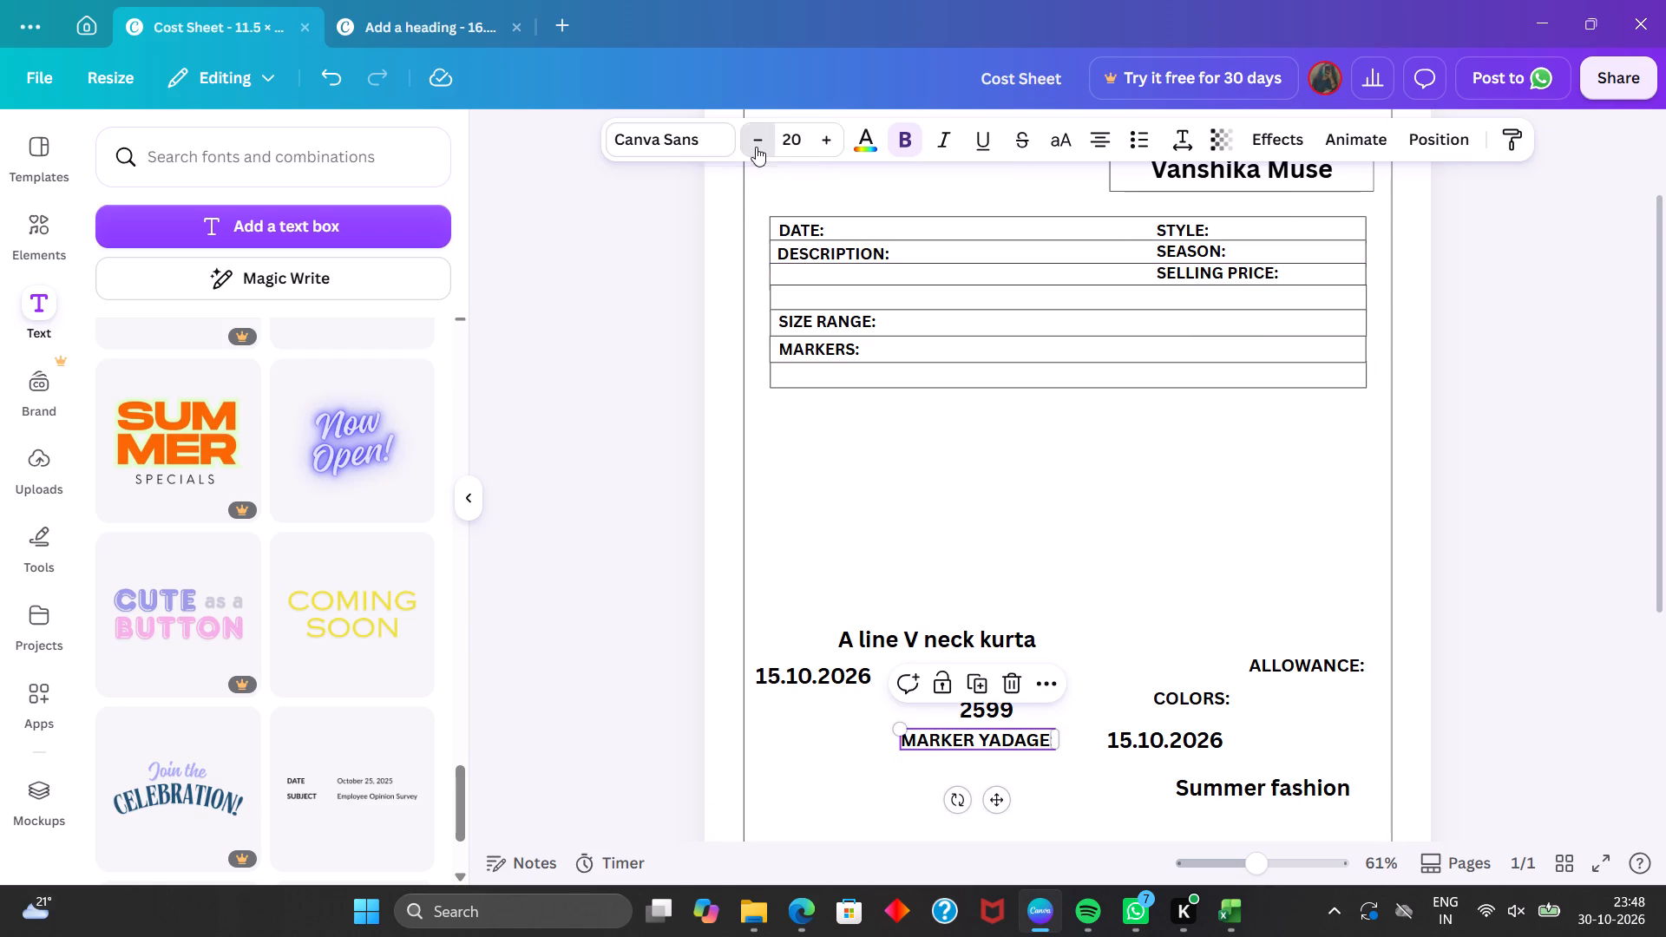
left_click(756, 147)
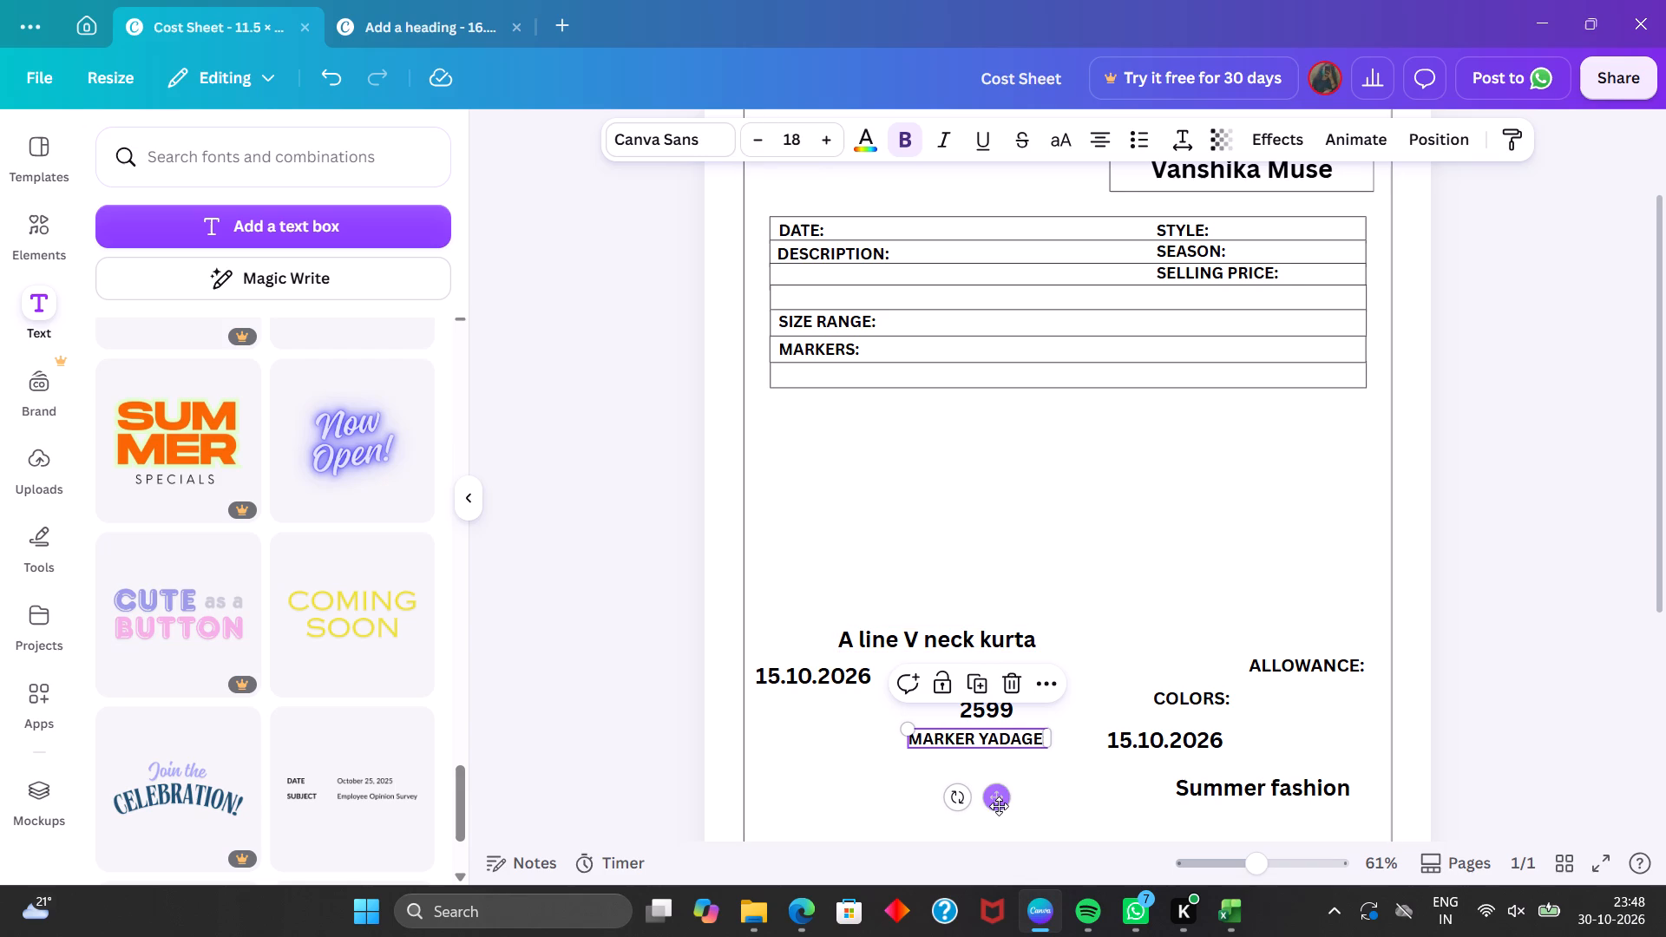
Move the MARKER YADAGE label into the last row below MARKERS, left-aligned with the labels above, and bring it forward.
left_click_drag(999, 806, 871, 449)
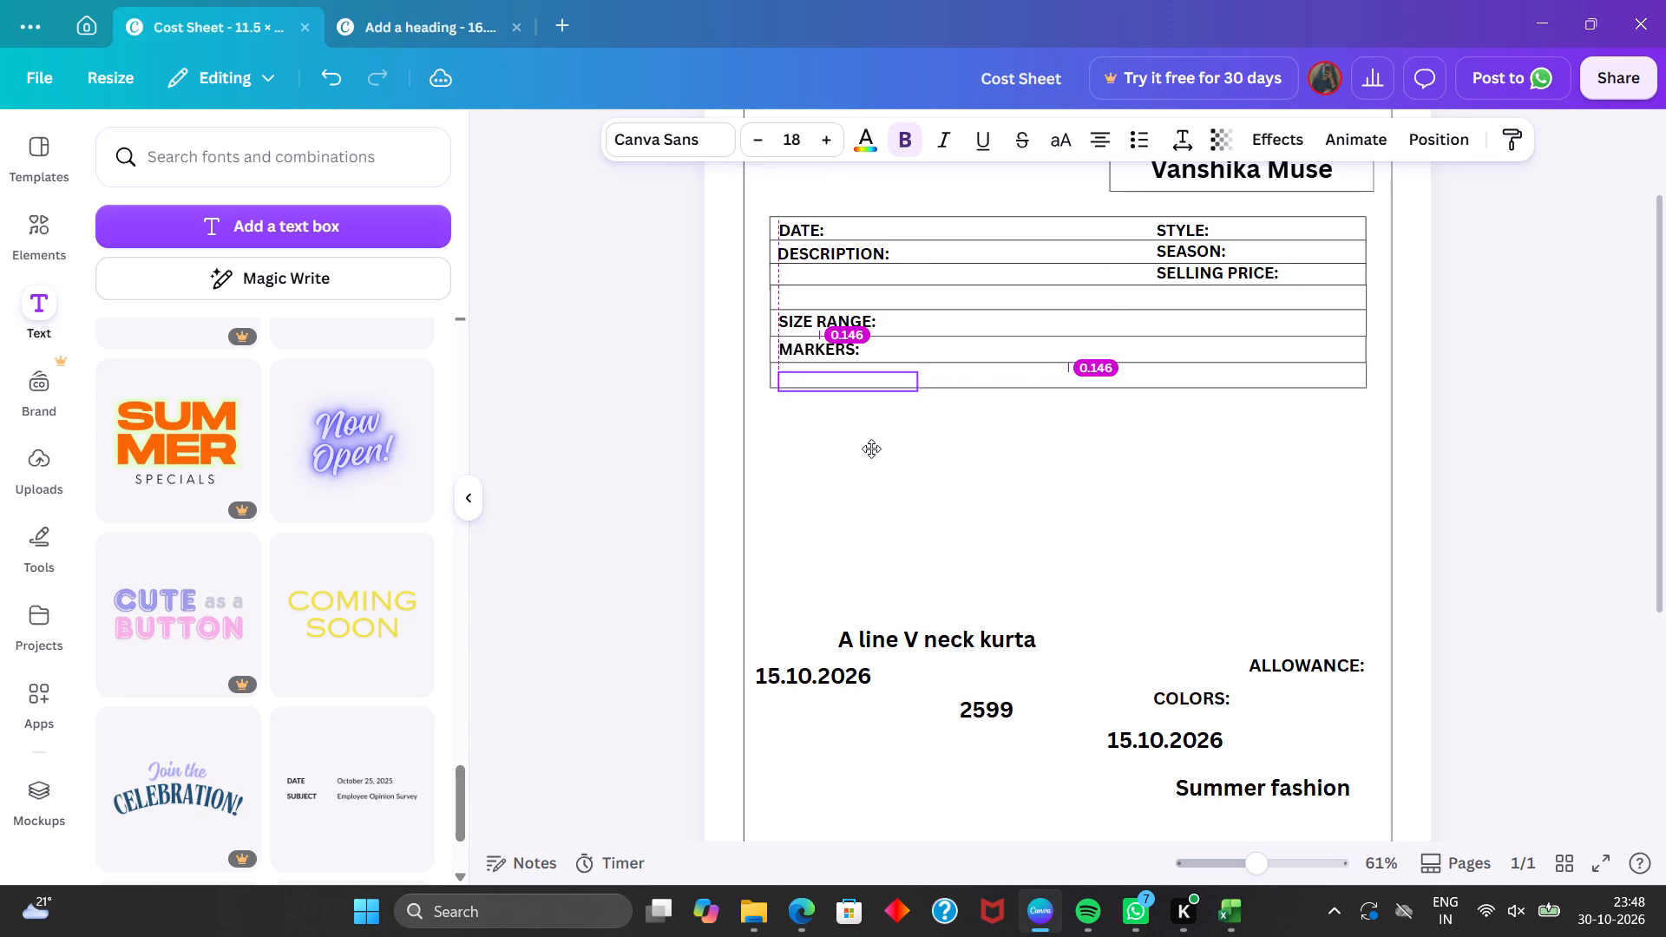
left_click_drag(871, 449, 870, 446)
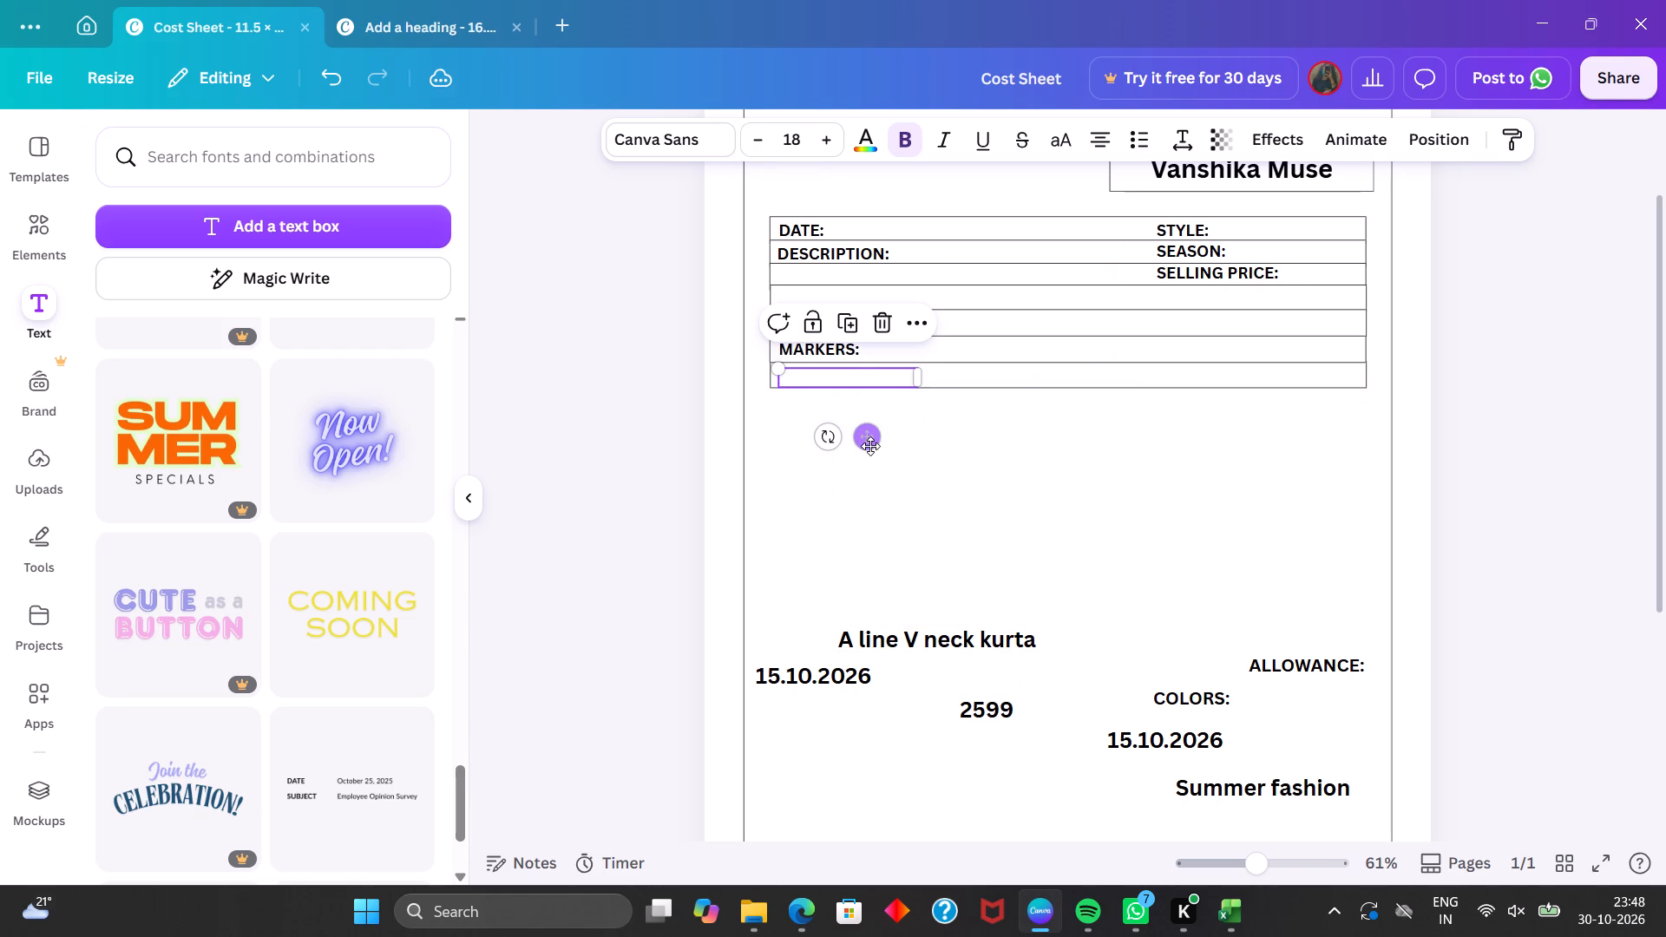
left_click(870, 446)
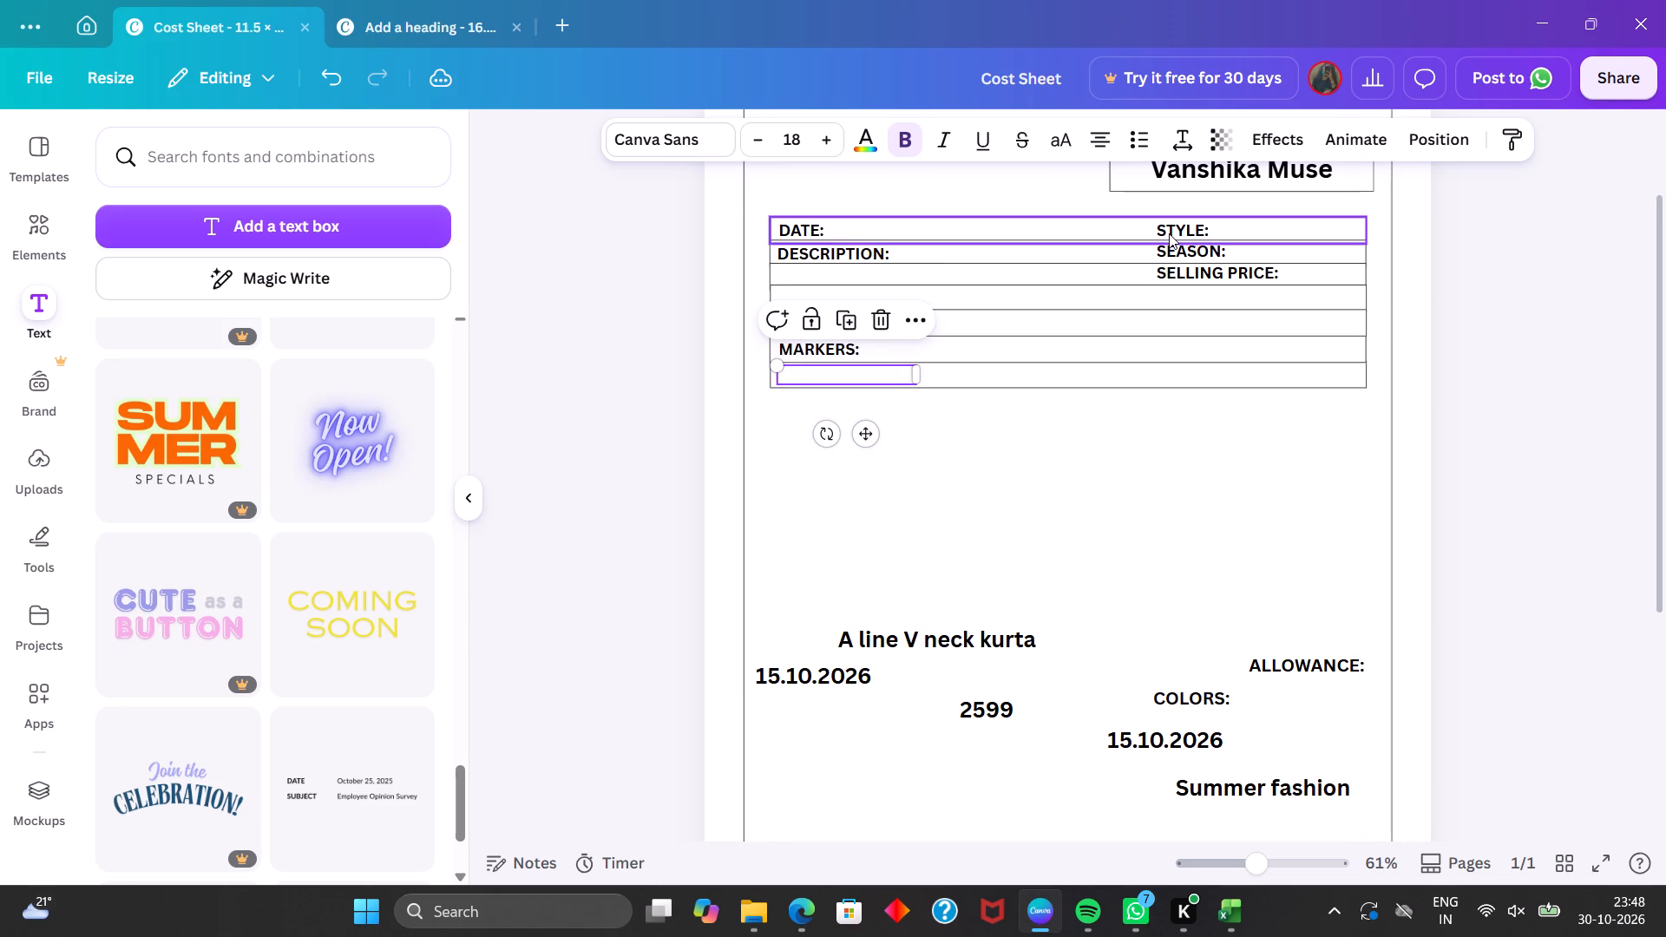
left_click(1427, 137)
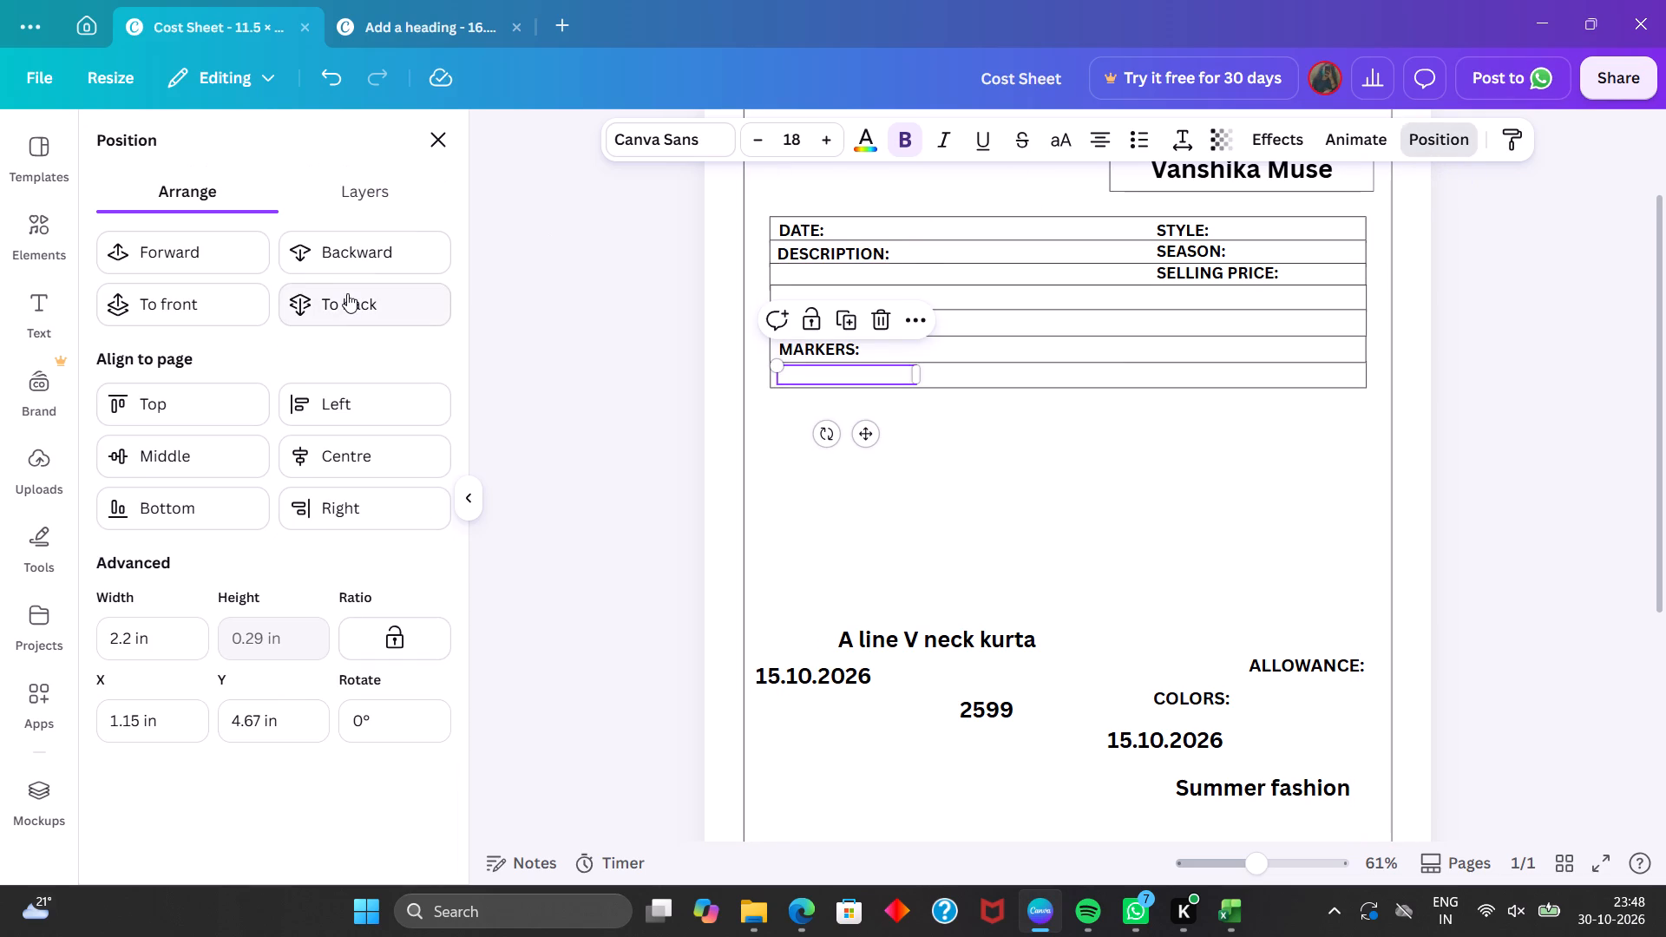
left_click(239, 253)
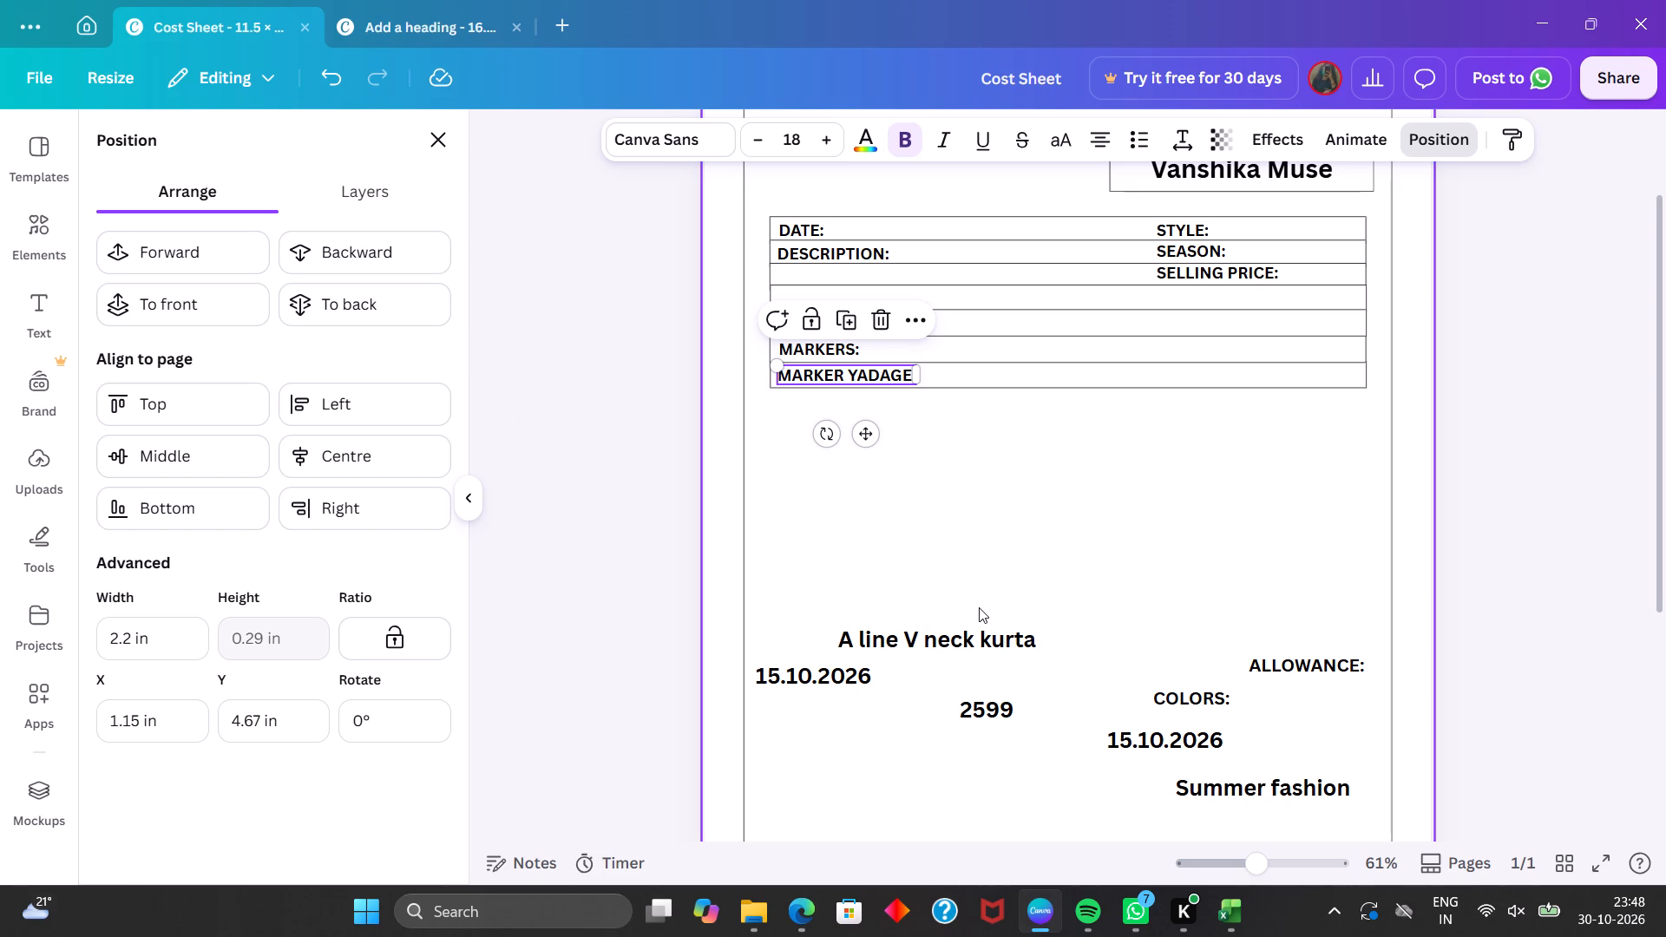
Set the COLORS label's font size to 18.
left_click(1187, 704)
left_click(760, 126)
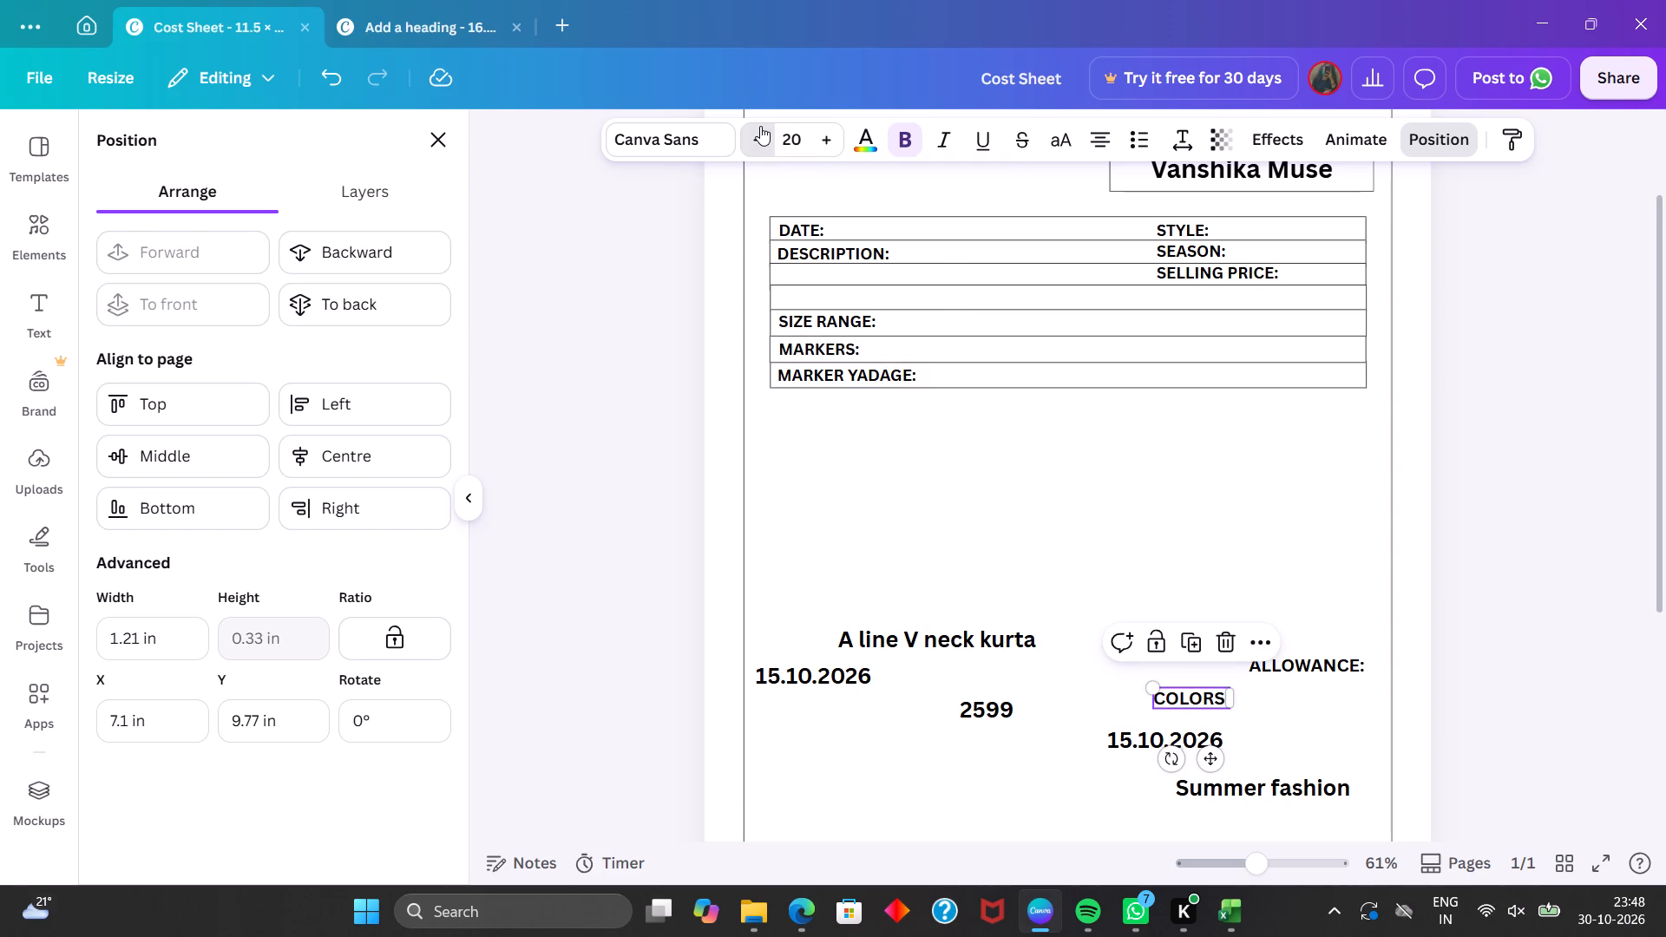
left_click(760, 126)
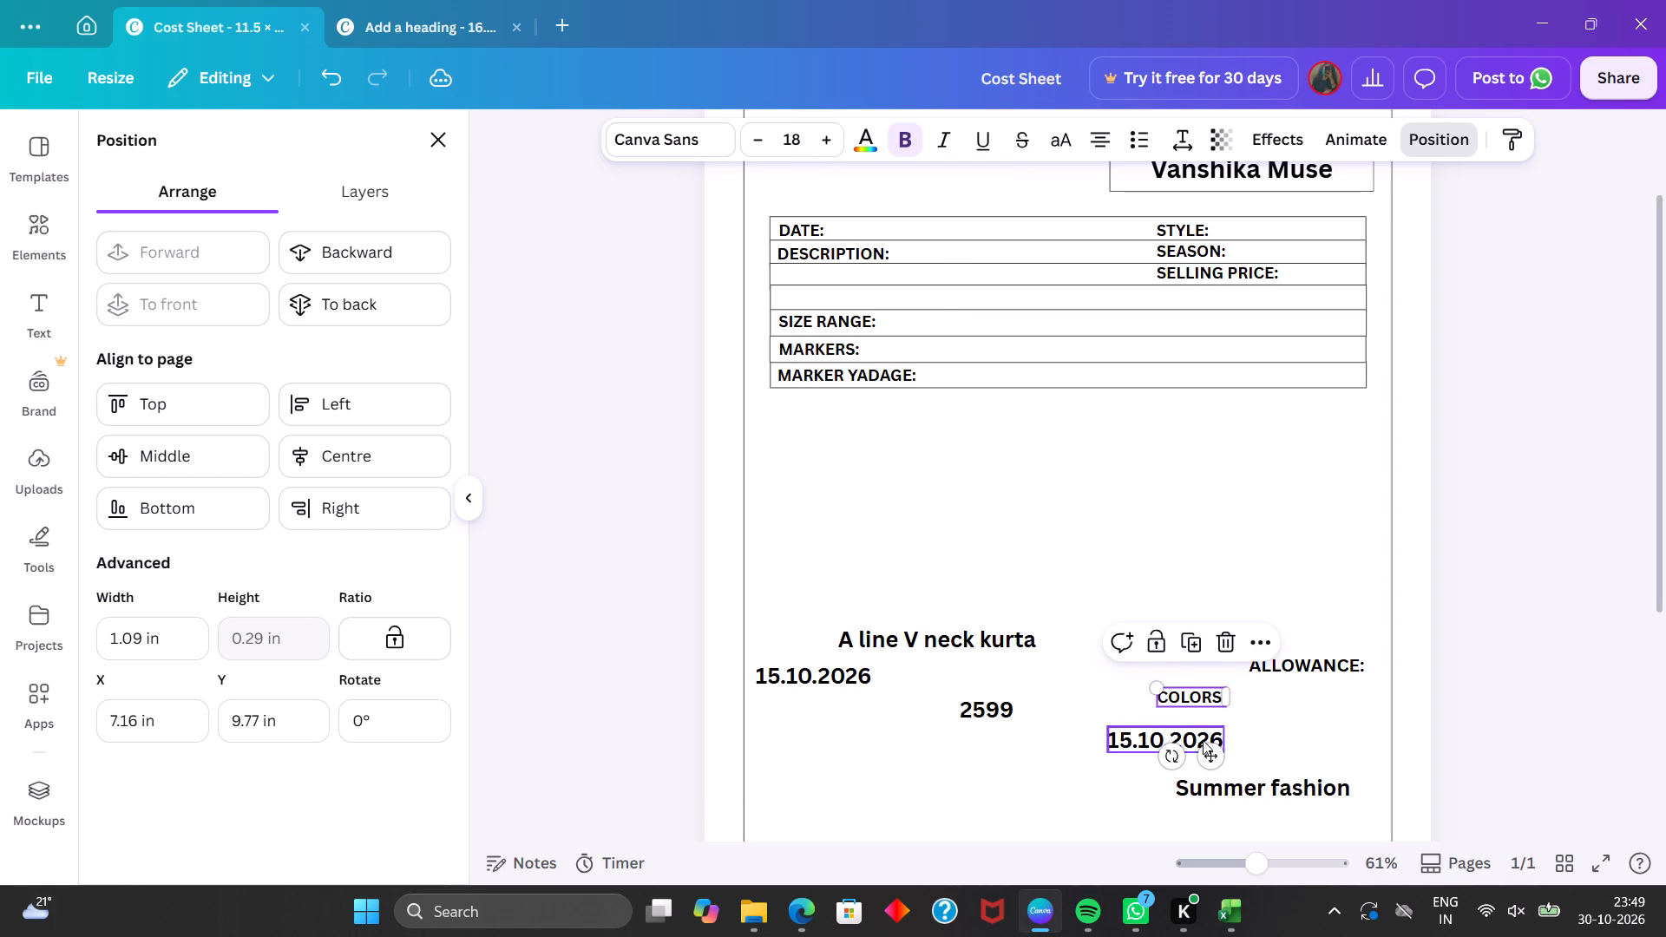
Move the COLORS label to the middle of the SIZE RANGE row and bring it to the front.
left_click_drag(1208, 750, 1066, 382)
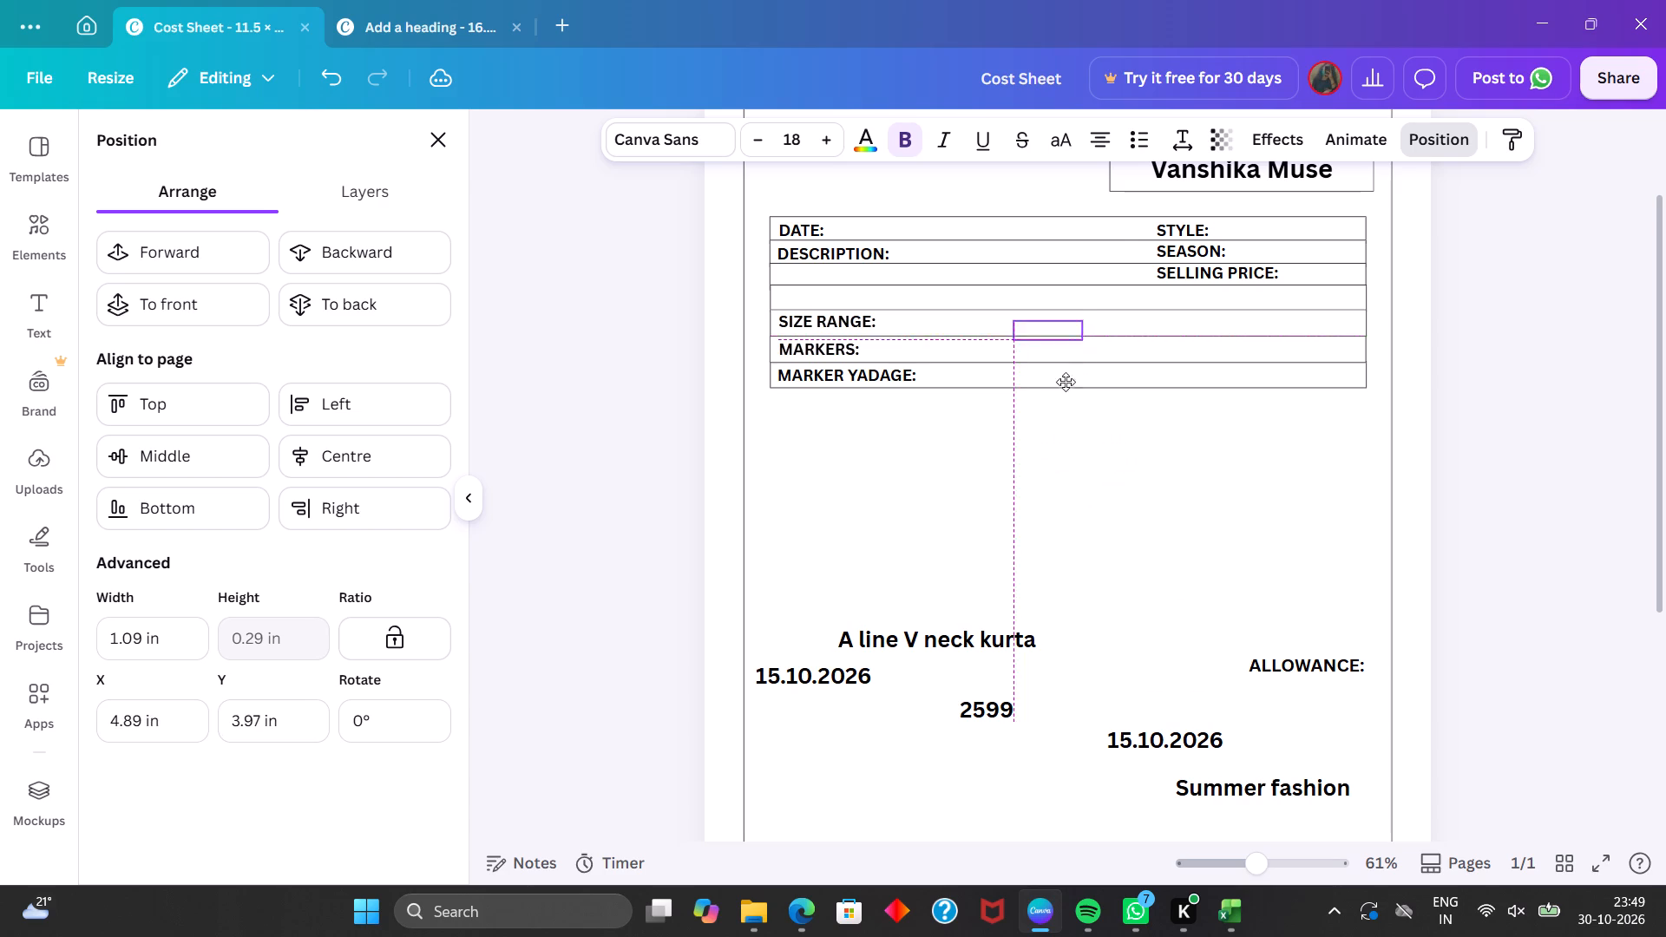
left_click_drag(1066, 382, 1082, 381)
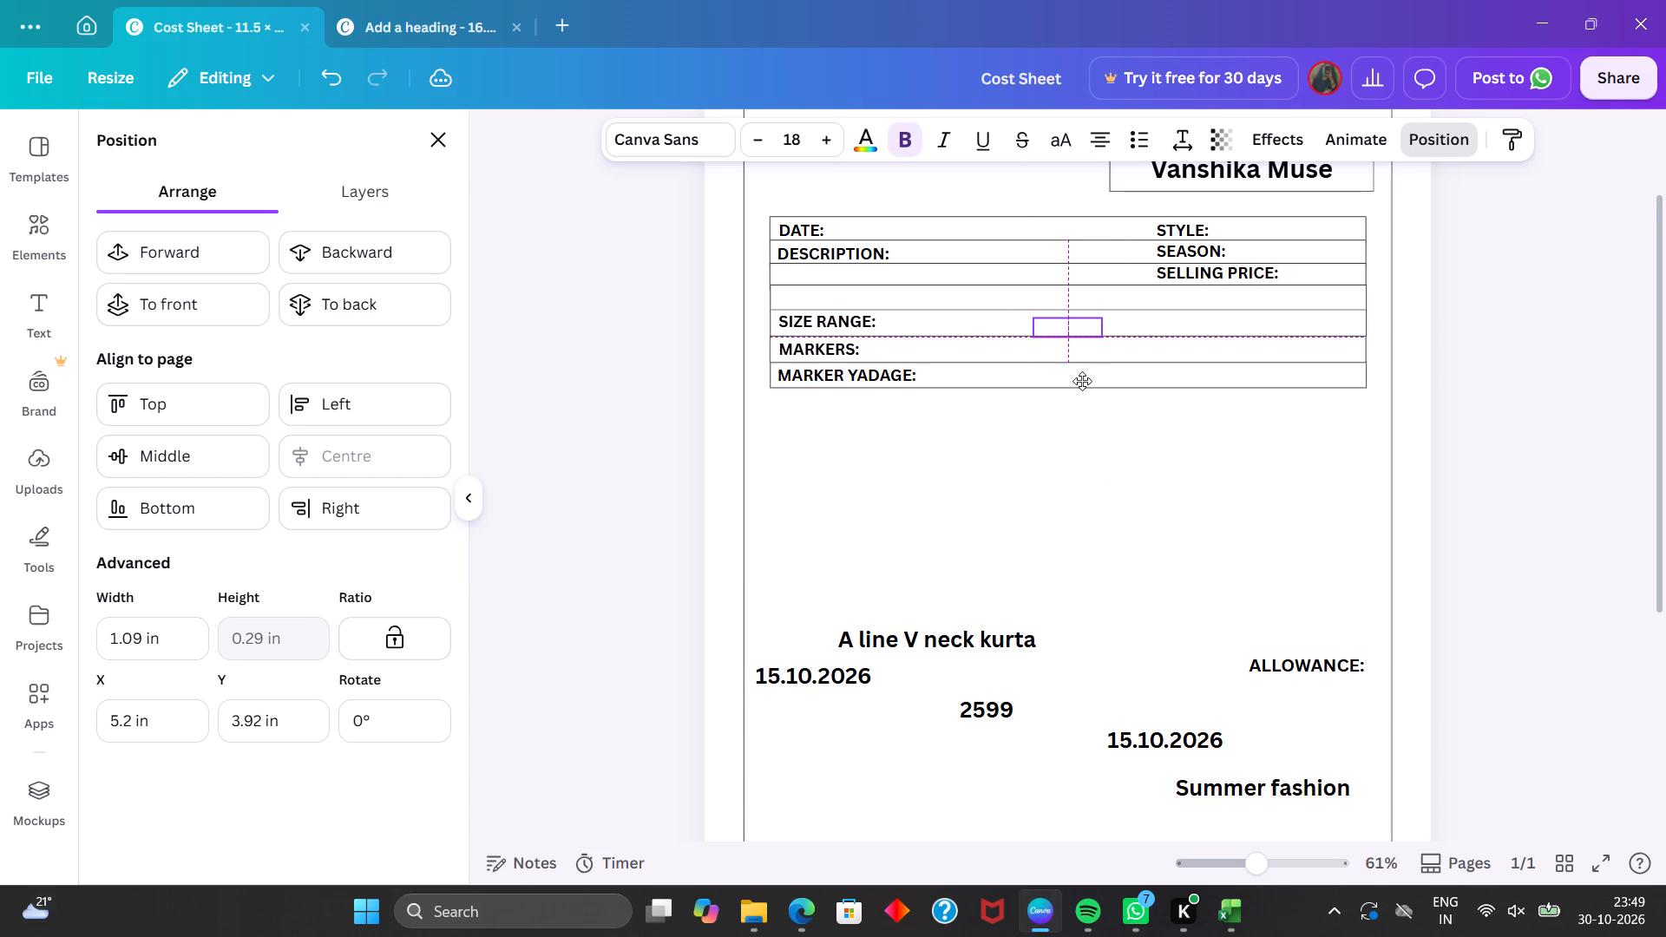
left_click_drag(1082, 381, 1083, 378)
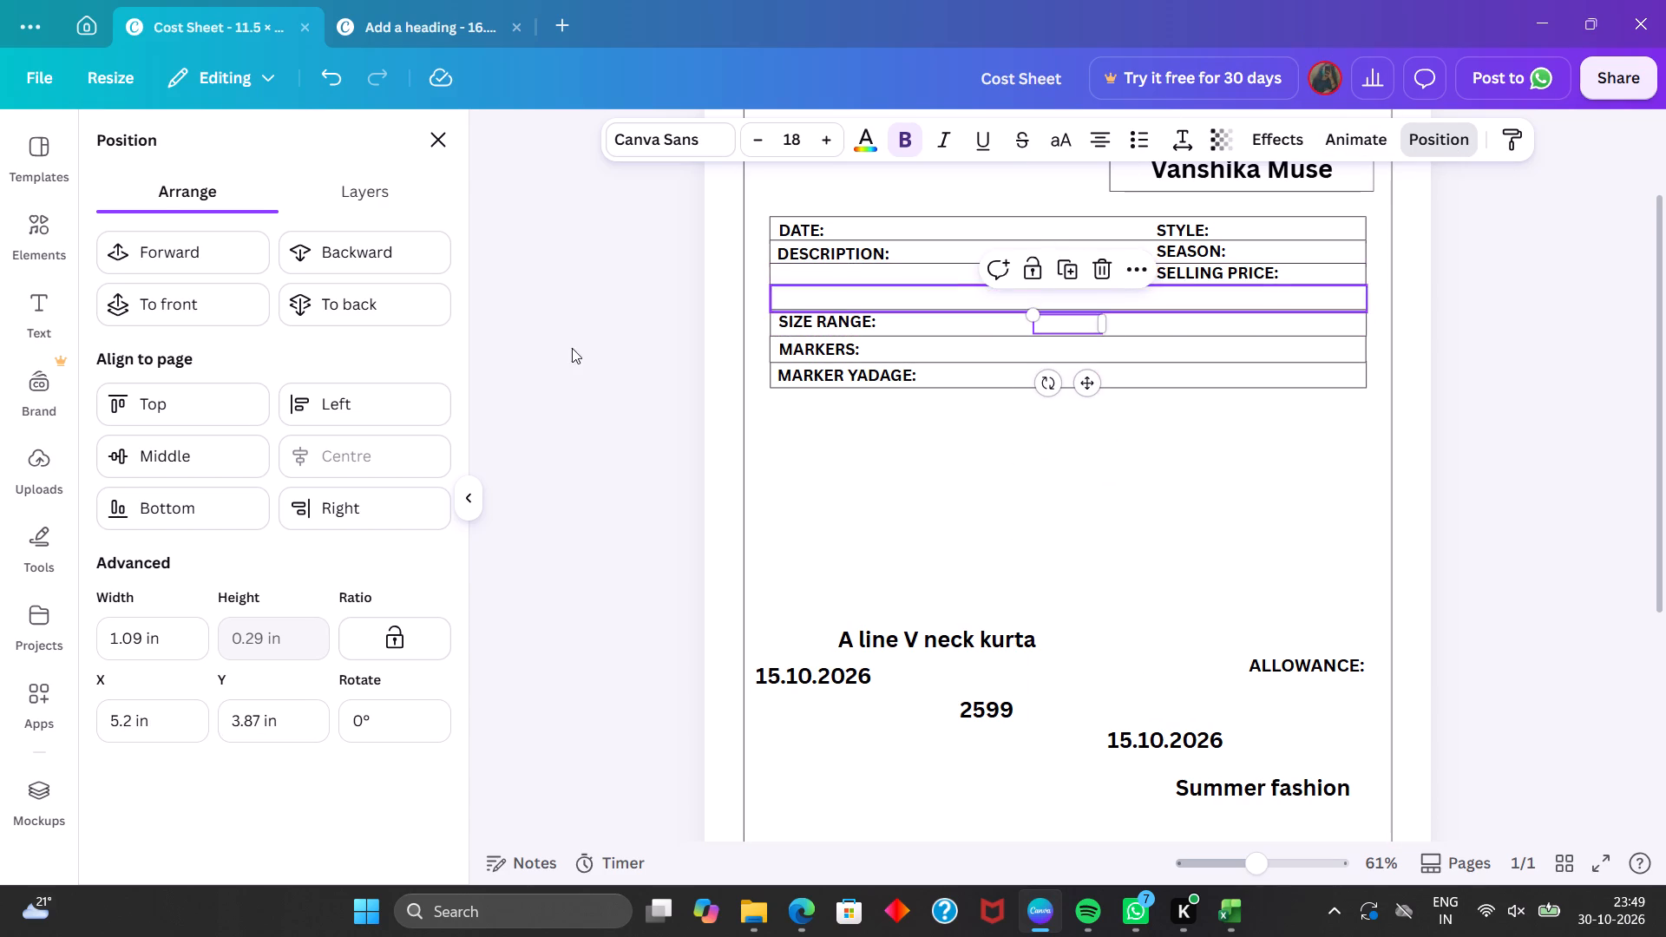
left_click(226, 251)
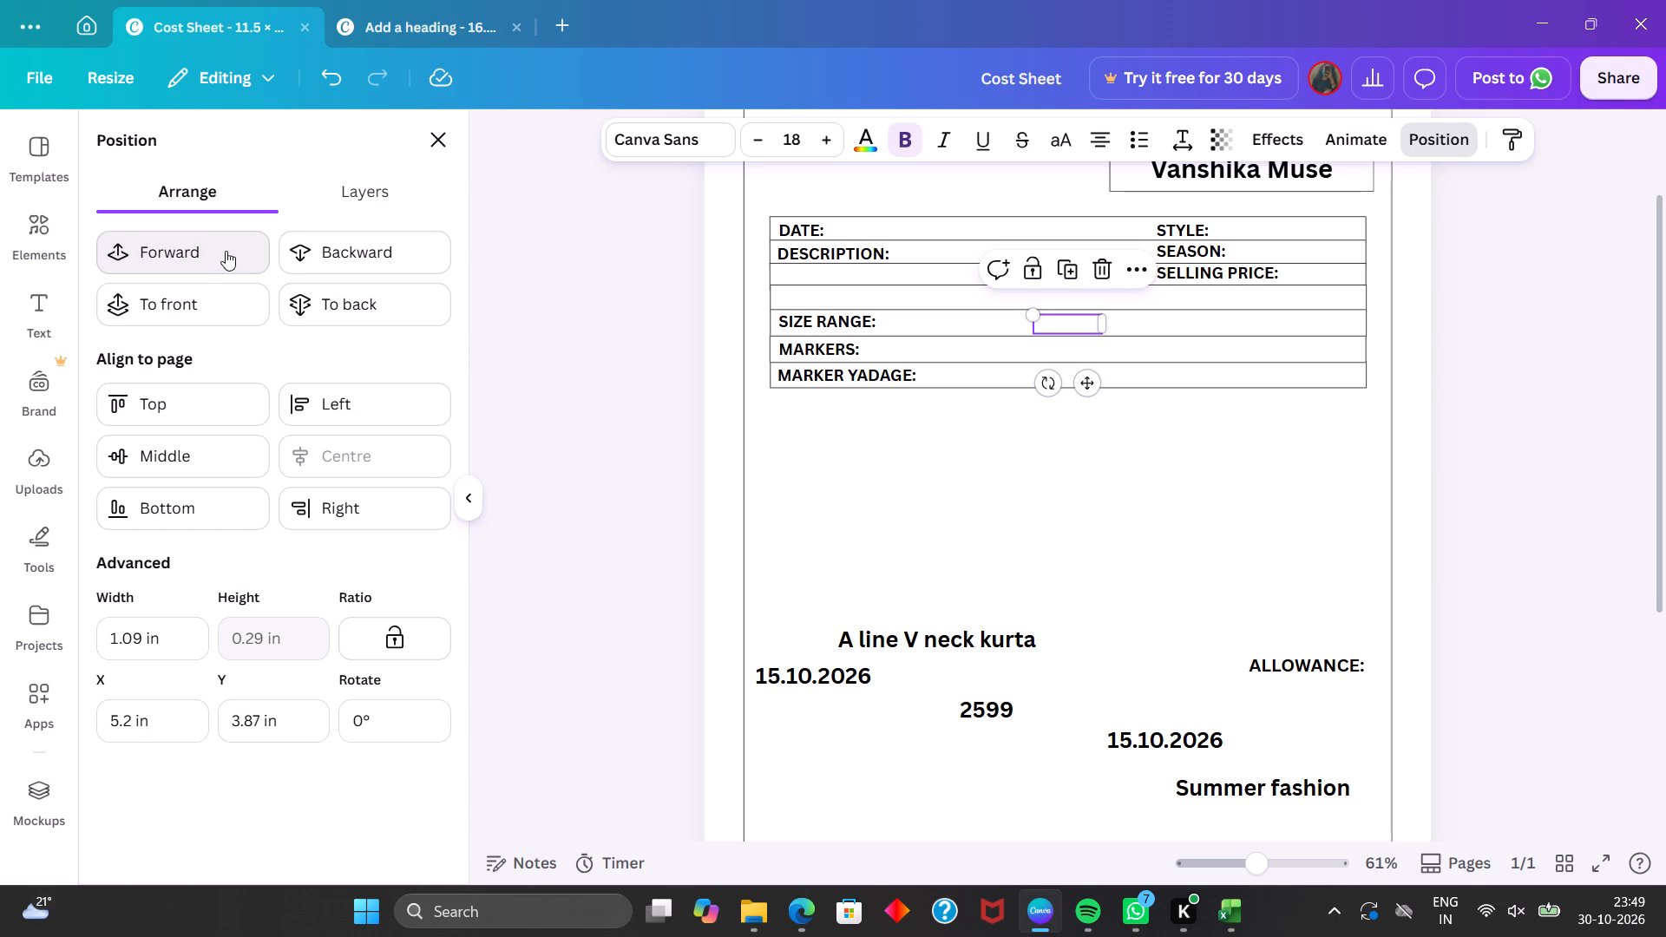
left_click(216, 292)
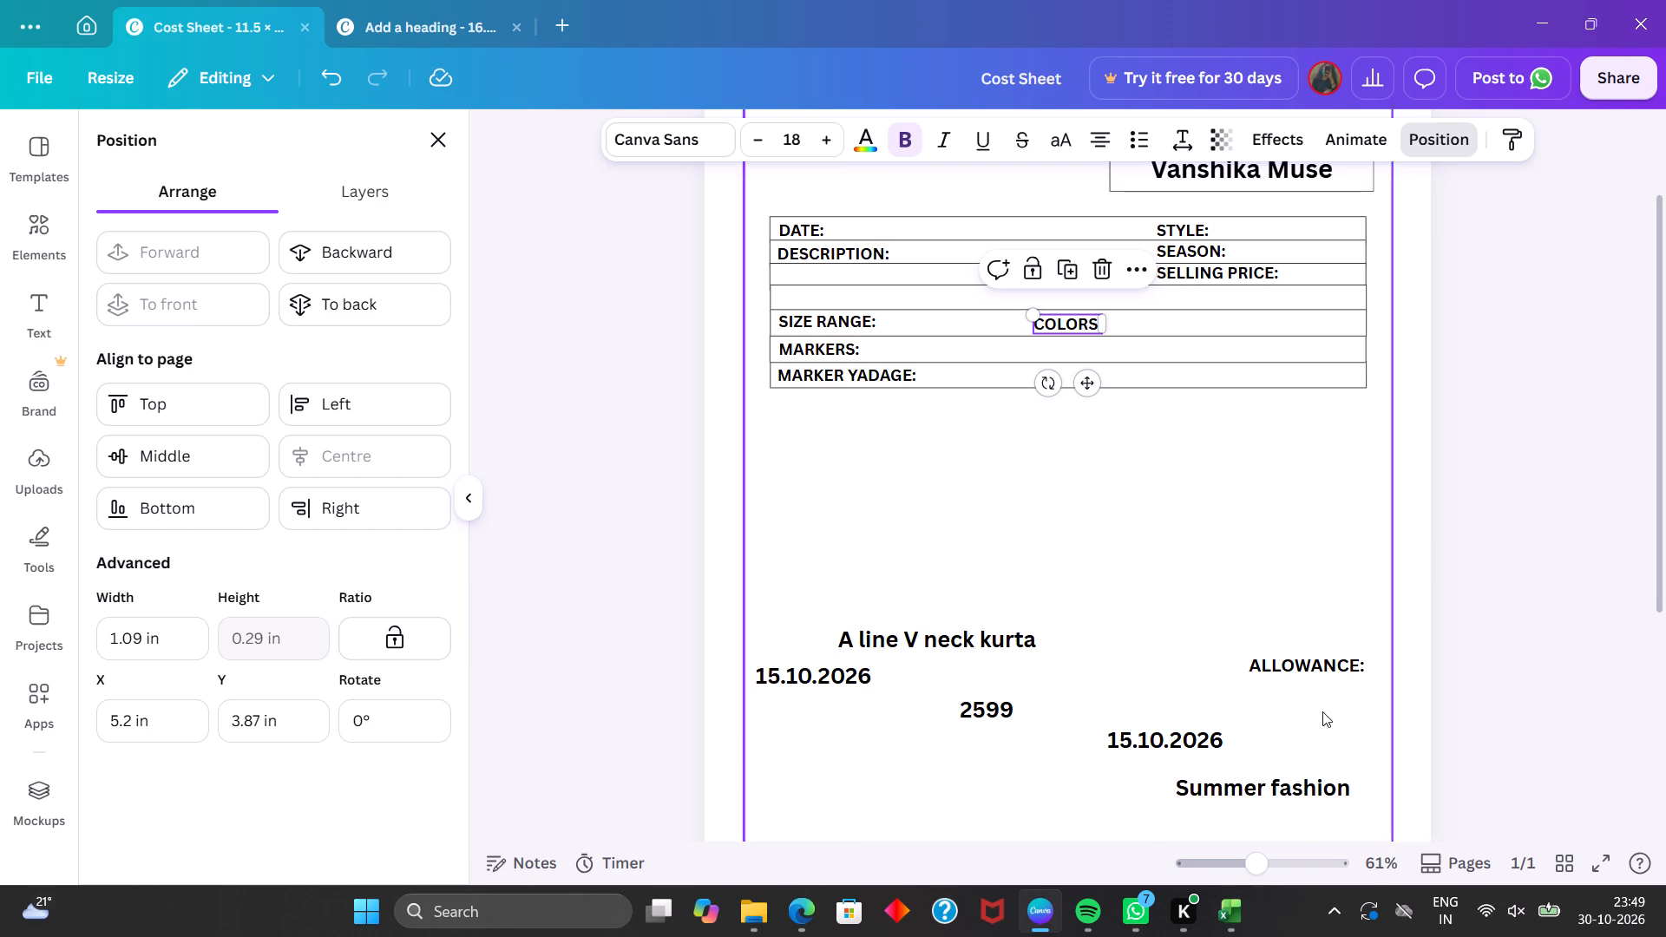
Set the ALLOWANCE label's font size to 18.
left_click(1317, 665)
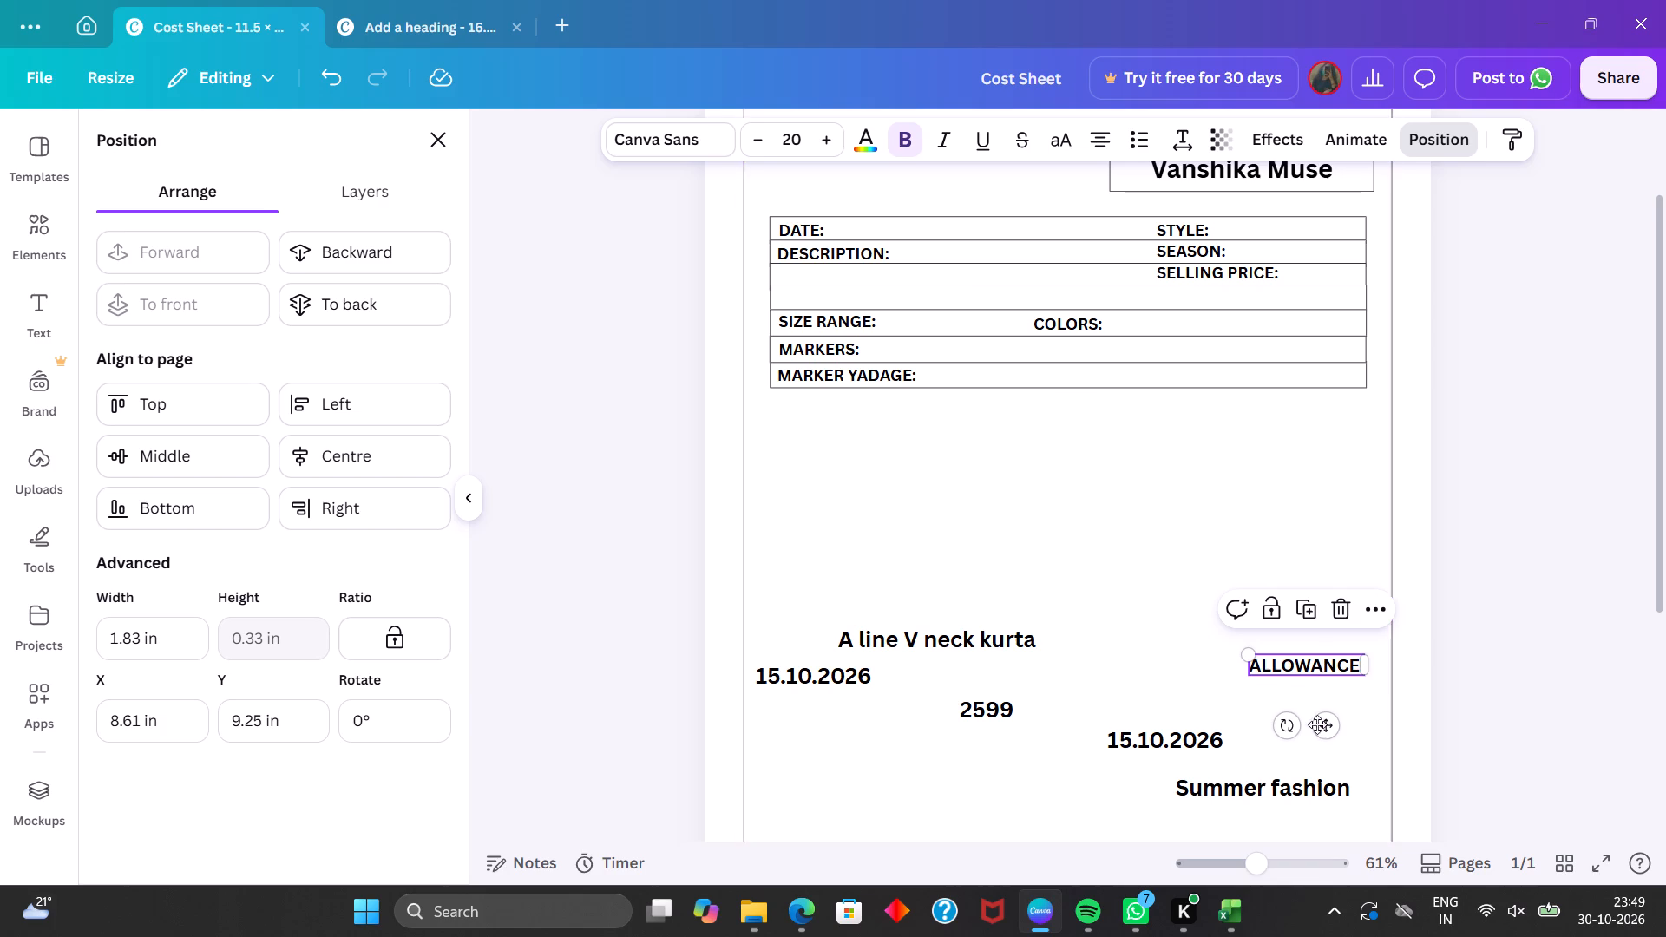
left_click(751, 142)
left_click(751, 142)
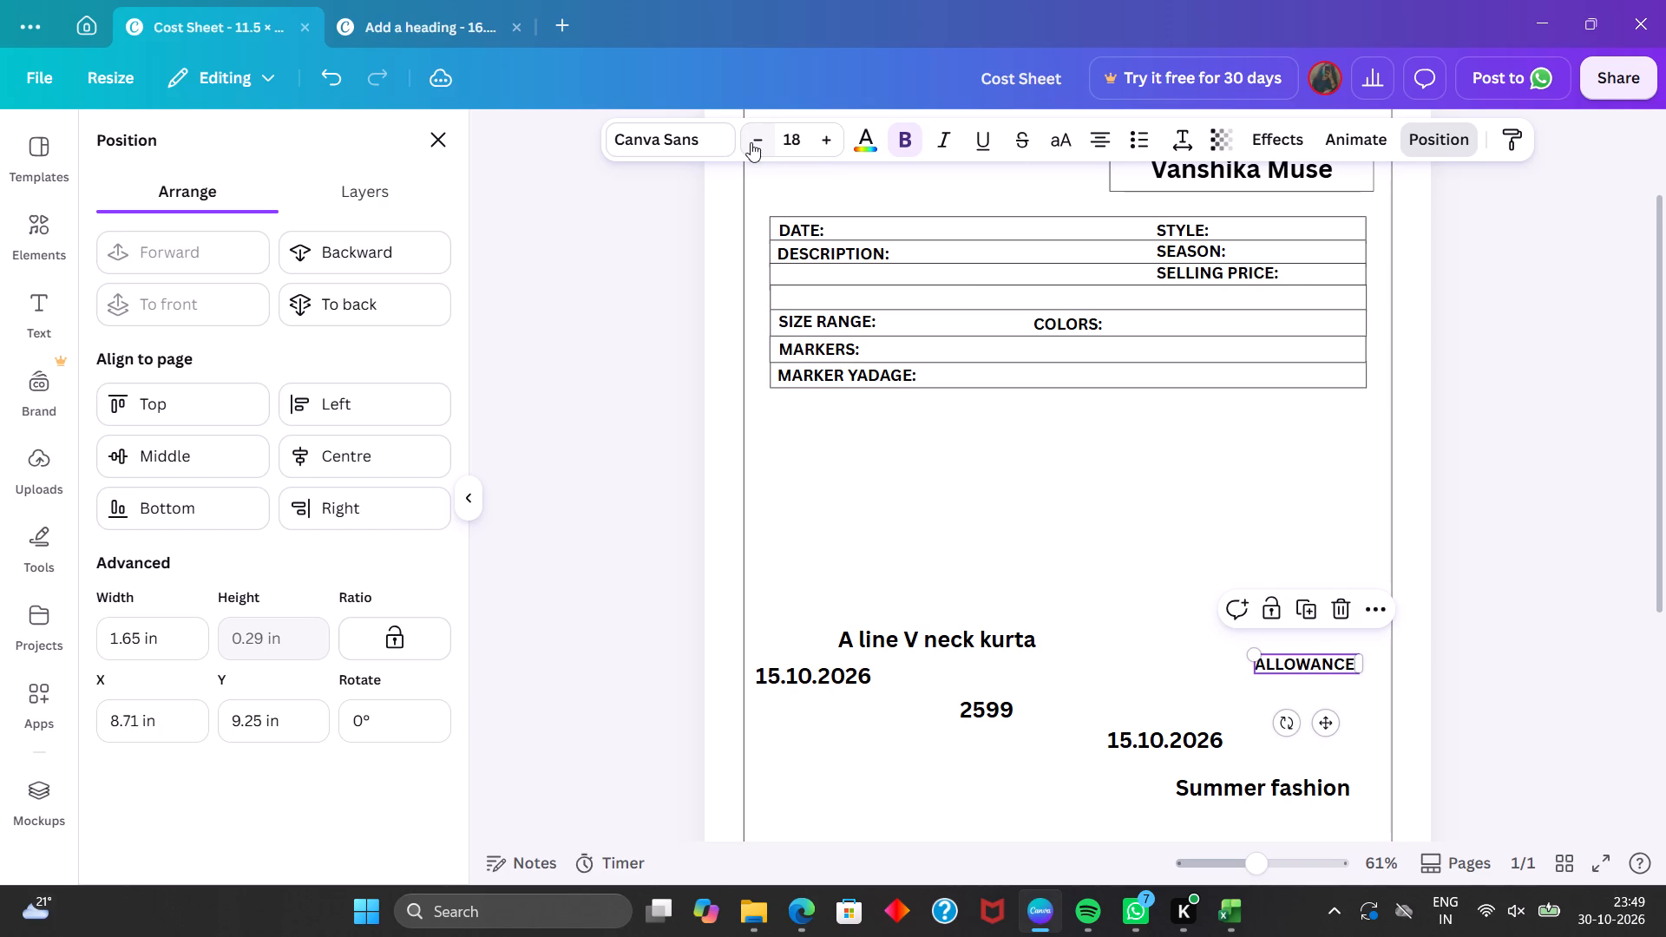
left_click(1333, 662)
left_click(1531, 645)
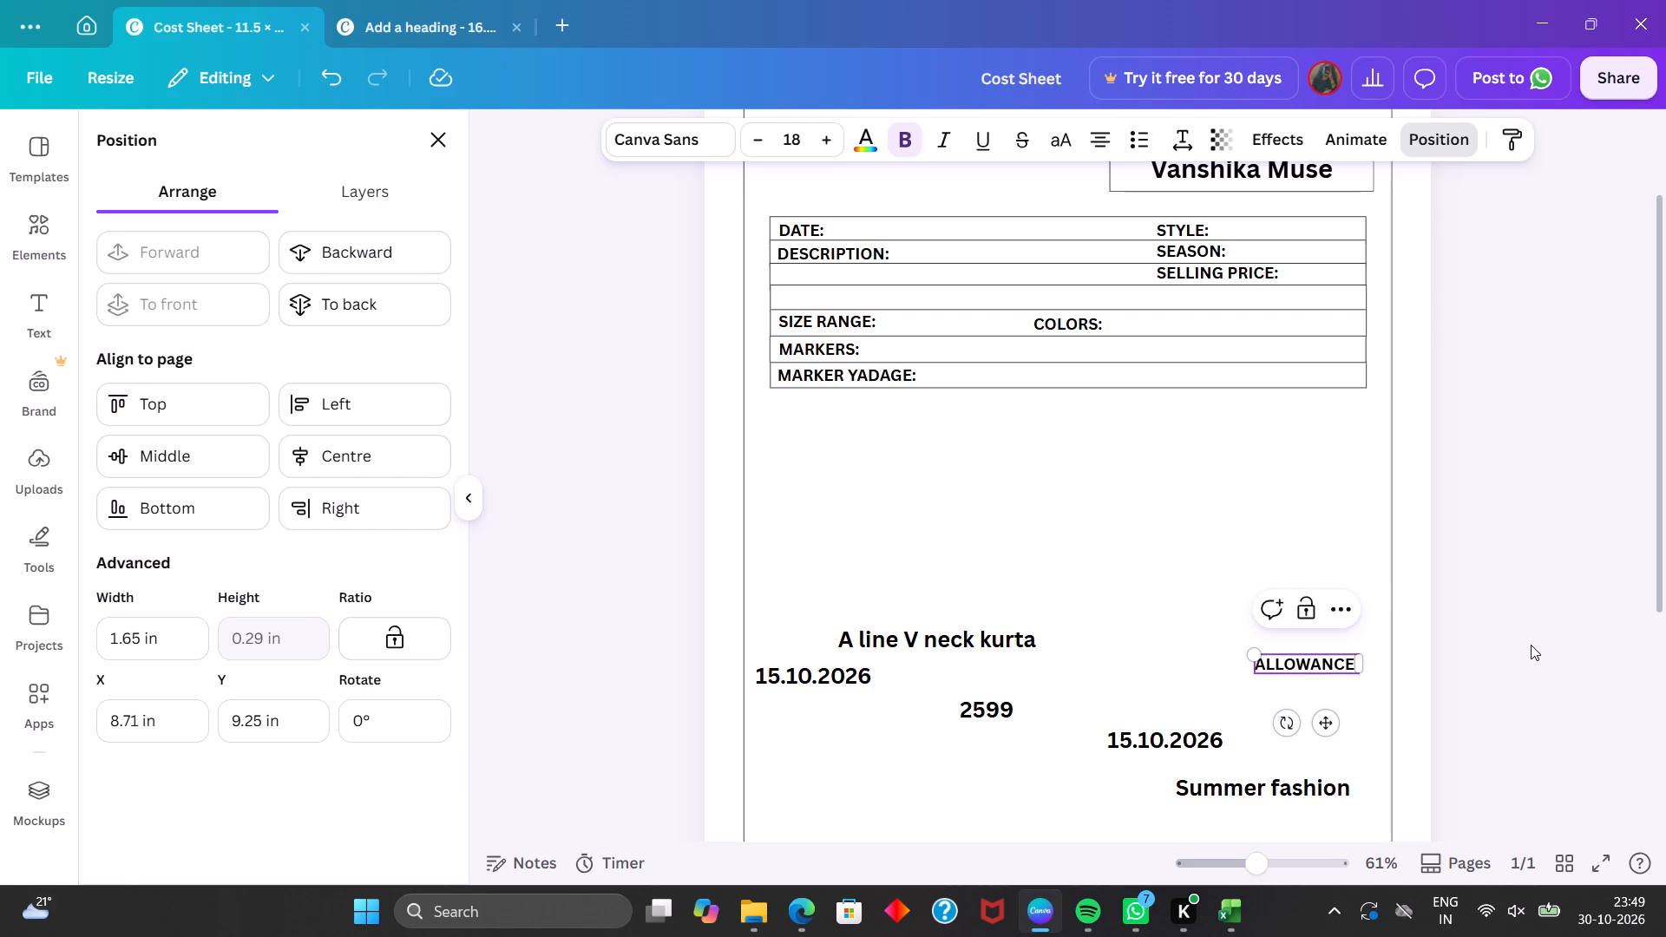
left_click(1622, 678)
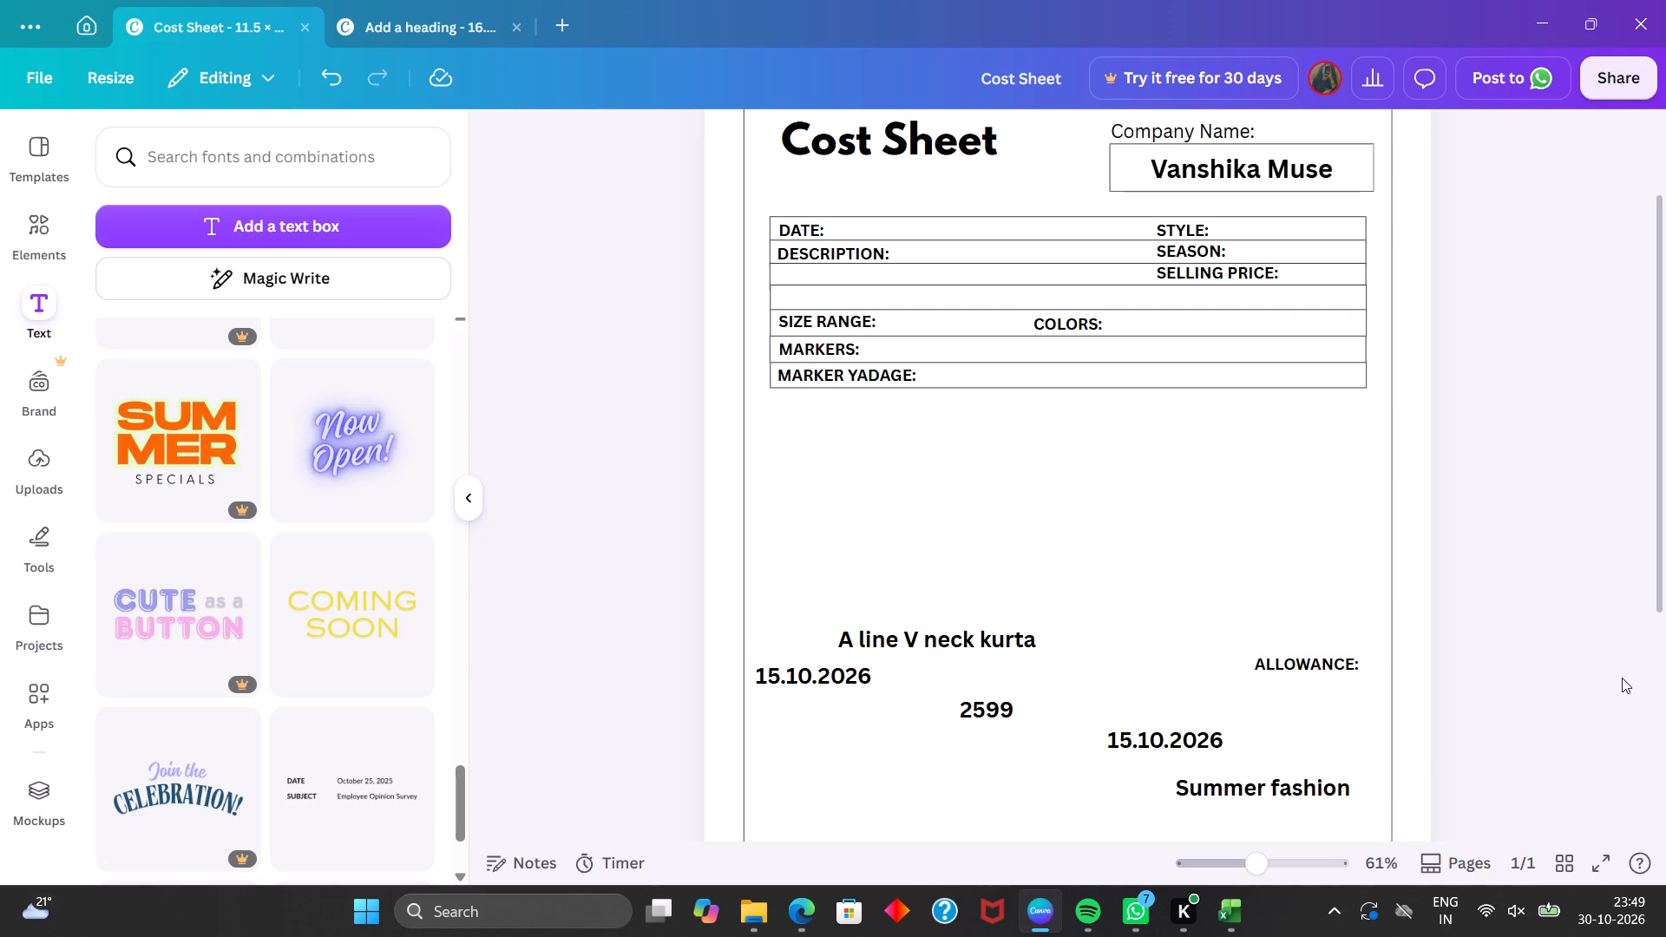
Move the ALLOWANCE label into the right half of the MARKER YADAGE row, level with that label, and bring it forward.
left_click(1301, 655)
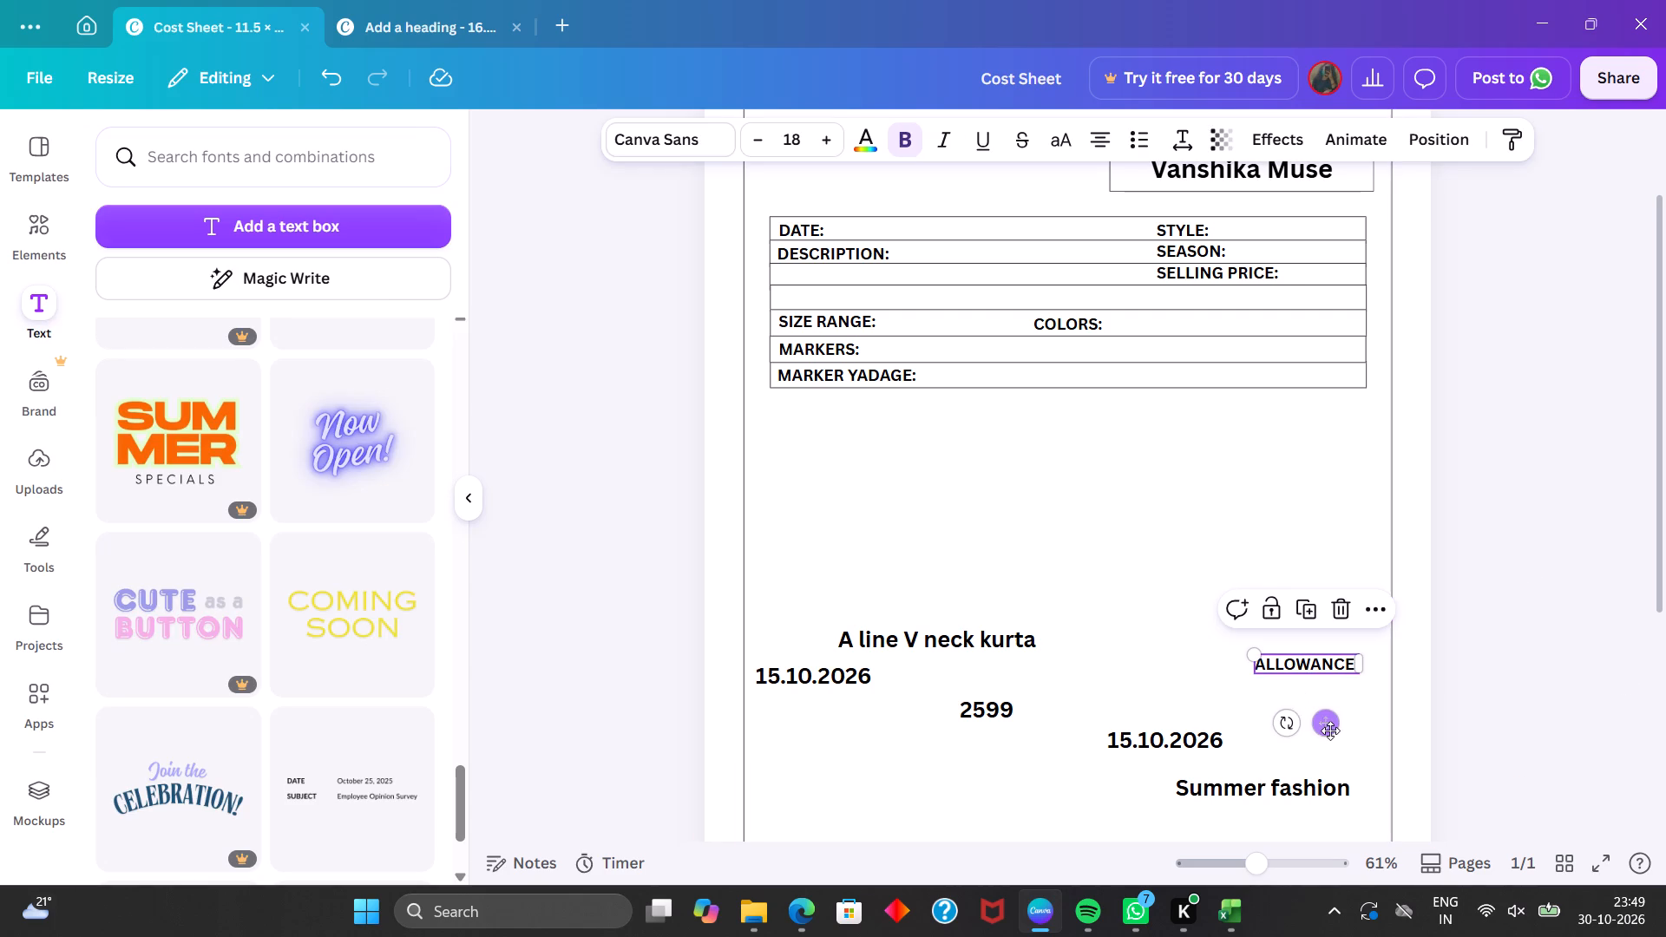
left_click_drag(1330, 730, 1199, 511)
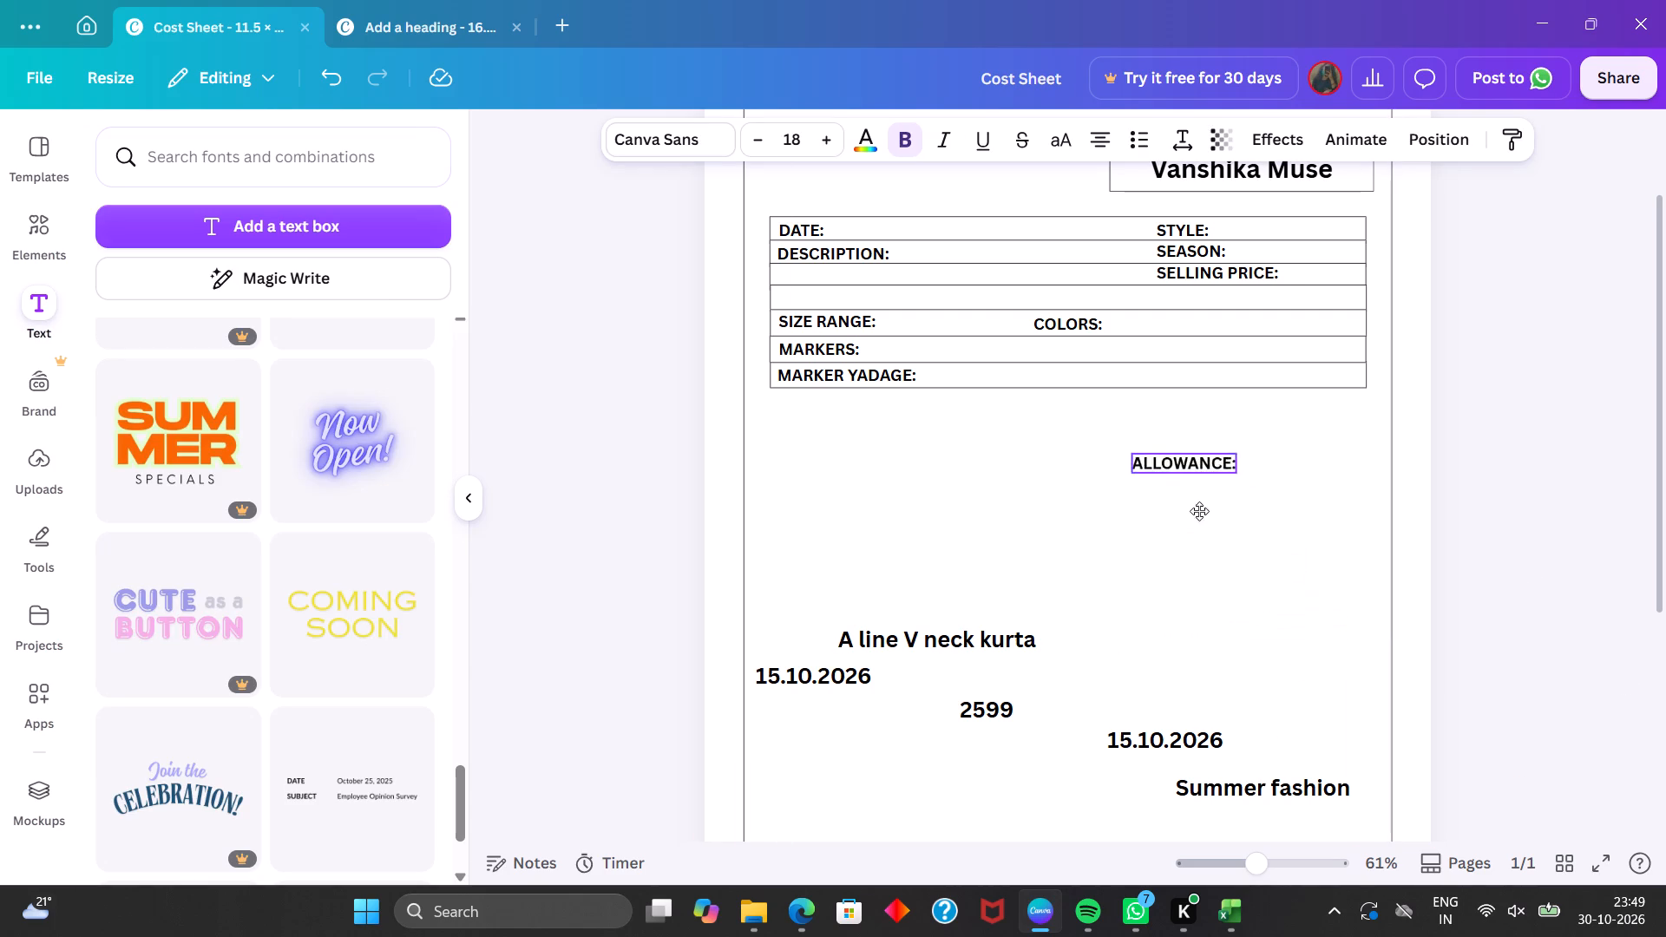
left_click_drag(1199, 511, 1196, 447)
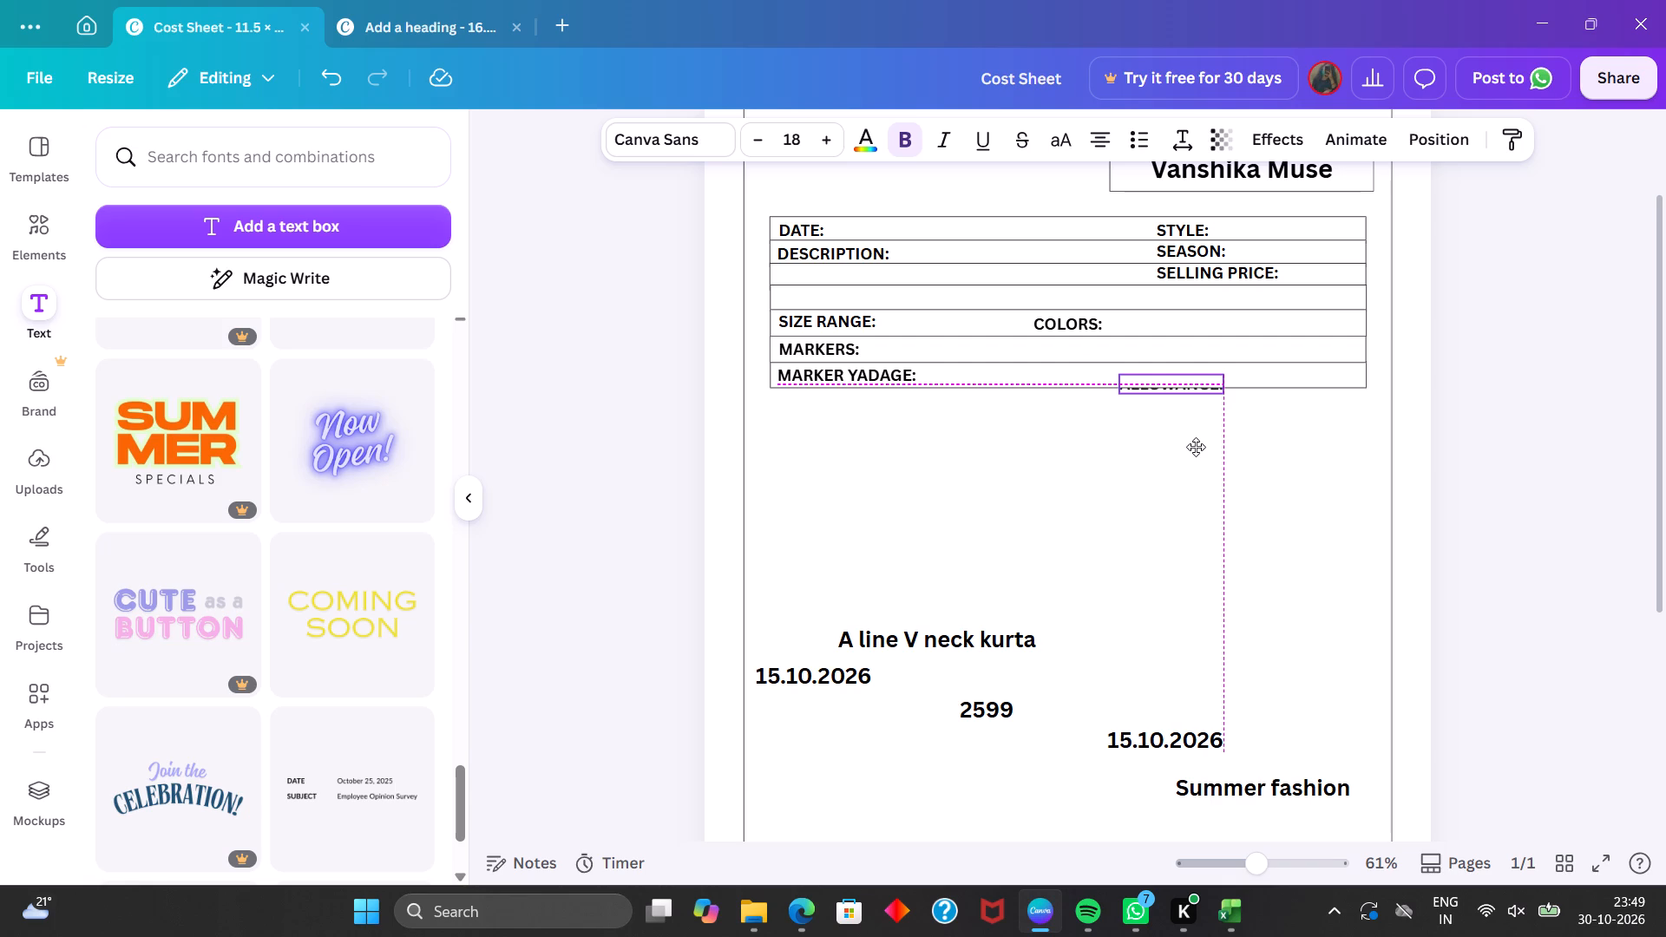
left_click_drag(1196, 447, 1197, 441)
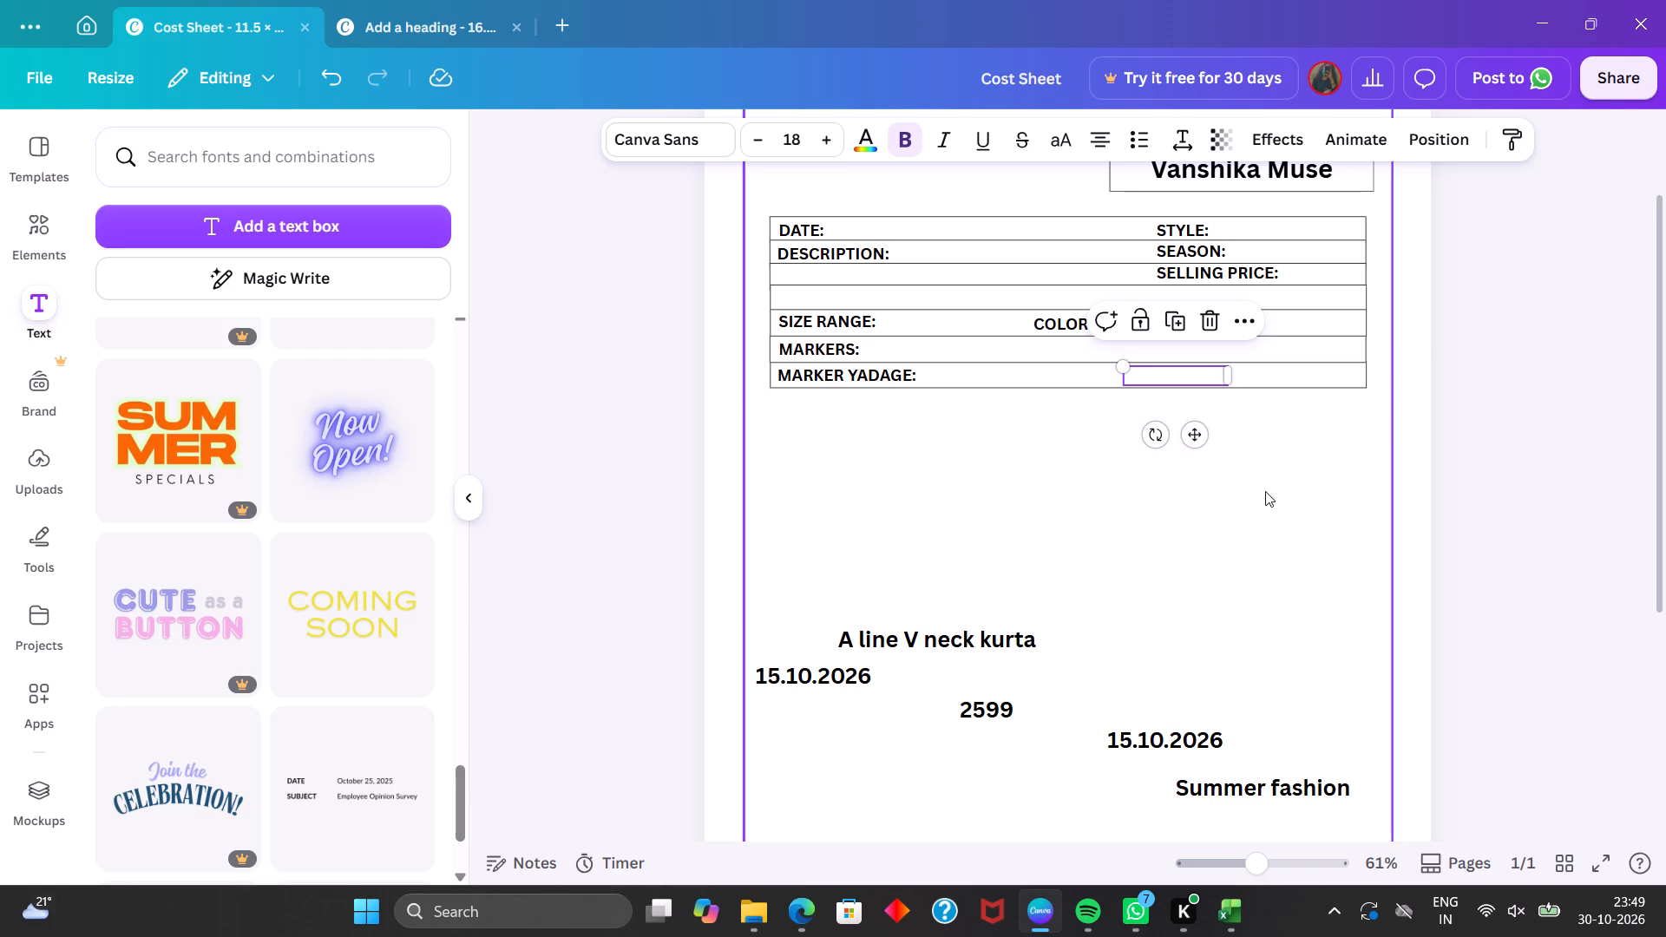
left_click(1411, 141)
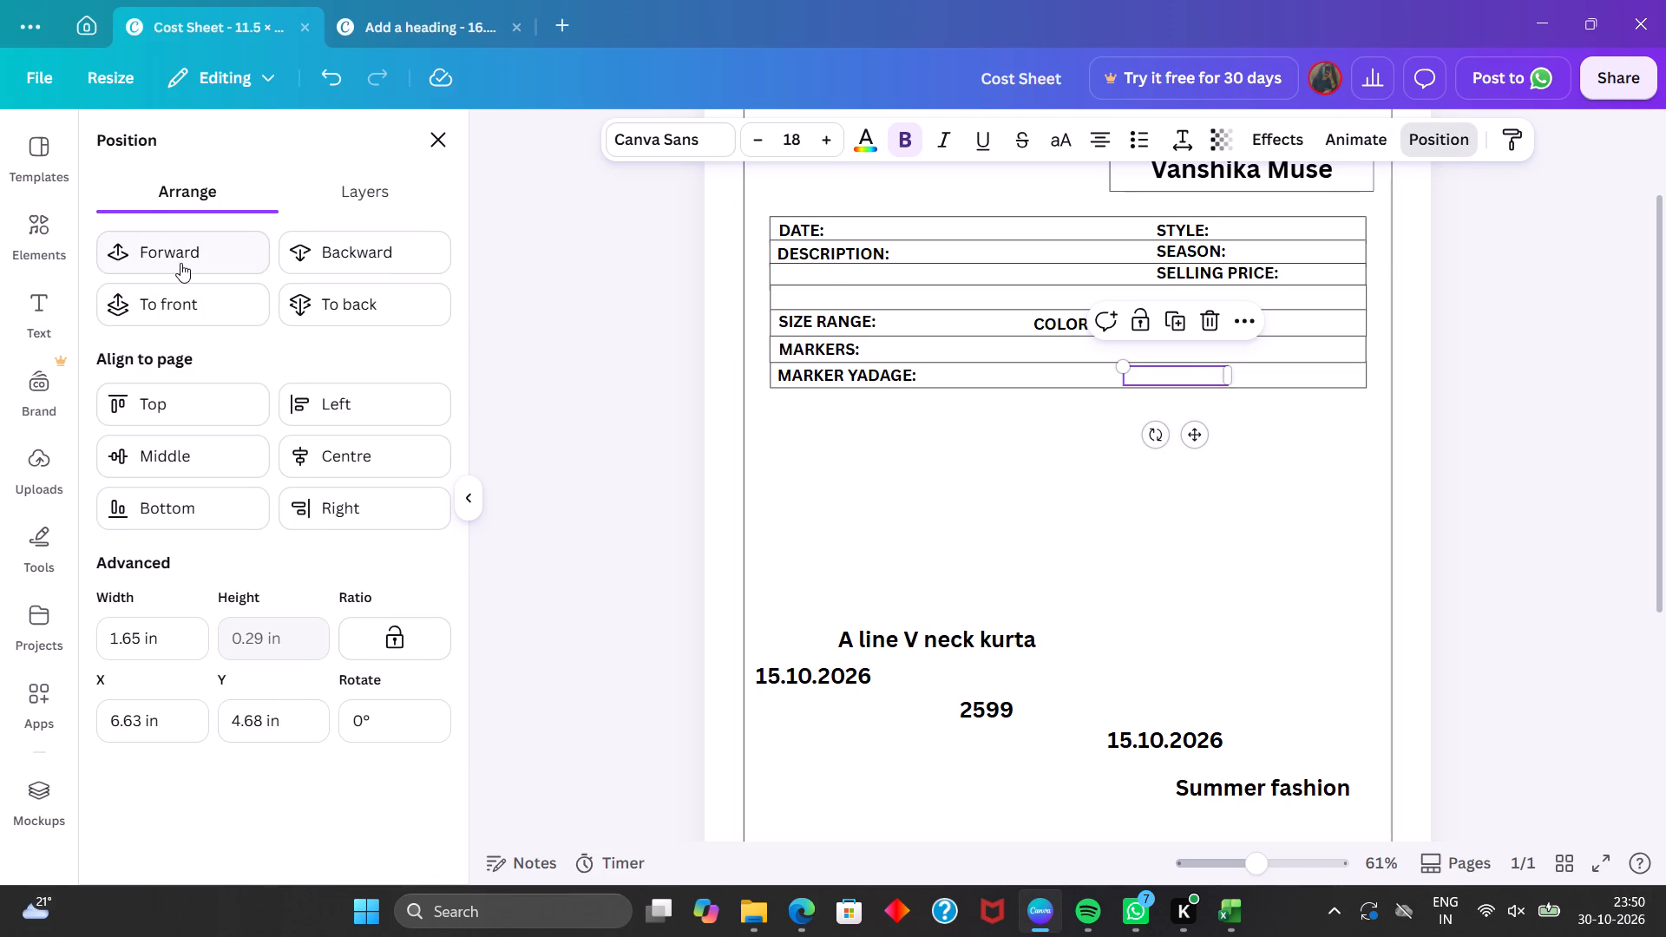
left_click(180, 263)
left_click(620, 354)
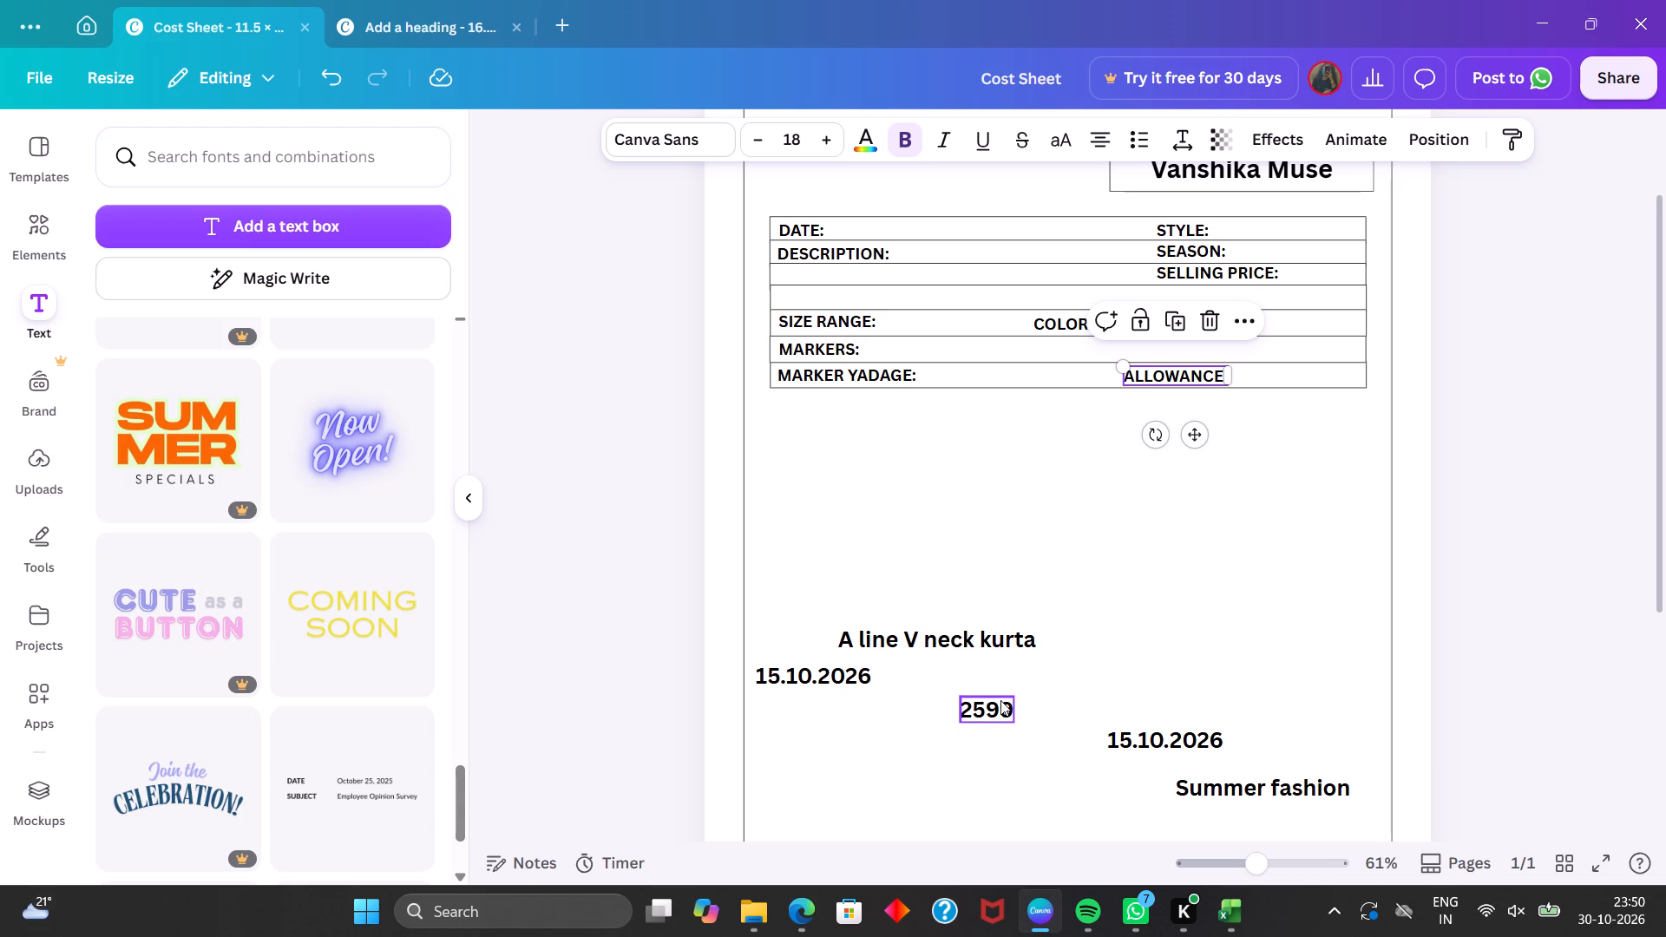
left_click(1577, 460)
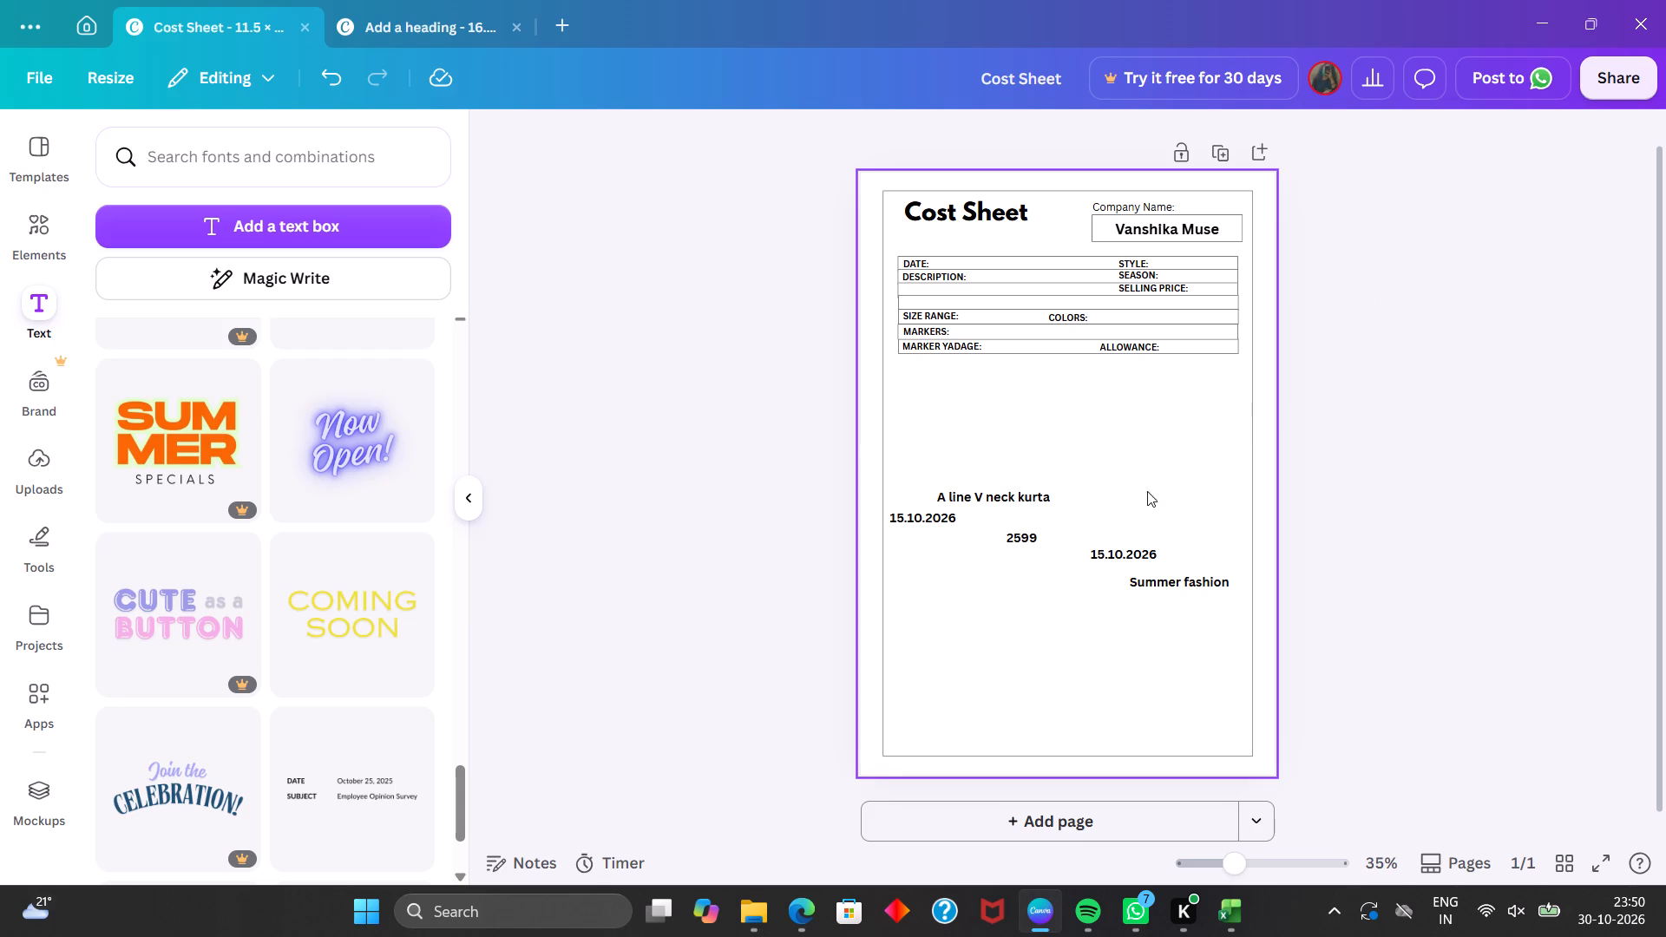
Move the 15.10.2026 text above Summer fashion up into the blank area below the ALLOWANCE label.
left_click_drag(1118, 556, 1117, 487)
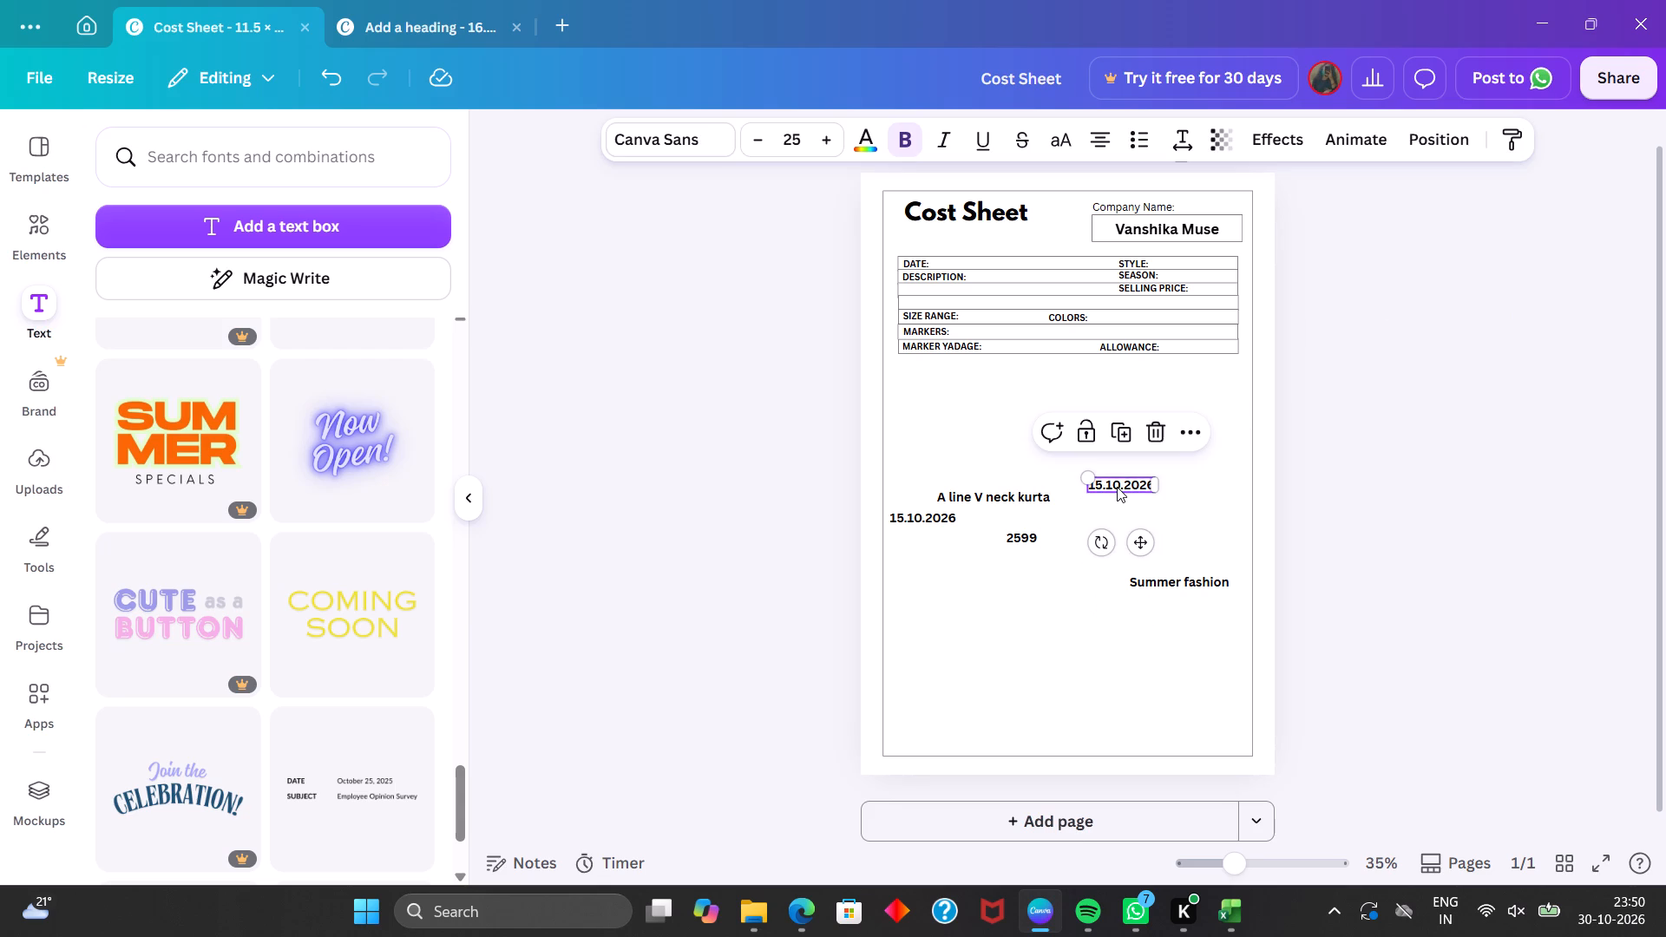
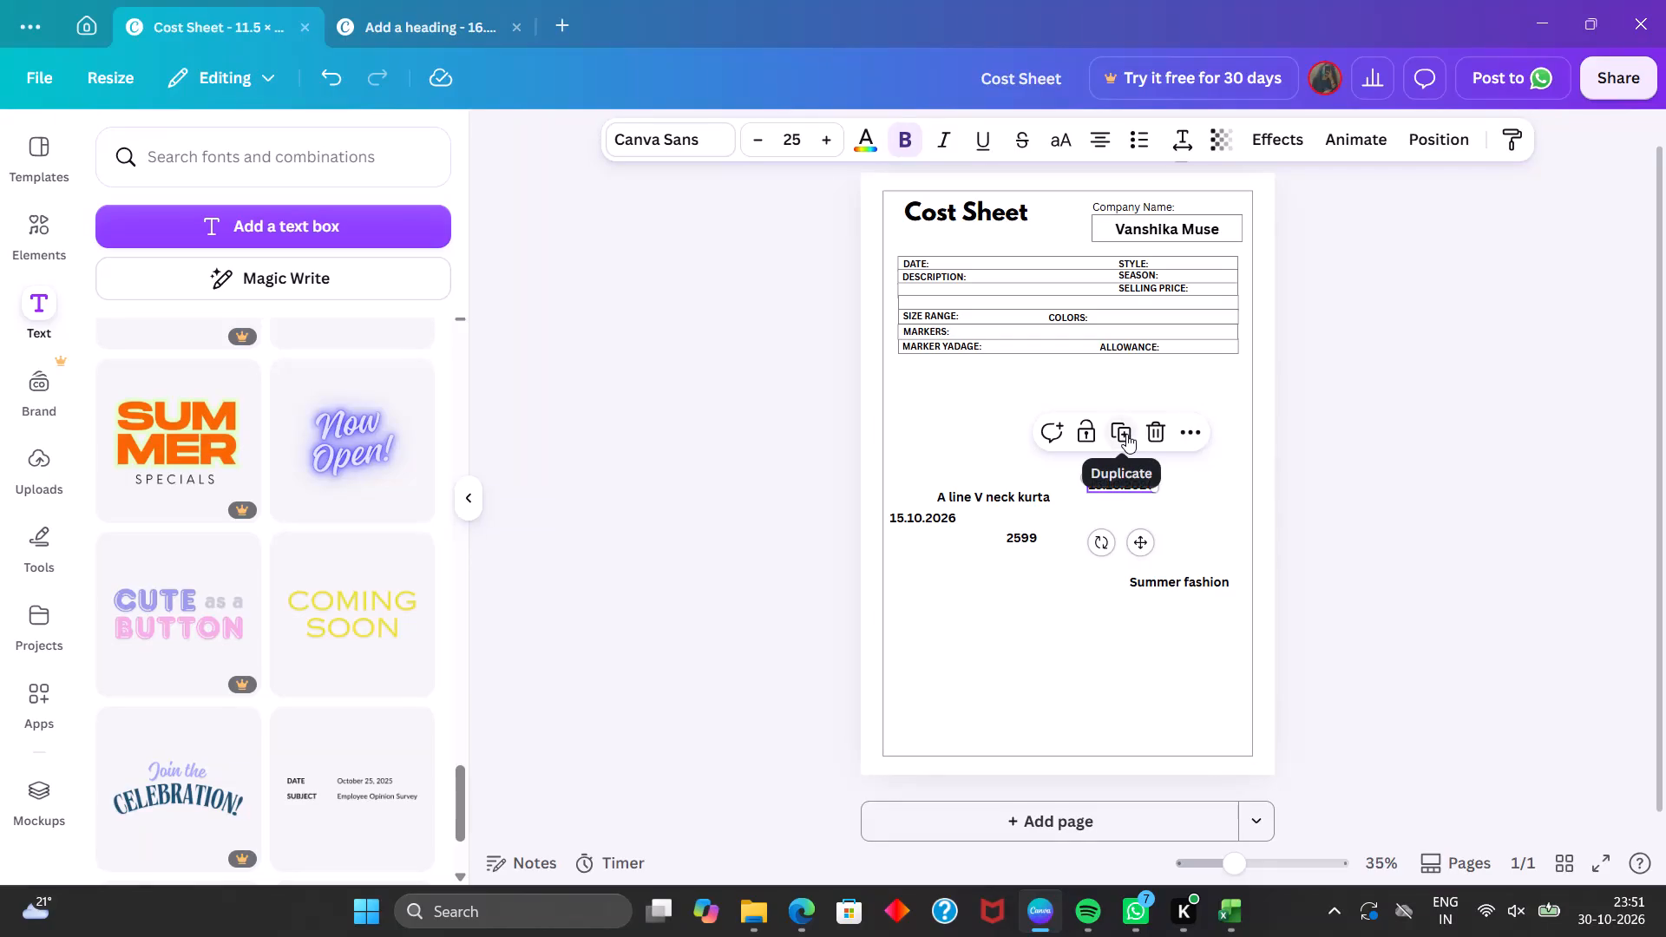
Duplicate the selected 15.10.2026 text twice and spread it and its two copies apart in the blank area below 2599 and Summer fashion.
left_click(1126, 434)
left_click(1126, 434)
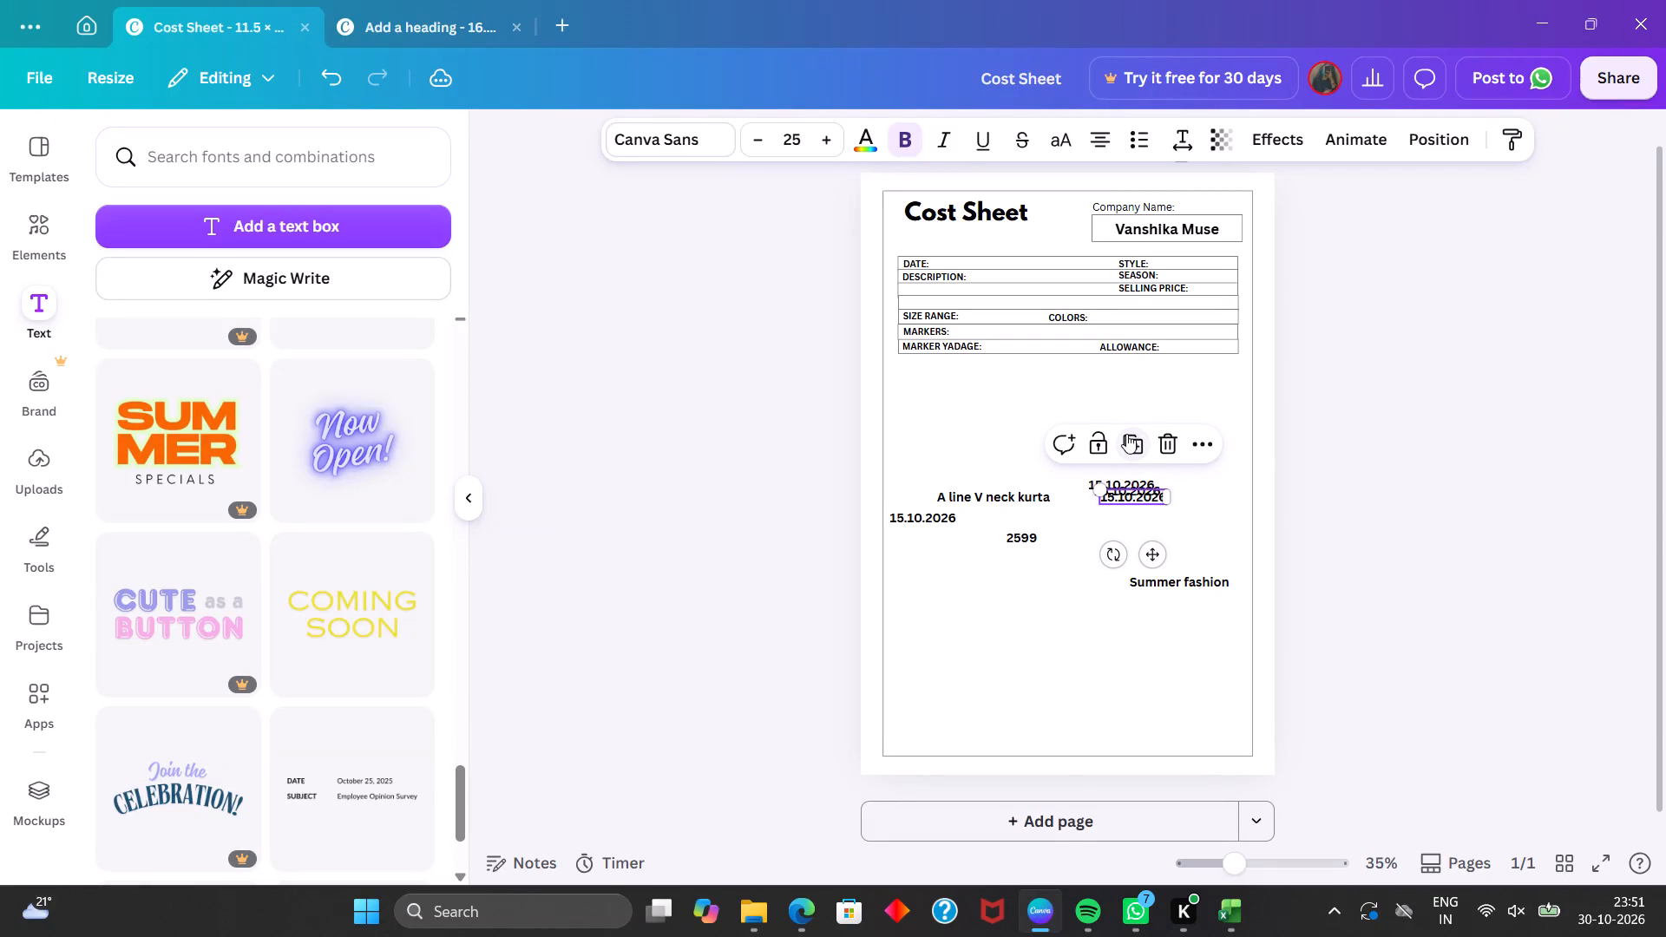
left_click_drag(1150, 561, 983, 711)
left_click(1143, 493)
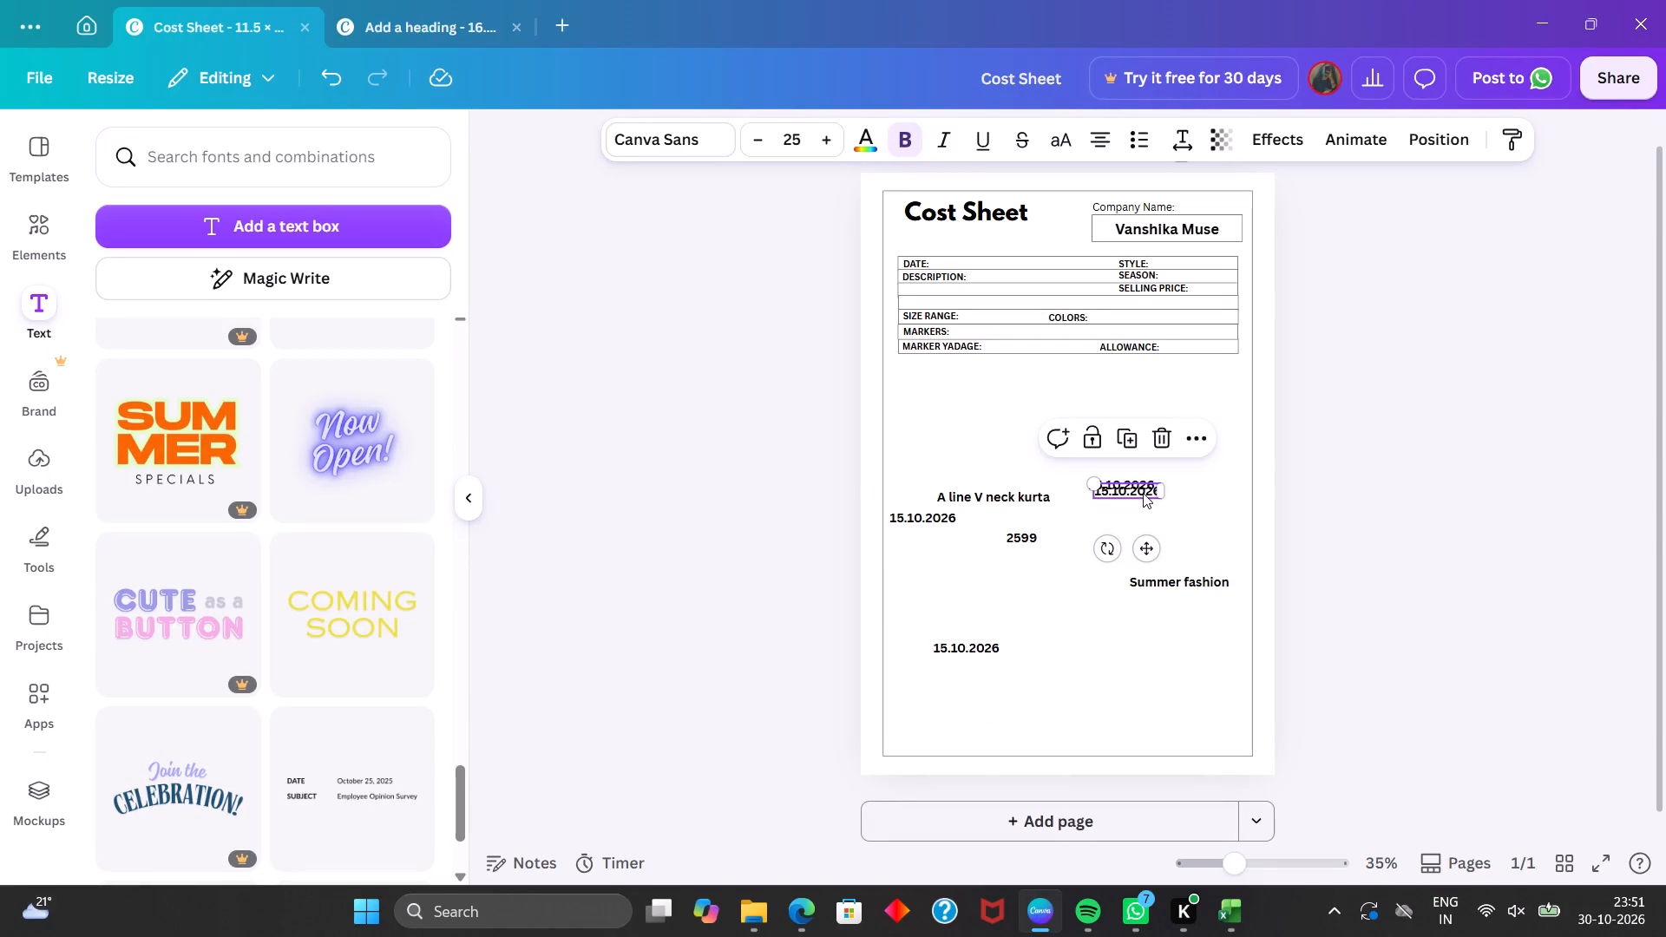
left_click_drag(1149, 540, 1081, 694)
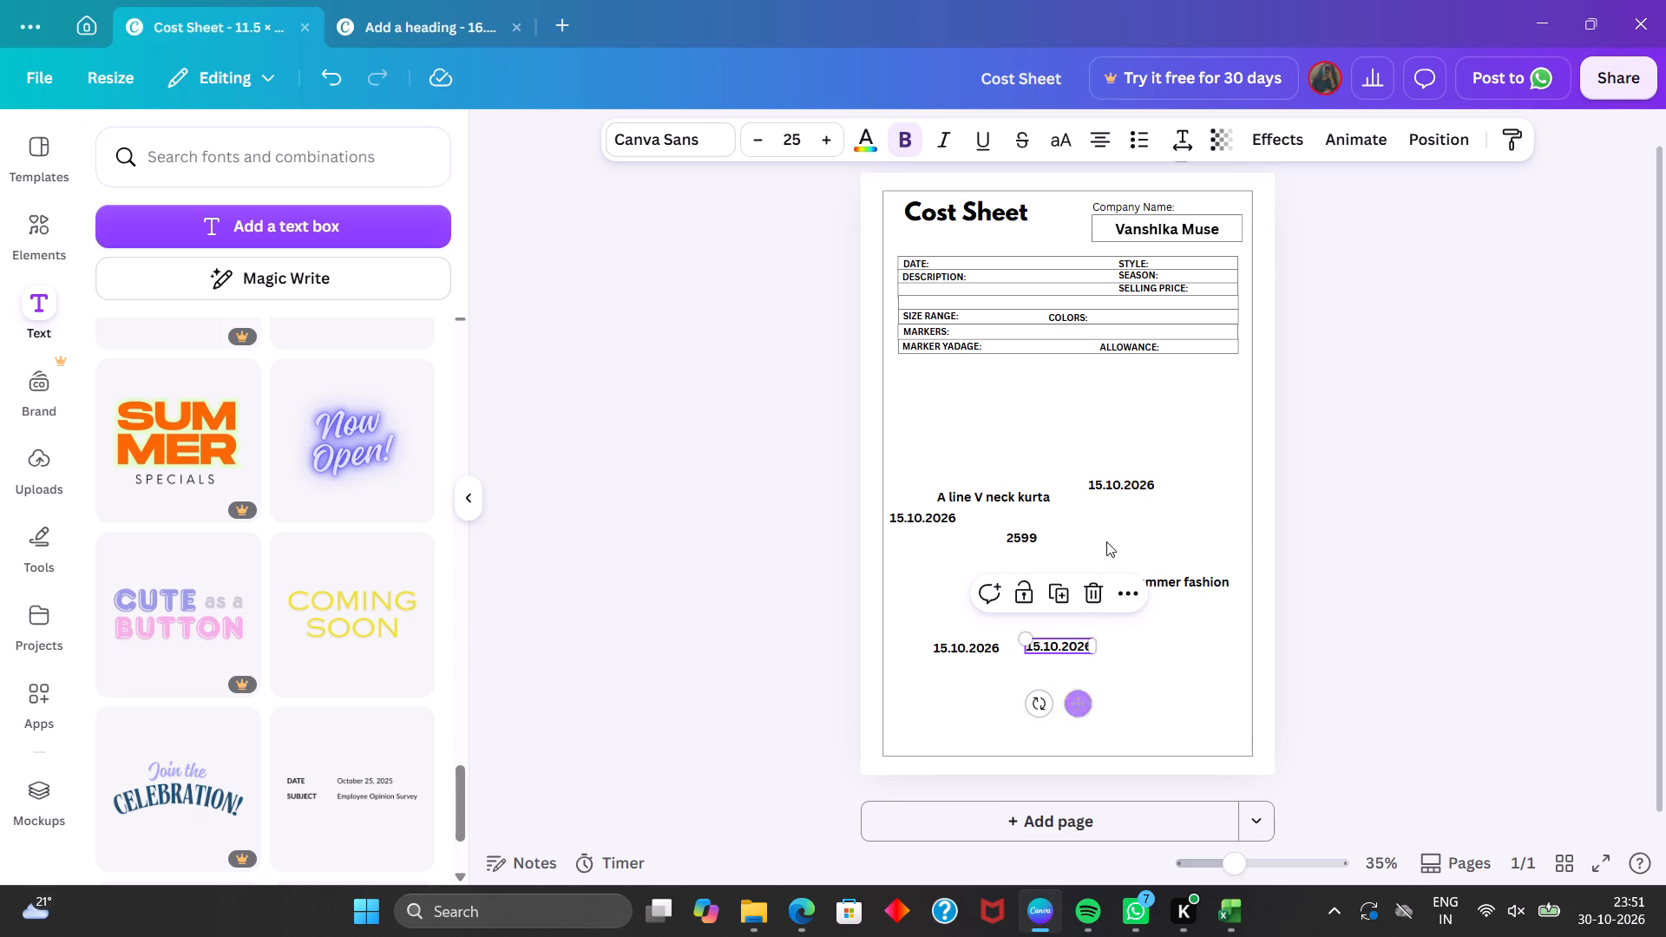
left_click(1128, 488)
left_click_drag(1144, 547, 1087, 678)
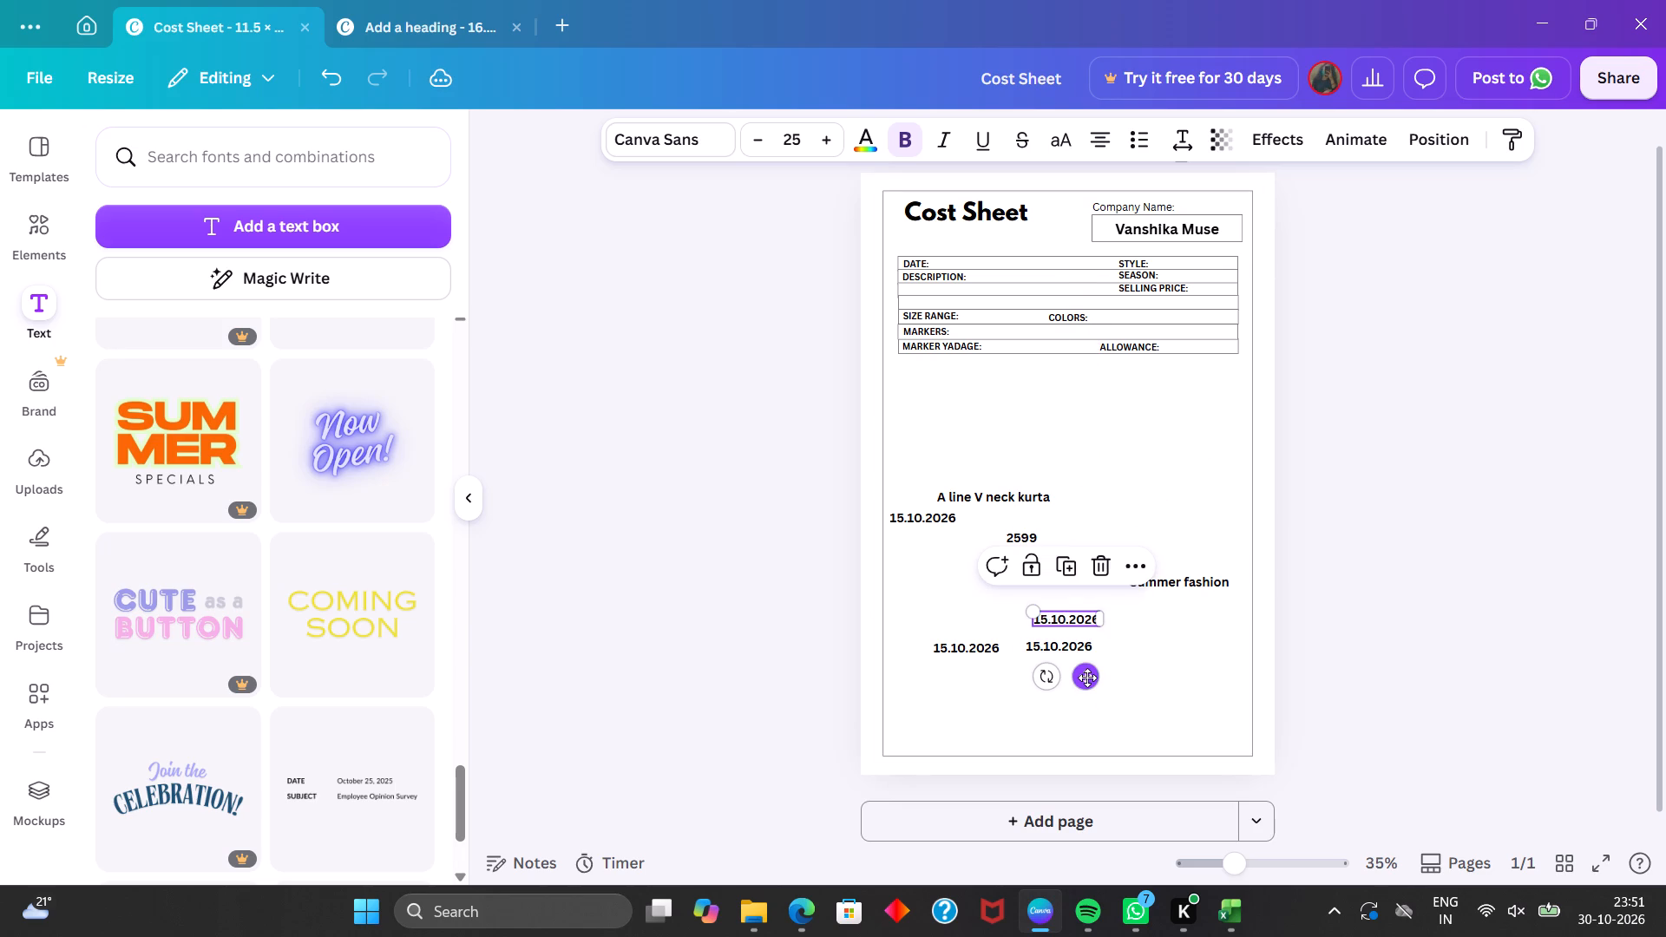
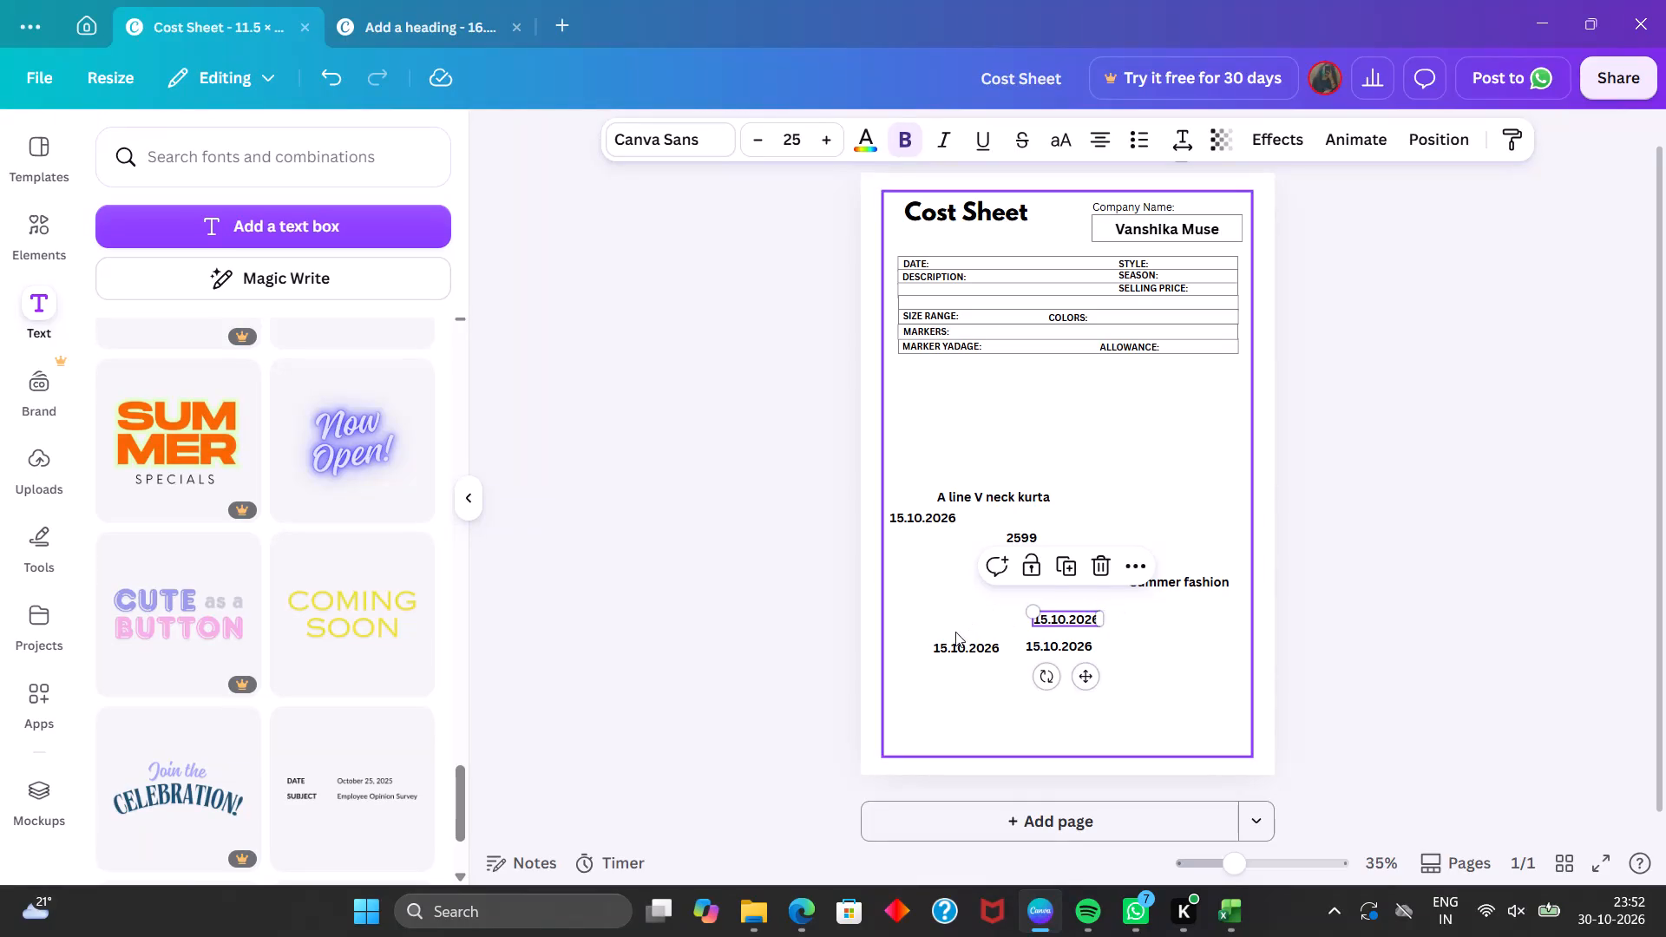
Duplicate the lower-left 15.10.2026 text and place the copy between the two 15.10.2026 texts in the bottom row.
left_click(950, 640)
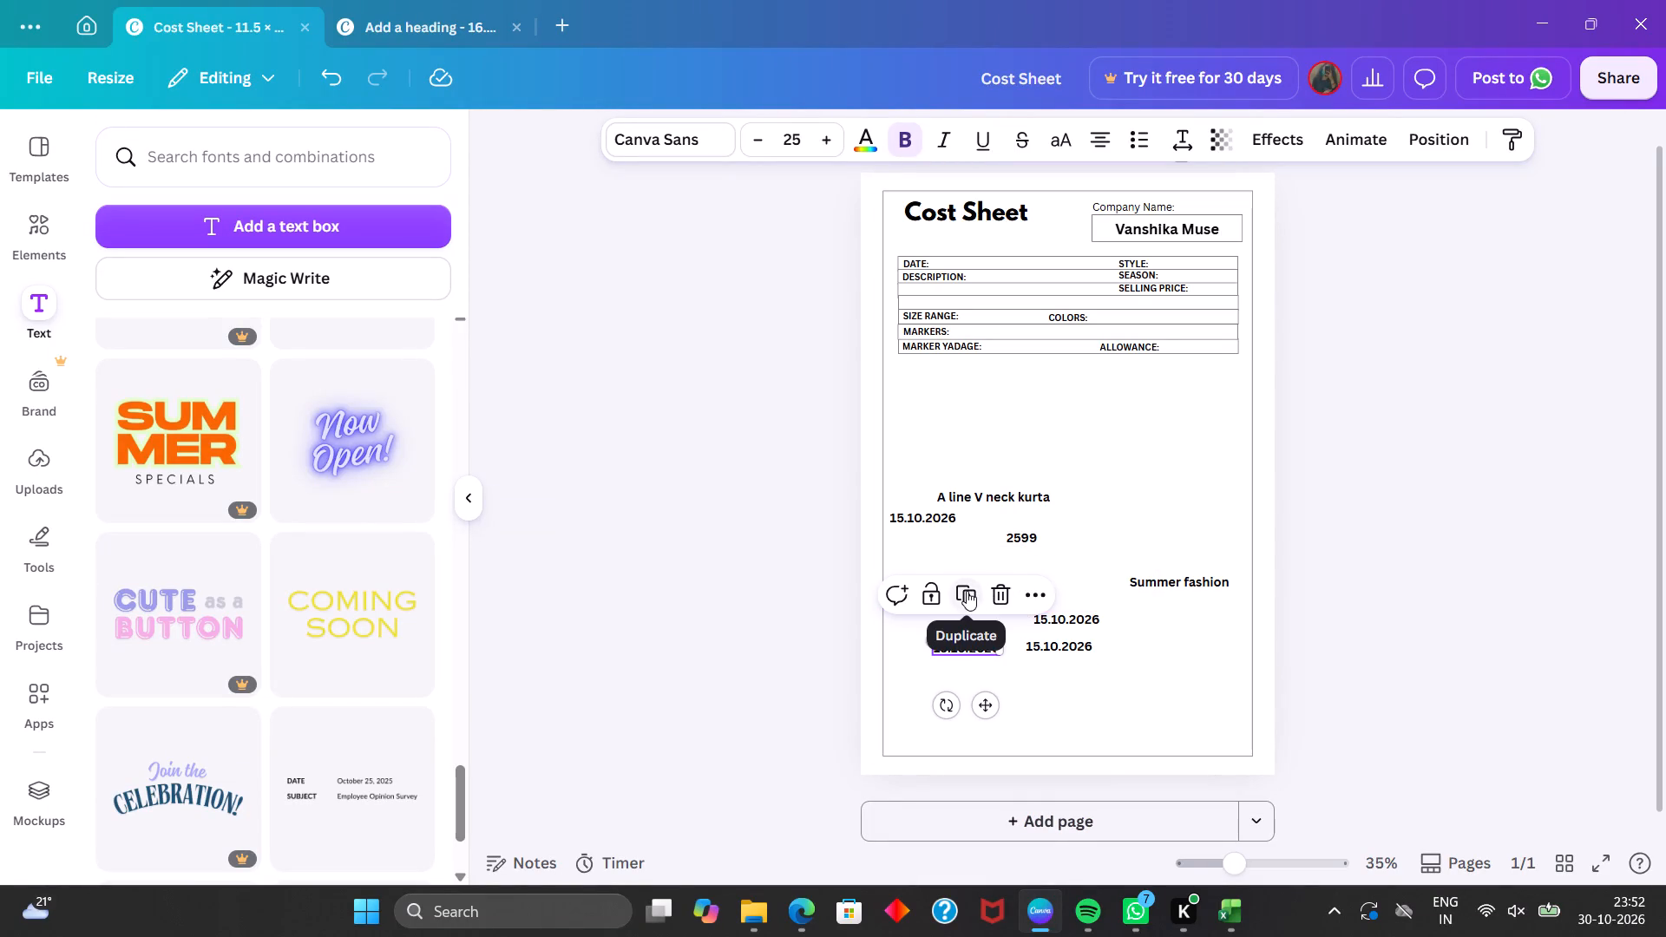
left_click(967, 591)
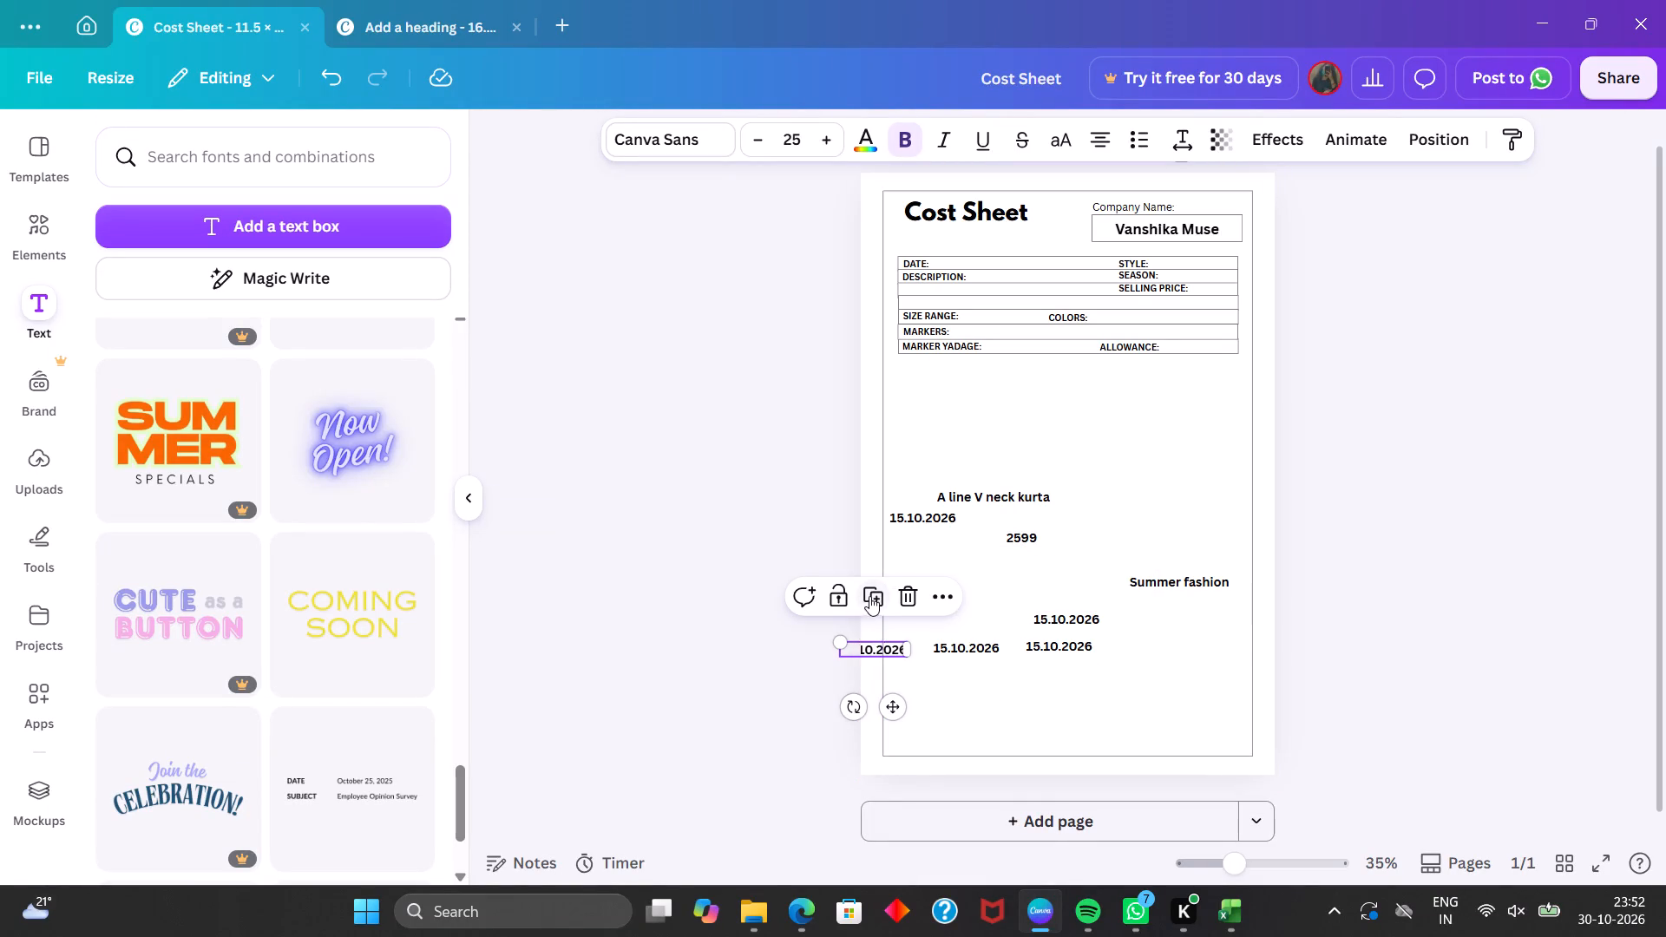
left_click_drag(895, 702, 993, 702)
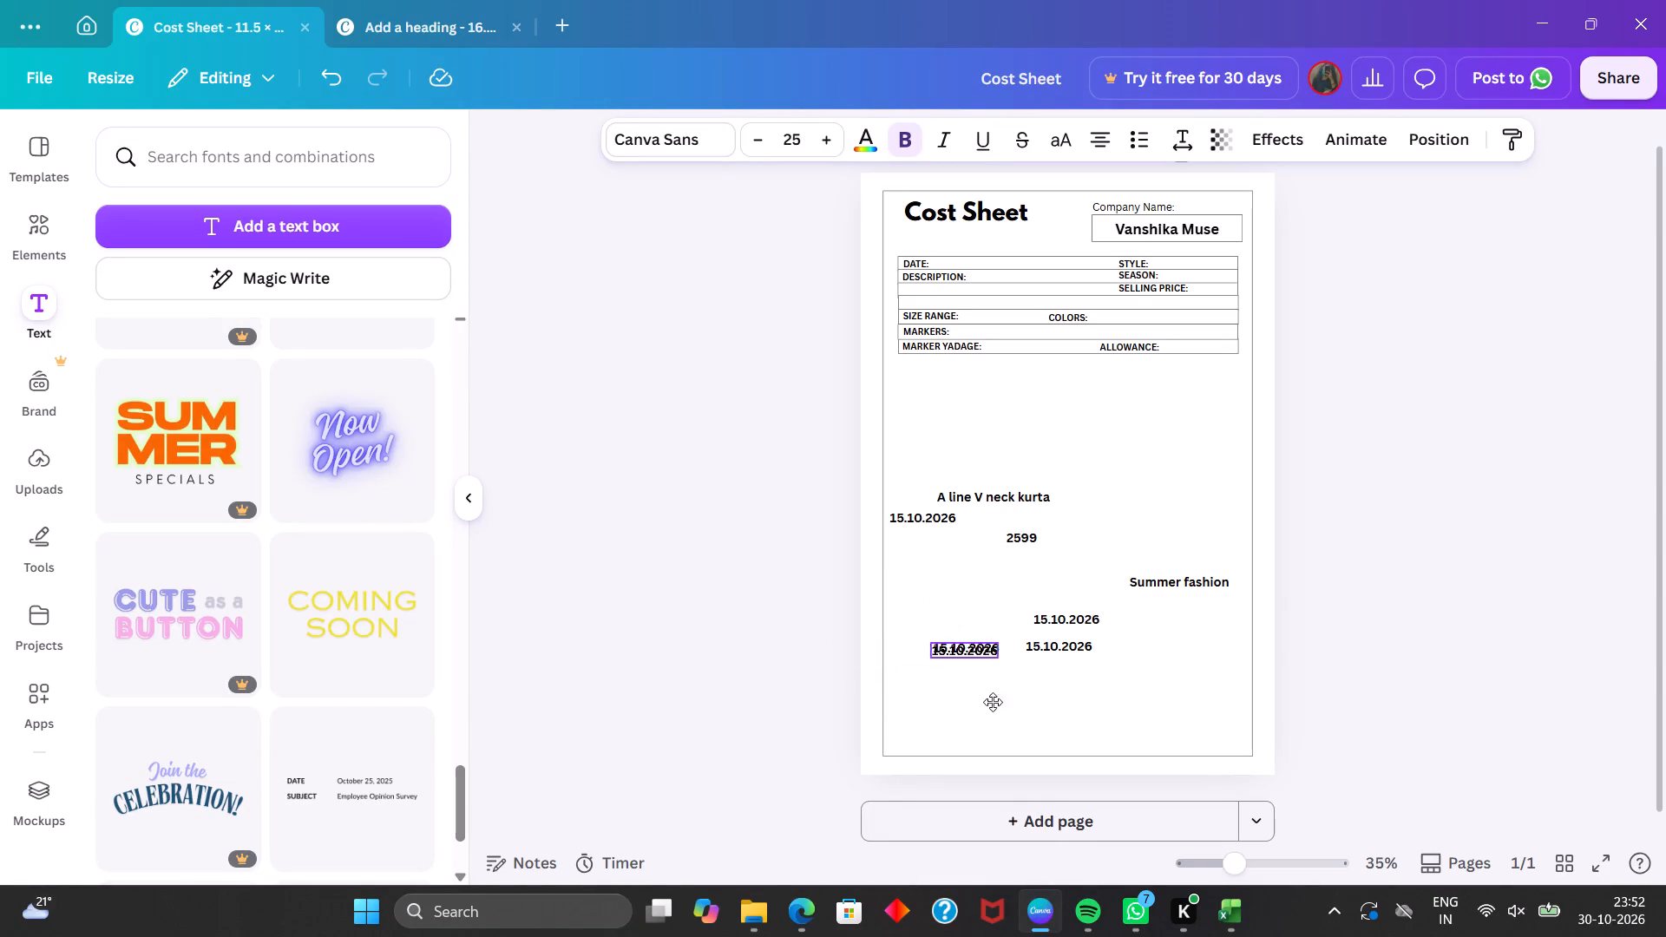
left_click_drag(993, 702, 1022, 699)
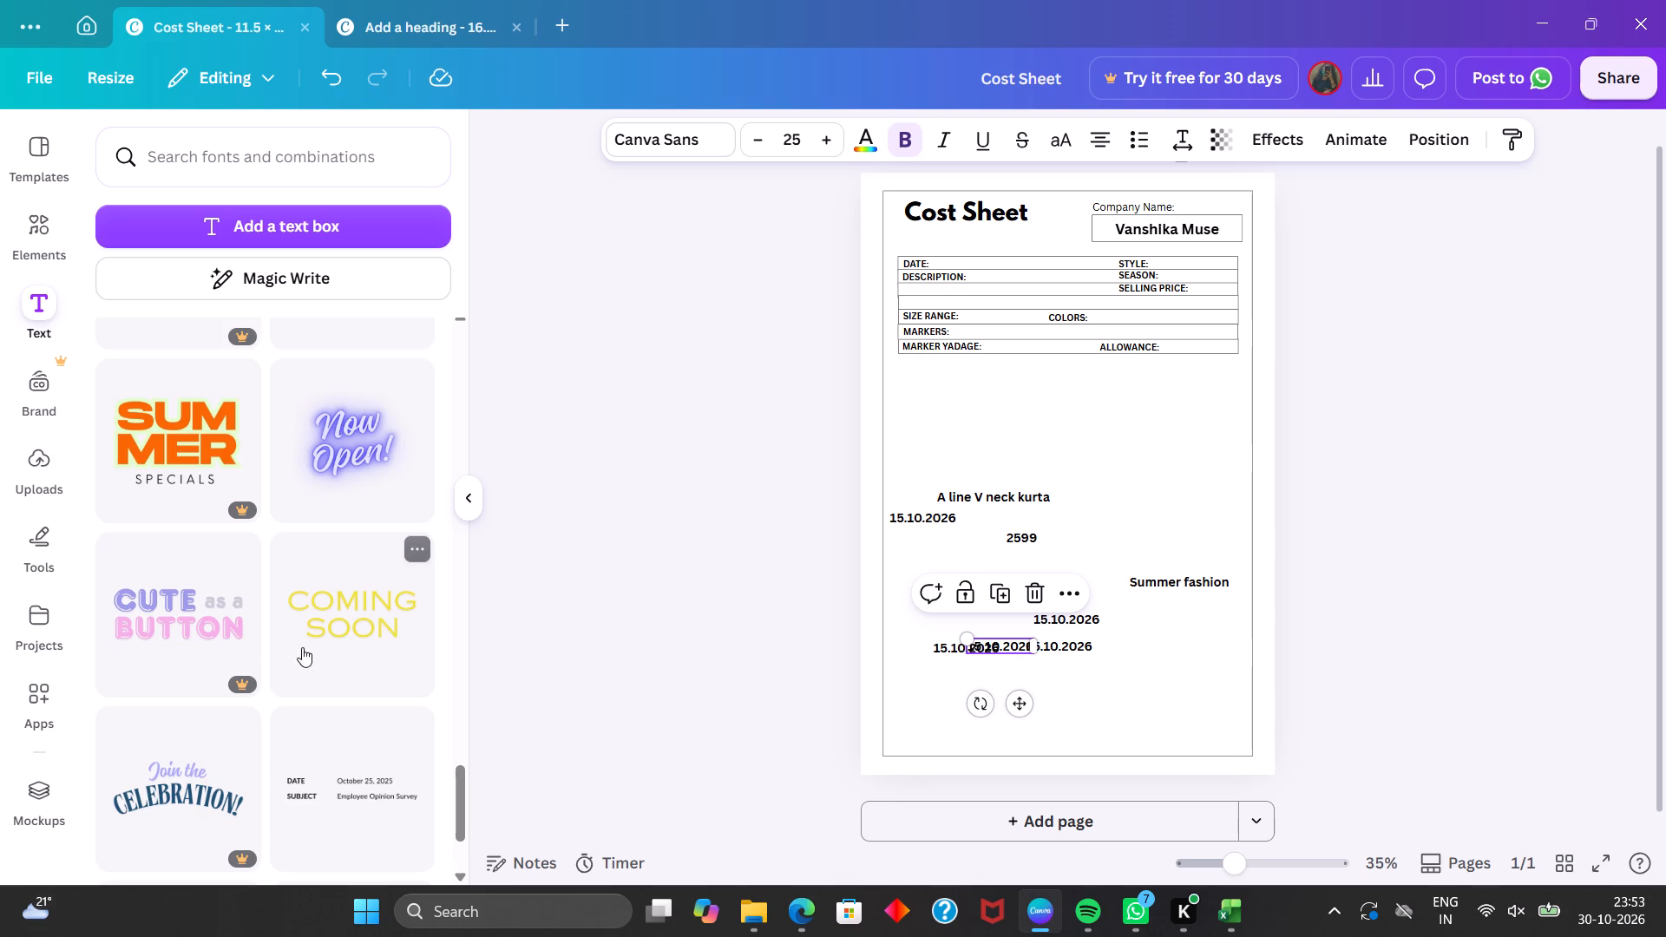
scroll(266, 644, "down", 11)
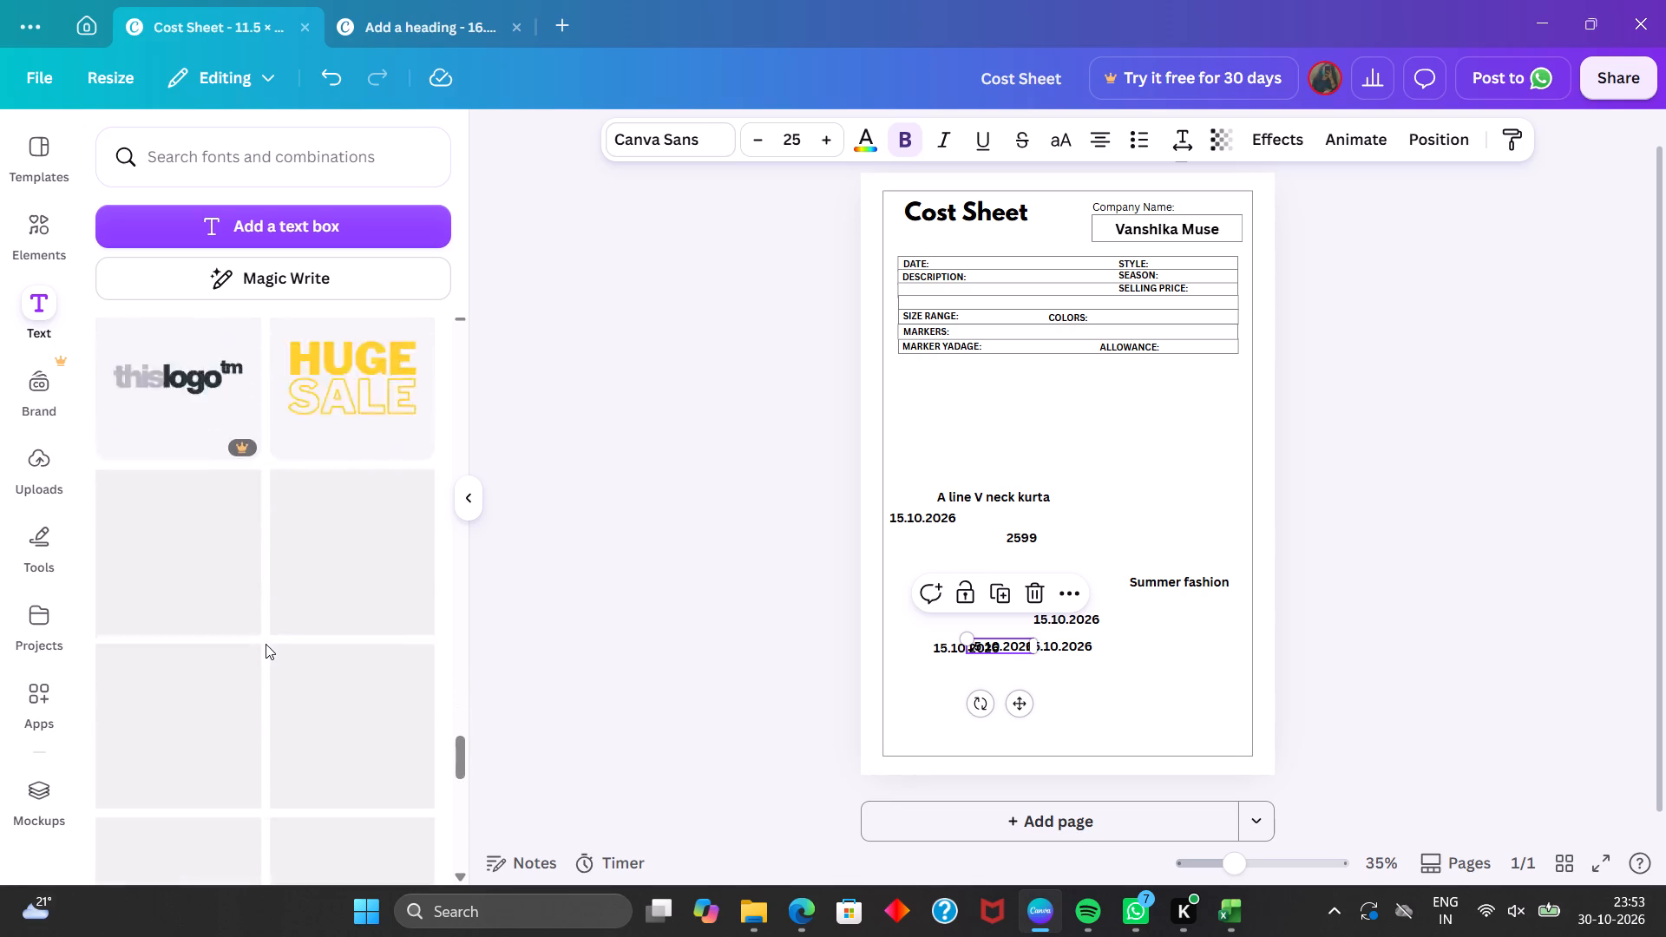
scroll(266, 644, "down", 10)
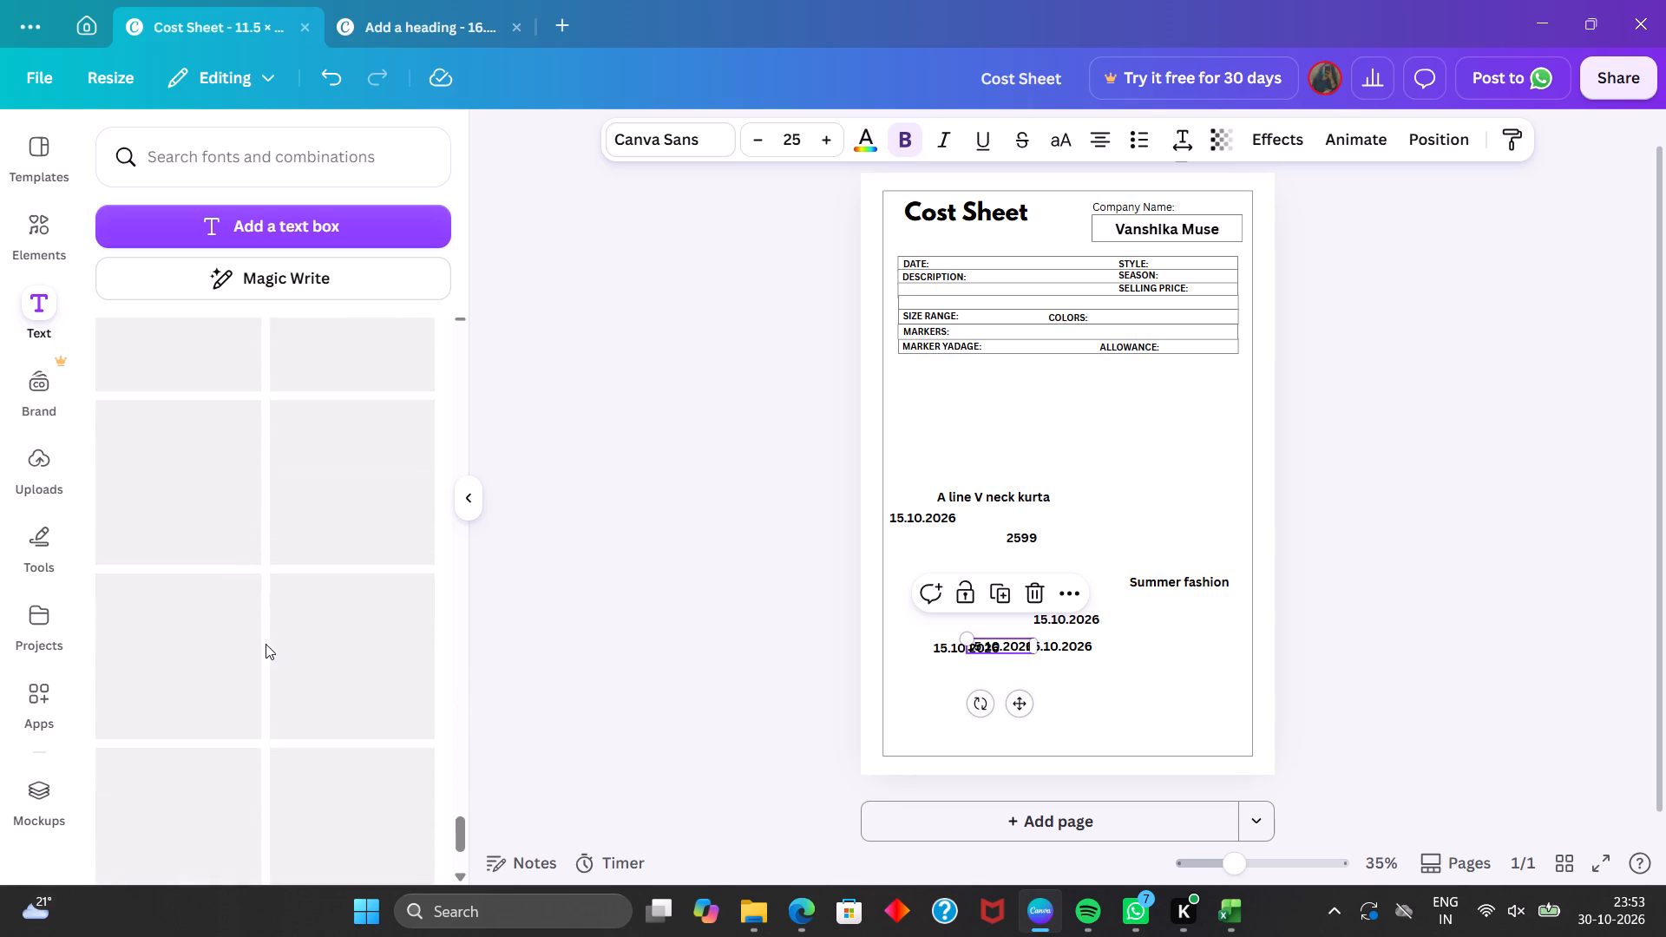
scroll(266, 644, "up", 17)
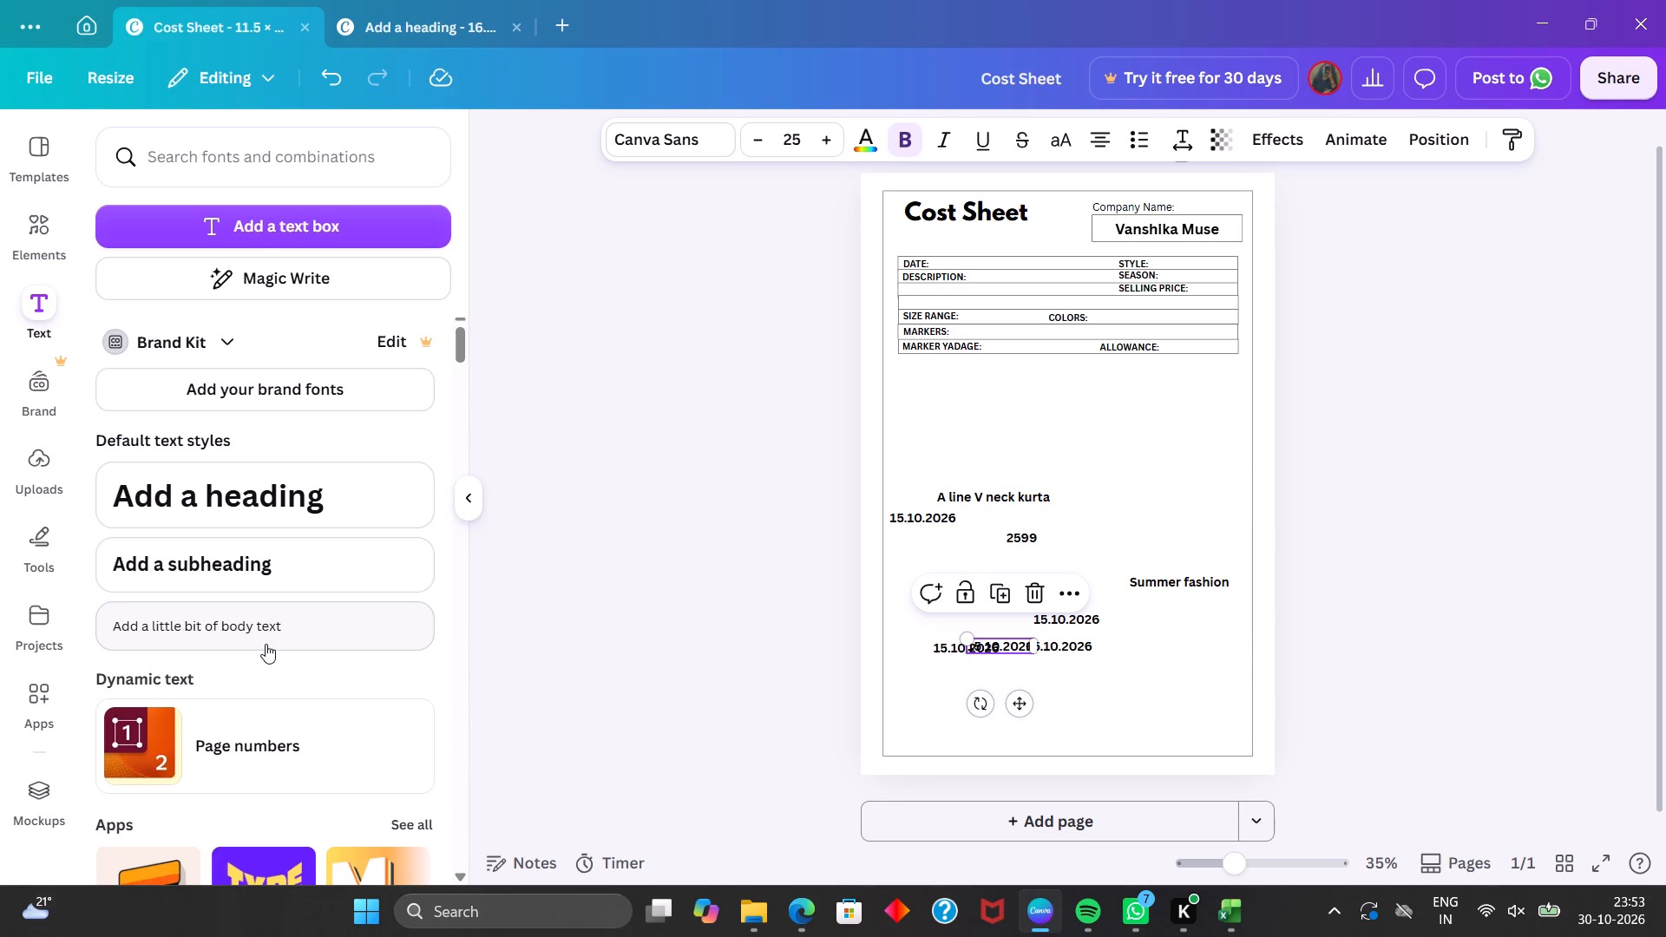
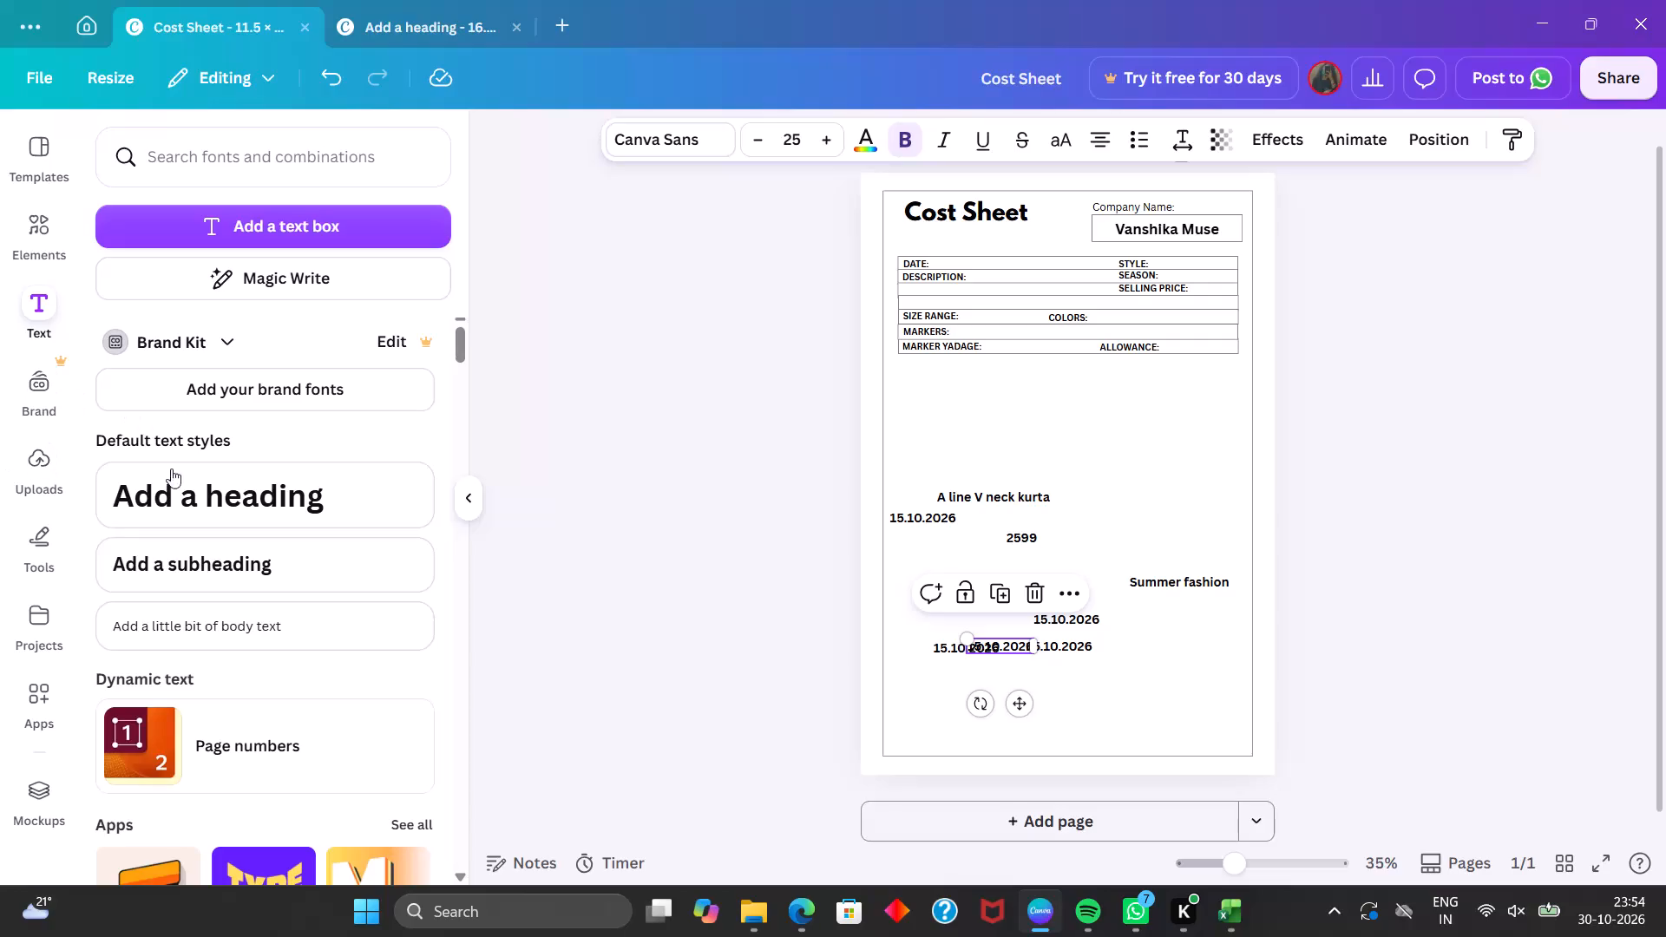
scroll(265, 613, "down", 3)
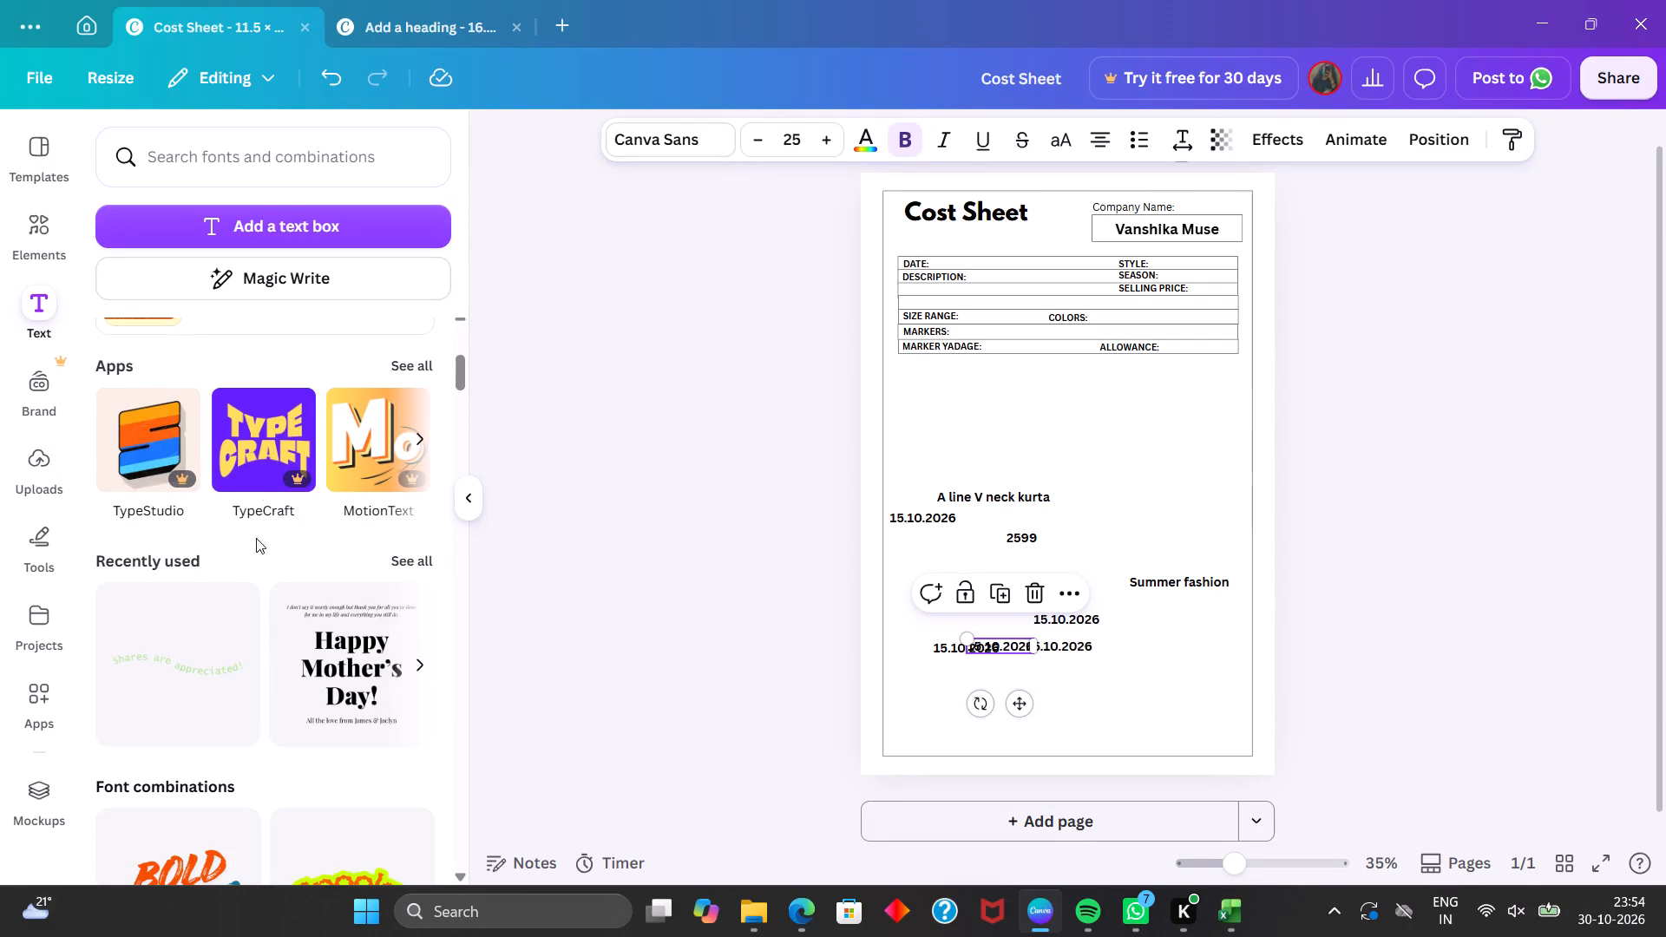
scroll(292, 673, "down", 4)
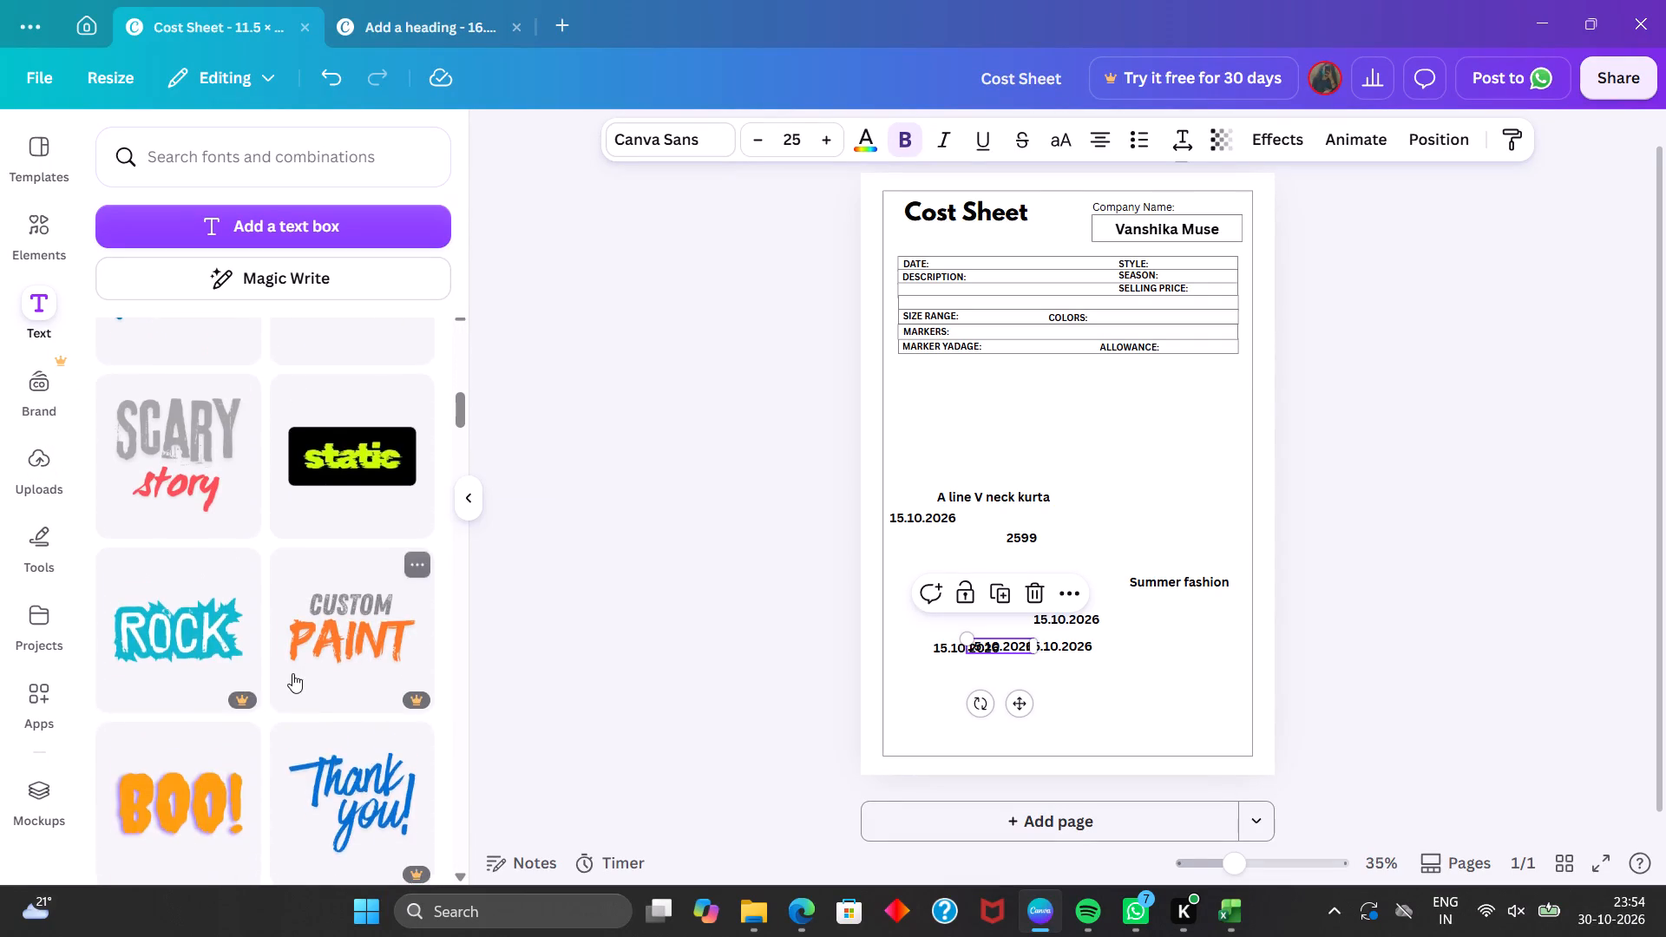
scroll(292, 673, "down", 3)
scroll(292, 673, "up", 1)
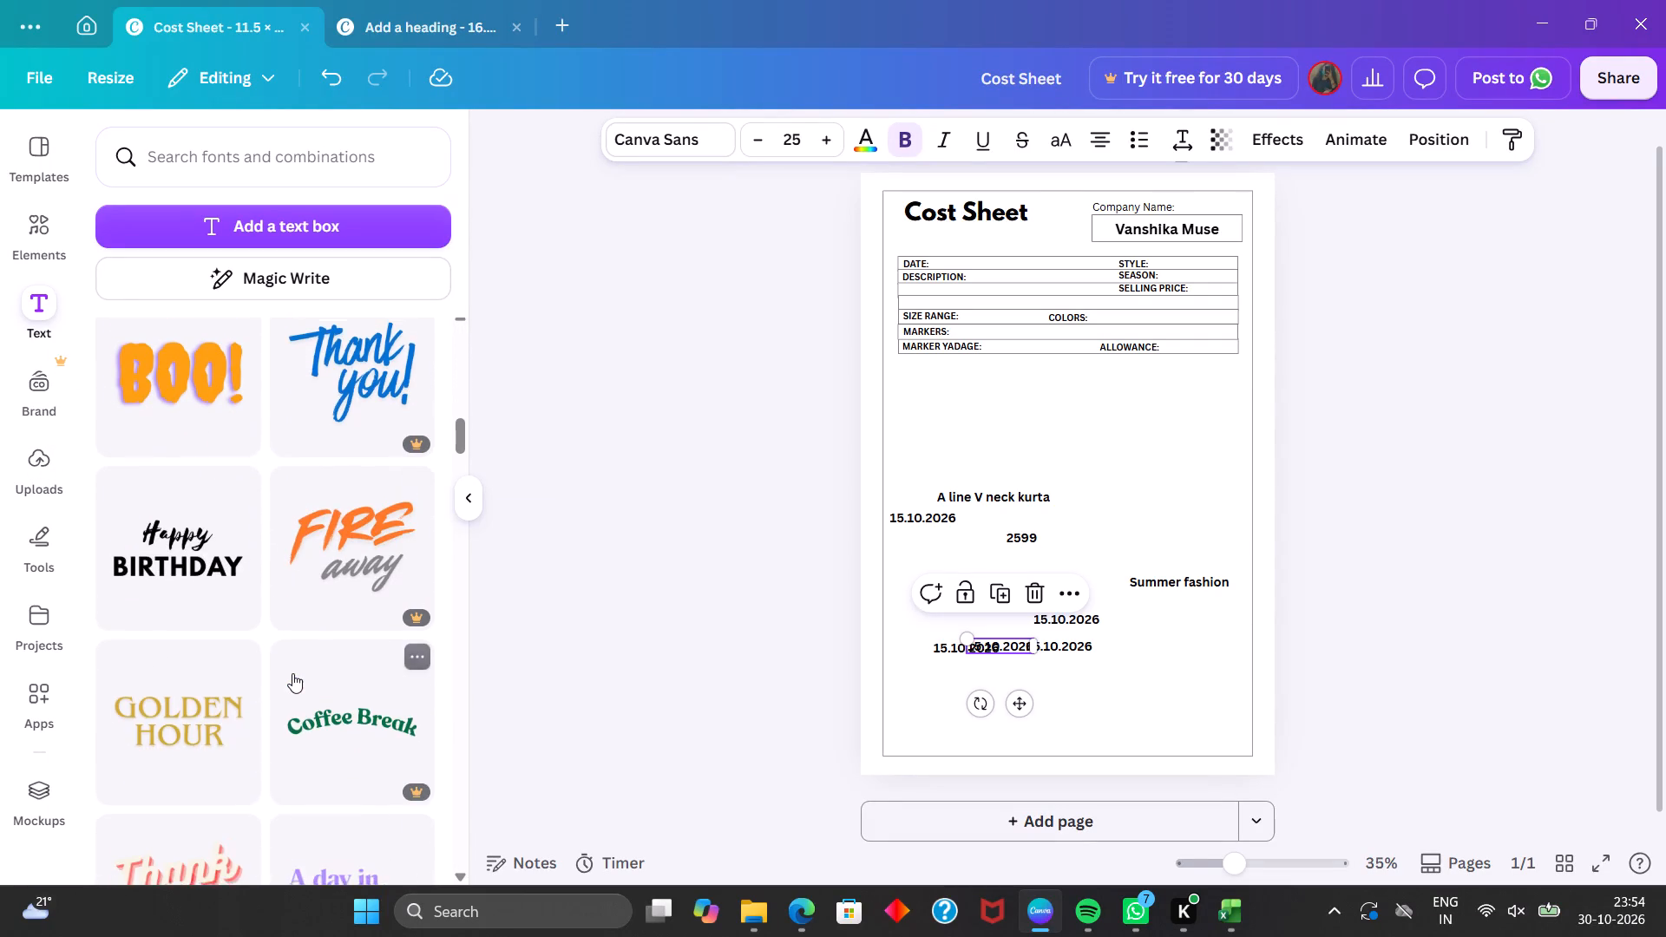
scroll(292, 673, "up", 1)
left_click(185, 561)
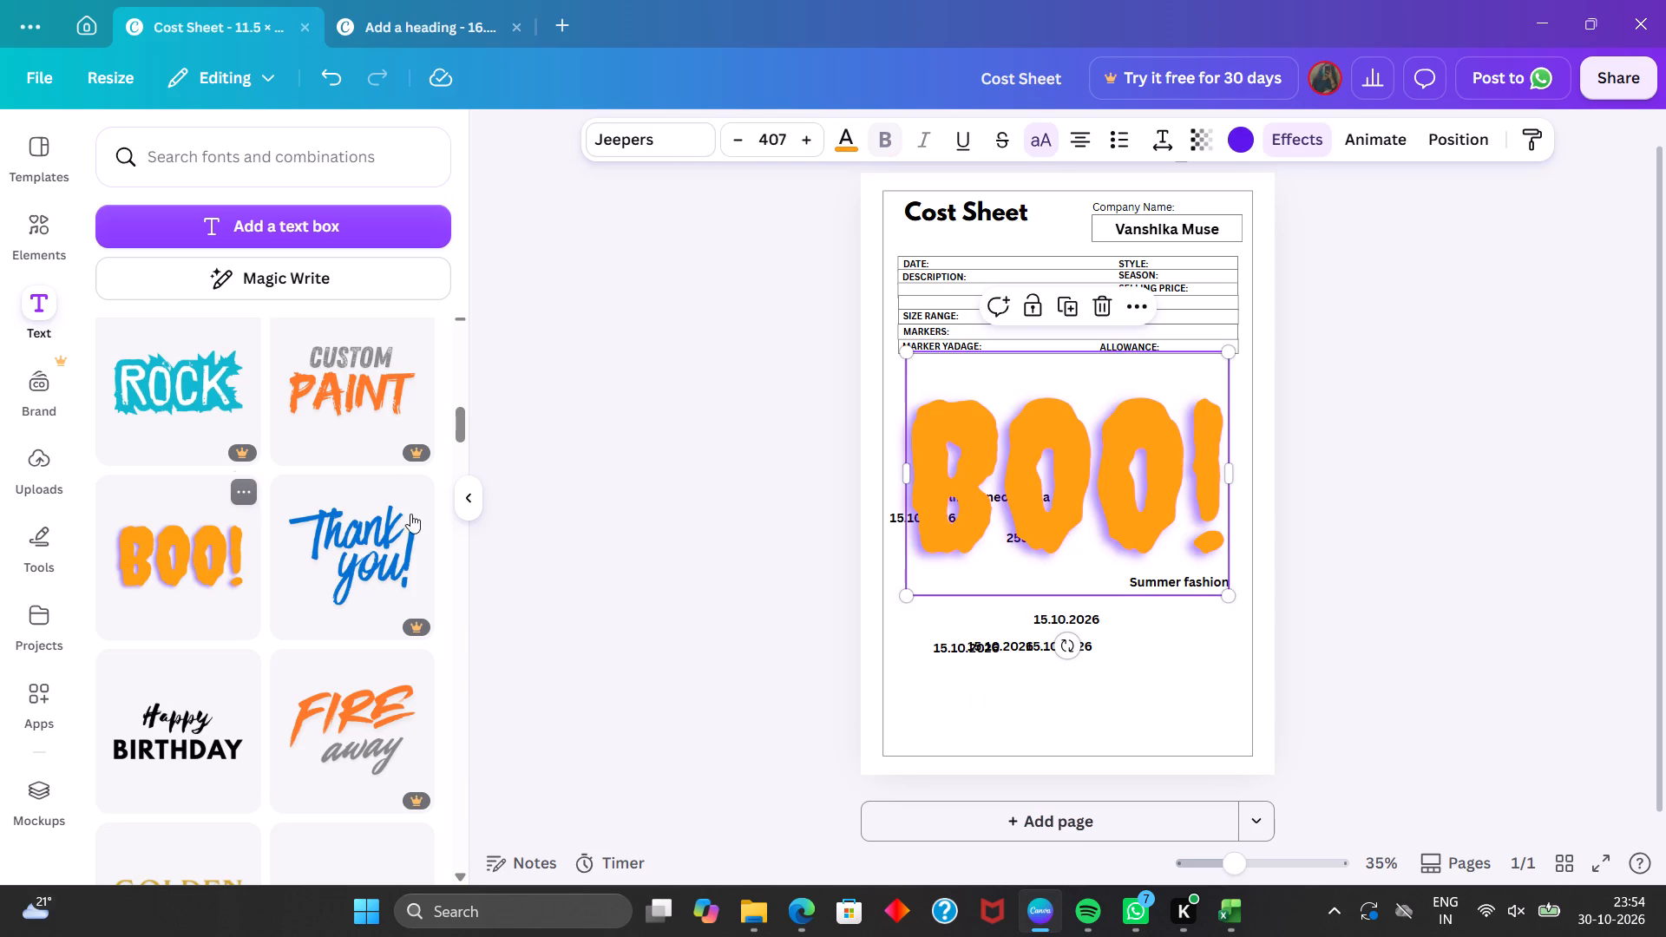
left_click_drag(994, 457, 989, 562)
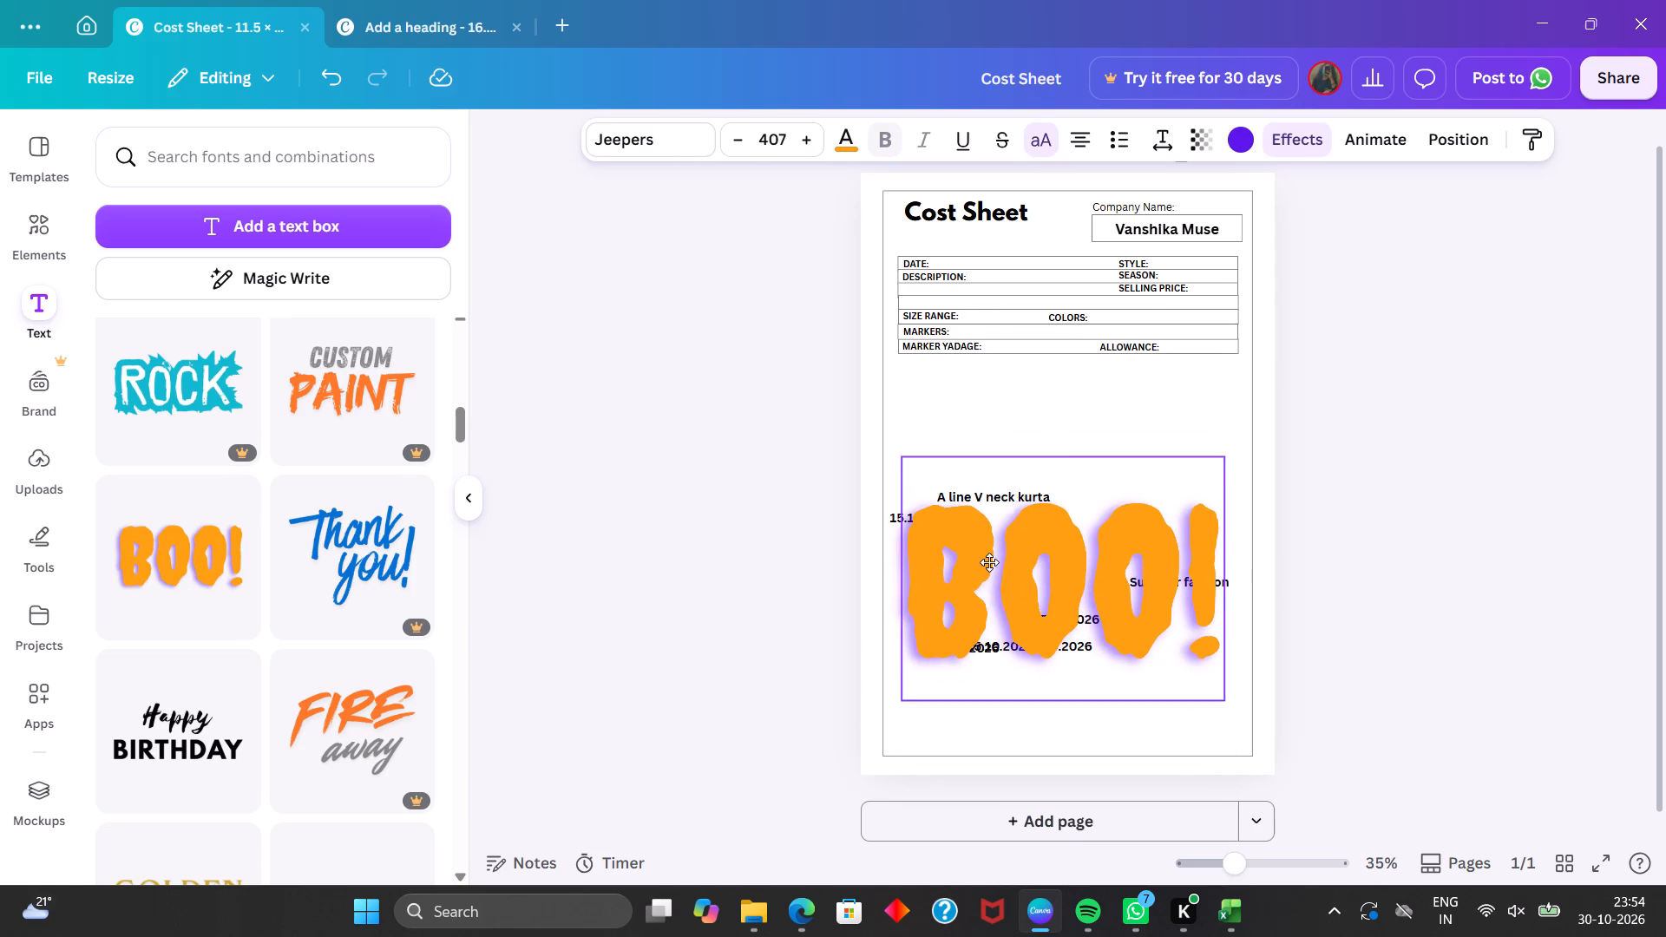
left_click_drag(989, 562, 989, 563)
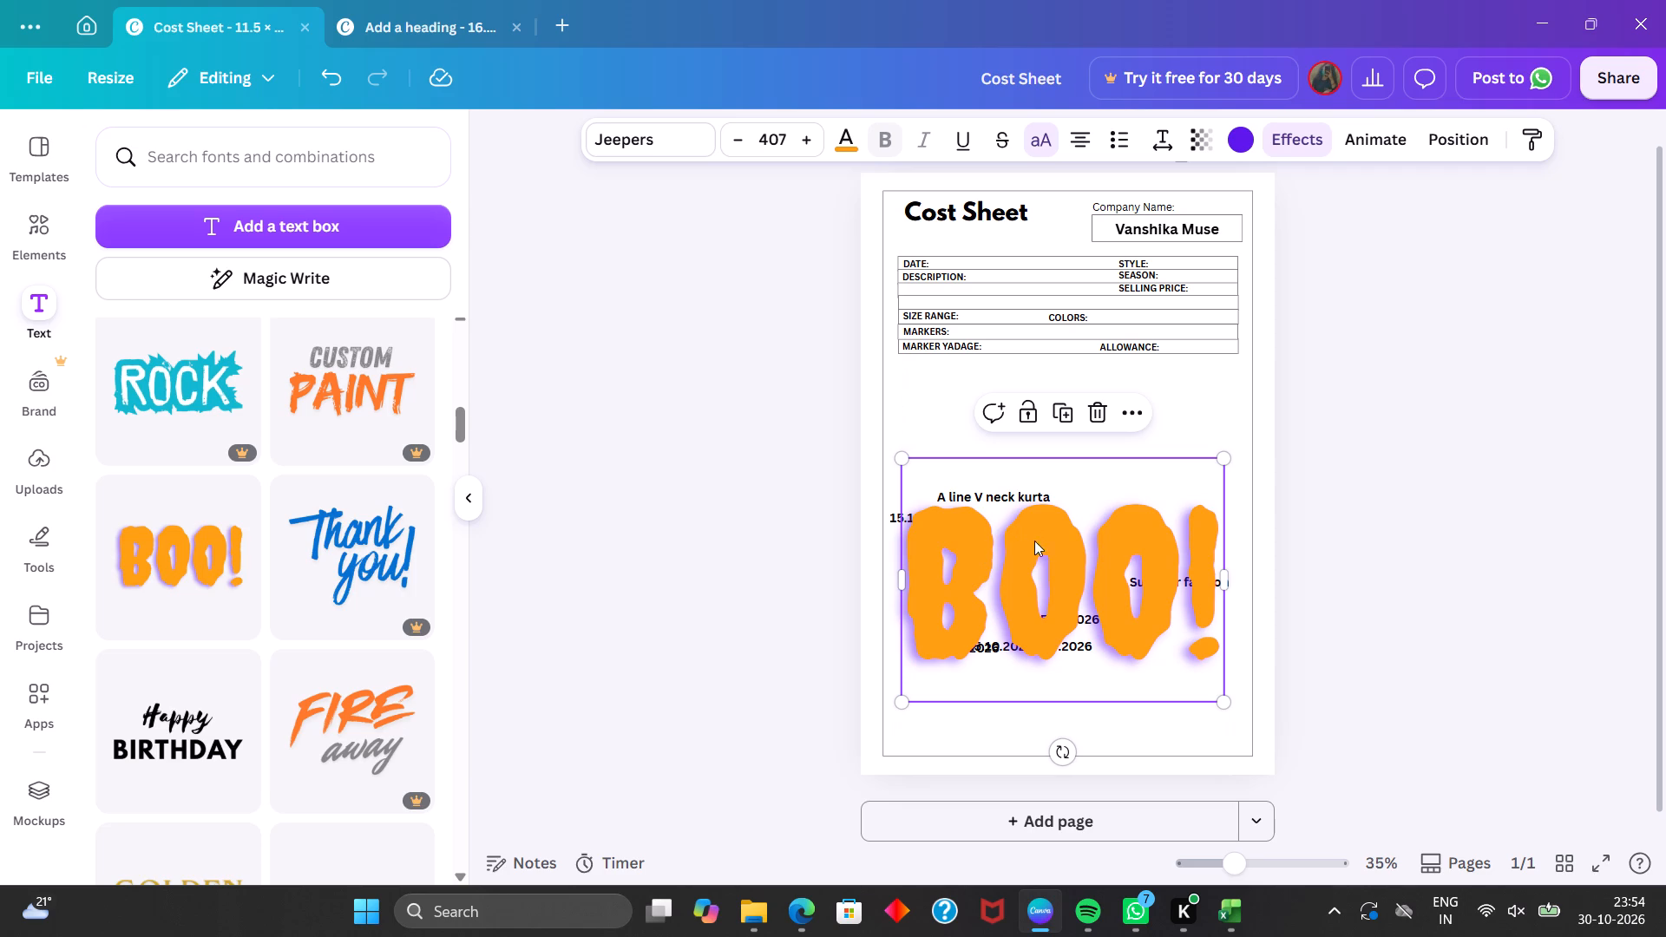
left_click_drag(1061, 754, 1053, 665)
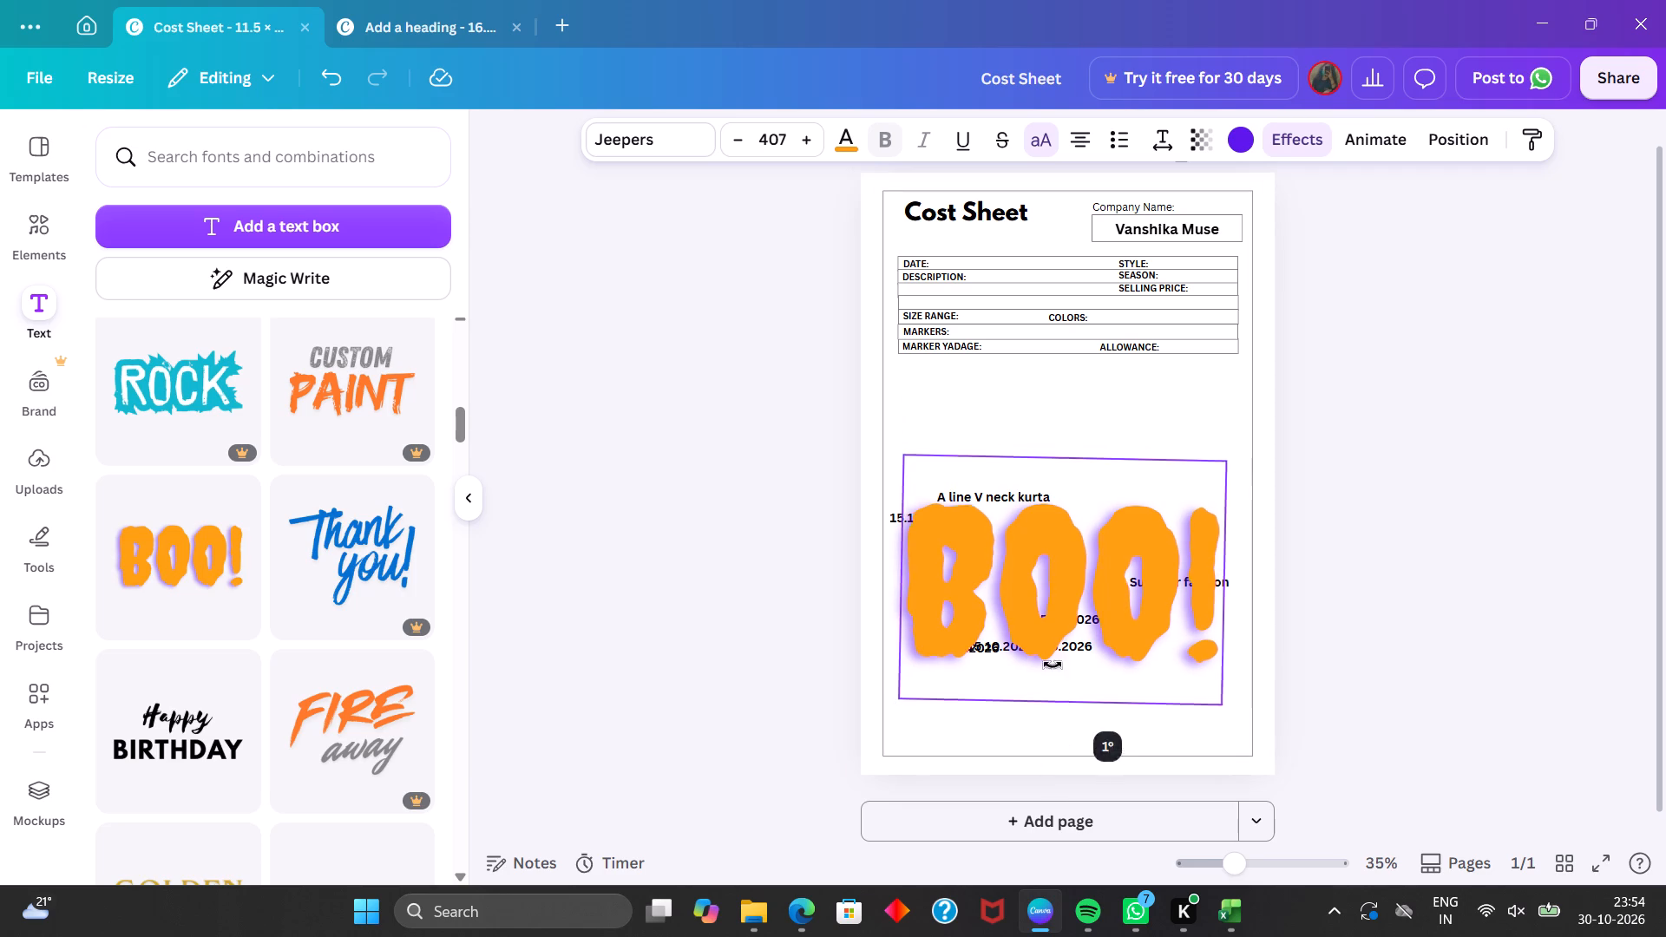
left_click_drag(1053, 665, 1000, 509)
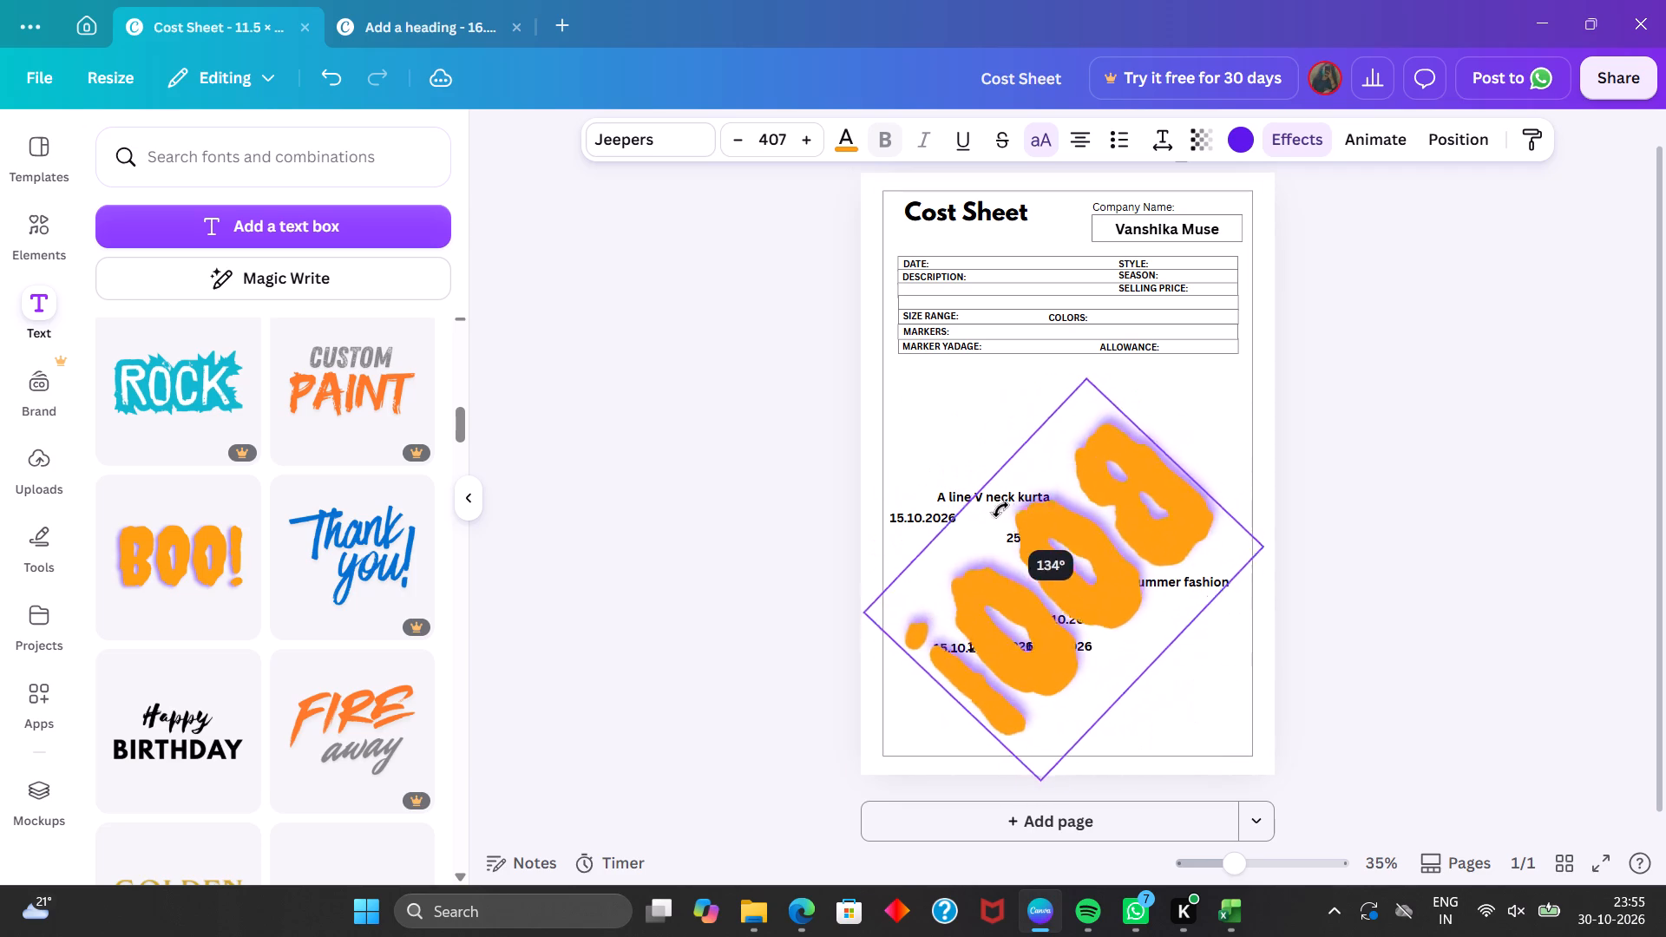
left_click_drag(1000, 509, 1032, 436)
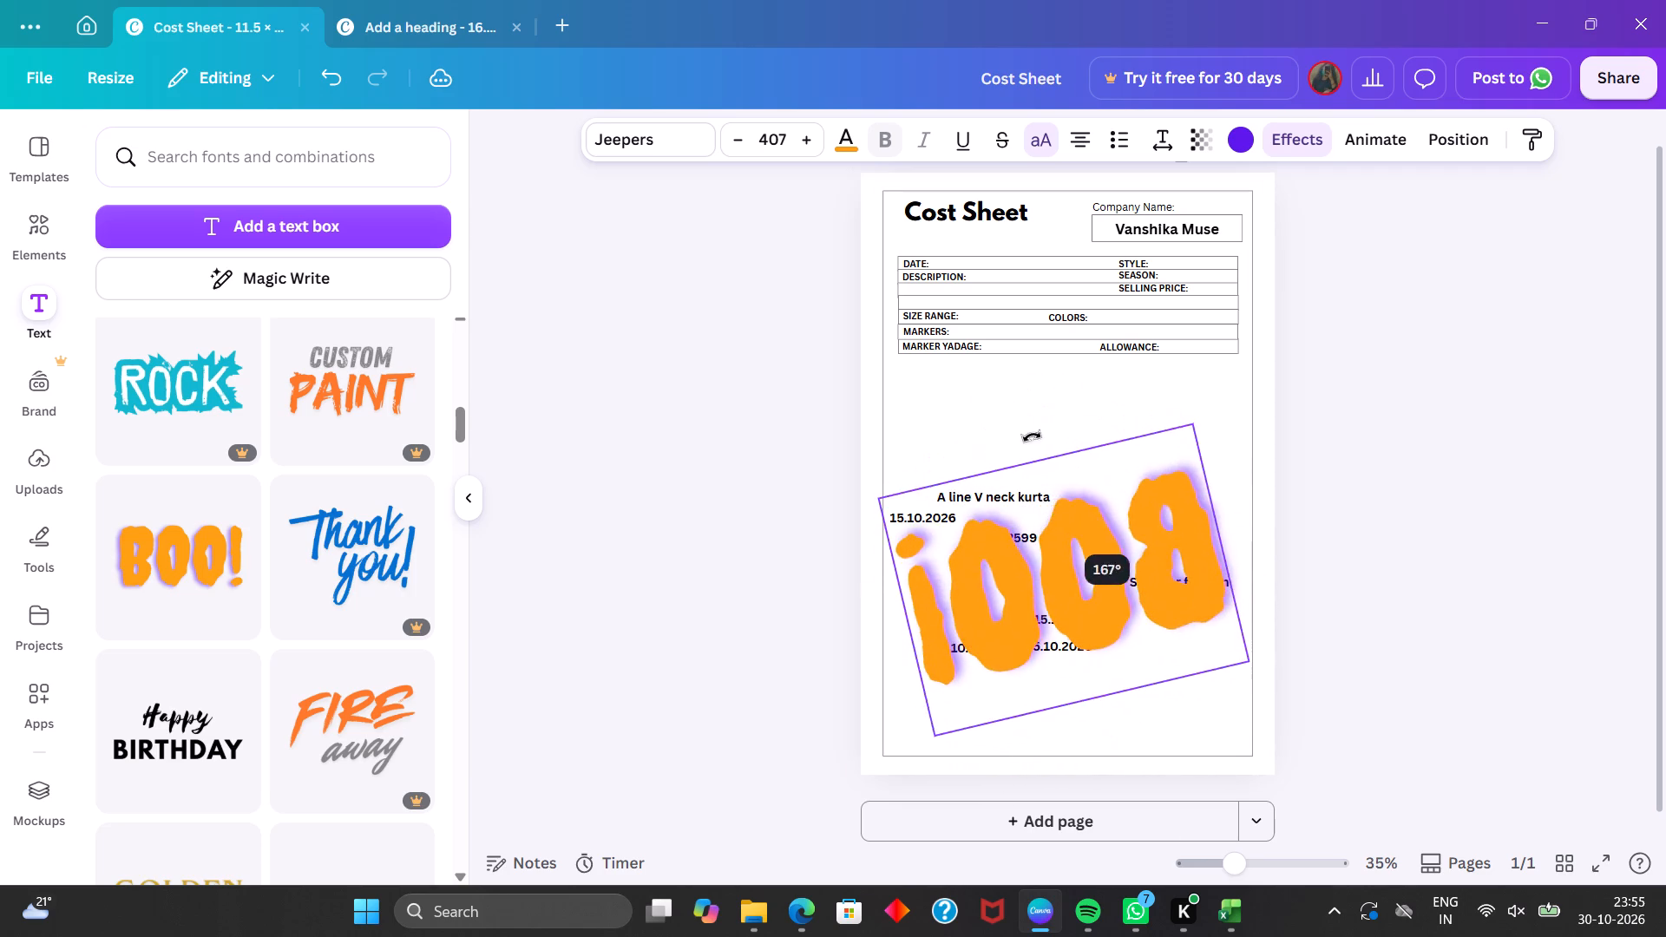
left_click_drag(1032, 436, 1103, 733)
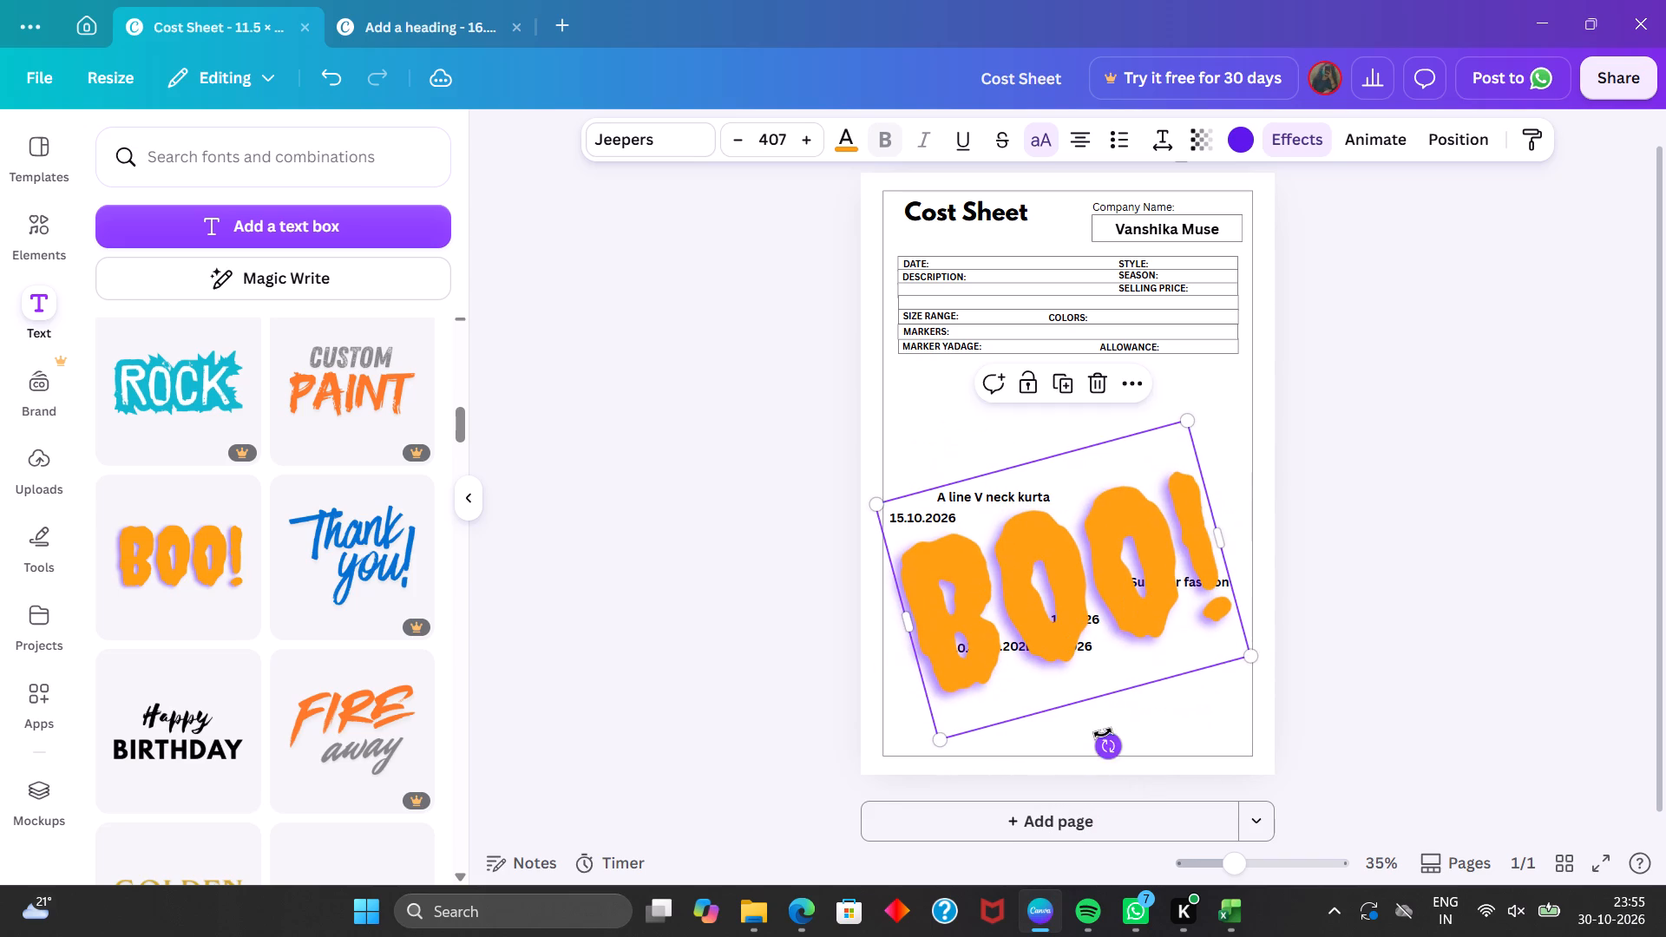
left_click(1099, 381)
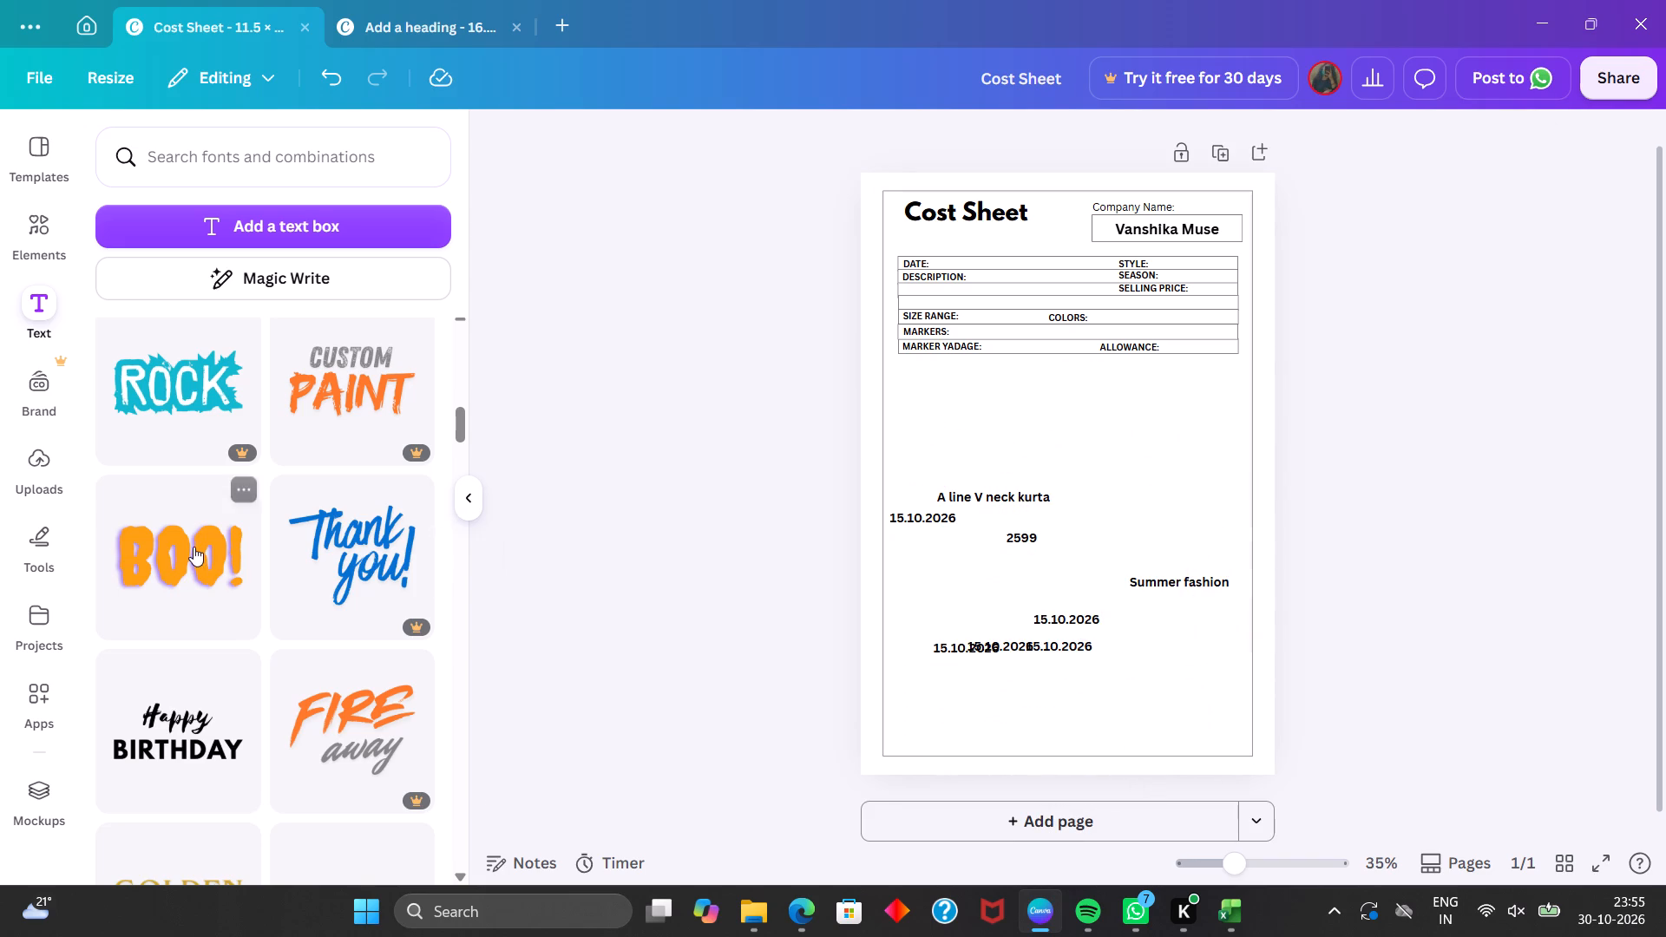
Add the Happy Birthday font combination to the page and replace its wording with COST above SHEET.
scroll(193, 547, "down", 3)
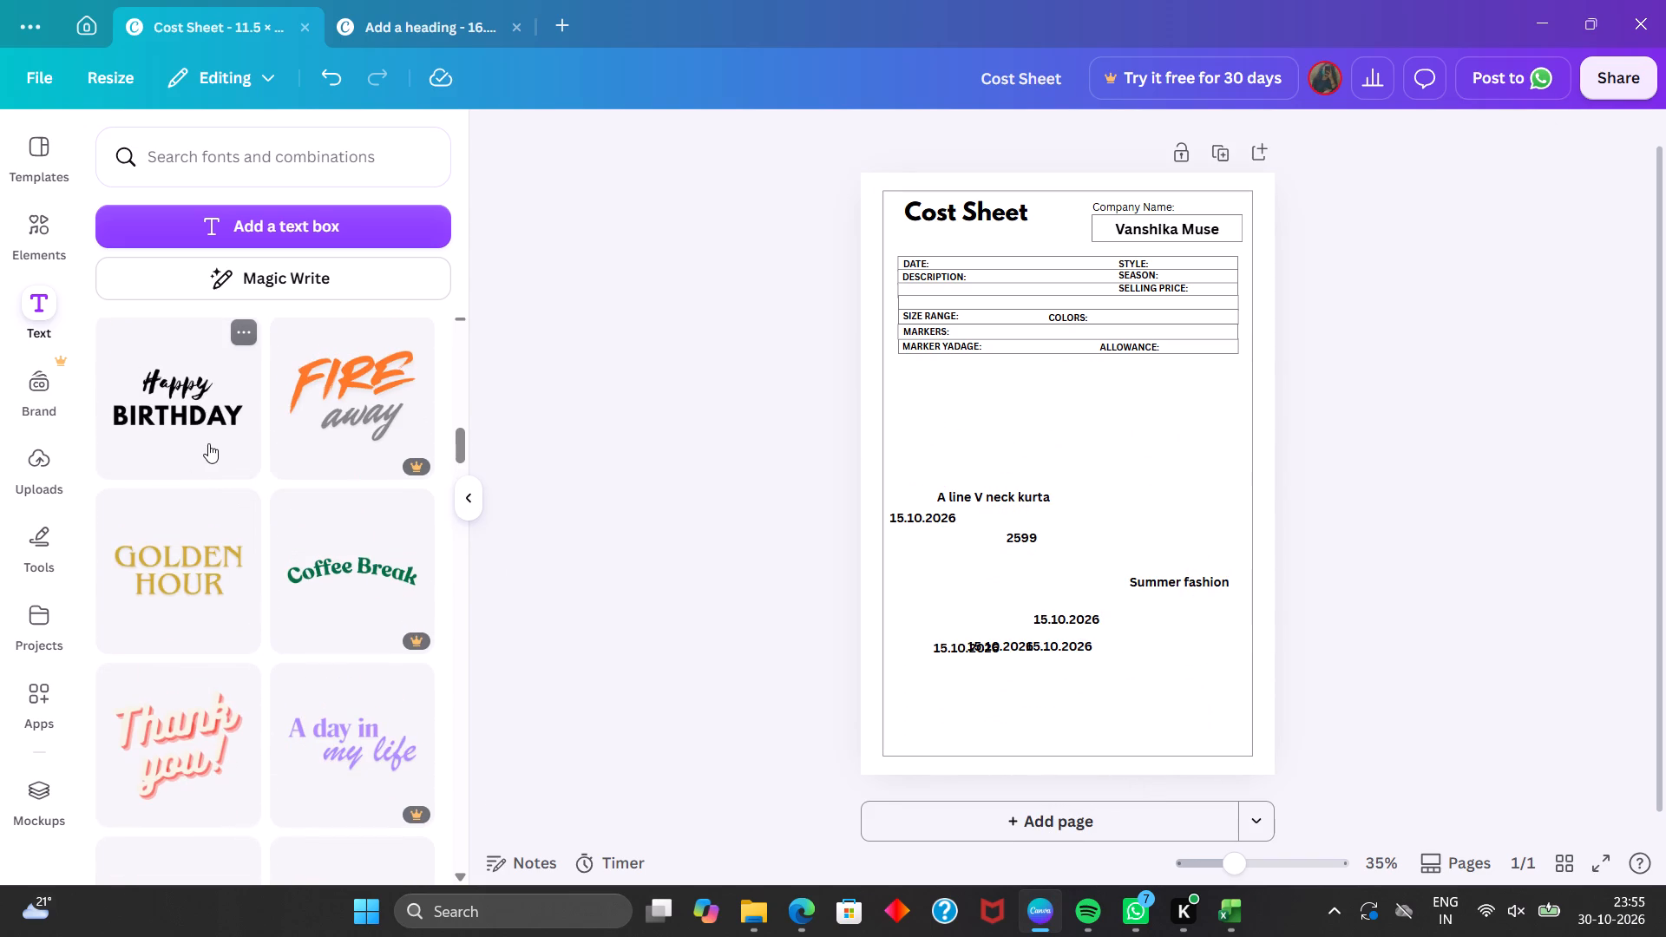
left_click(208, 443)
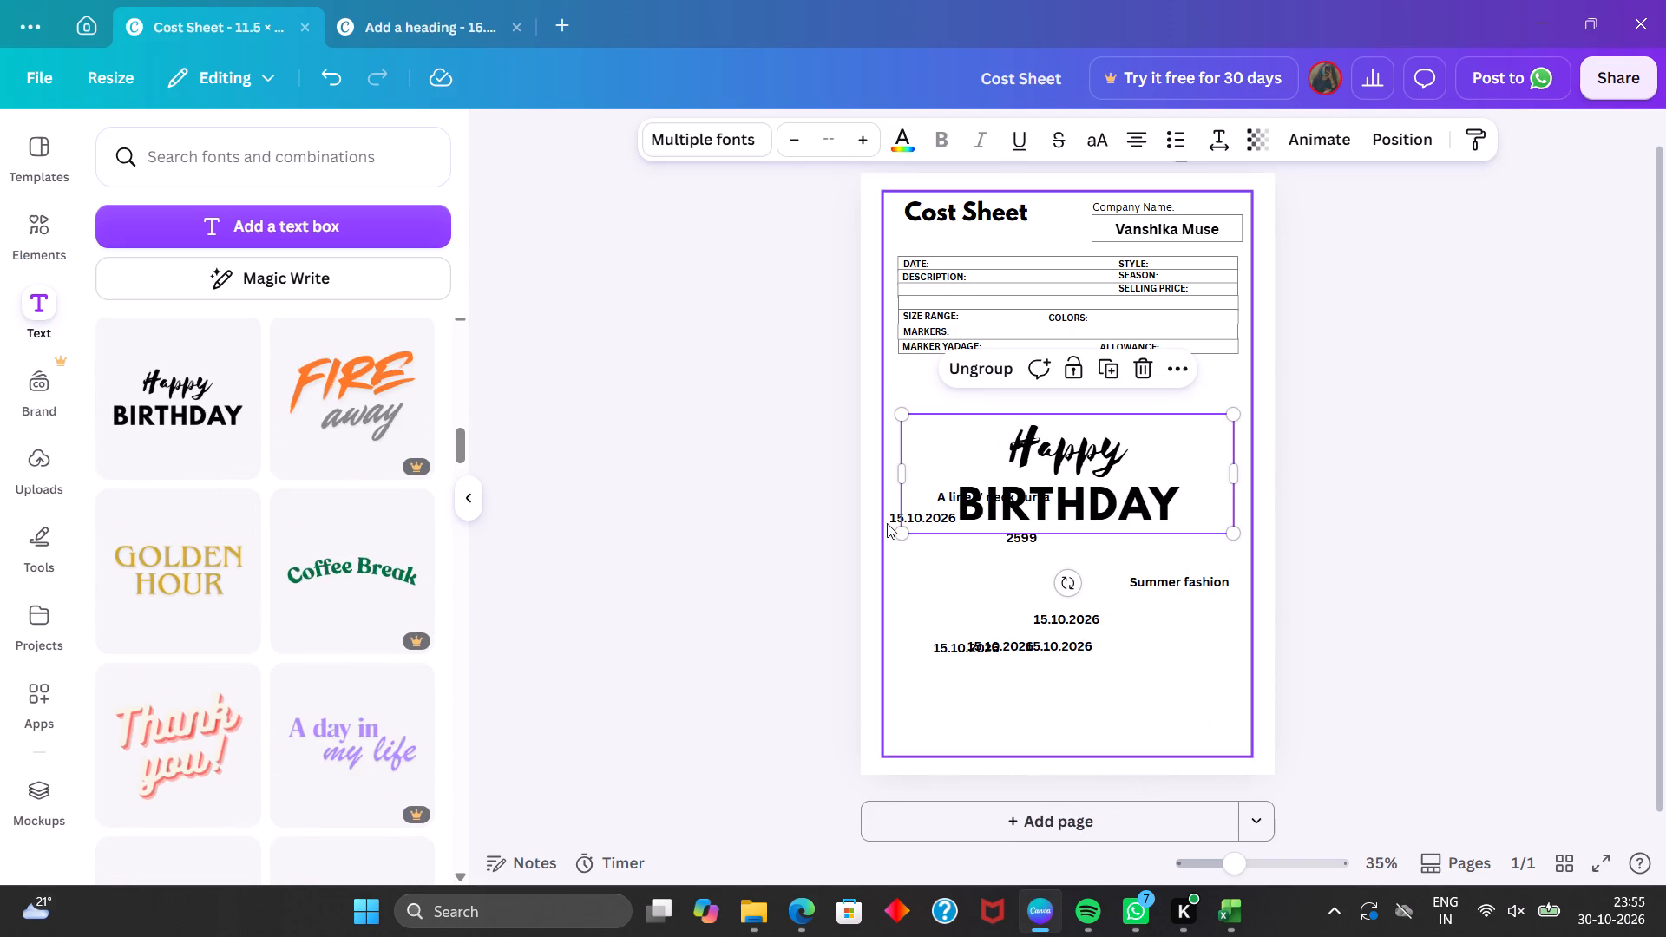
double_click(1095, 485)
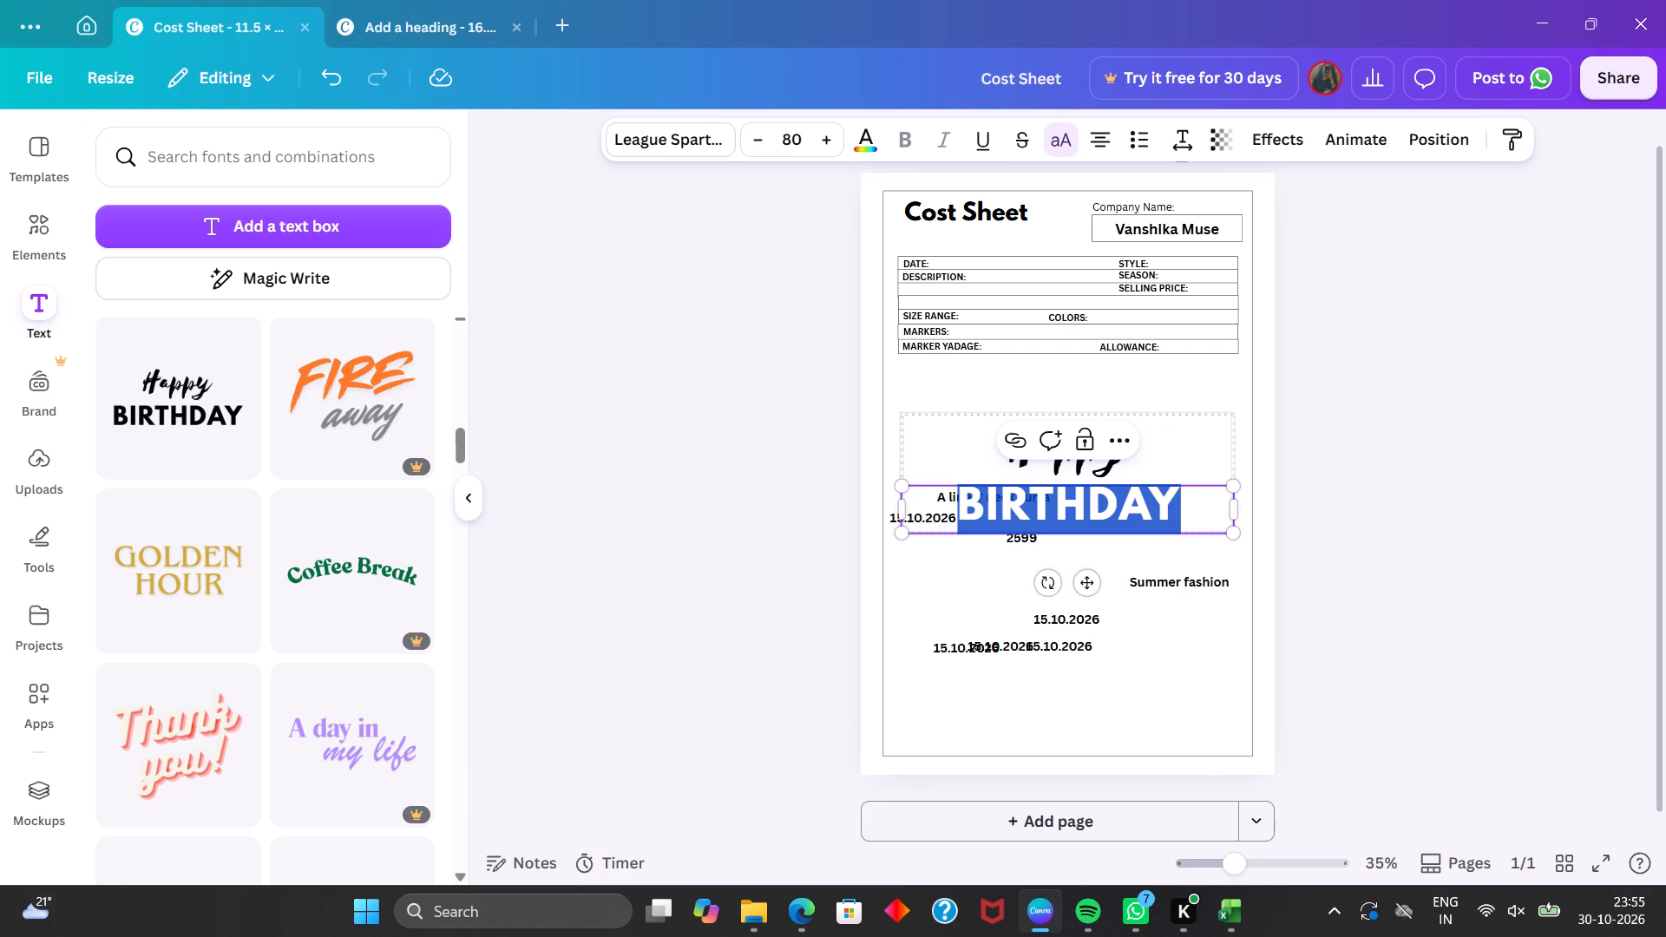
type("SHEET")
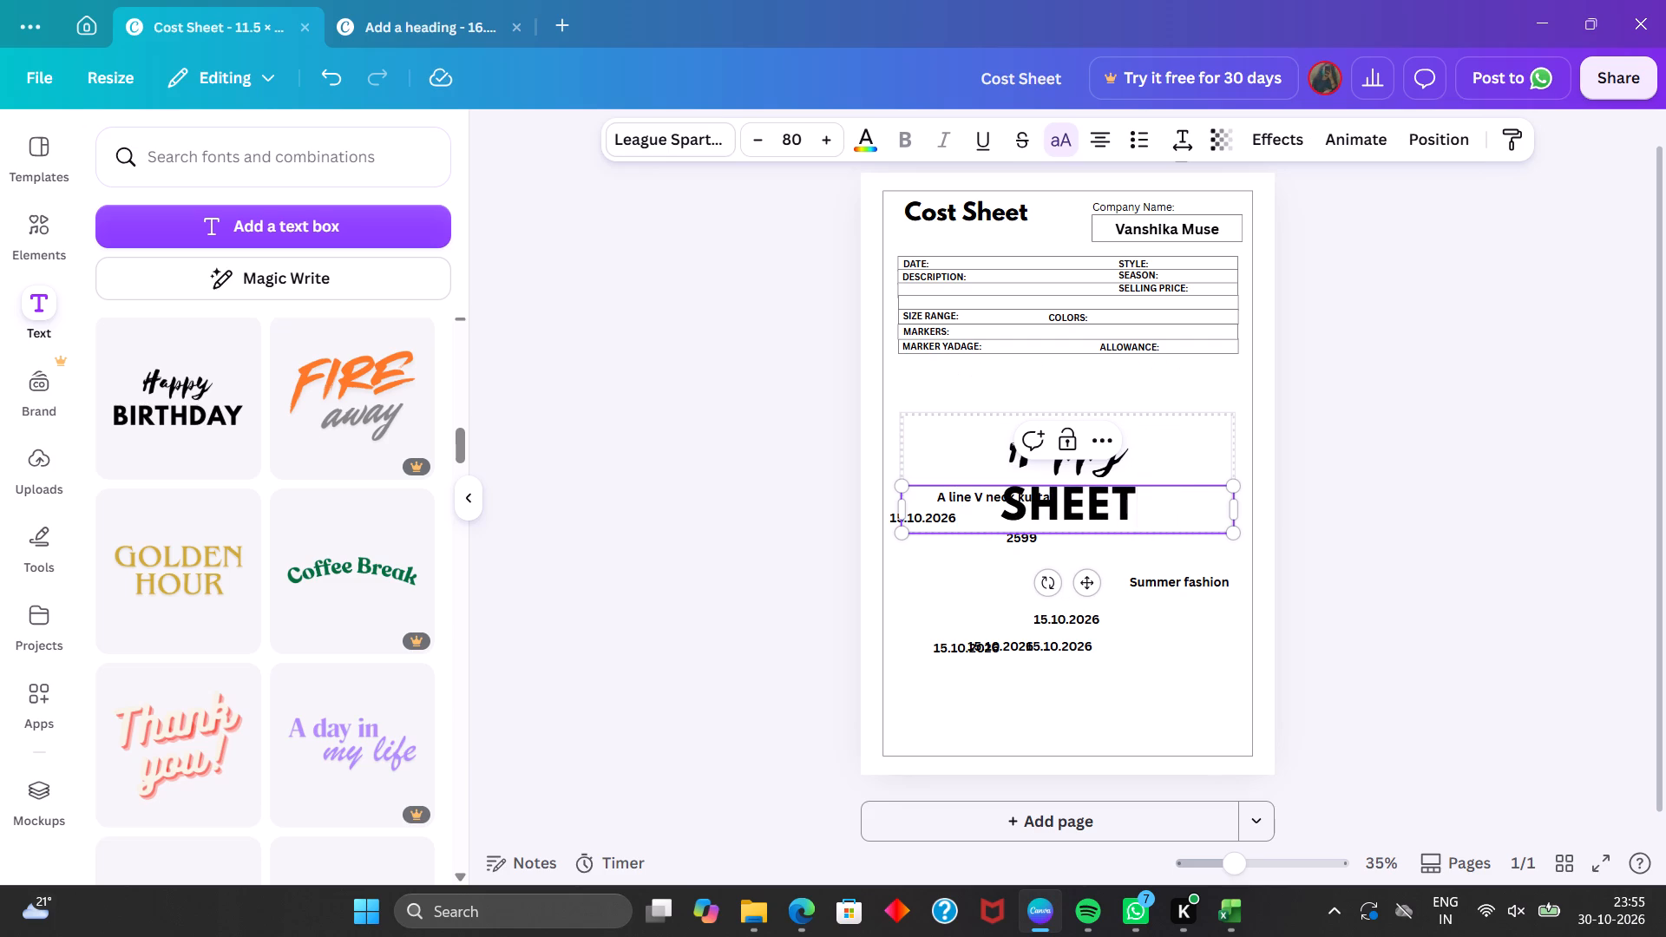
left_click(1123, 455)
double_click(1123, 455)
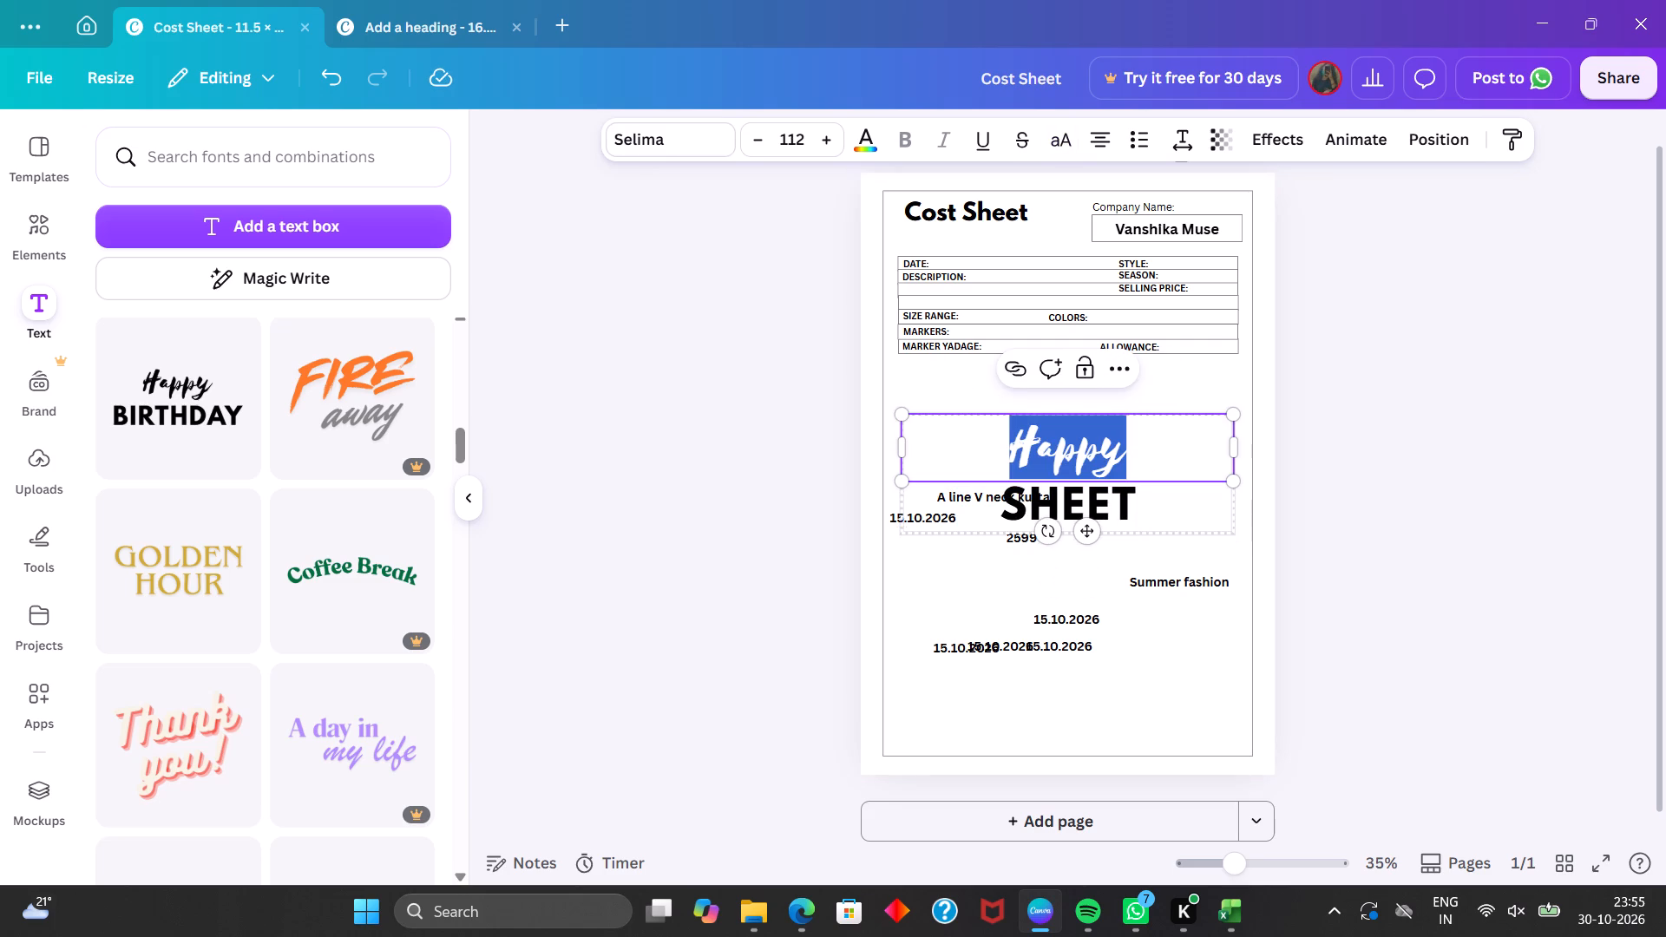
type("COST")
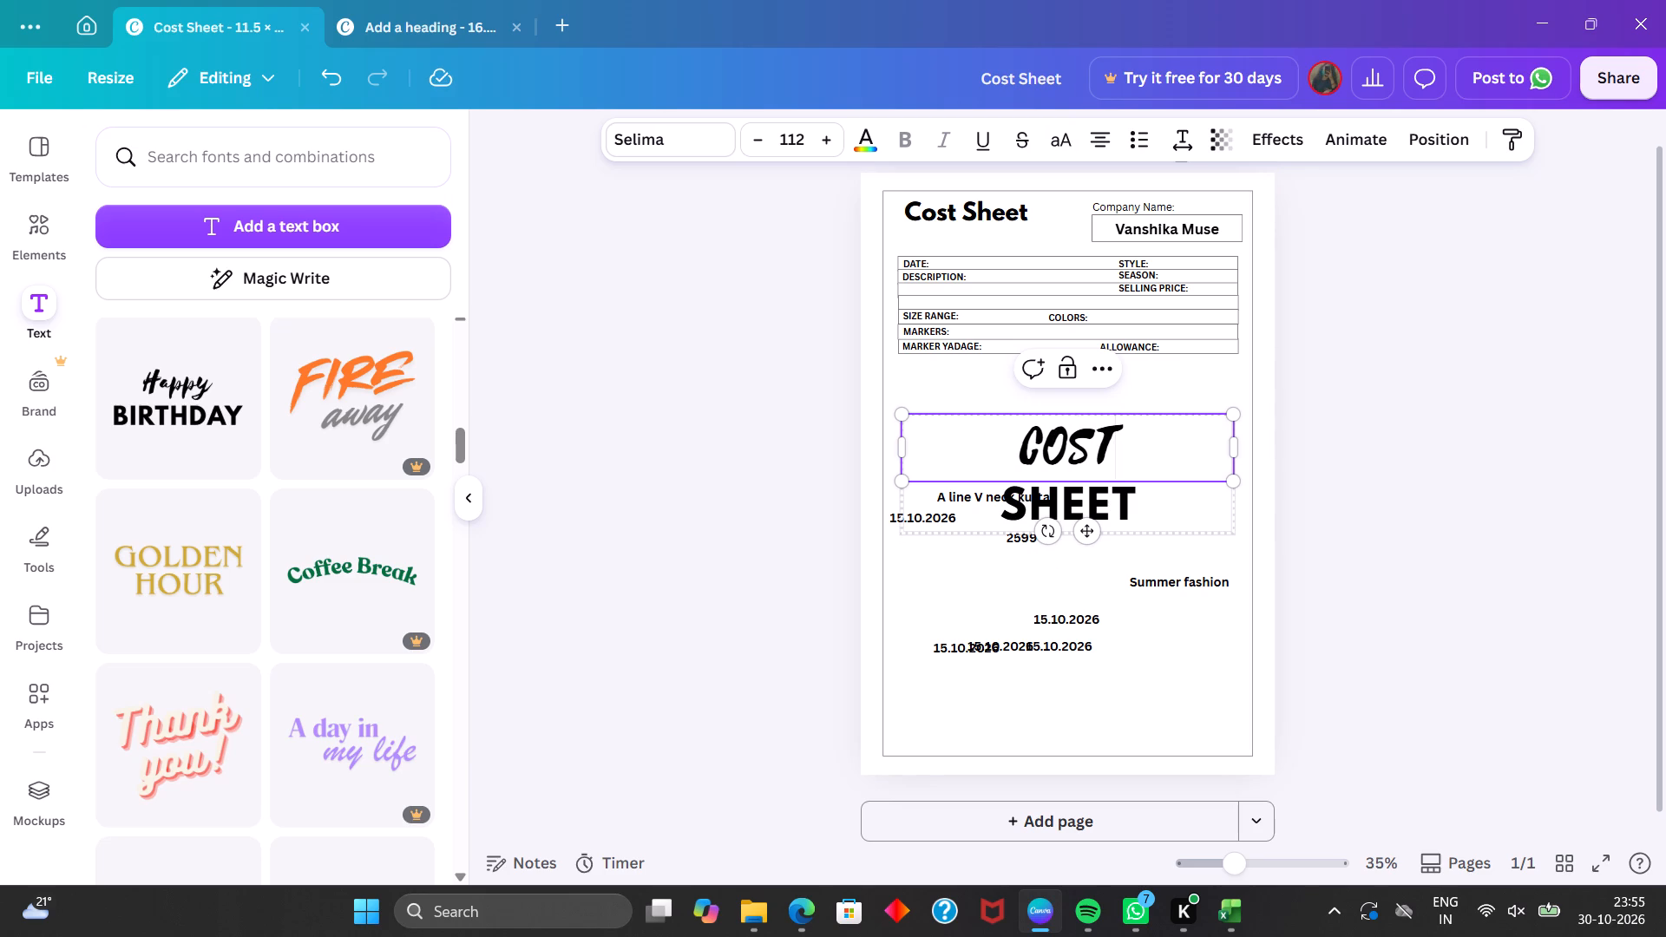
left_click(1375, 641)
Move the COST SHEET text group up to just below the MARKER YADAGE row, above the A line V neck kurta text.
left_click_drag(1143, 478, 1138, 436)
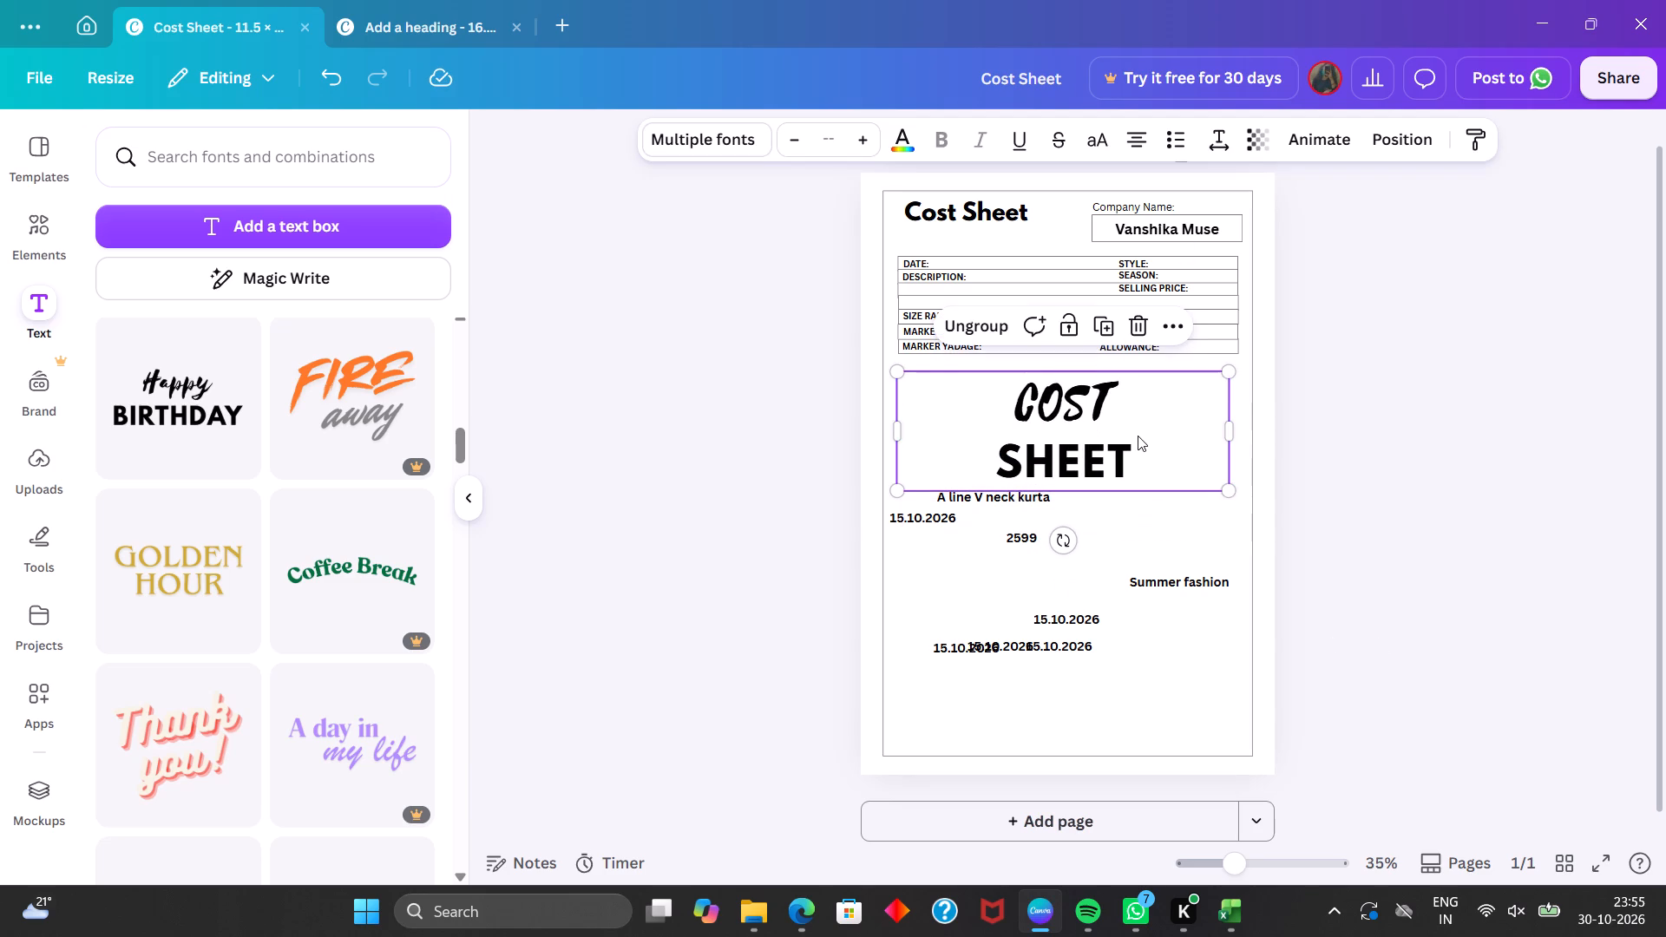
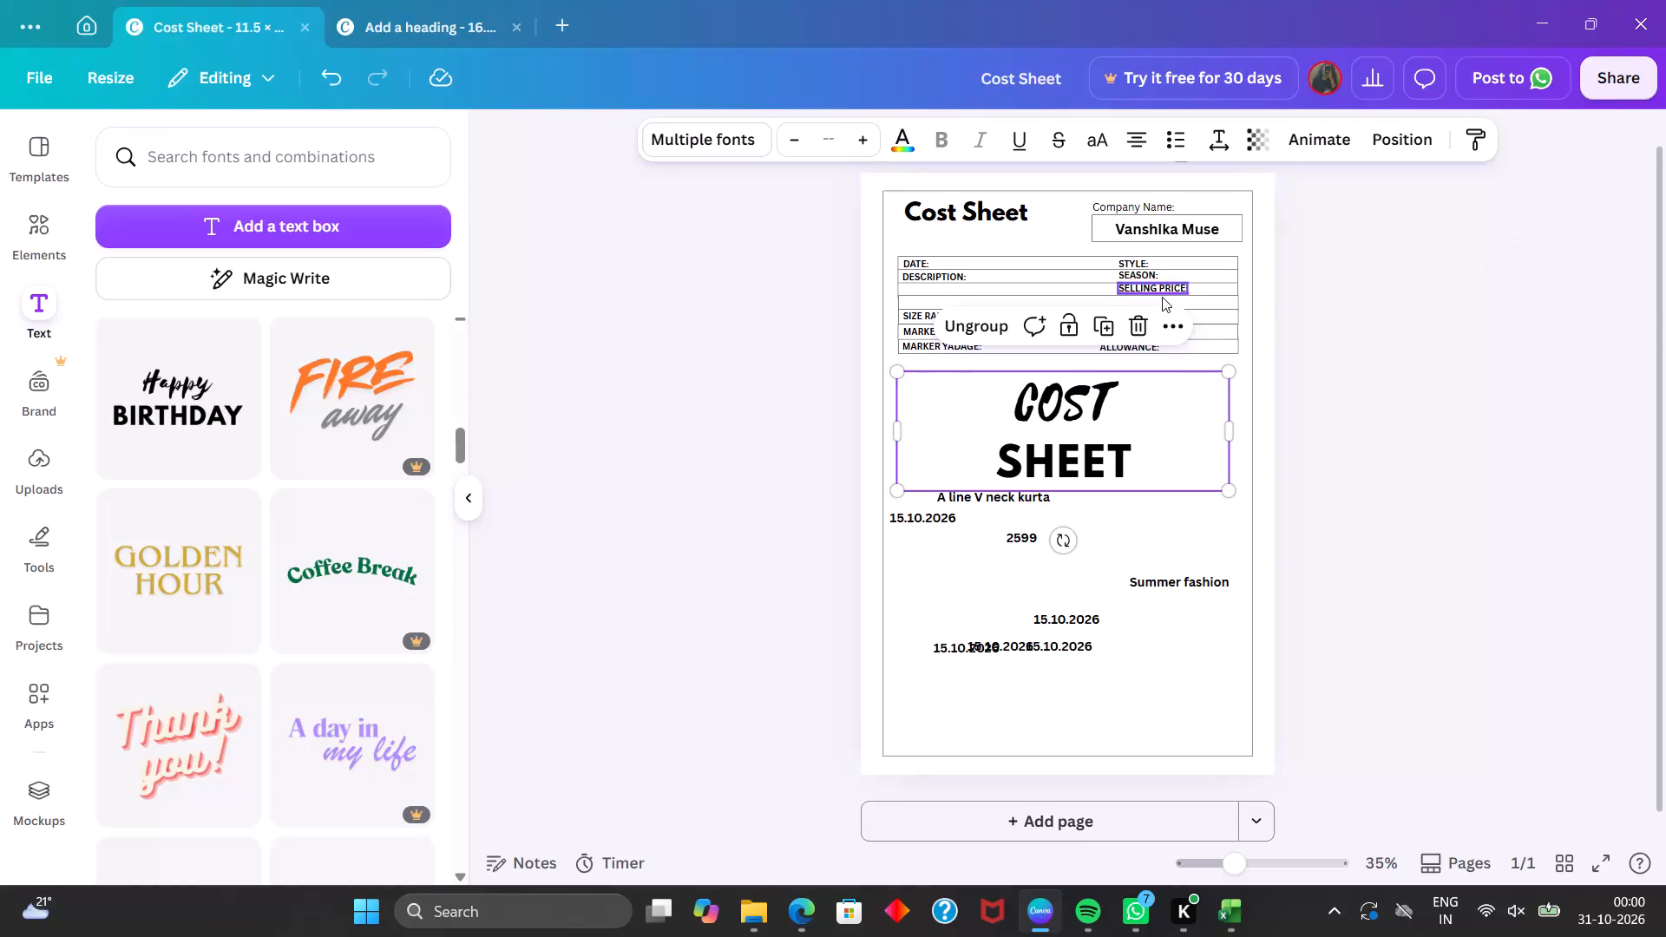
Delete the COST SHEET text group below the MARKER YADAGE row.
left_click(1125, 316)
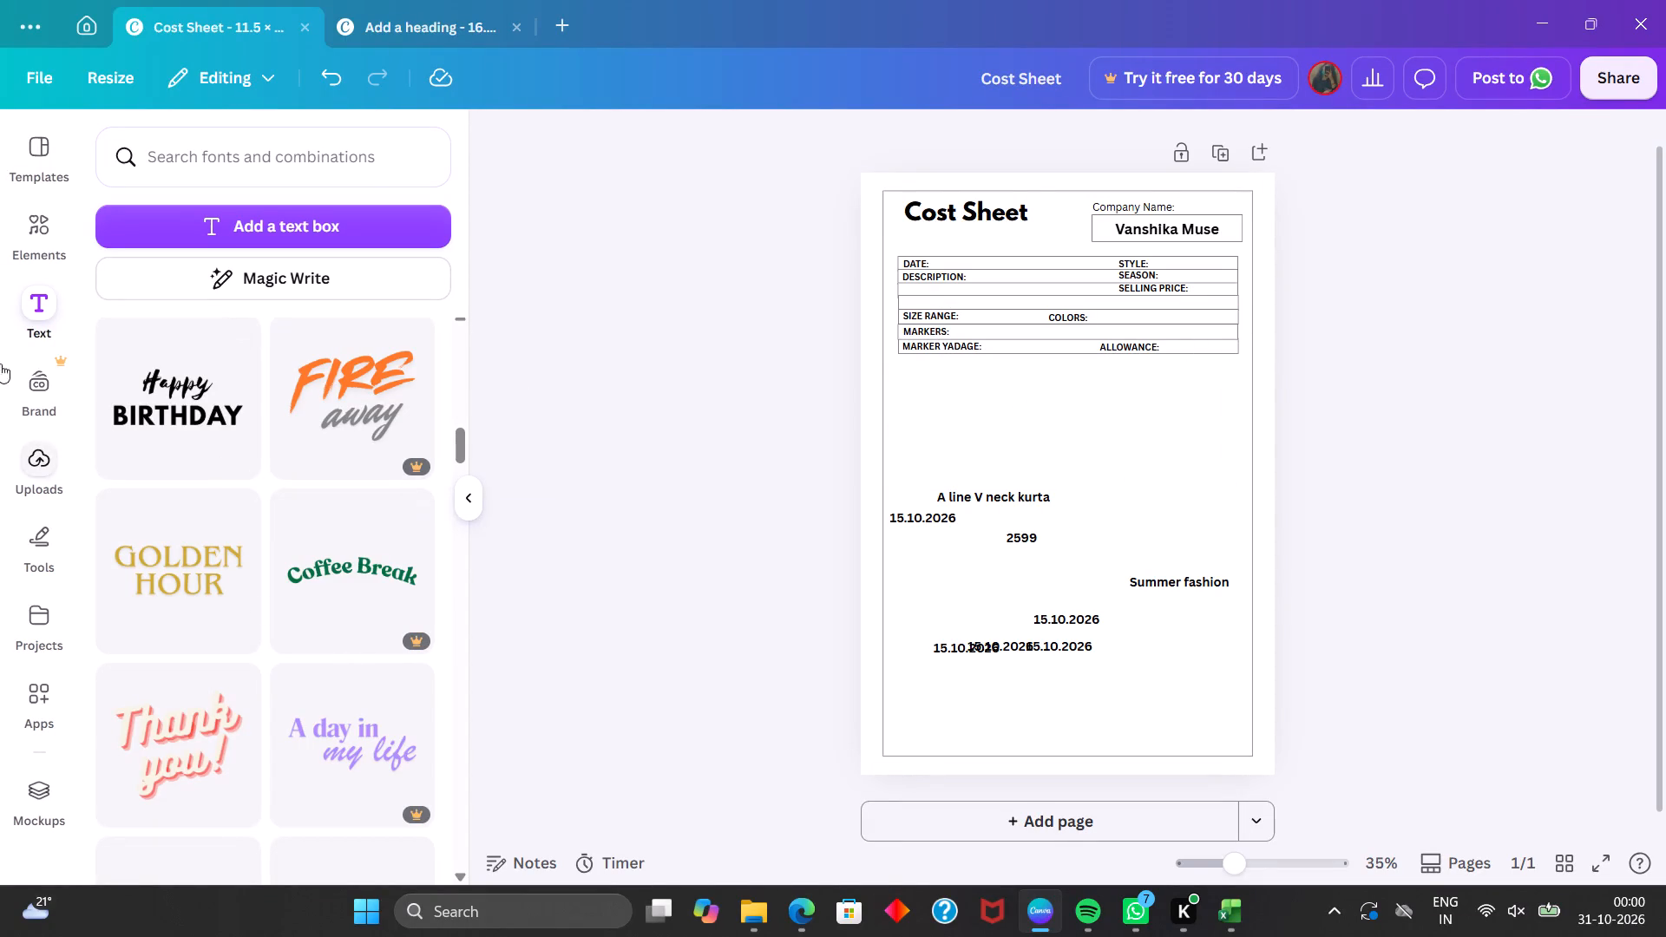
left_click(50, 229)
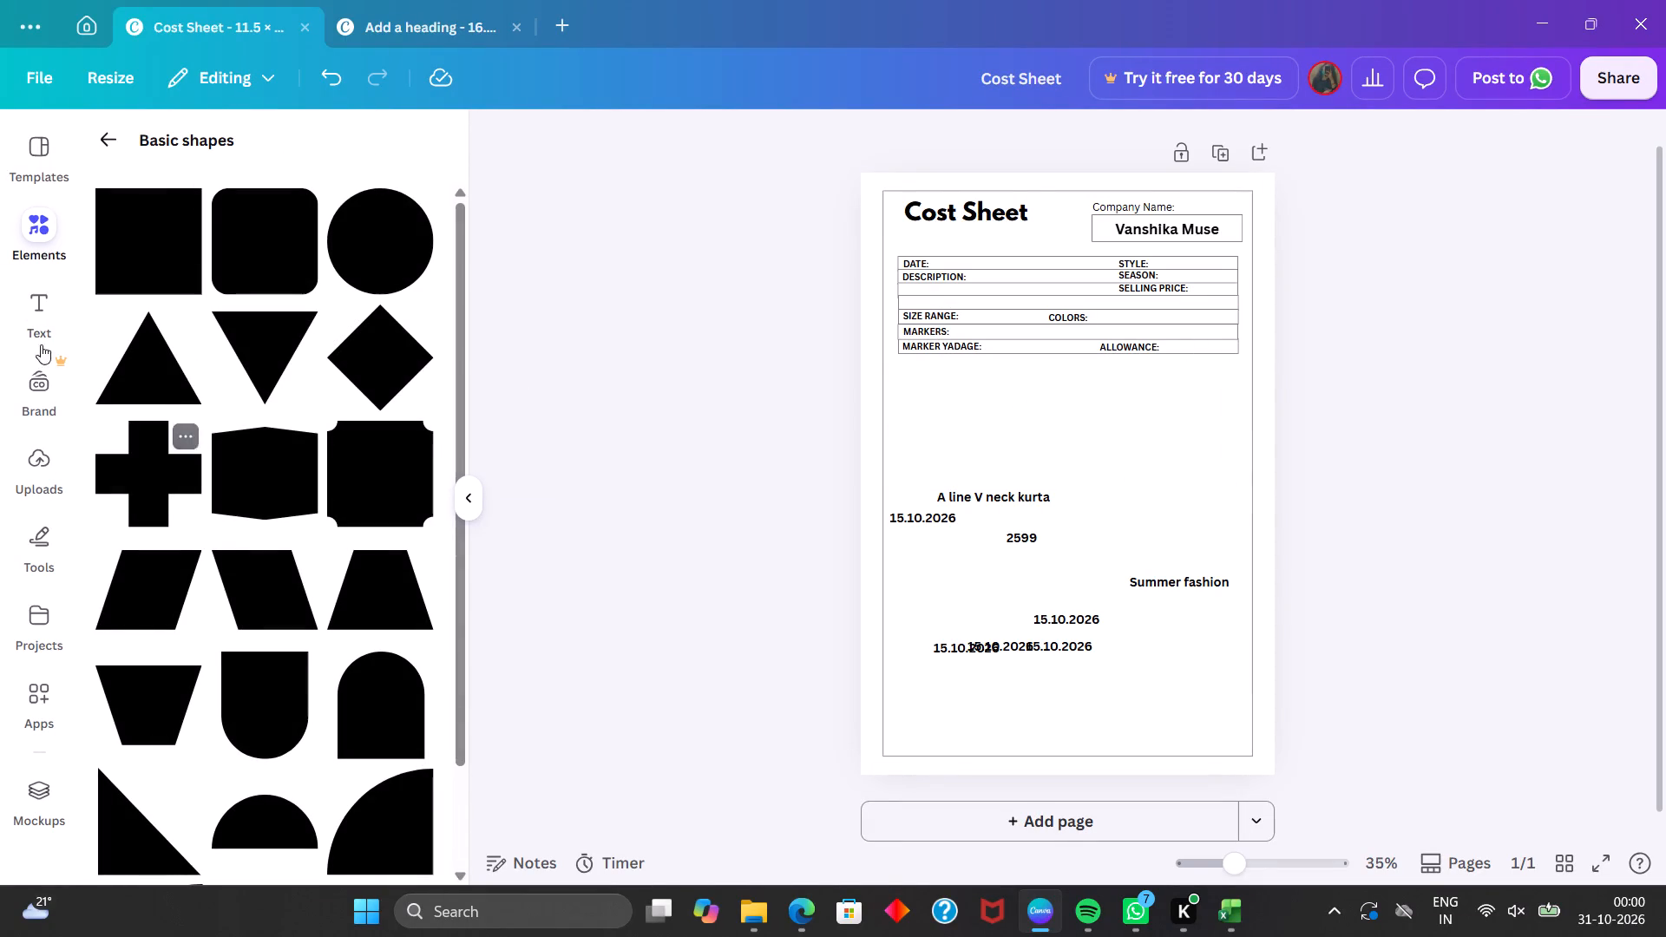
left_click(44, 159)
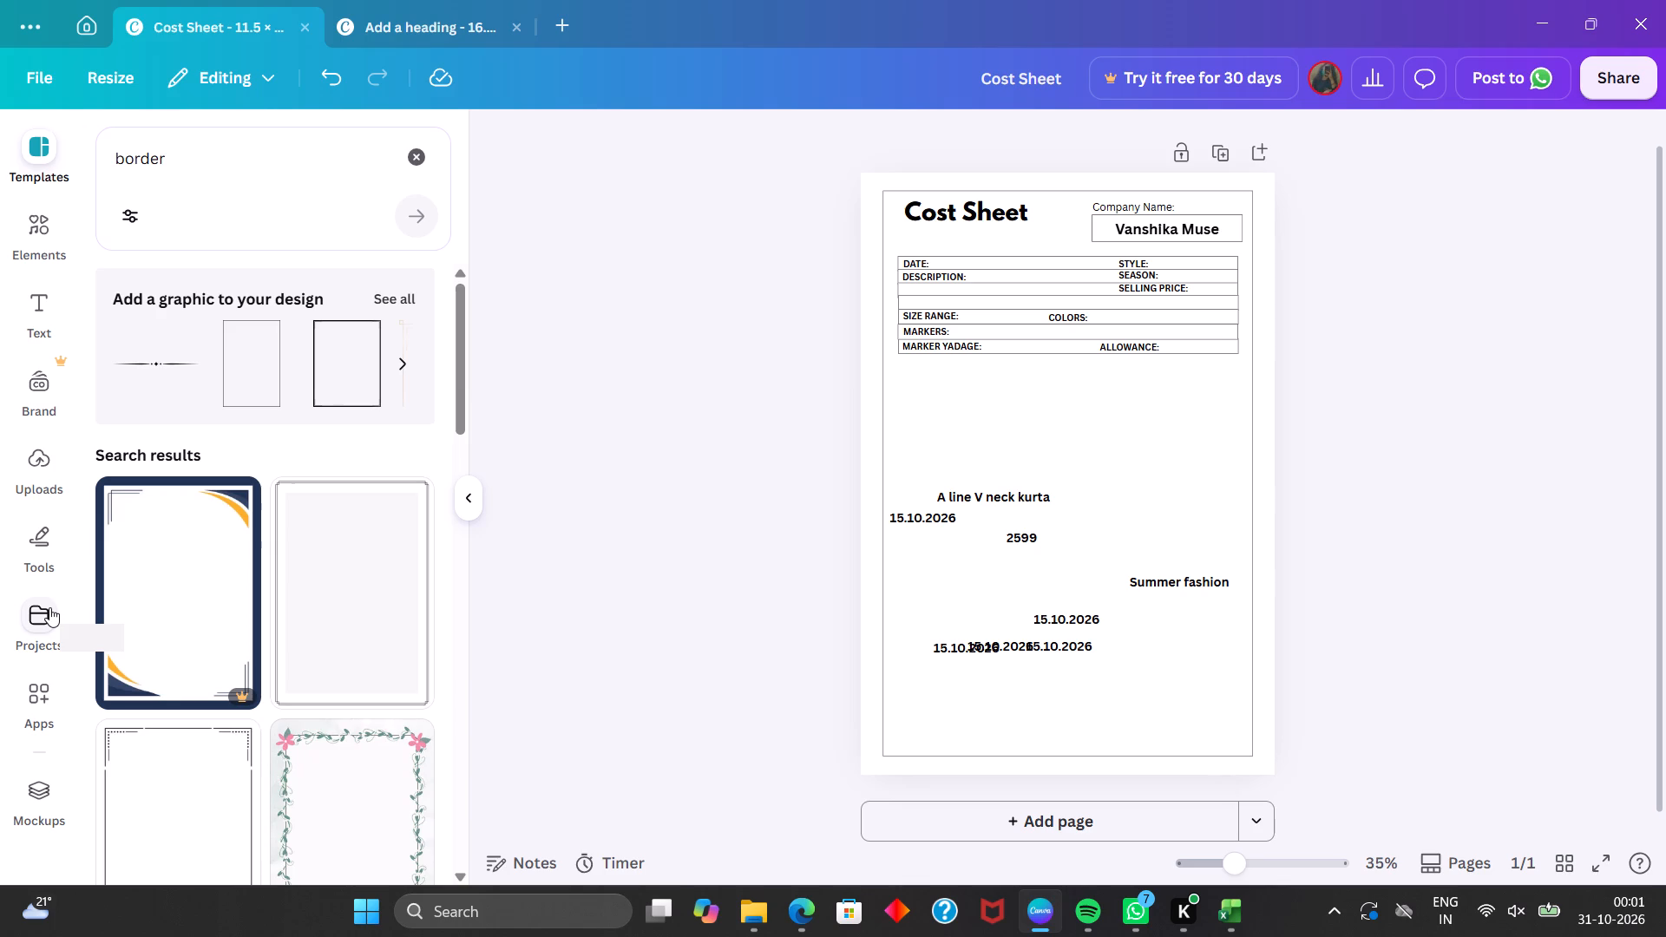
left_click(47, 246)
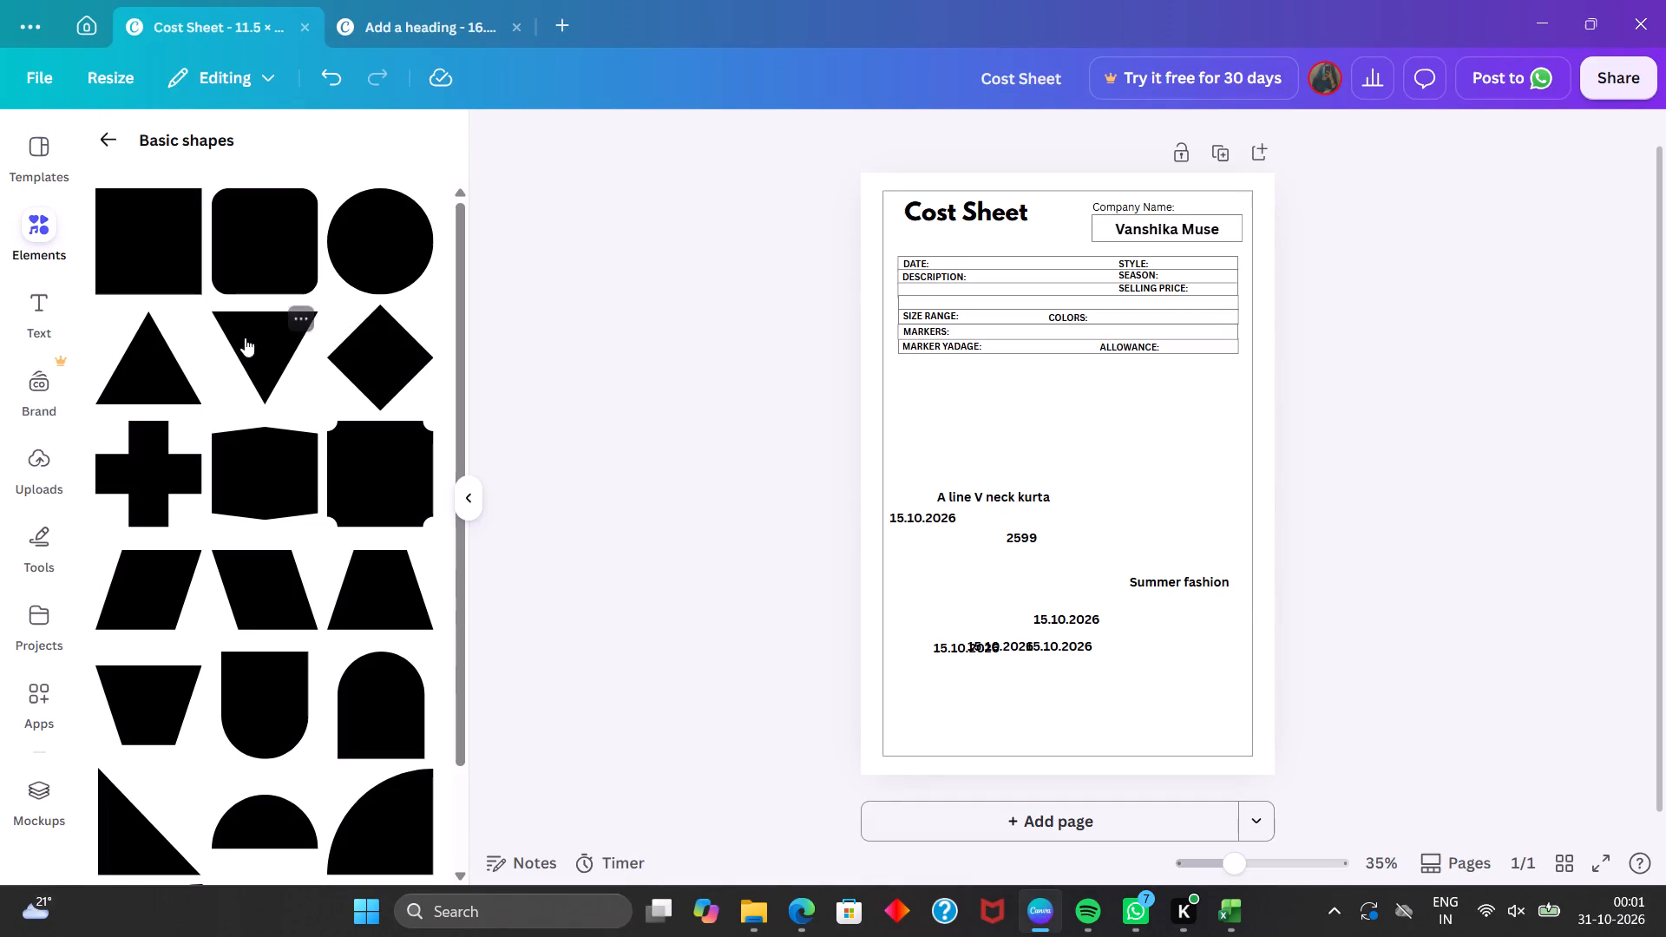
Move the A line V neck kurta text down to just above the Summer fashion text.
left_click(1017, 491)
left_click_drag(1018, 555, 1021, 554)
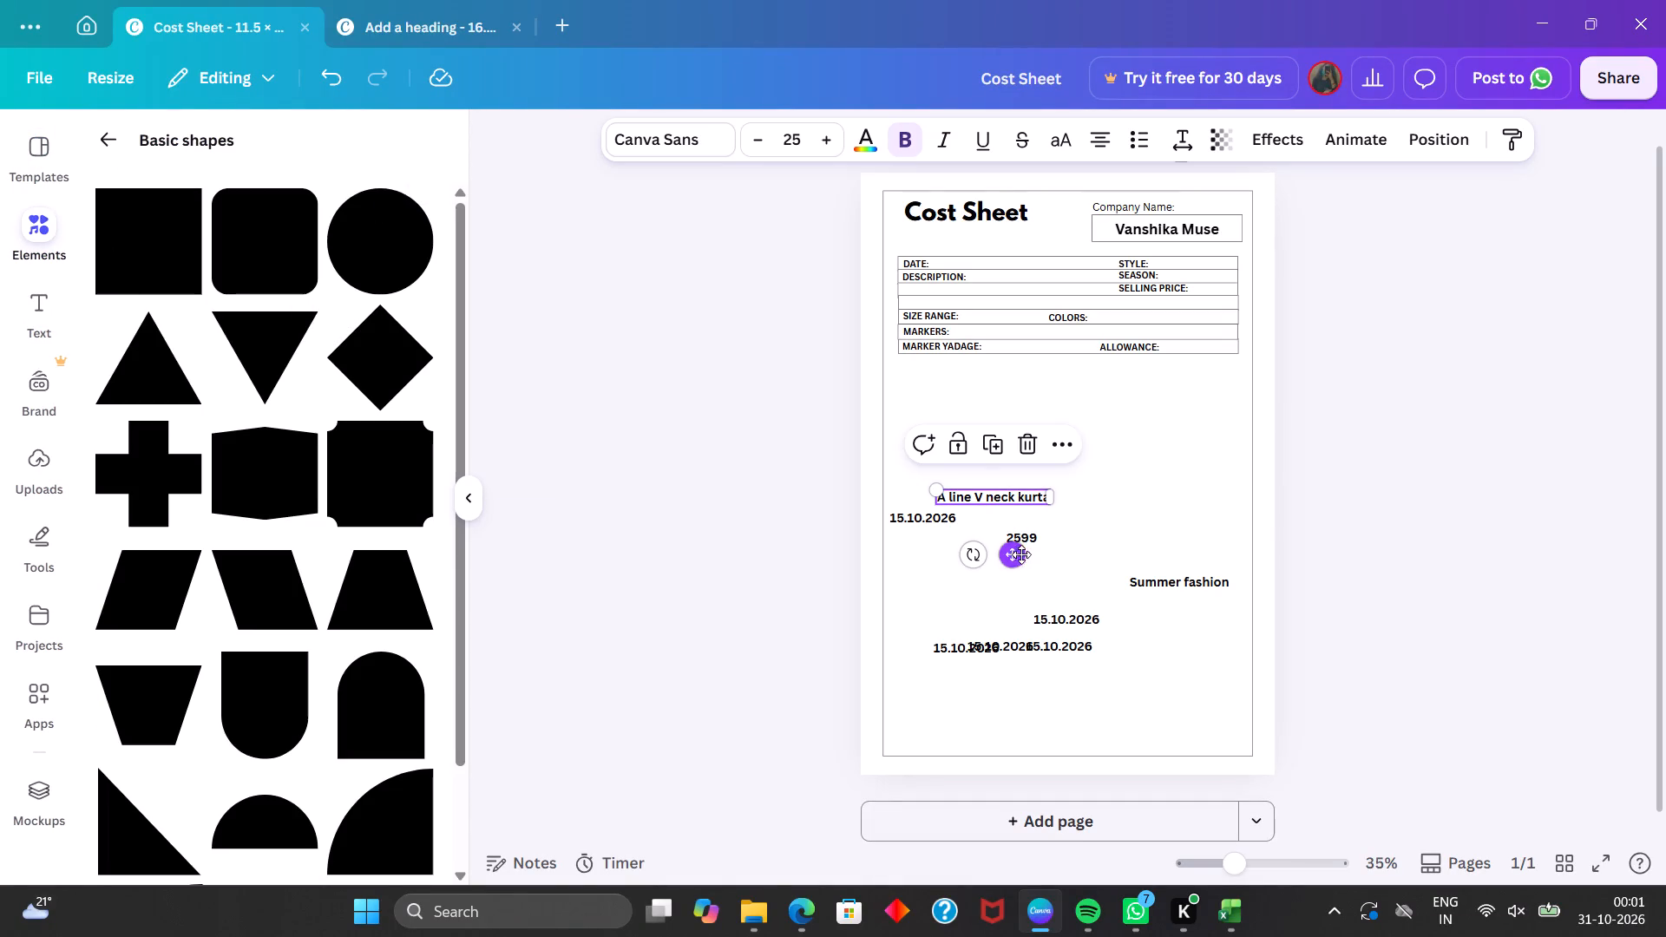
left_click_drag(1021, 554, 1131, 546)
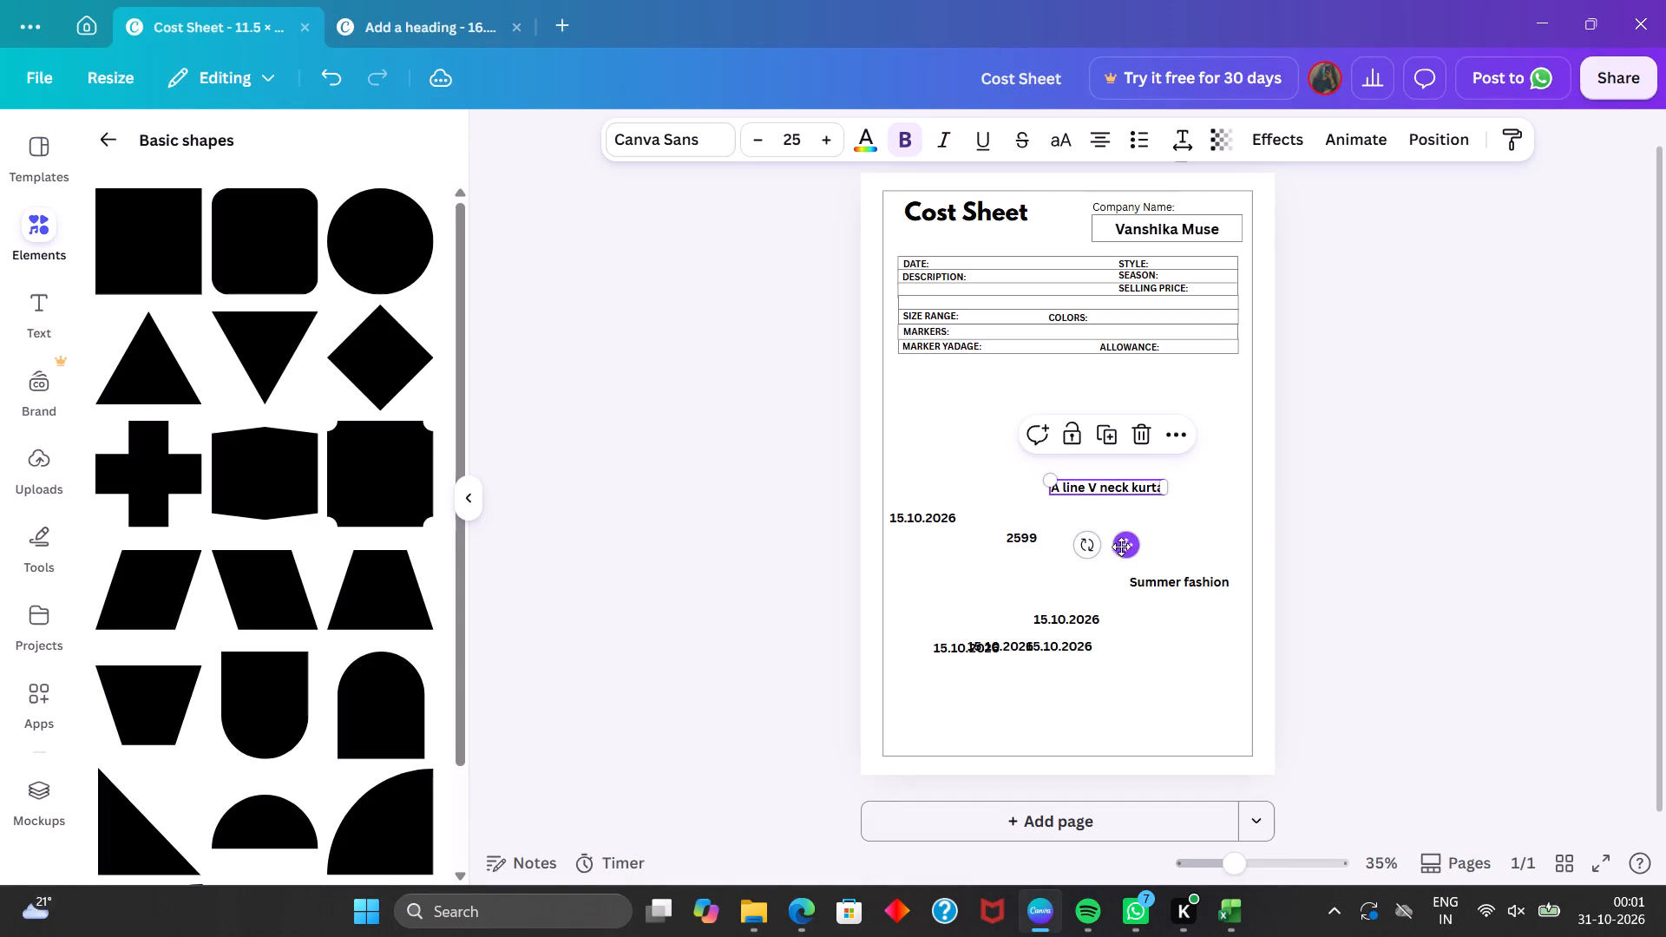
left_click_drag(1128, 548, 1142, 616)
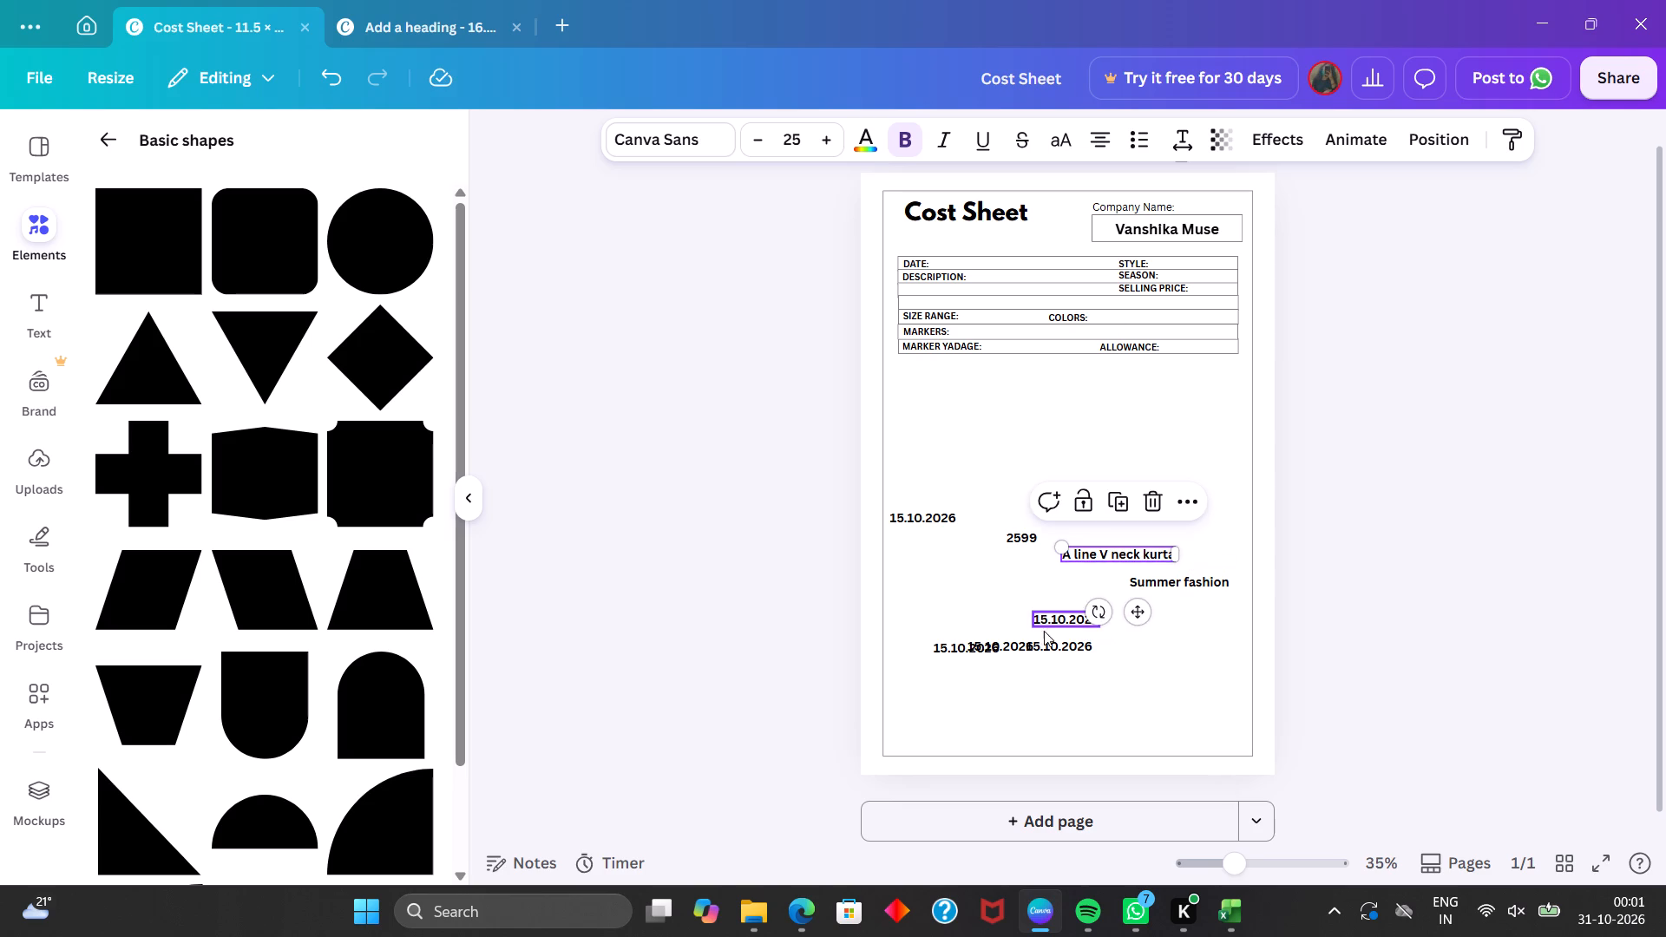
Spread apart the overlapping 15.10.2026 texts, moving one to the page's lower right and another slightly down.
left_click(1032, 650)
left_click_drag(1020, 699, 1195, 760)
left_click(1054, 649)
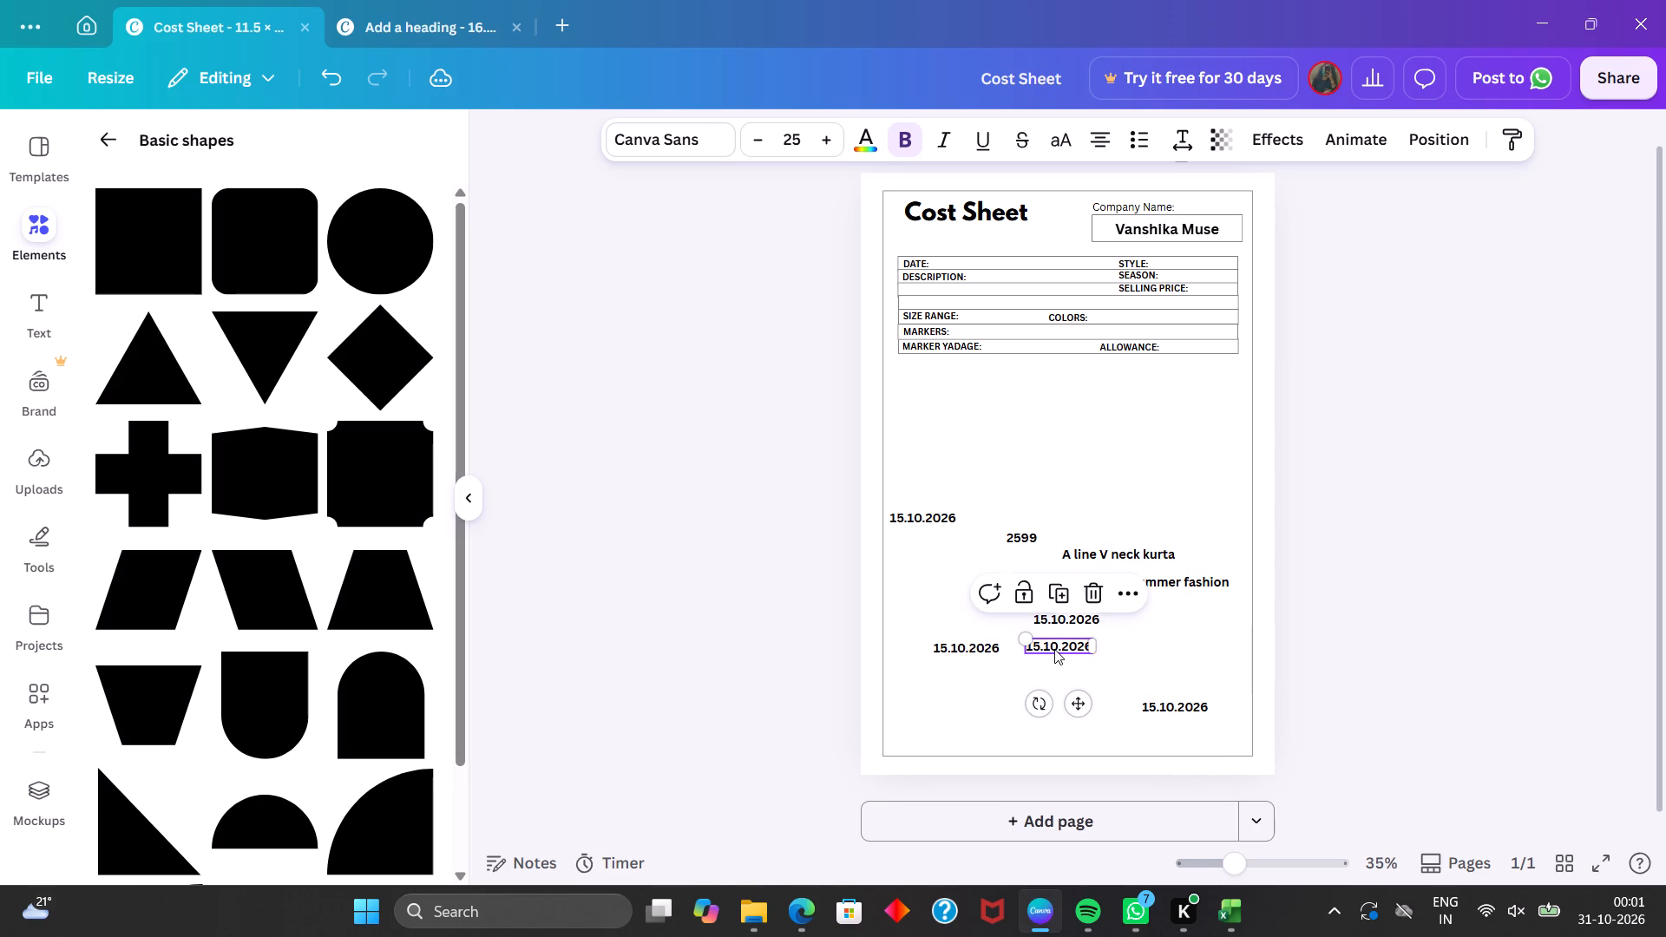
left_click_drag(1079, 699, 1092, 712)
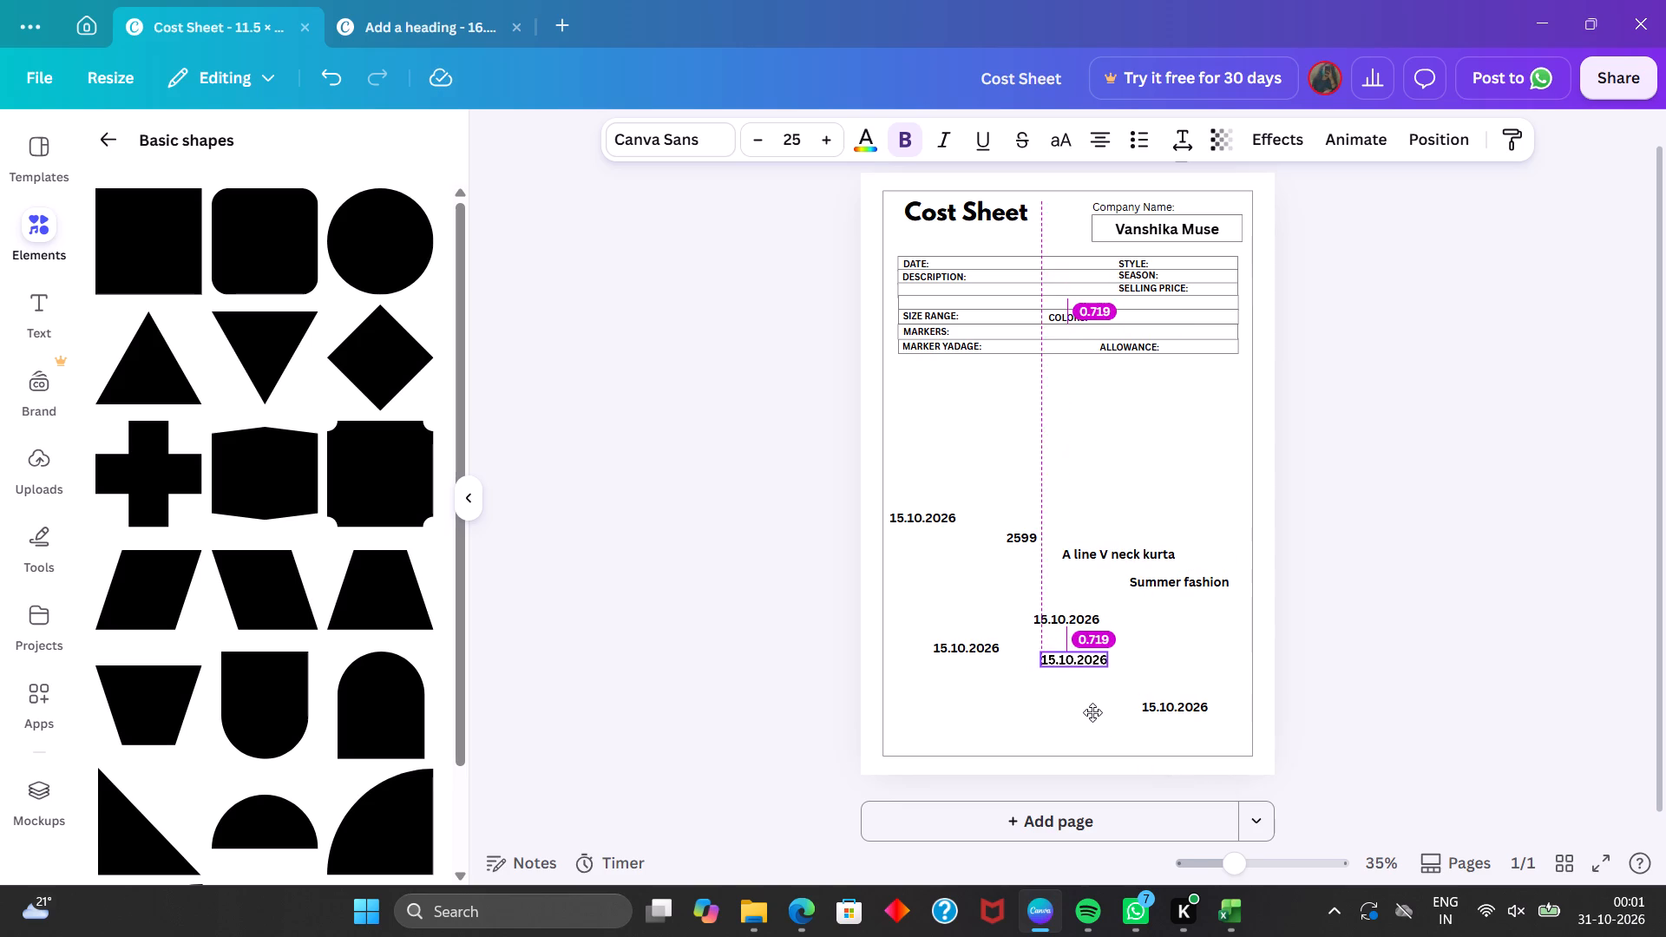
left_click_drag(1092, 712, 1092, 711)
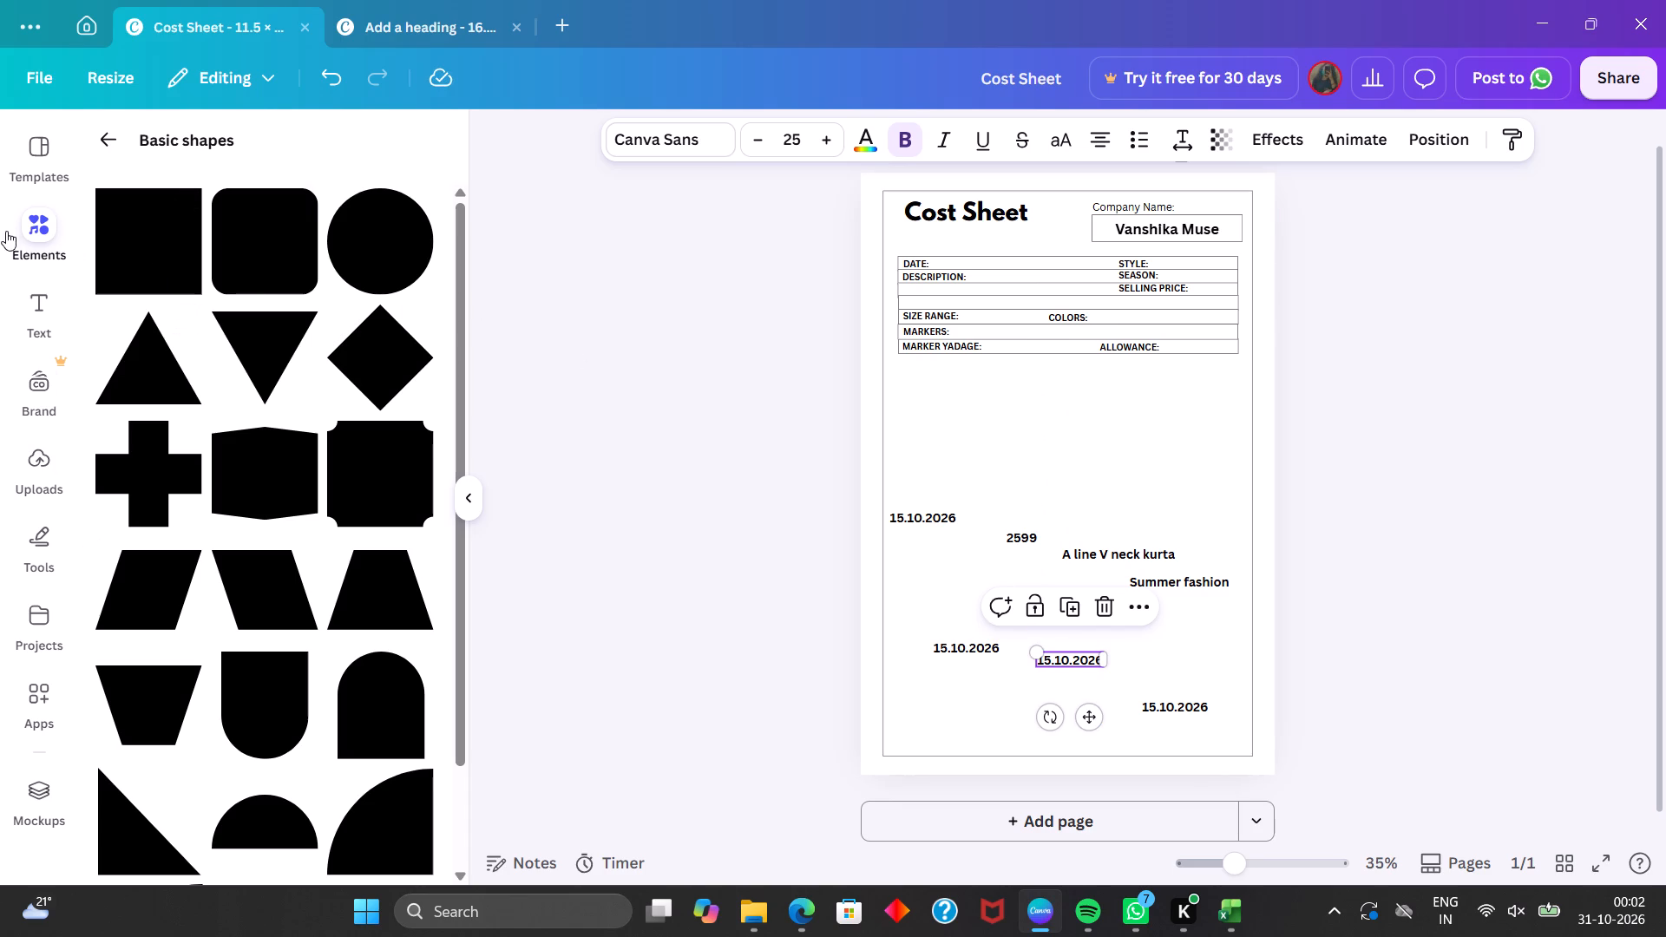
Add a plain table with three columns and four rows to the page below the MARKER YADAGE row.
left_click(36, 213)
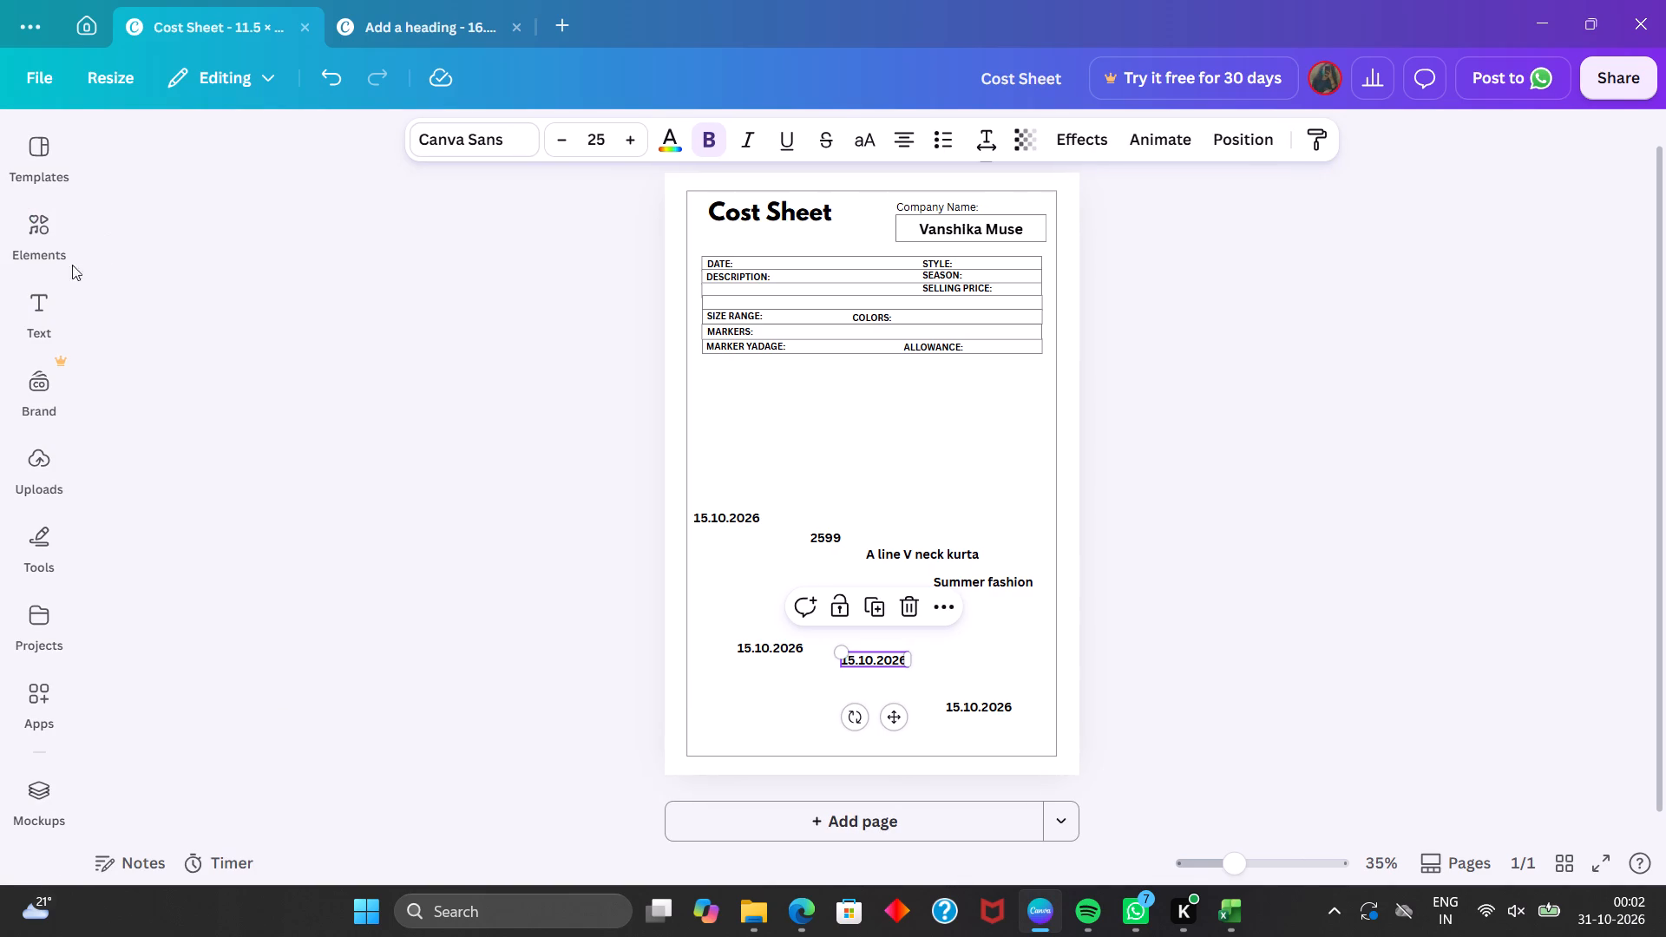
left_click(2, 236)
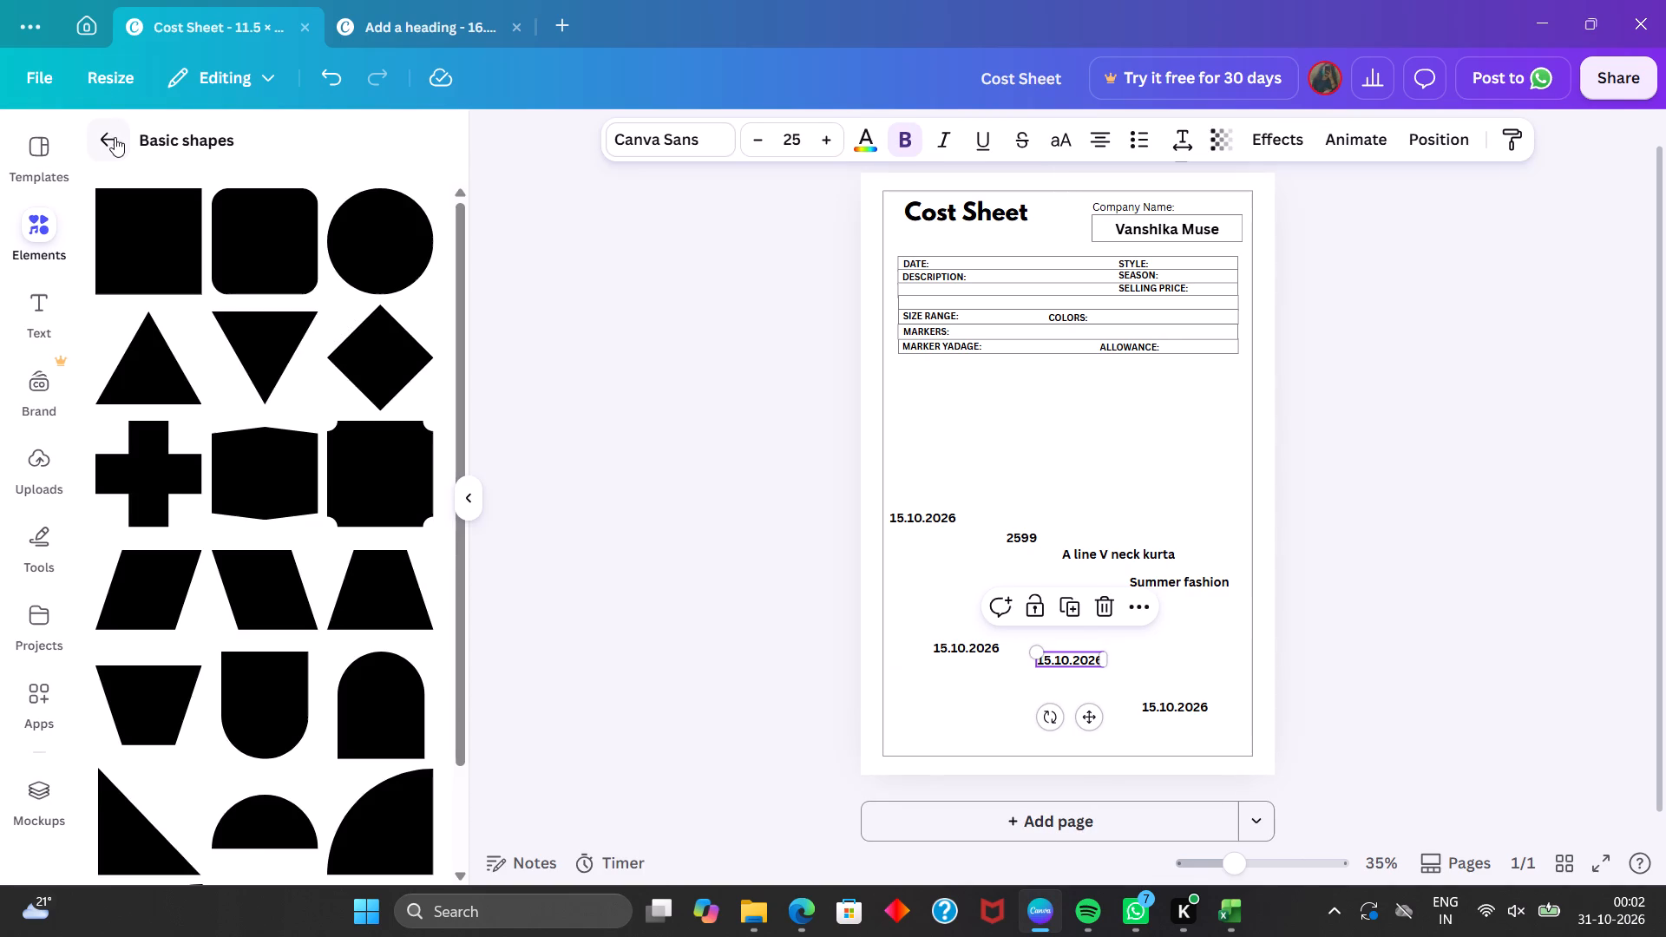
left_click(115, 137)
left_click(115, 134)
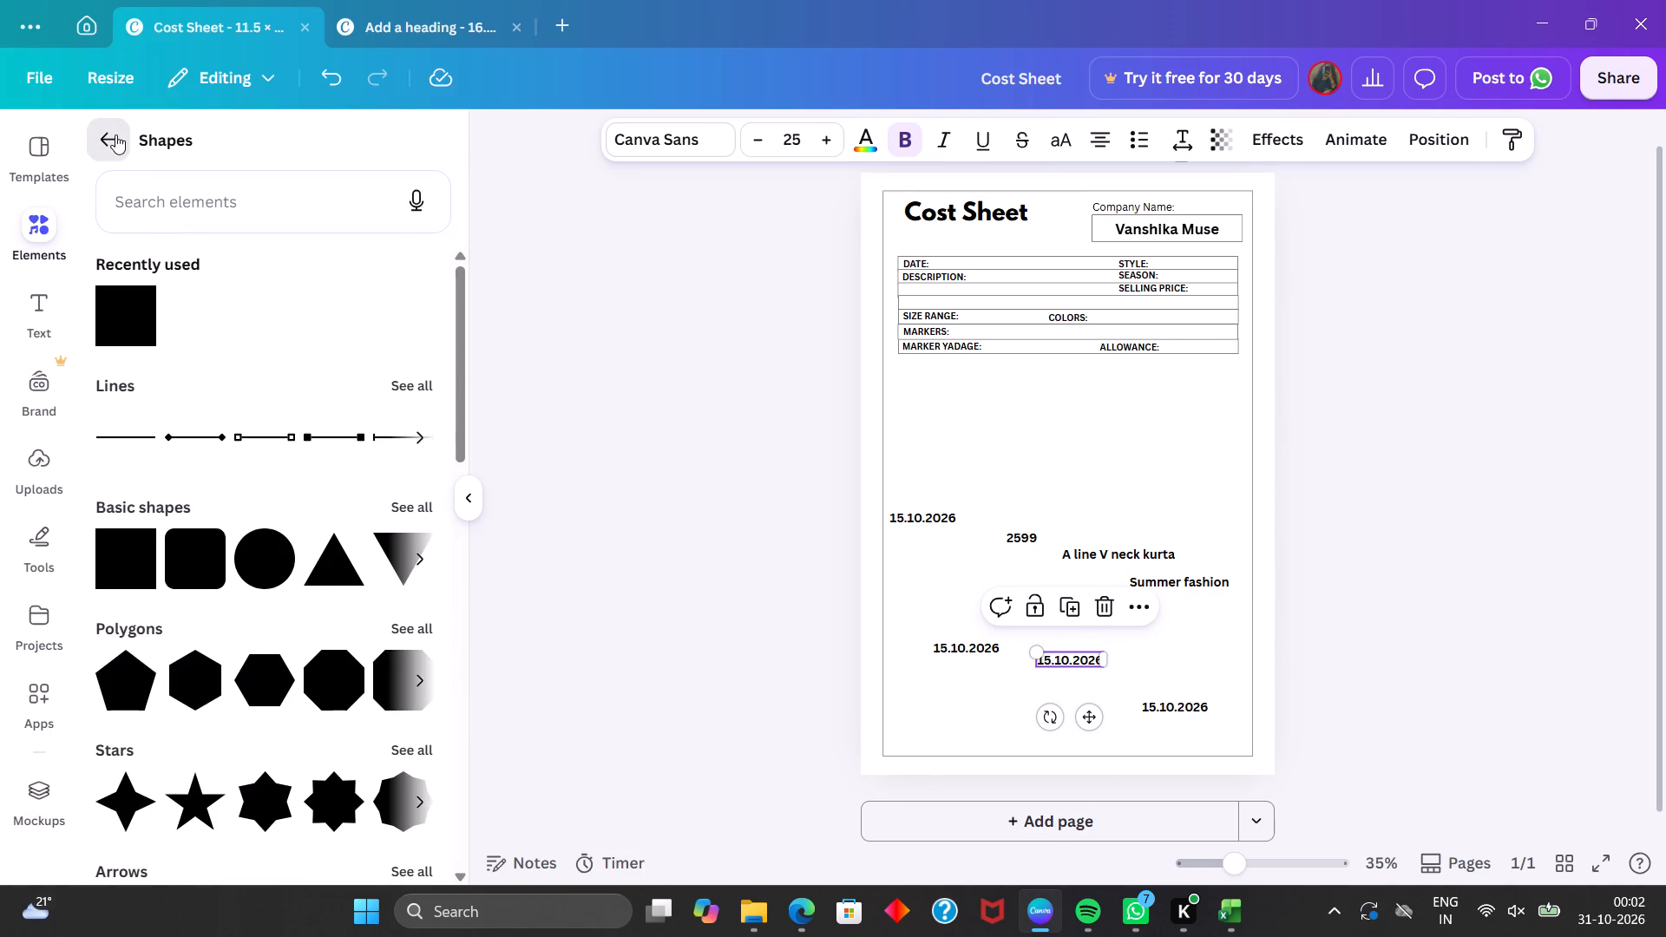
scroll(333, 448, "down", 2)
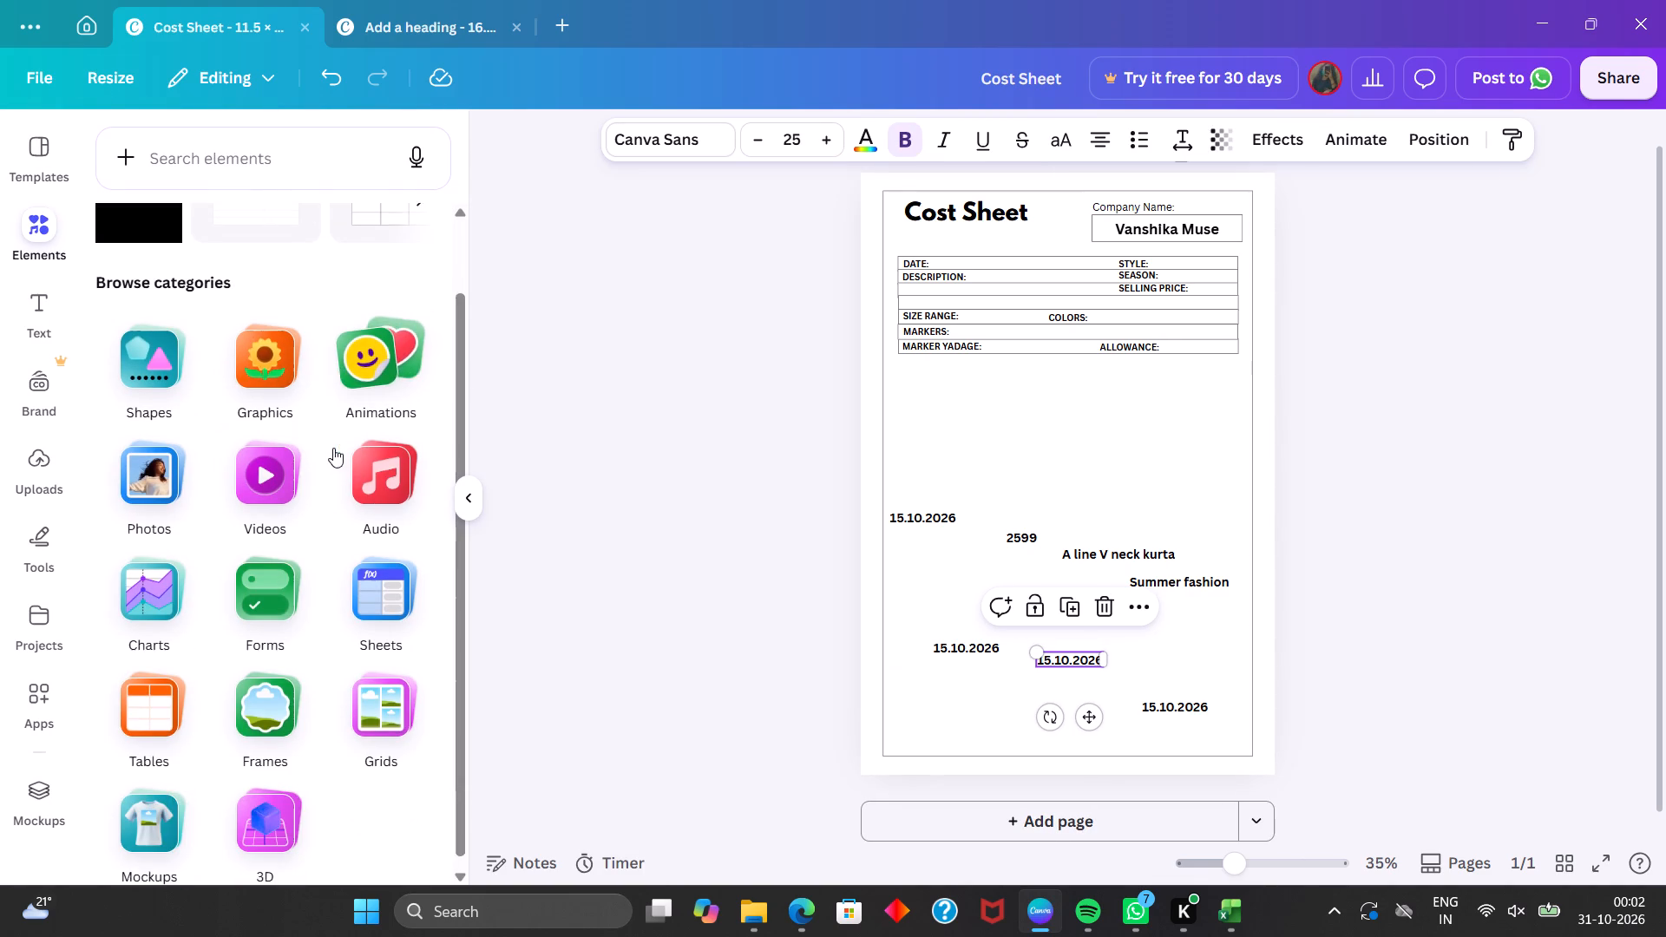
scroll(333, 448, "down", 1)
left_click(170, 705)
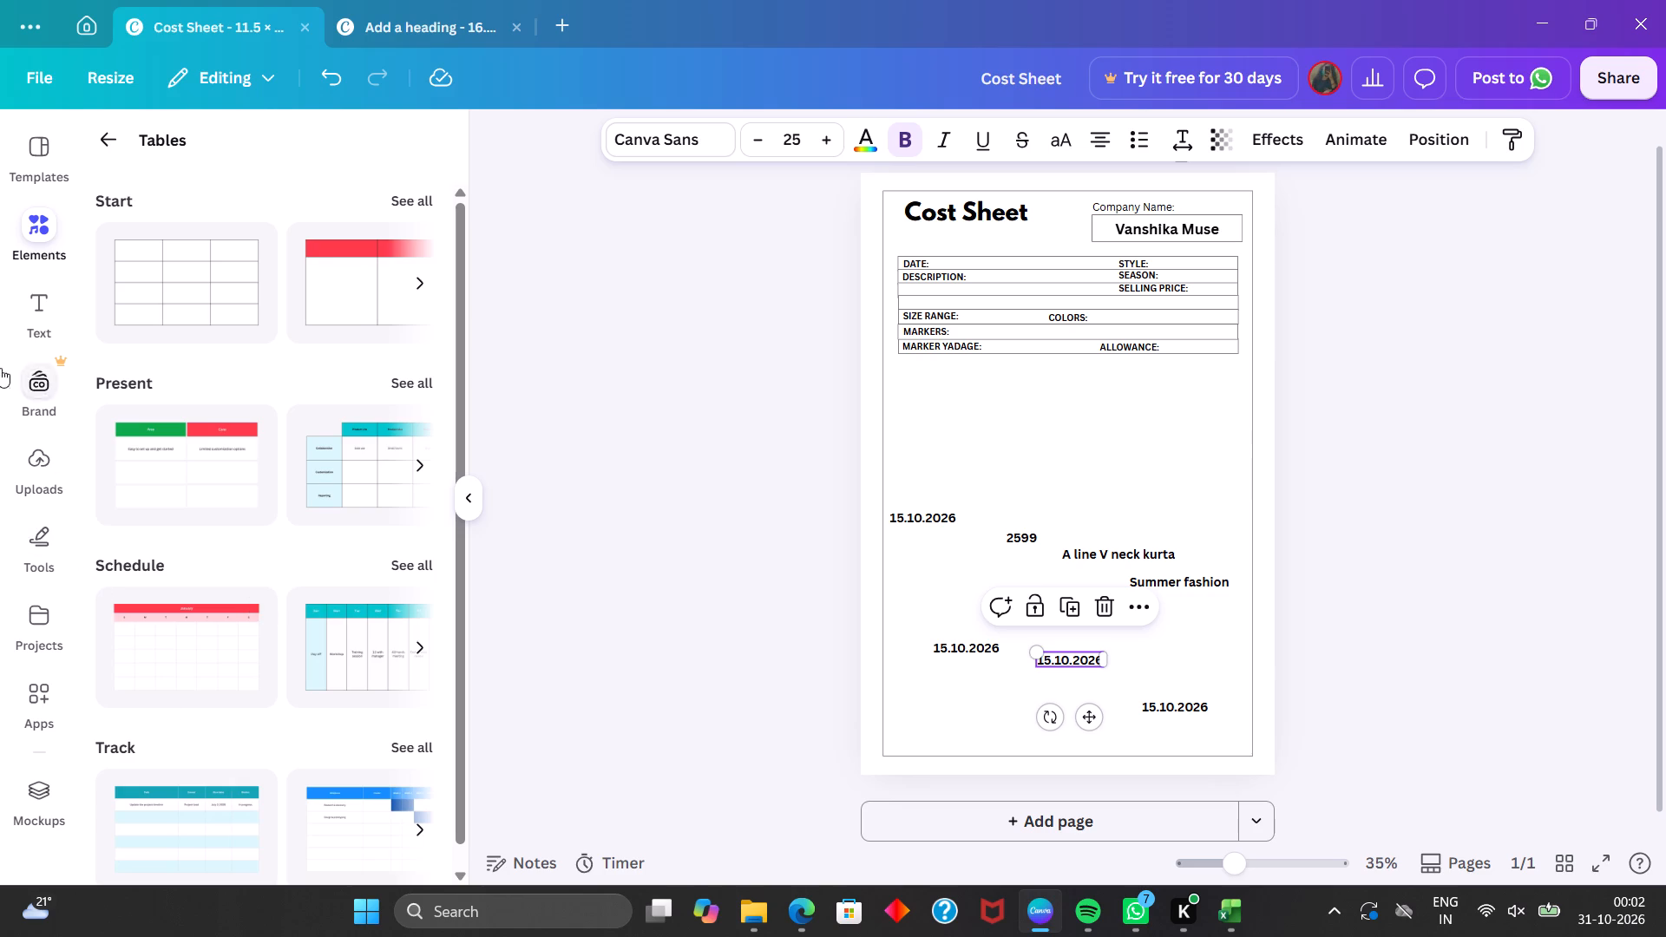
left_click(174, 285)
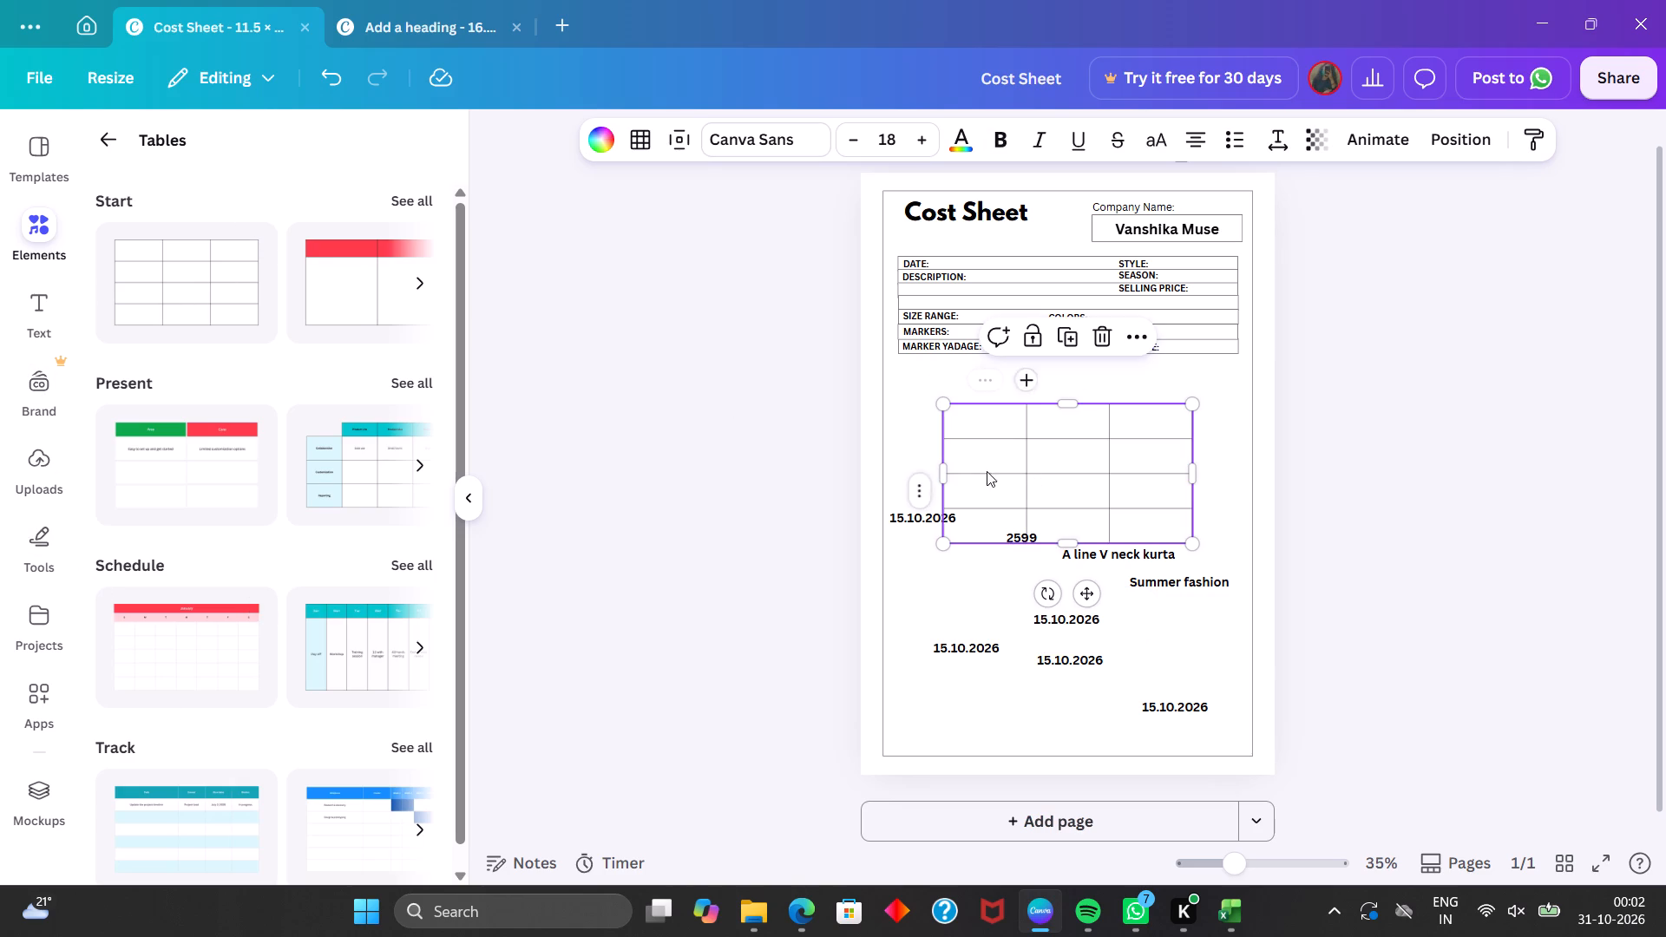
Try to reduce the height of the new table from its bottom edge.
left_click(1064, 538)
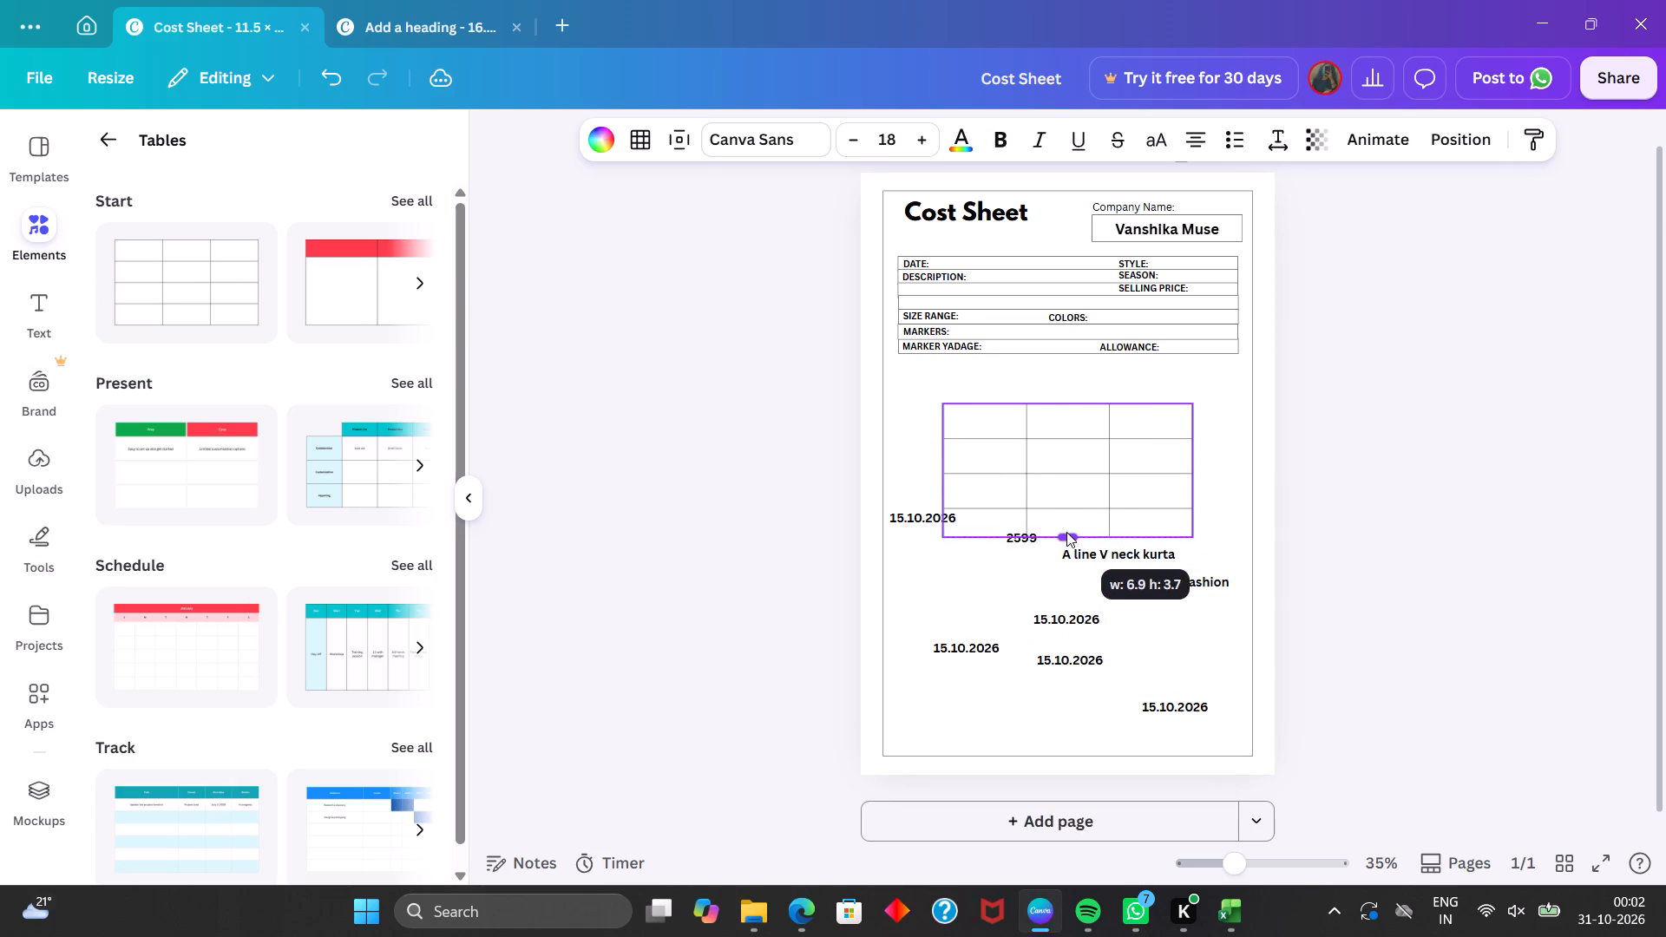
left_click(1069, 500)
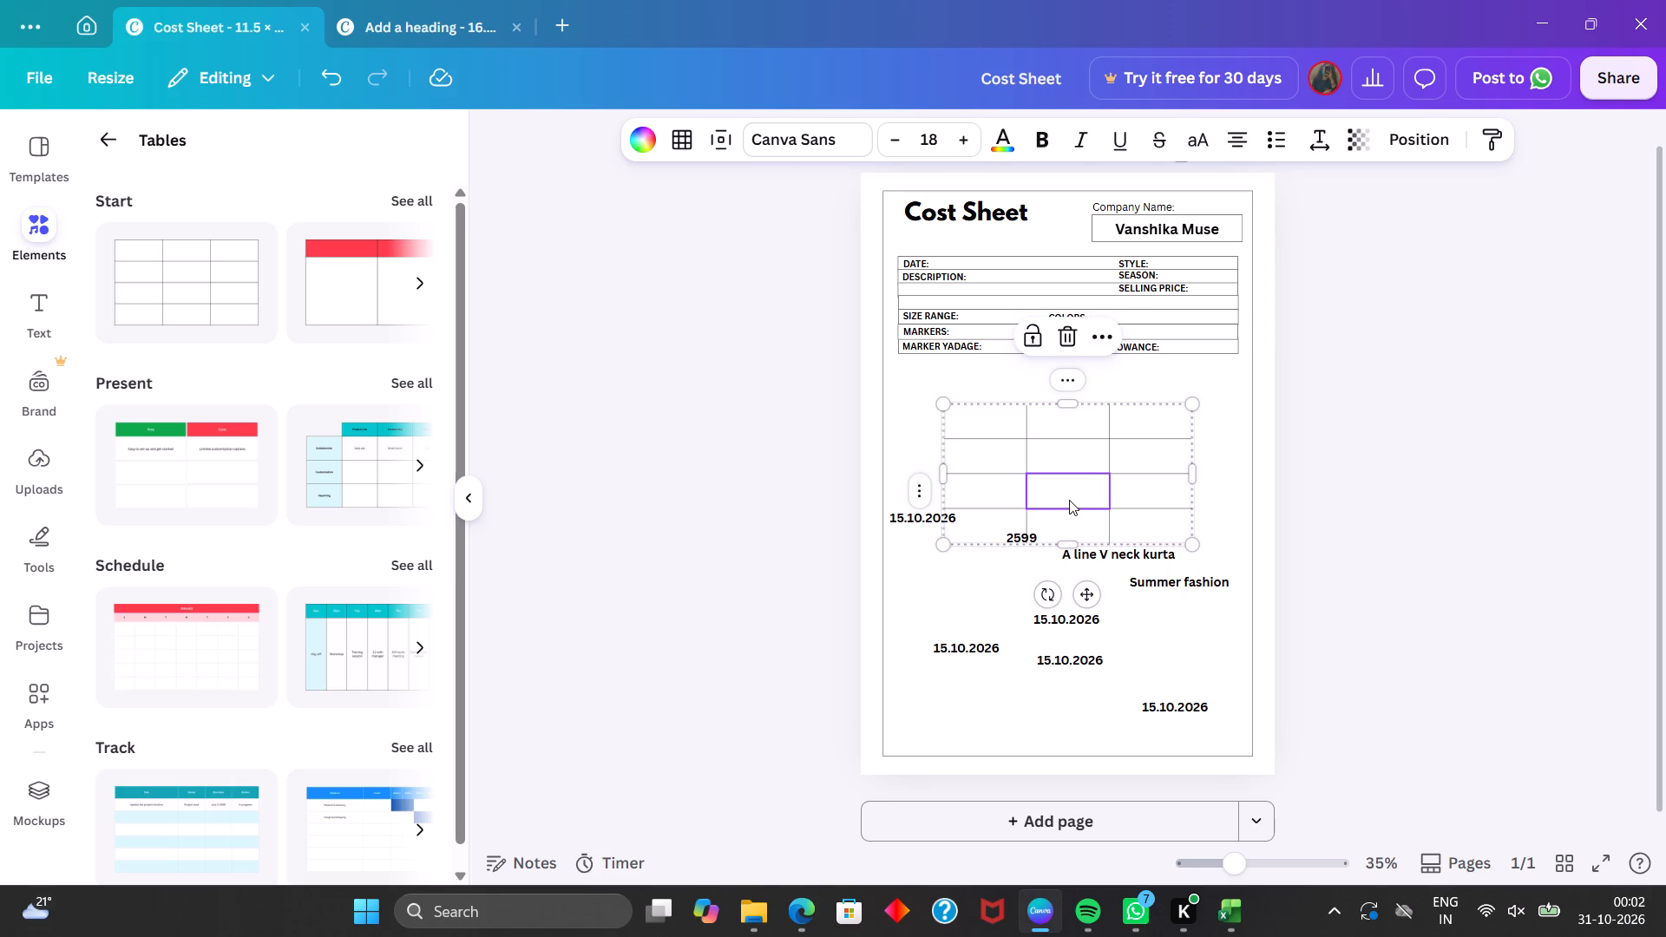
Size the new table's columns equally.
left_click(980, 496)
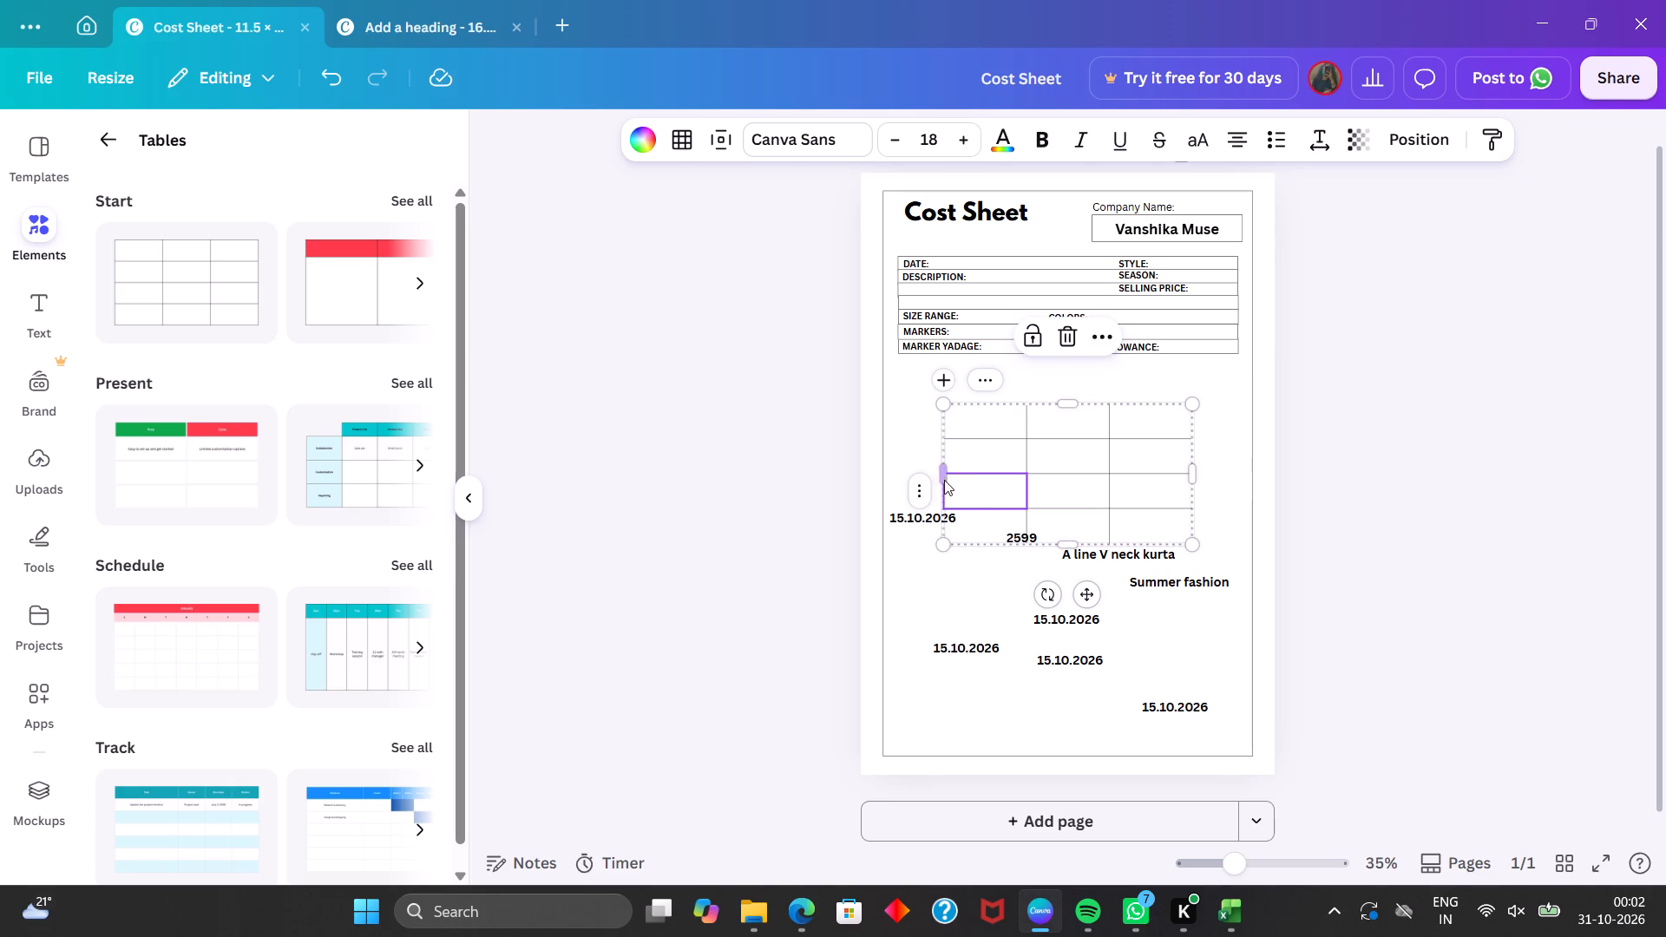
left_click(925, 492)
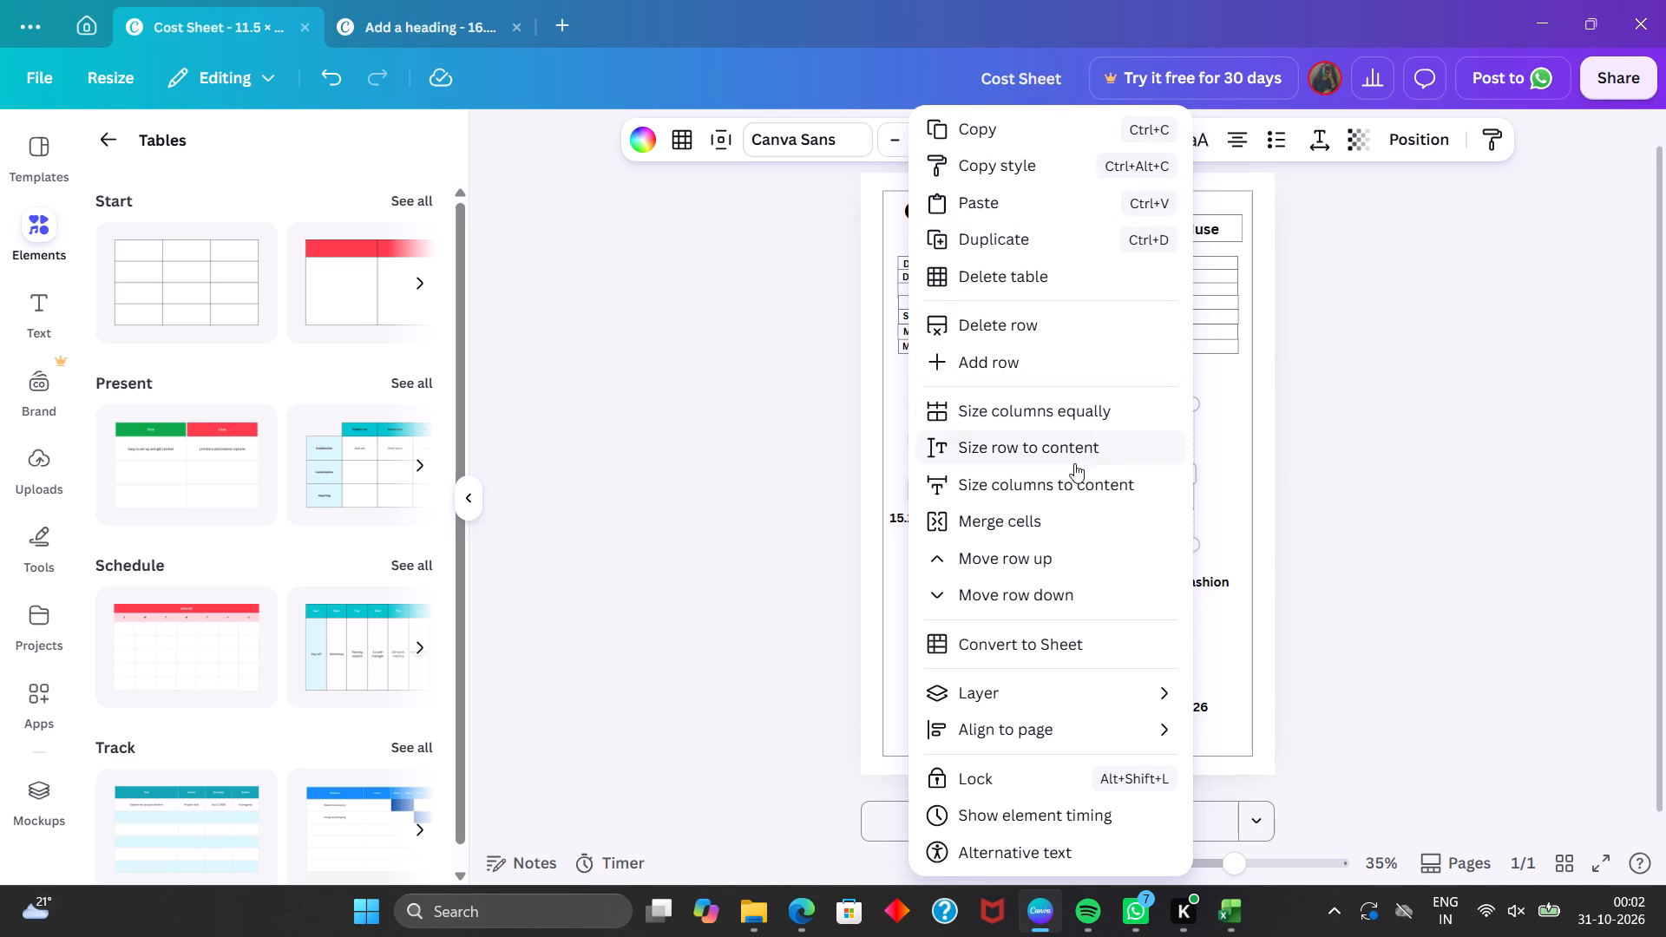
left_click(1081, 411)
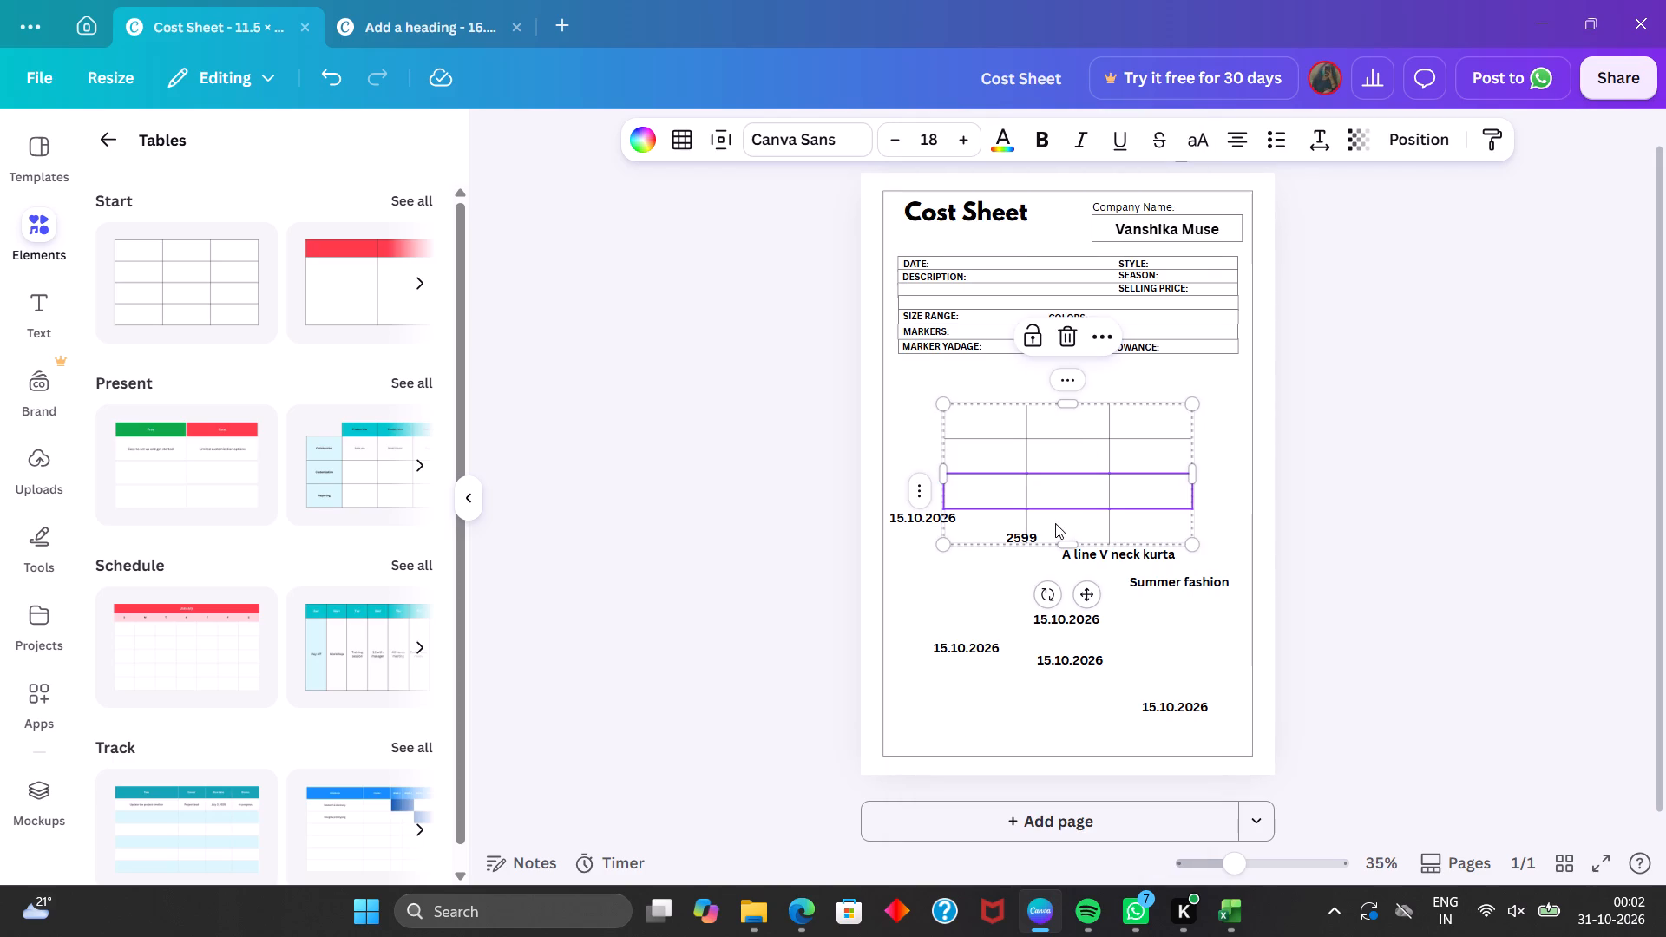
Select the third row of the new table and open its row options.
left_click_drag(1076, 503, 1078, 488)
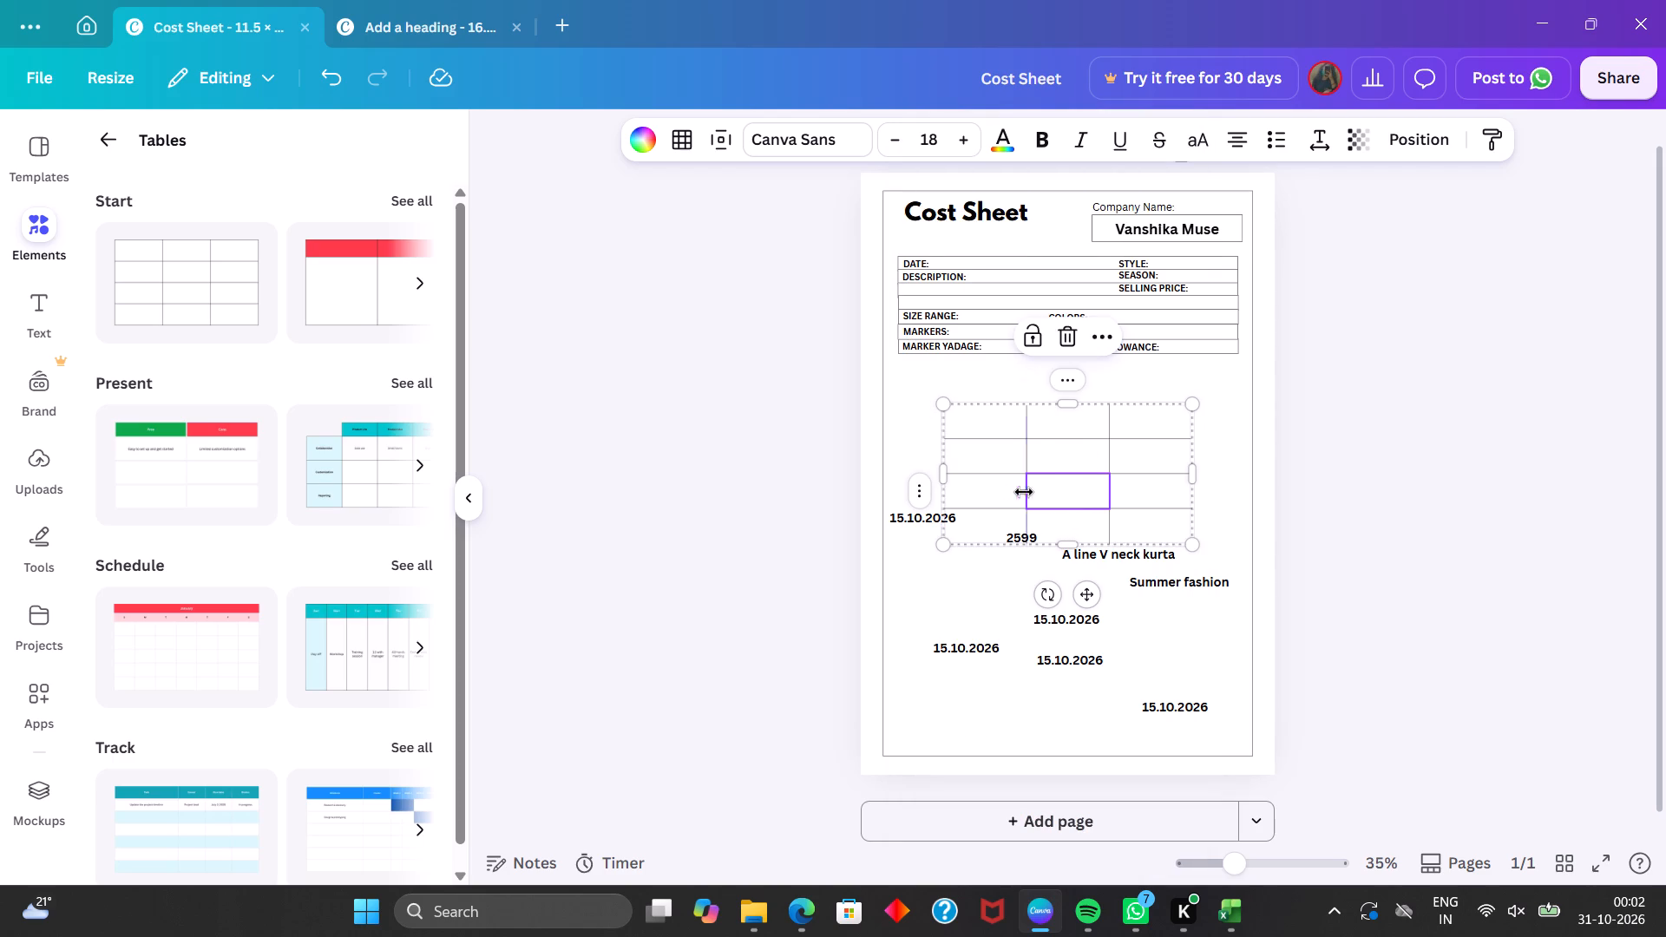
left_click(1004, 493)
left_click_drag(1004, 493, 1151, 482)
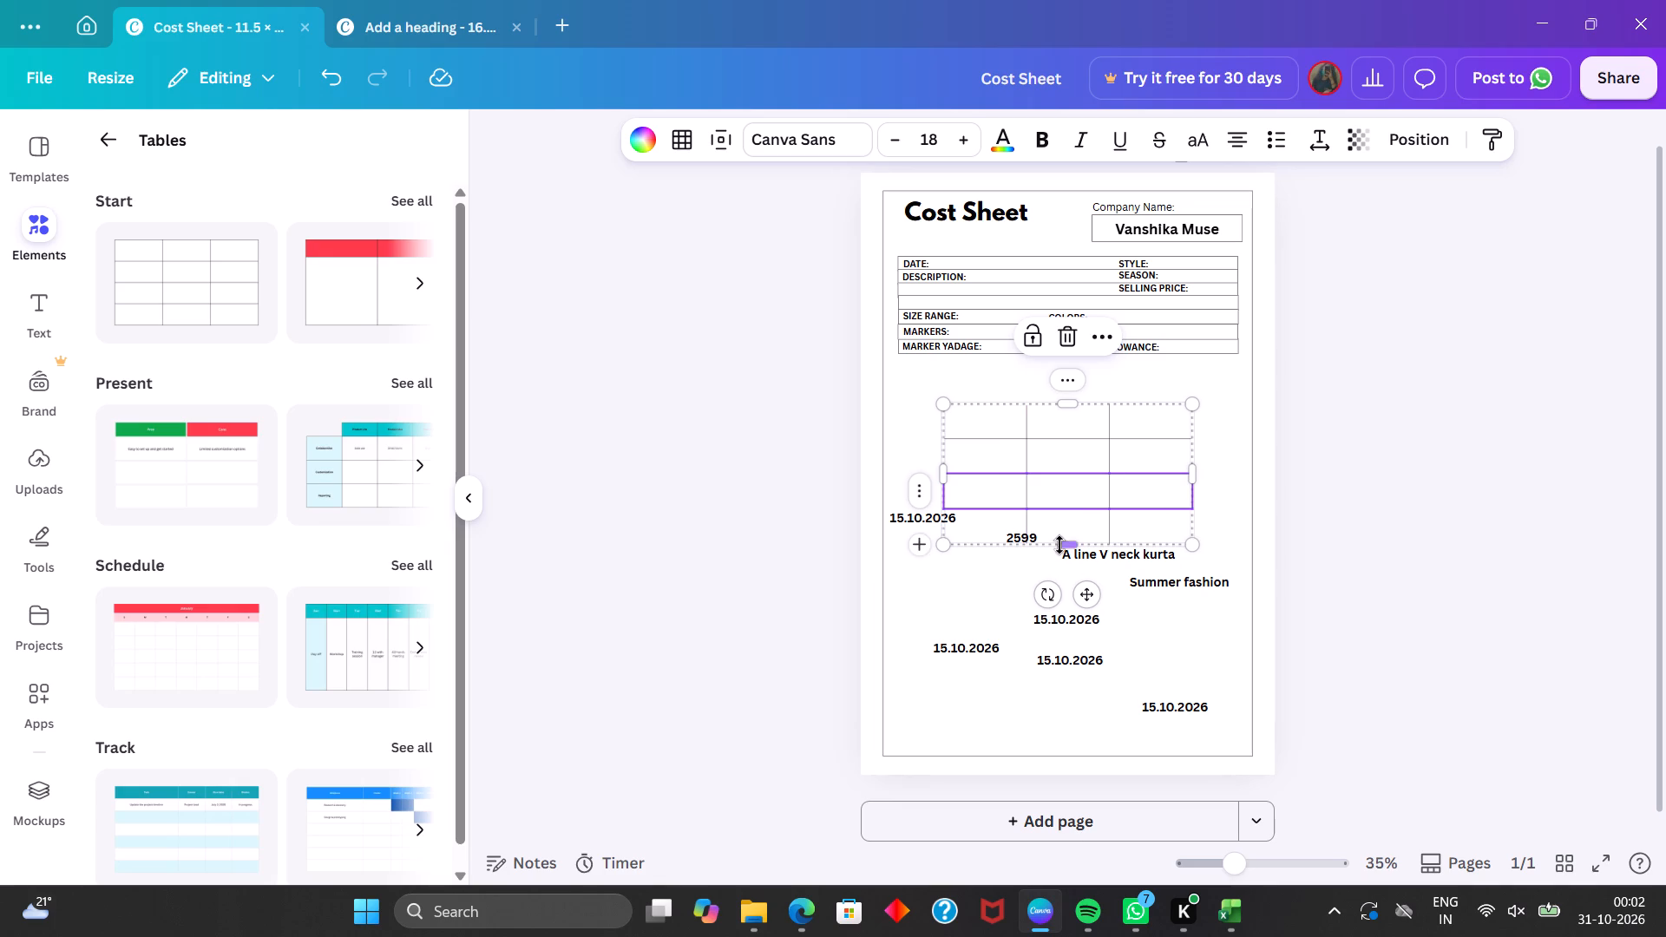
left_click(923, 490)
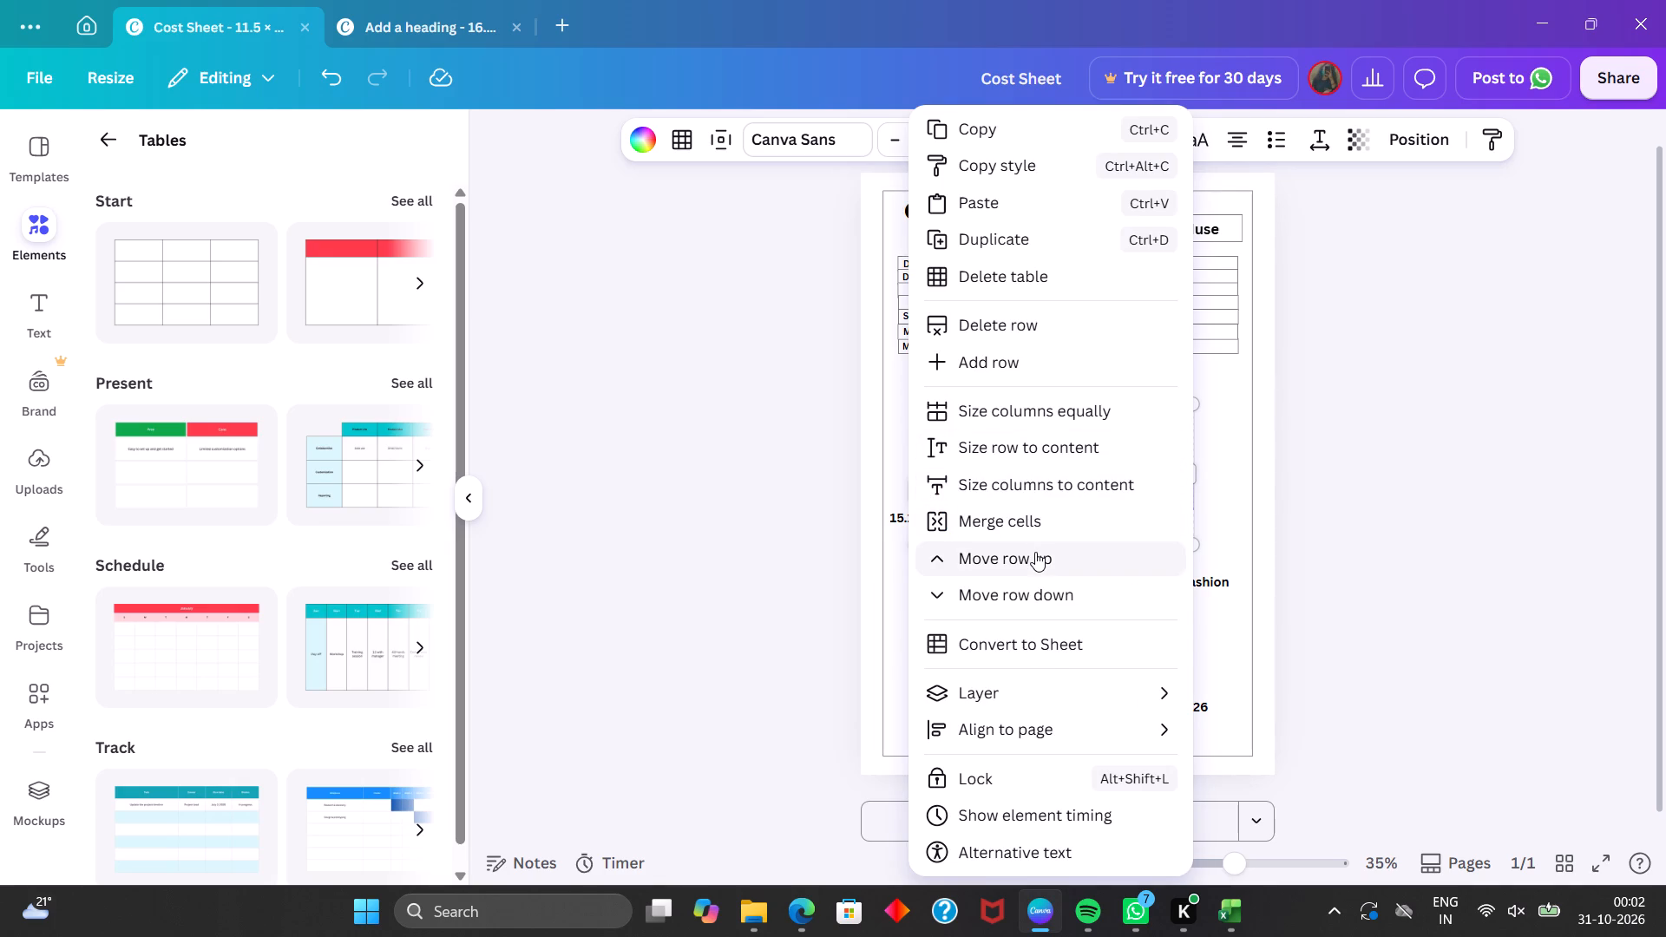
scroll(1045, 648, "down", 1)
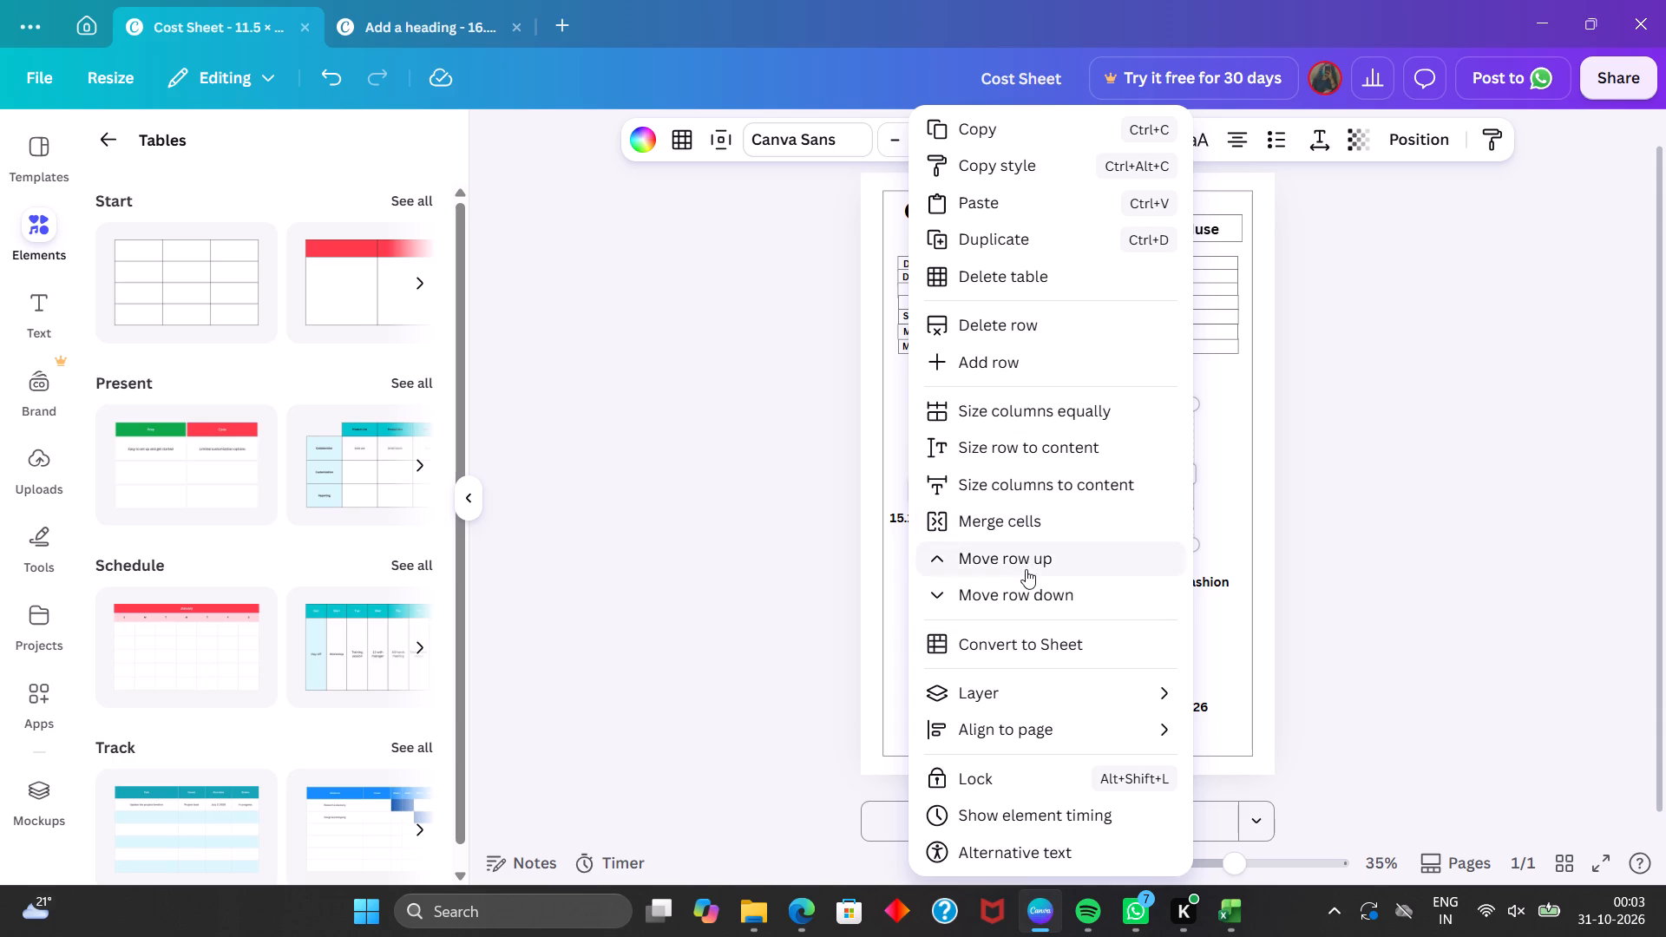
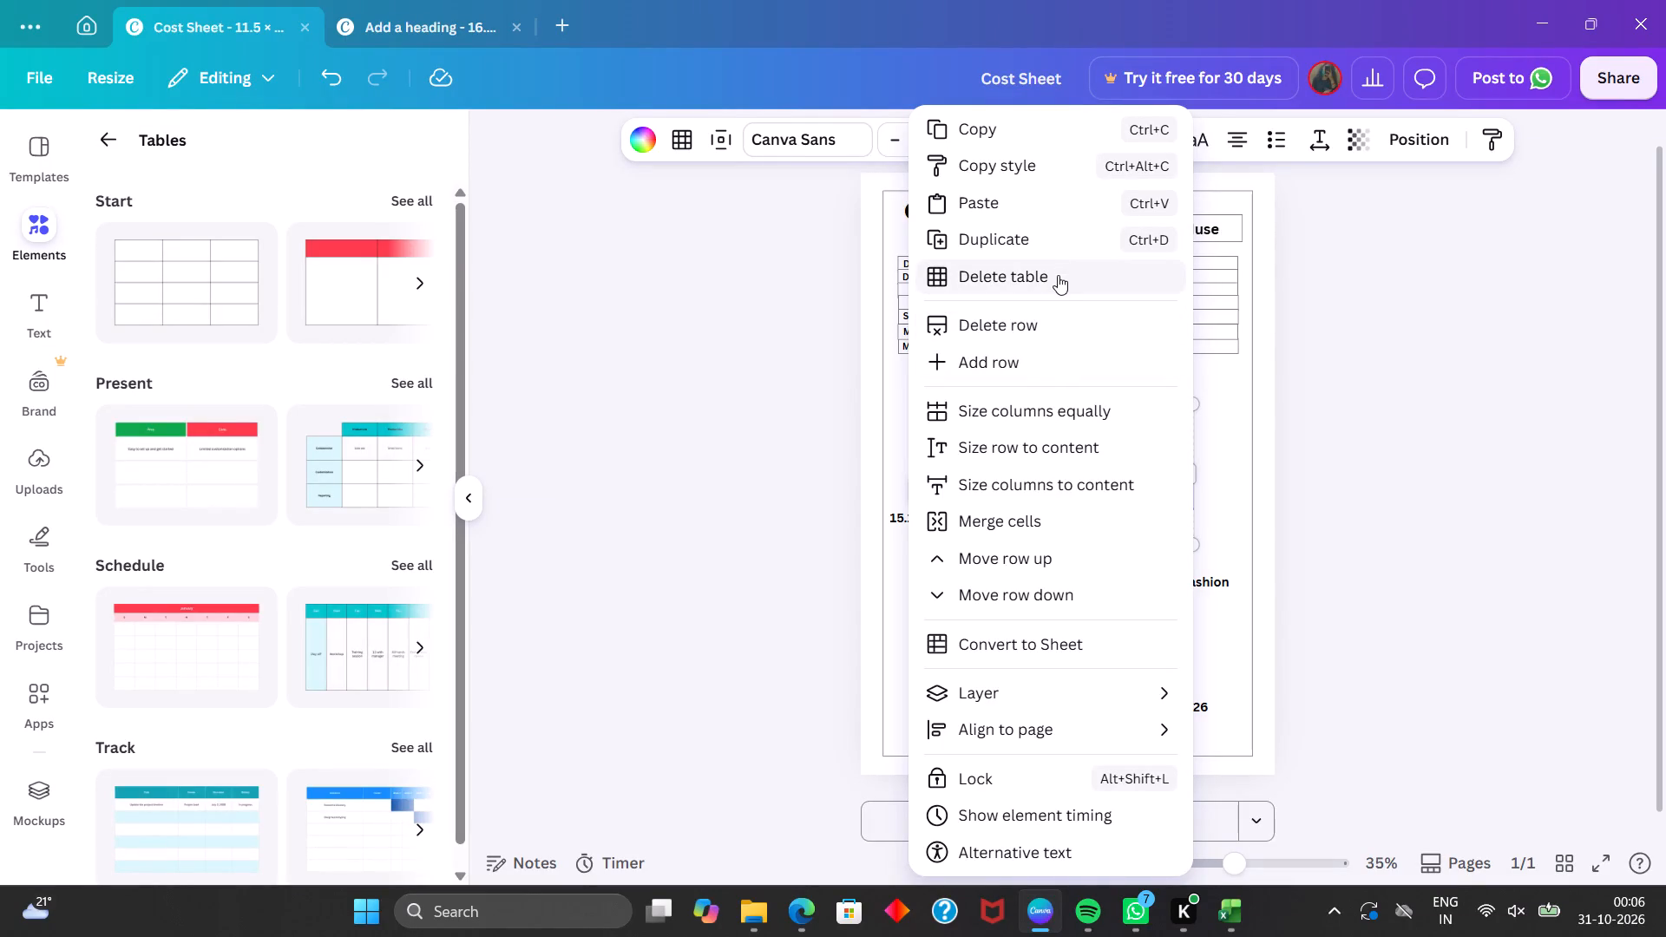
Add one row to the blank three-column table below the cost sheet's header details.
left_click(1036, 363)
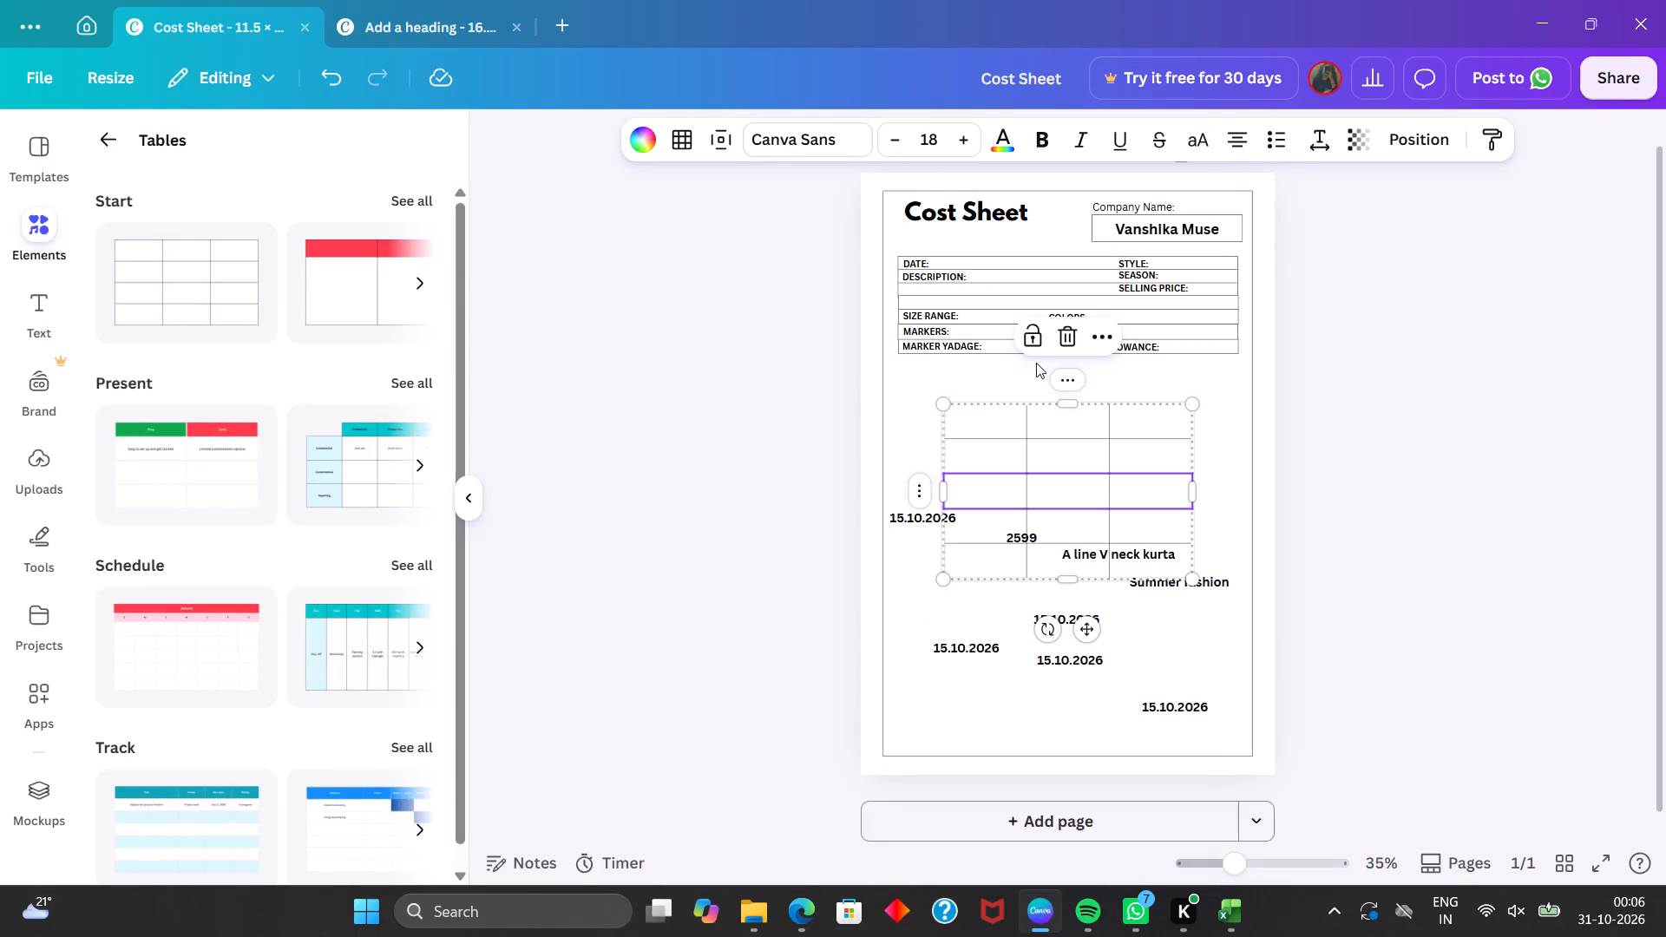
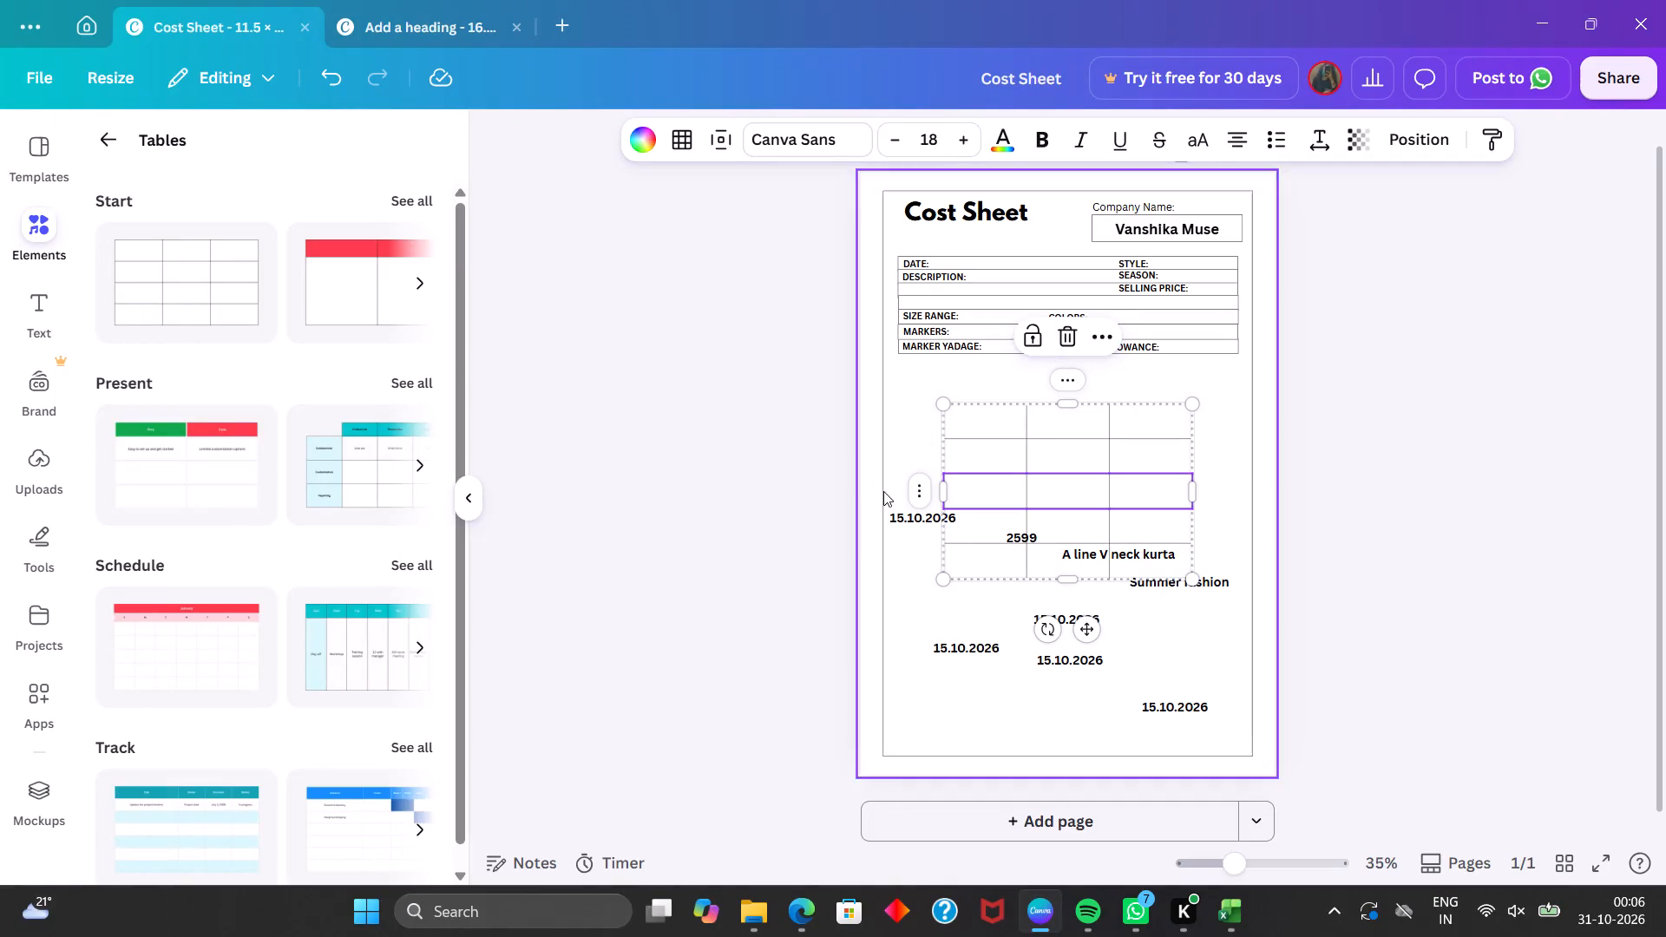
Resize the blank three-column table, widening it leftward to just inside the page's inner border and reducing its bottom row's height.
left_click_drag(941, 488, 882, 482)
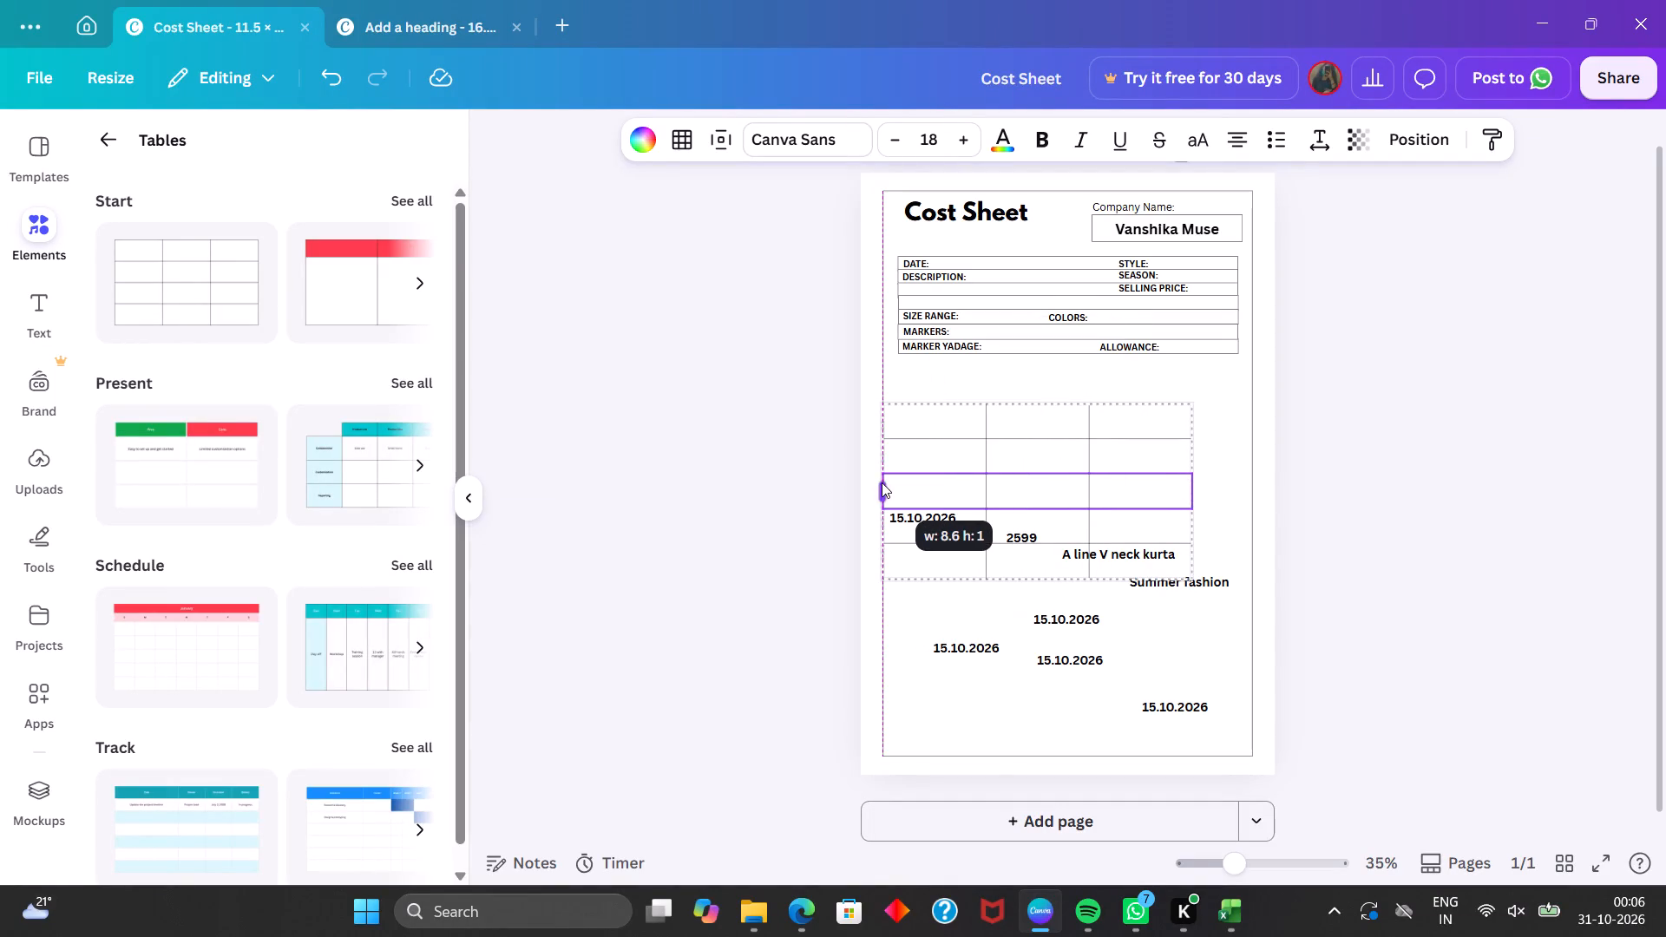
left_click_drag(882, 482, 887, 479)
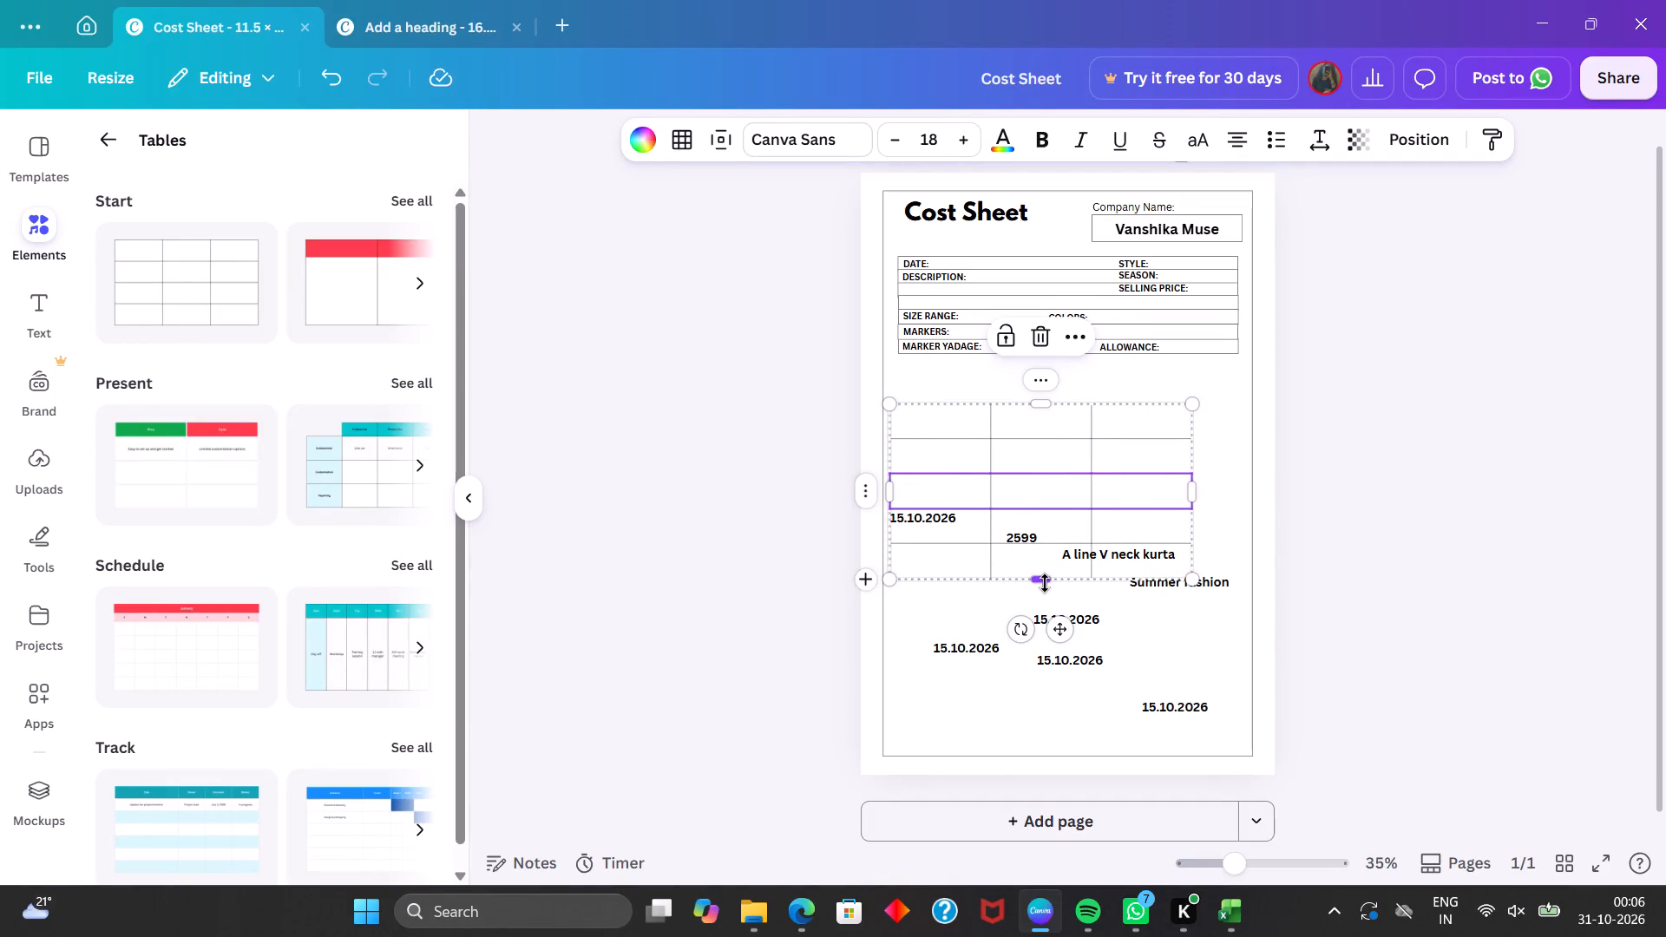
left_click_drag(1045, 582, 1047, 442)
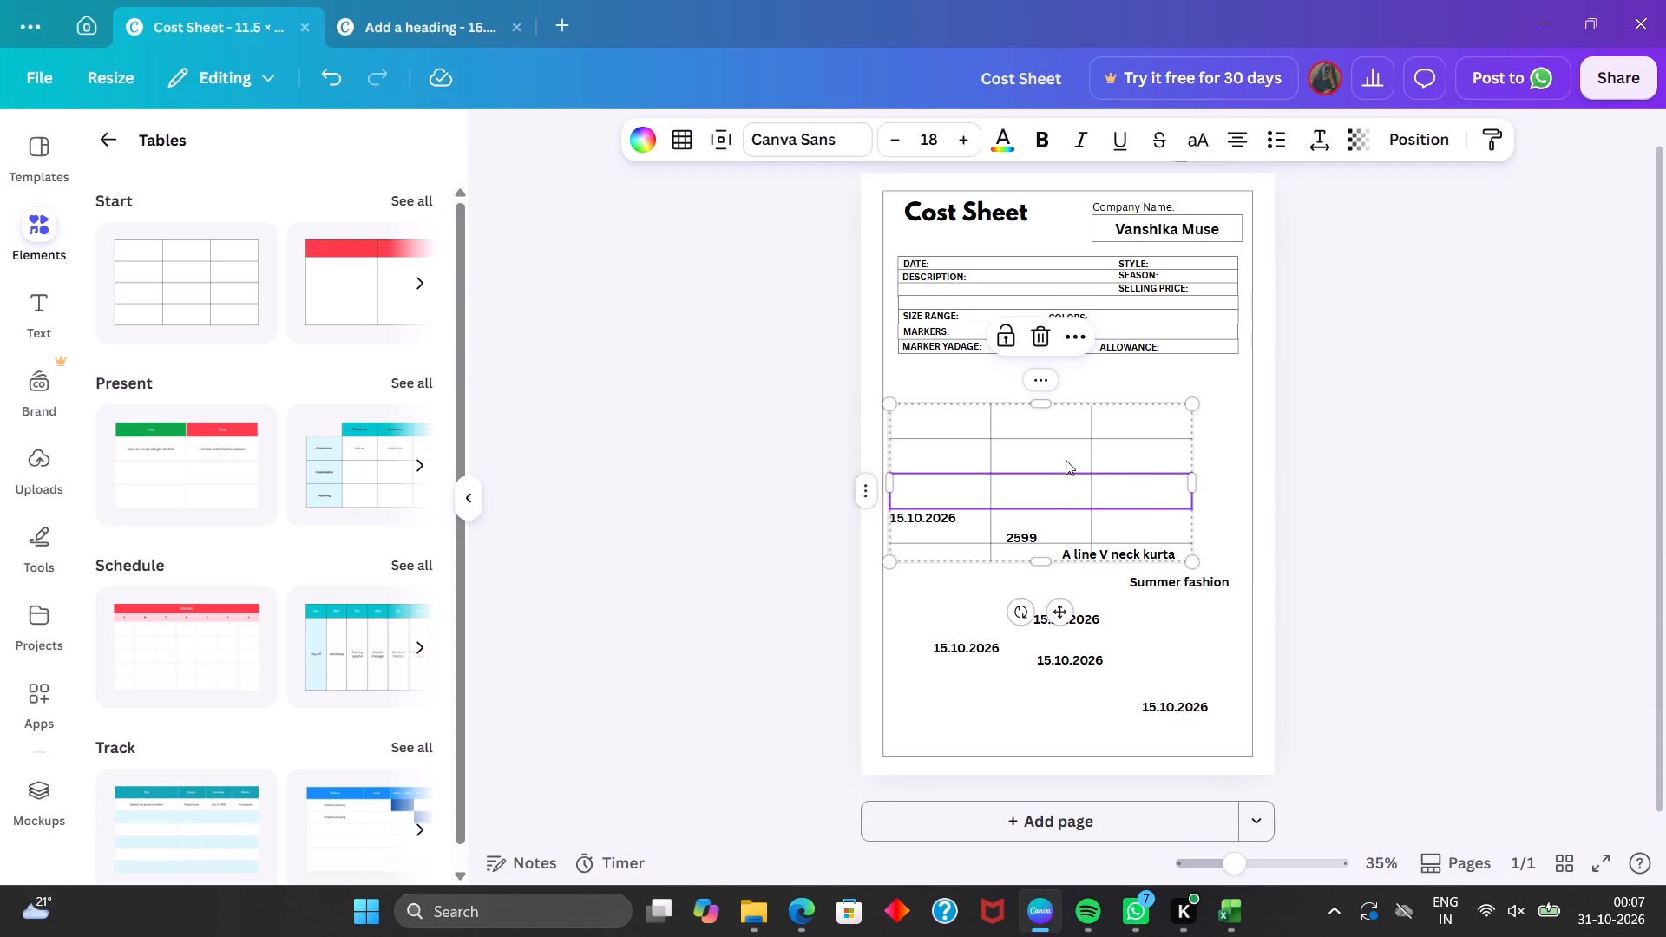
Open the row options for the third row of the blank table.
left_click(869, 495)
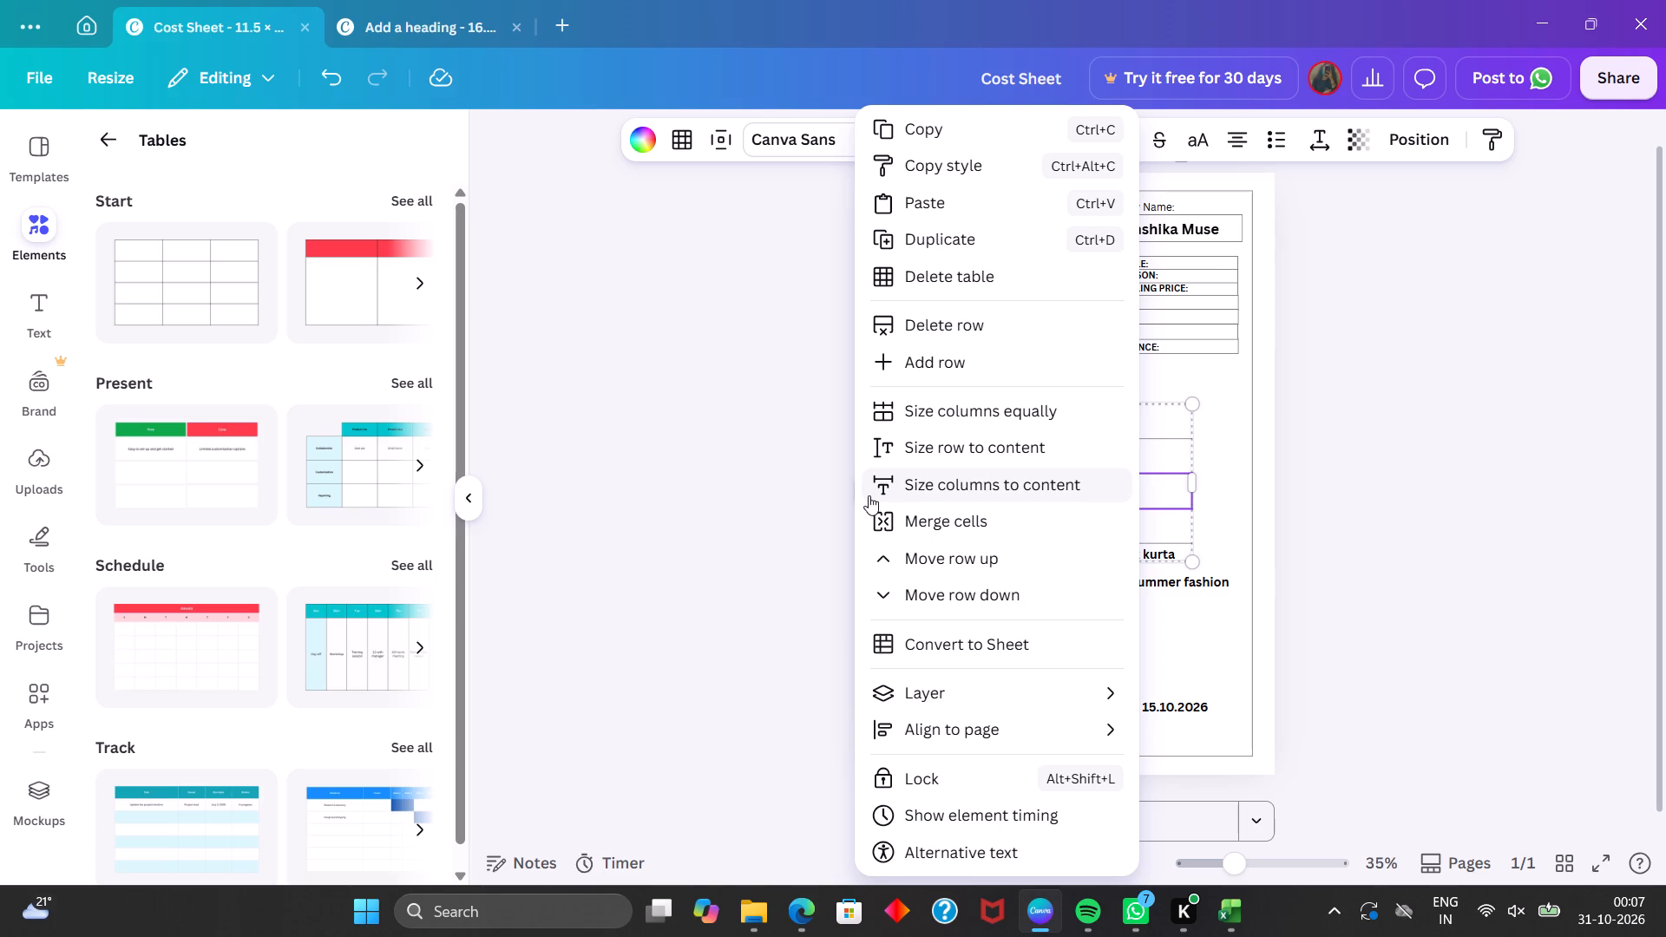
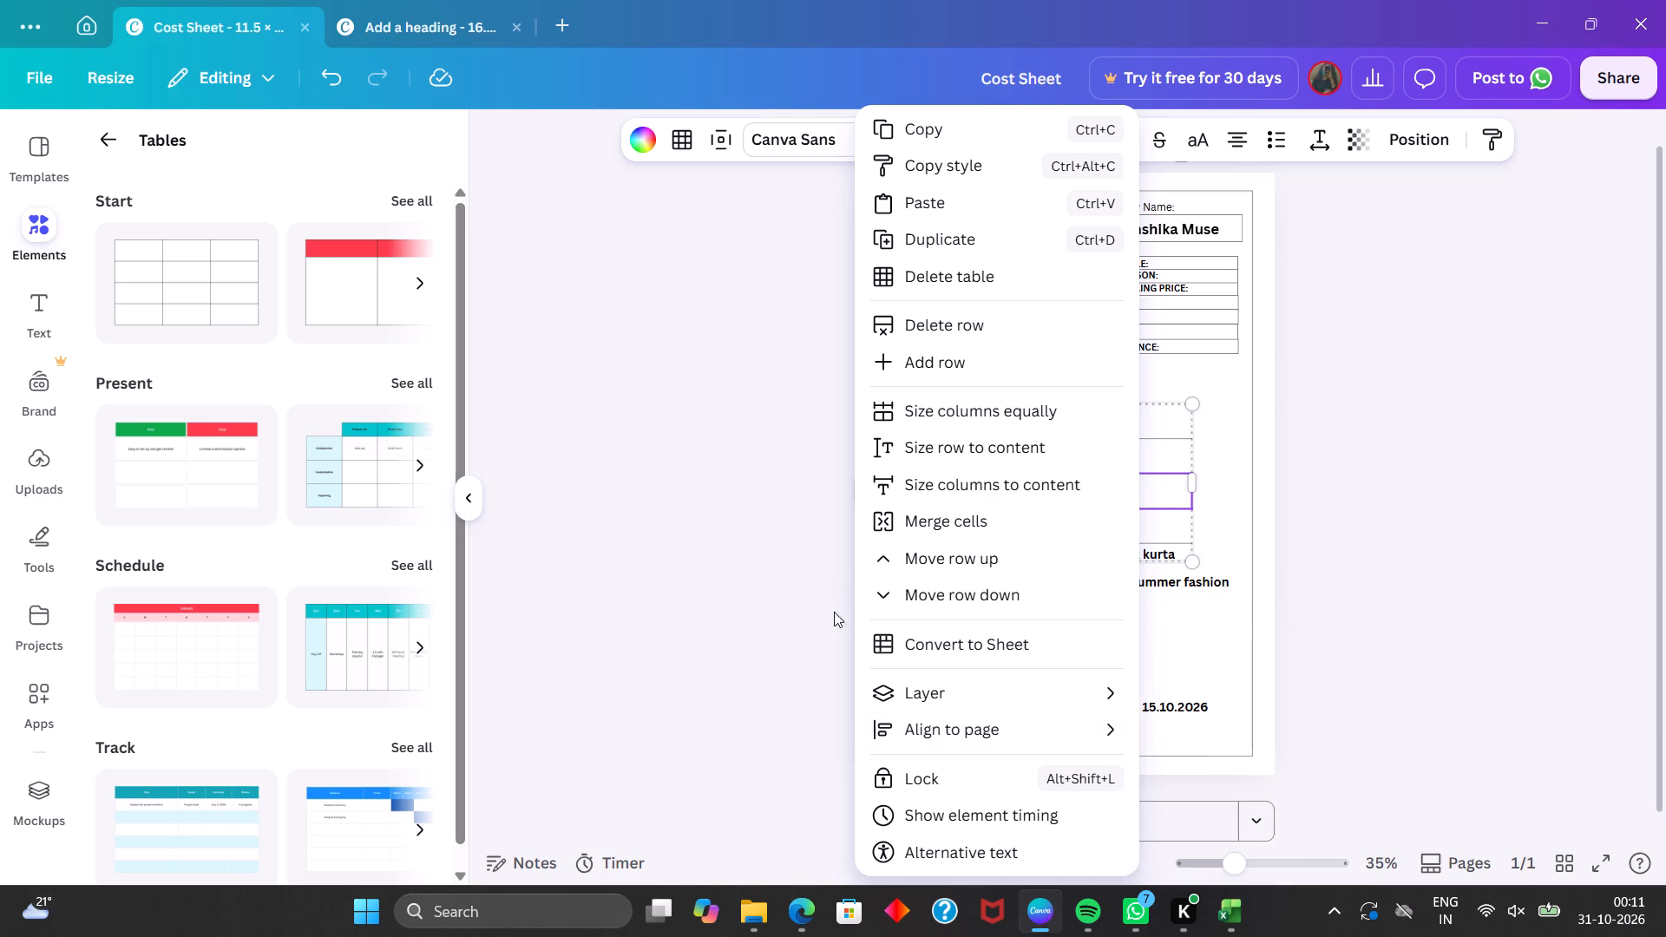
Convert the blank three-column table to a sheet, and delete that sheet from the page.
left_click(1023, 644)
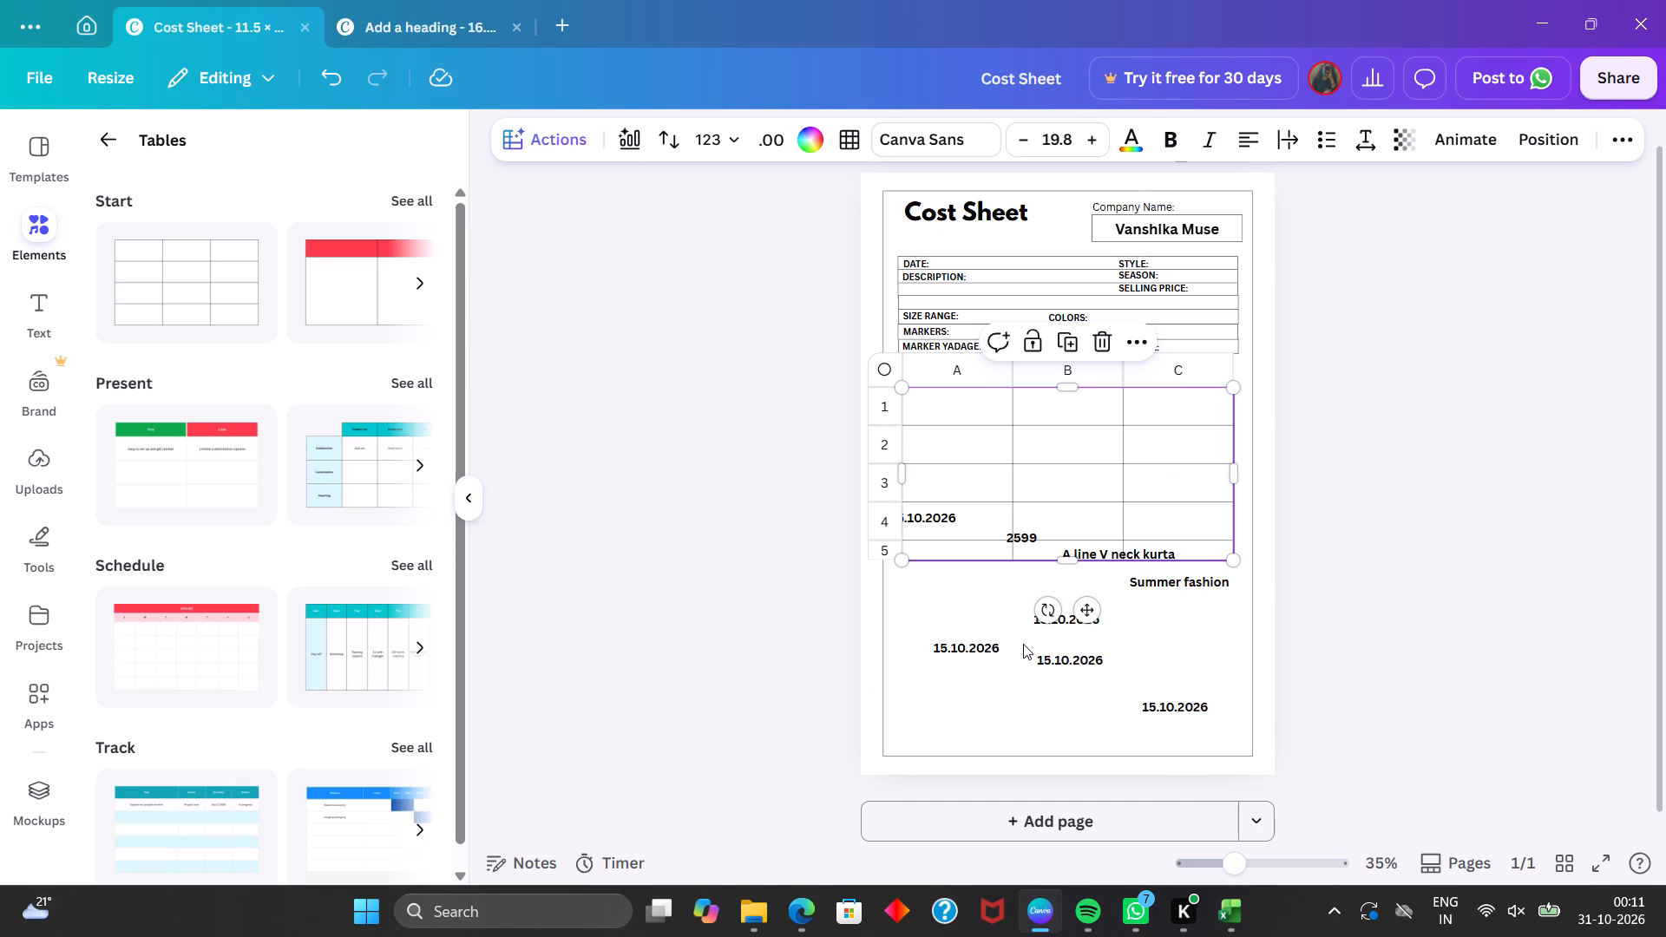
left_click(1103, 337)
Insert a new blank table with three columns and four rows, placed just below the header details table and aligned with its left edge.
left_click(166, 319)
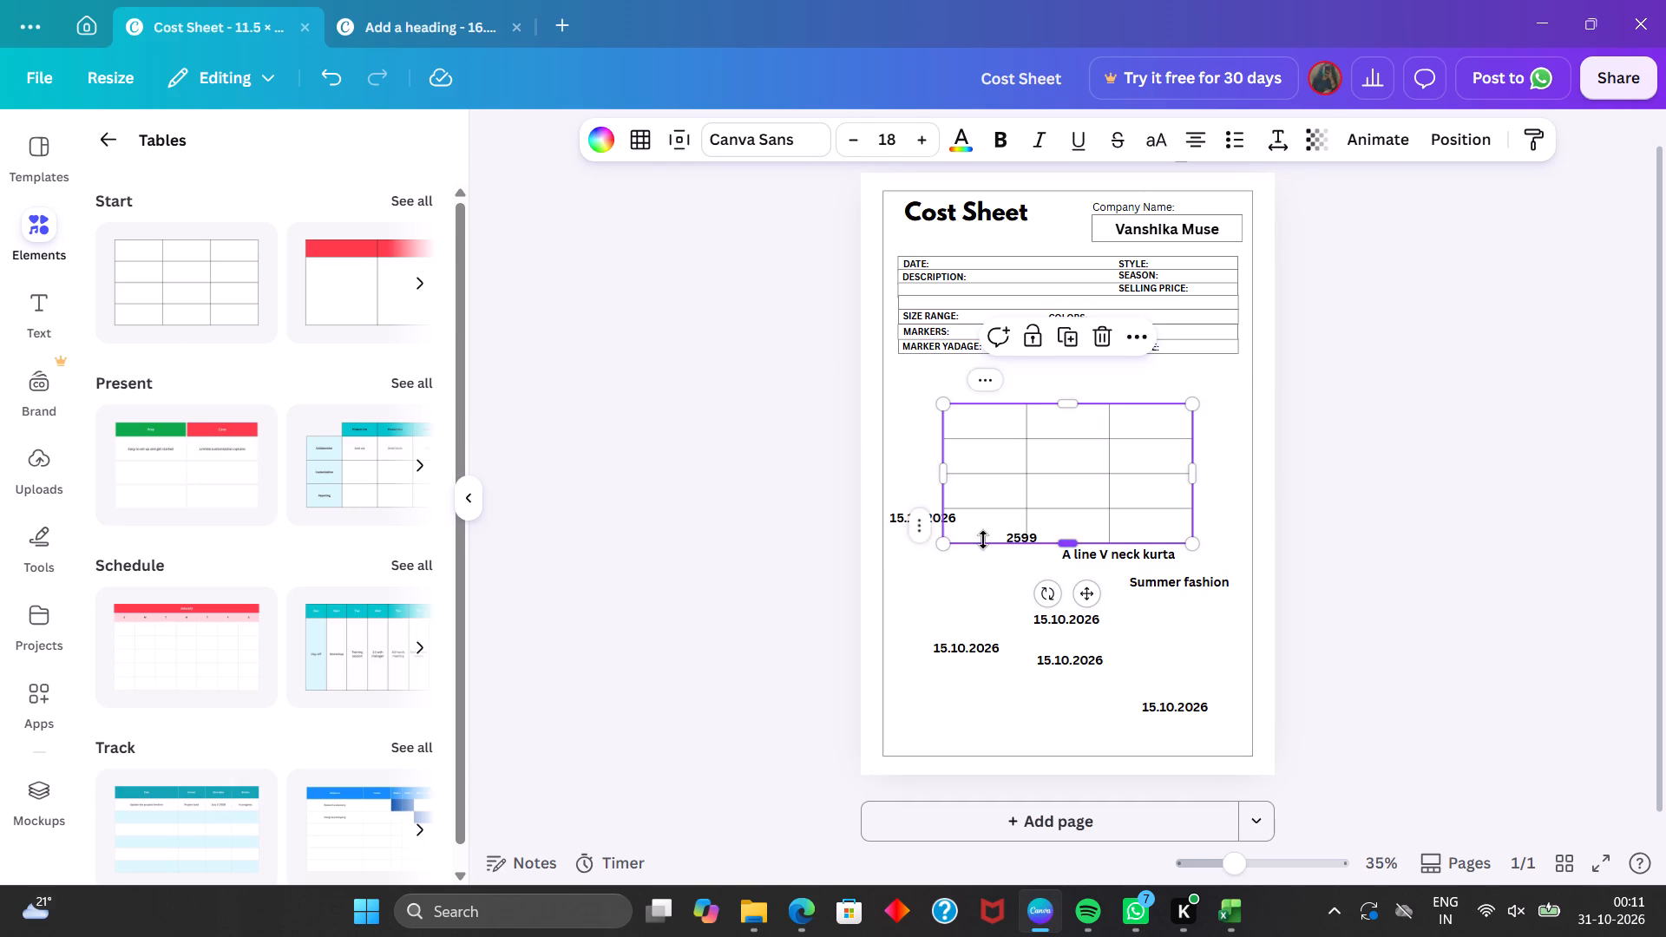
left_click_drag(1090, 588, 1053, 548)
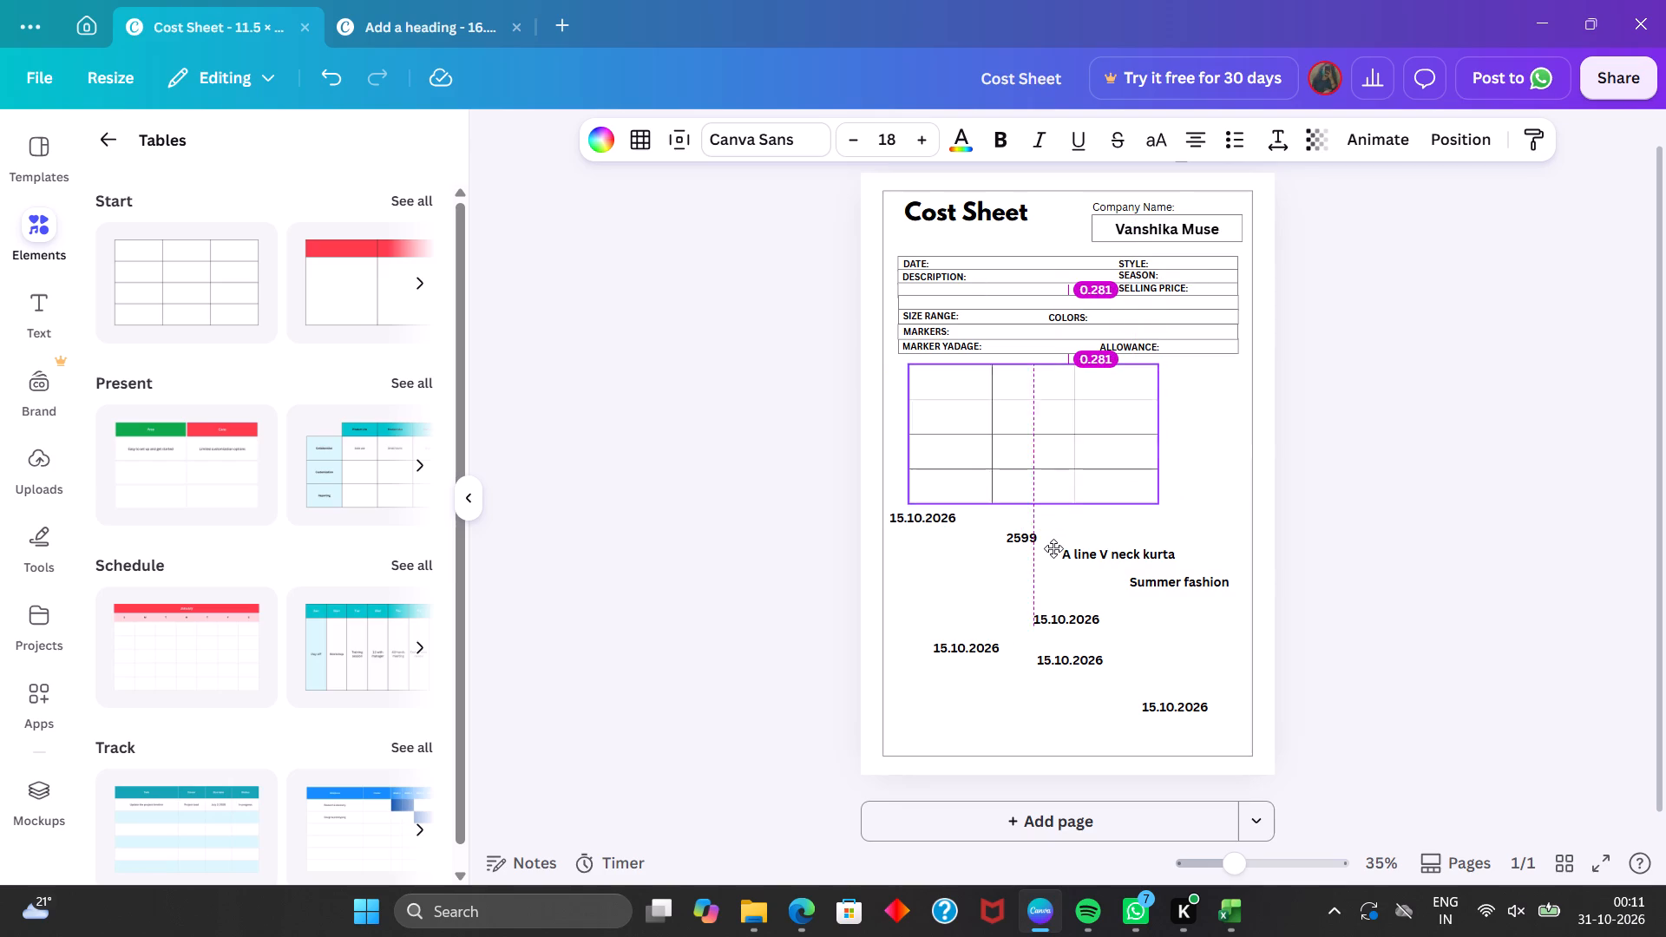
left_click_drag(1053, 548, 1045, 550)
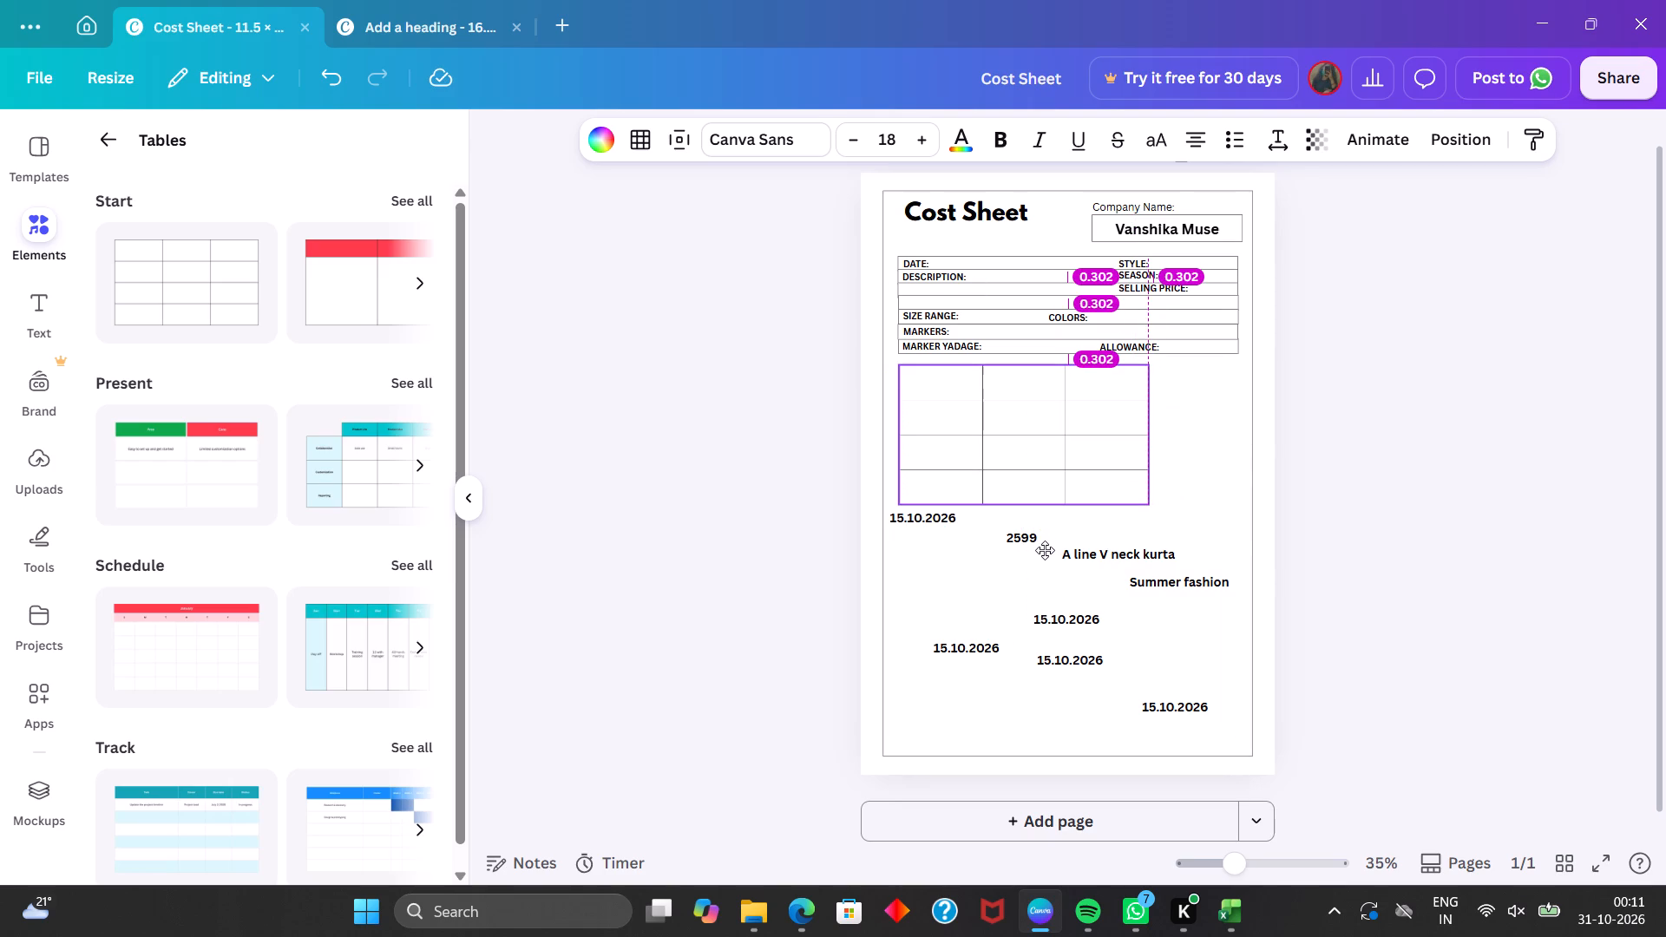
left_click_drag(1045, 550, 1046, 553)
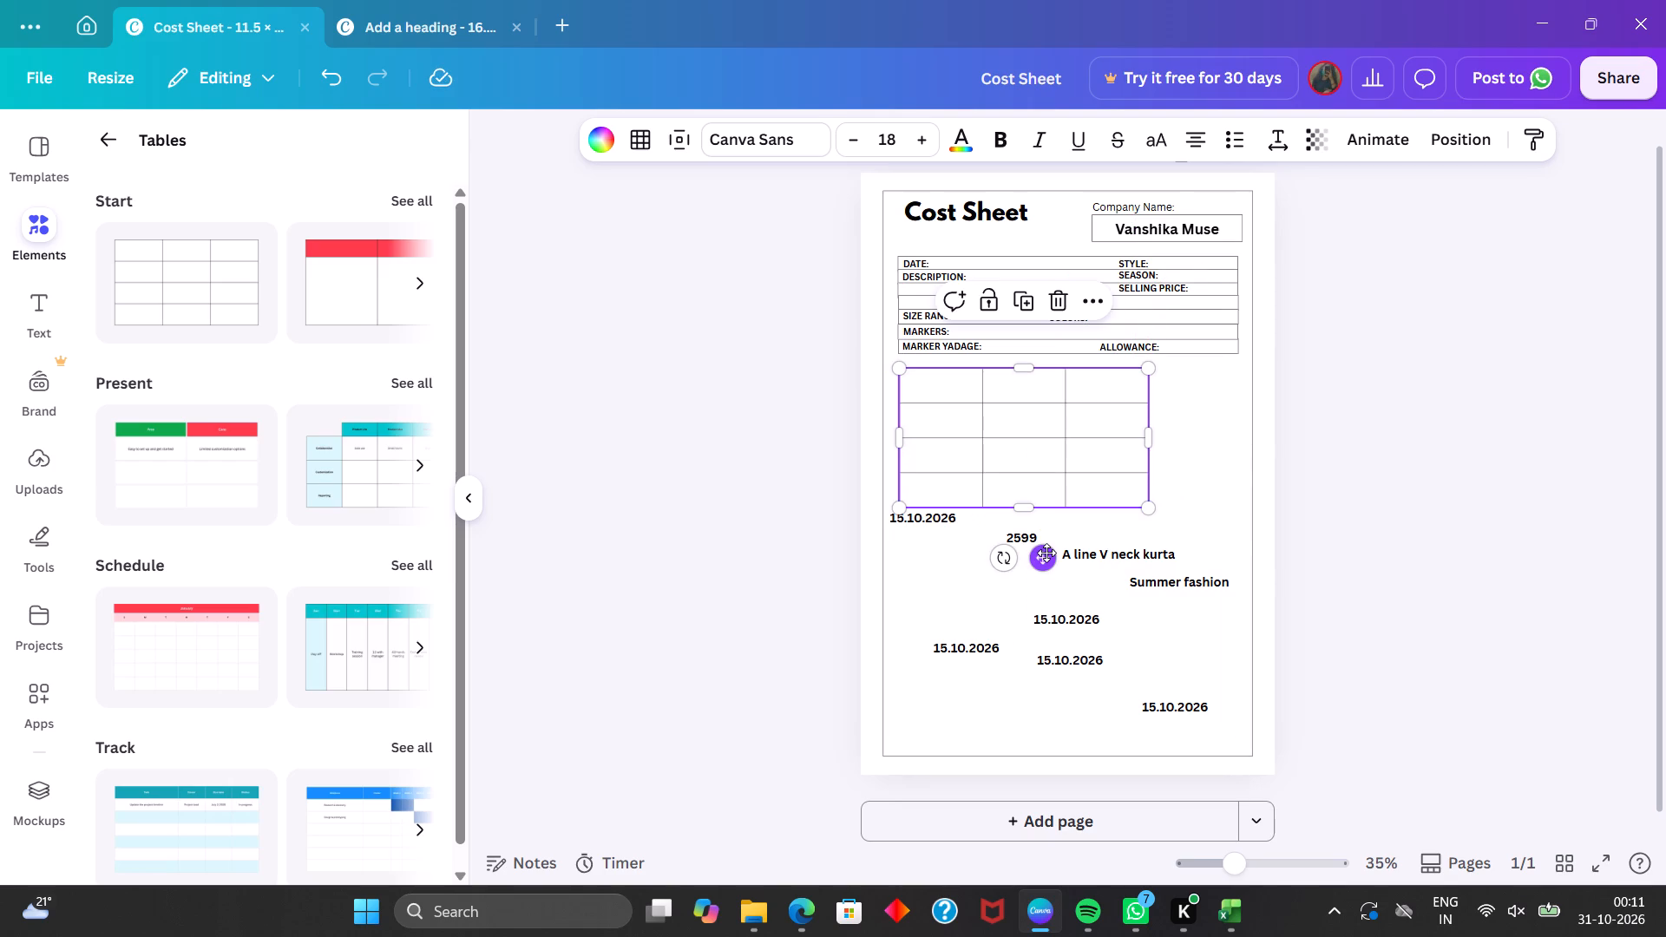
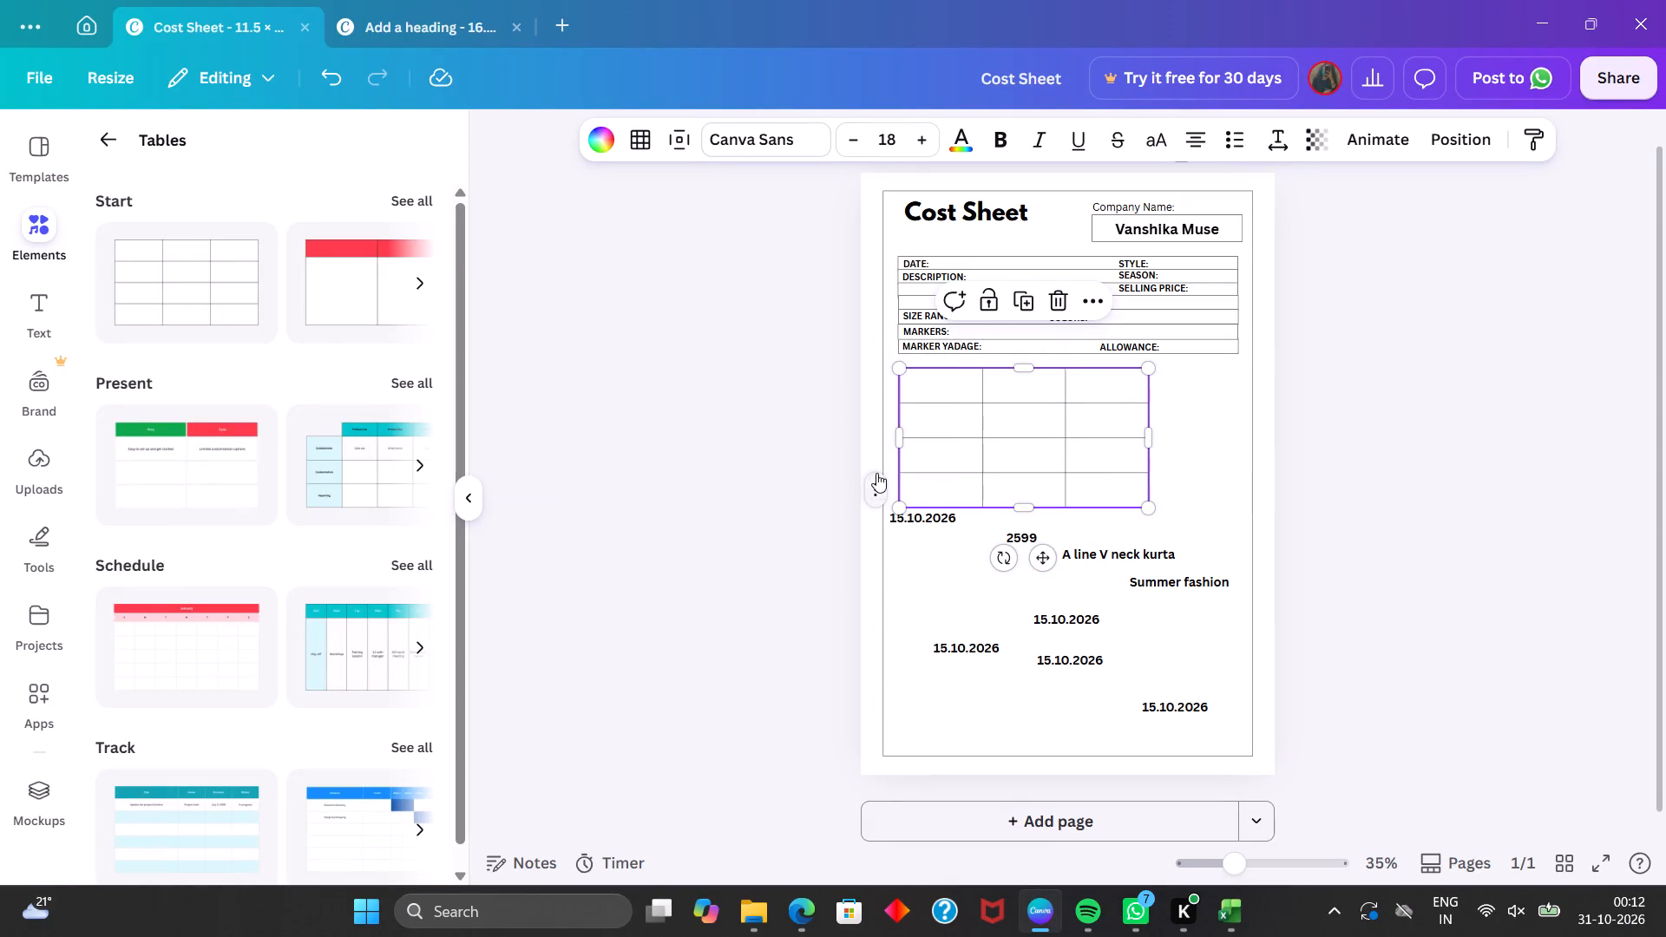
Open the row options for the bottom row of the blank three-column table.
left_click(876, 488)
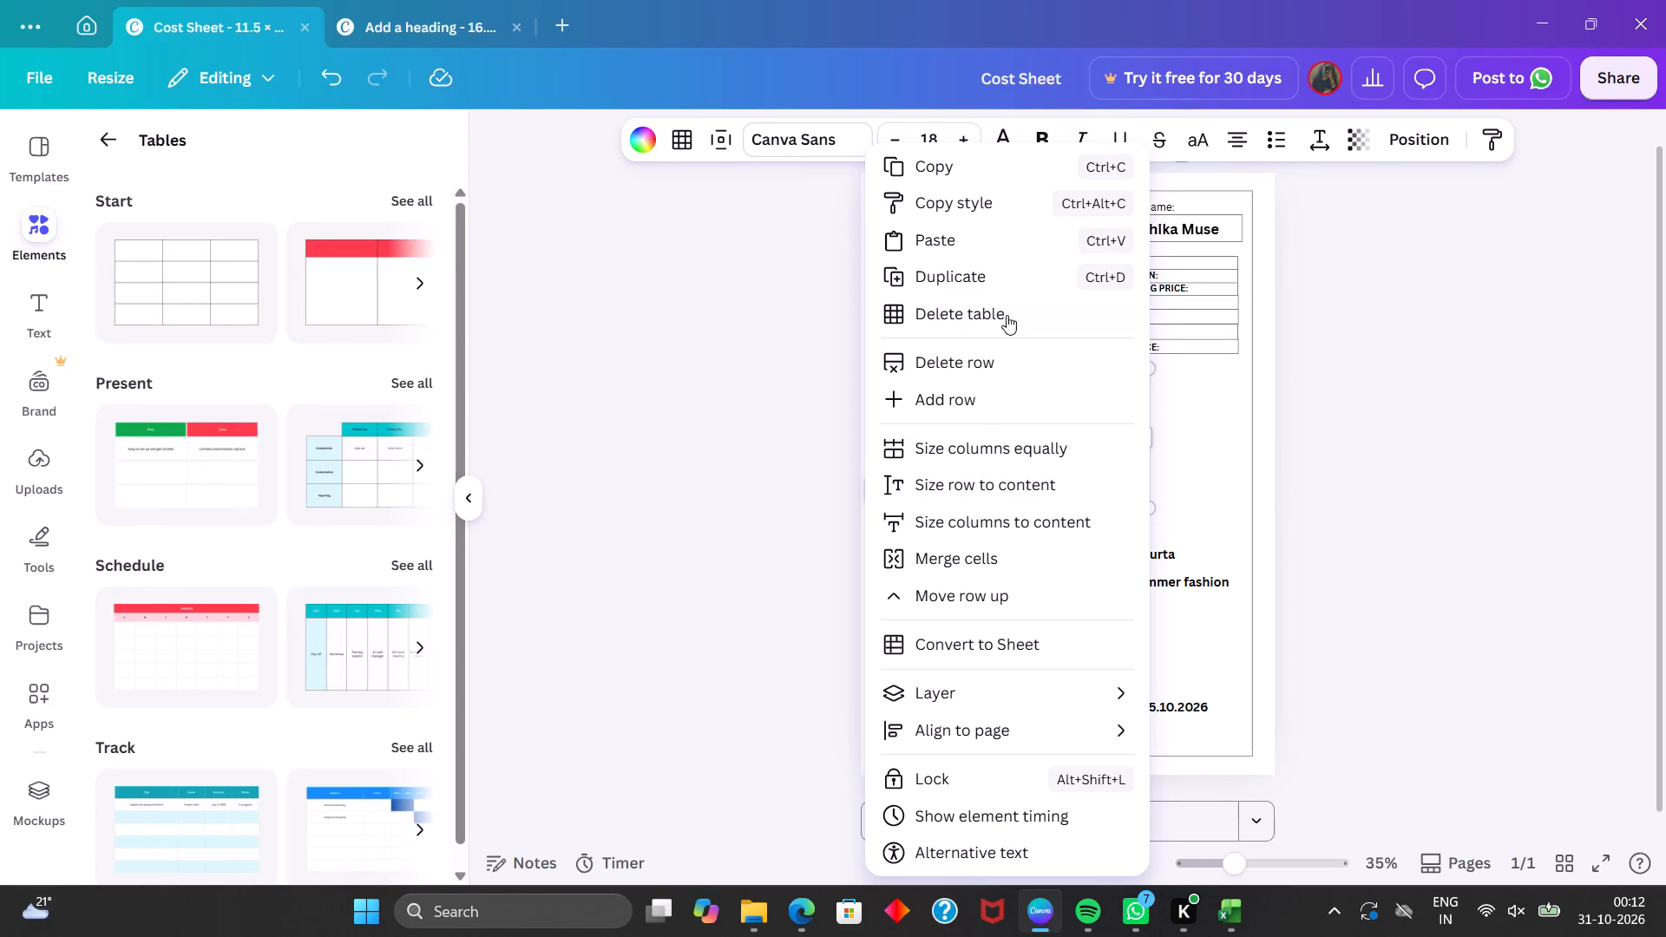
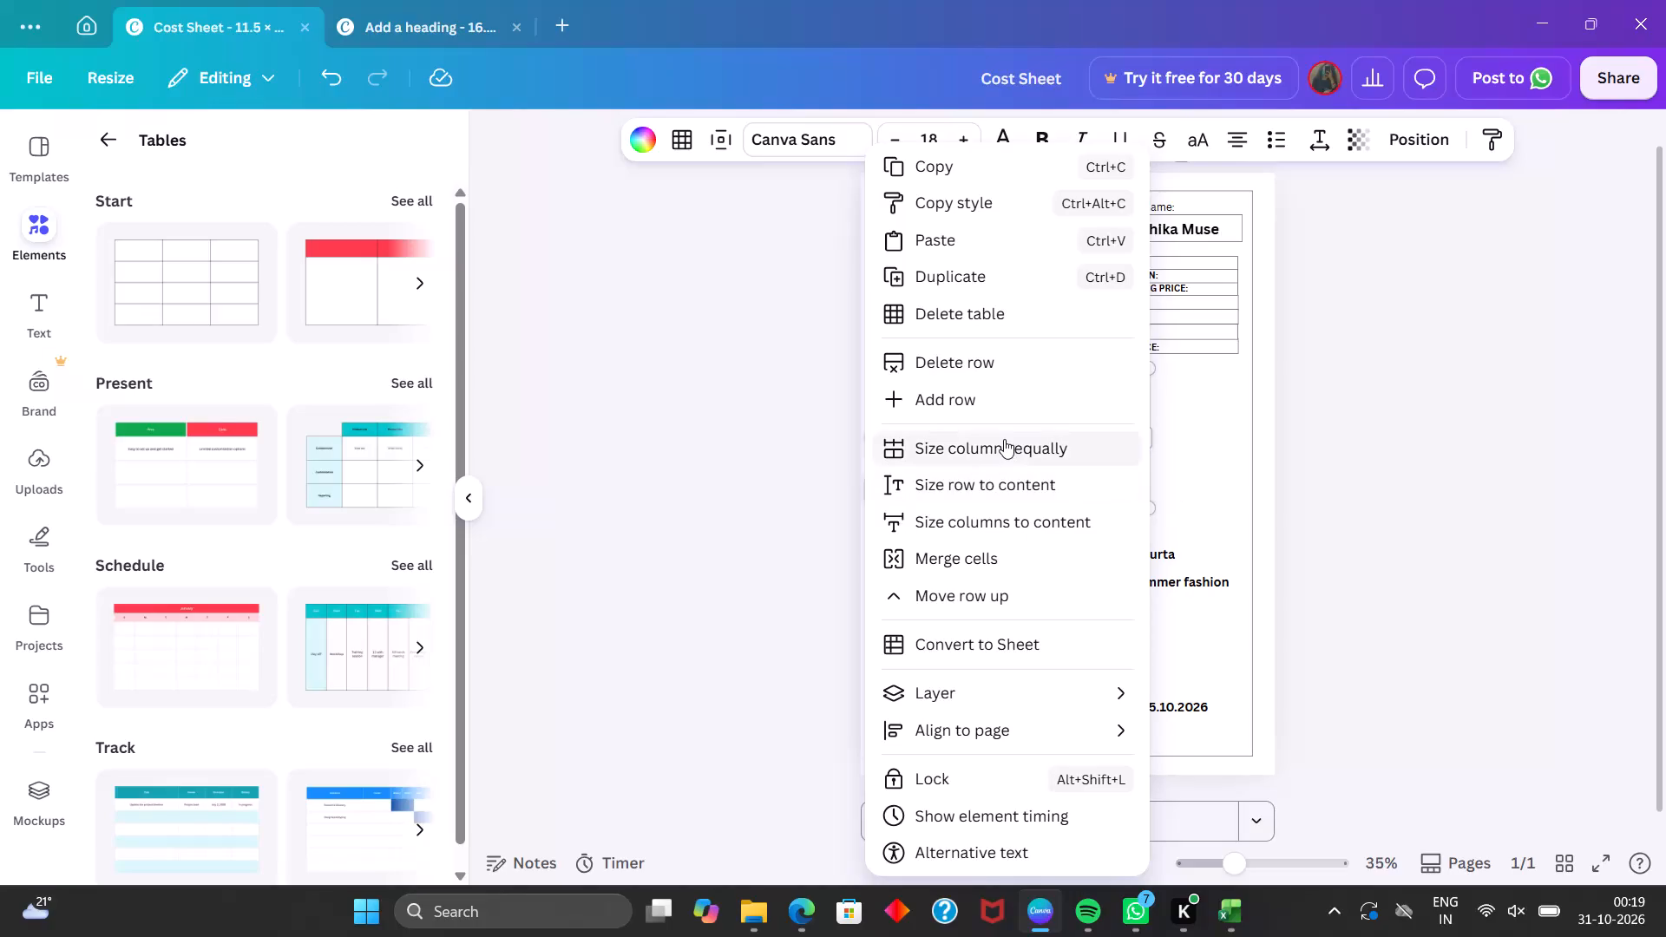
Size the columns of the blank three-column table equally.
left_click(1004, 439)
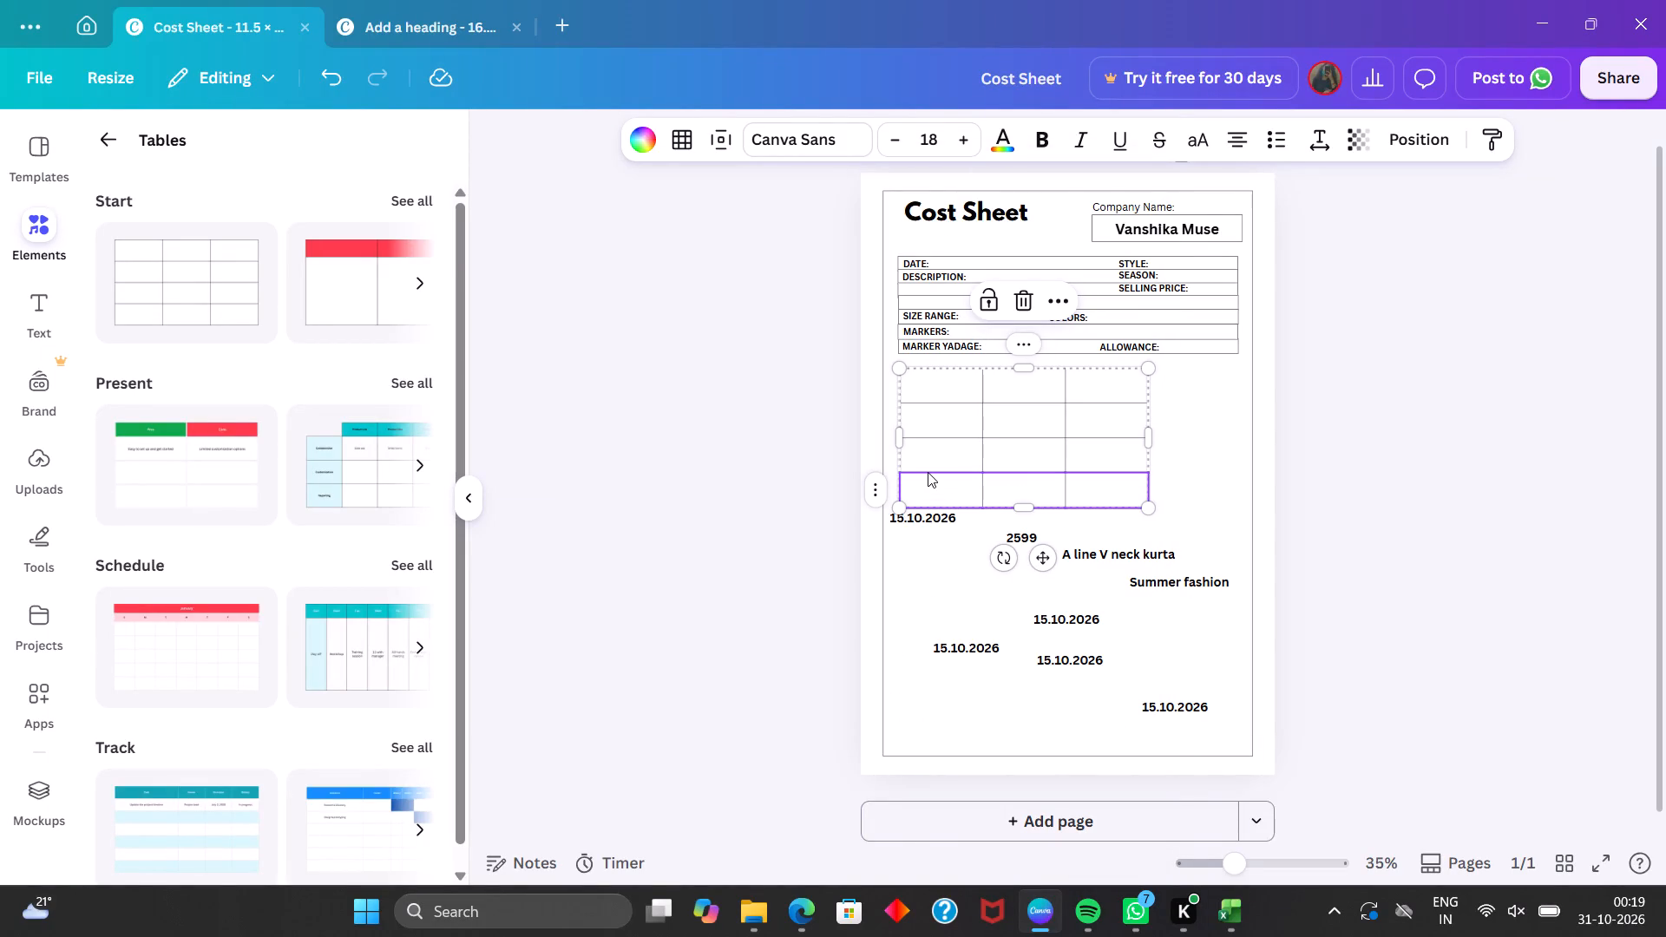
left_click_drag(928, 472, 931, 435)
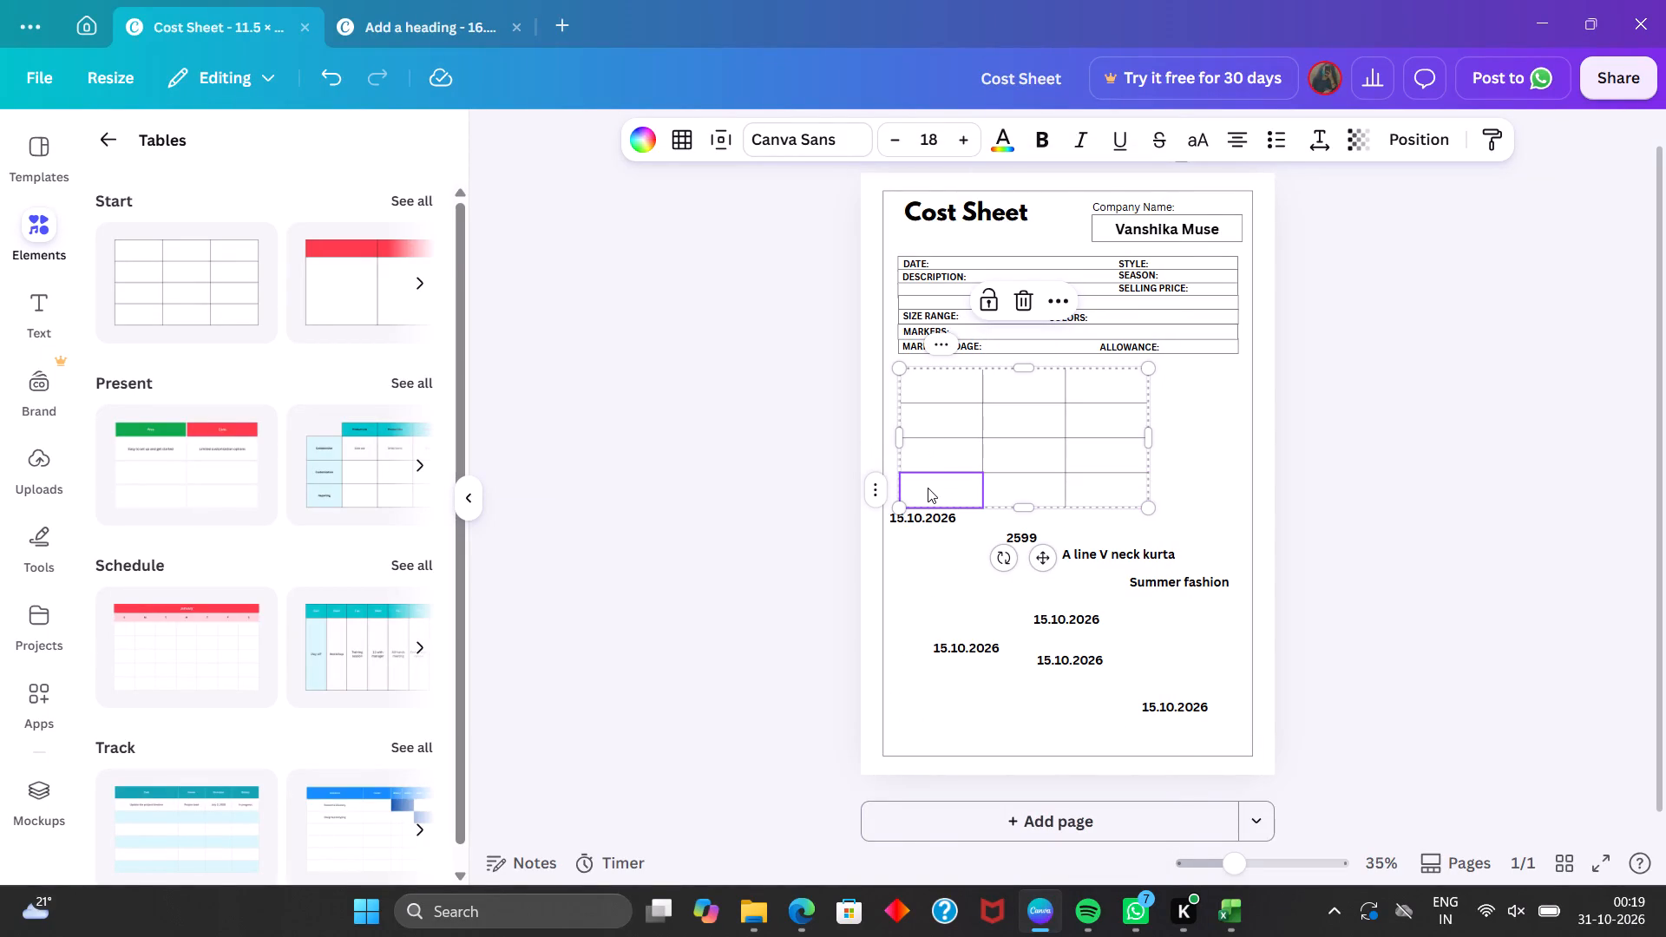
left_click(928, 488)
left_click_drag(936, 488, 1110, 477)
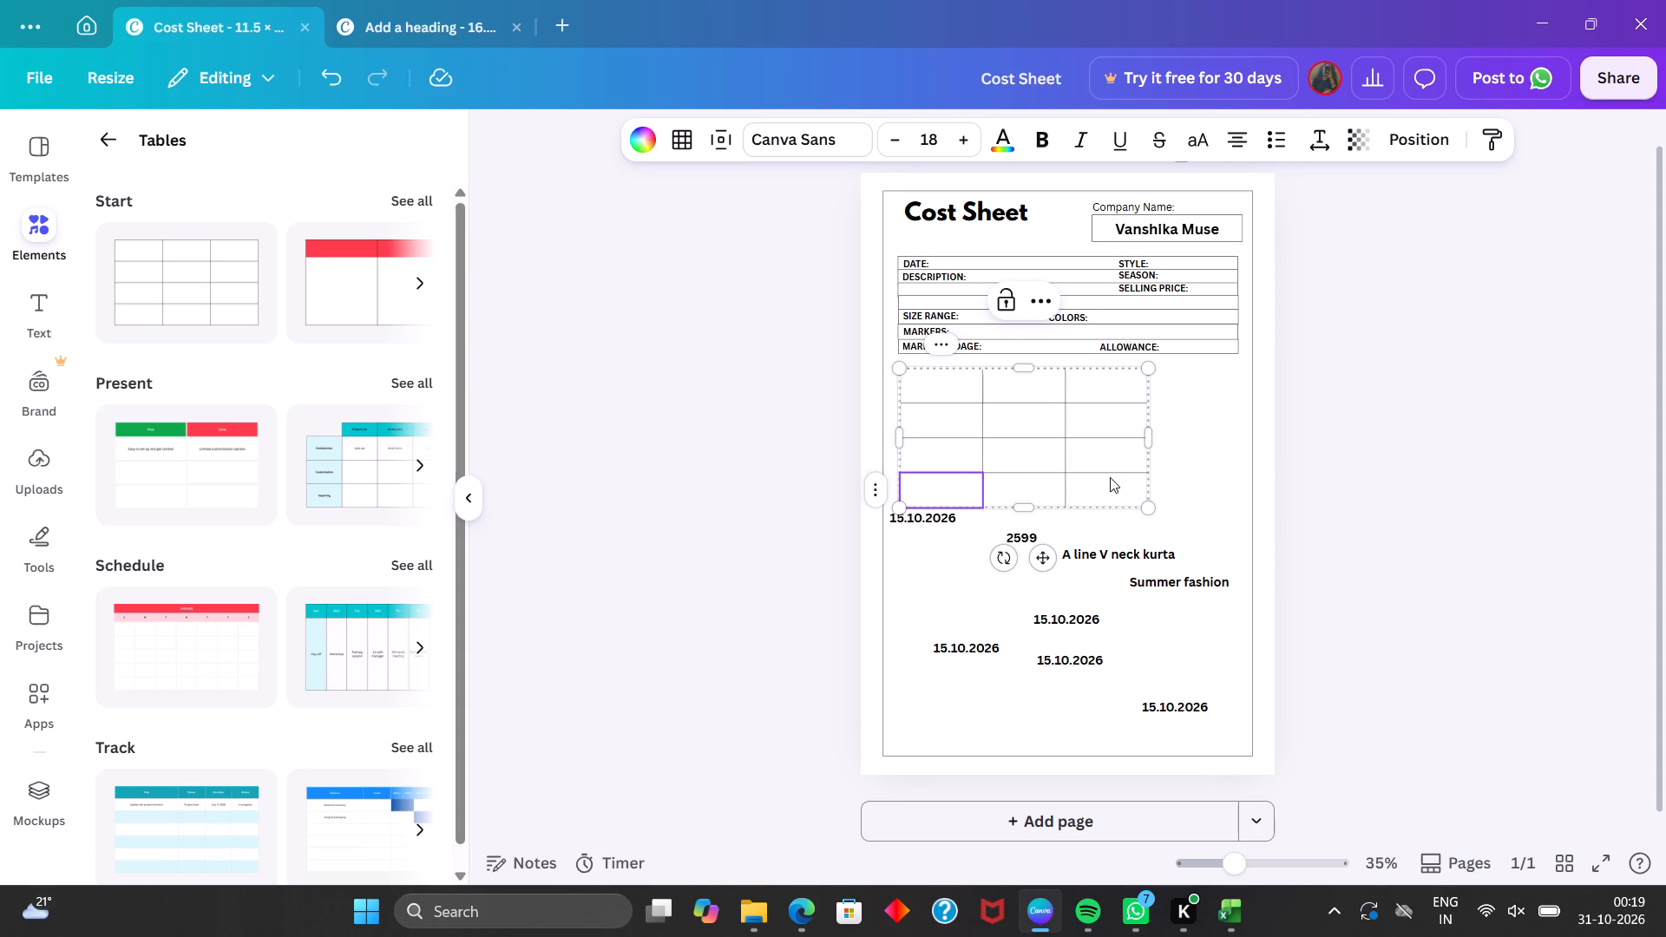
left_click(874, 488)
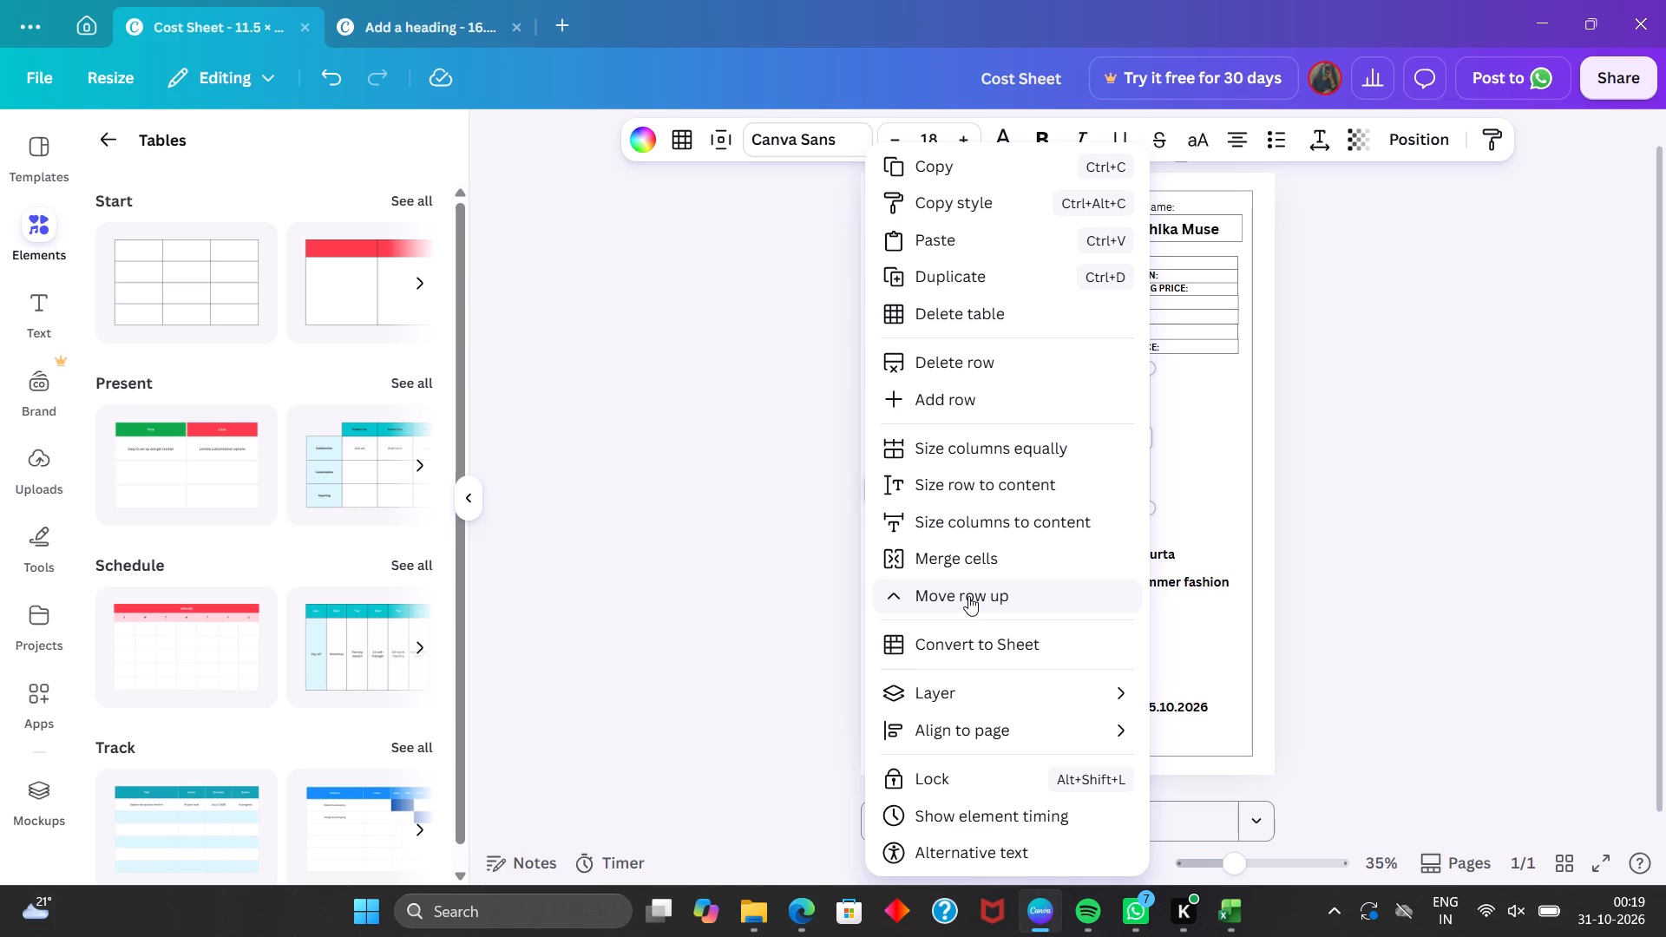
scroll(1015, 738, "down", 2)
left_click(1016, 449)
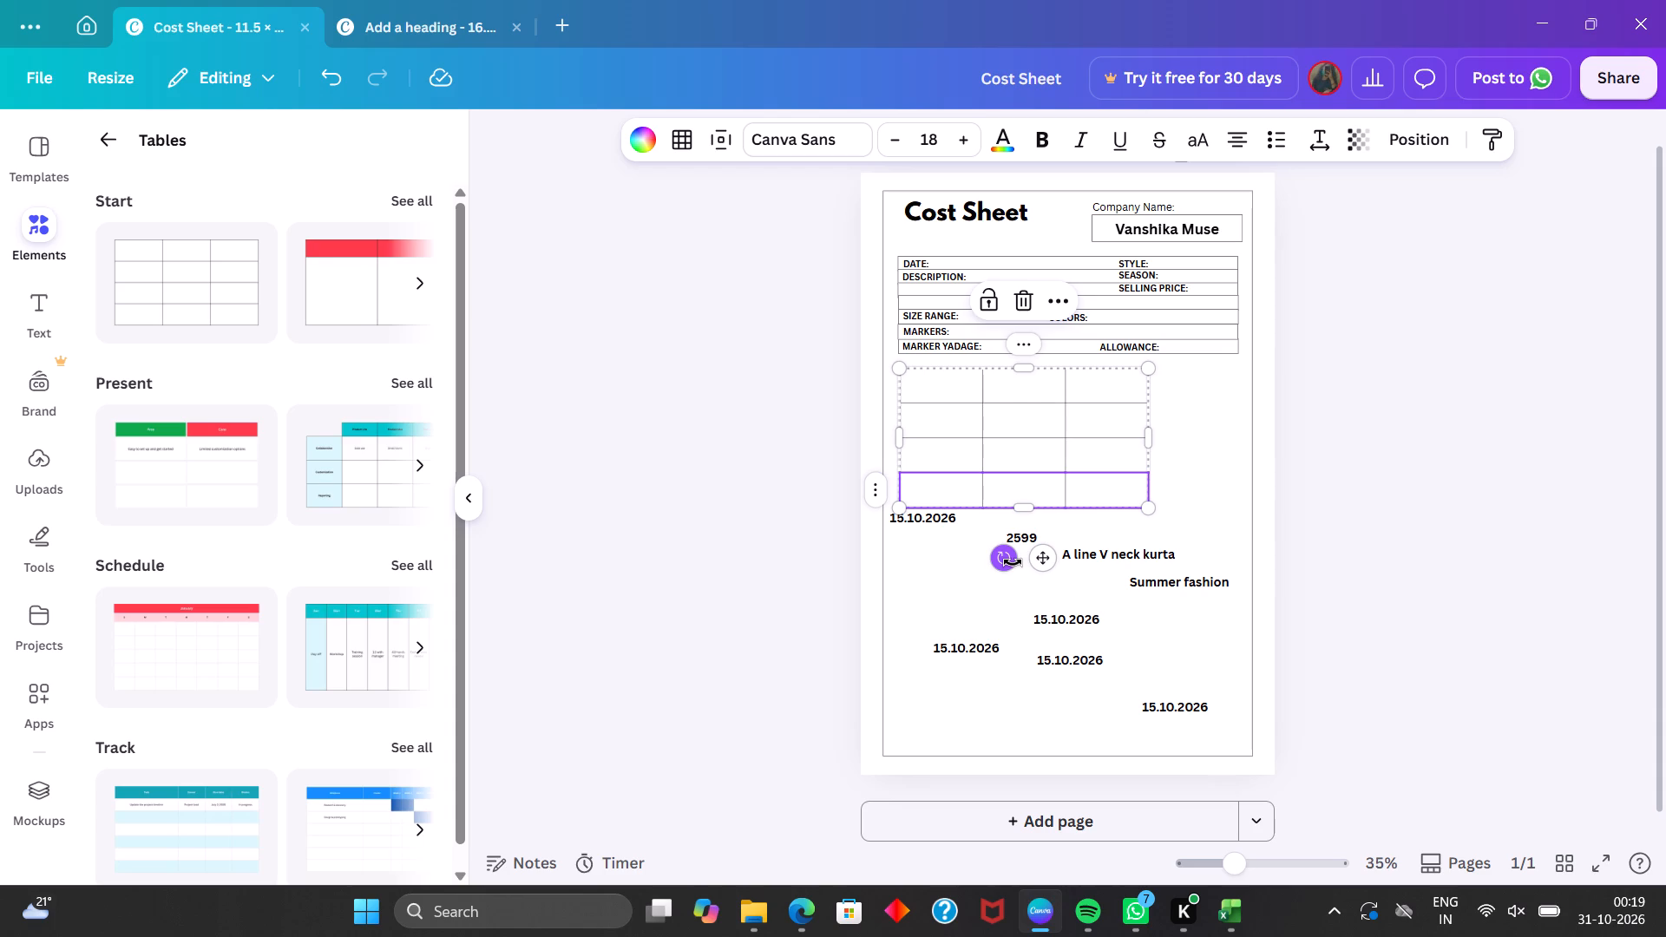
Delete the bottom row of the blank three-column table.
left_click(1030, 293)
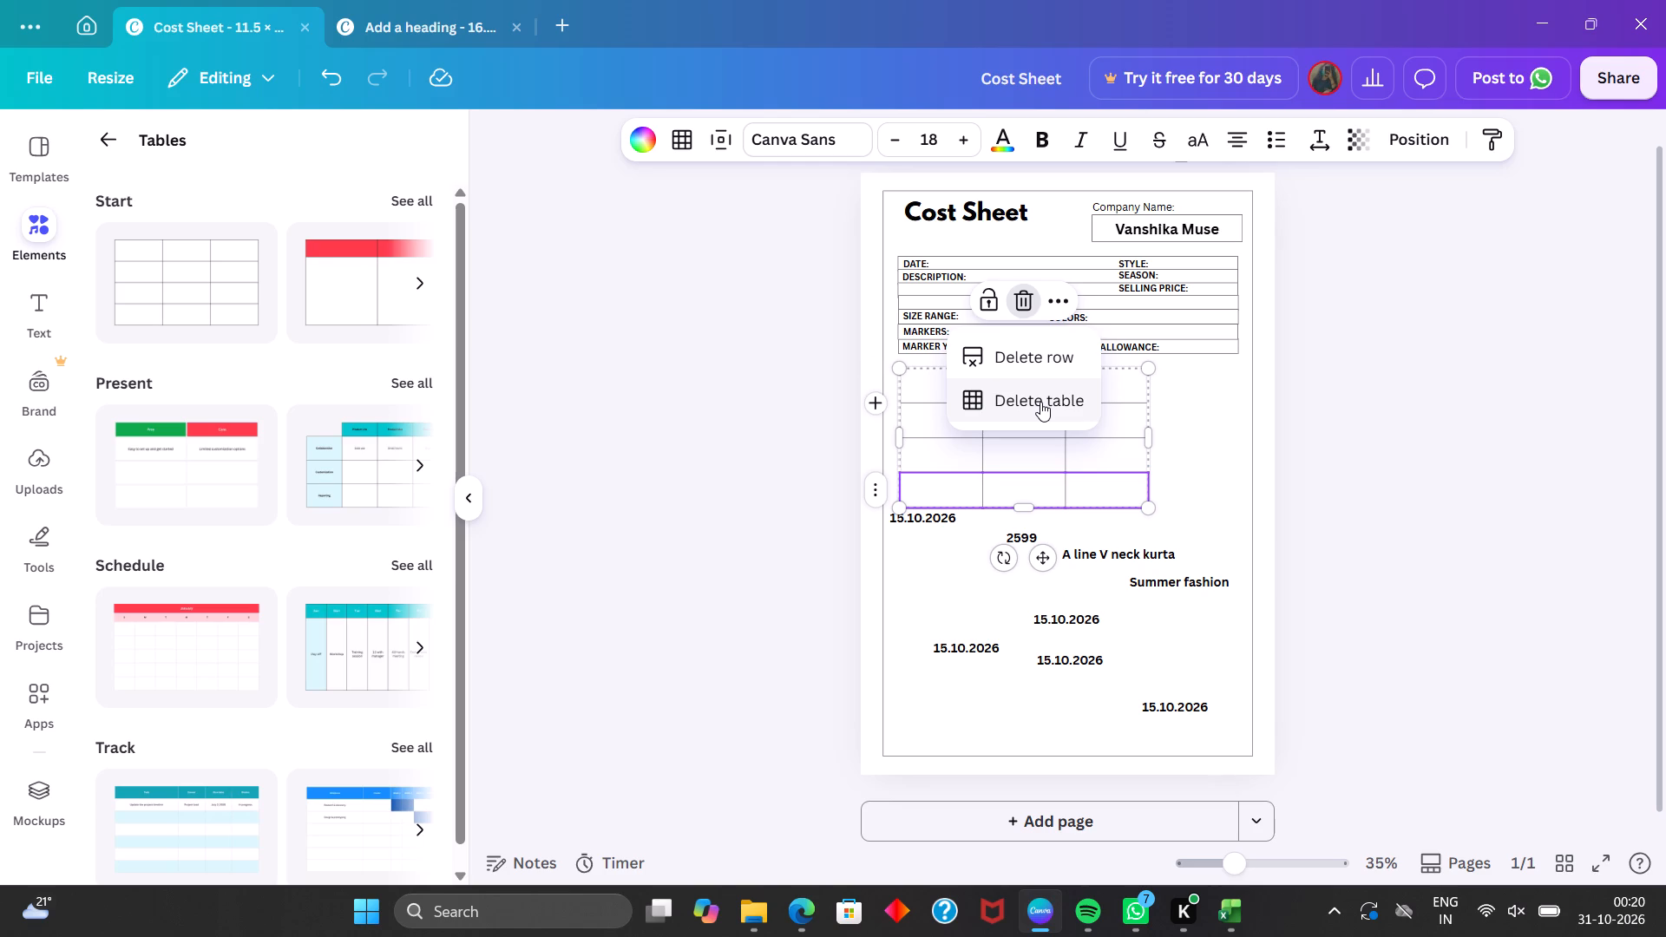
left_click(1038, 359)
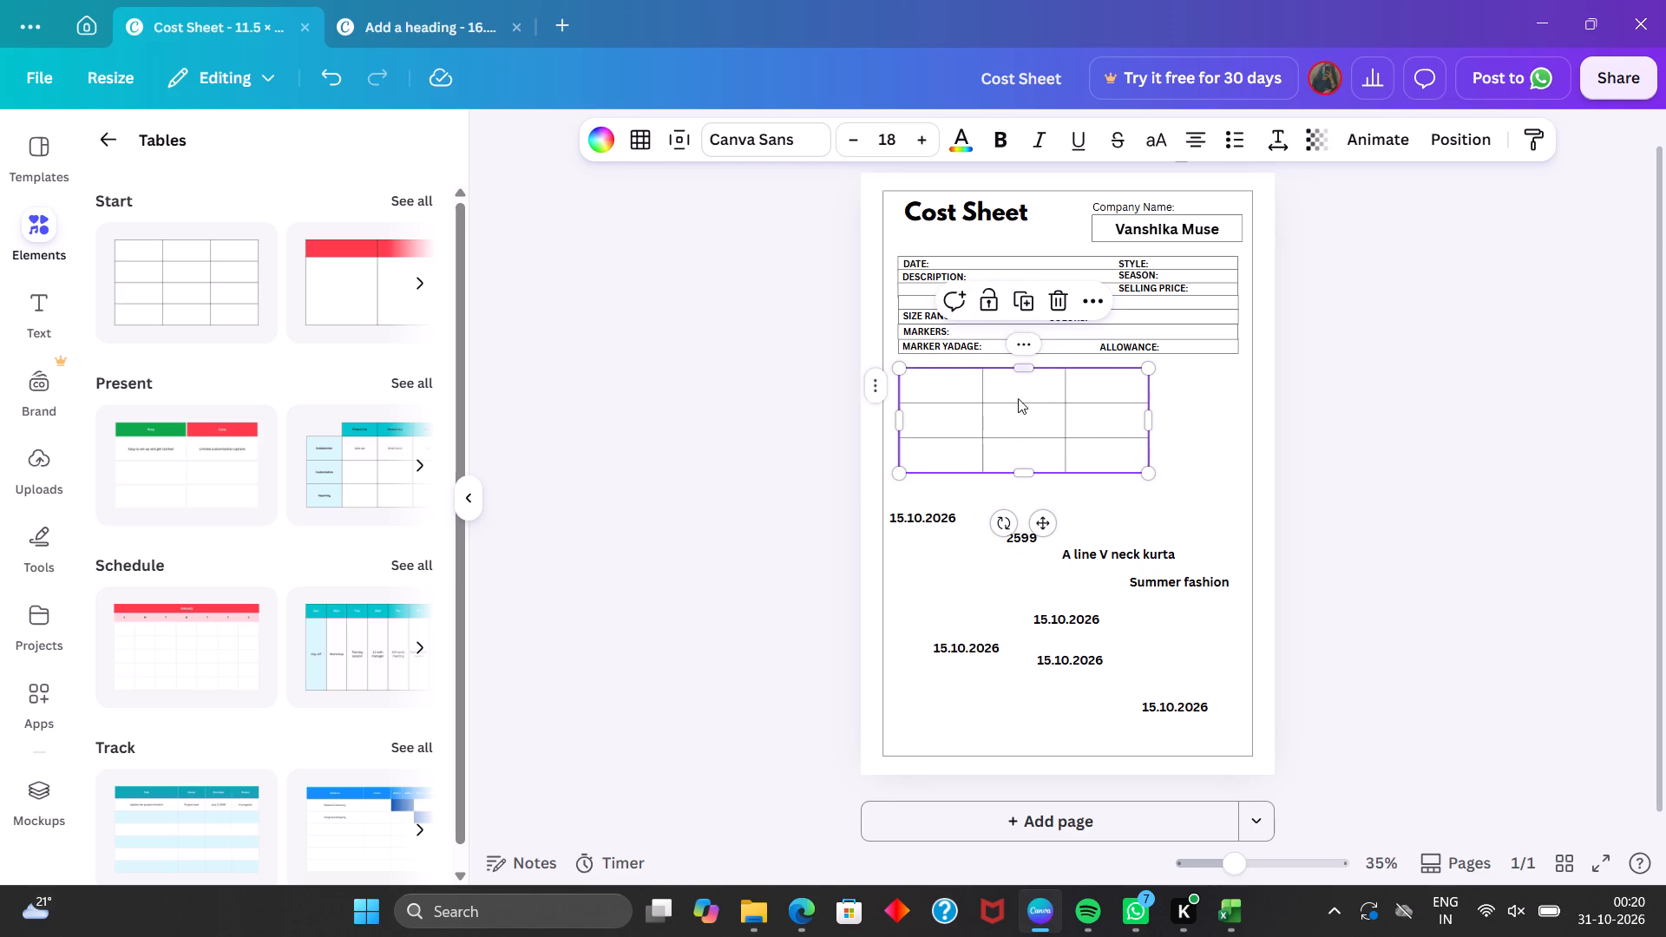
Delete the entire blank three-column table below the header details.
left_click(1055, 296)
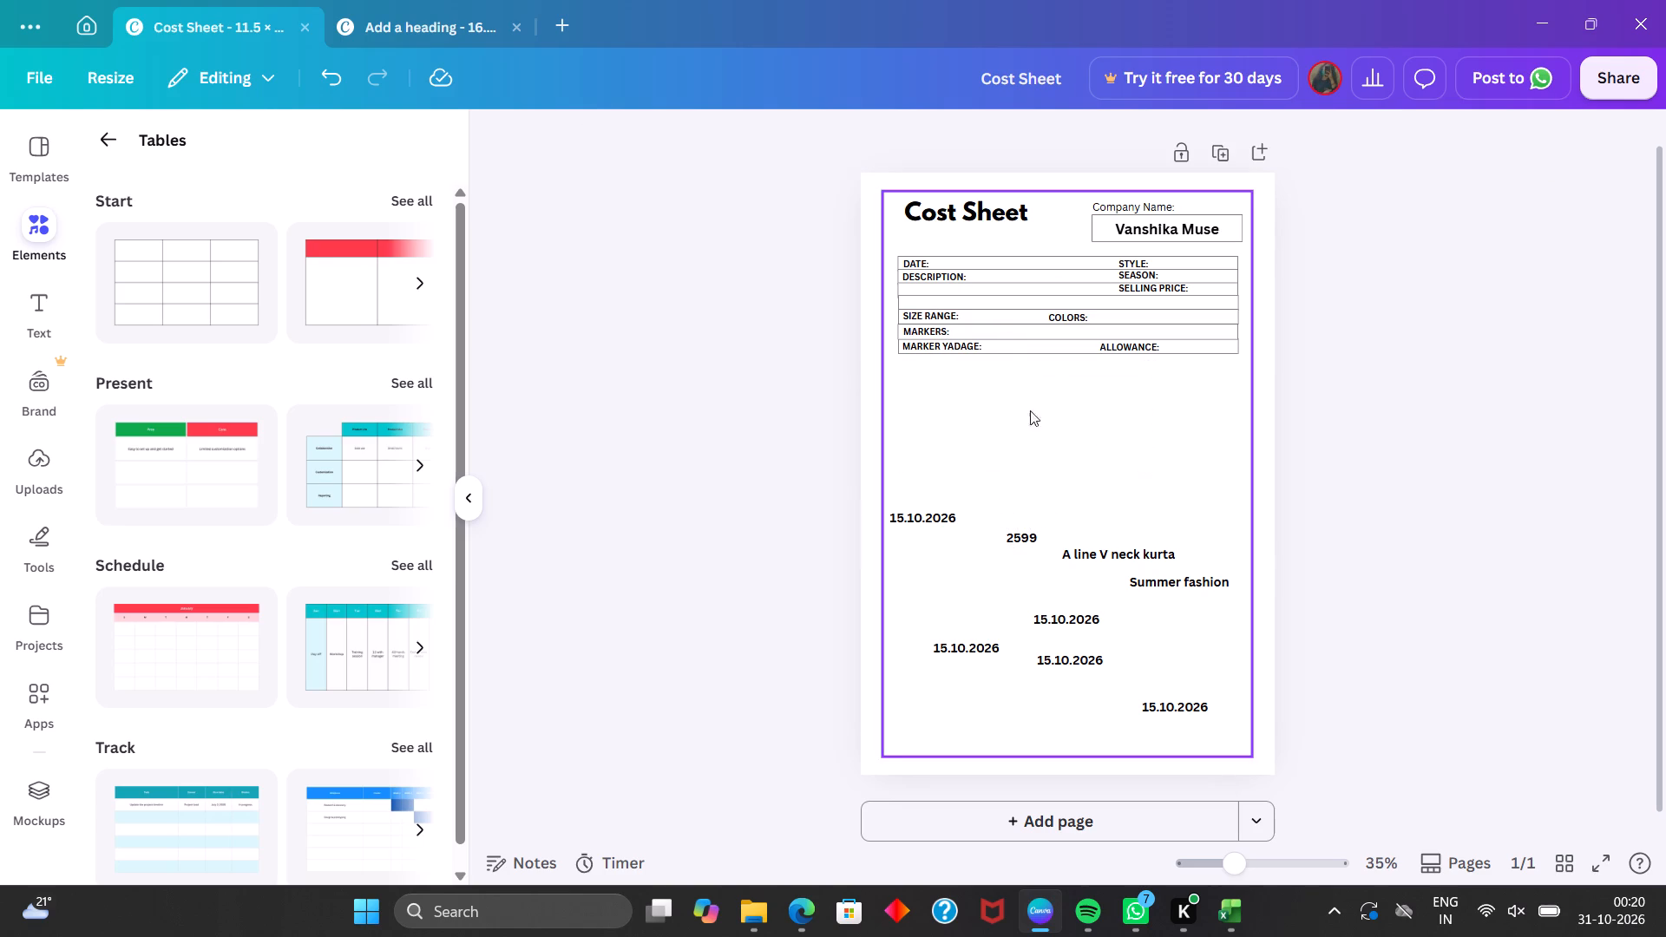
left_click(1029, 428)
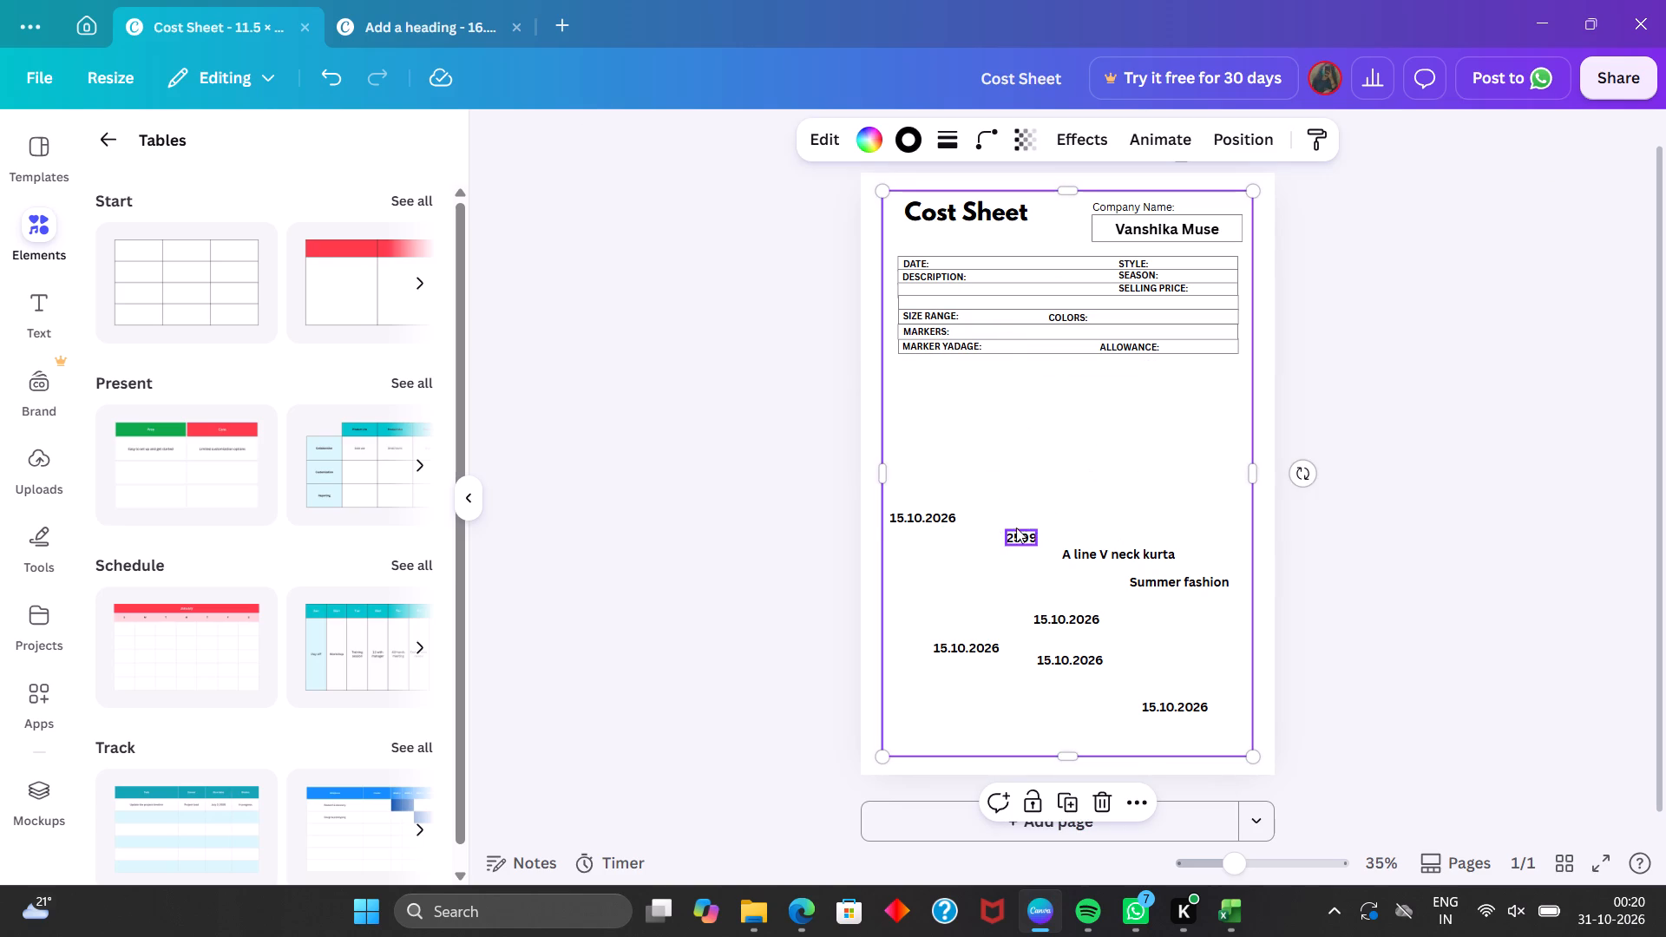
Set the leftmost loose 15.10.2026 text to font size 18 and remove its bold formatting.
left_click(943, 514)
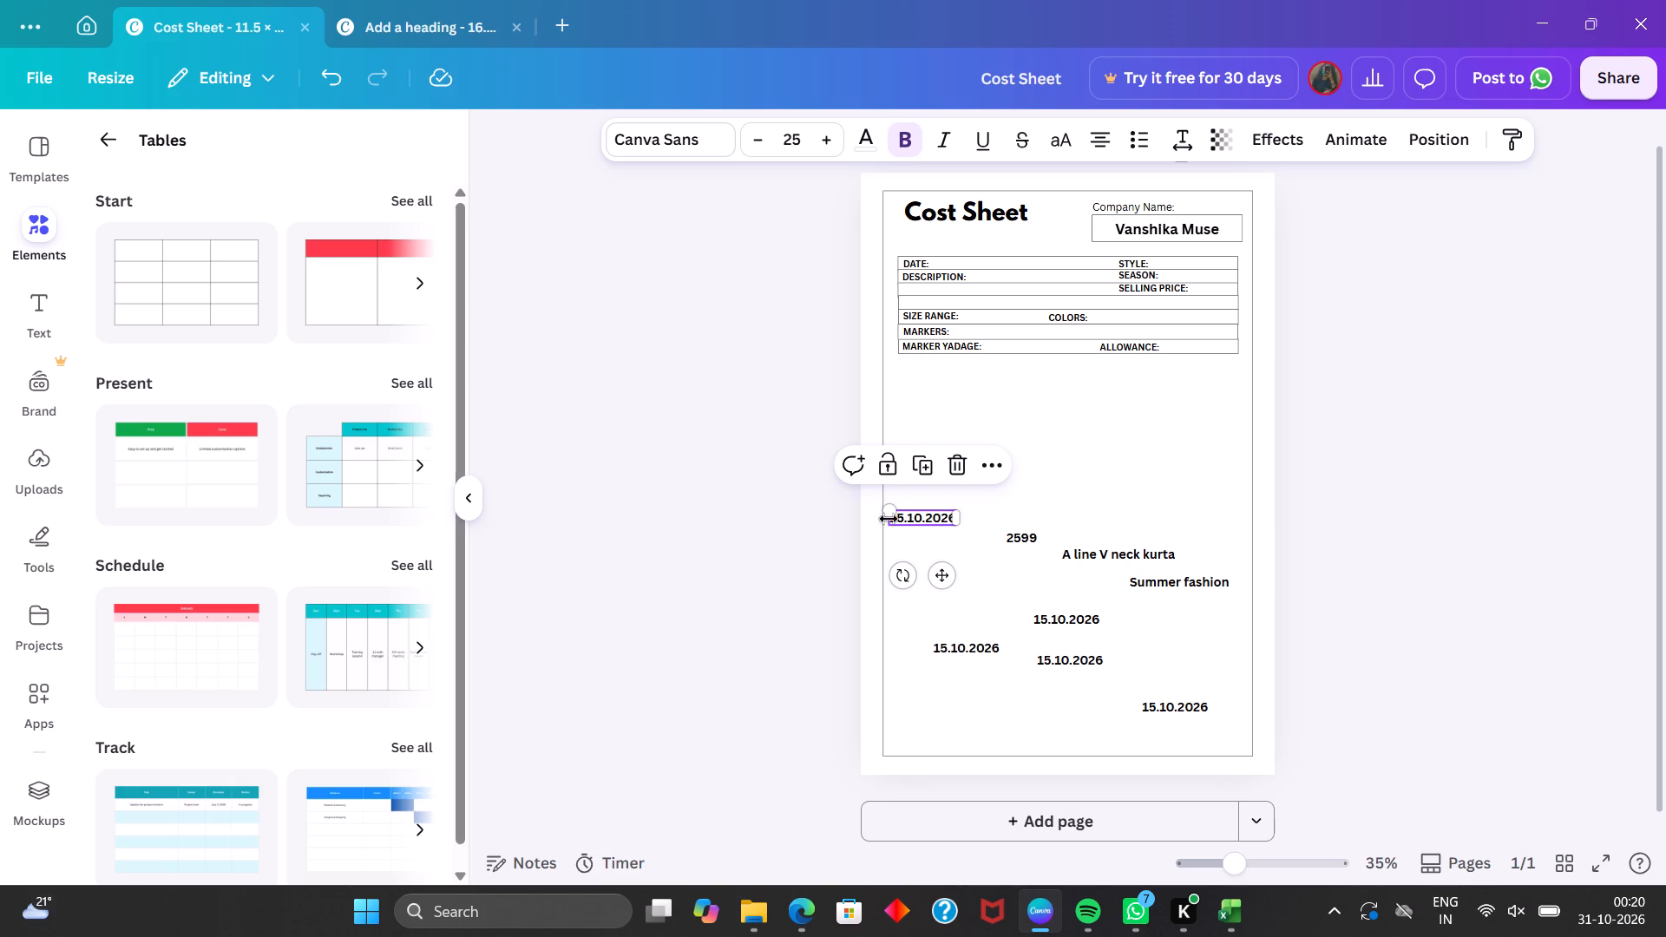
triple_click(760, 143)
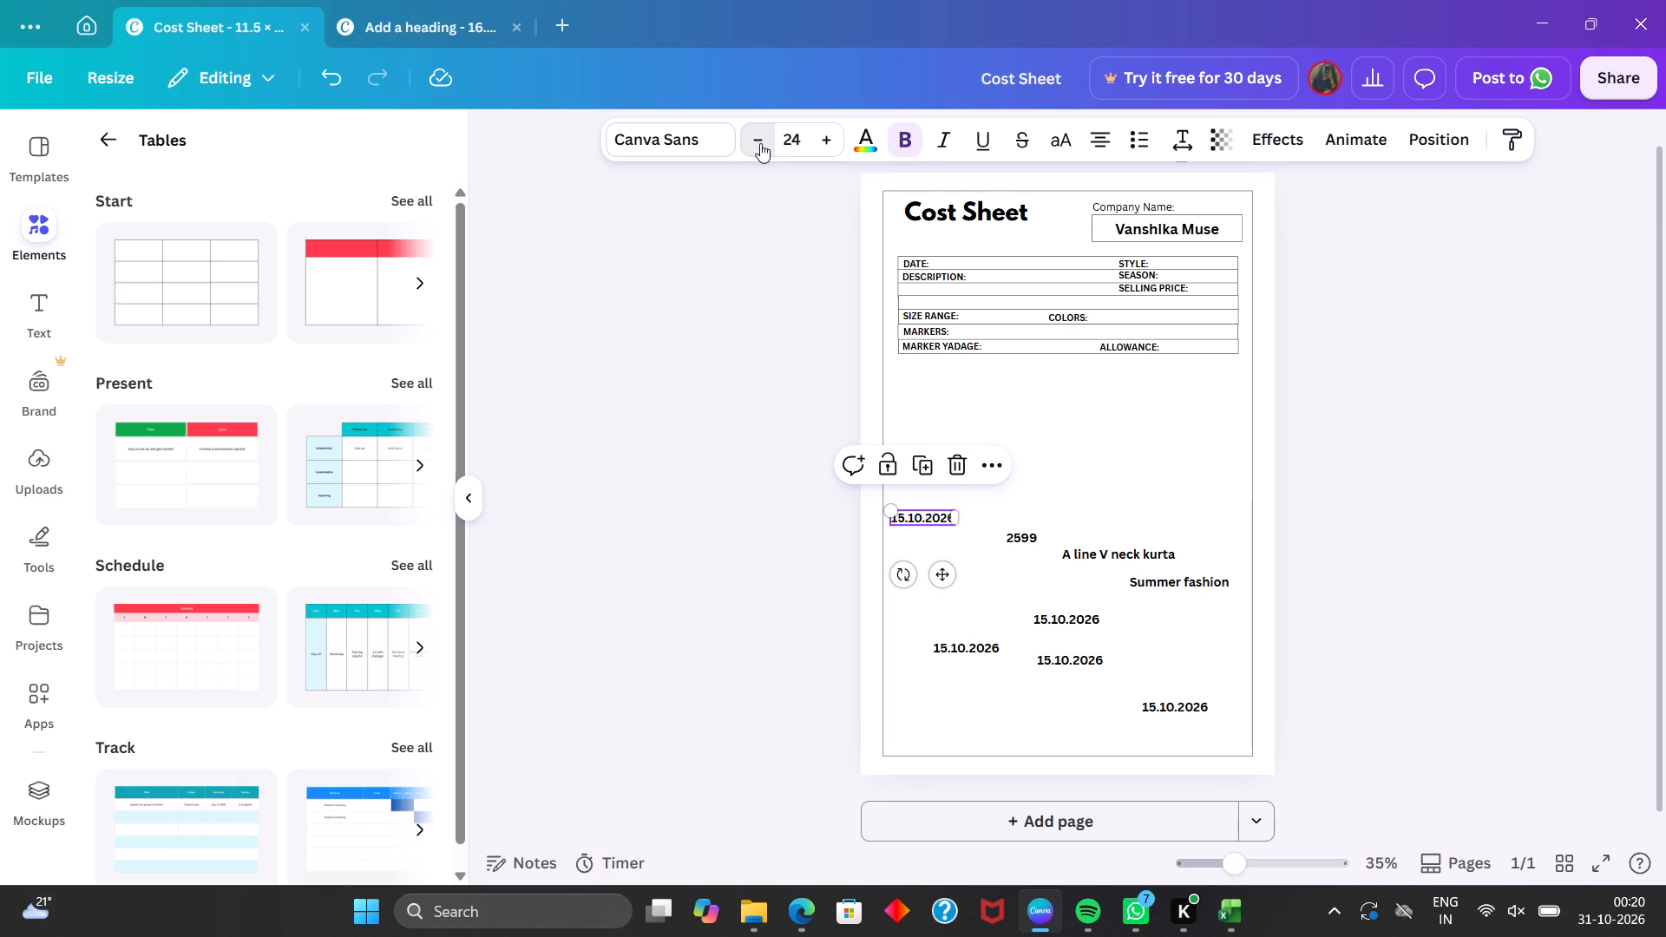
left_click(760, 143)
left_click(760, 143)
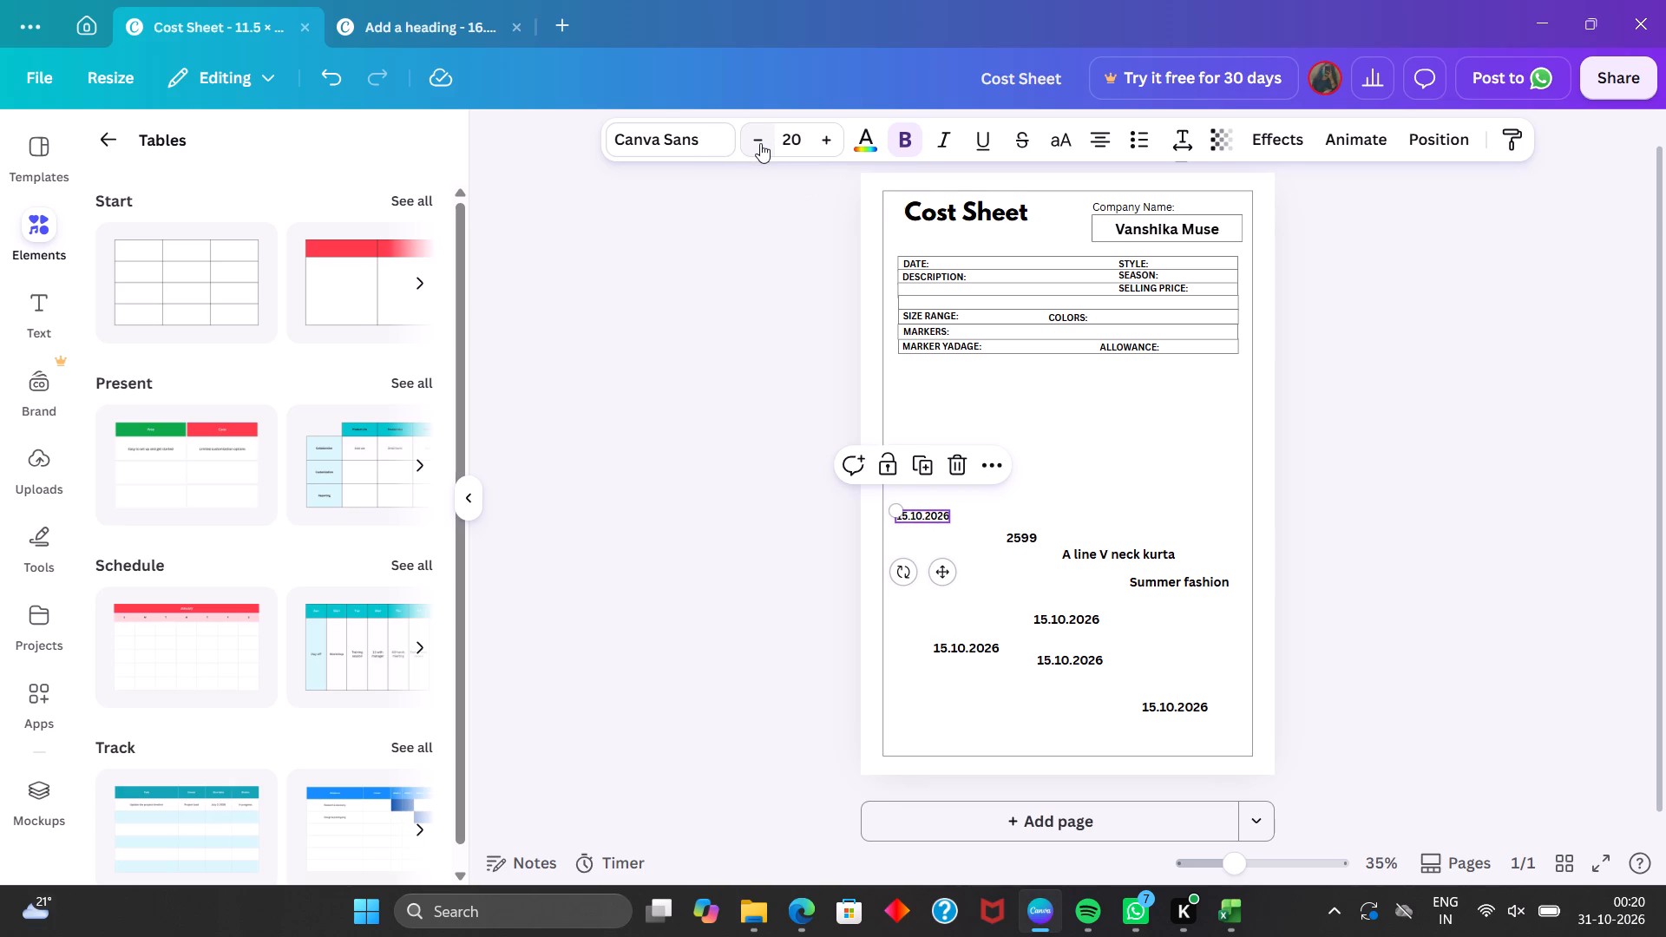
left_click(760, 143)
left_click(760, 143)
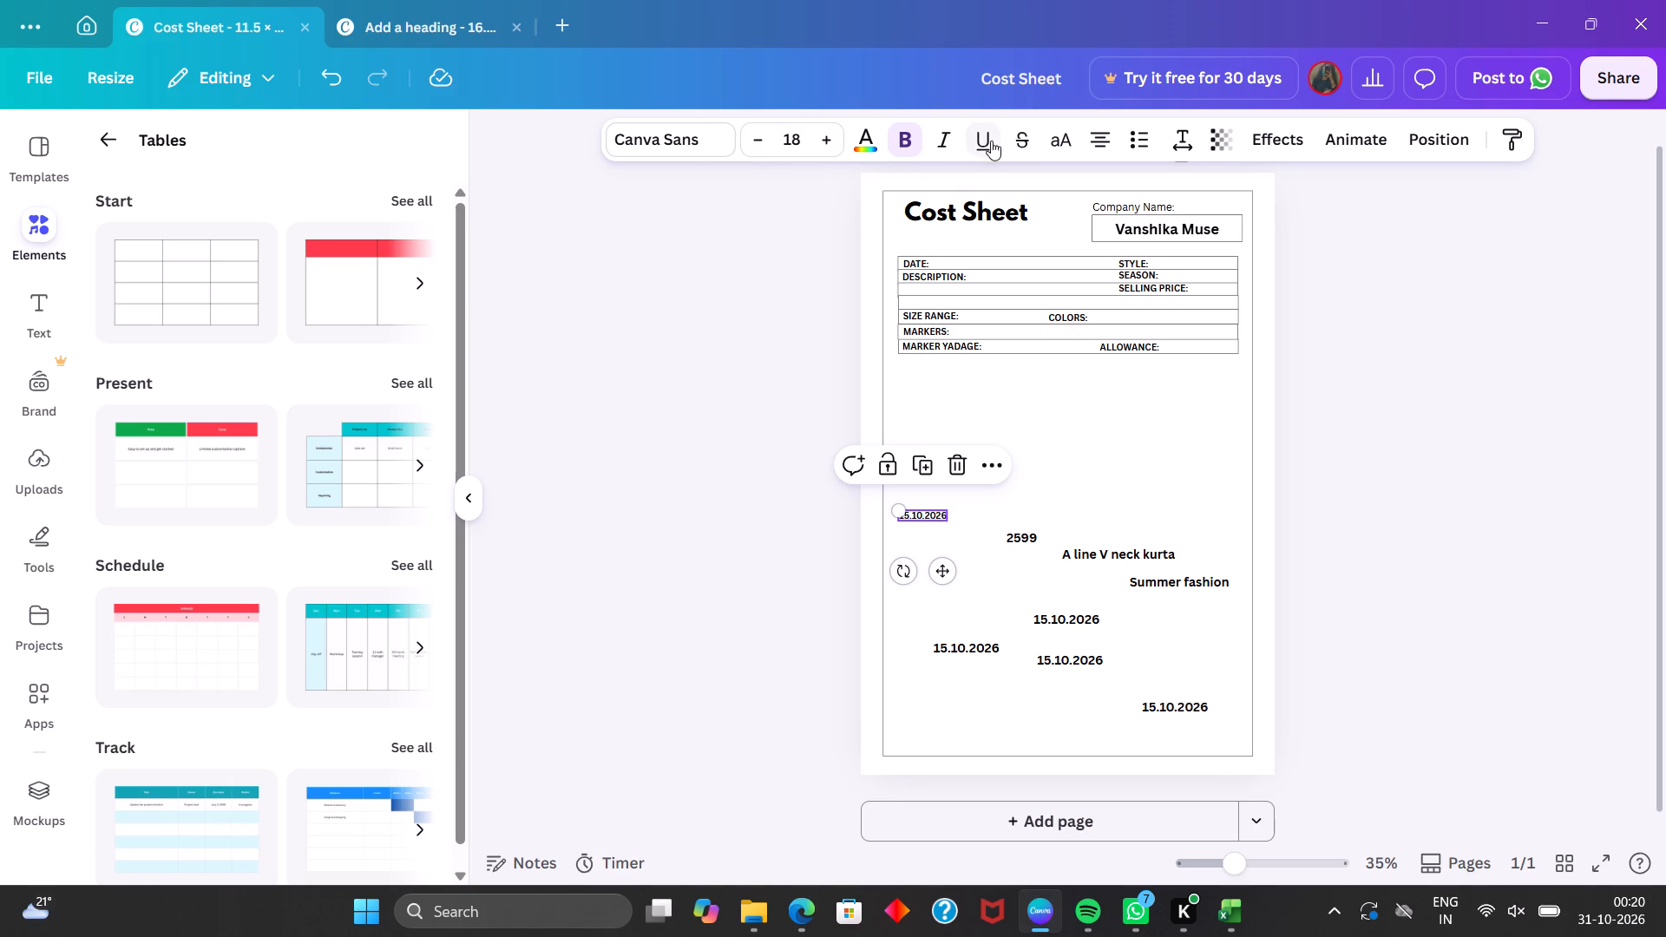
left_click(896, 146)
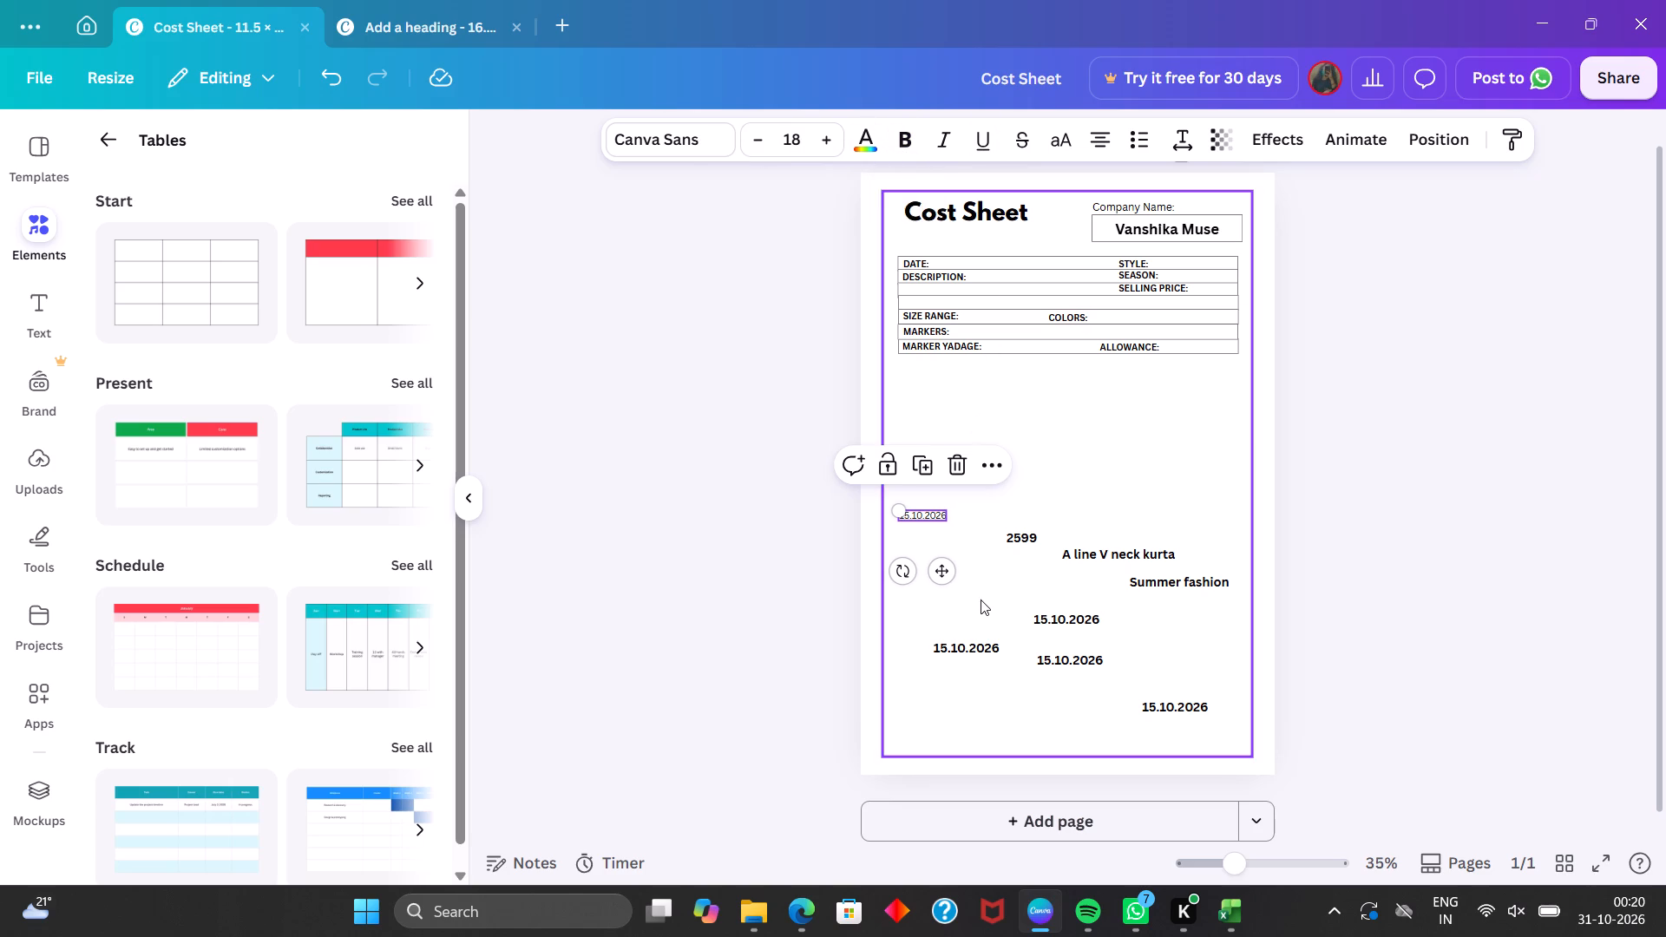
Place the reformatted 15.10.2026 text directly after the DATE label, level with it in the header block.
left_click_drag(941, 573, 974, 321)
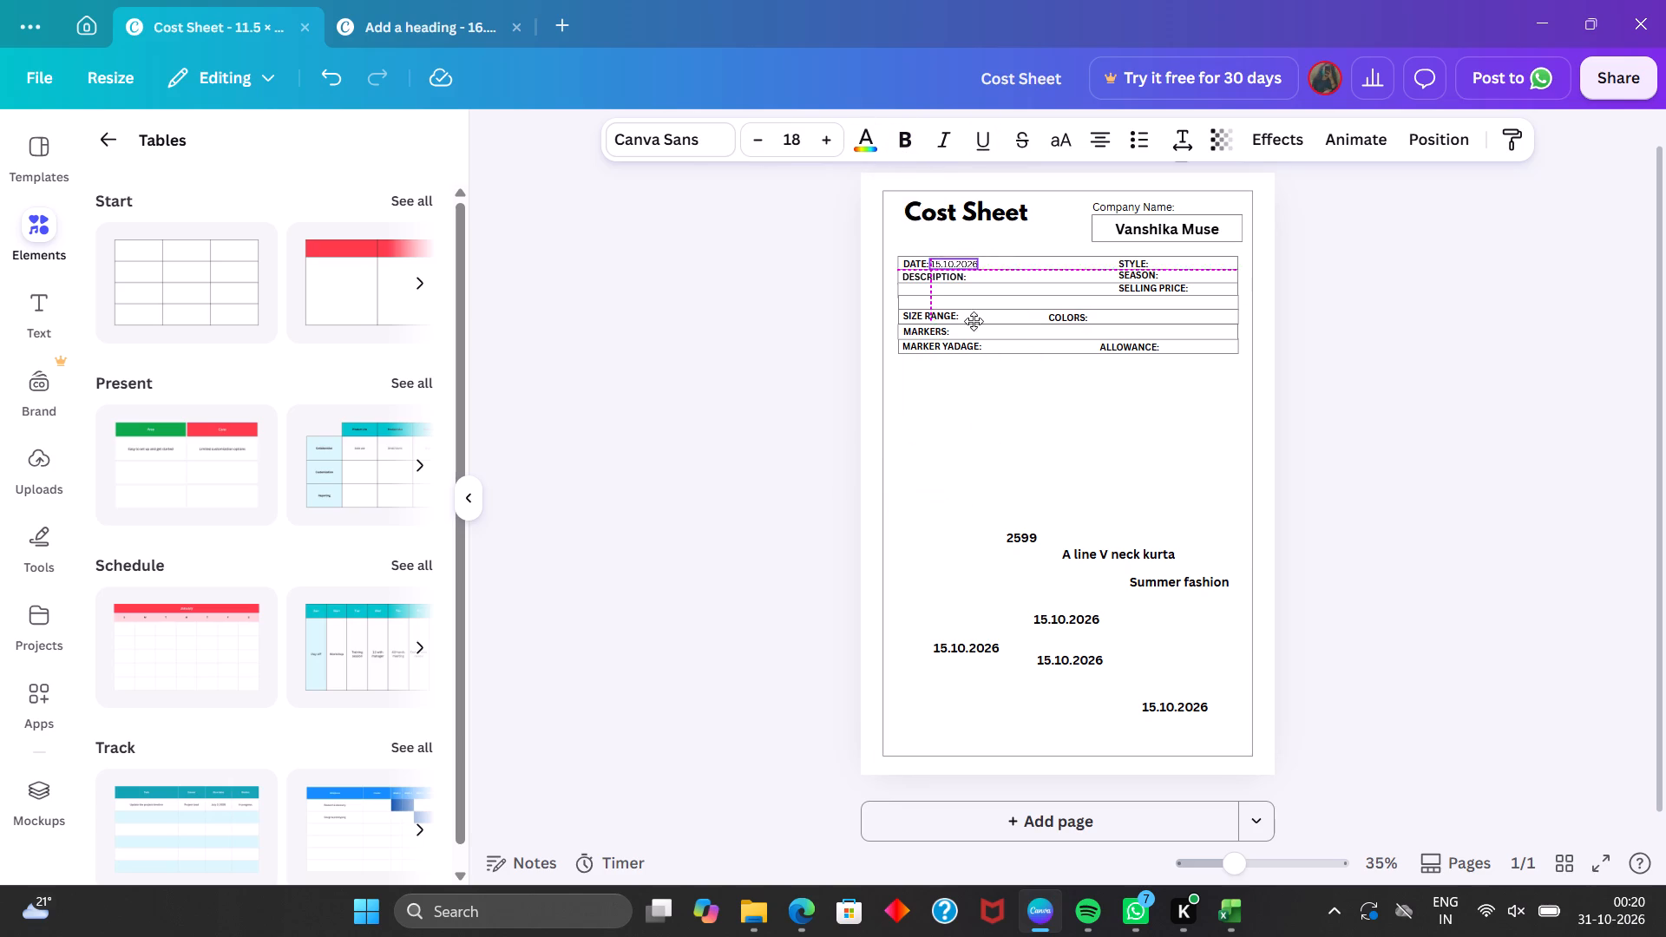
left_click_drag(974, 321, 974, 318)
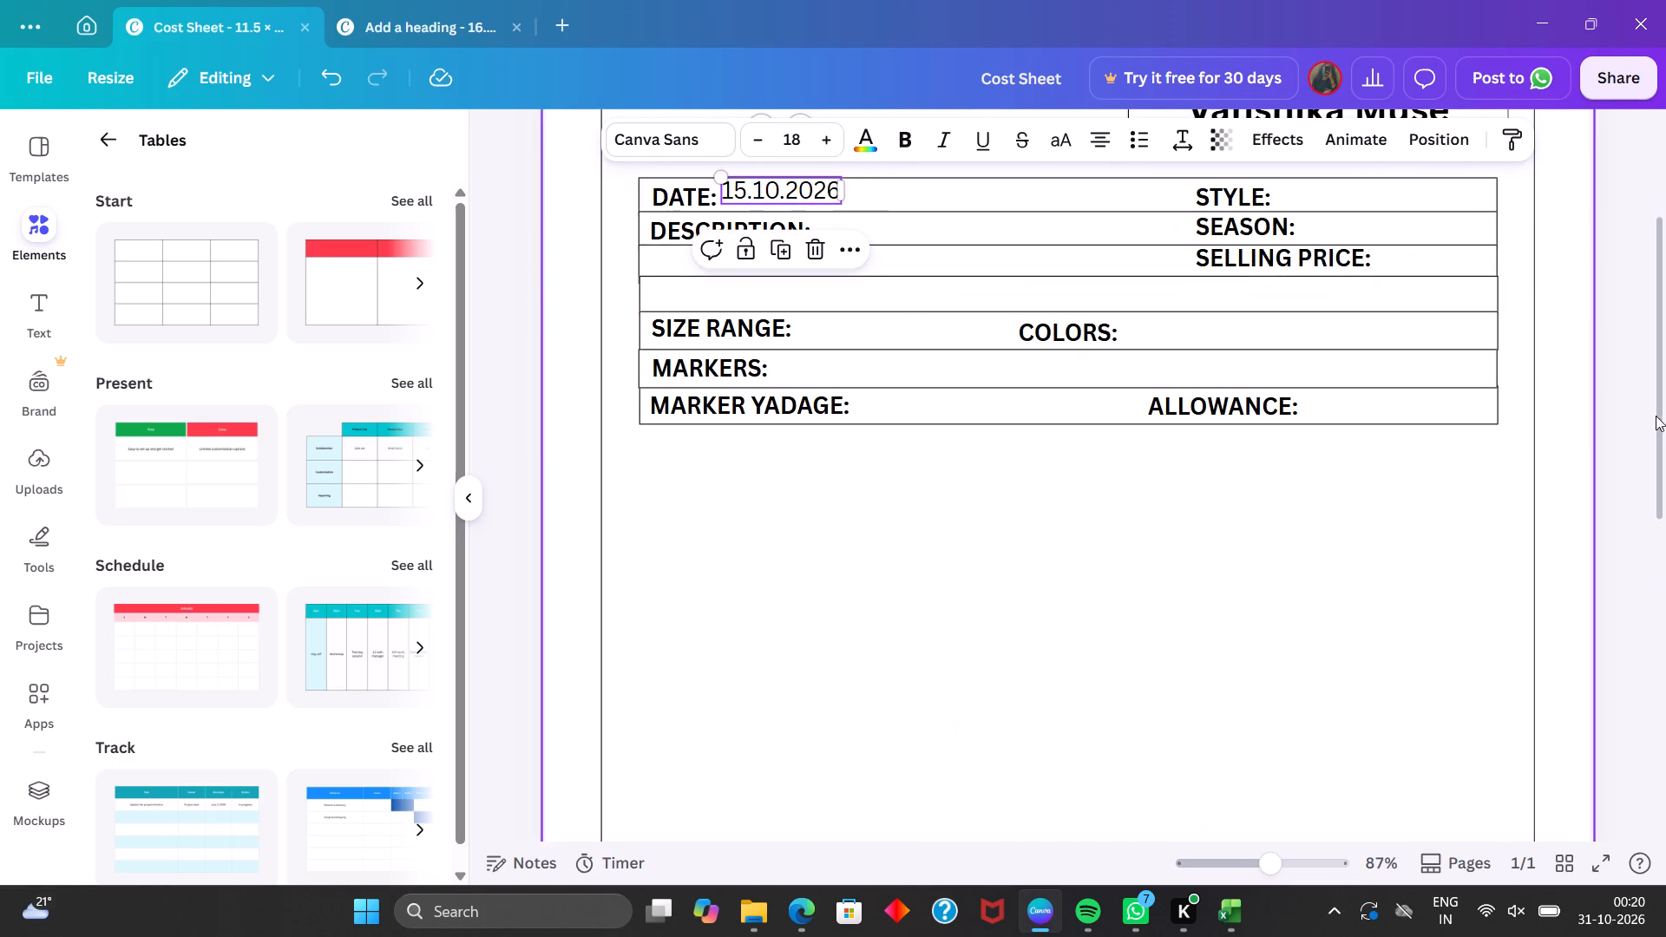
scroll(1577, 580, "up", 2)
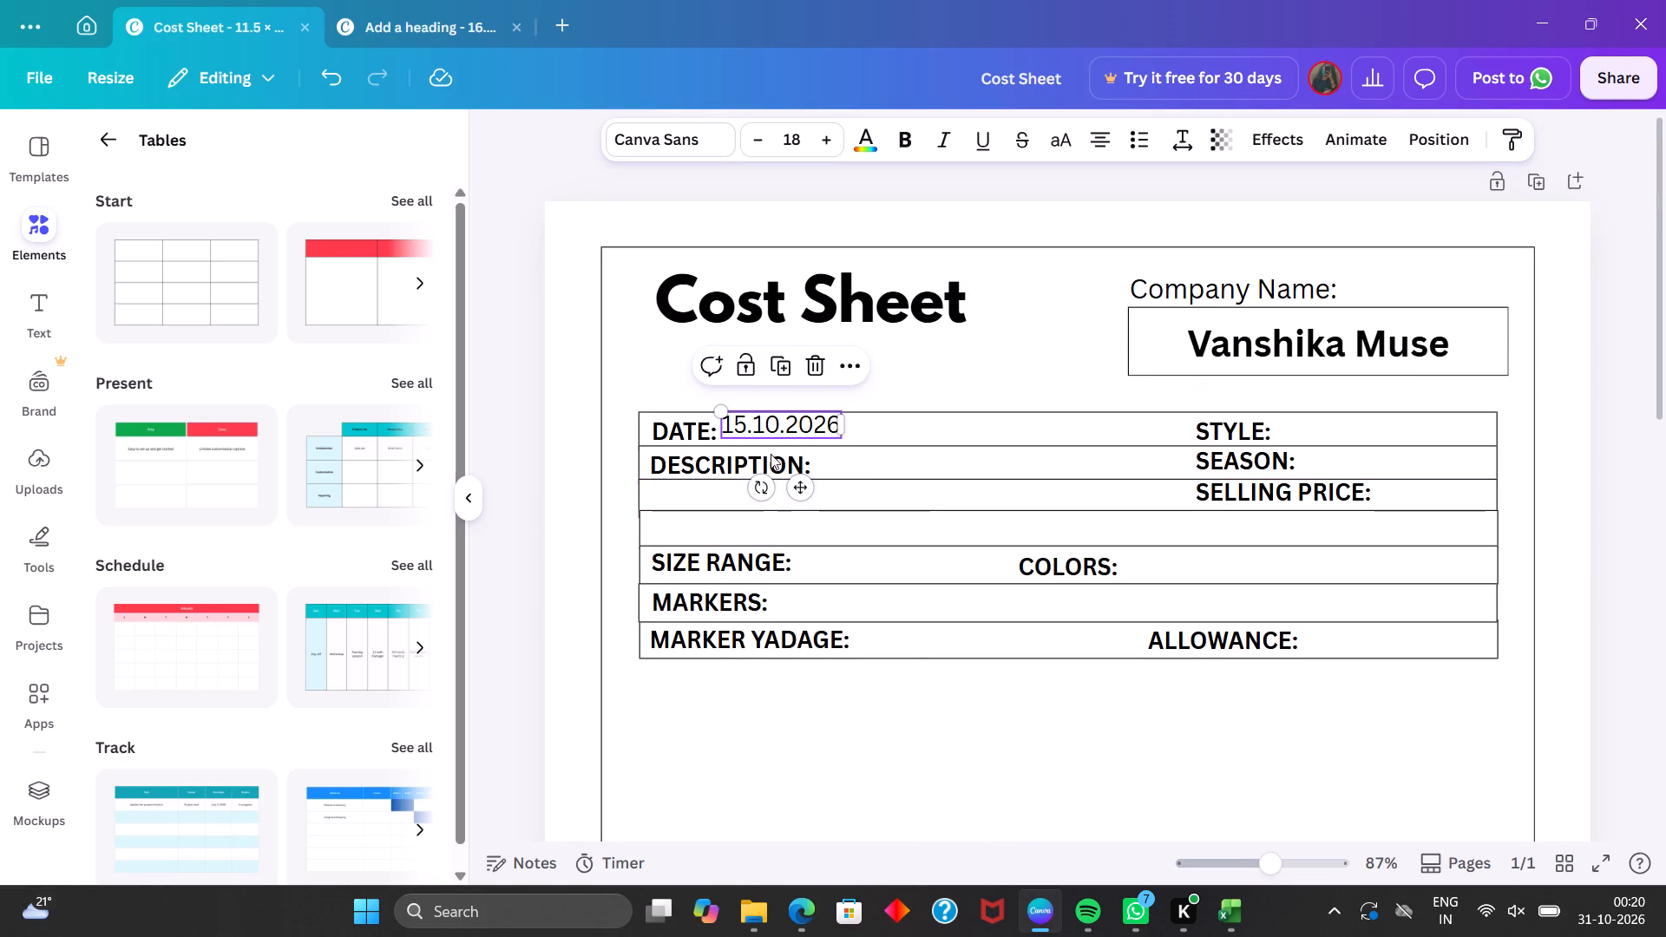
left_click(800, 488)
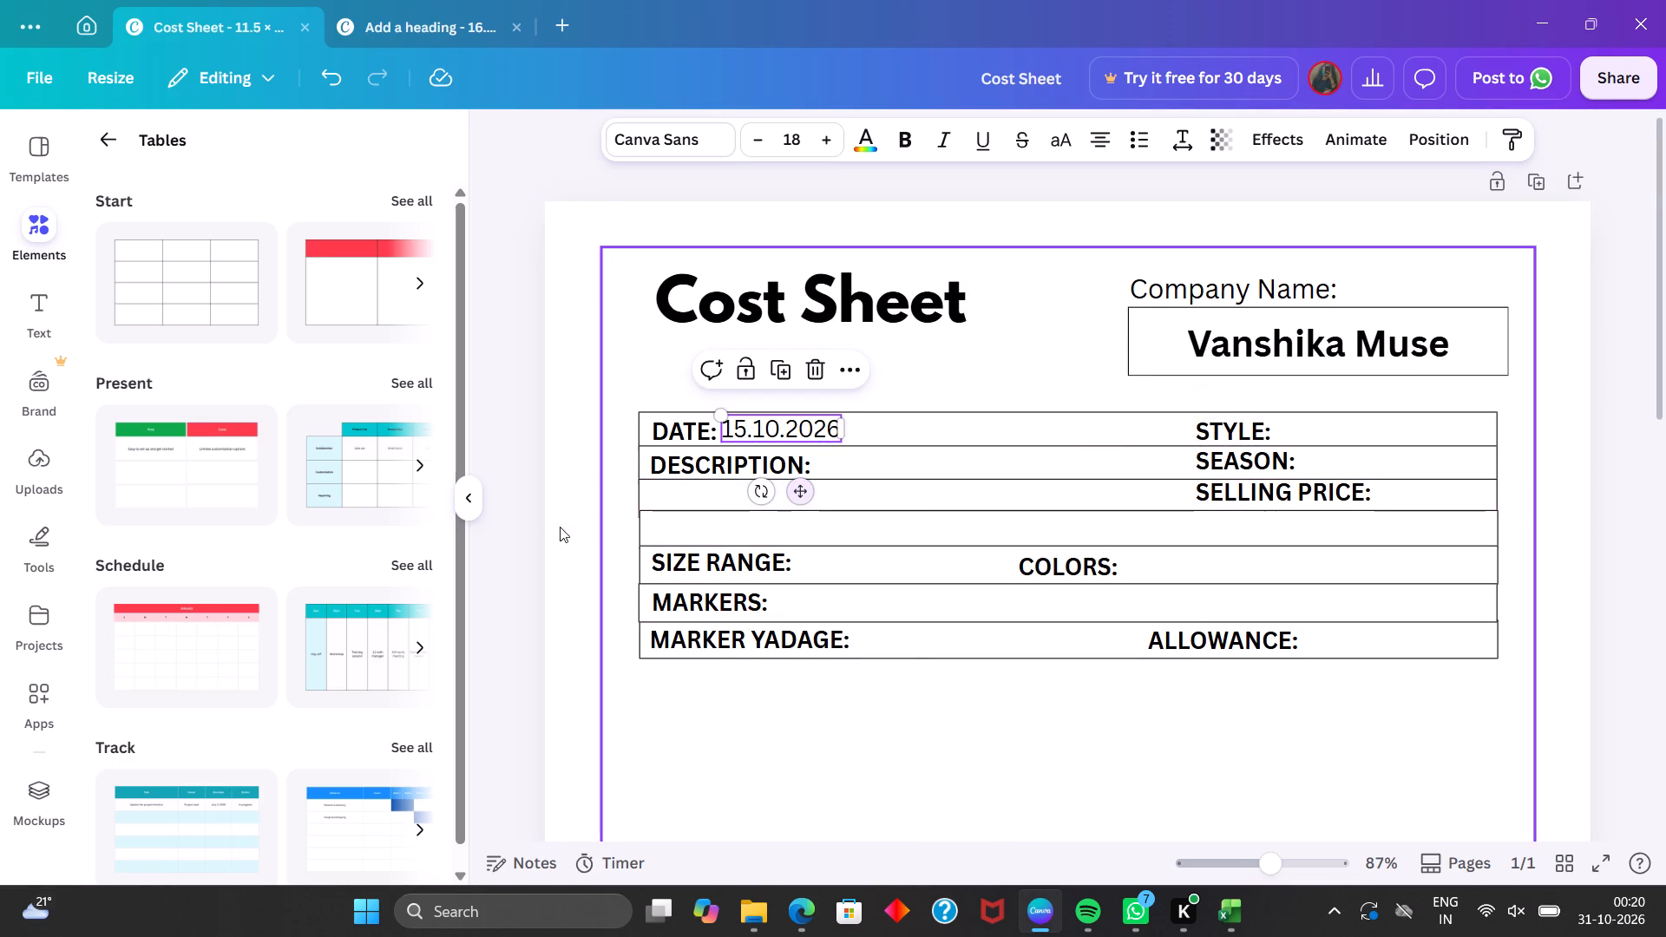
left_click(505, 534)
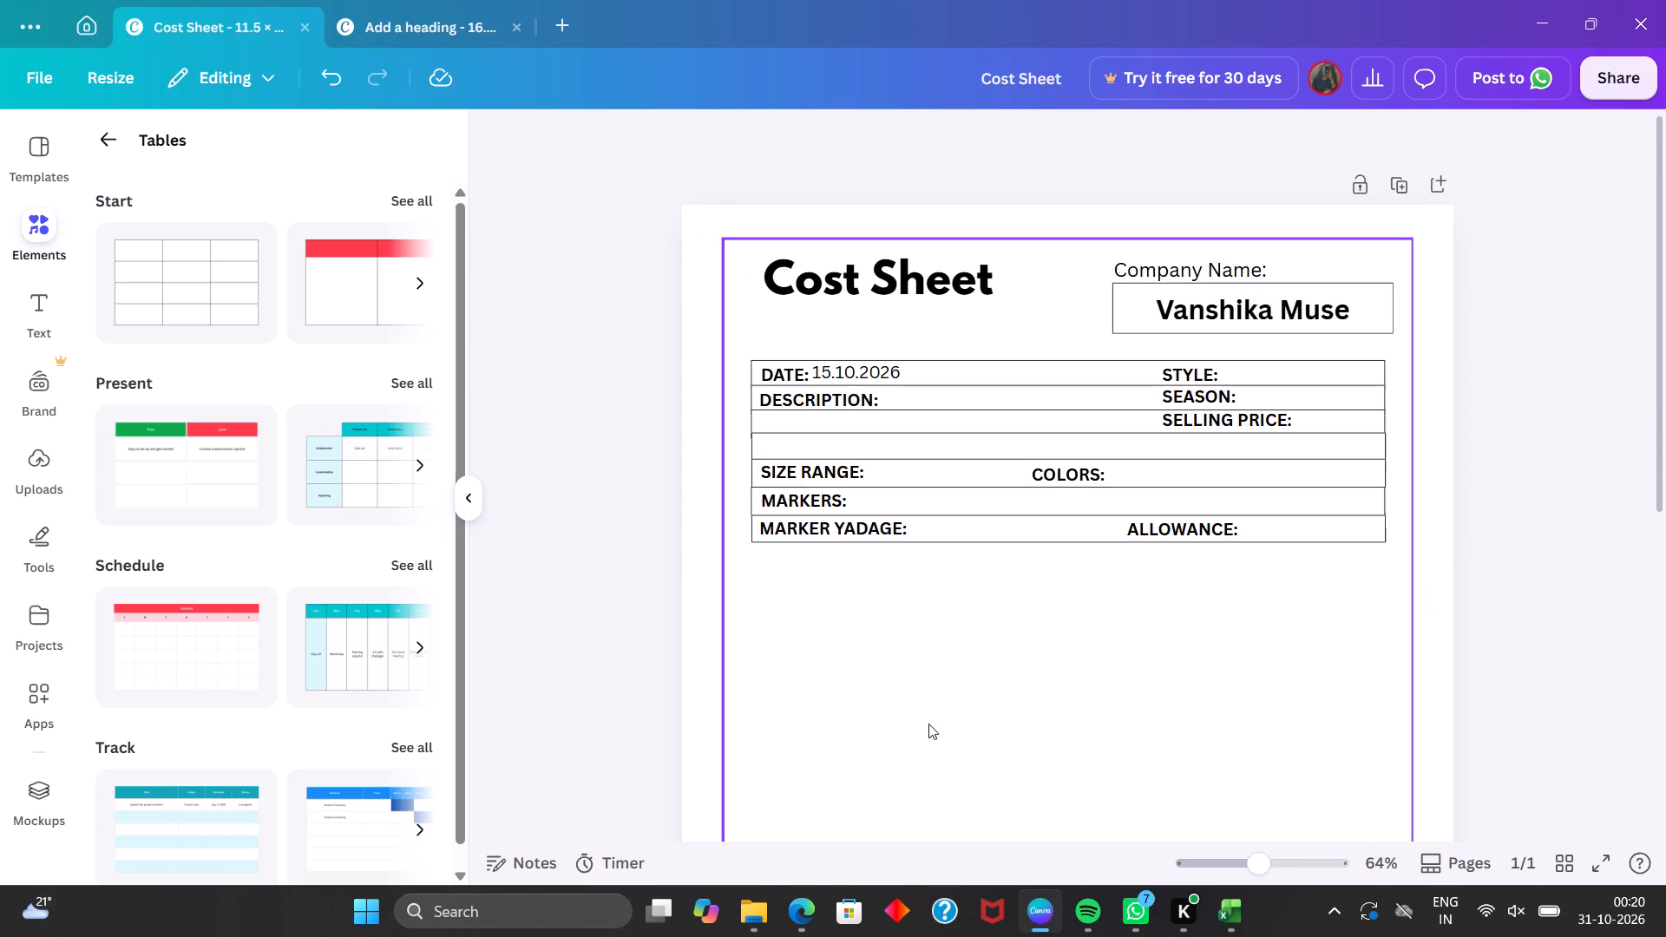
Move the loose texts A line V neck kurta, 2599, Summer fashion and the nearest 15.10.2026 up beneath the header block.
scroll(1556, 666, "down", 3)
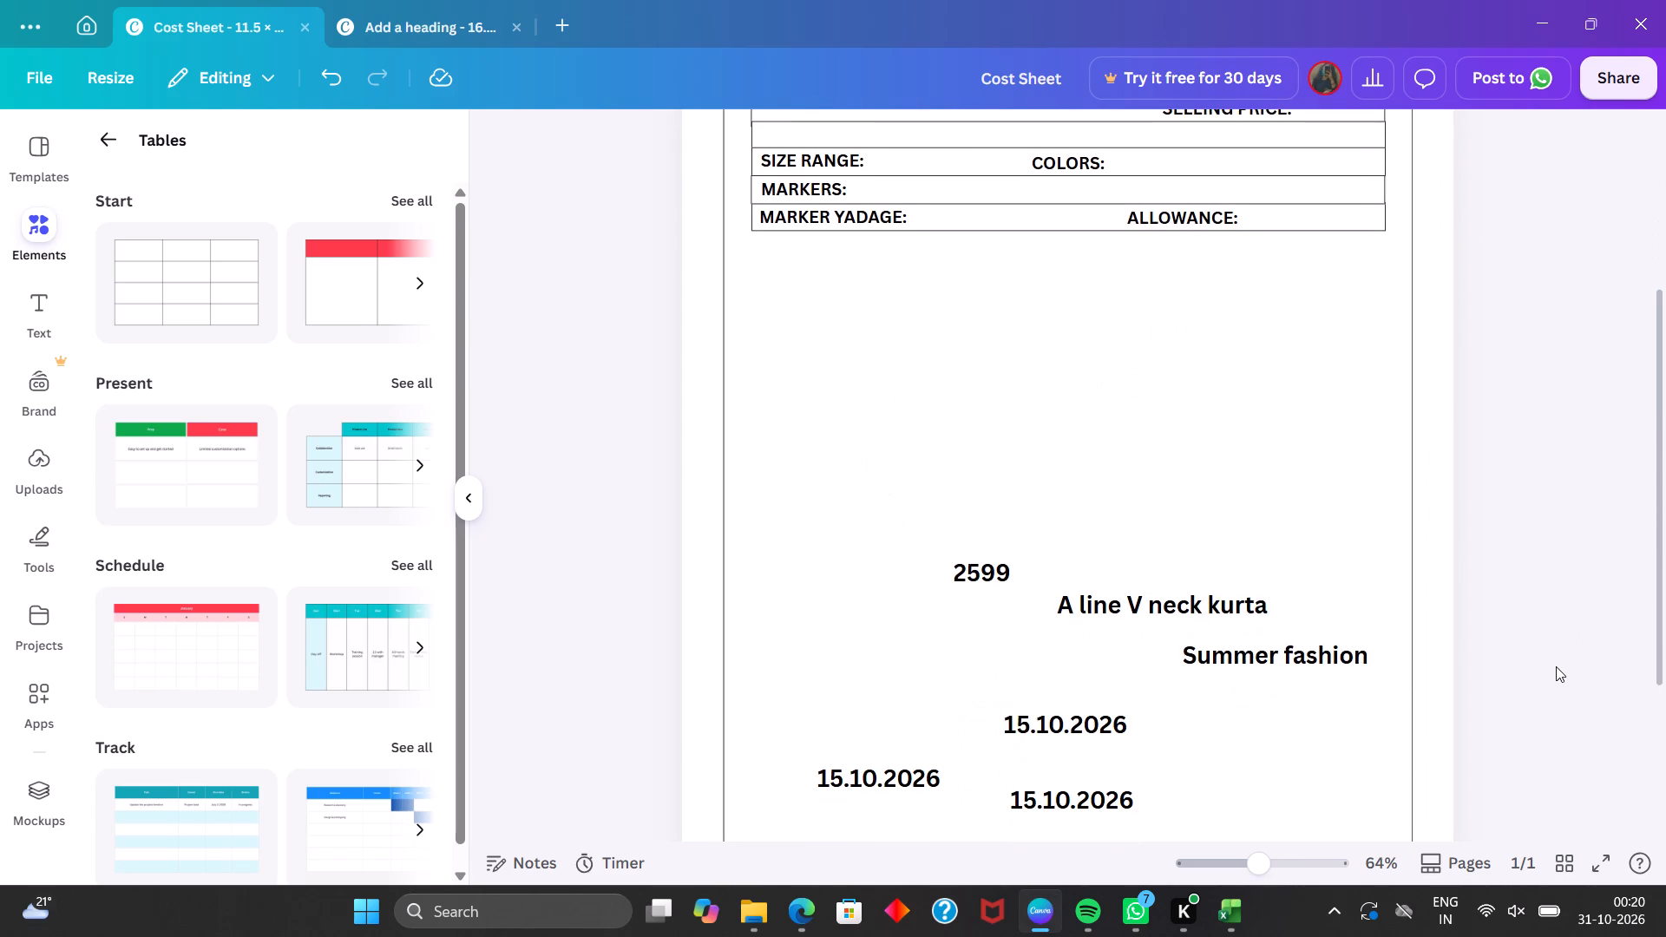
scroll(1556, 666, "up", 1)
left_click_drag(1210, 697, 1222, 563)
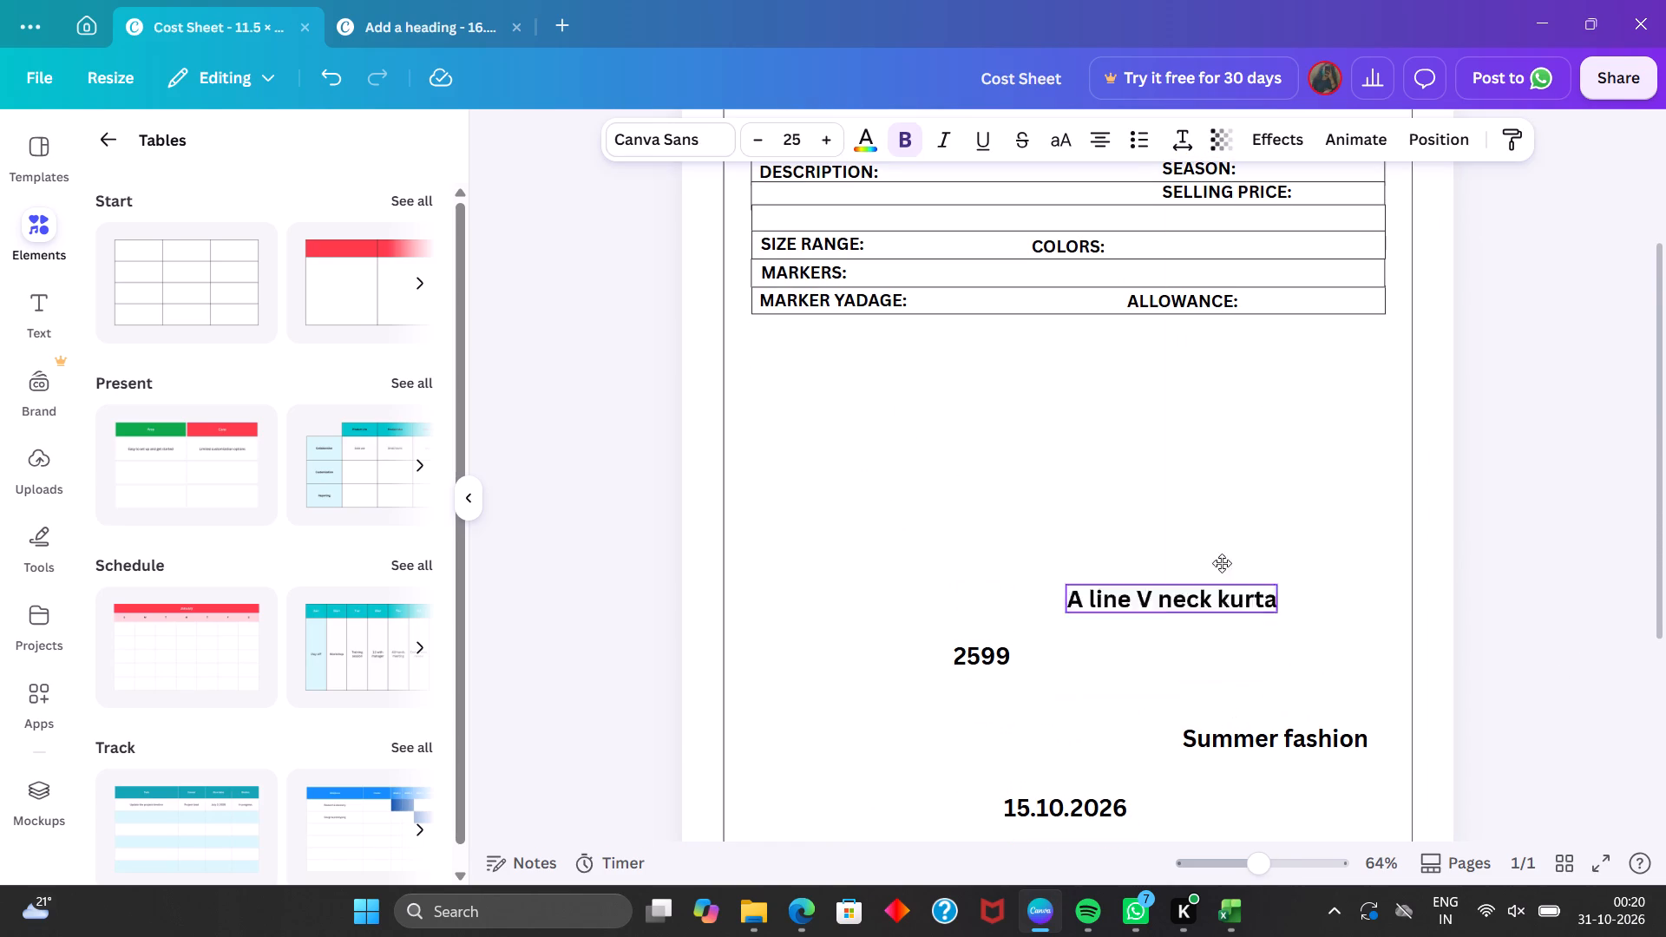
left_click_drag(1222, 563, 1236, 364)
left_click_drag(996, 661, 987, 428)
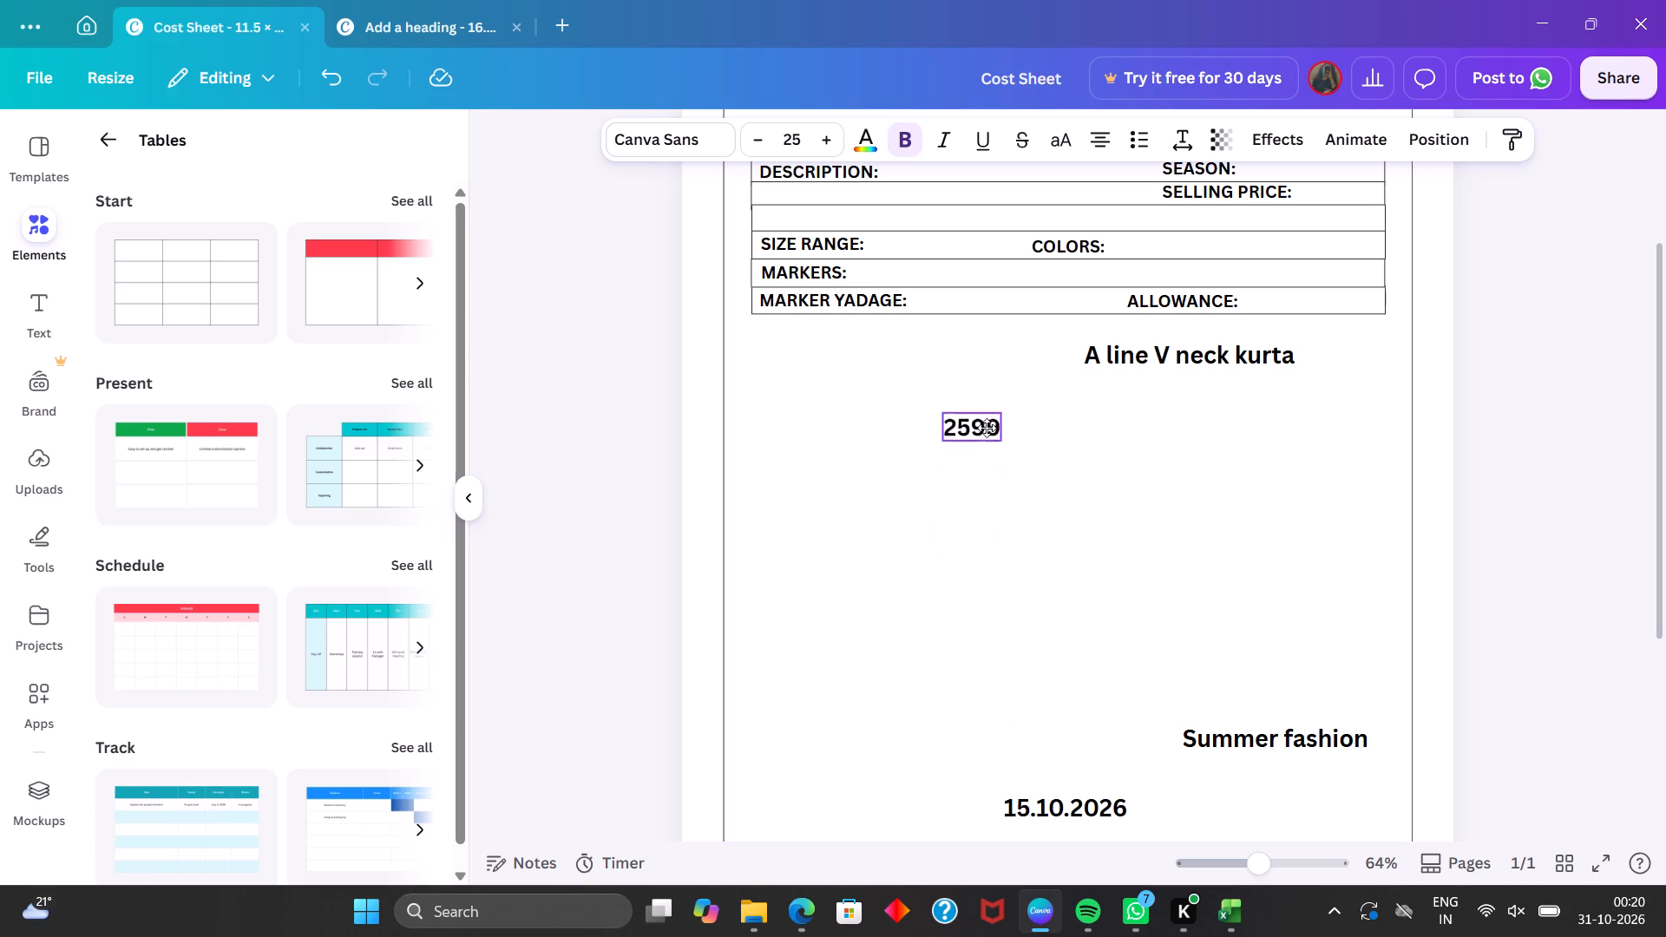
left_click_drag(987, 428, 988, 423)
left_click_drag(1220, 742, 1177, 423)
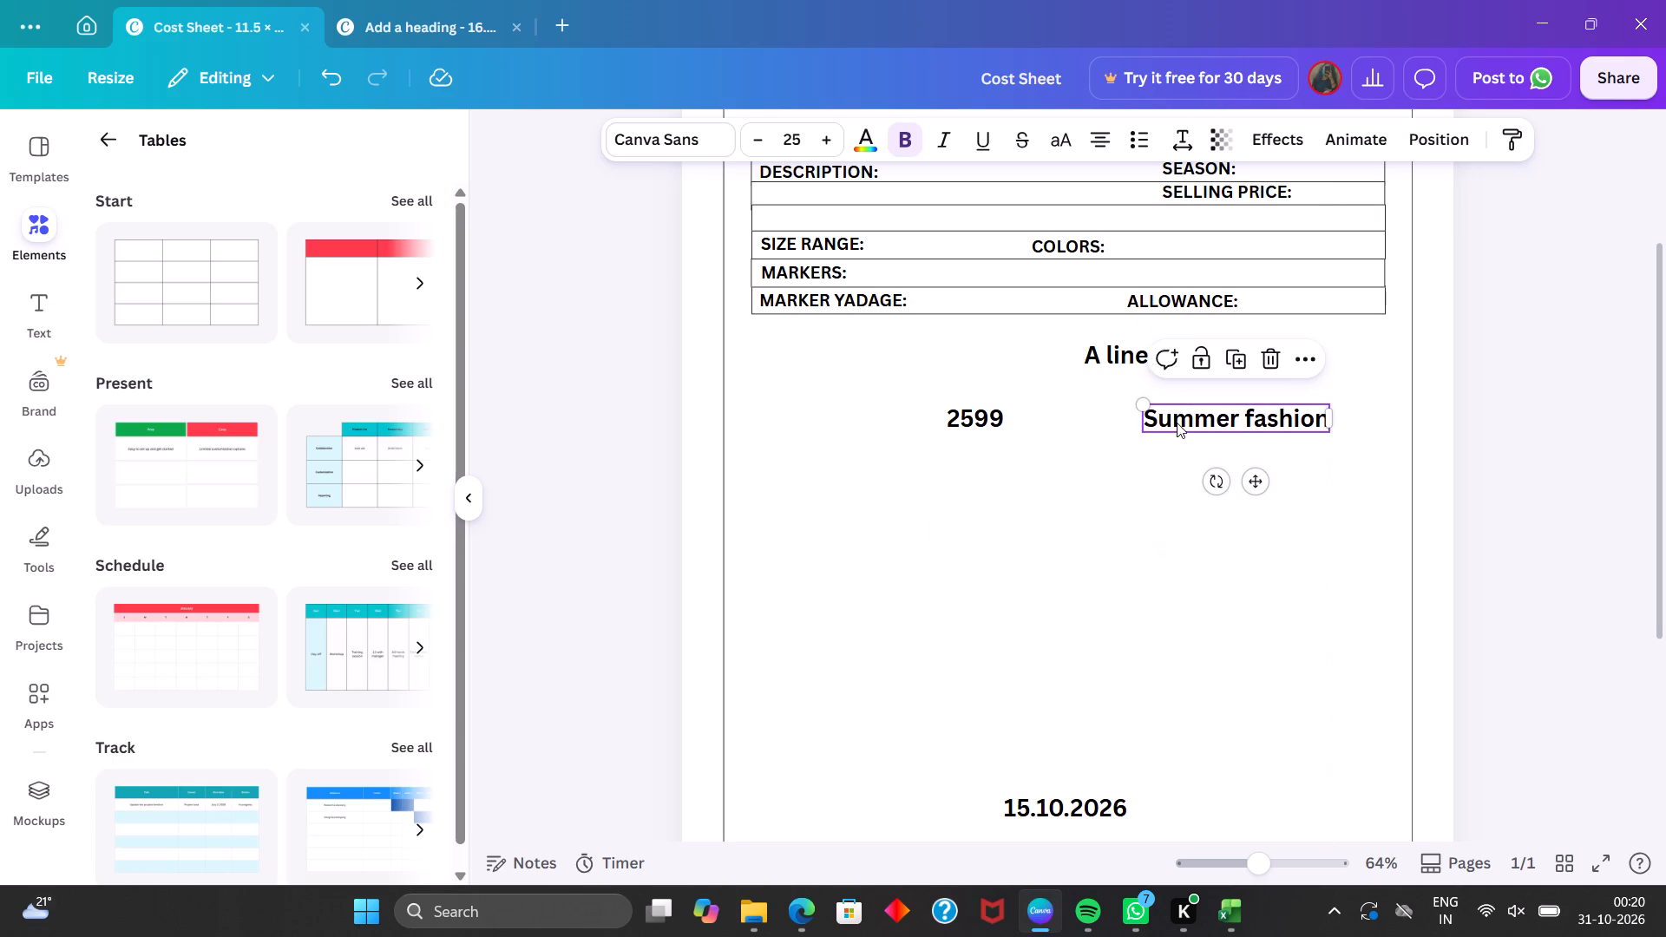
left_click_drag(1079, 805, 1078, 503)
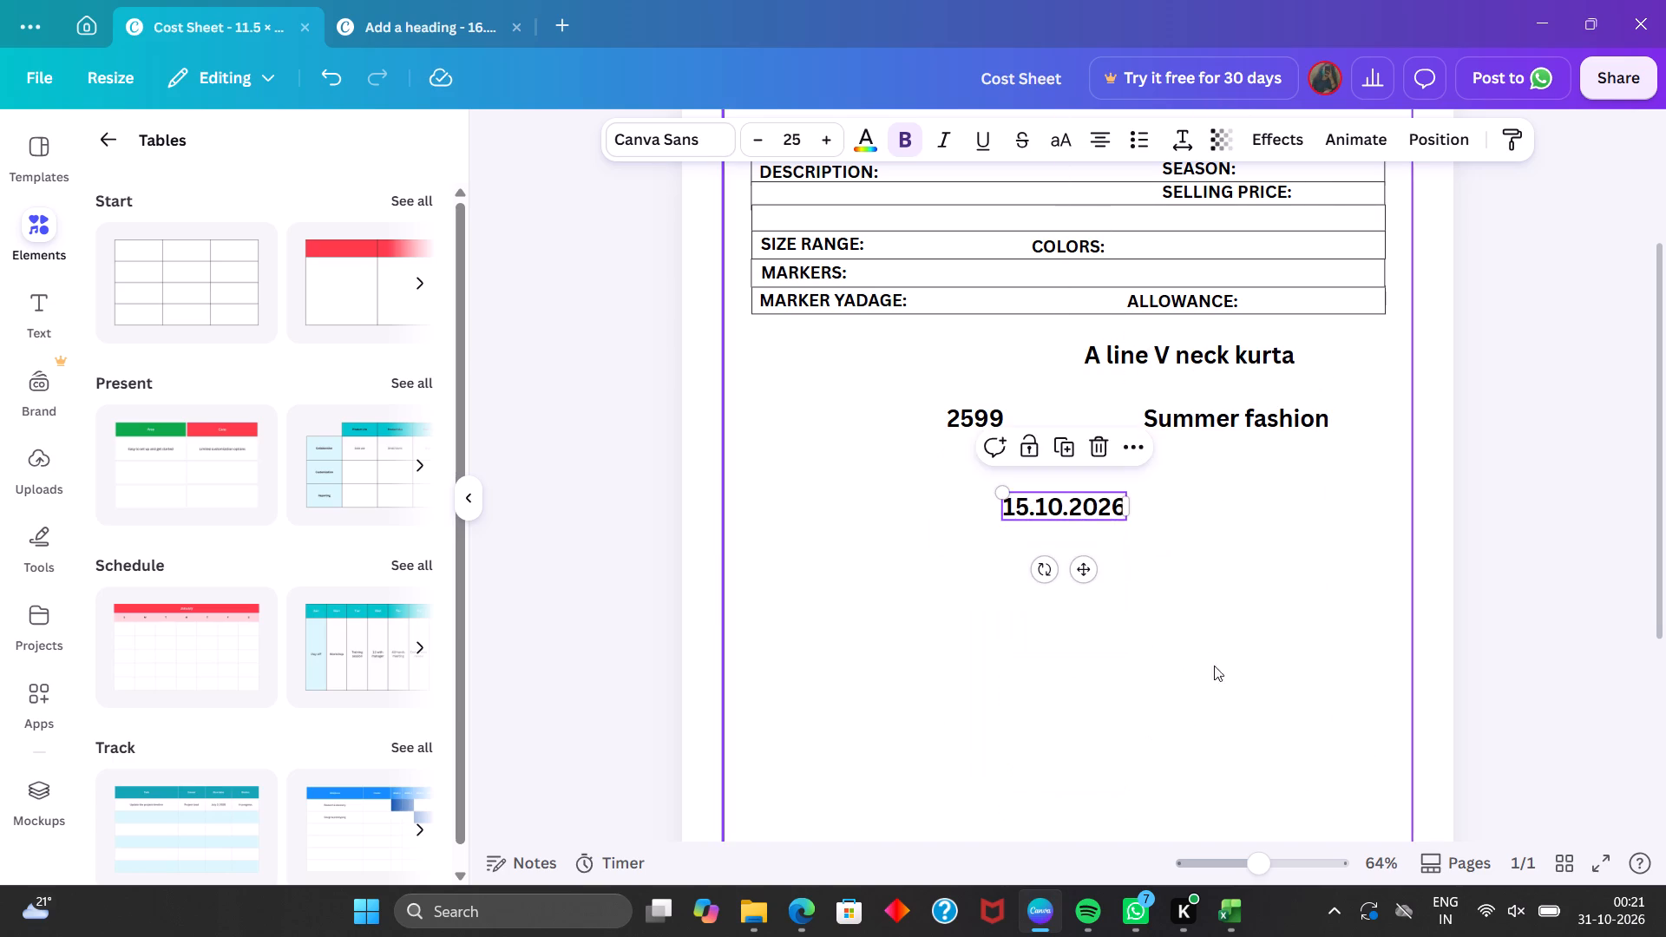
scroll(1221, 684, "down", 2)
scroll(1190, 462, "up", 5)
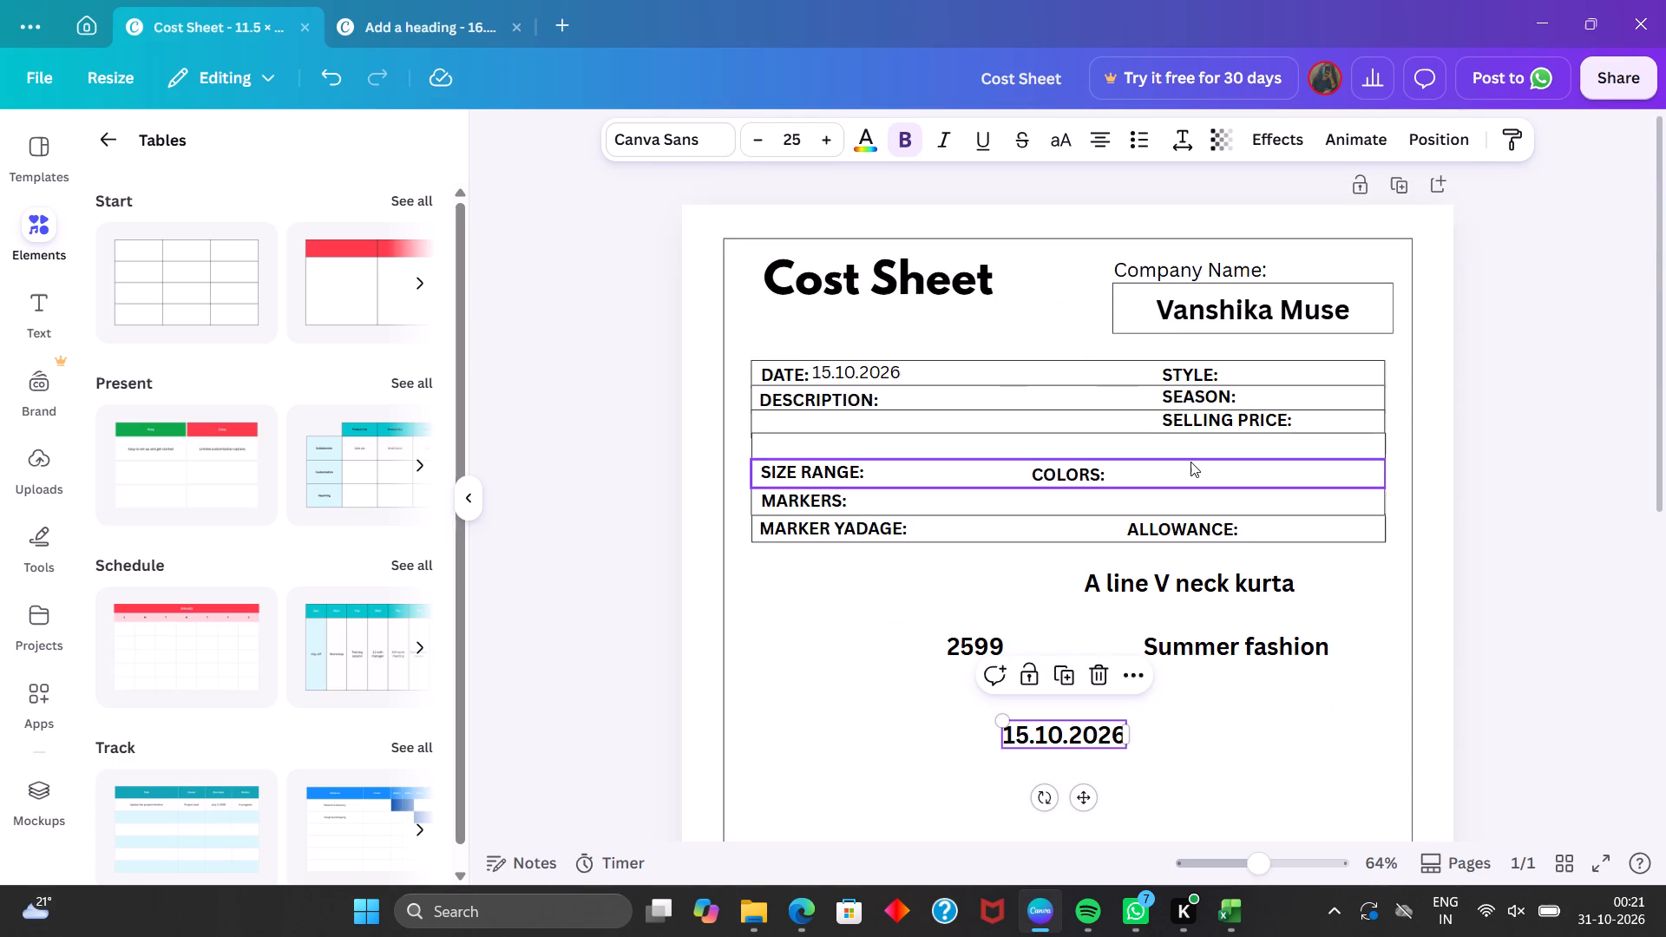
Remove the bold formatting from the 2599 text and set its font size to 18.
left_click(974, 648)
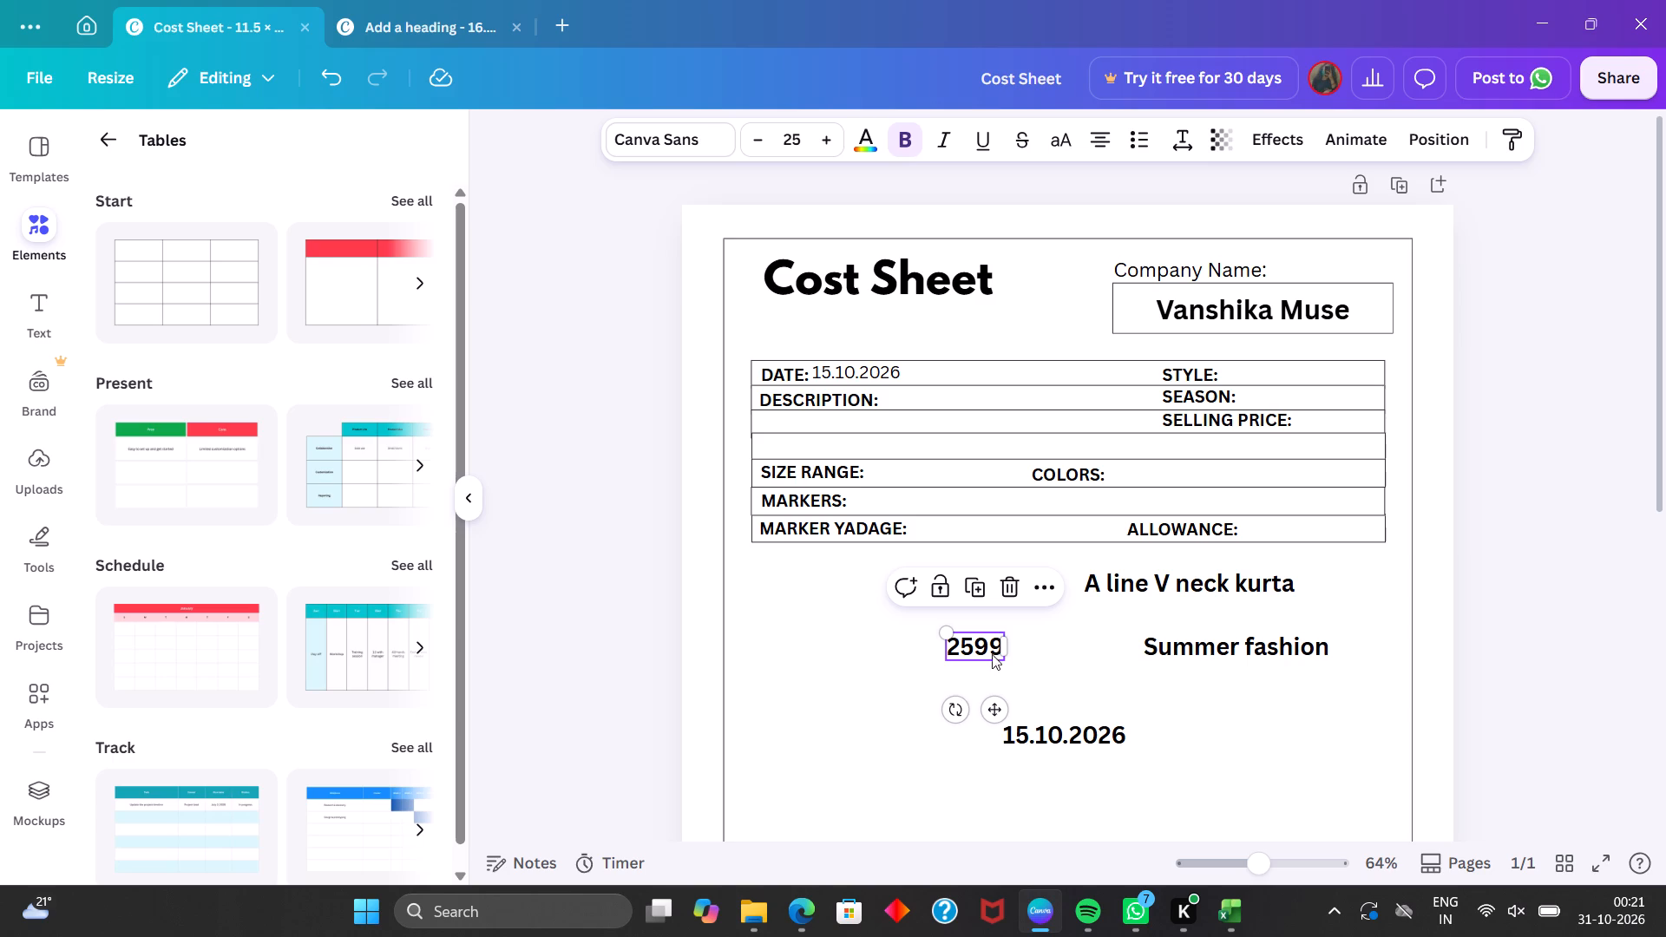
left_click(912, 135)
triple_click(758, 140)
triple_click(758, 140)
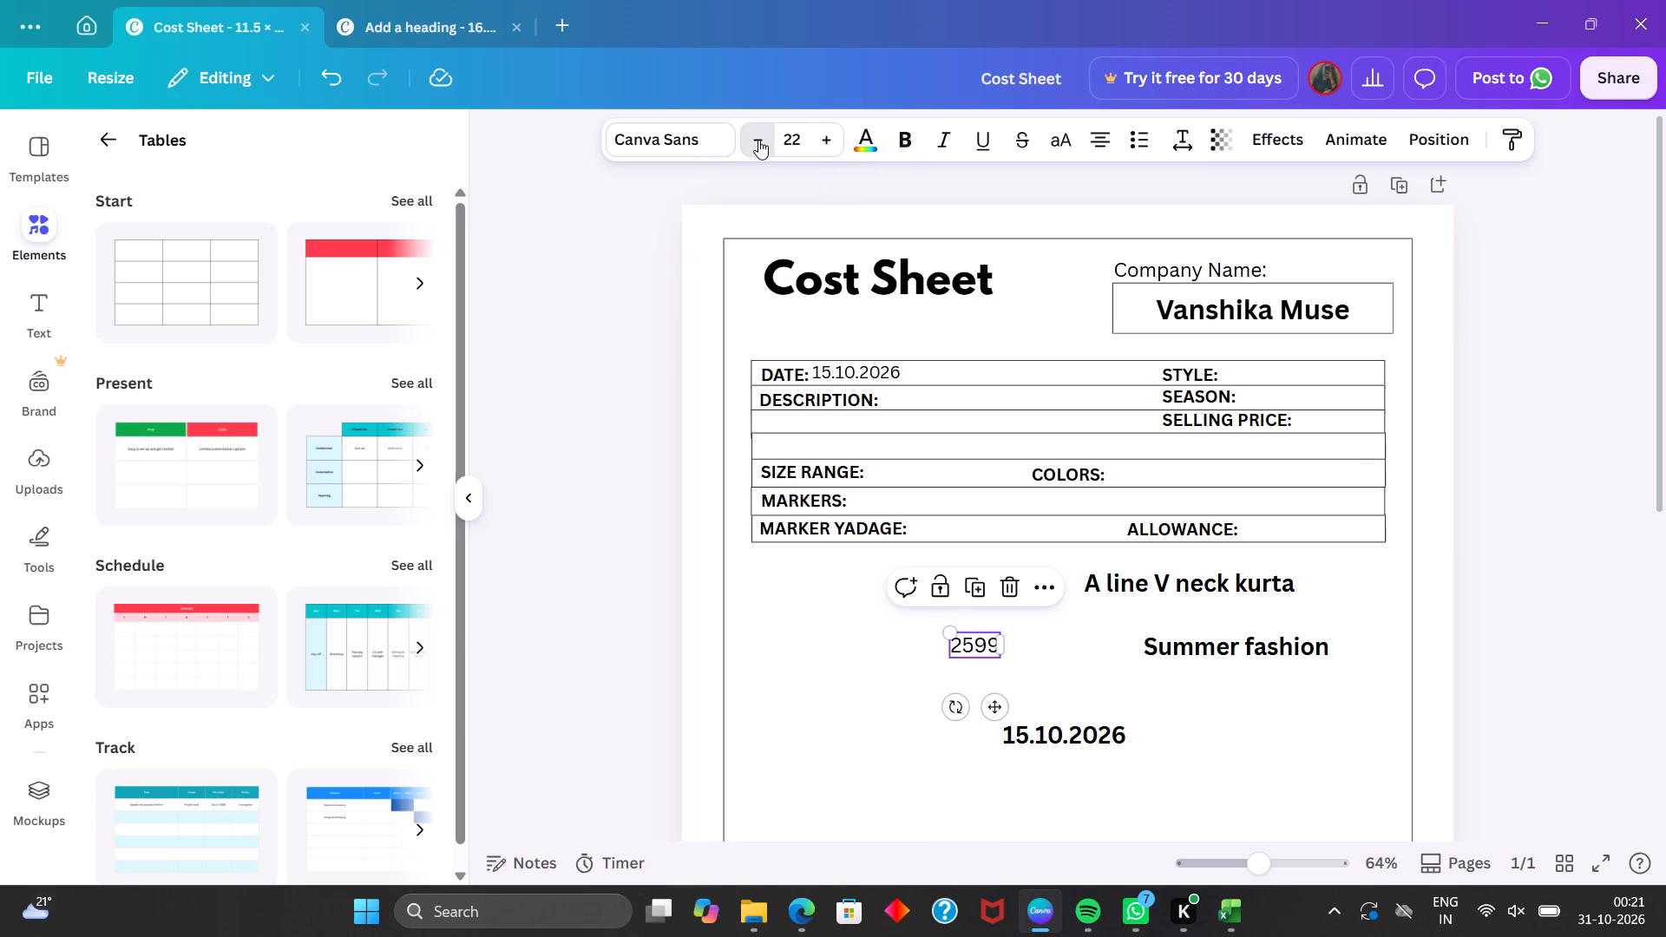
left_click(758, 140)
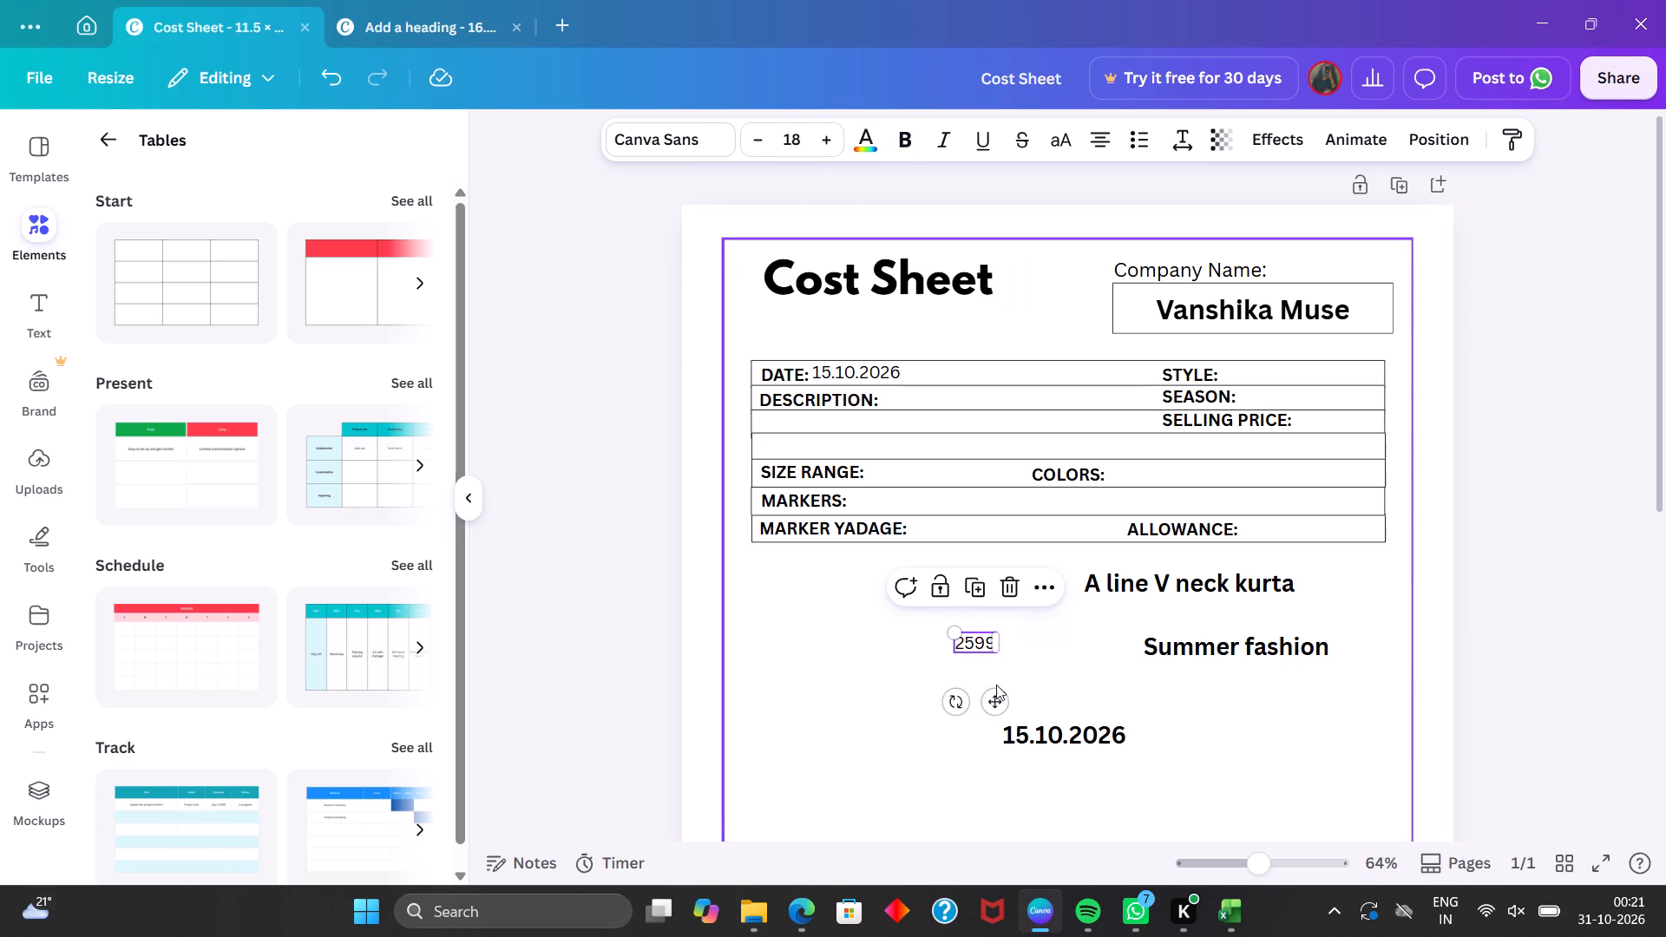
Place the 2599 text directly after the SELLING PRICE label in the header block.
left_click_drag(995, 704, 1223, 483)
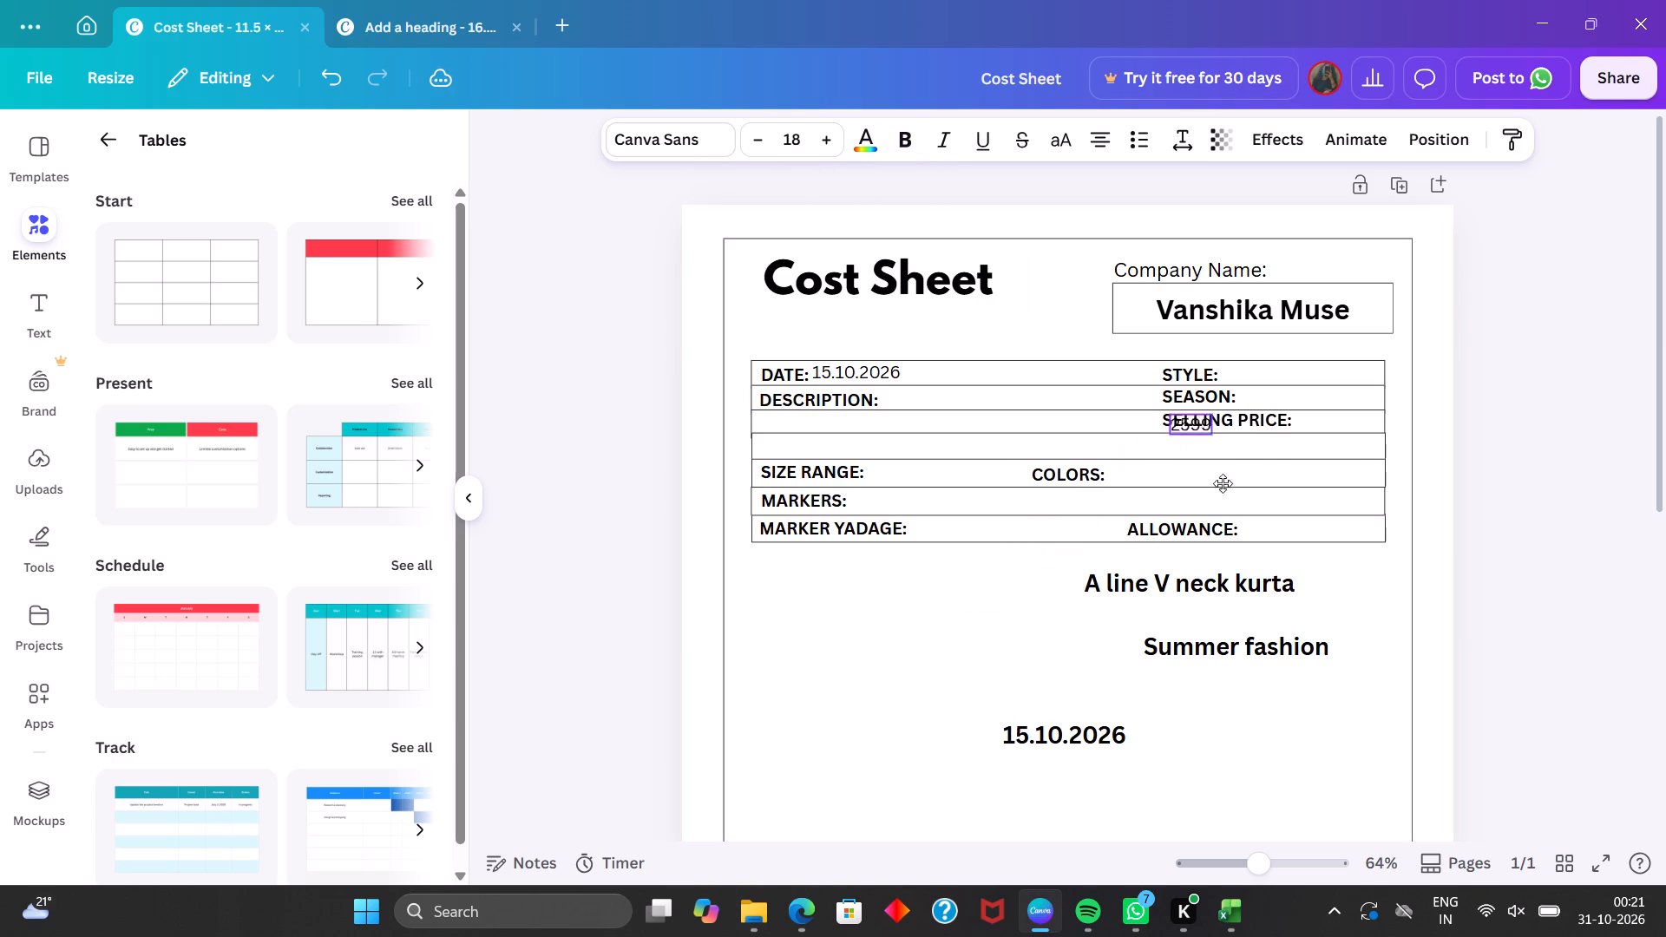
left_click_drag(1223, 483, 1294, 597)
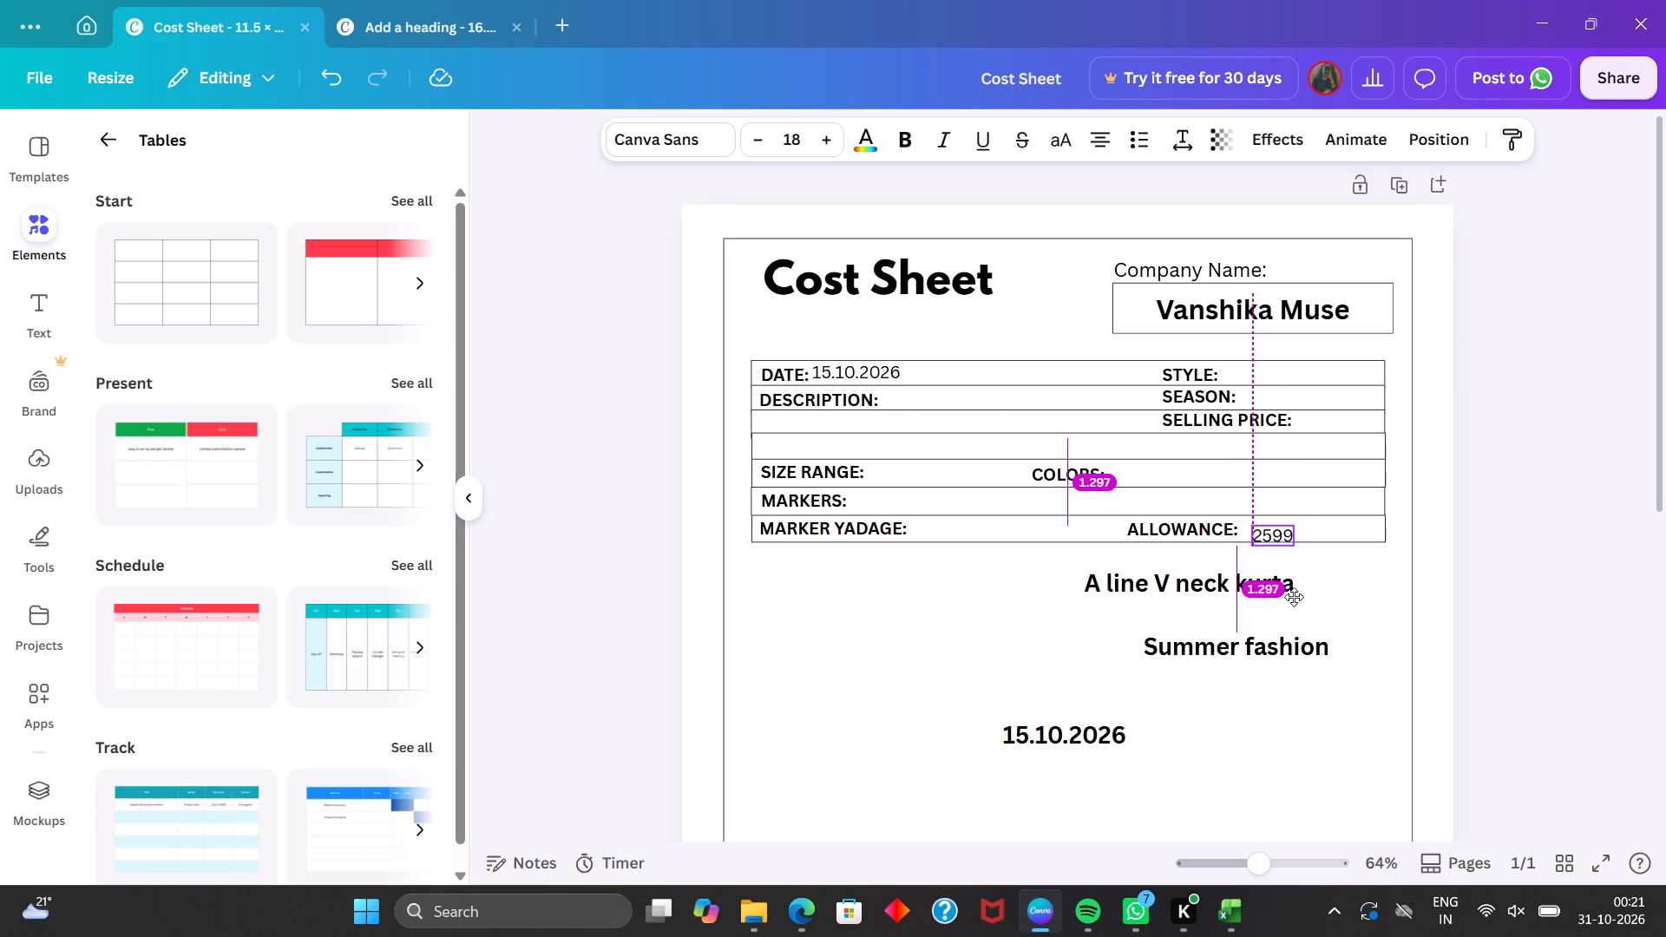
left_click_drag(1294, 597, 1320, 508)
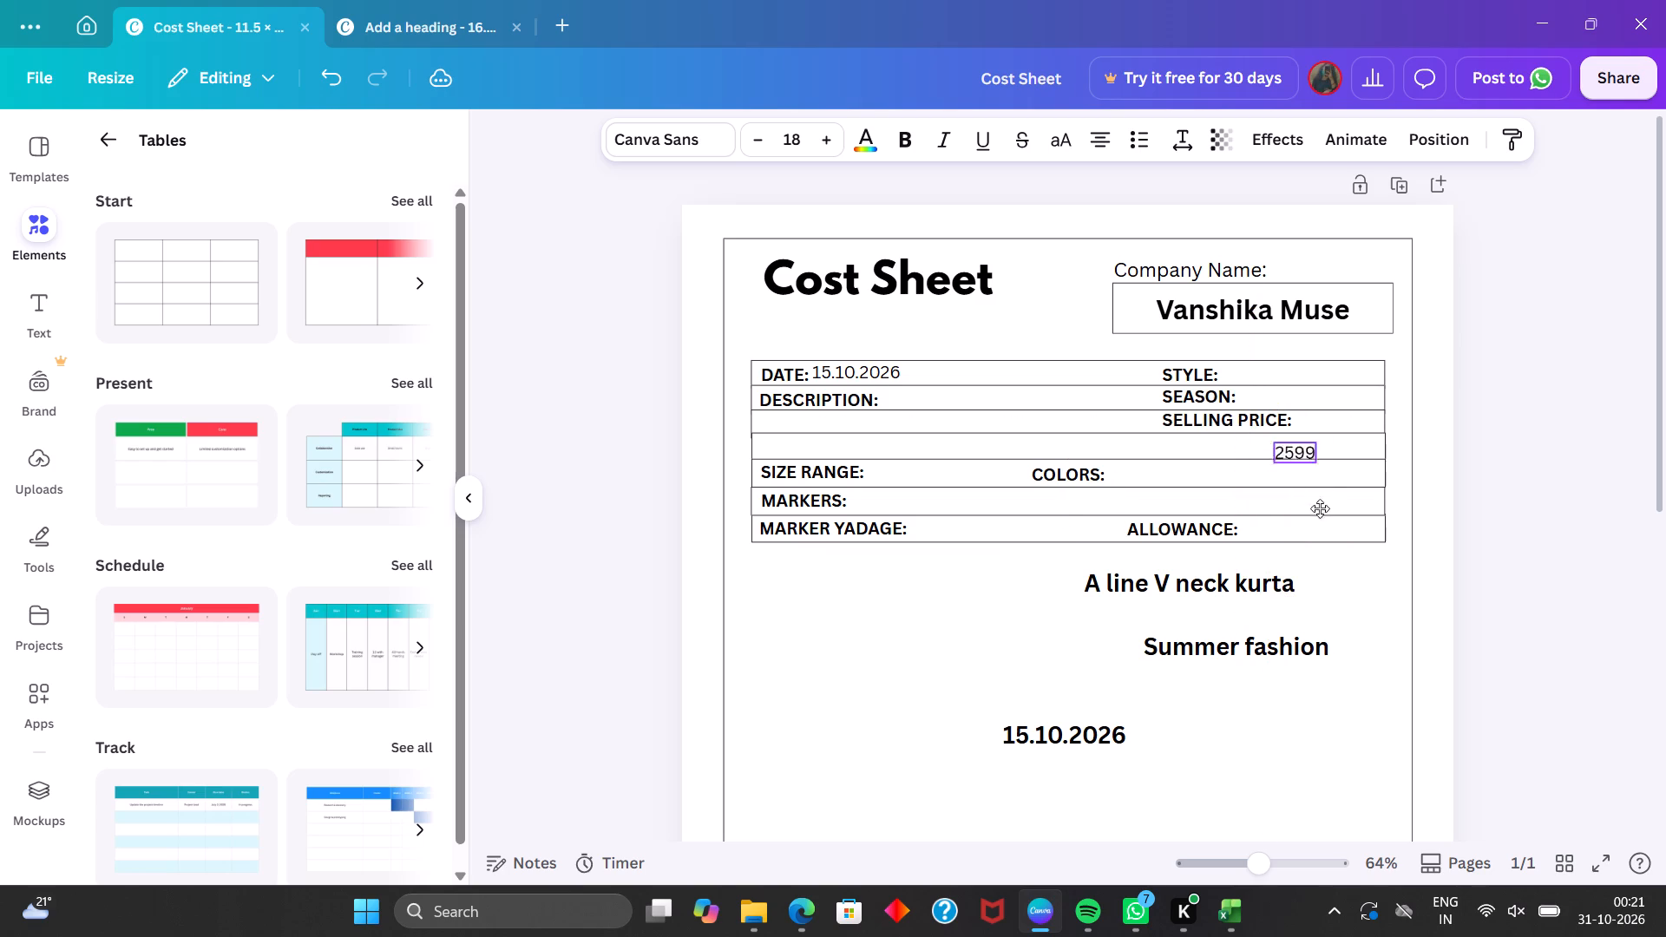
left_click_drag(1320, 508, 1339, 484)
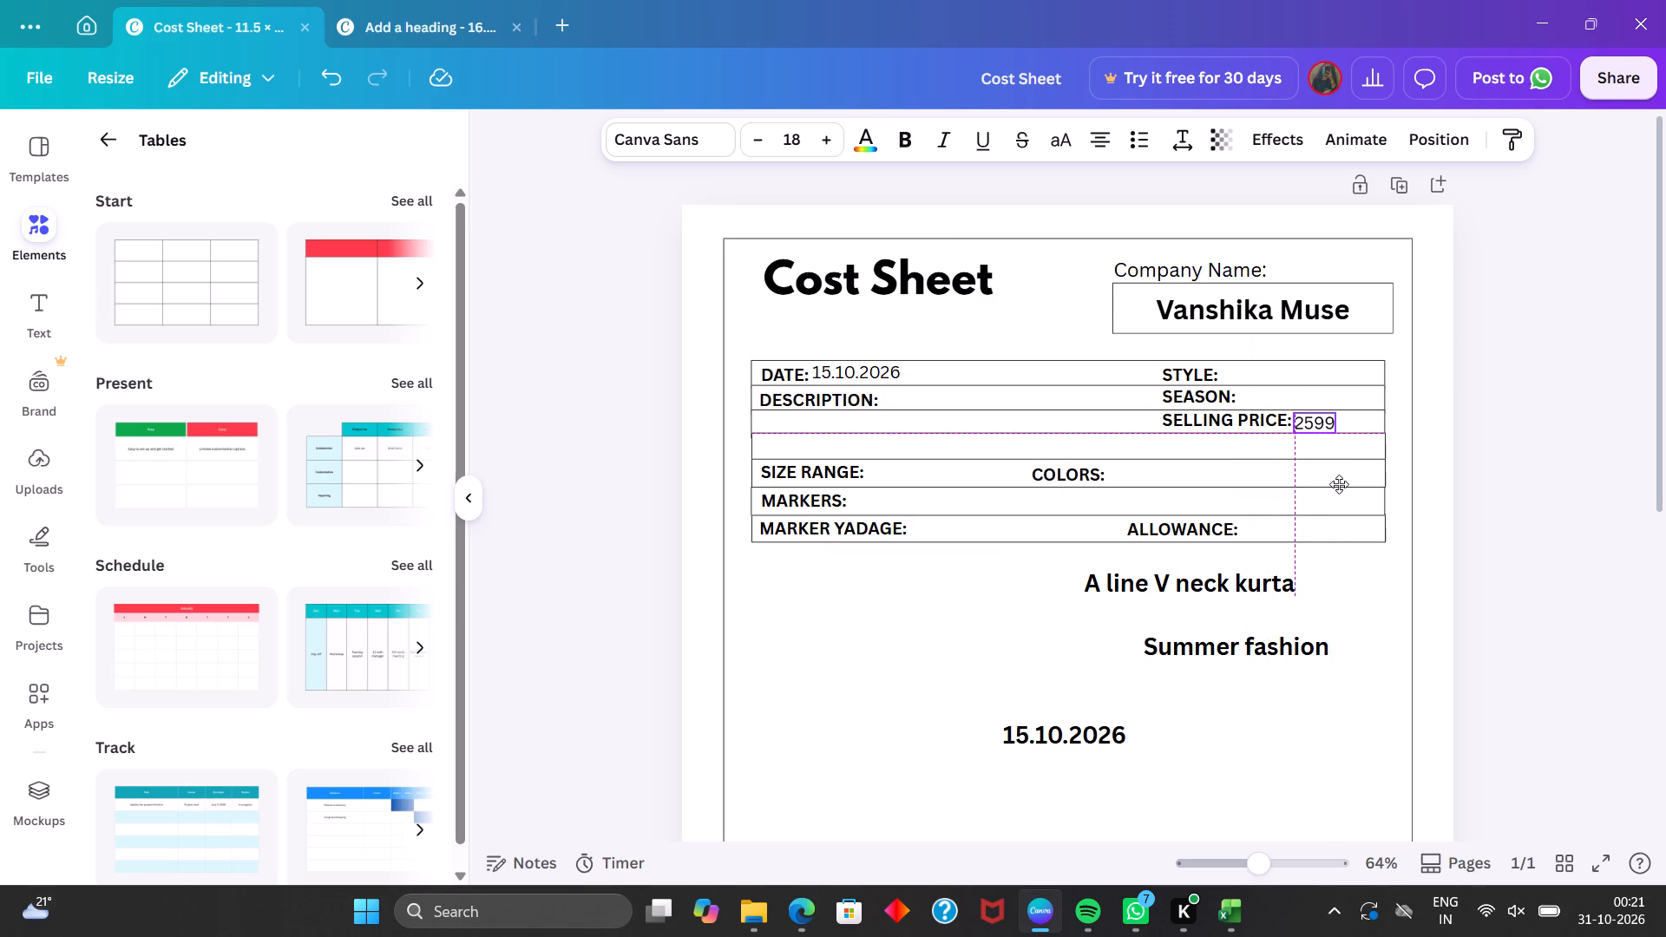
left_click_drag(1339, 484, 1340, 484)
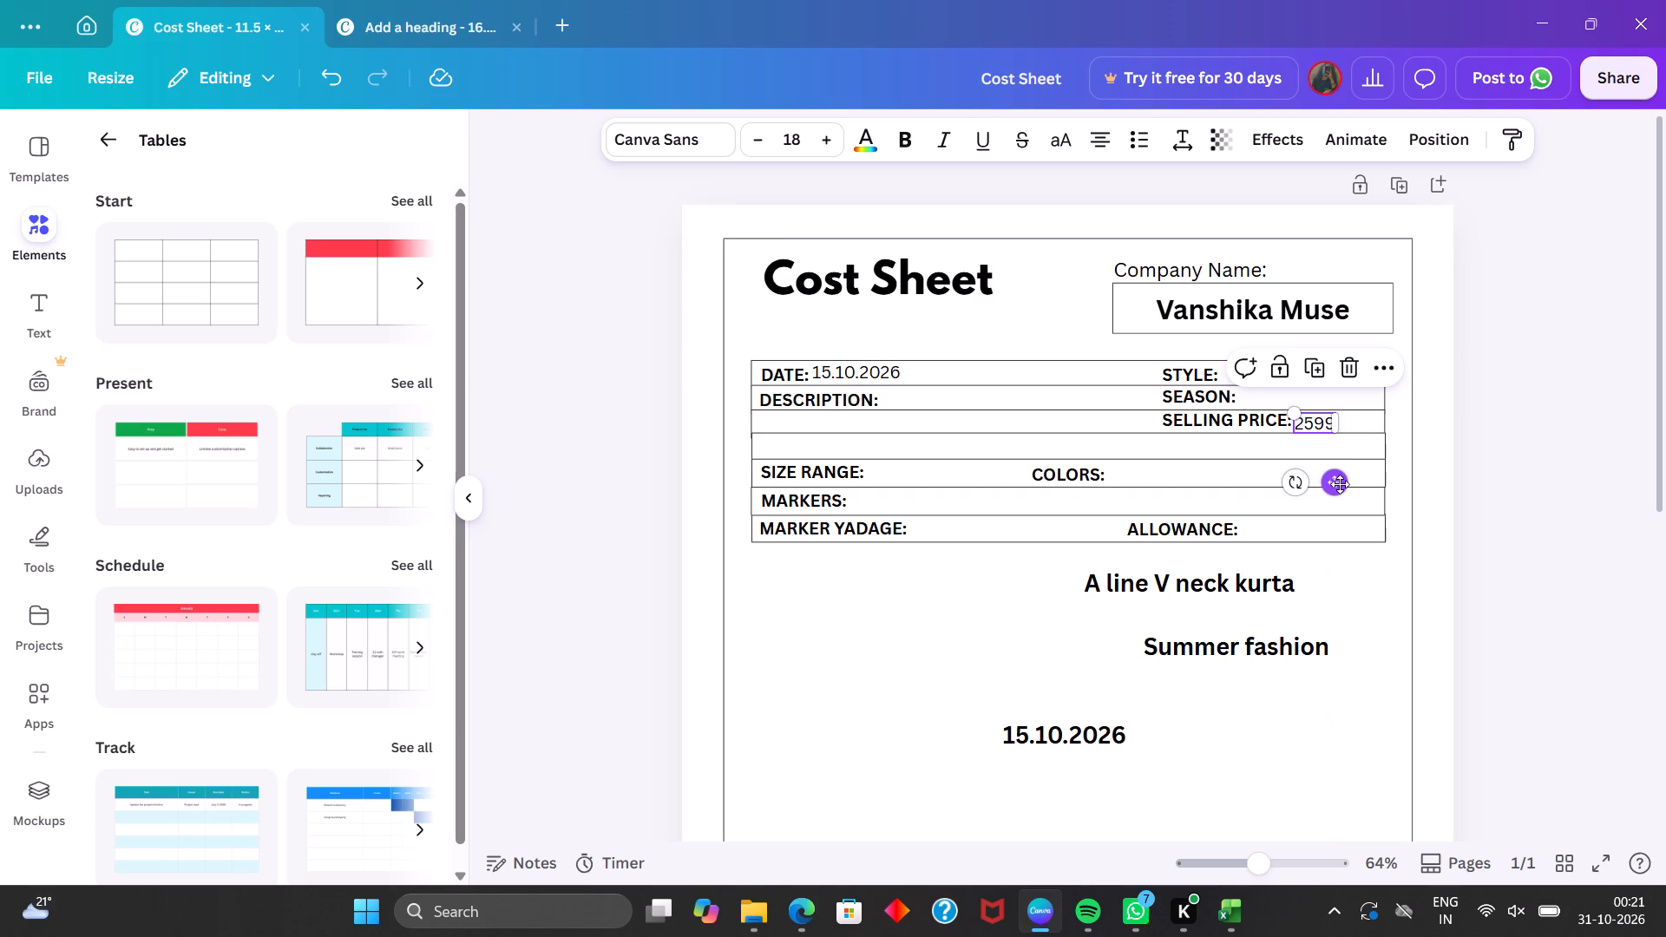
Reposition the 15.10.2026 text level with the DATE label, leaving a small gap after the colon.
left_click(864, 374)
left_click(876, 429)
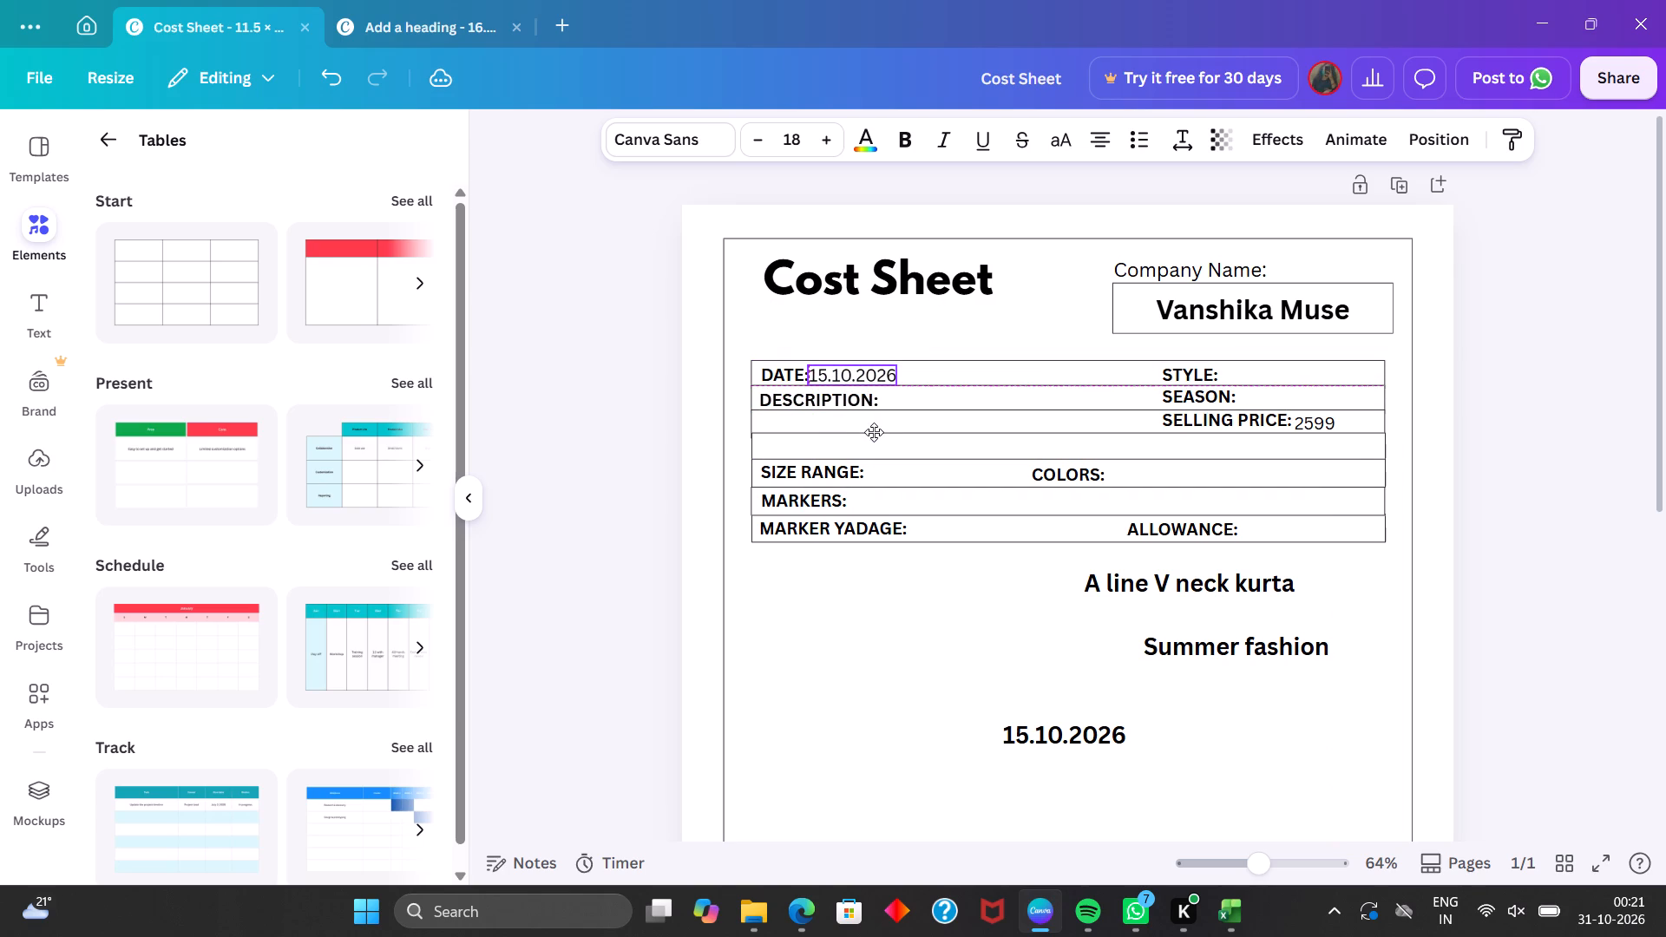
left_click(528, 508)
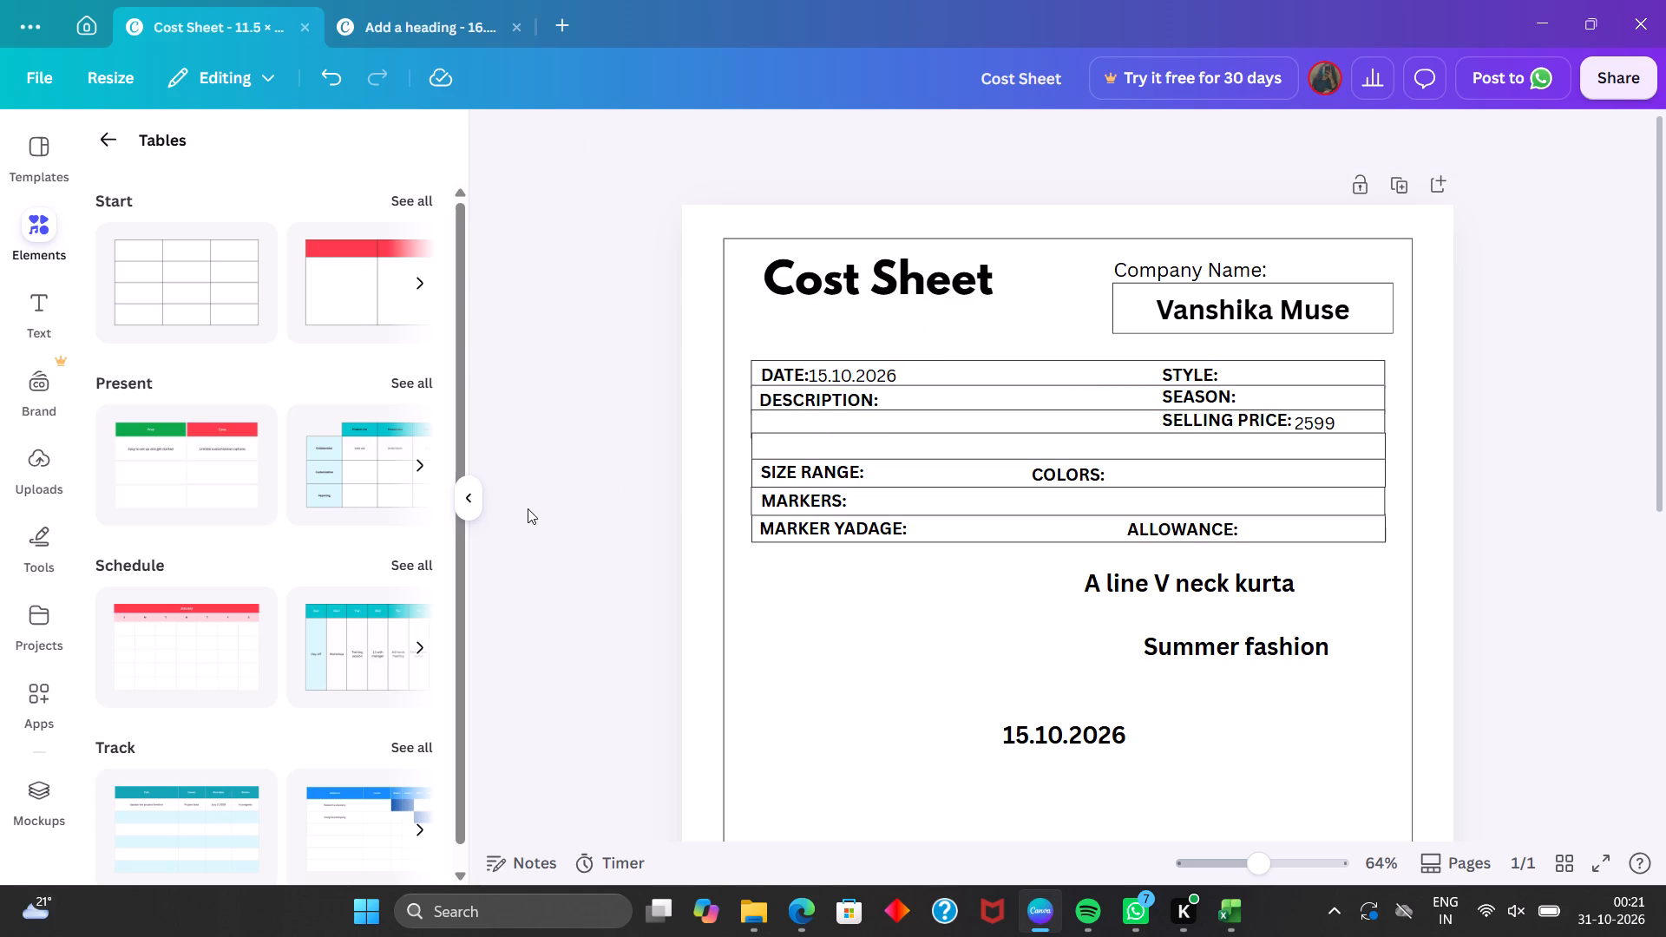
left_click(838, 368)
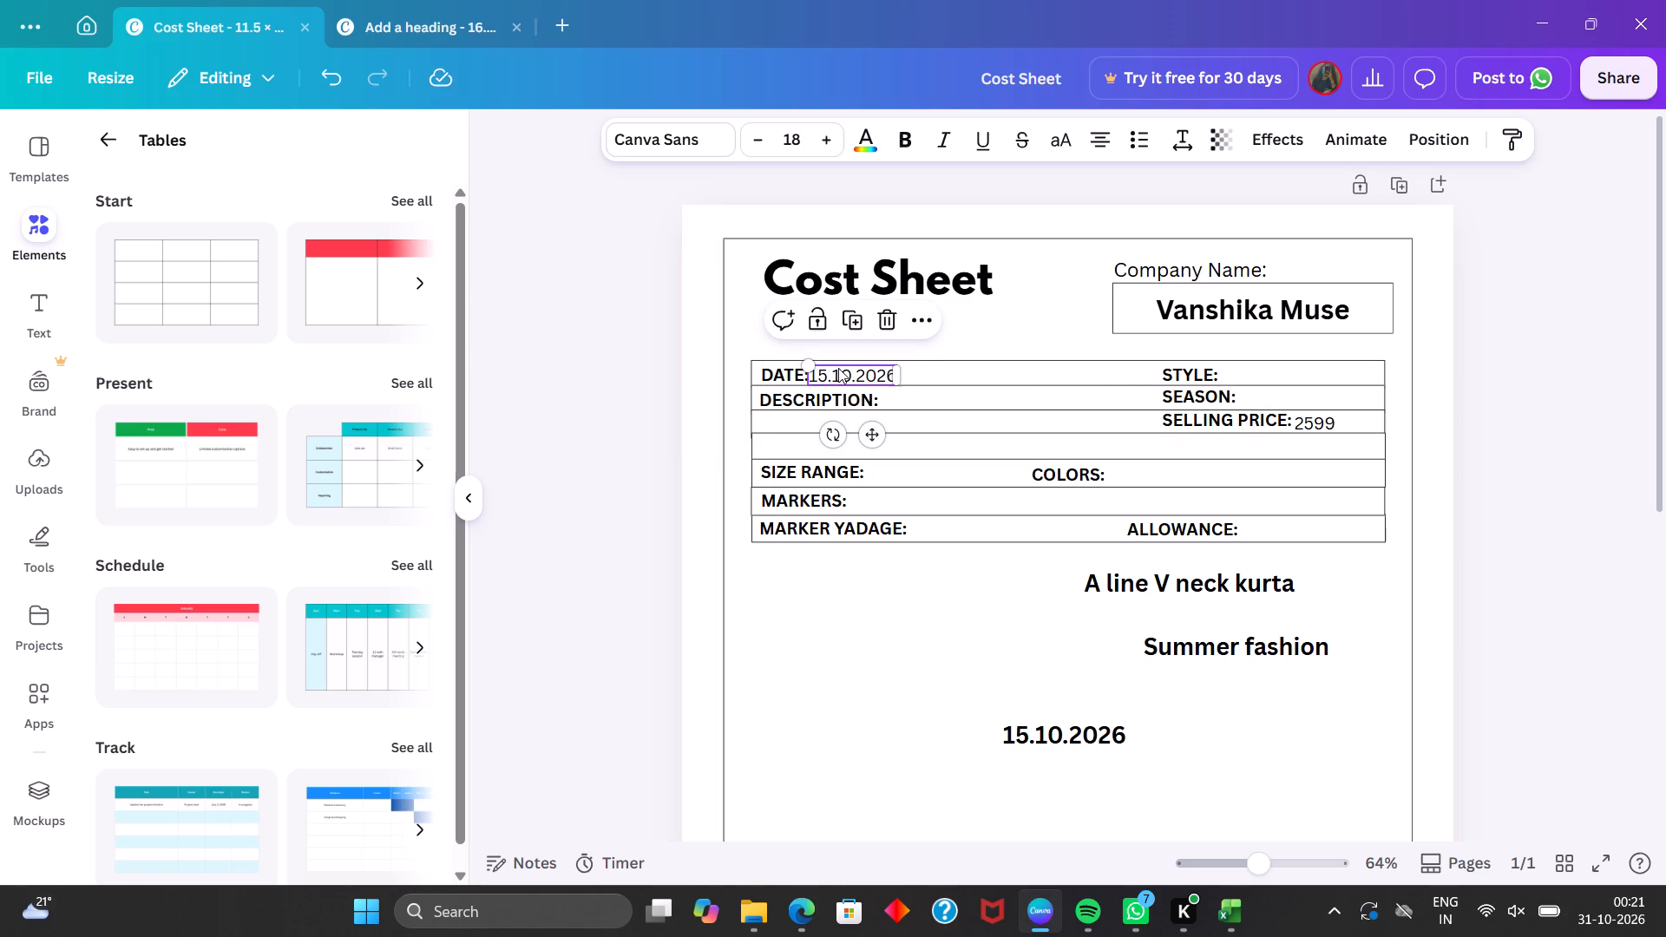
left_click(876, 434)
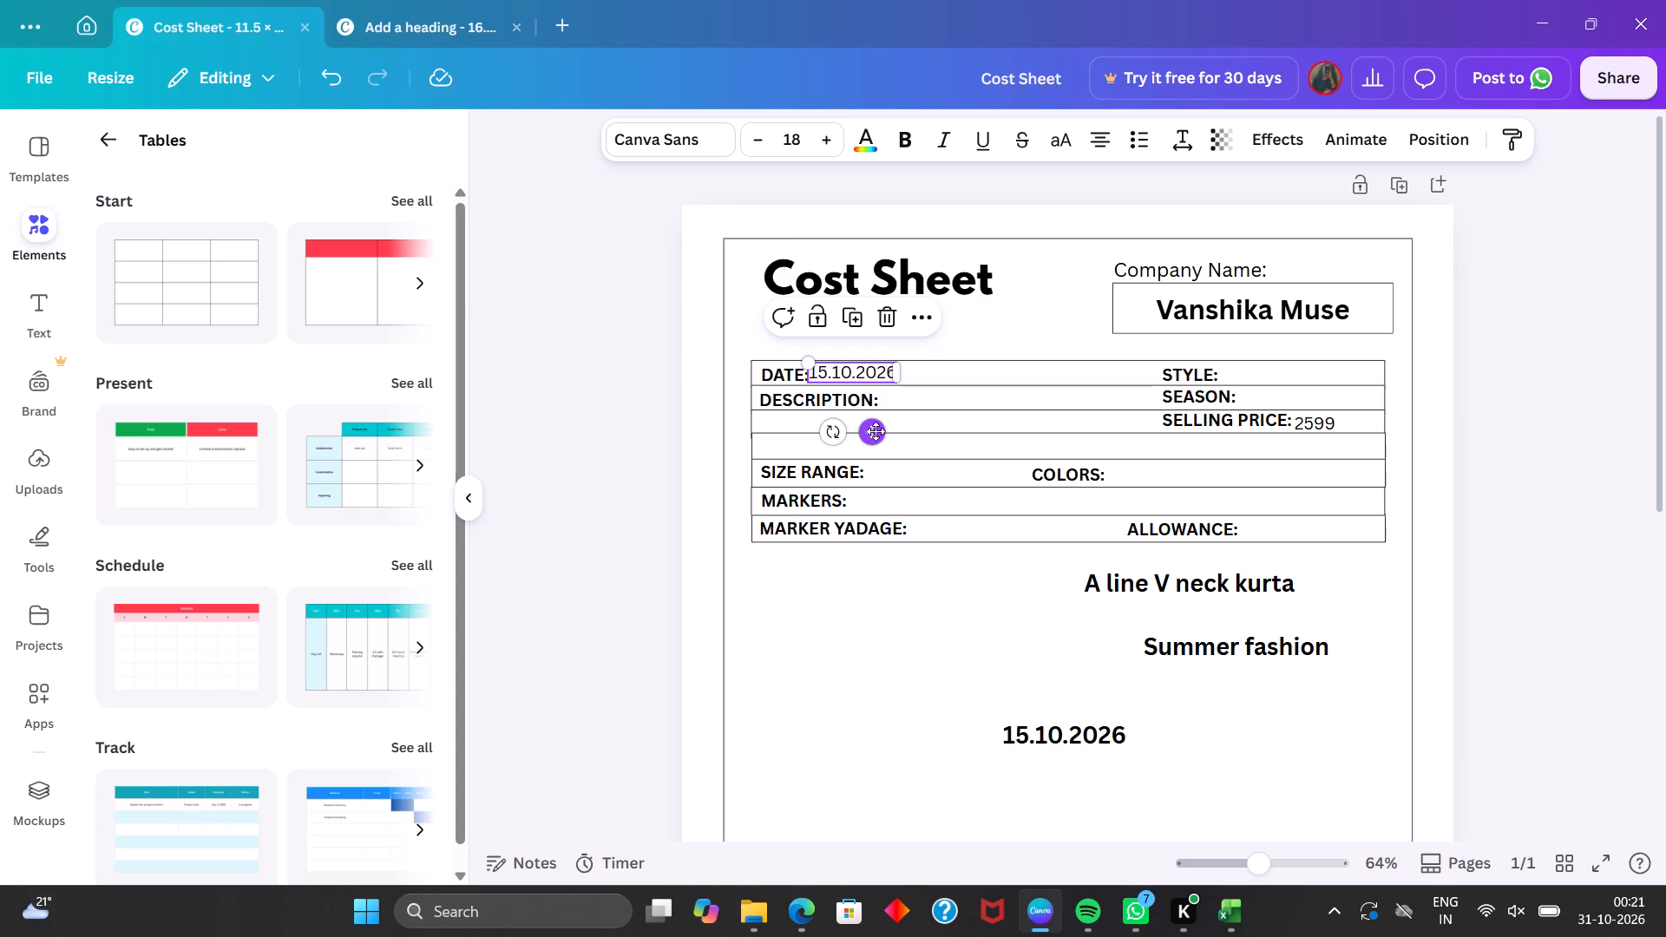
left_click(618, 520)
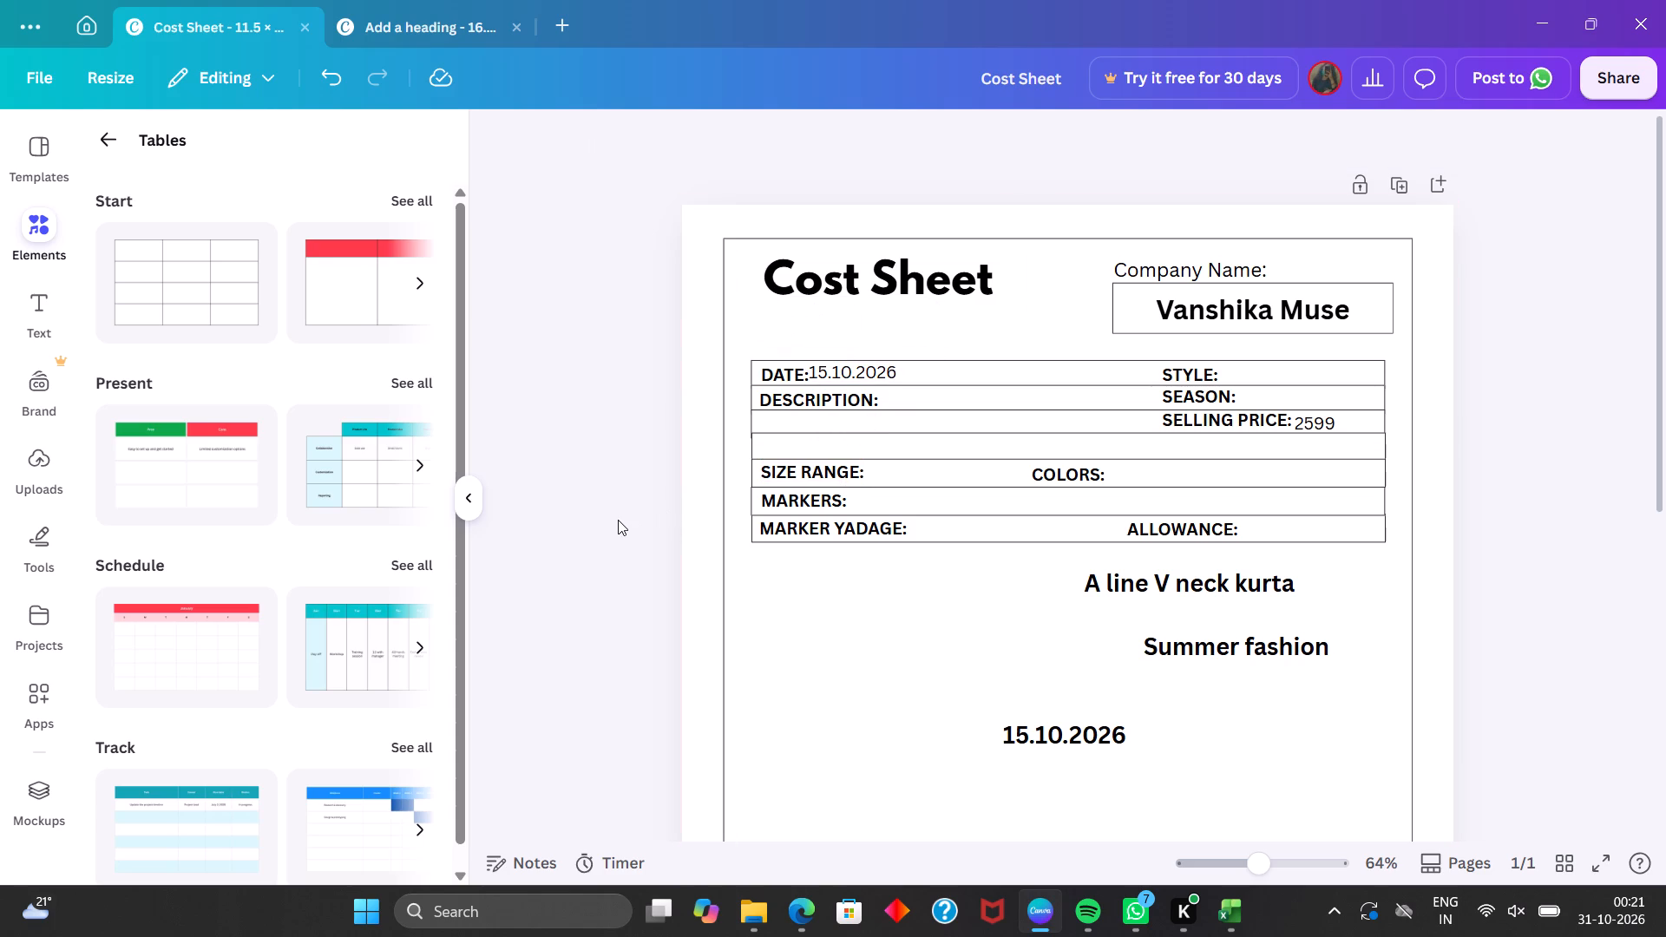
left_click(876, 375)
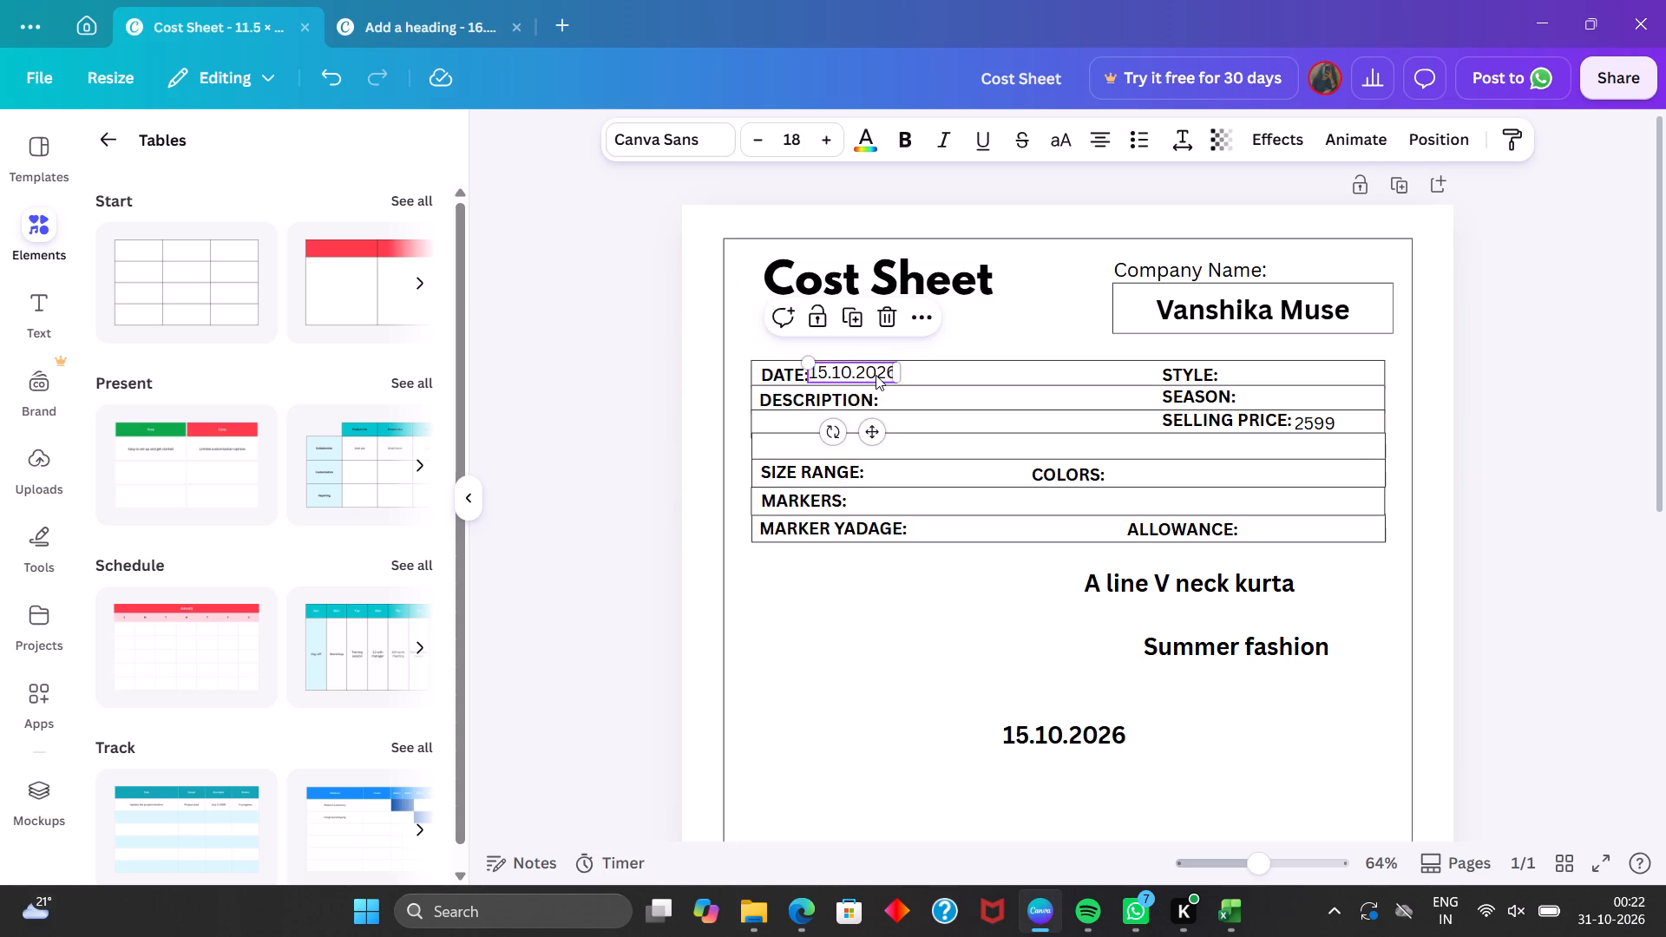
left_click(871, 436)
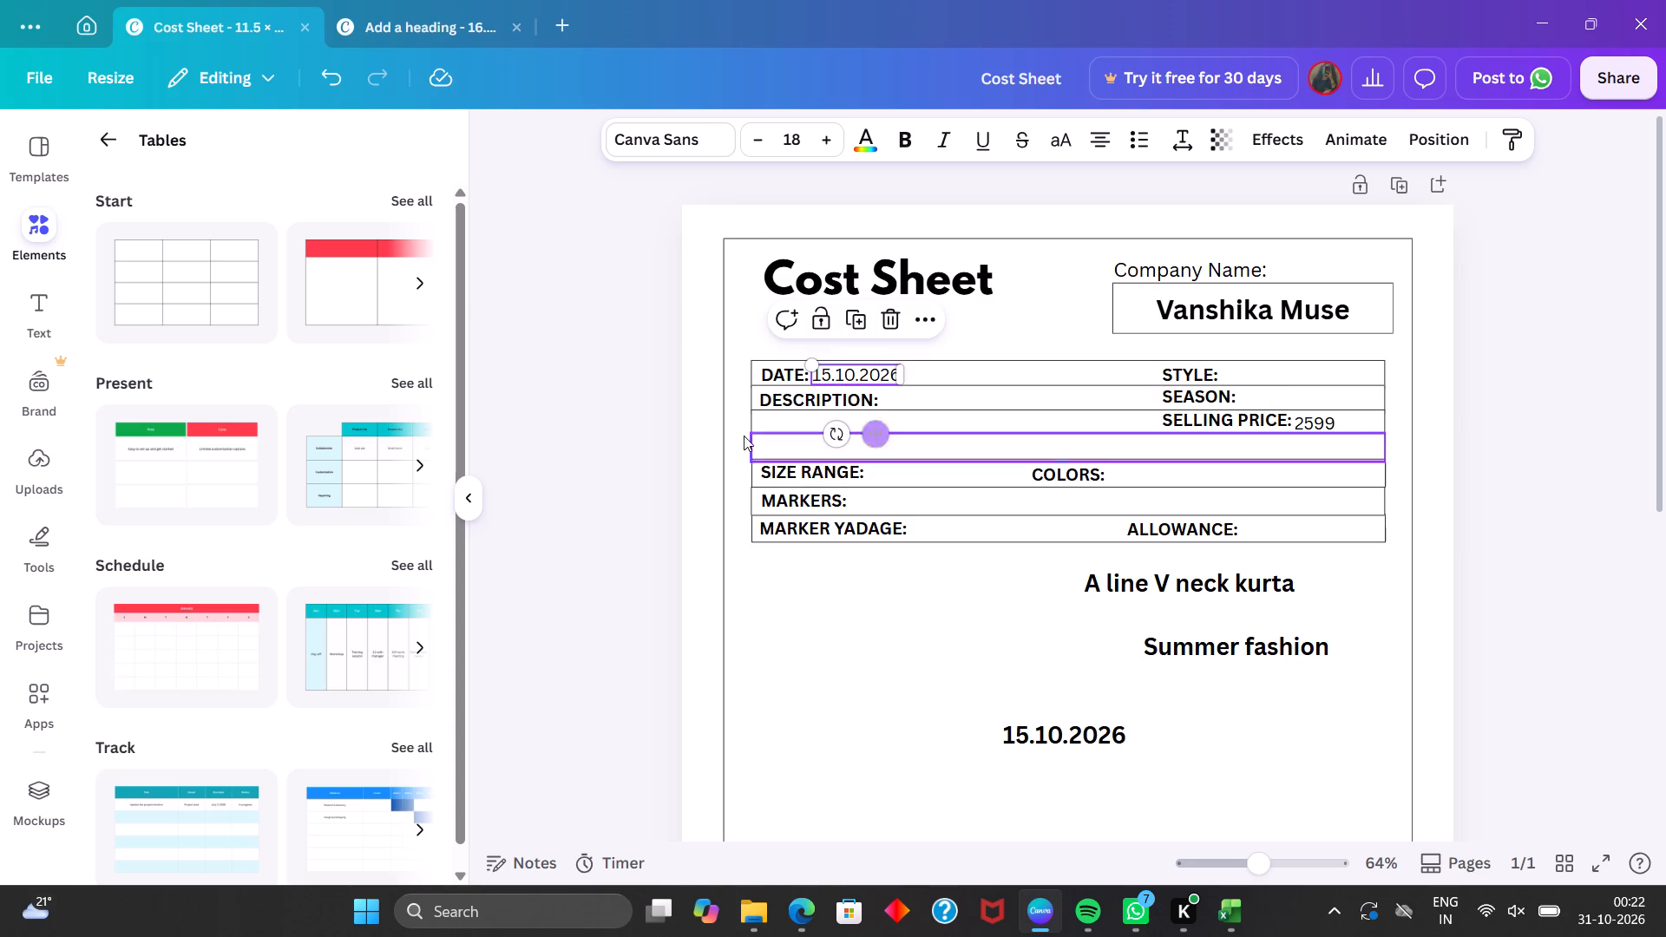
left_click(643, 459)
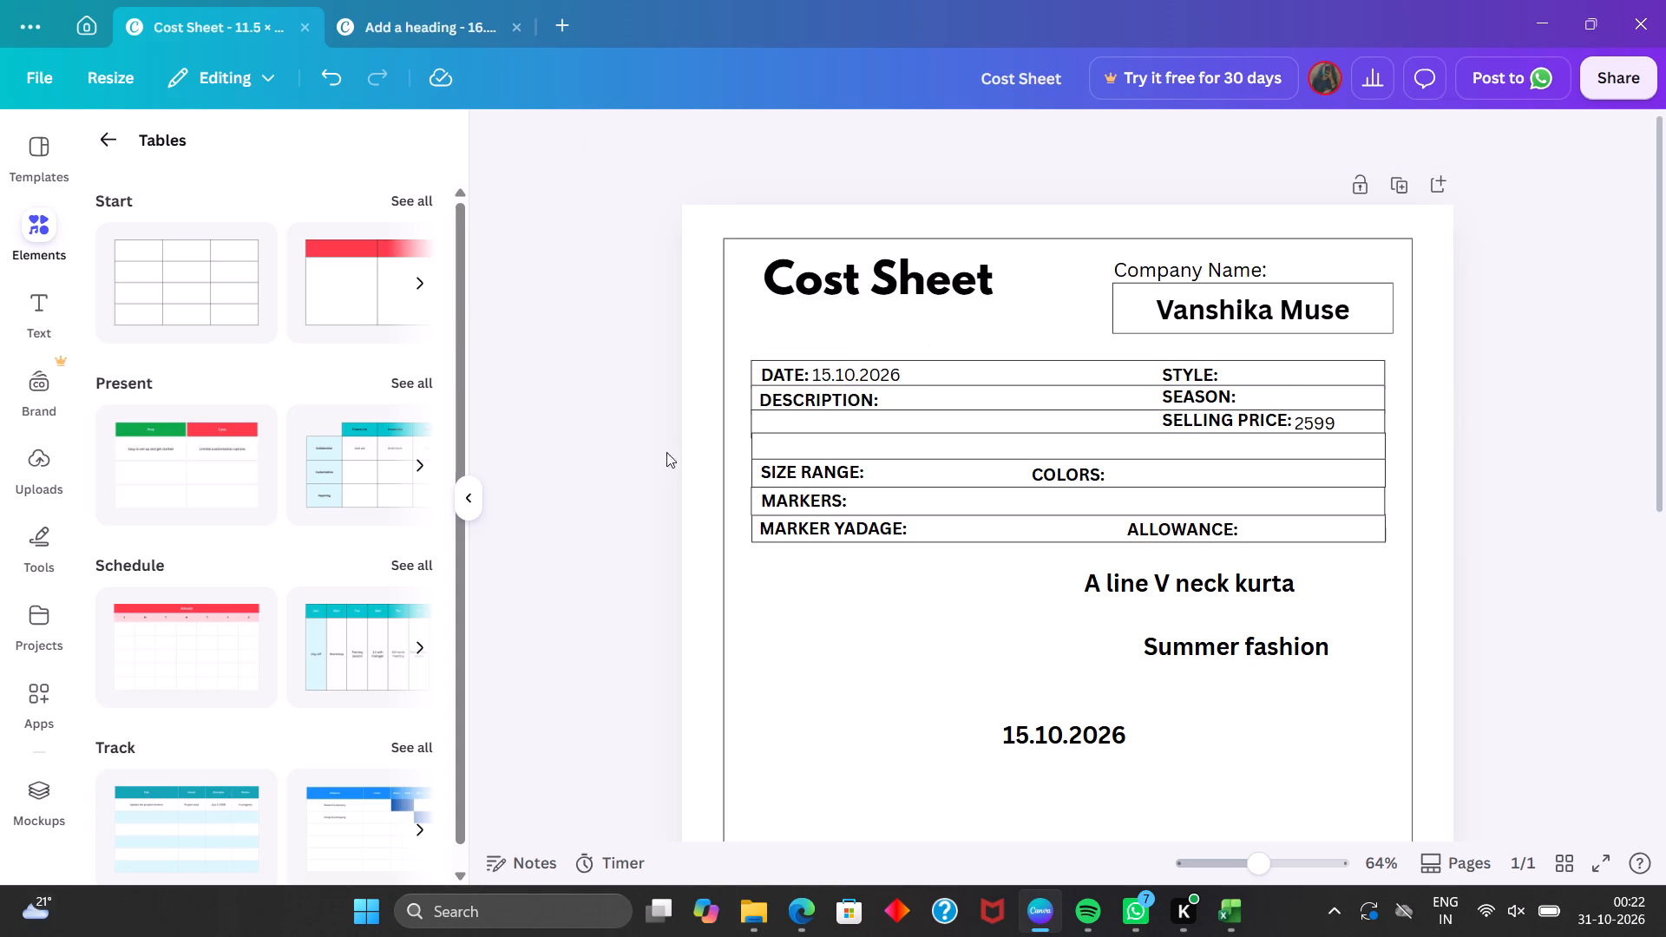
Lower the SELLING PRICE label slightly within its row and align the 2599 text level with it.
left_click(1322, 422)
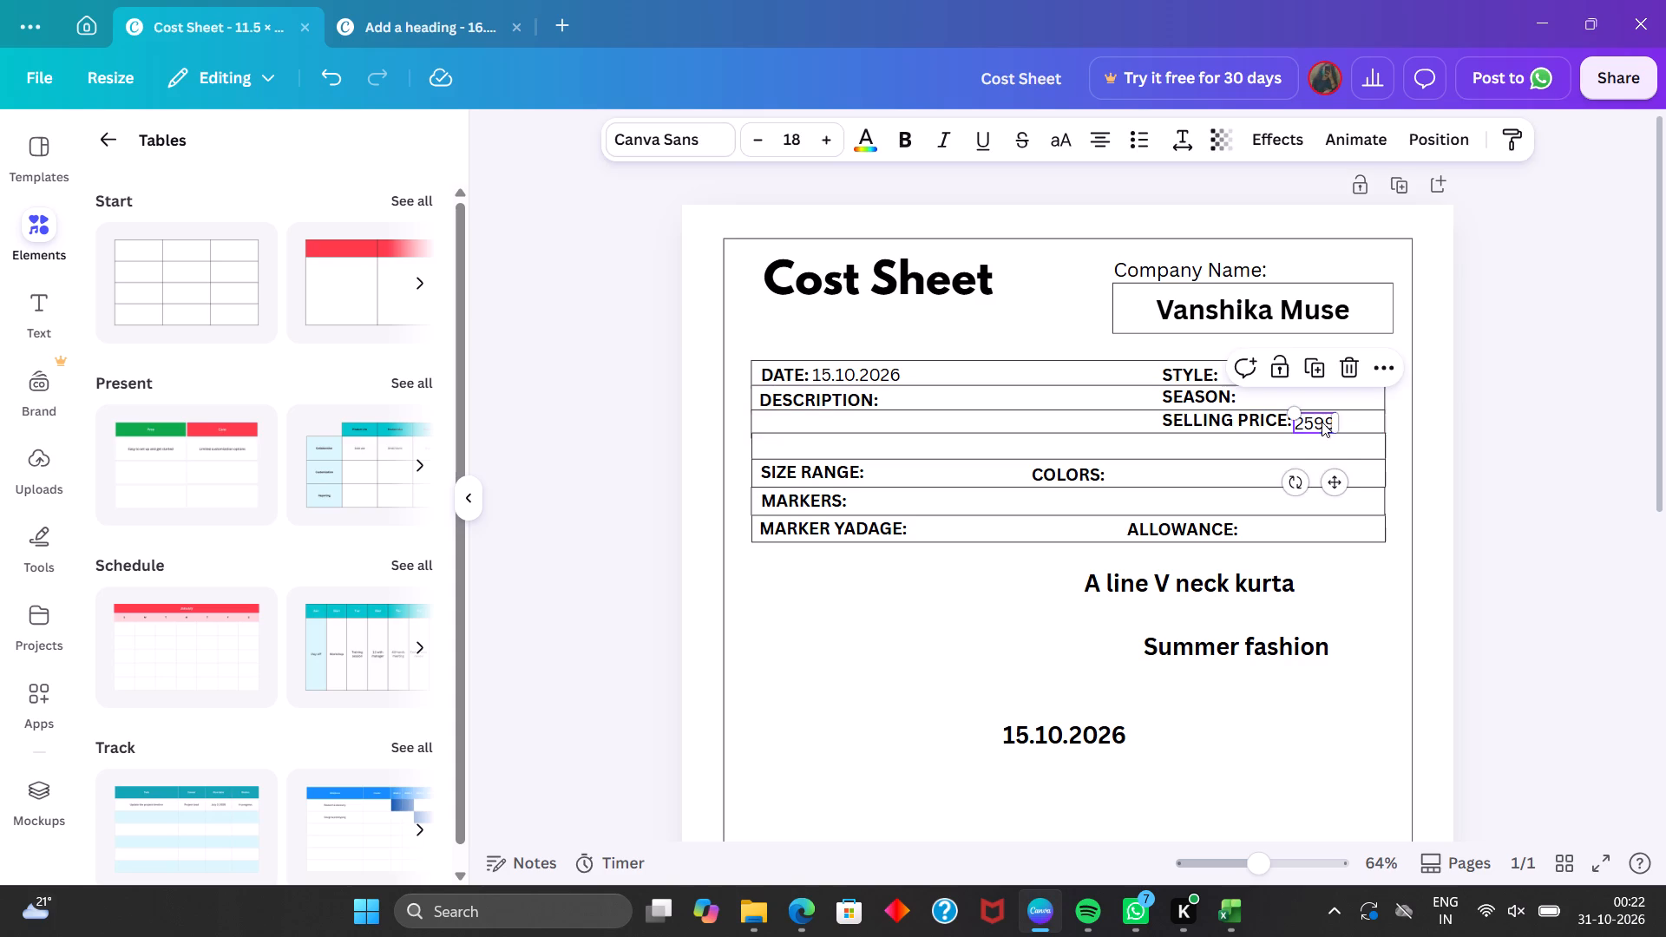
left_click(1334, 482)
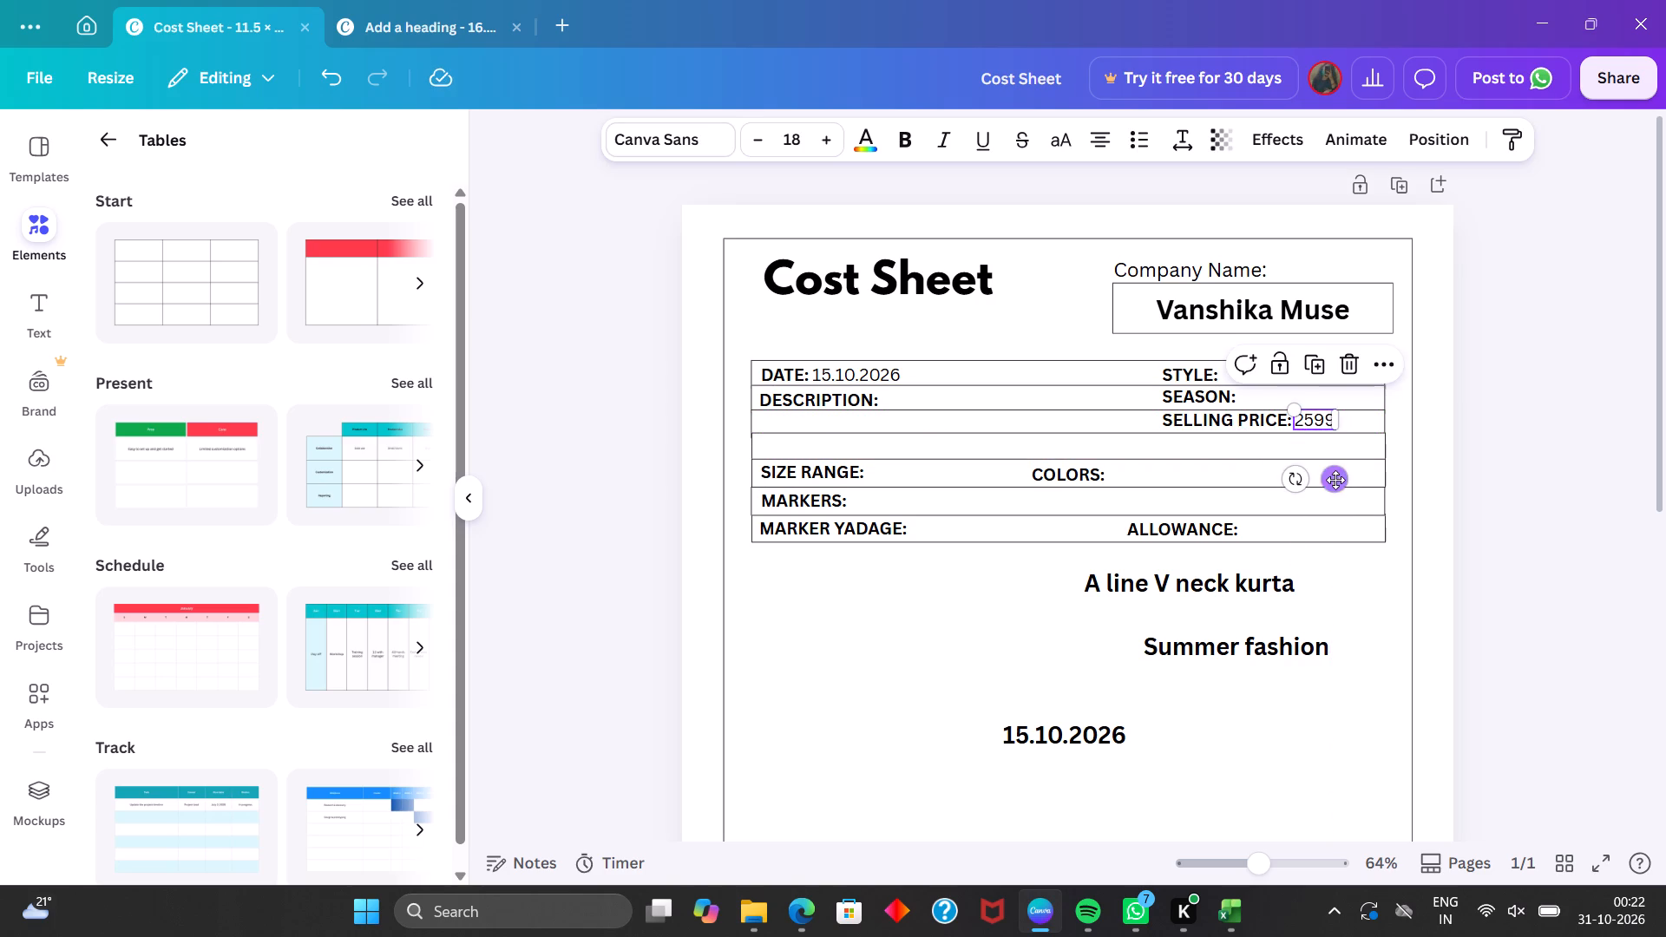
left_click(1522, 481)
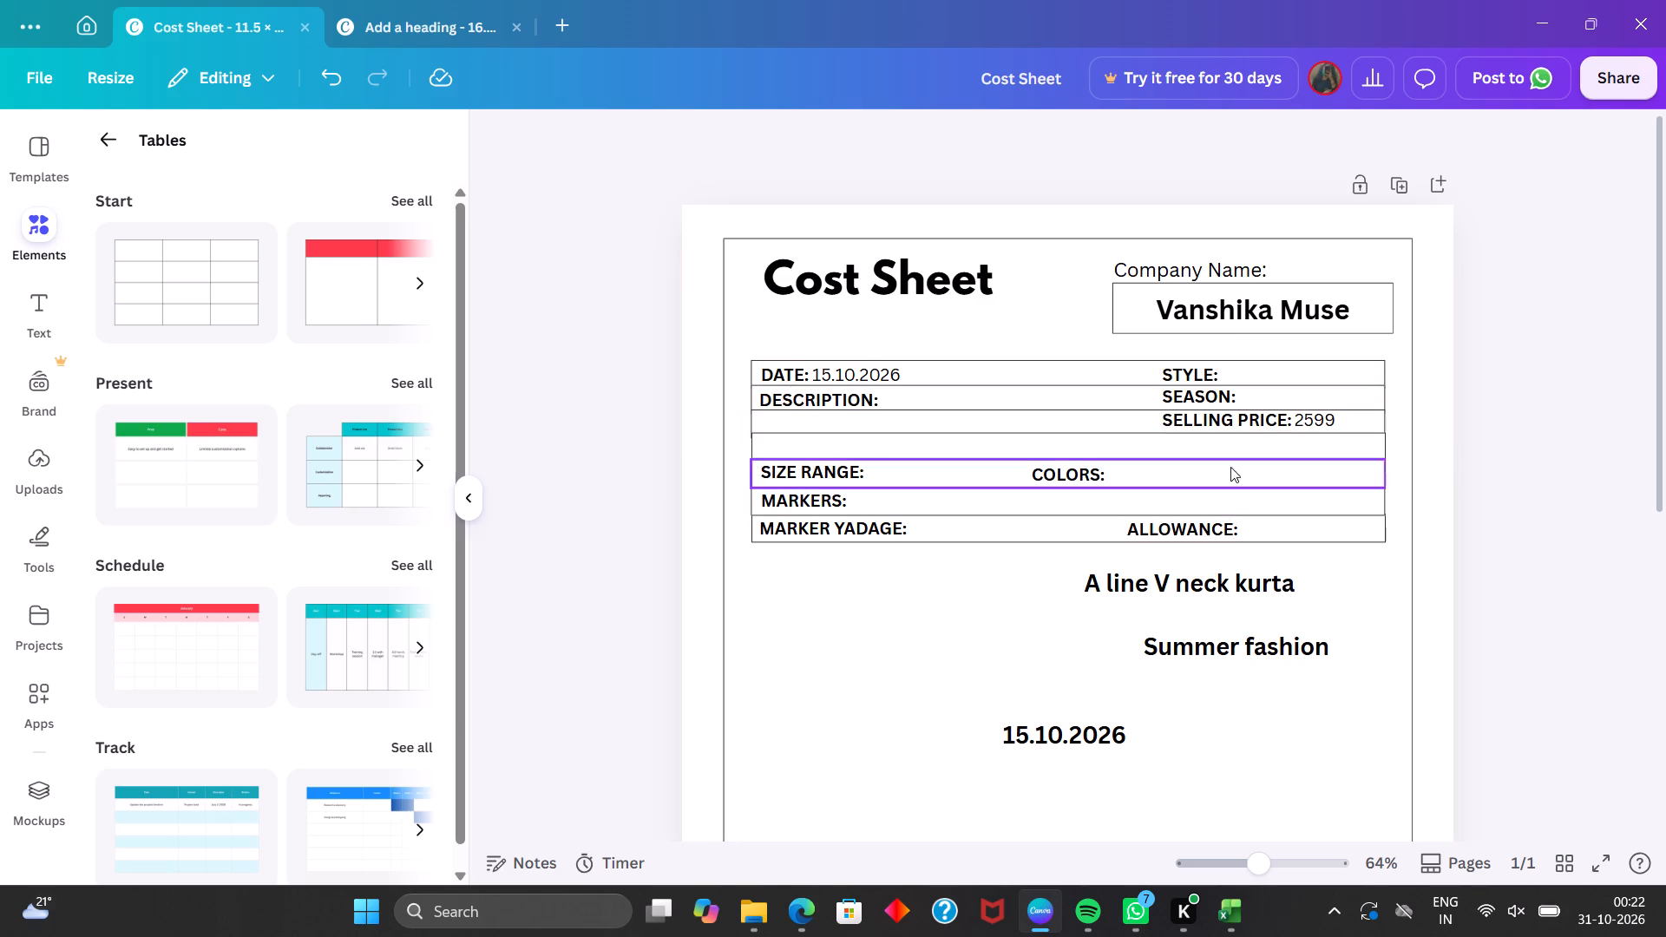
left_click(1224, 421)
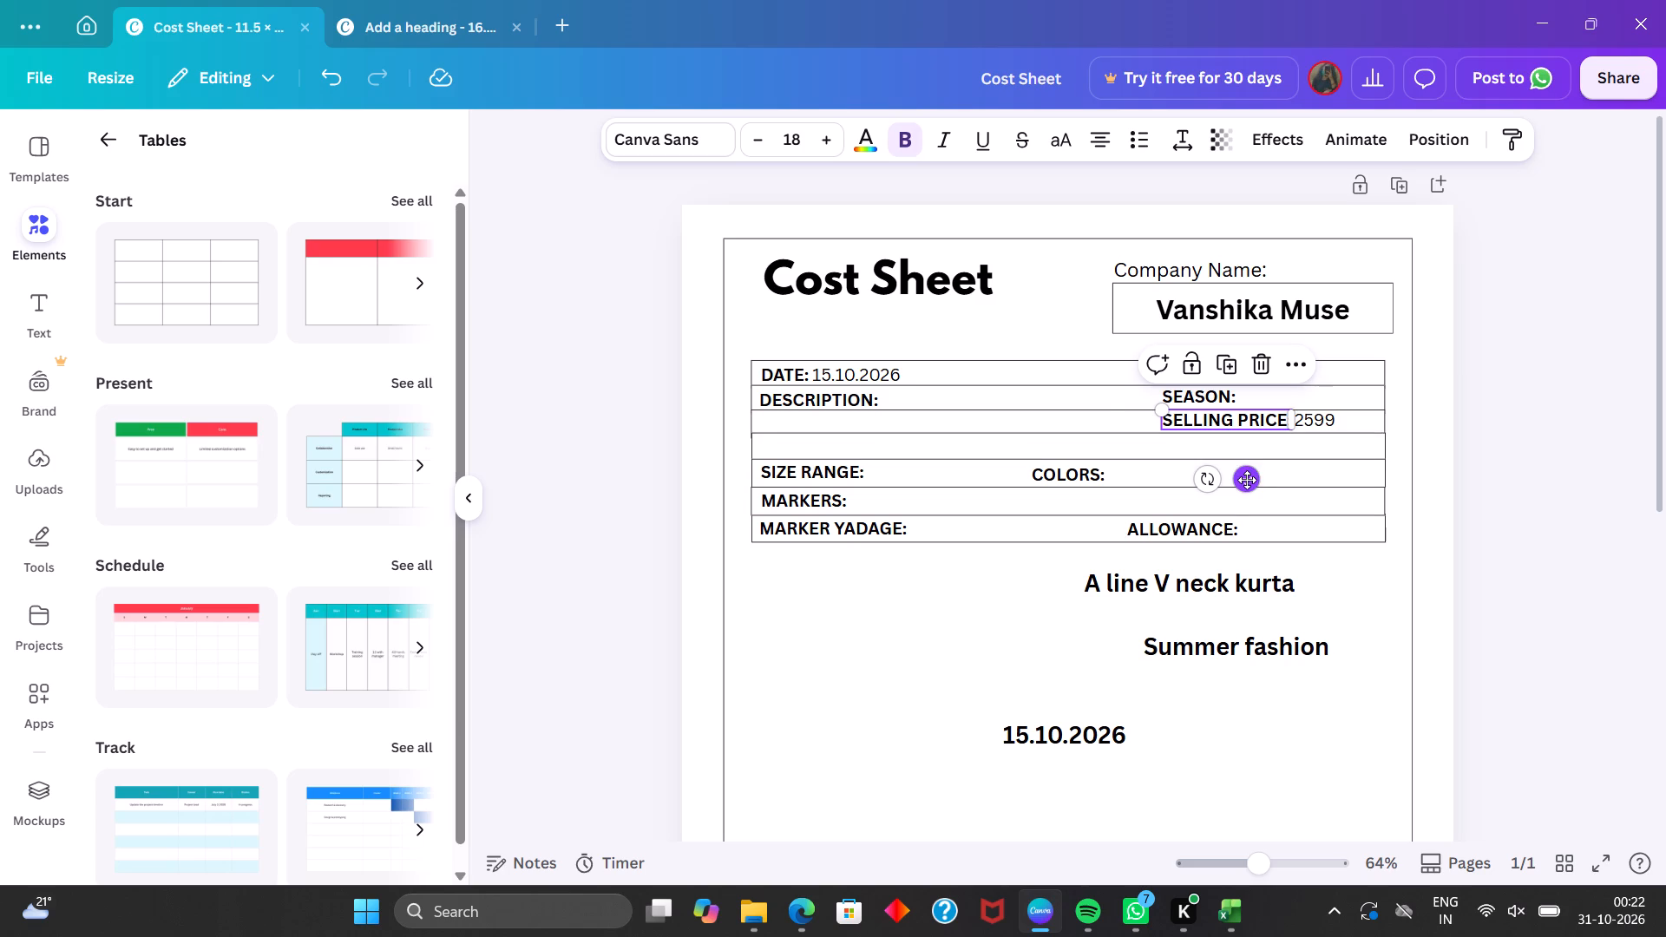
left_click(1247, 480)
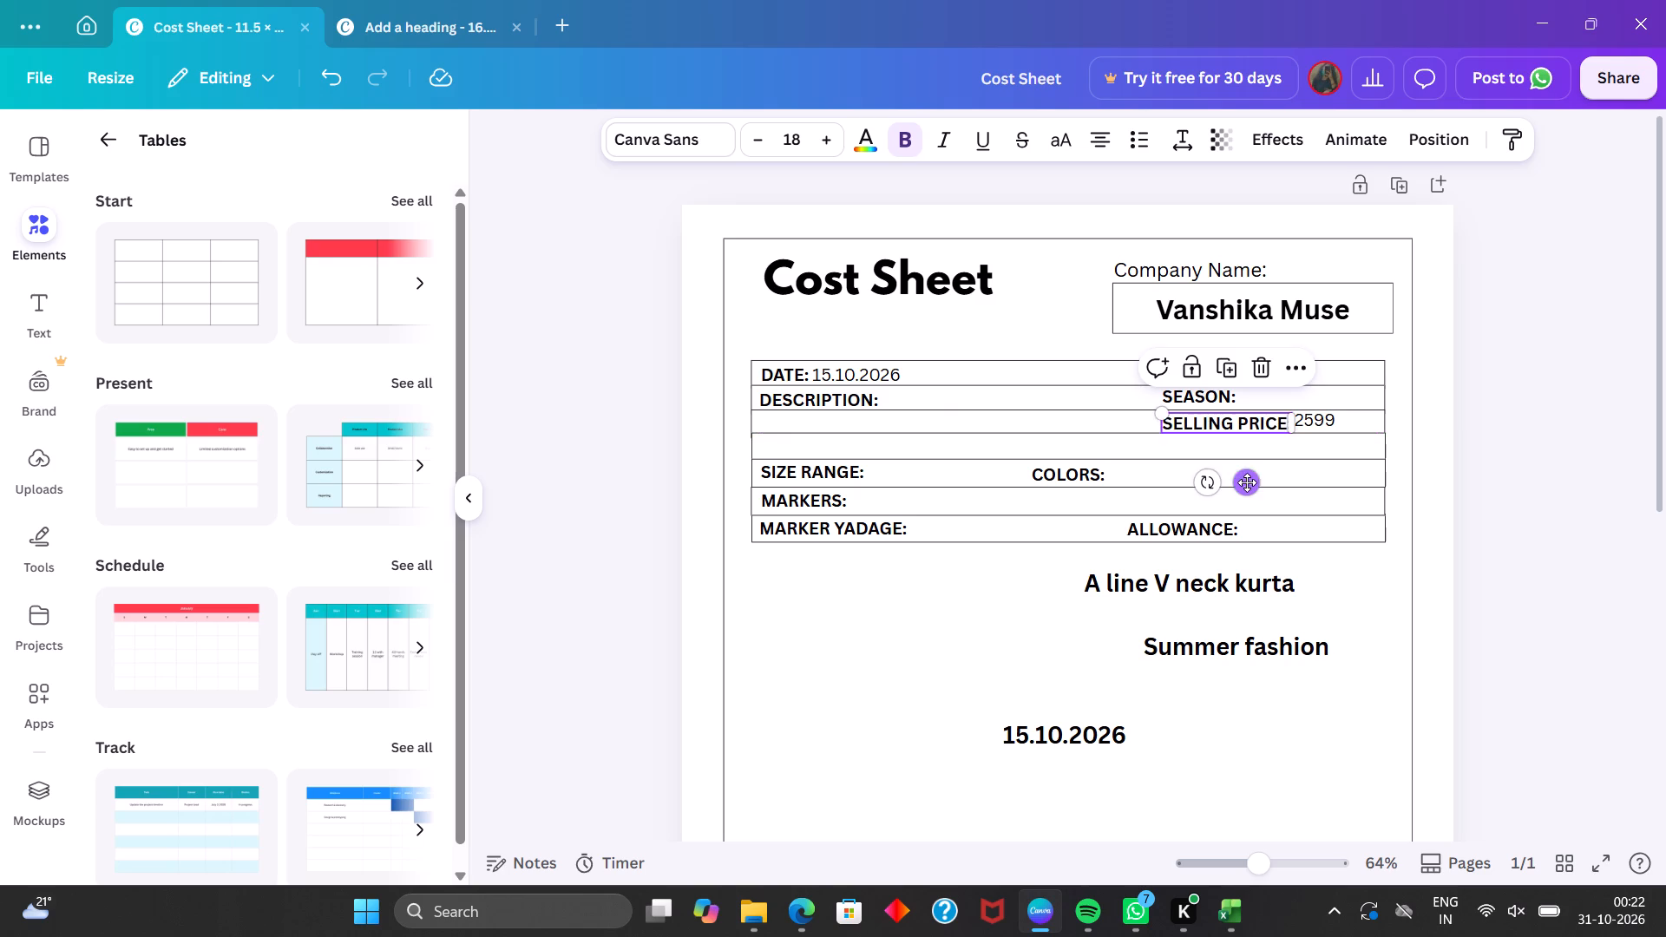
left_click(1309, 426)
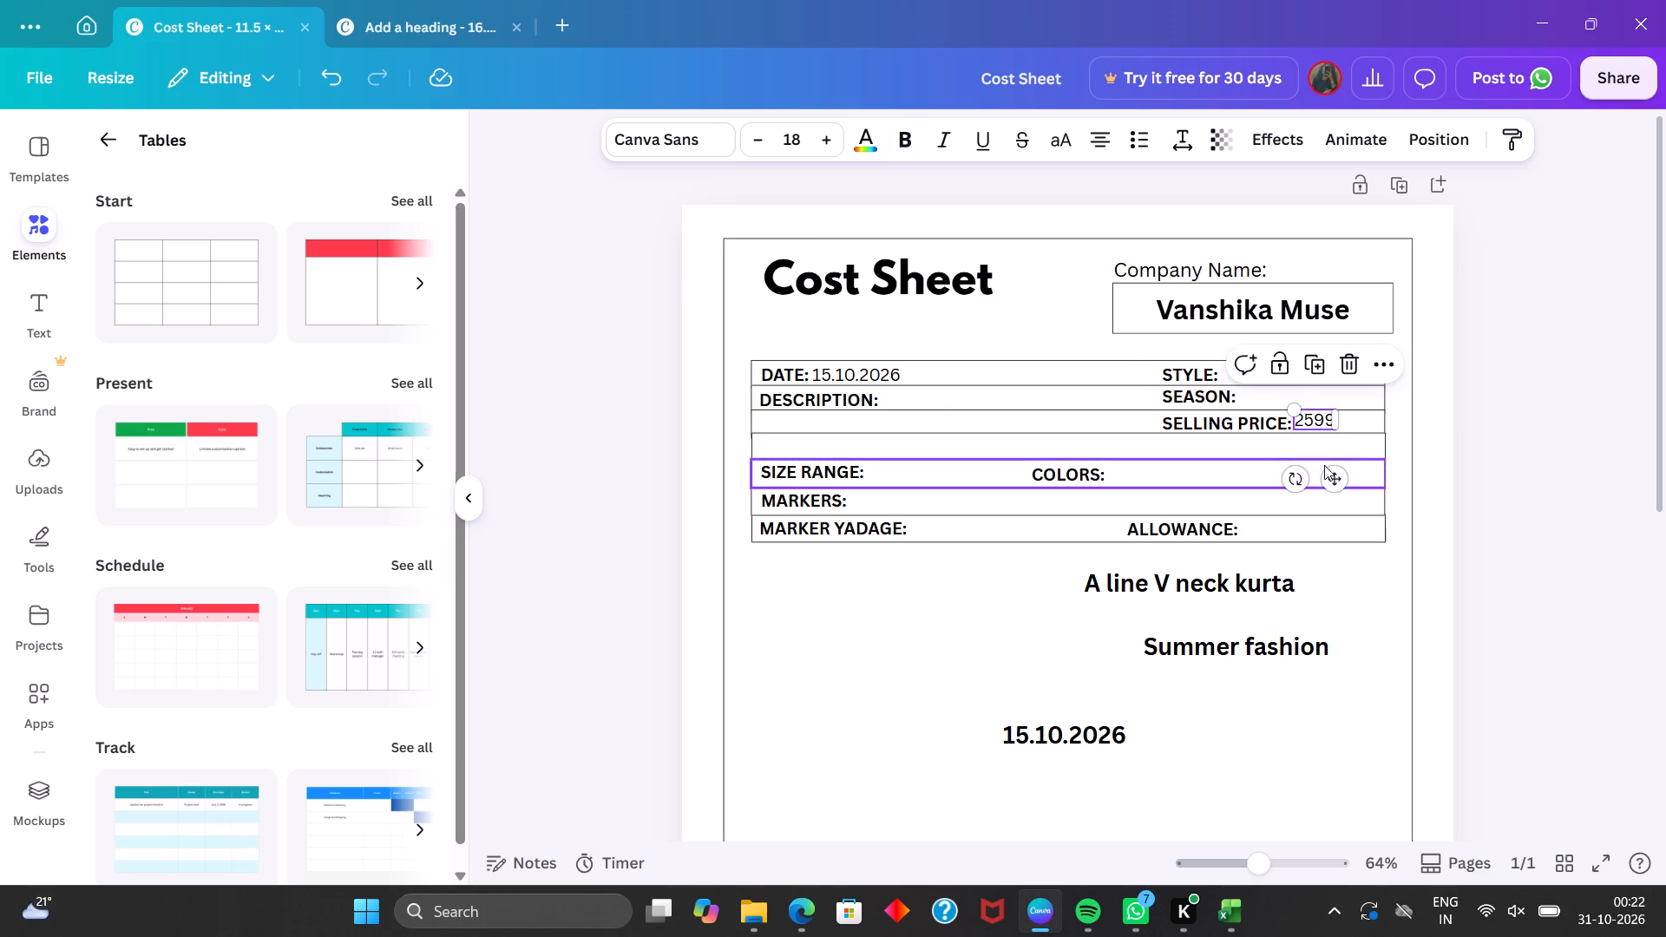
left_click(1328, 476)
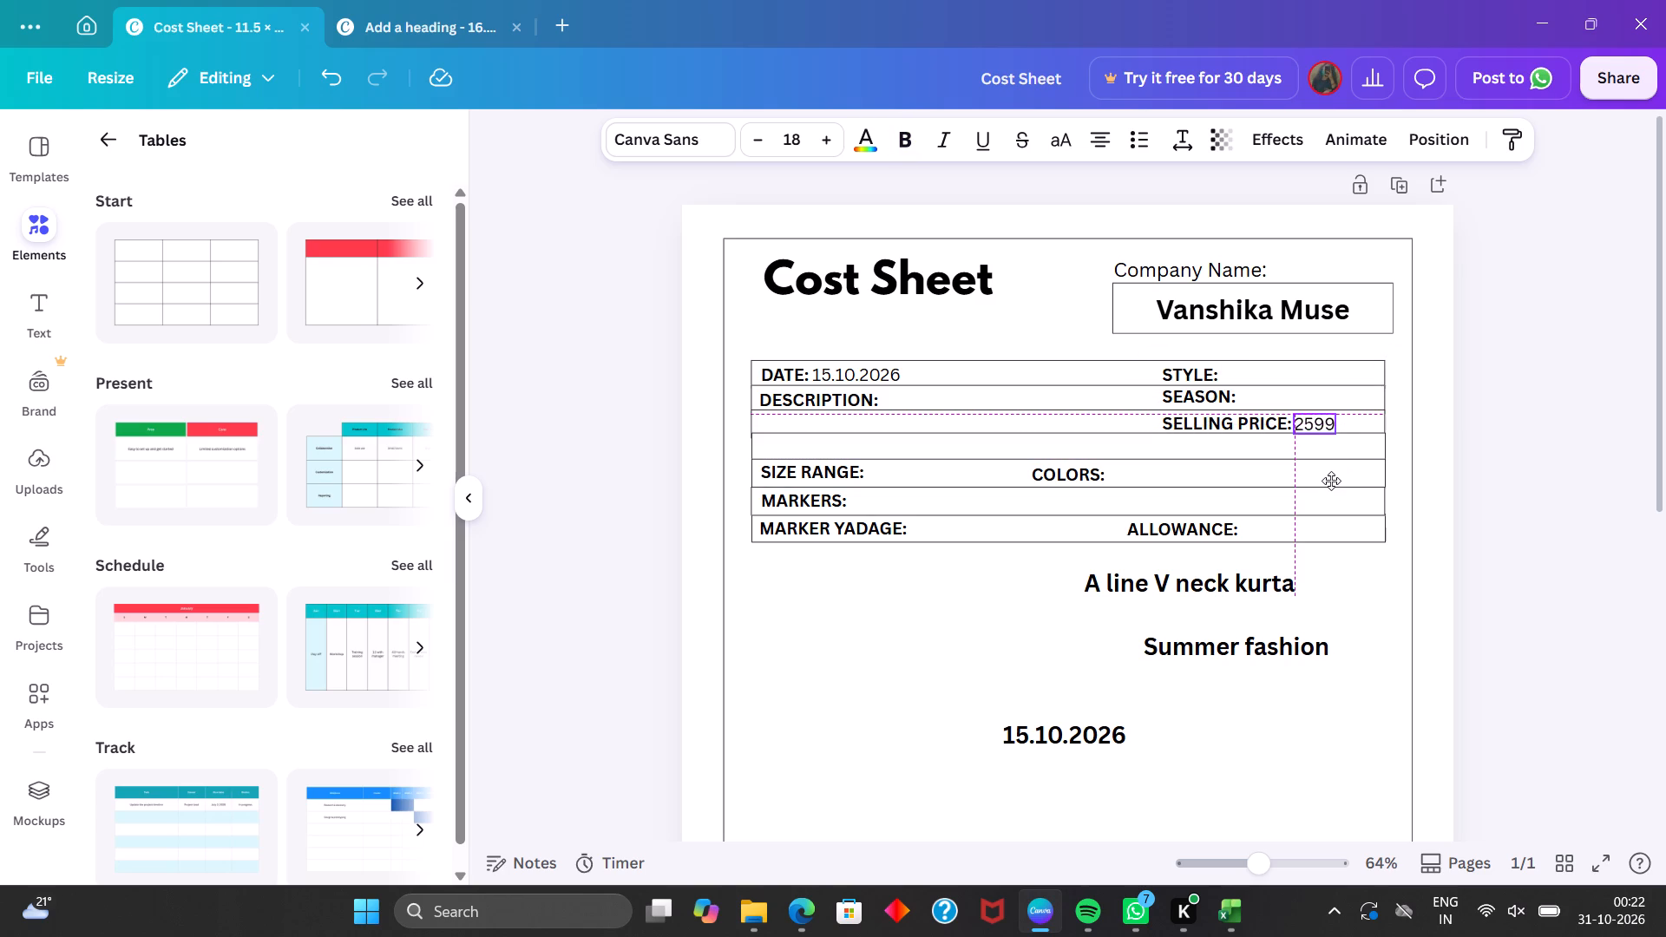
left_click(1474, 475)
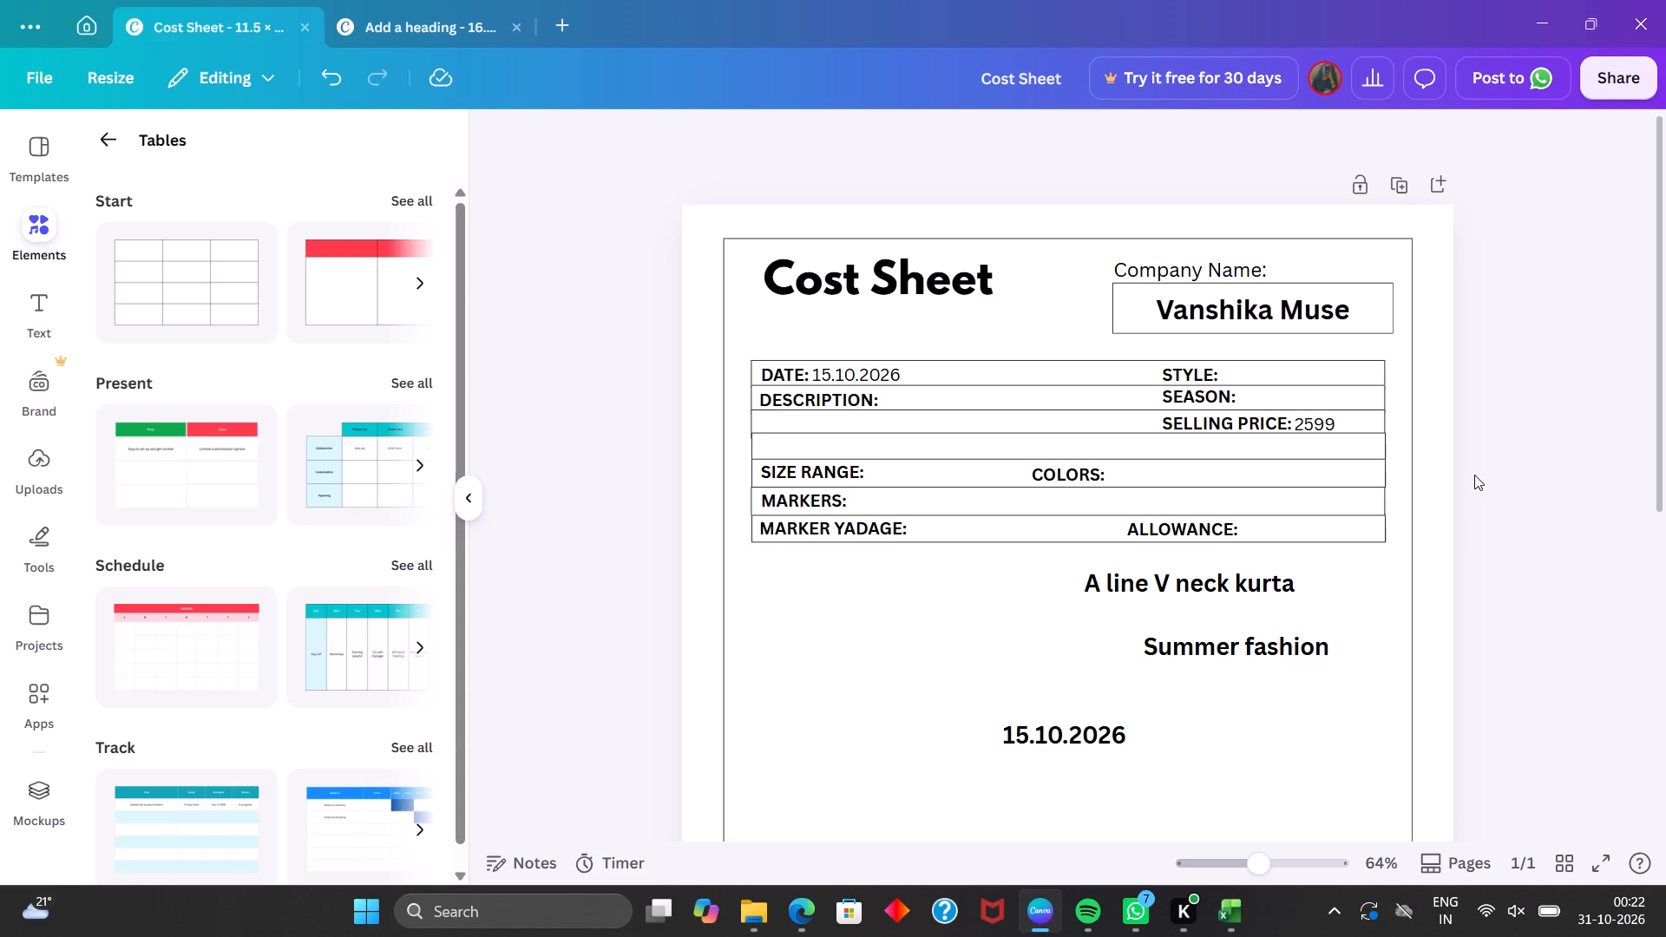
Lower the SEASON label slightly so it sits level with DESCRIPTION inside its row.
left_click(1194, 374)
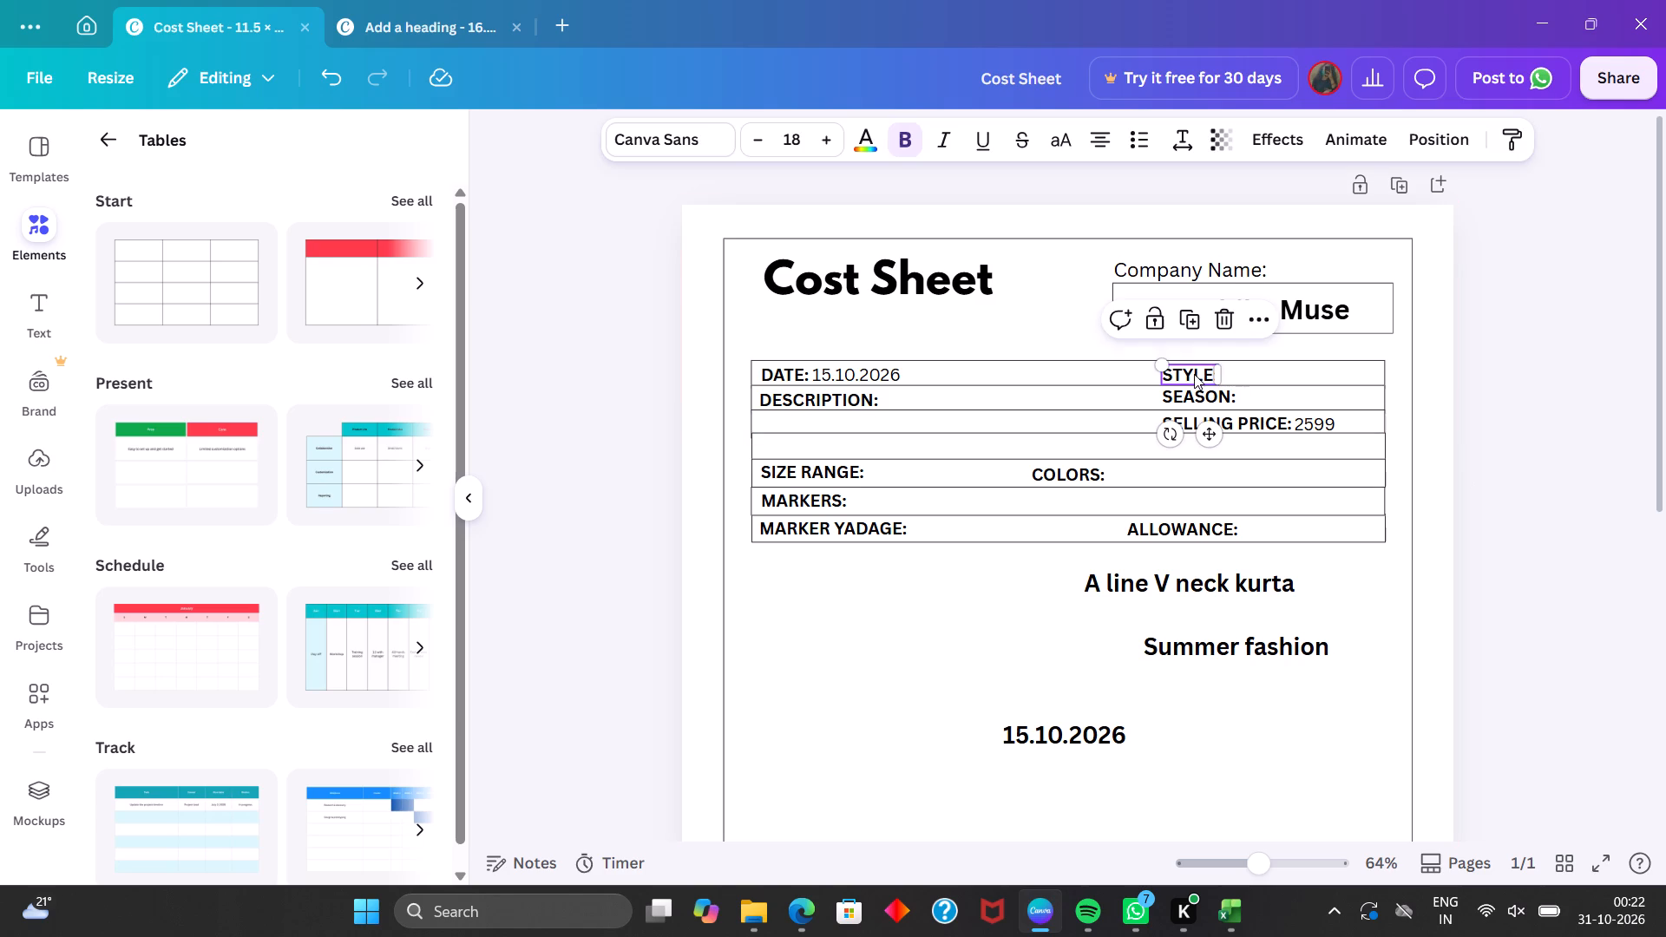
left_click(1211, 442)
left_click(1219, 396)
left_click(1204, 398)
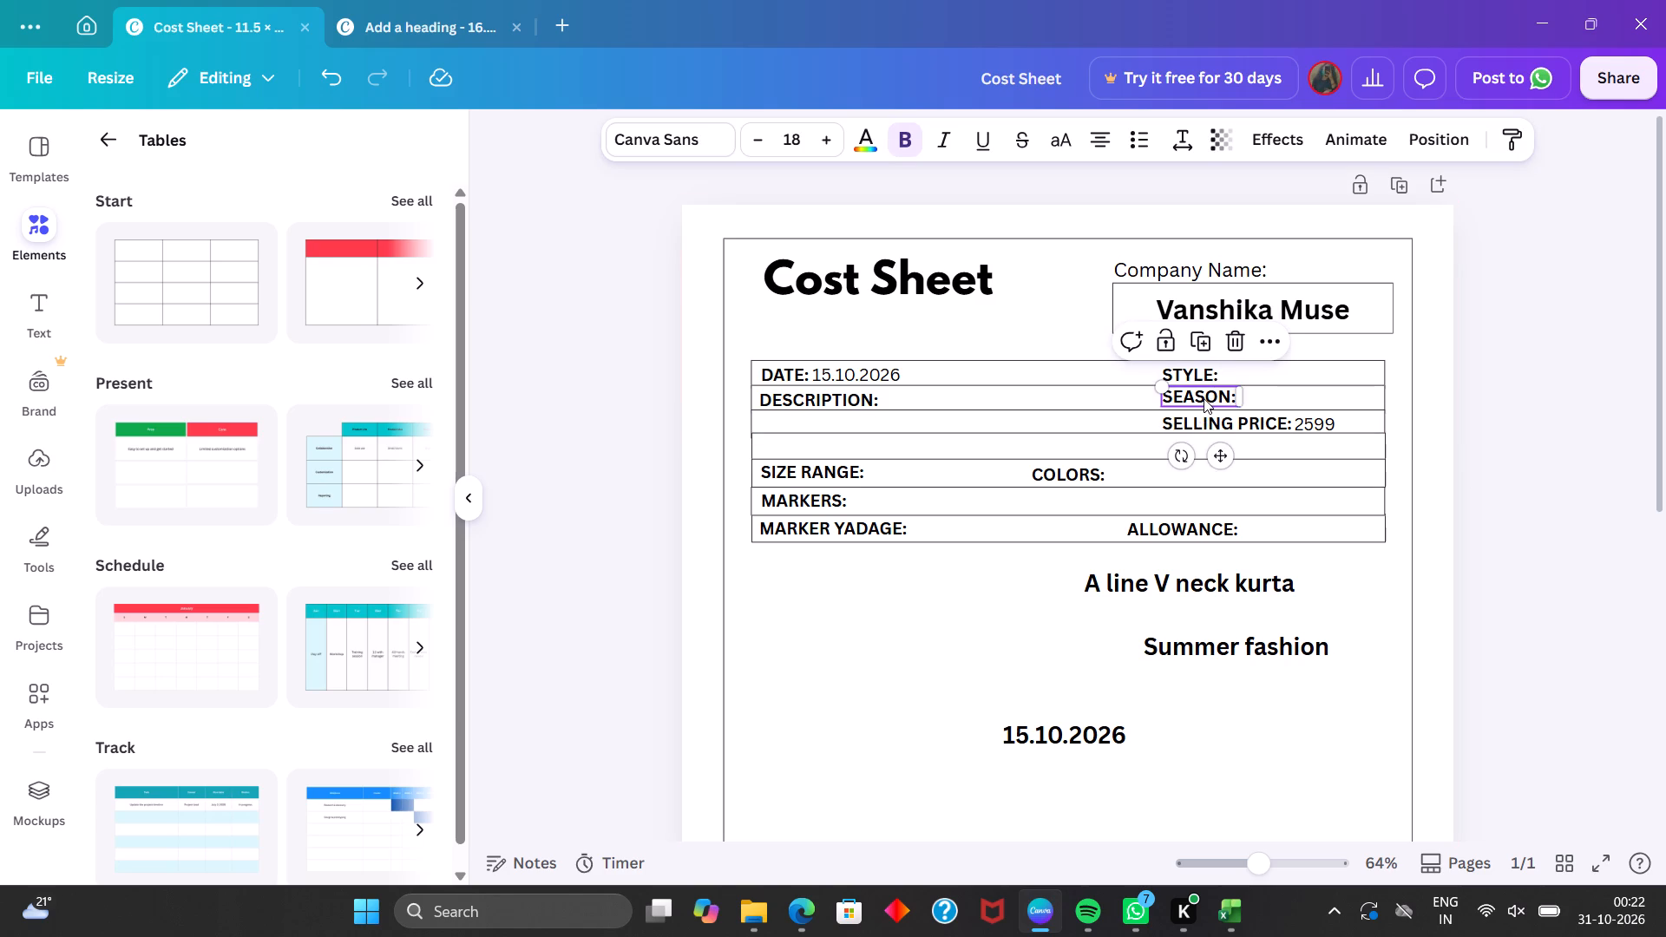
left_click(1223, 458)
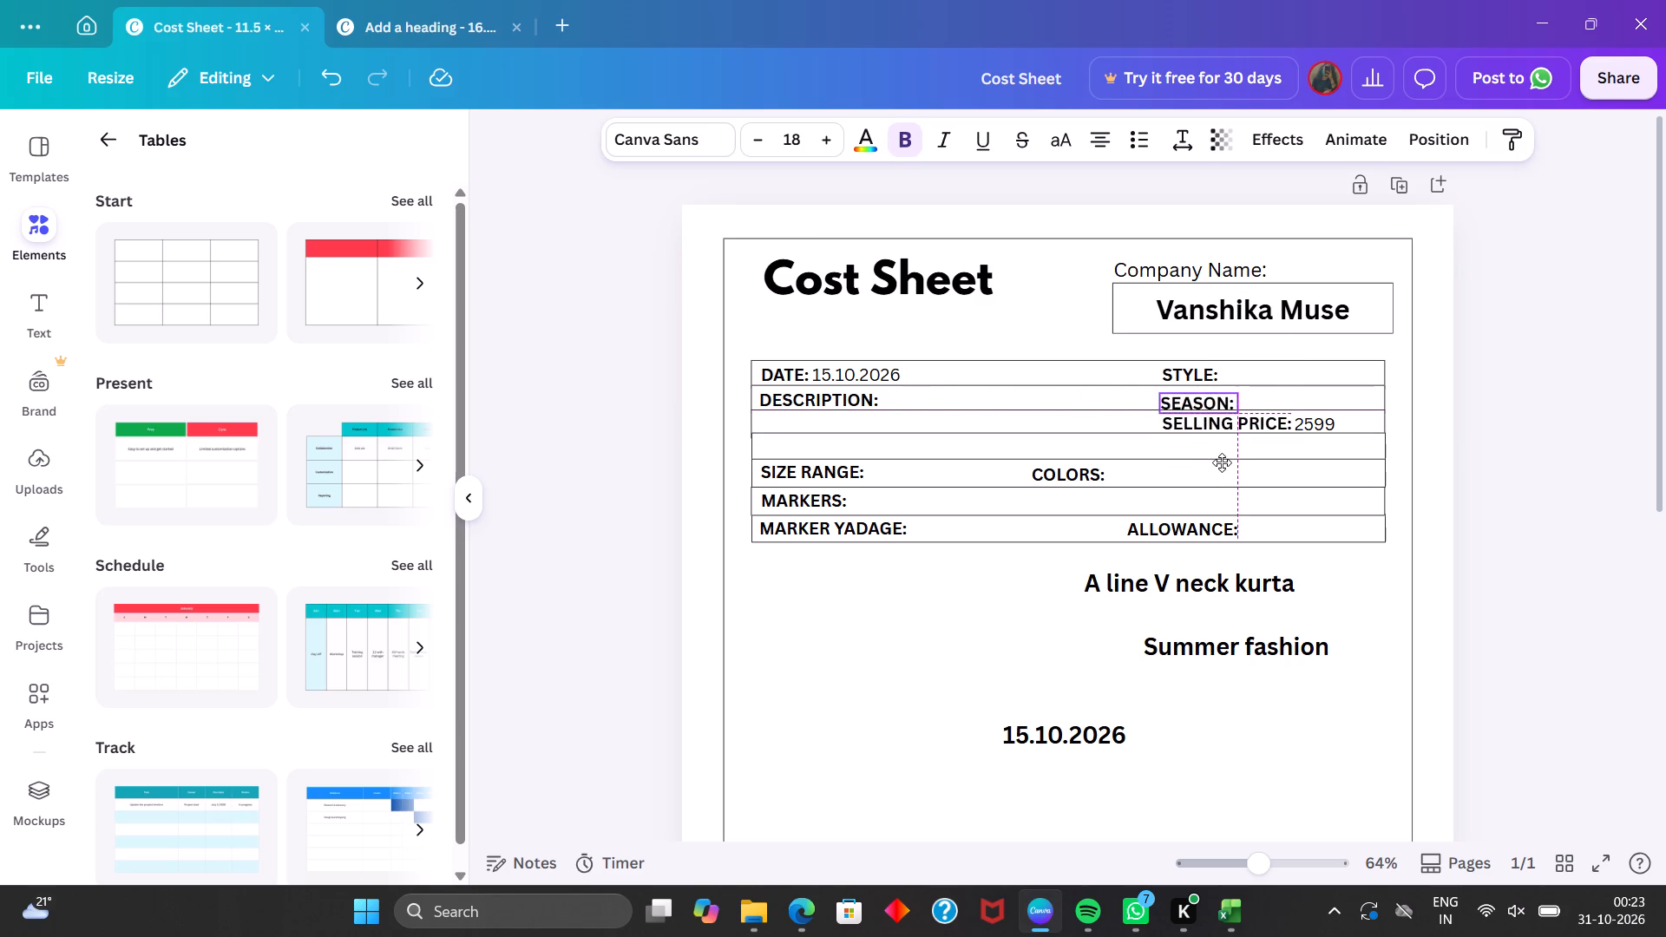
left_click(1500, 420)
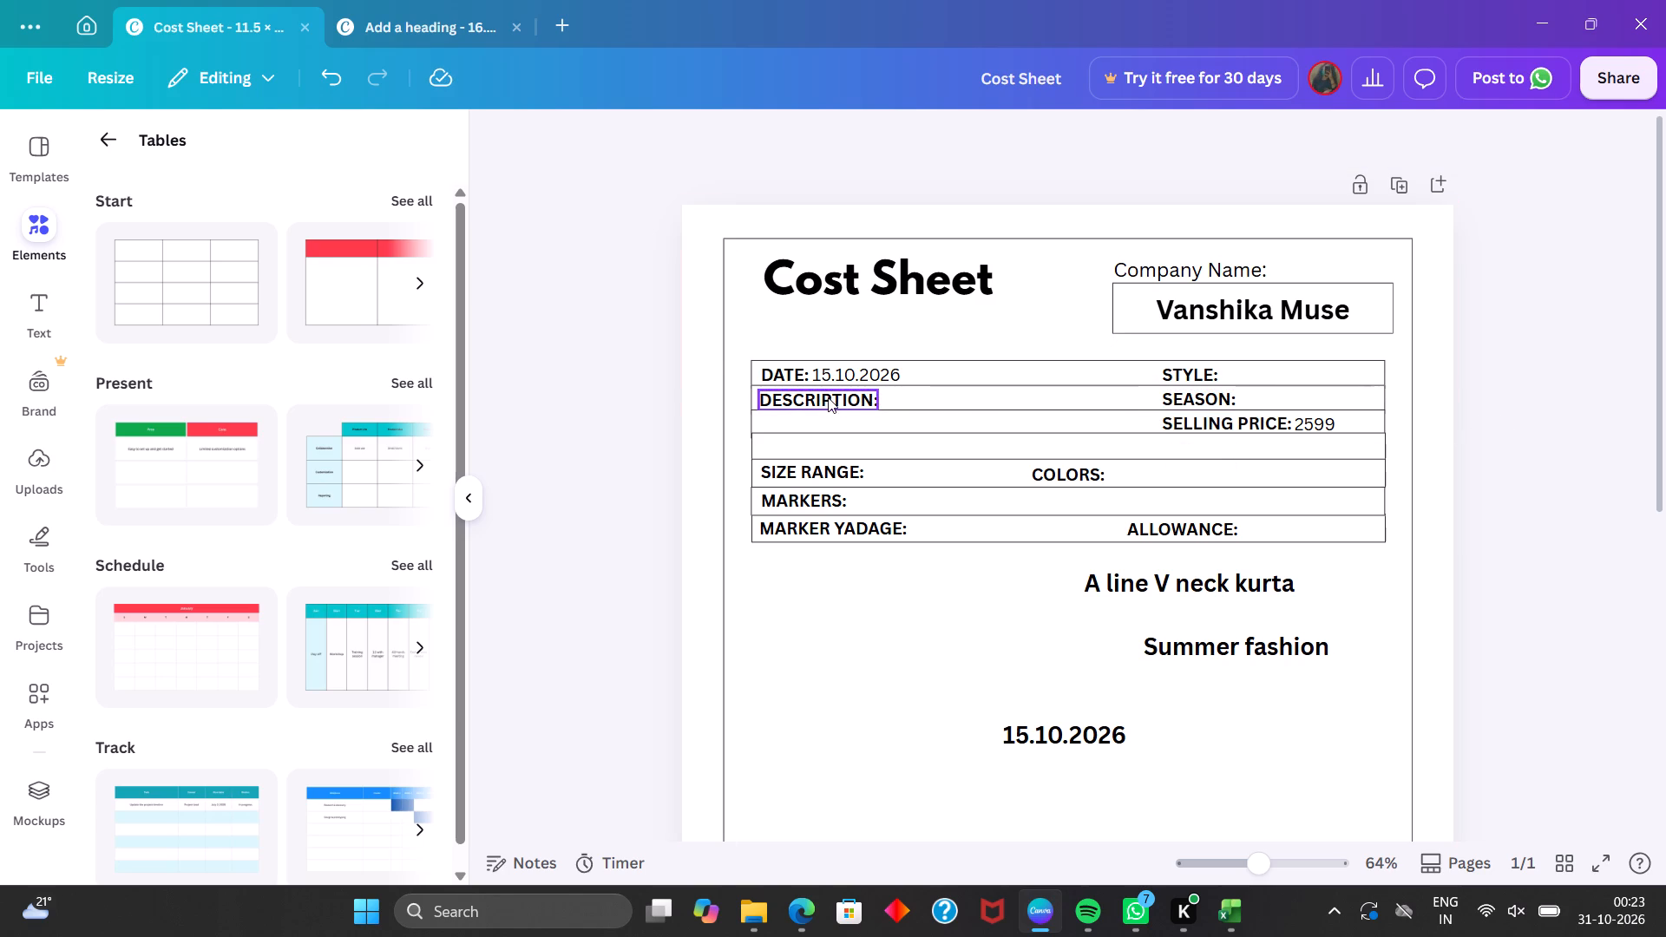
Nudge the DESCRIPTION, SIZE RANGE, MARKERS and MARKER YADAGE labels to line up under DATE and sit neatly within their rows.
left_click(828, 397)
left_click(835, 455)
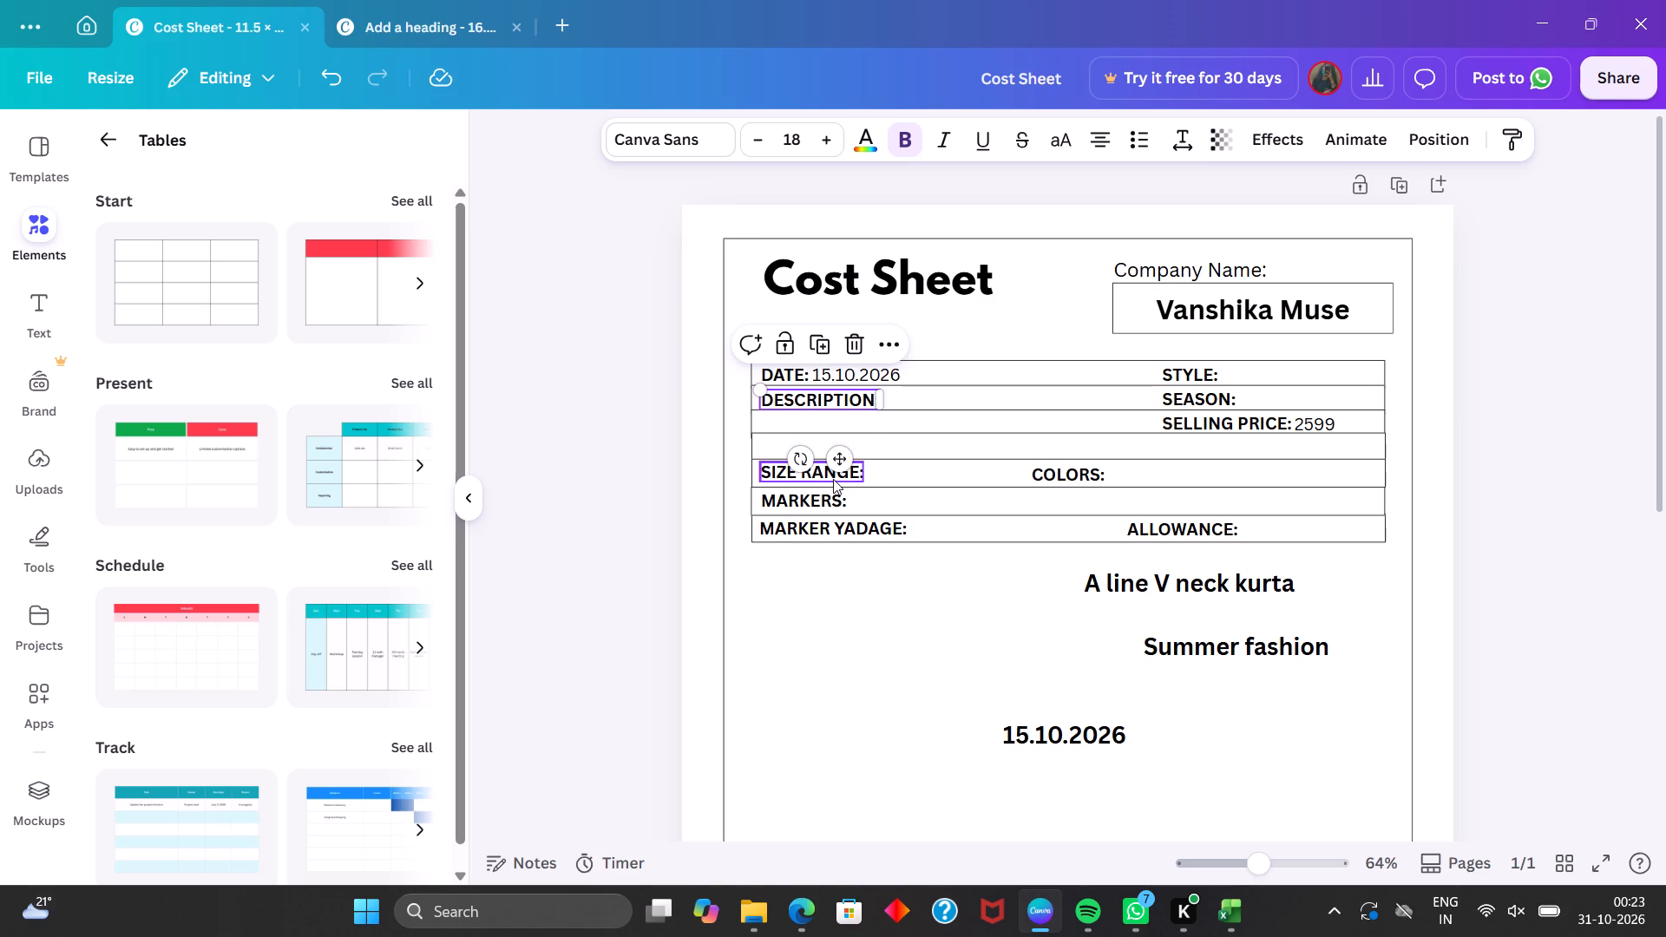
left_click(833, 479)
left_click(831, 531)
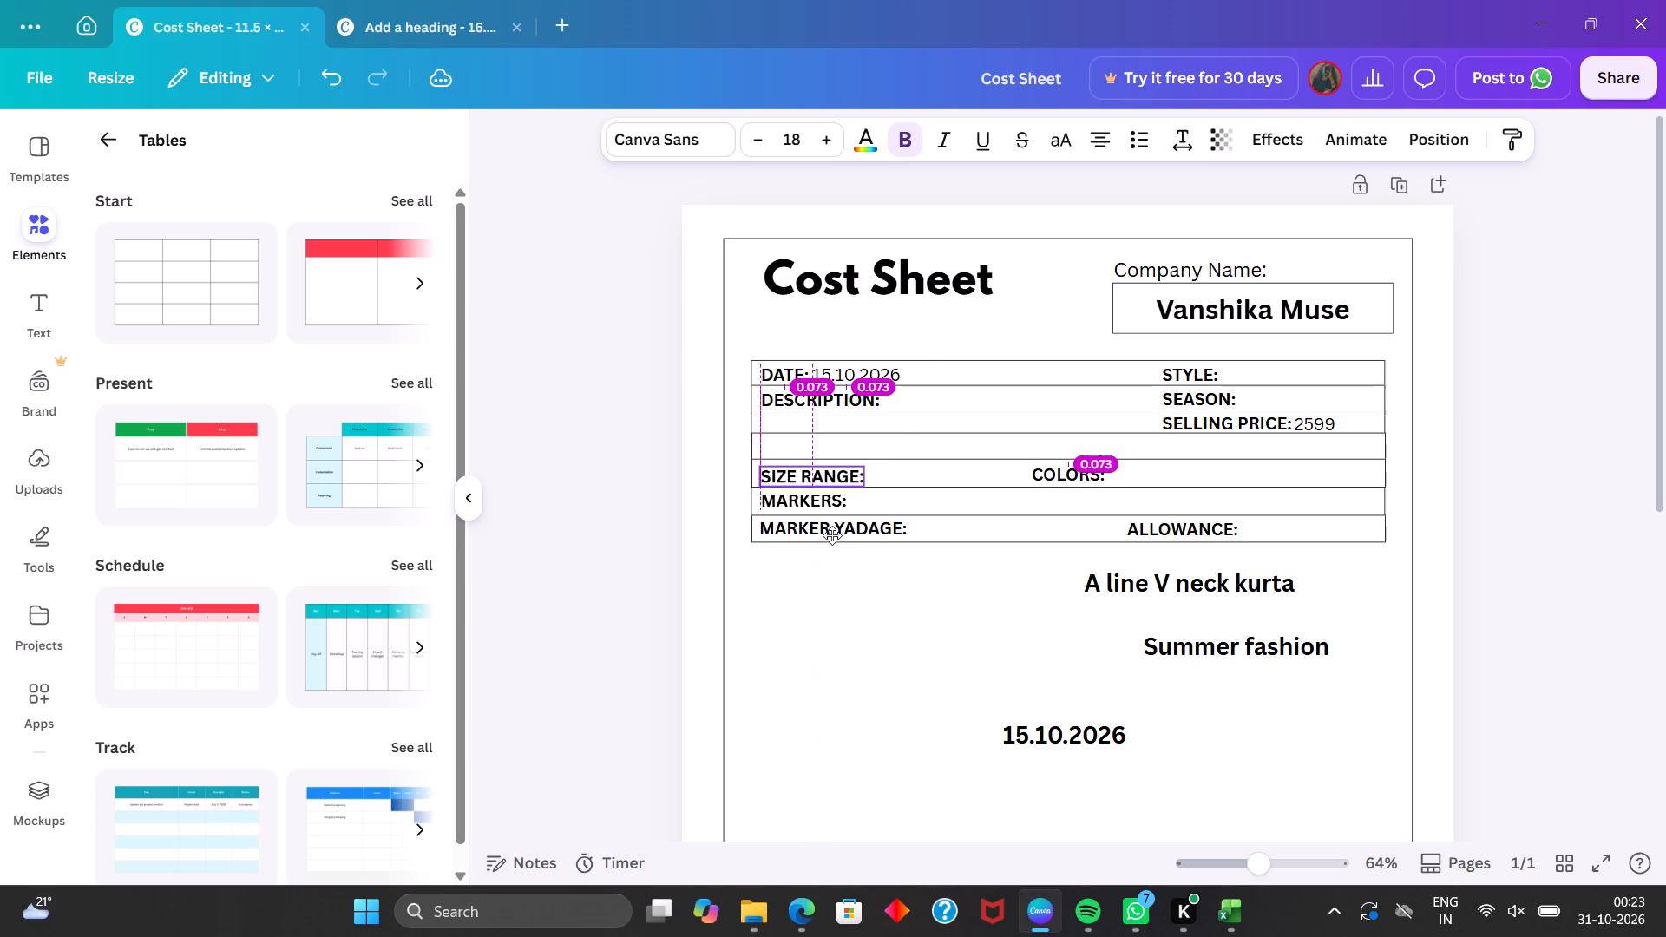
left_click(804, 504)
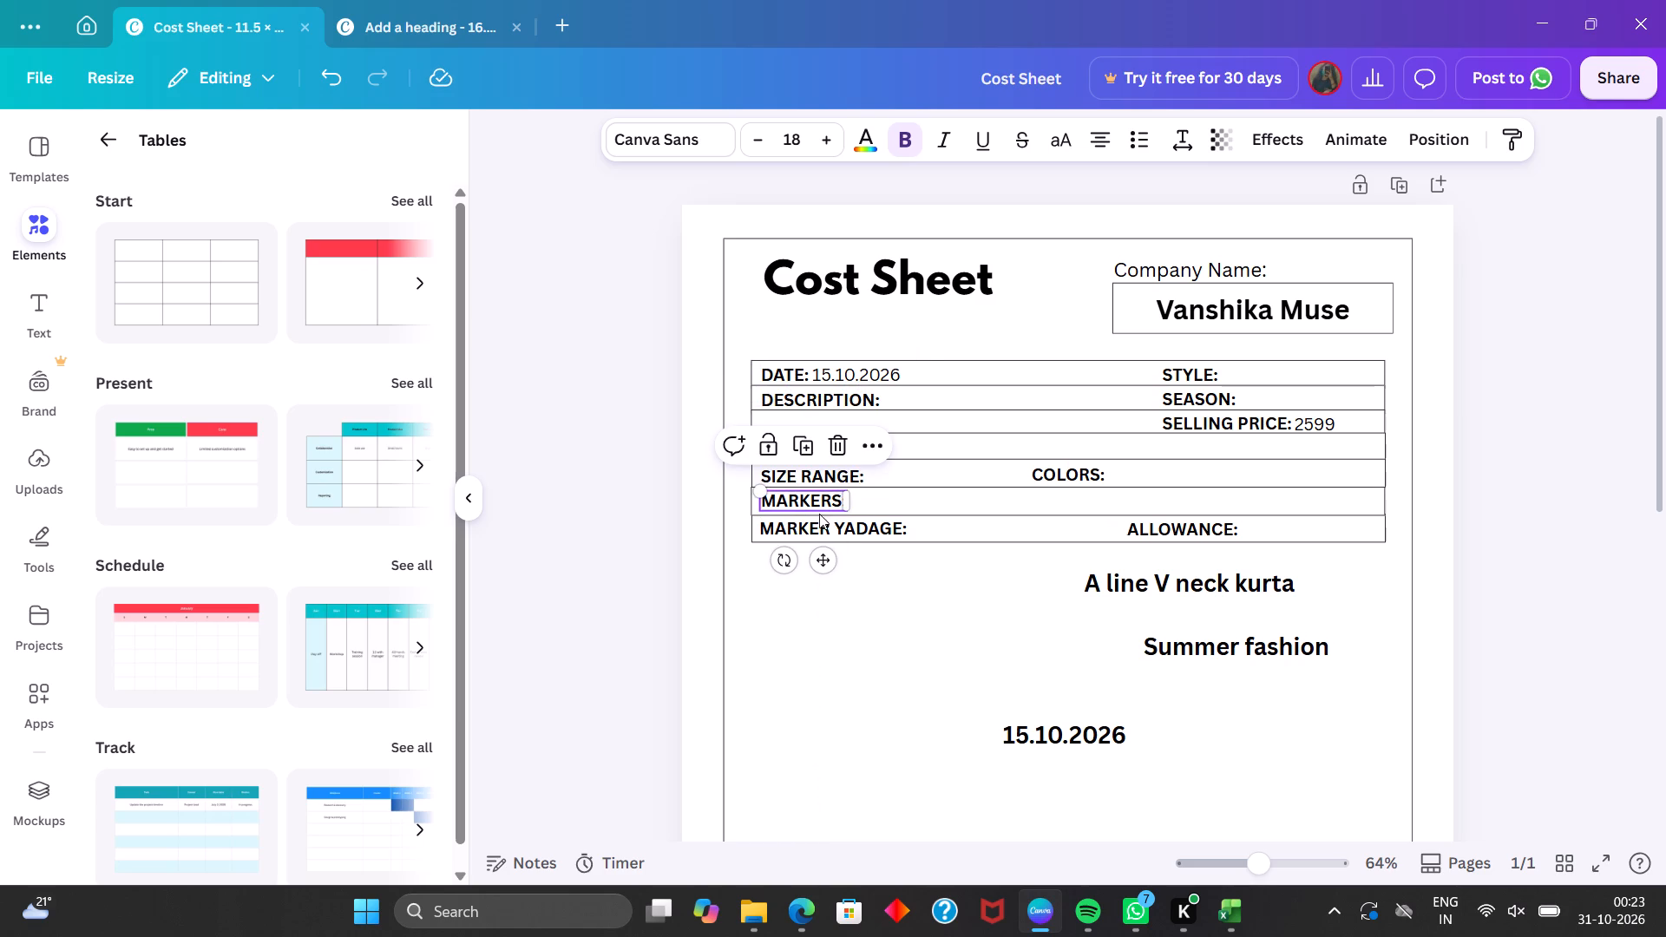
left_click(822, 556)
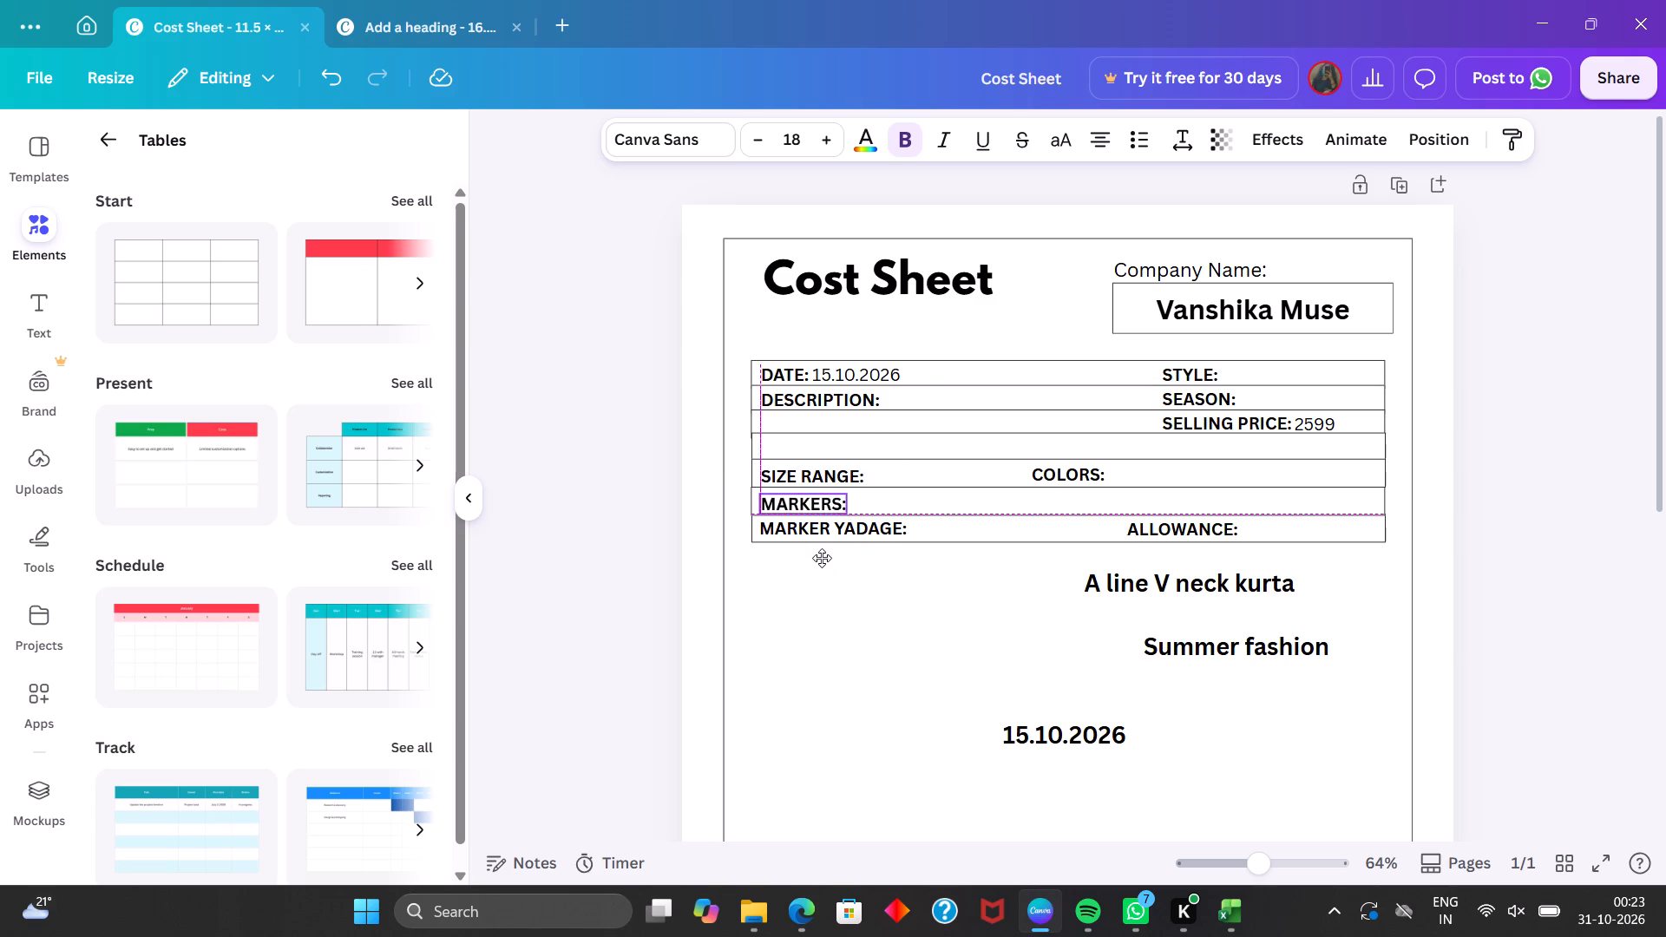
left_click(833, 537)
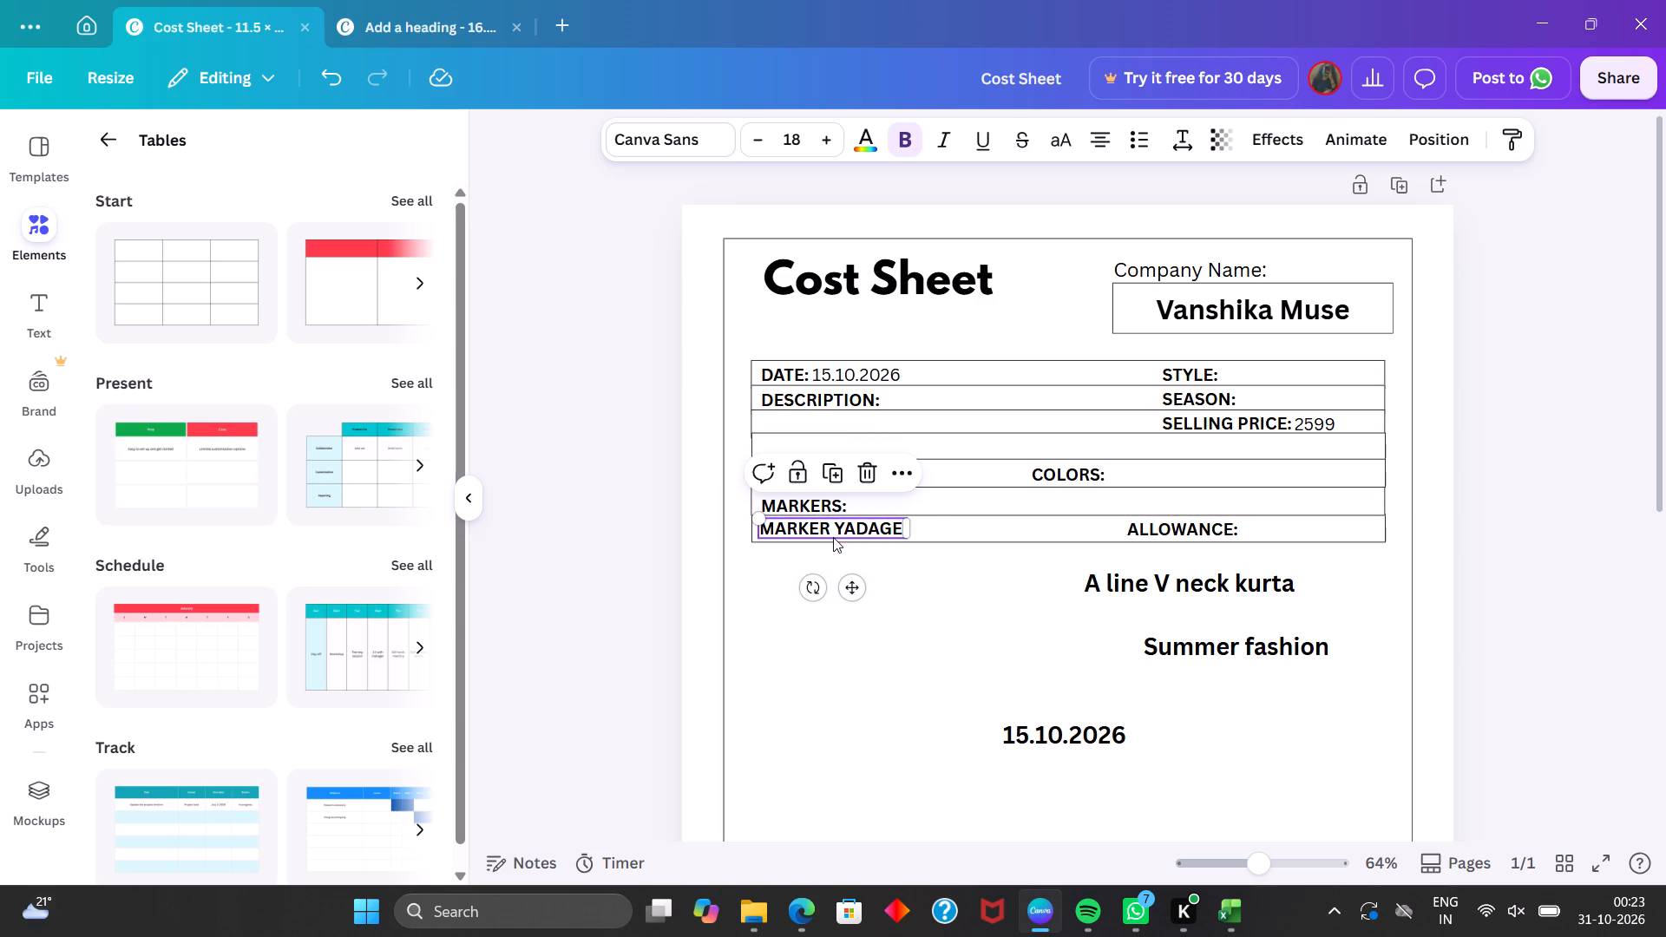
left_click(843, 588)
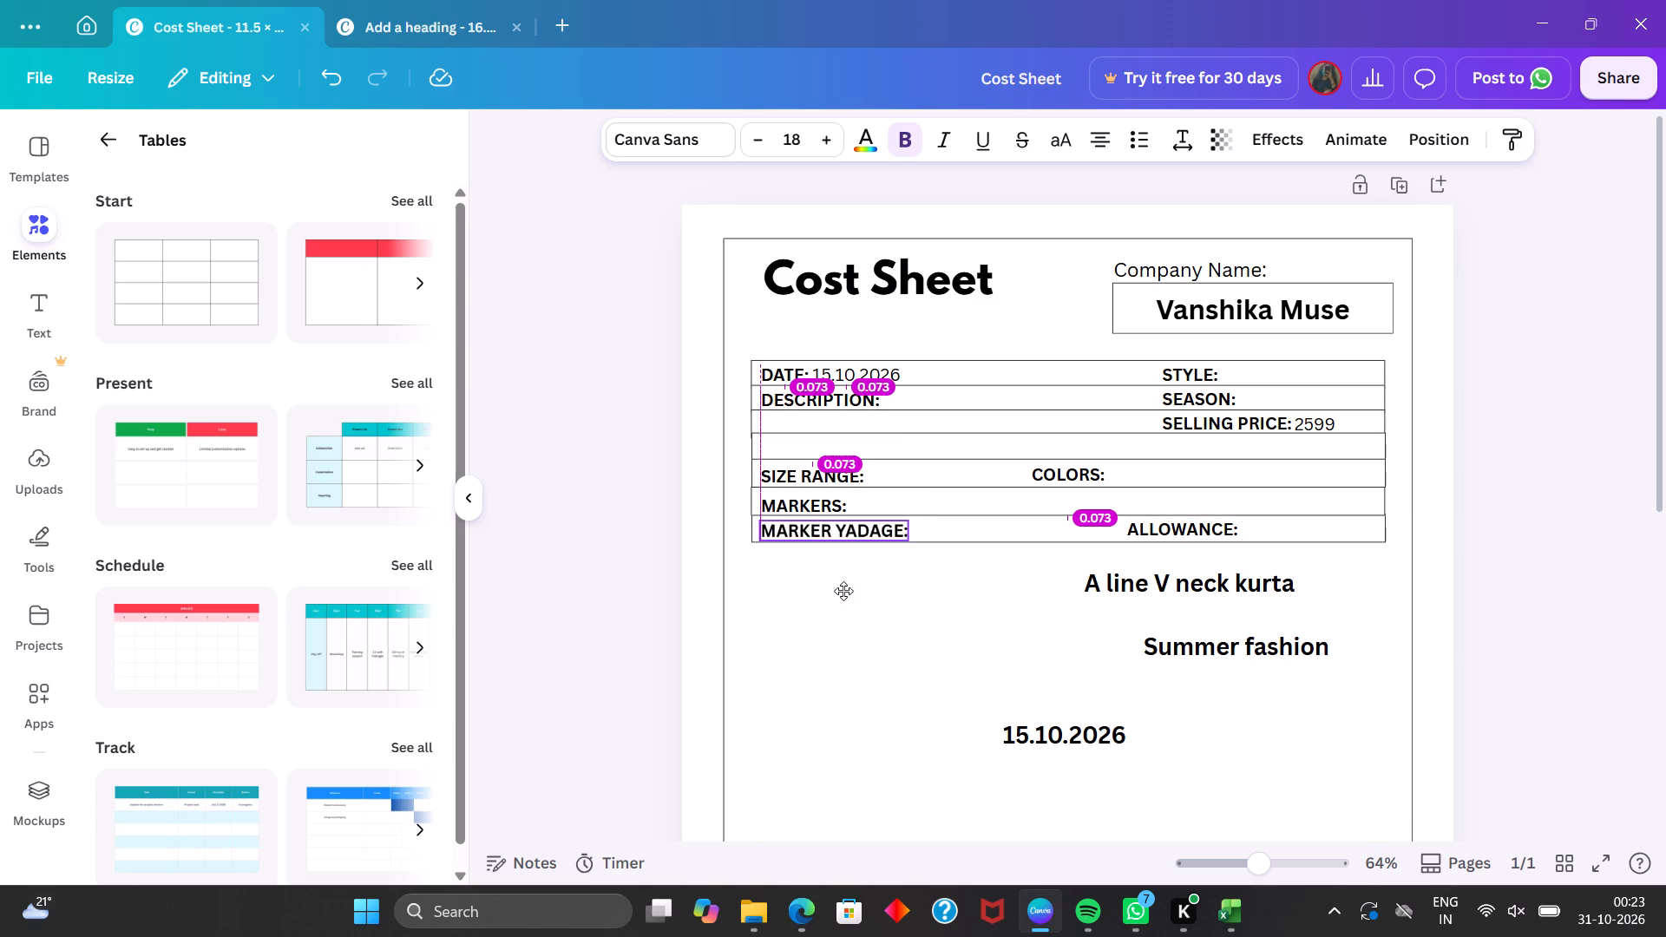
left_click(661, 594)
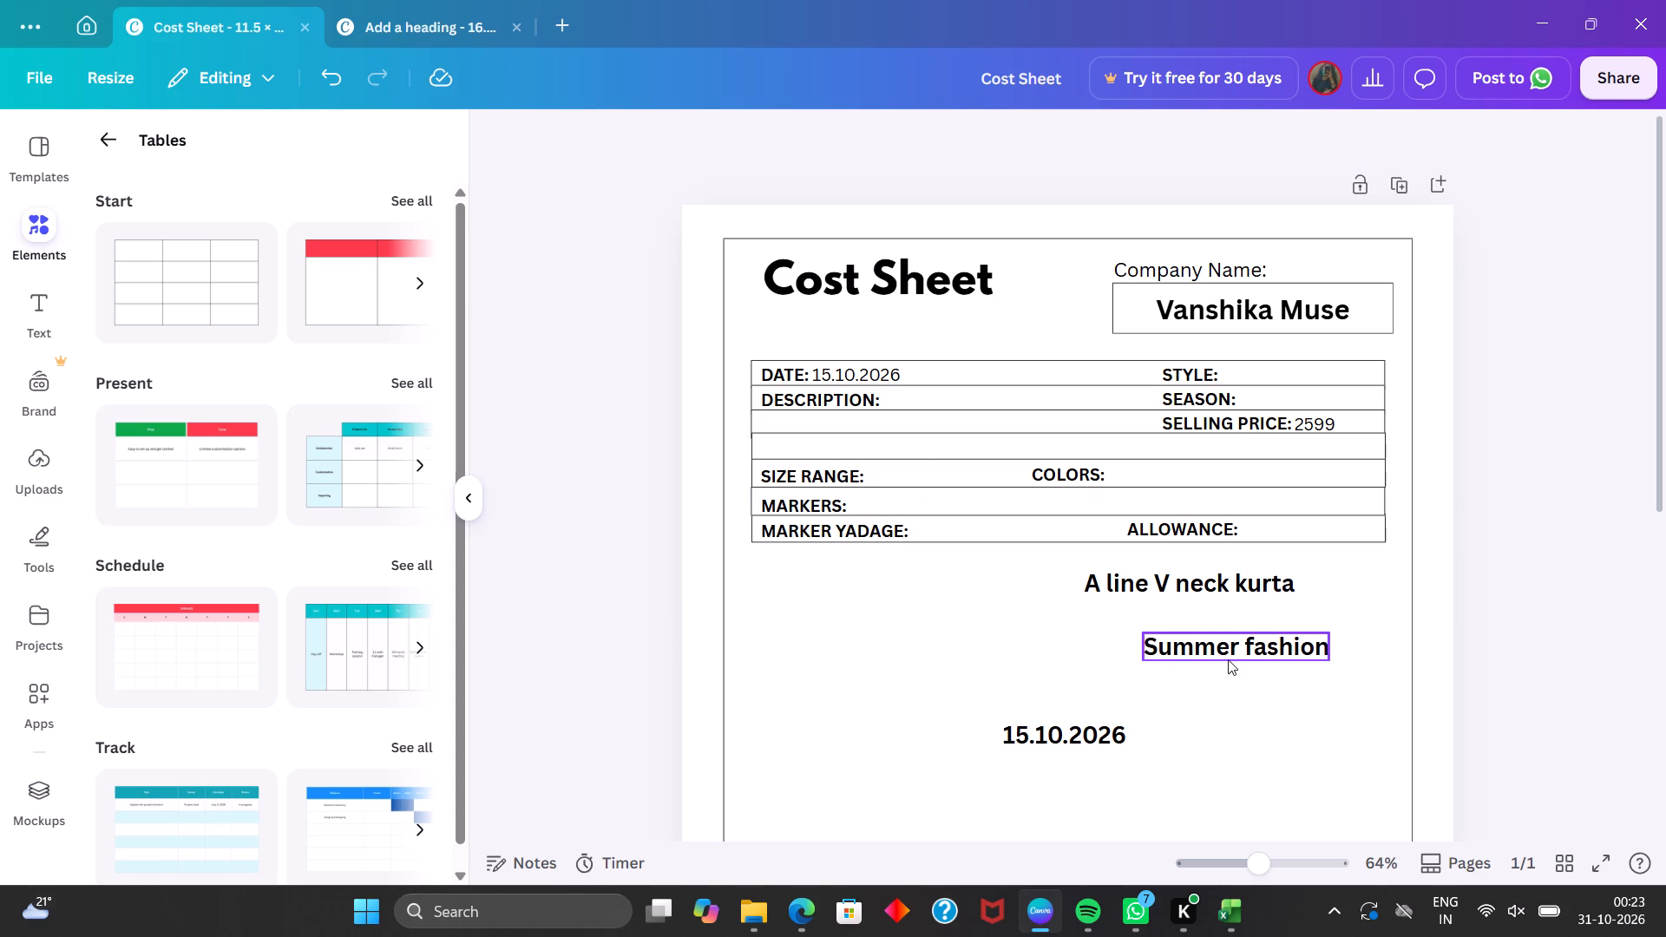
Lower the COLORS and ALLOWANCE labels slightly to match the SIZE RANGE and MARKER YADAGE labels in their rows.
left_click(1058, 464)
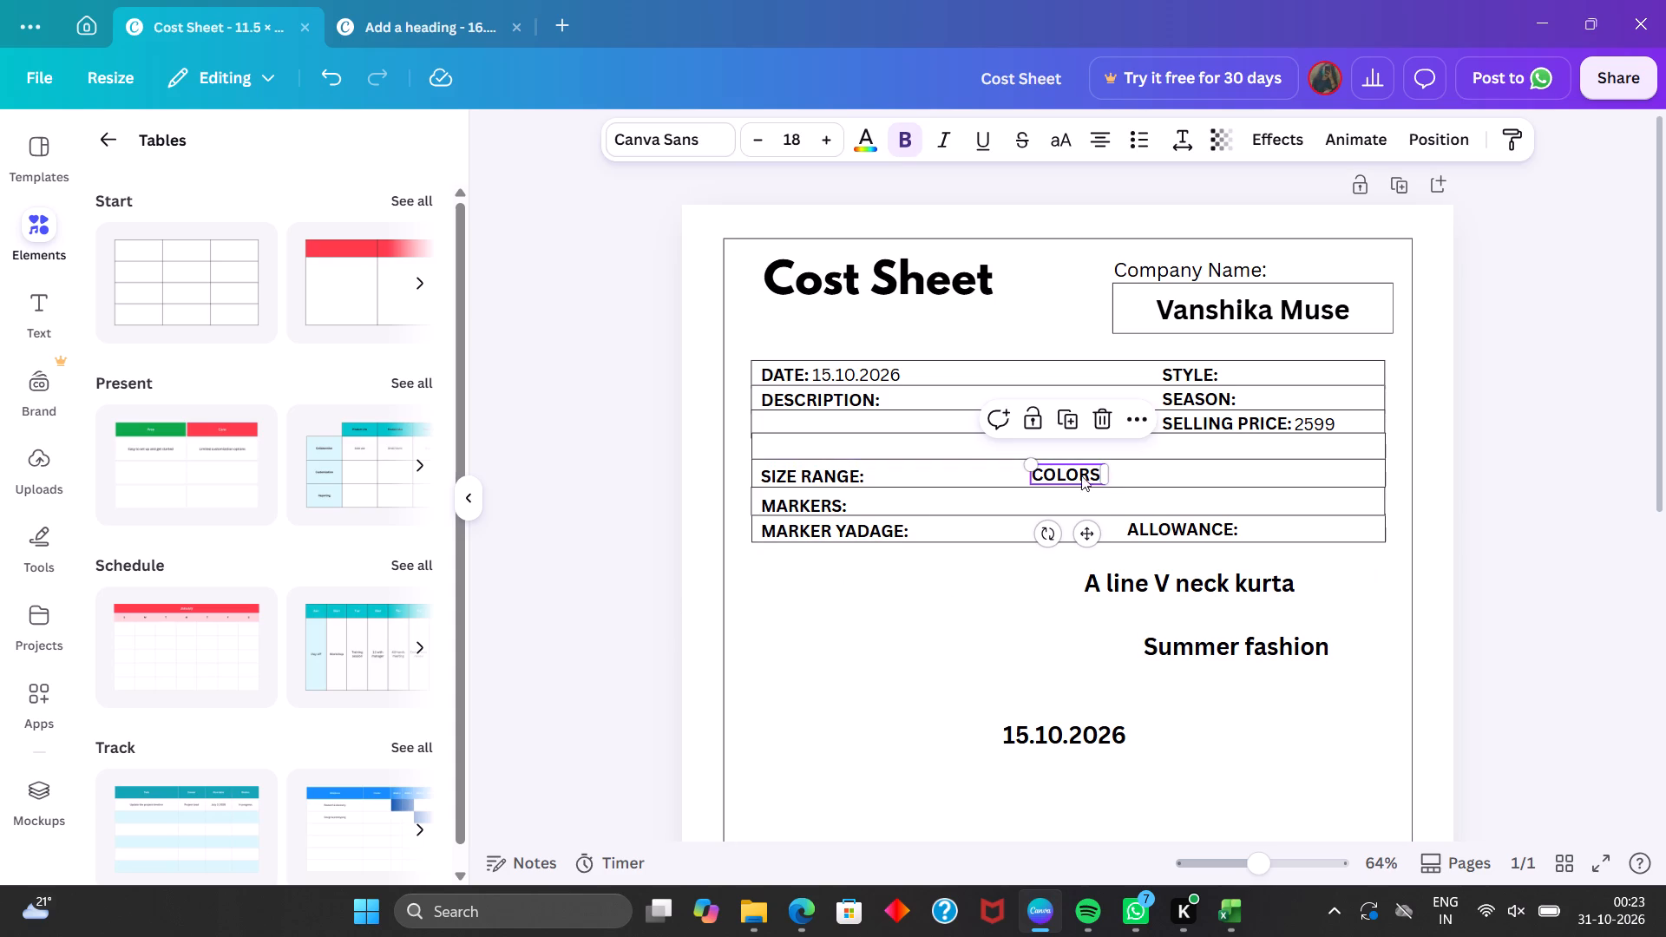
left_click(1087, 537)
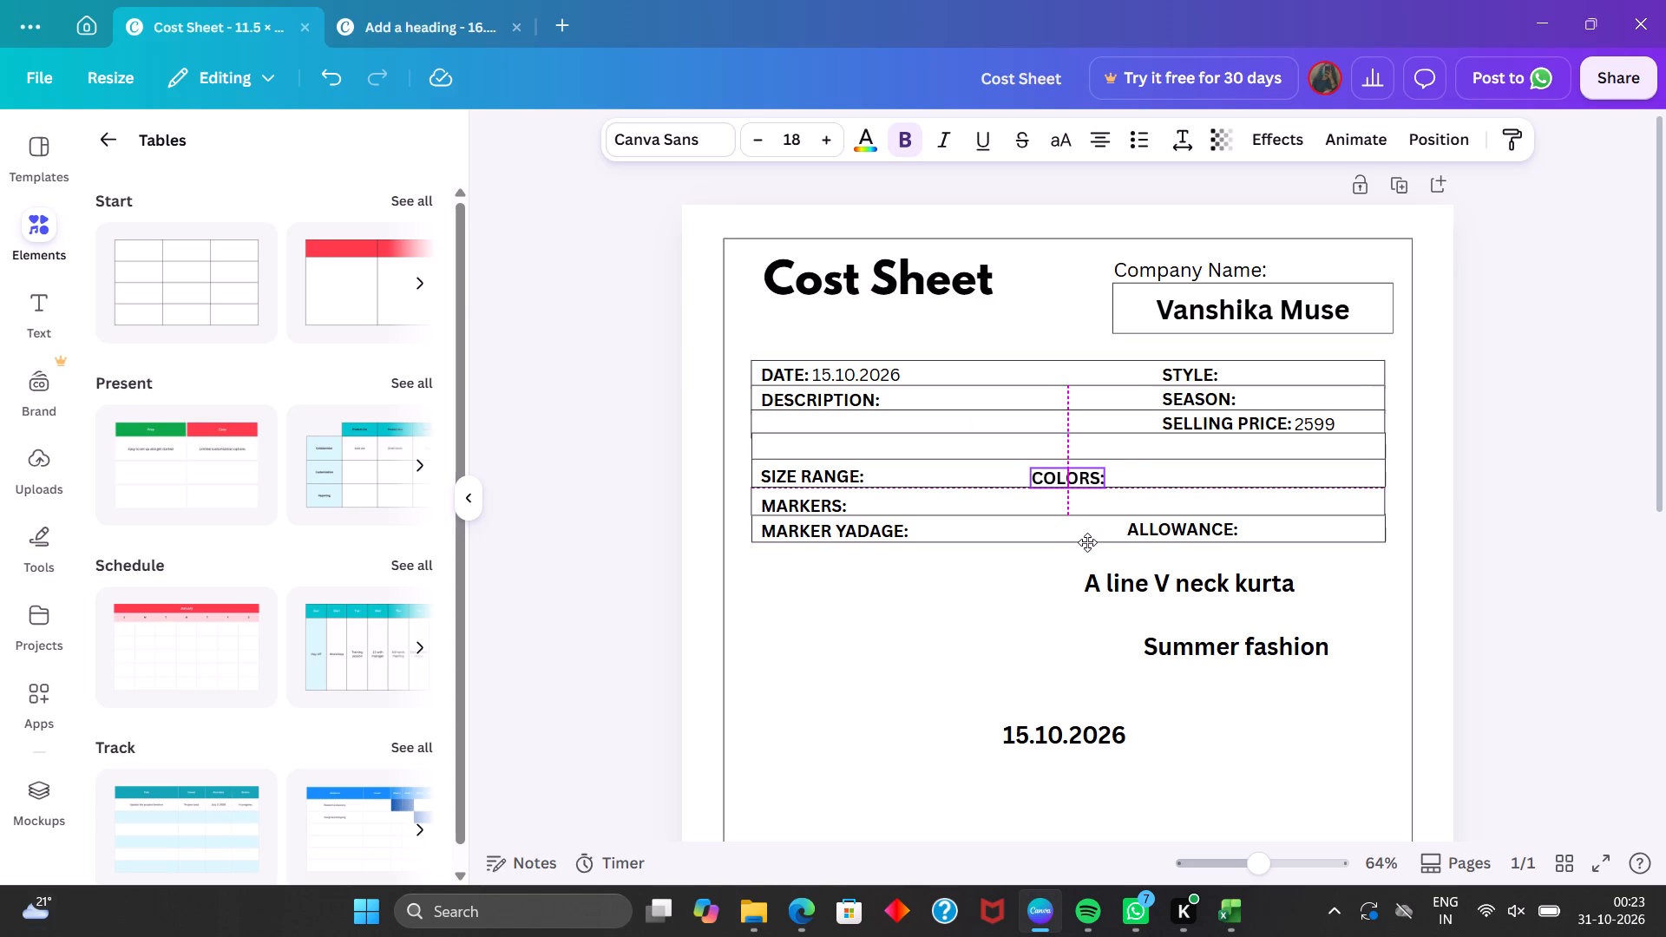
left_click(1154, 539)
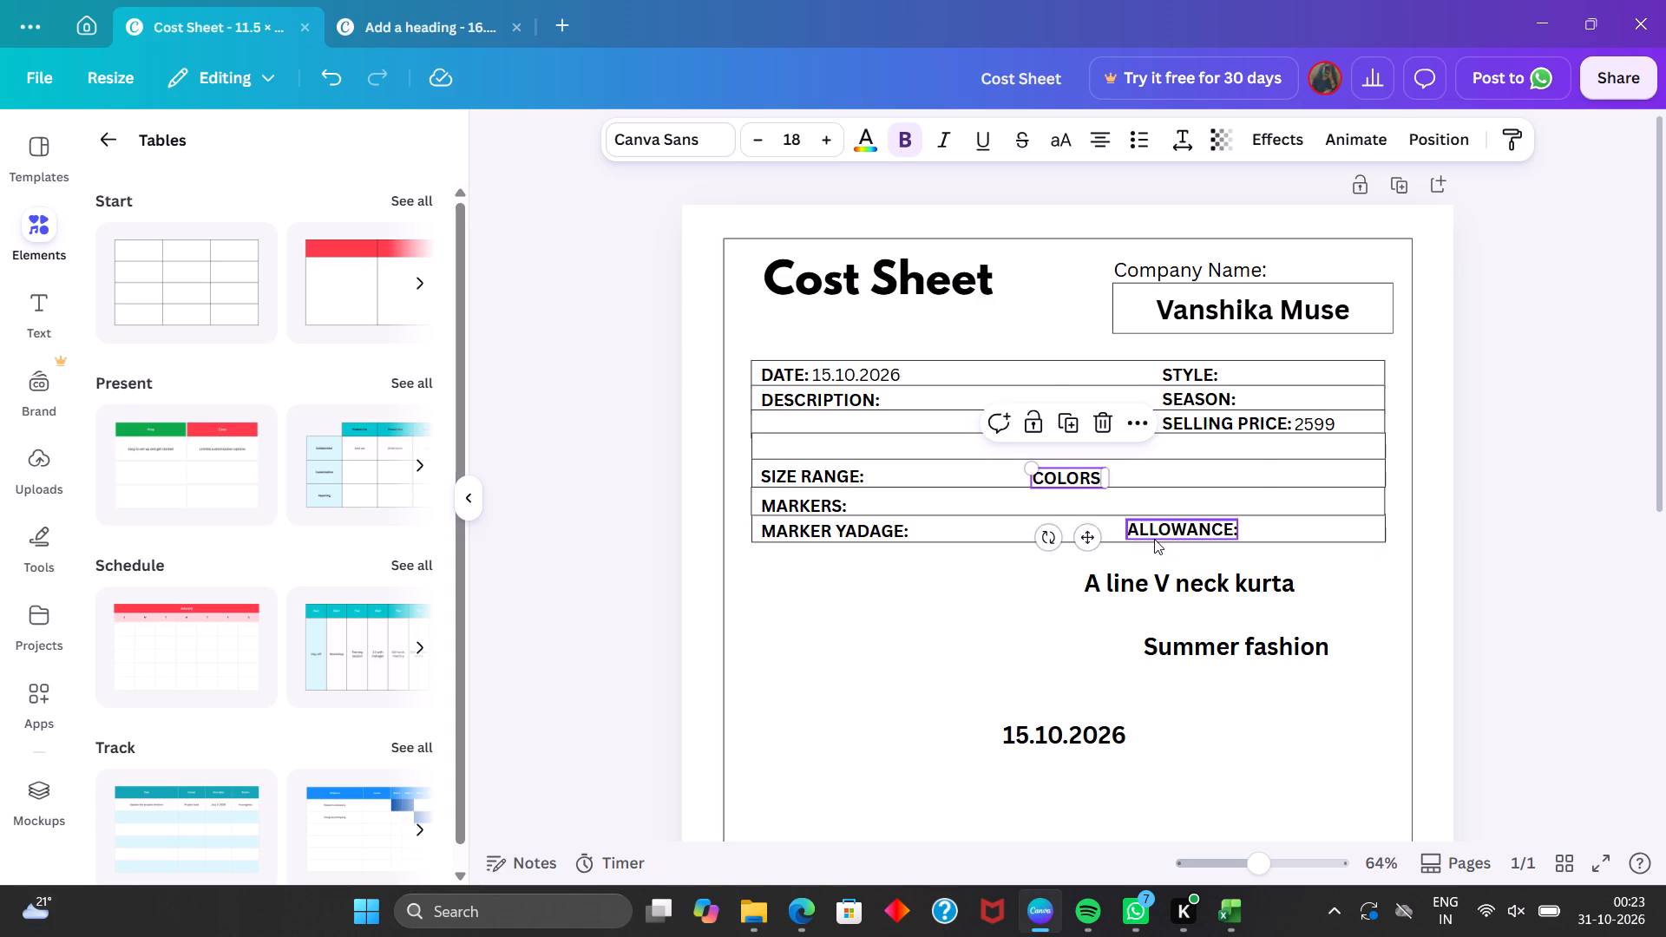
left_click(1198, 588)
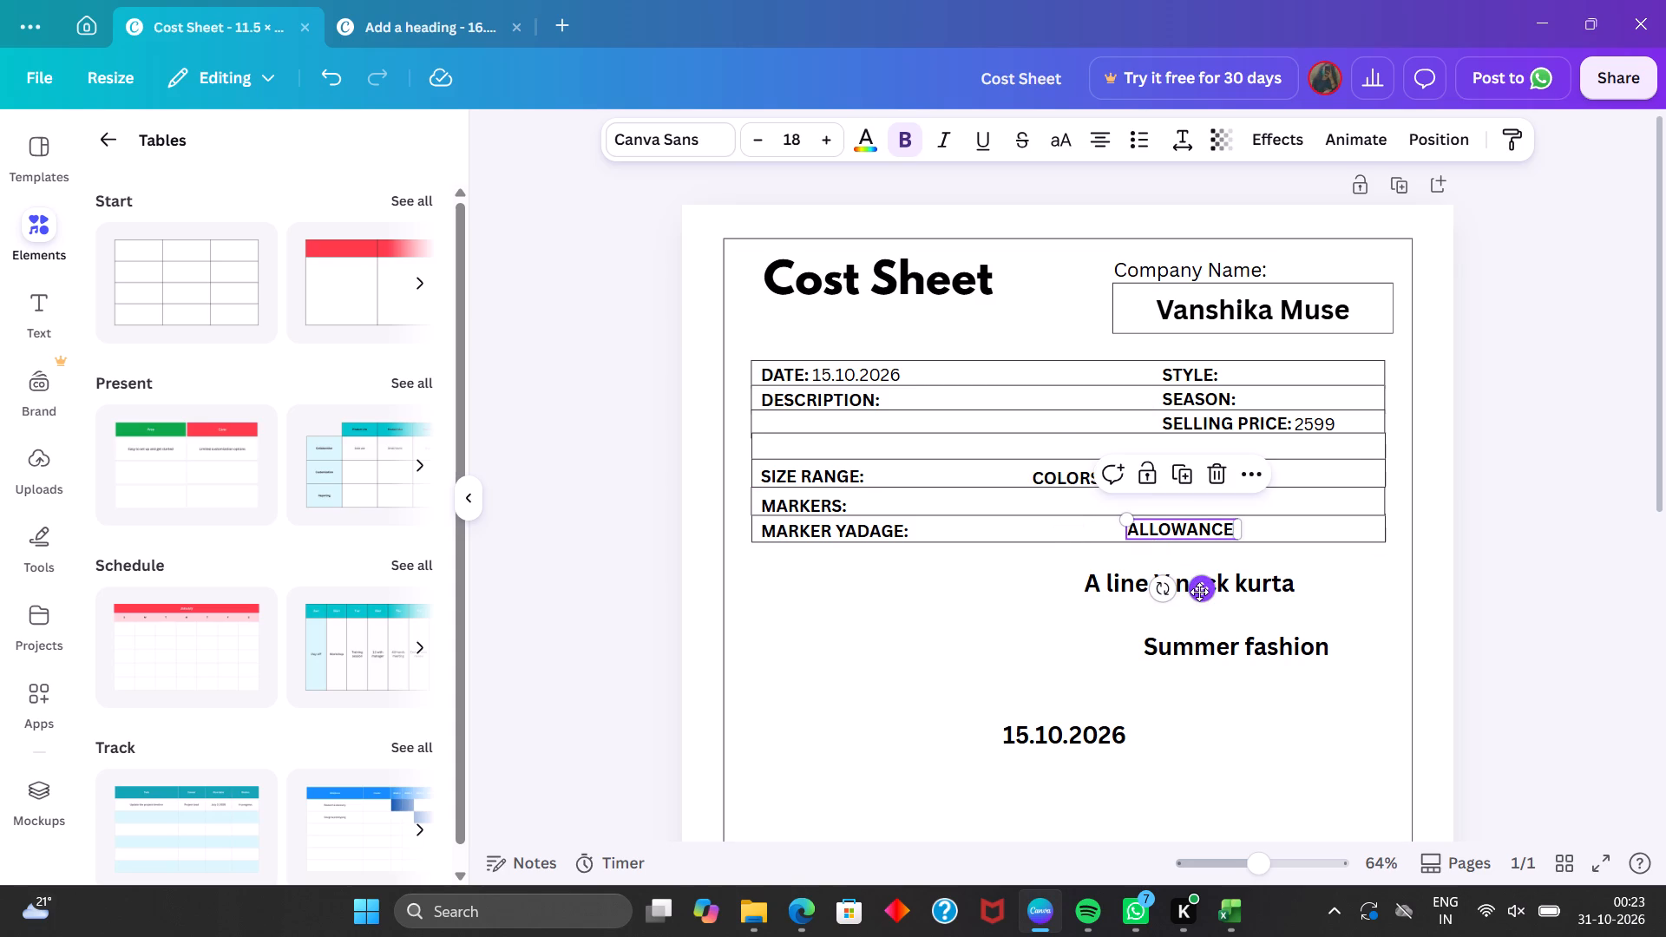
left_click(1520, 592)
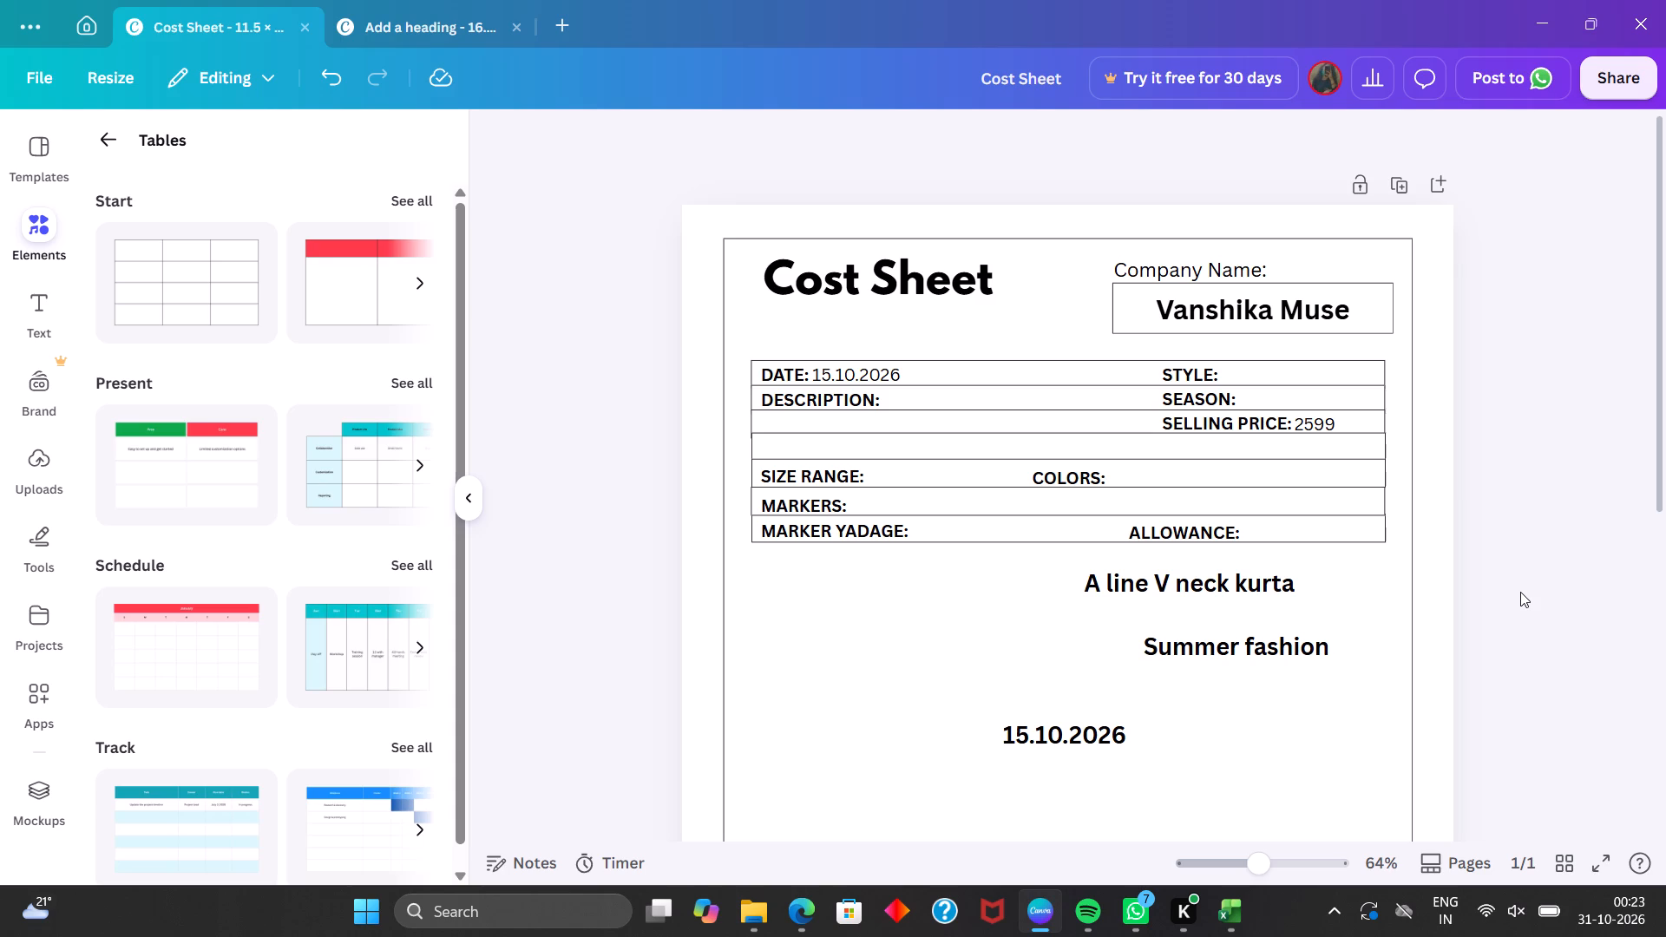
Set the whole "A line V neck kurta" text to font size 18 and remove its bold formatting.
left_click(1289, 586)
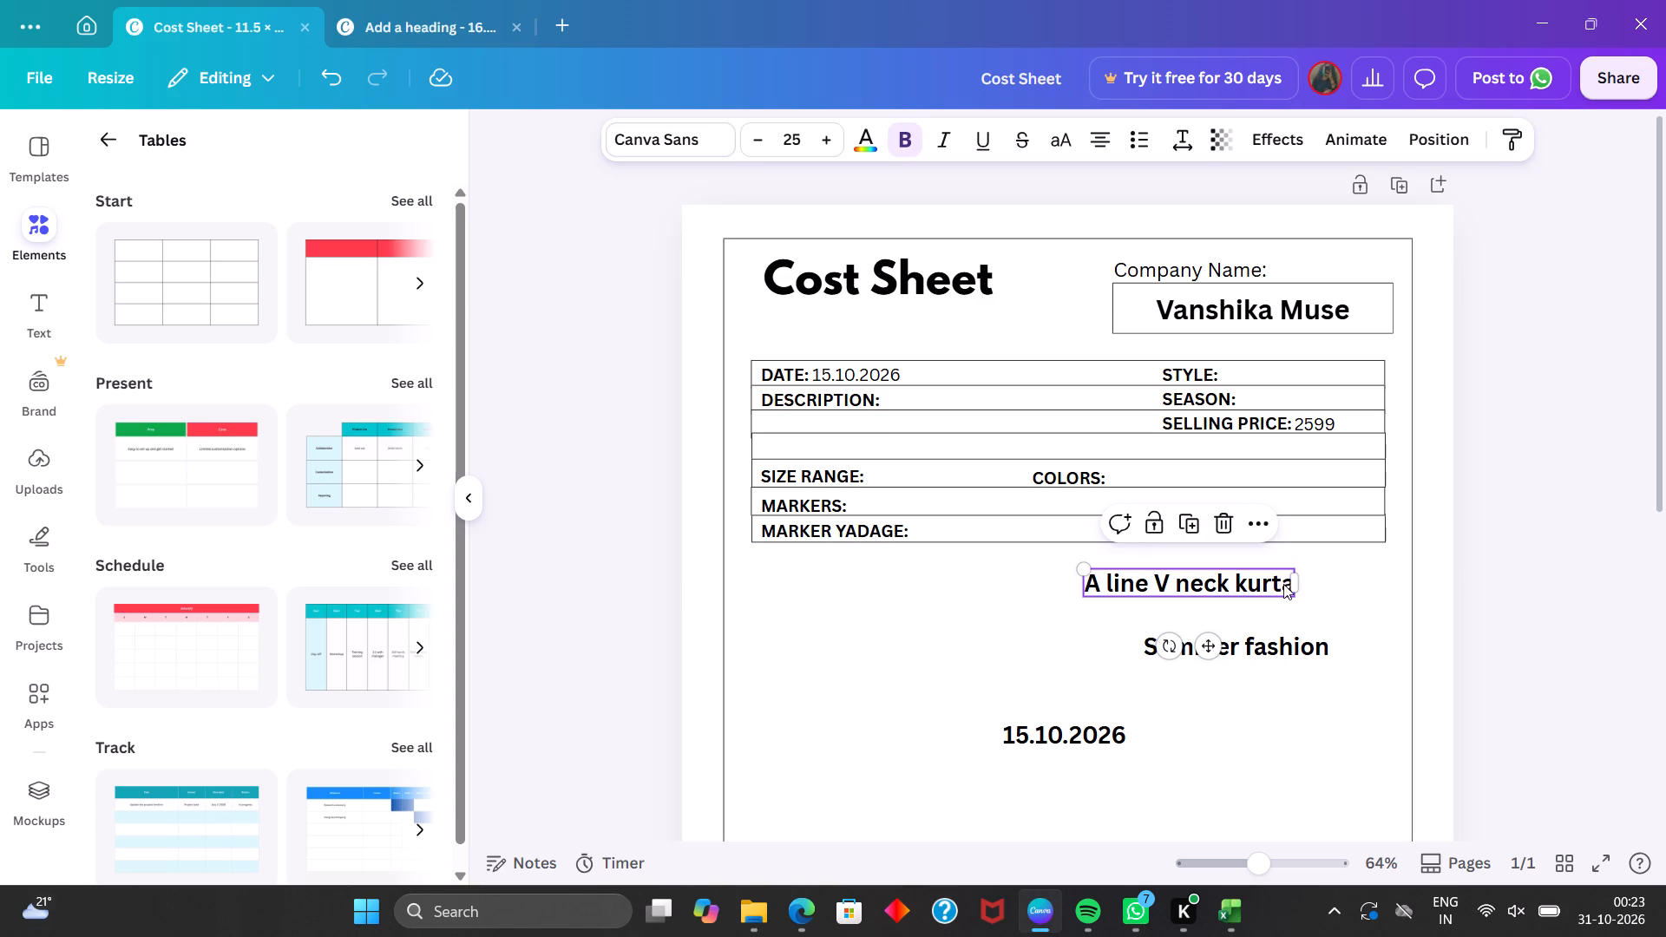
double_click(1281, 584)
left_click(1281, 584)
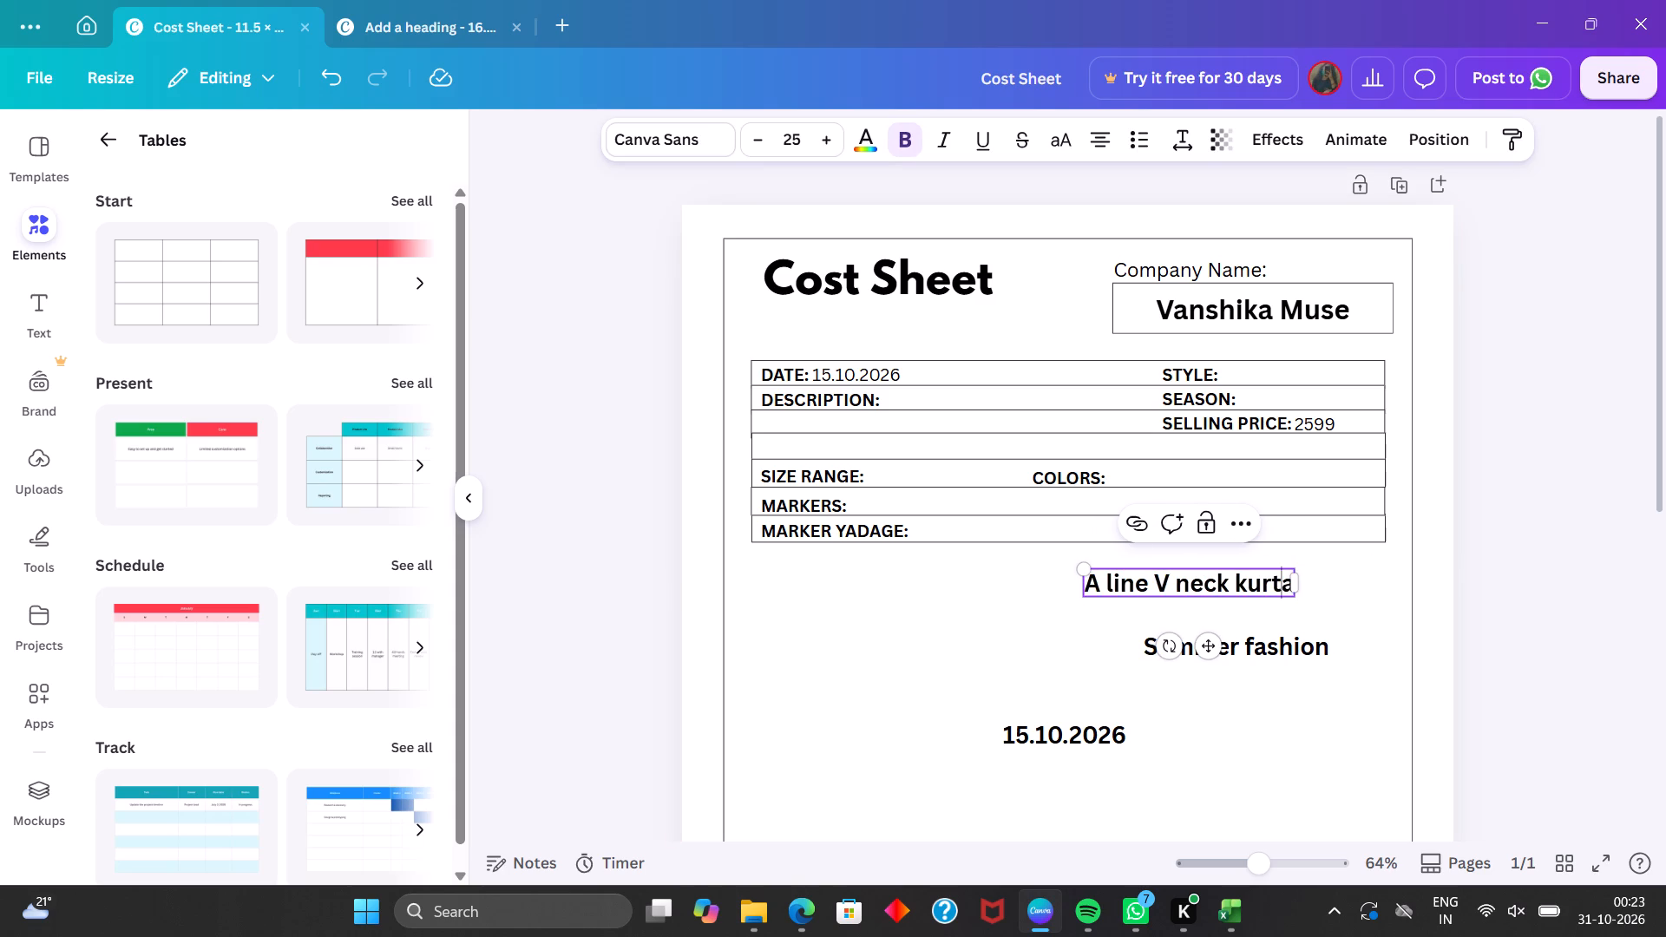
left_click(1281, 584)
key("Right")
key("Right")
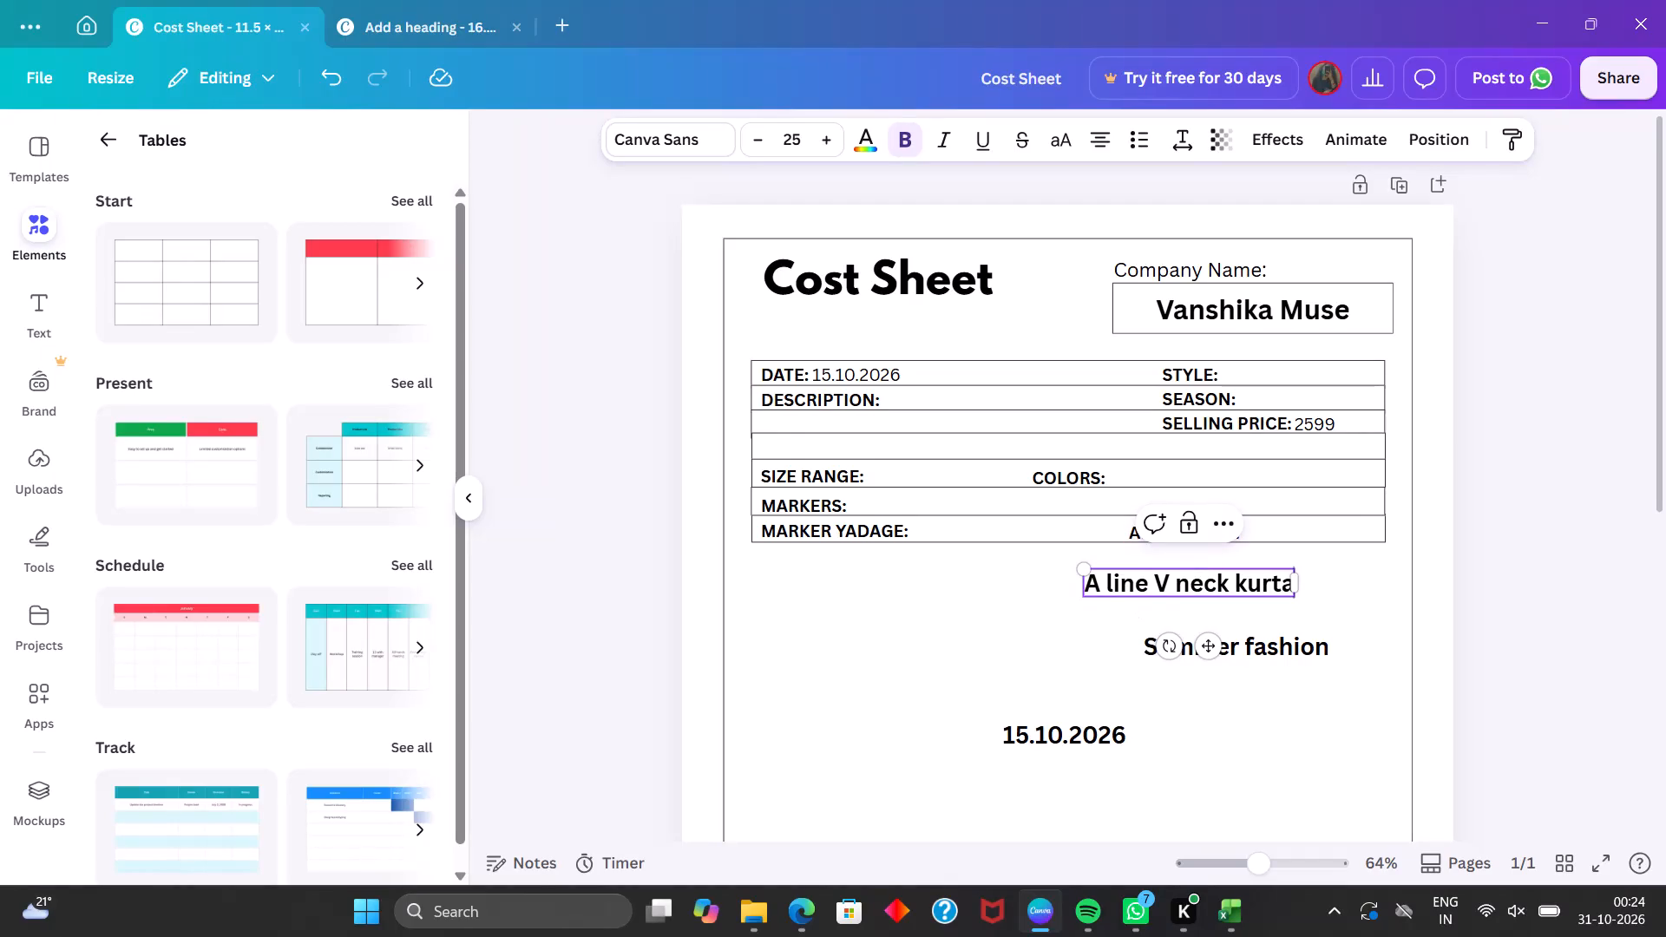
left_click_drag(1089, 588, 1249, 588)
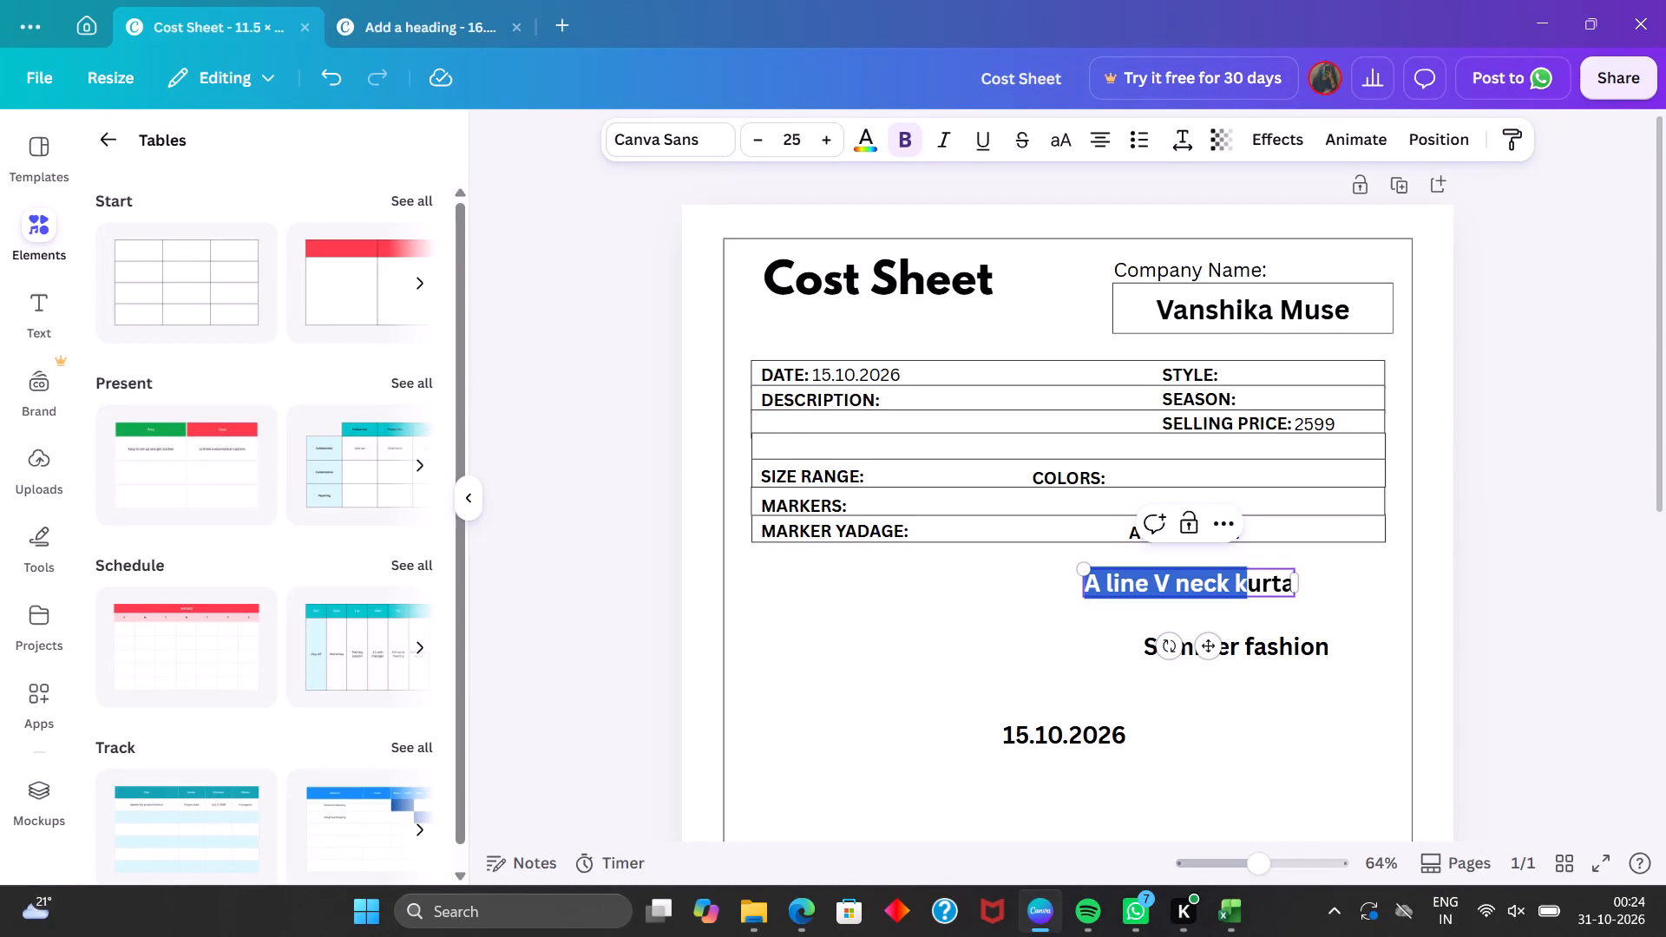
left_click_drag(1249, 588, 1347, 584)
triple_click(759, 139)
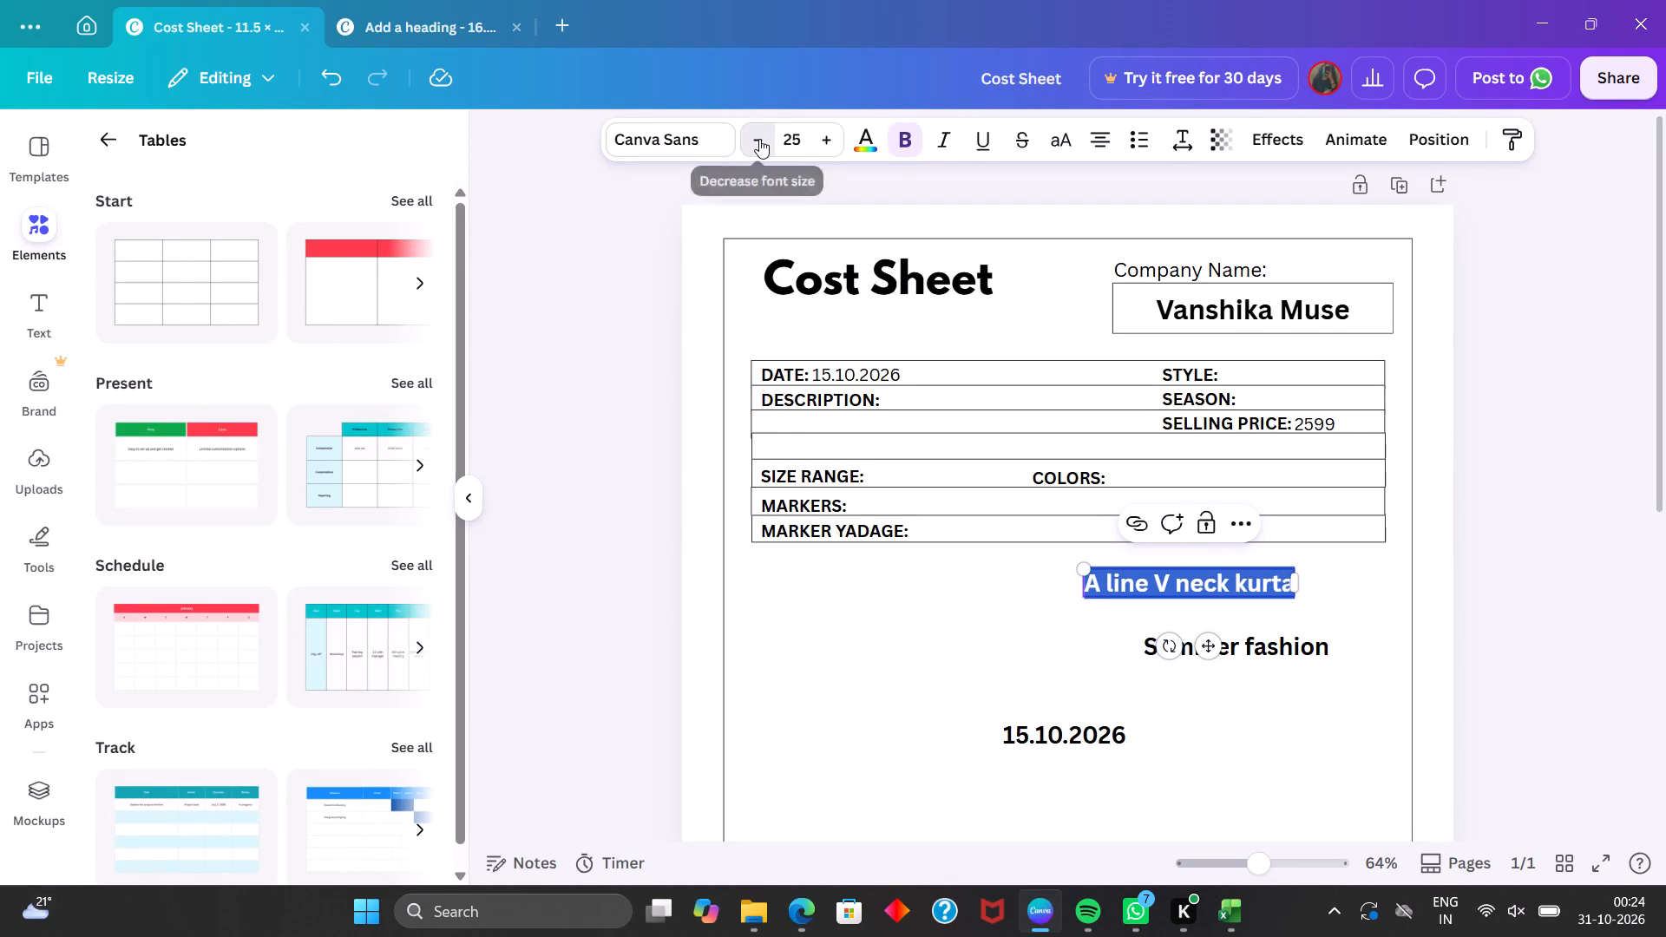
triple_click(759, 139)
left_click(759, 139)
left_click(759, 139)
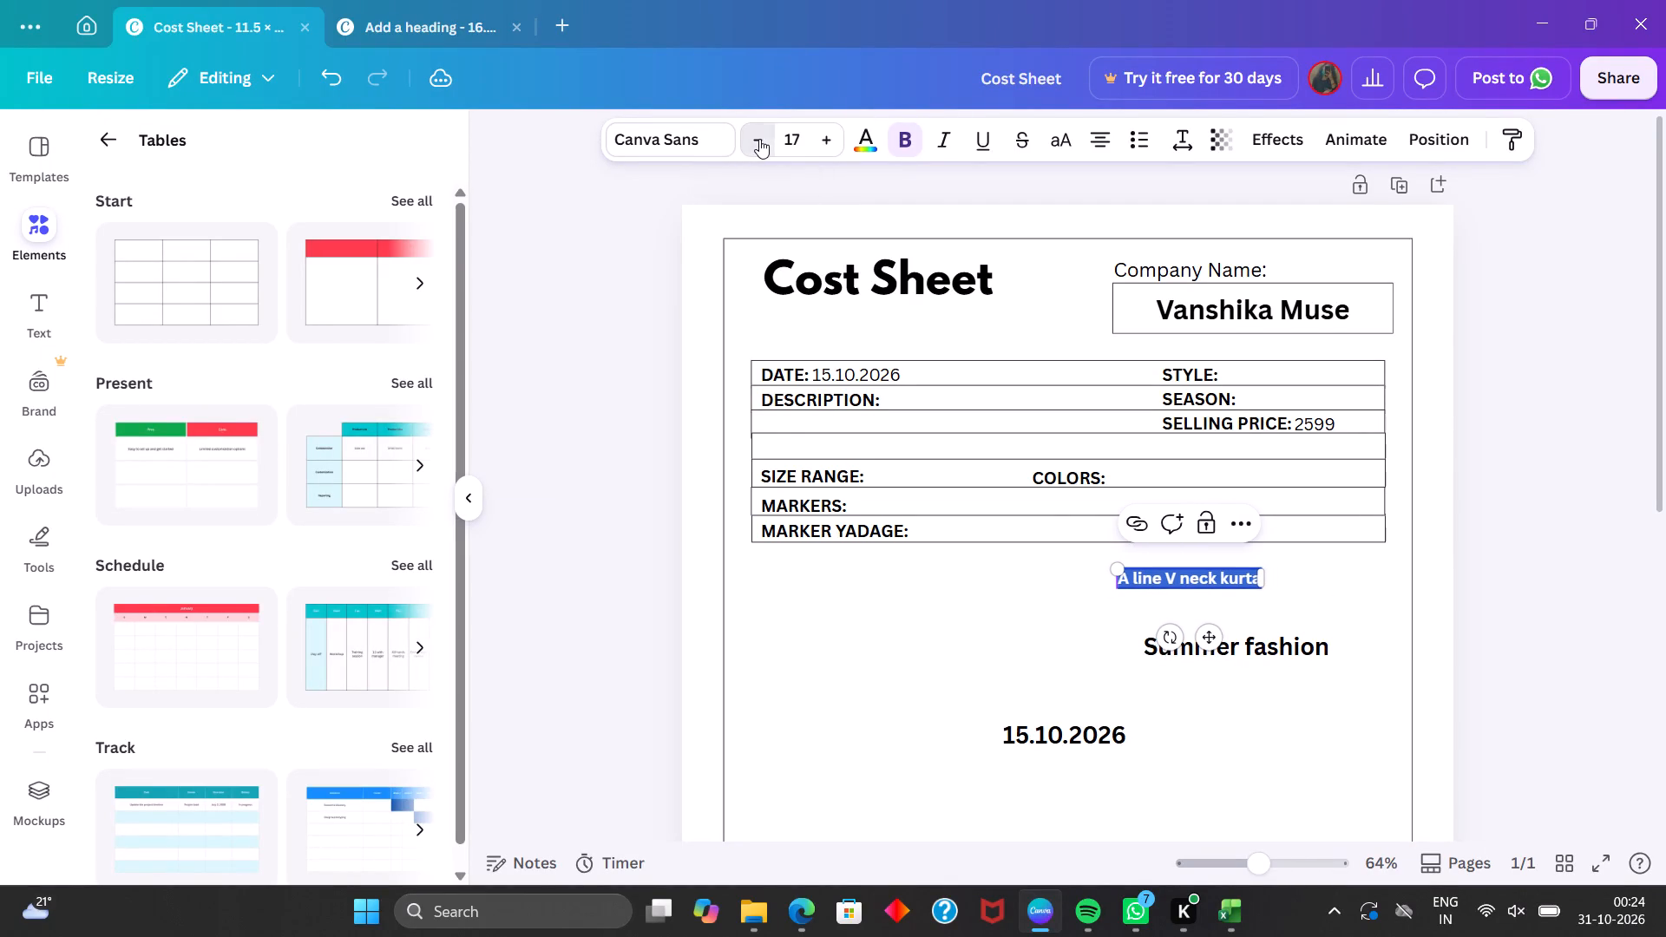
left_click(823, 135)
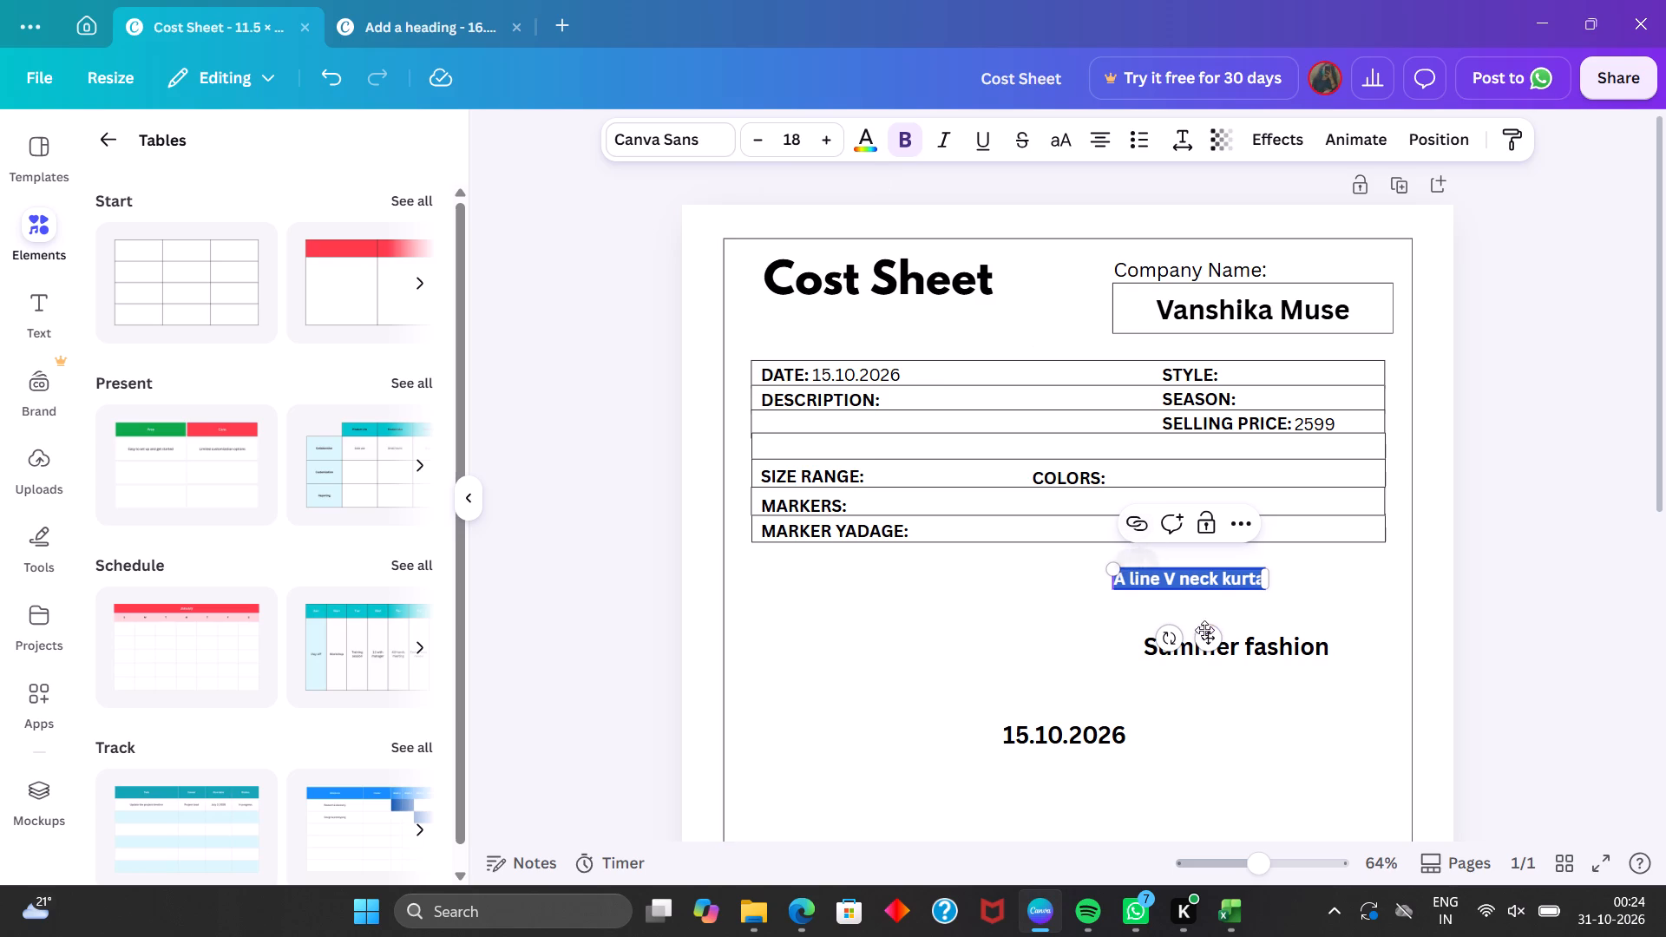
left_click(906, 140)
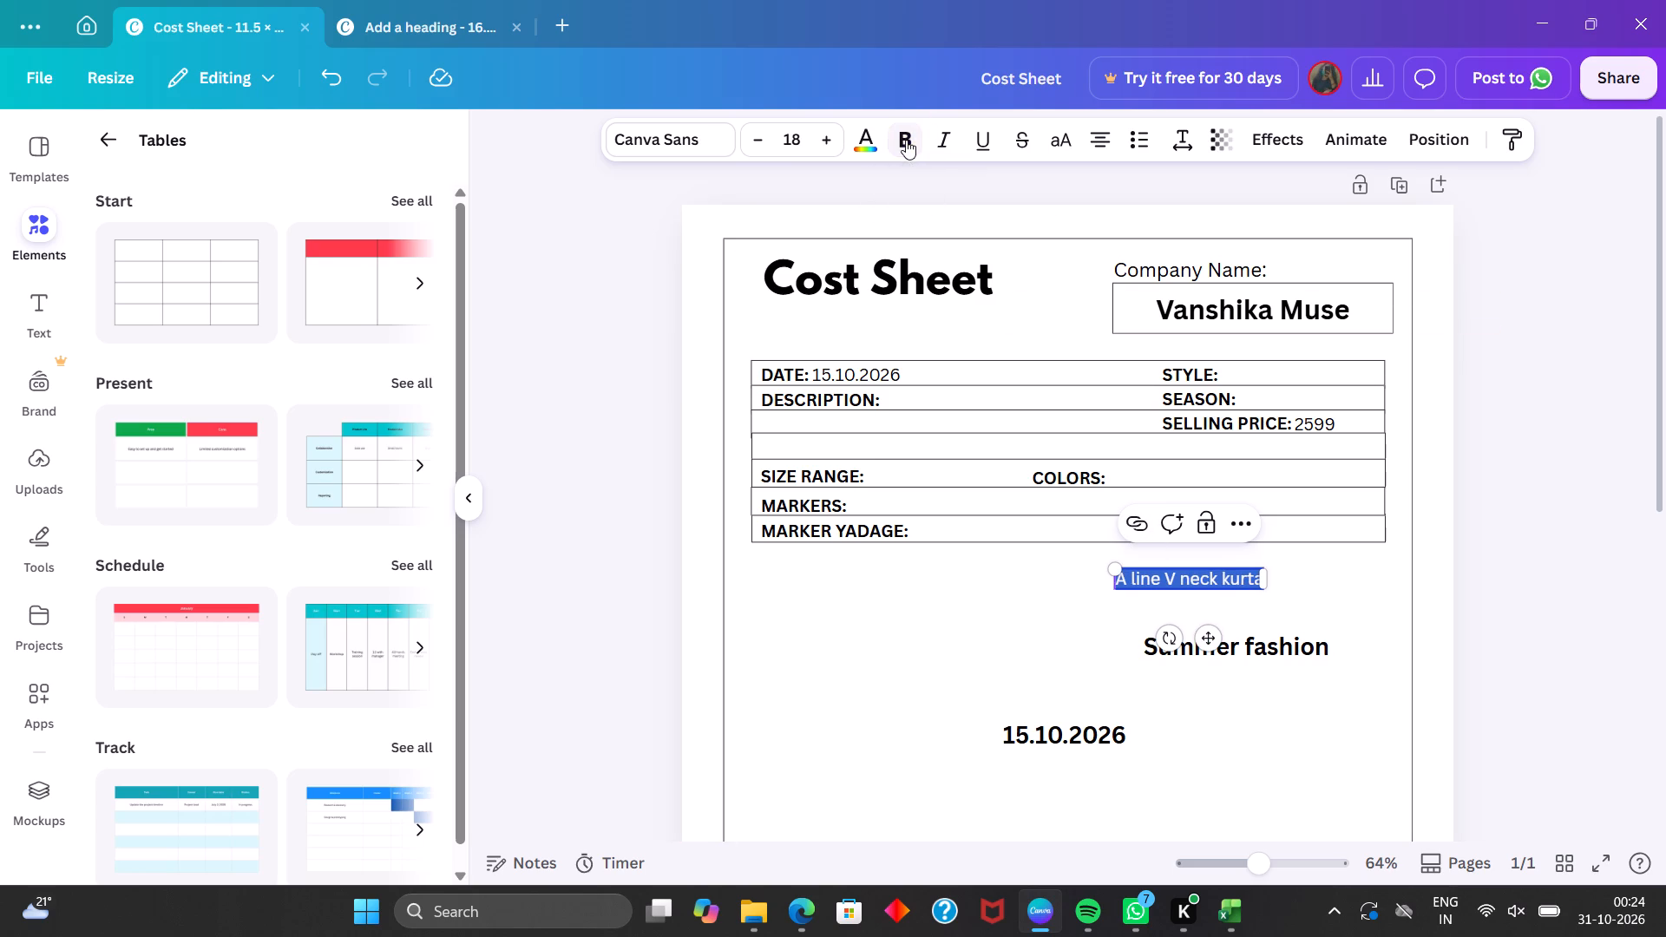
Place the "A line V neck kurta" text beside the STYLE label, level with it in the top row.
left_click_drag(1209, 639, 1313, 435)
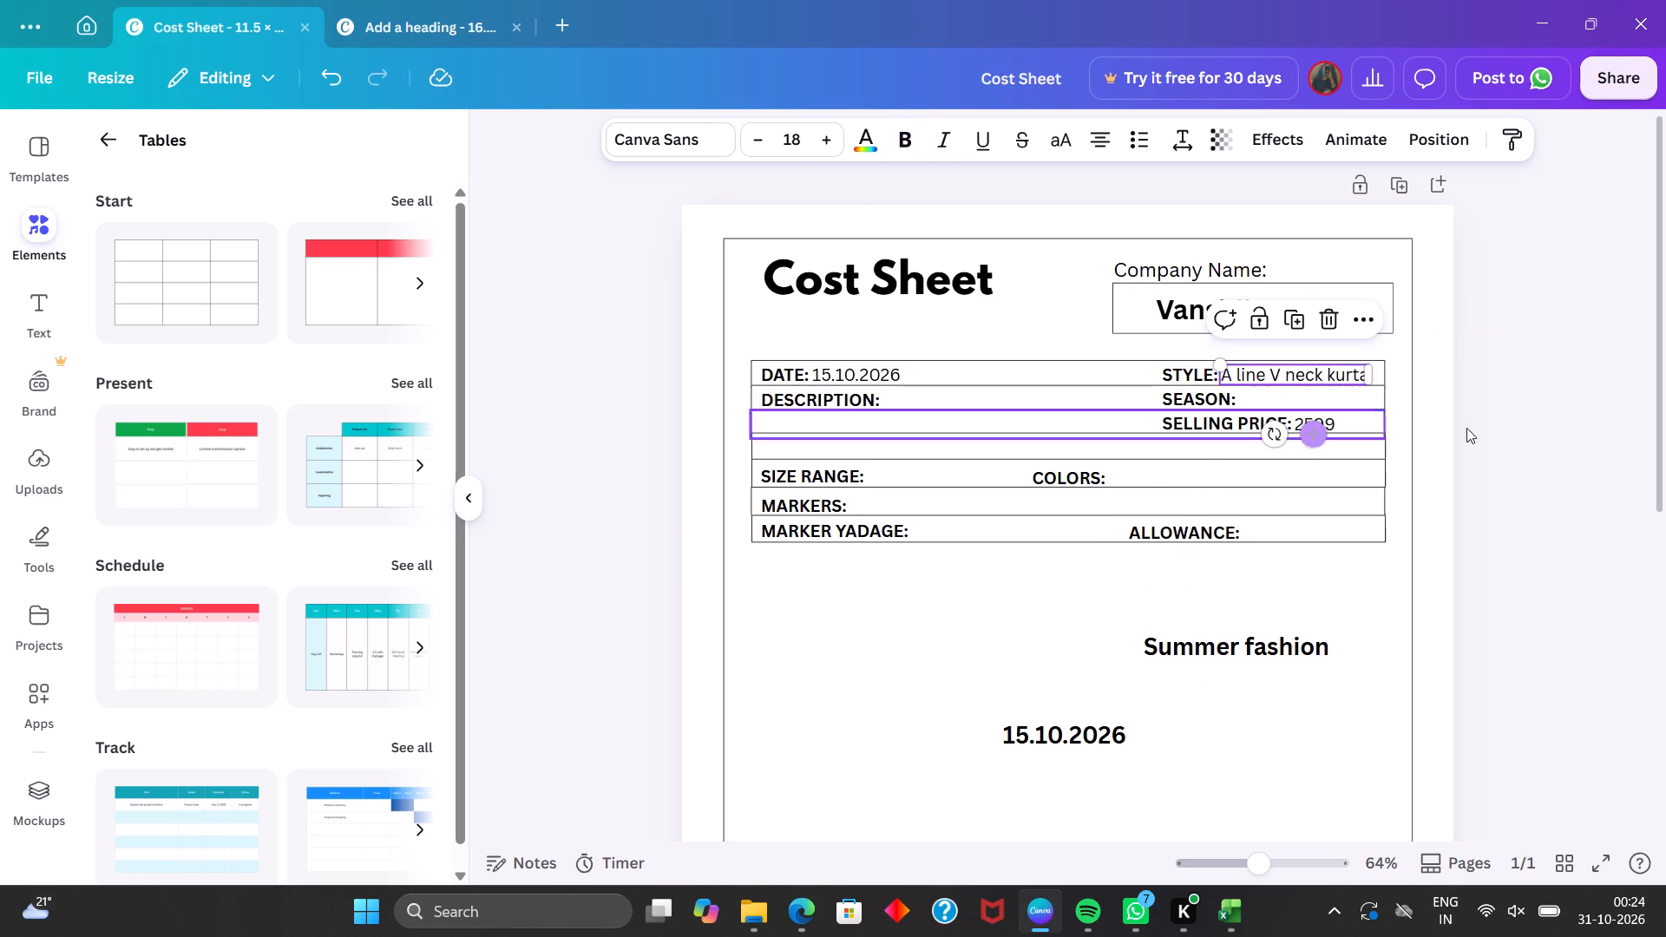
left_click(1593, 463)
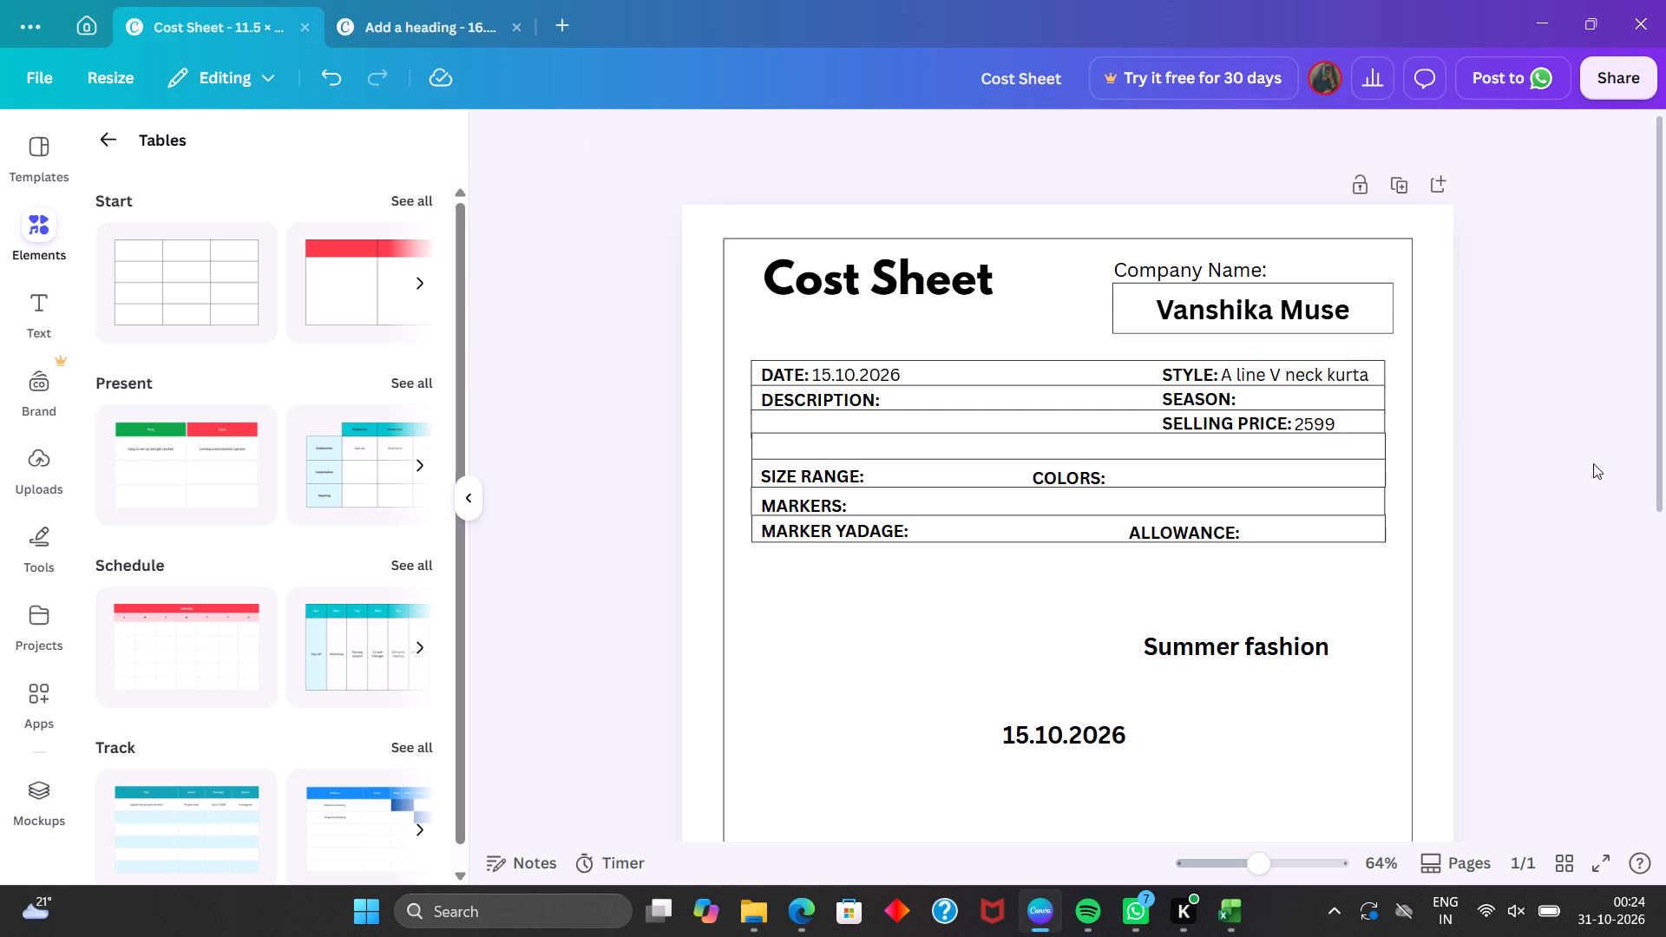
Make the "Summer fashion" text non-bold at size 18 and place it beside the SEASON label.
left_click(1295, 649)
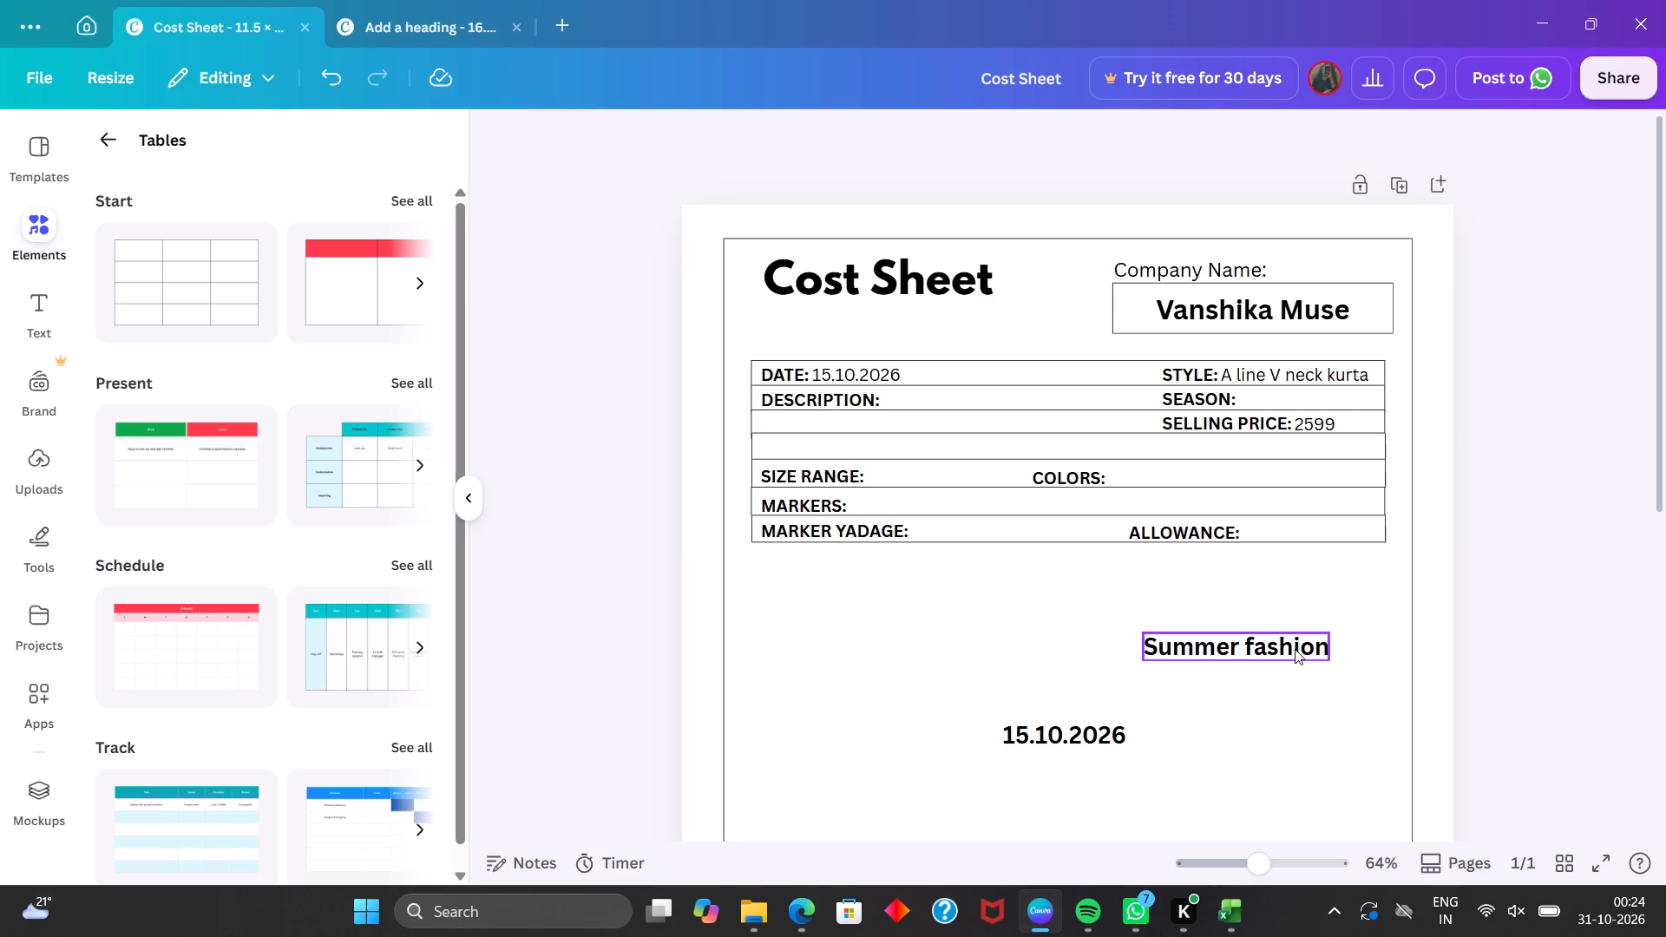
left_click(902, 135)
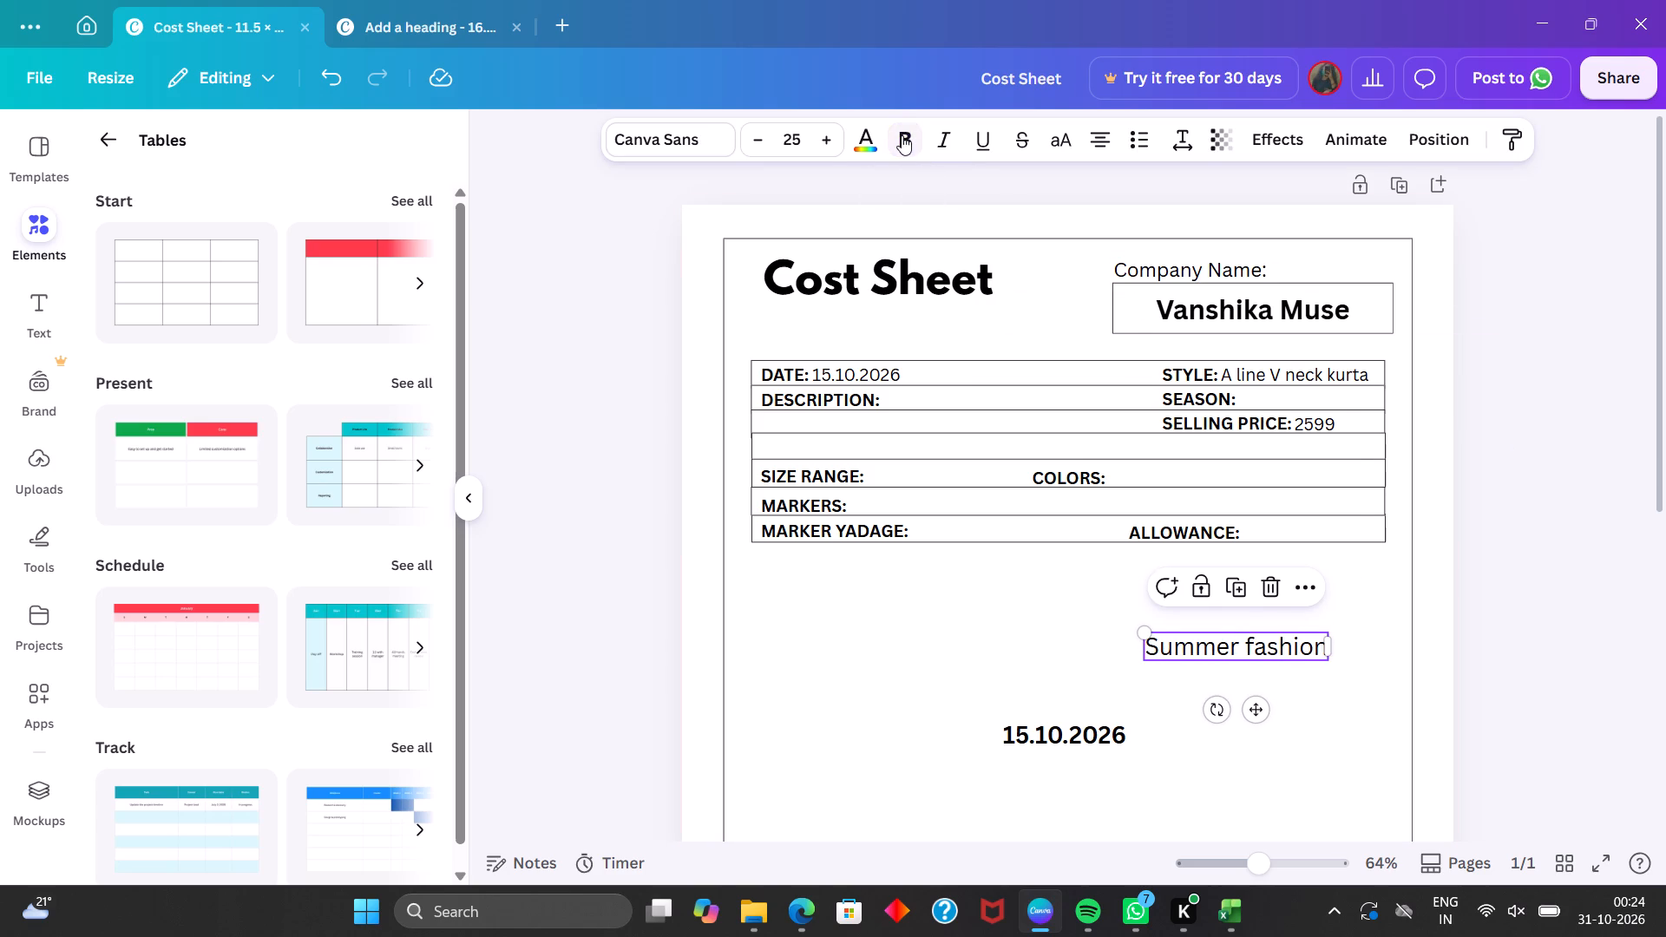
triple_click(762, 136)
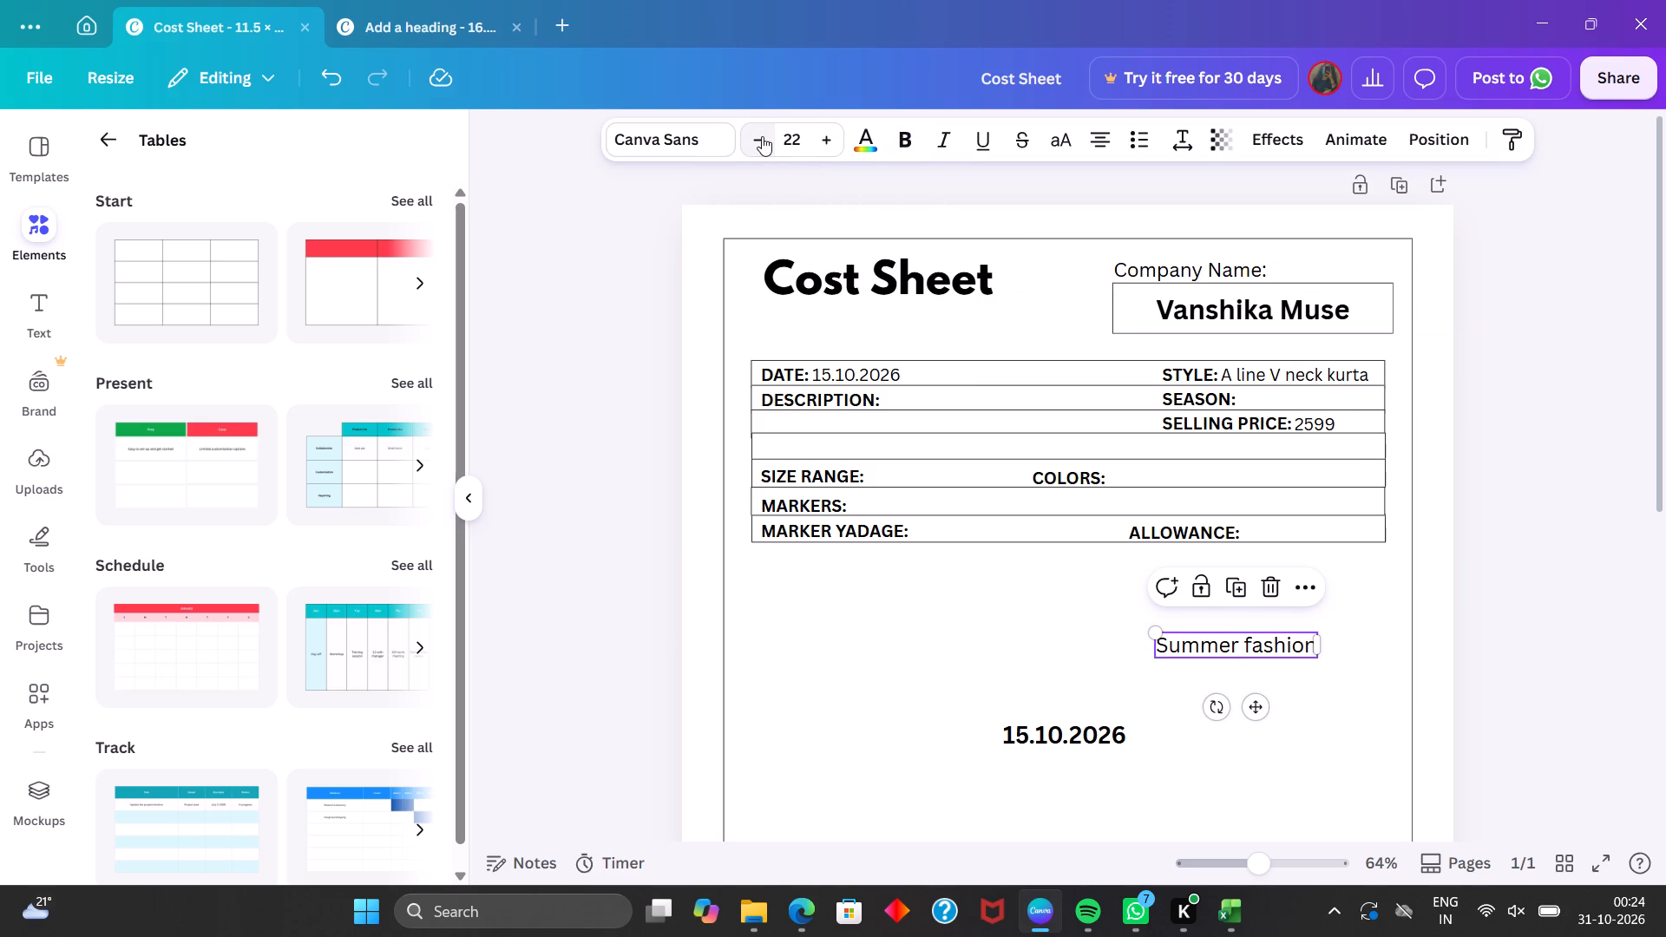
triple_click(762, 136)
left_click(762, 136)
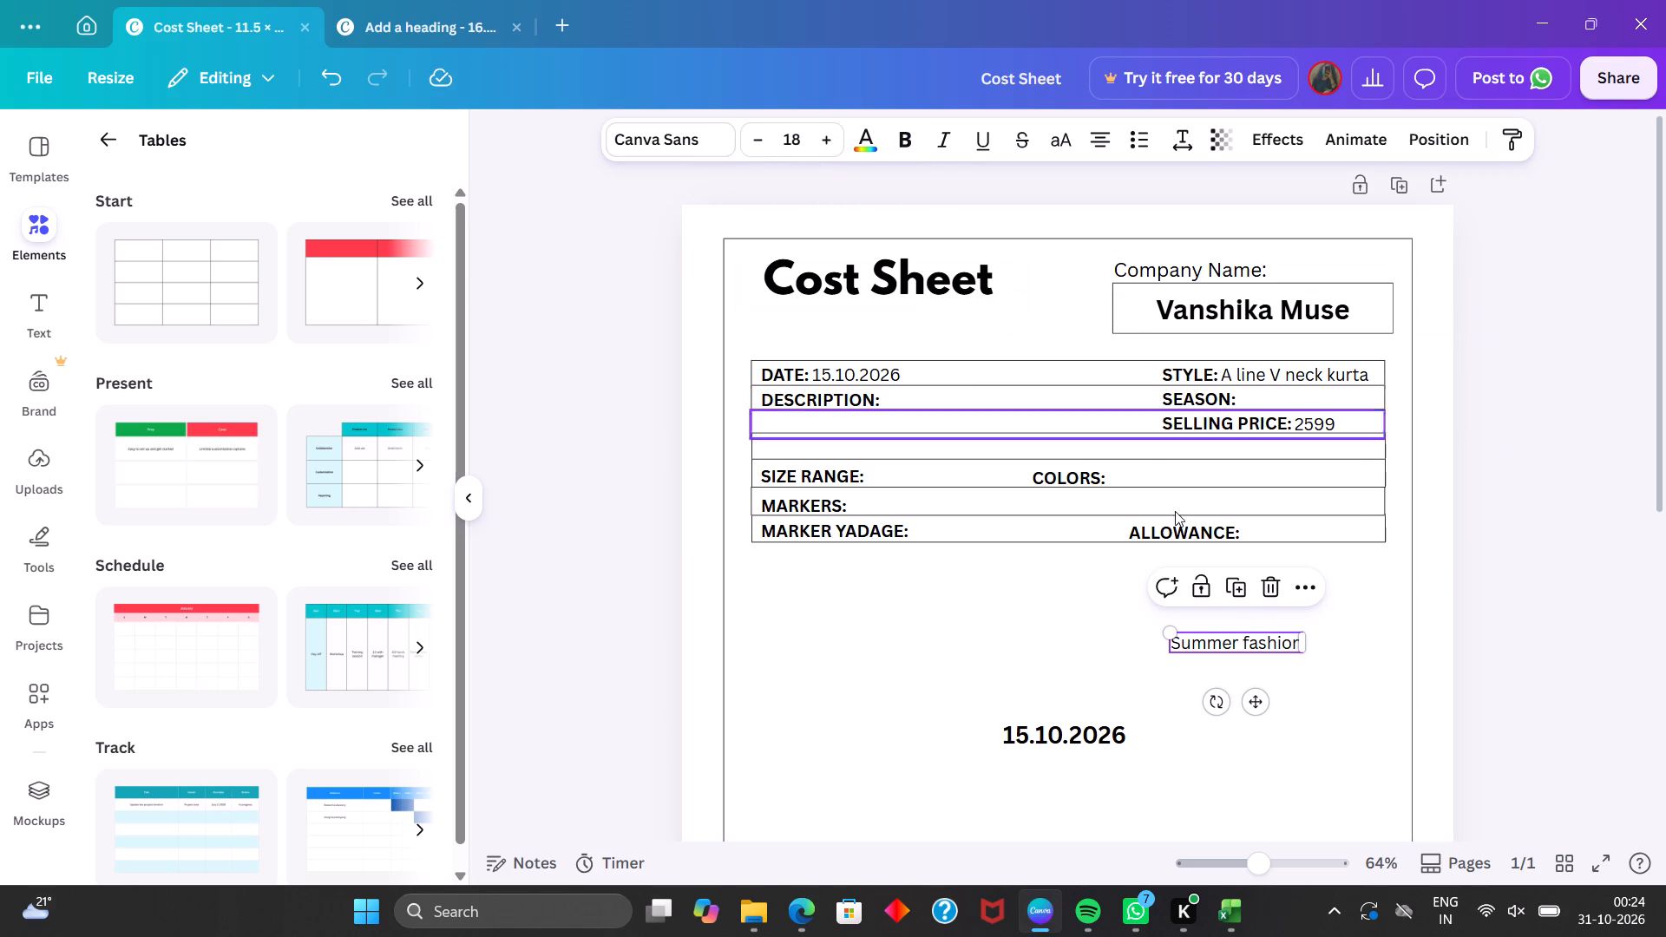
left_click_drag(1257, 703, 1297, 491)
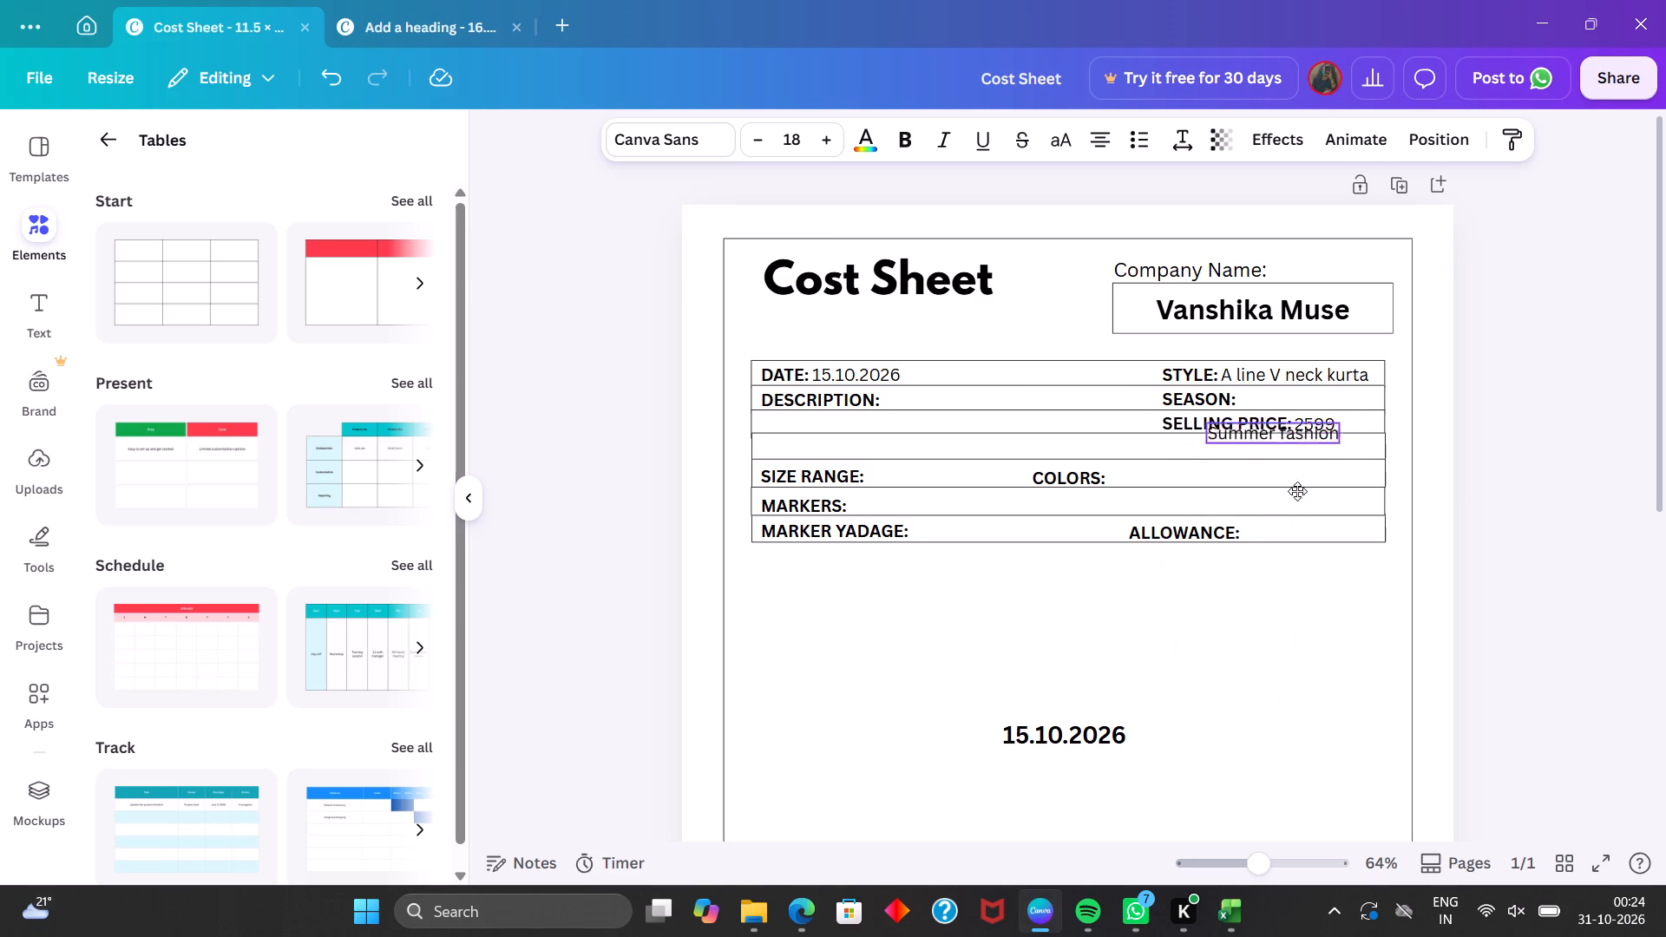
left_click_drag(1297, 491, 1328, 462)
left_click(1578, 469)
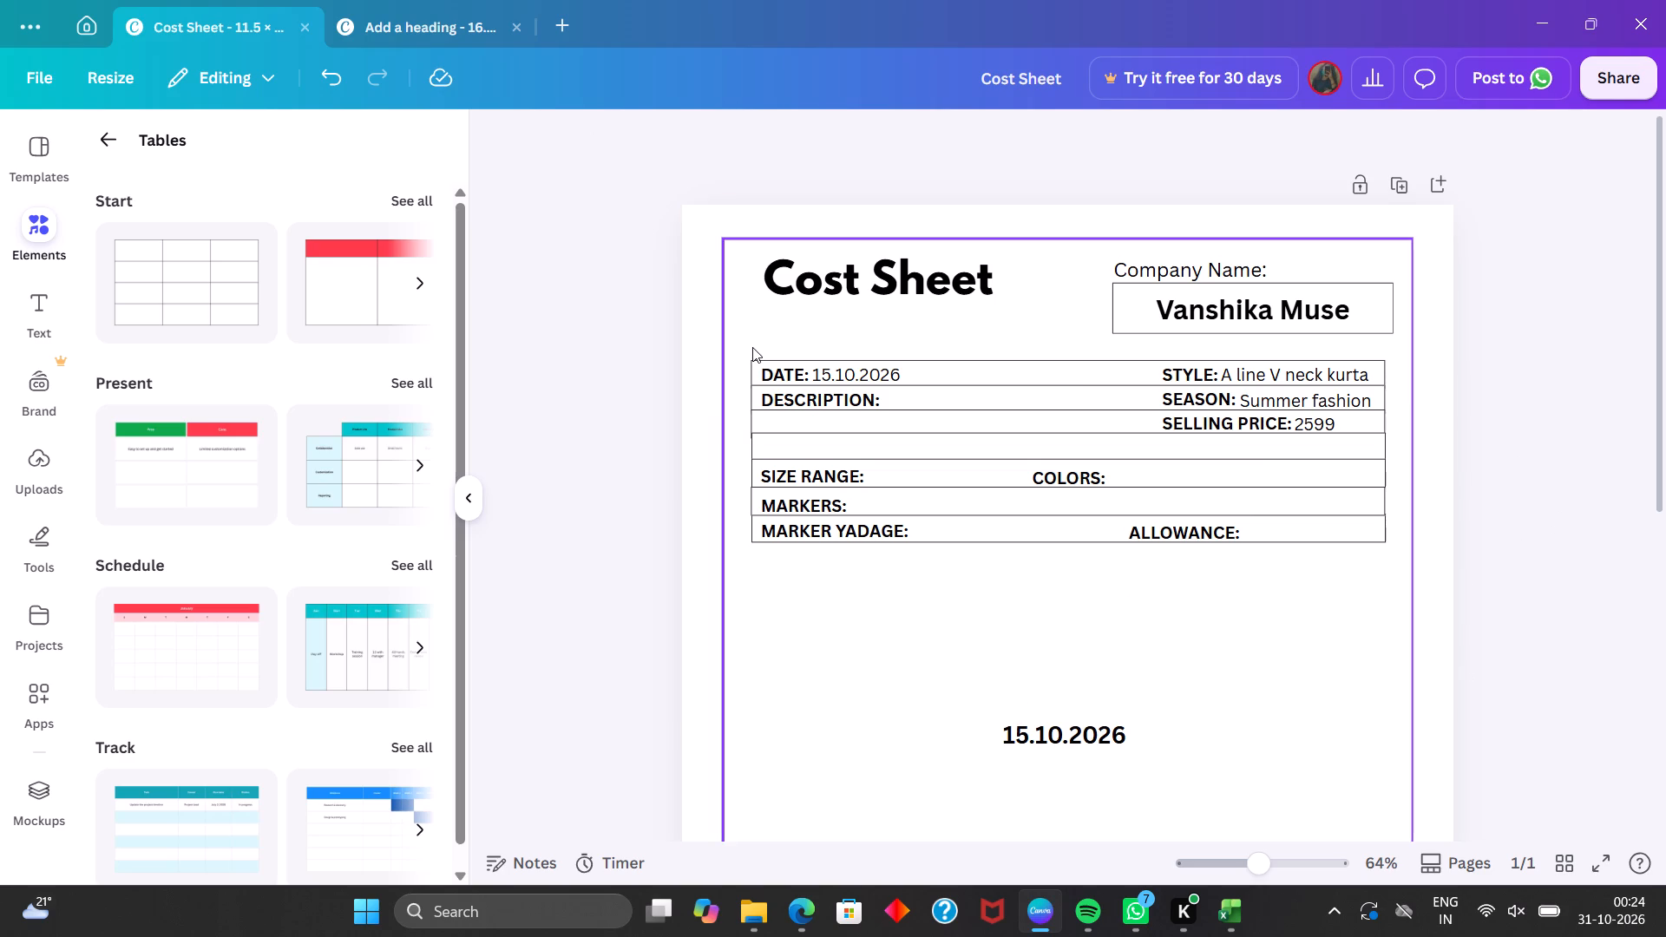
Duplicate the non-bold DATE value 15.10.2026 into the blank area below the table until there are four copies there.
left_click(843, 378)
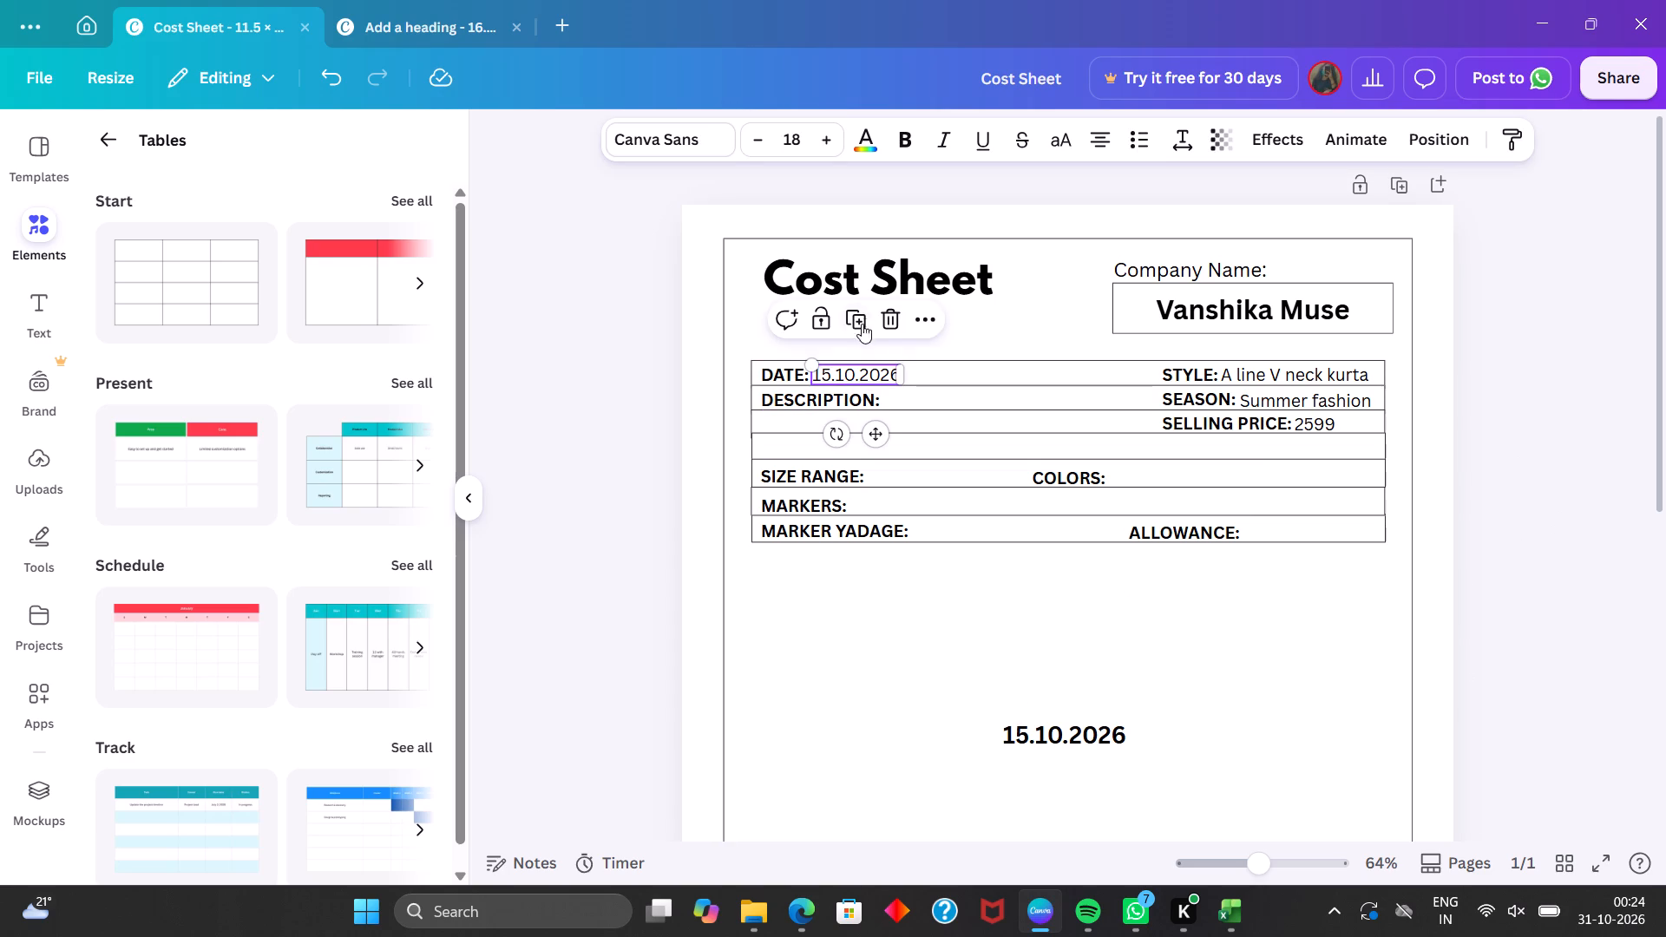
left_click(856, 318)
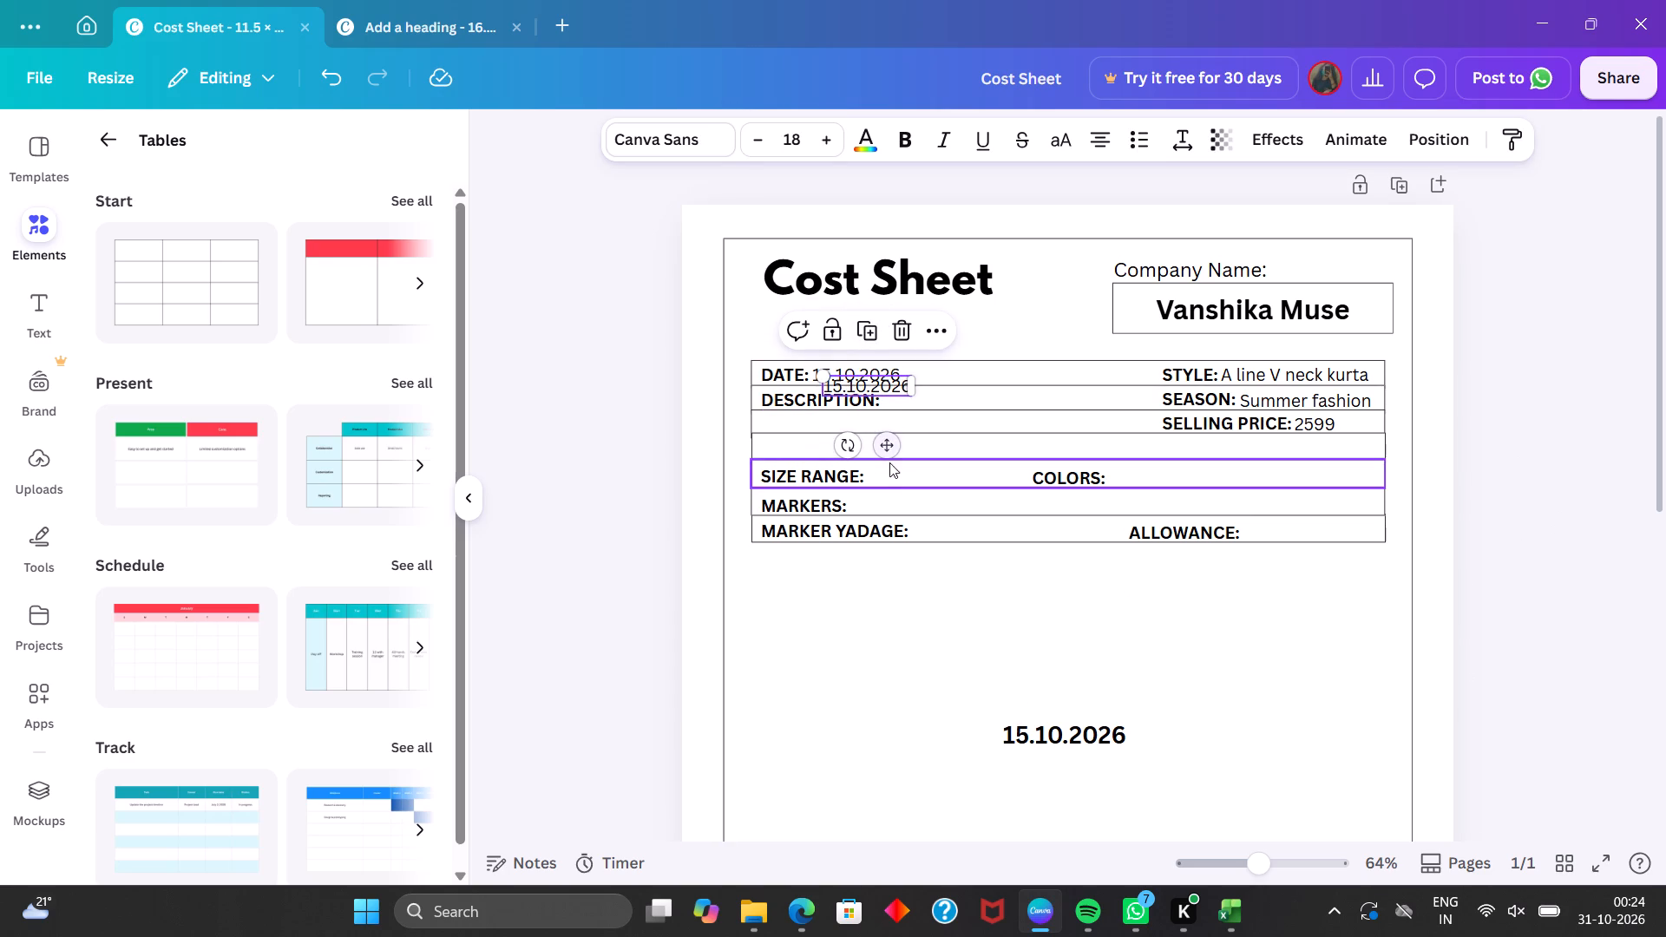
left_click_drag(889, 451, 912, 685)
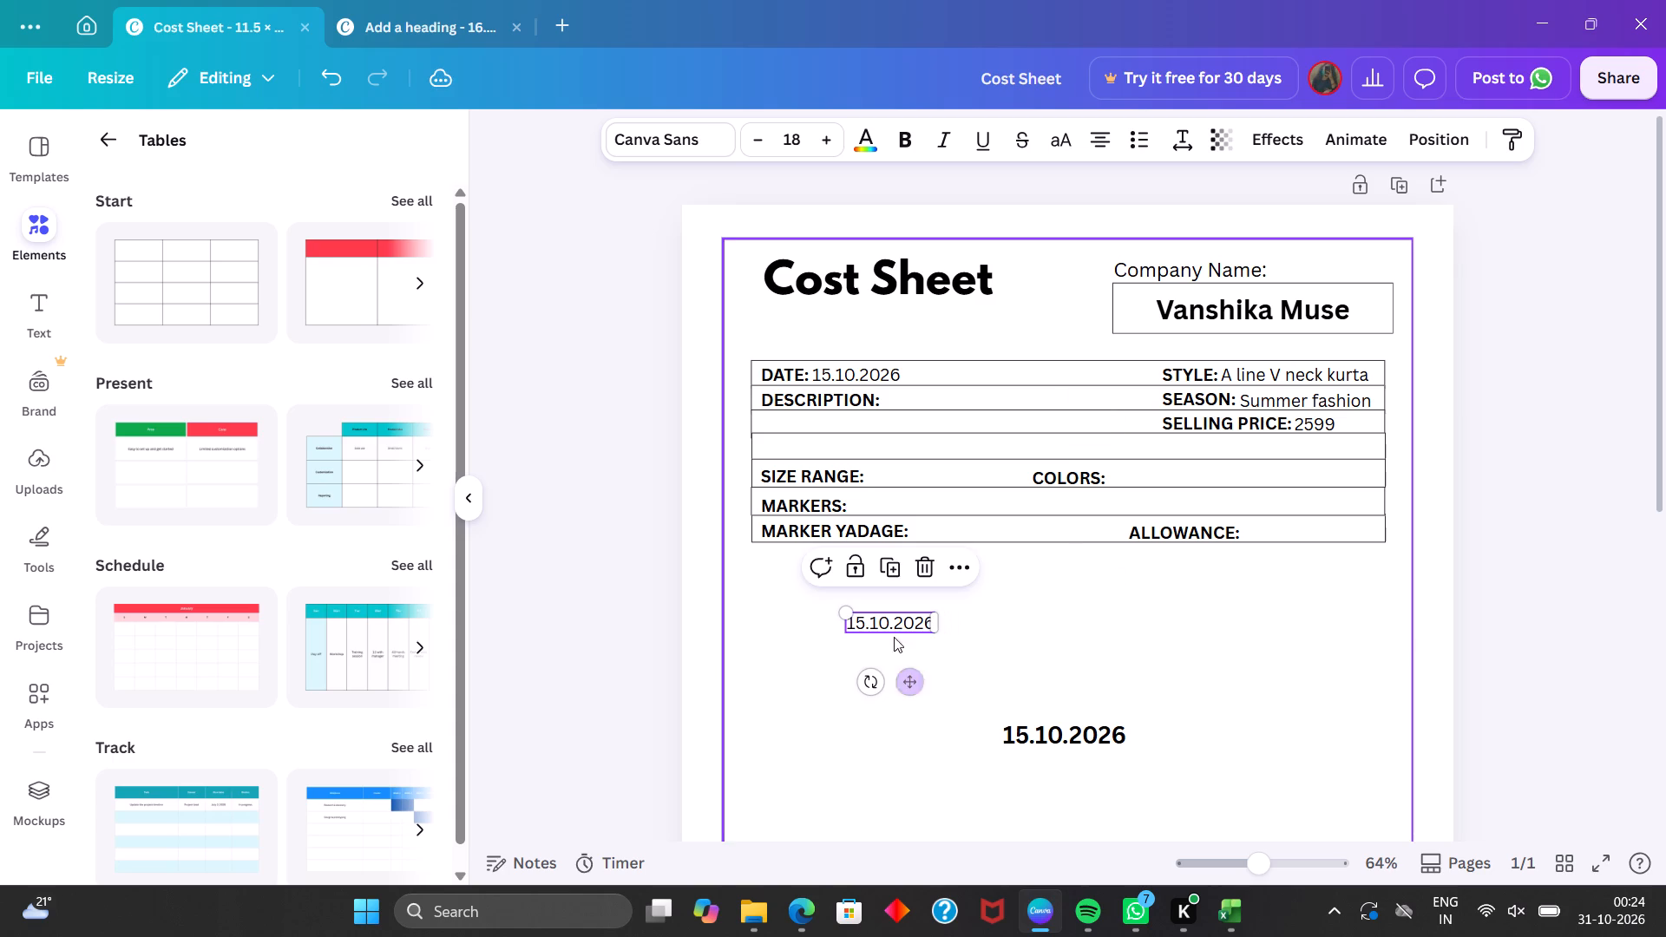
left_click(889, 572)
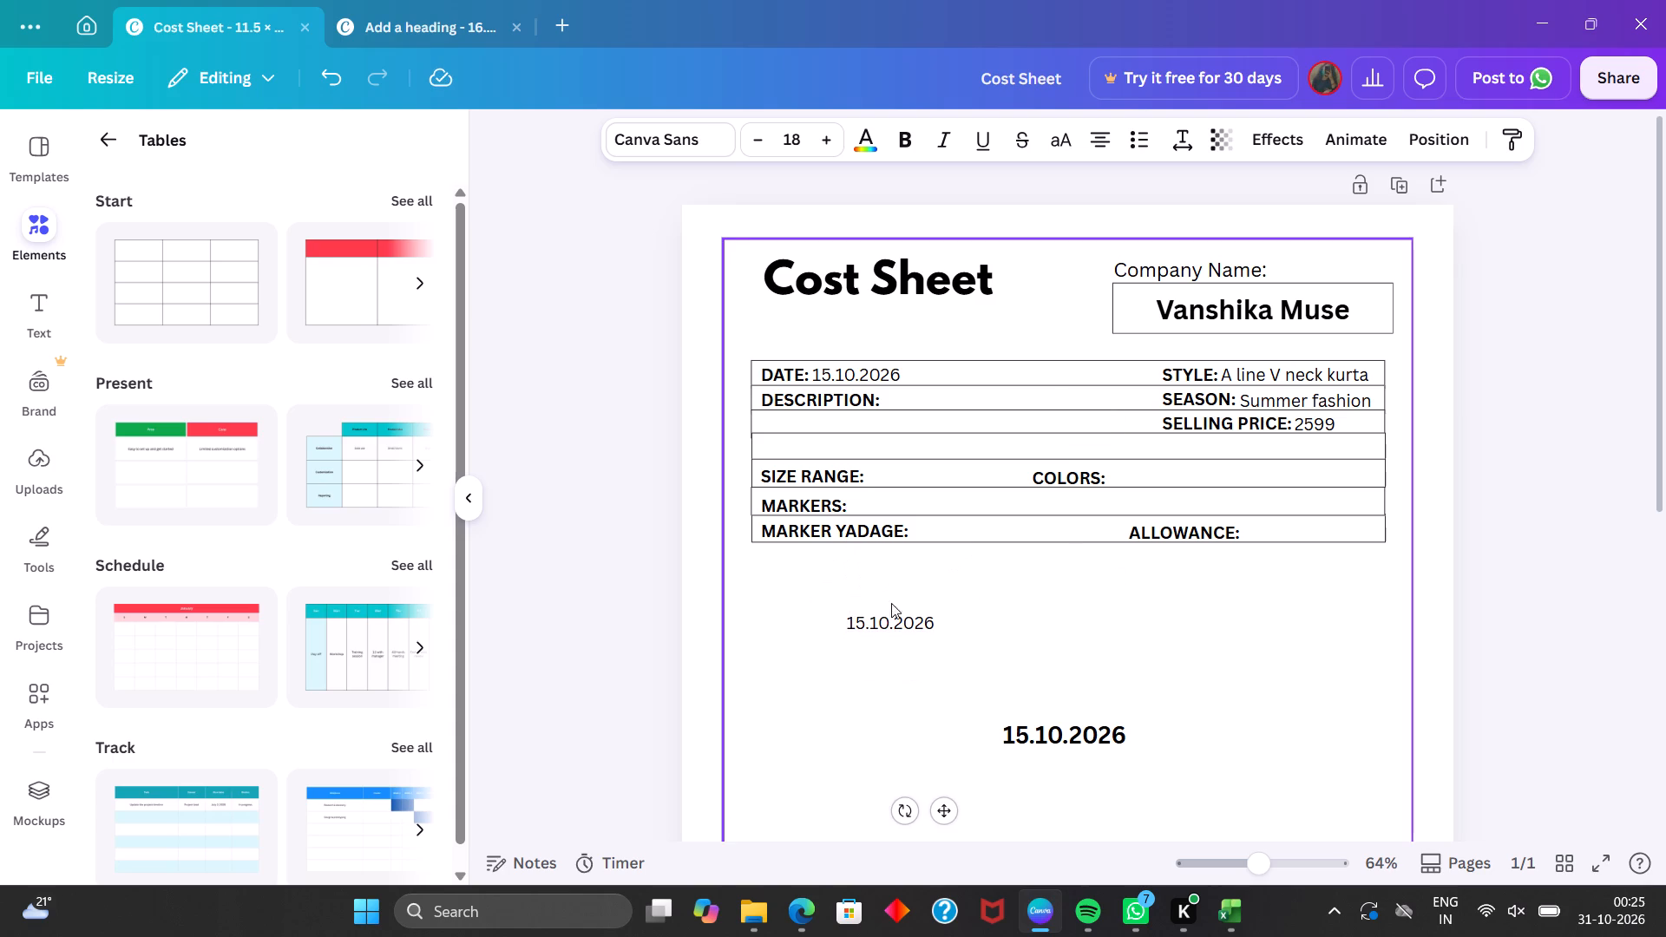
left_click(897, 626)
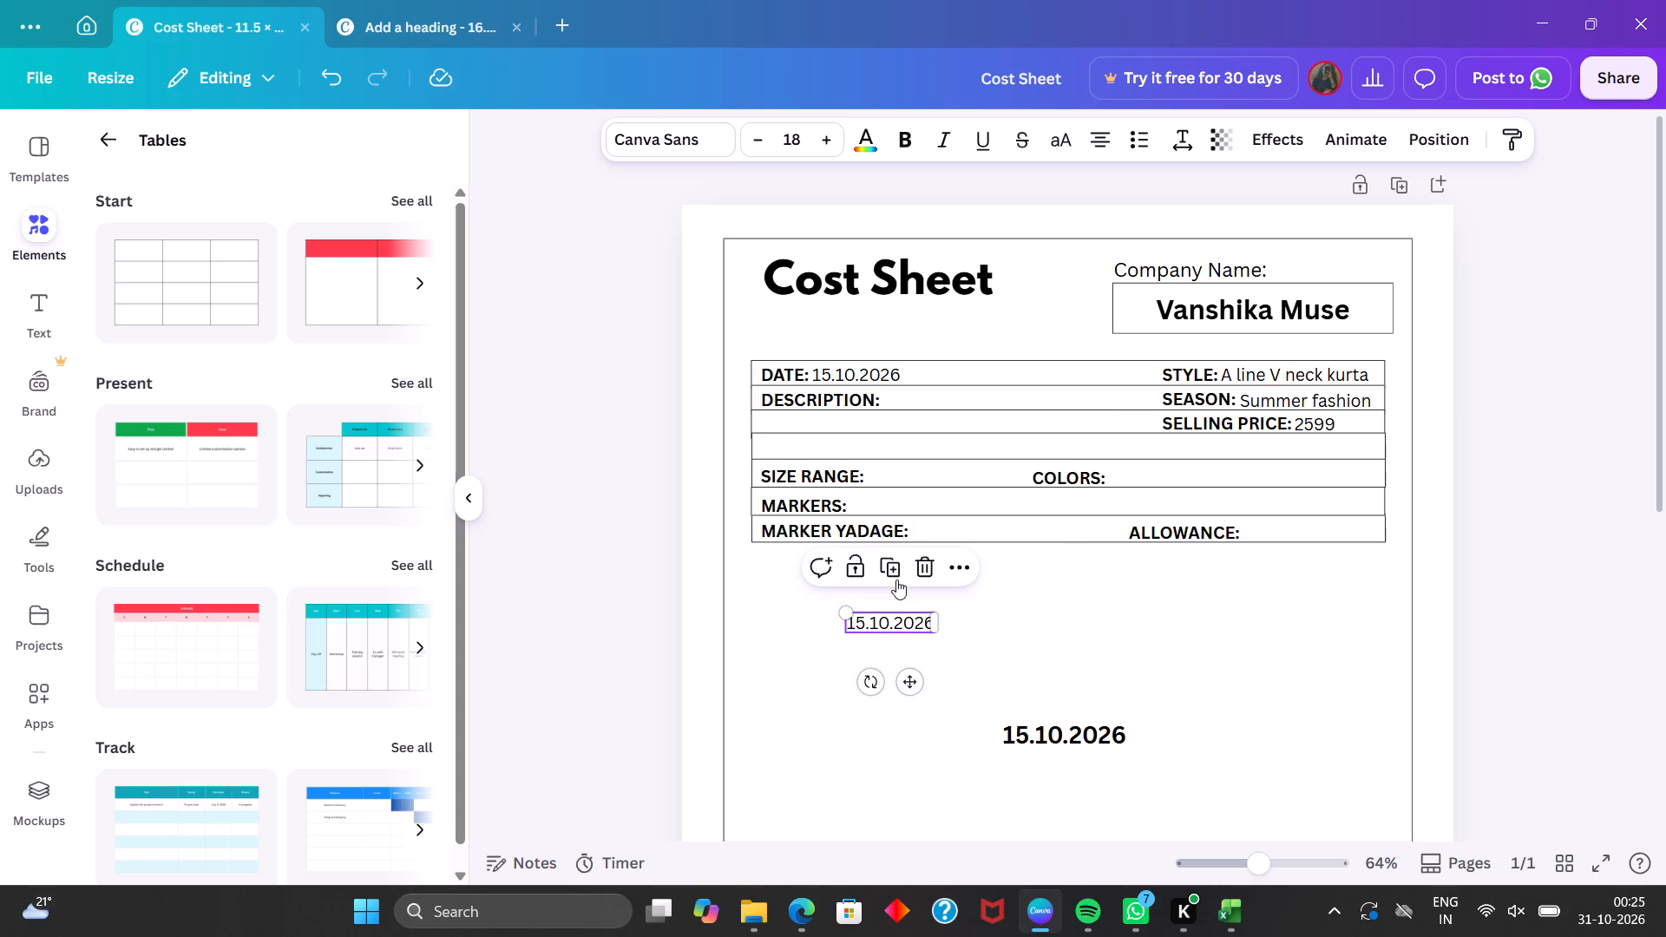
left_click(895, 567)
left_click(895, 567)
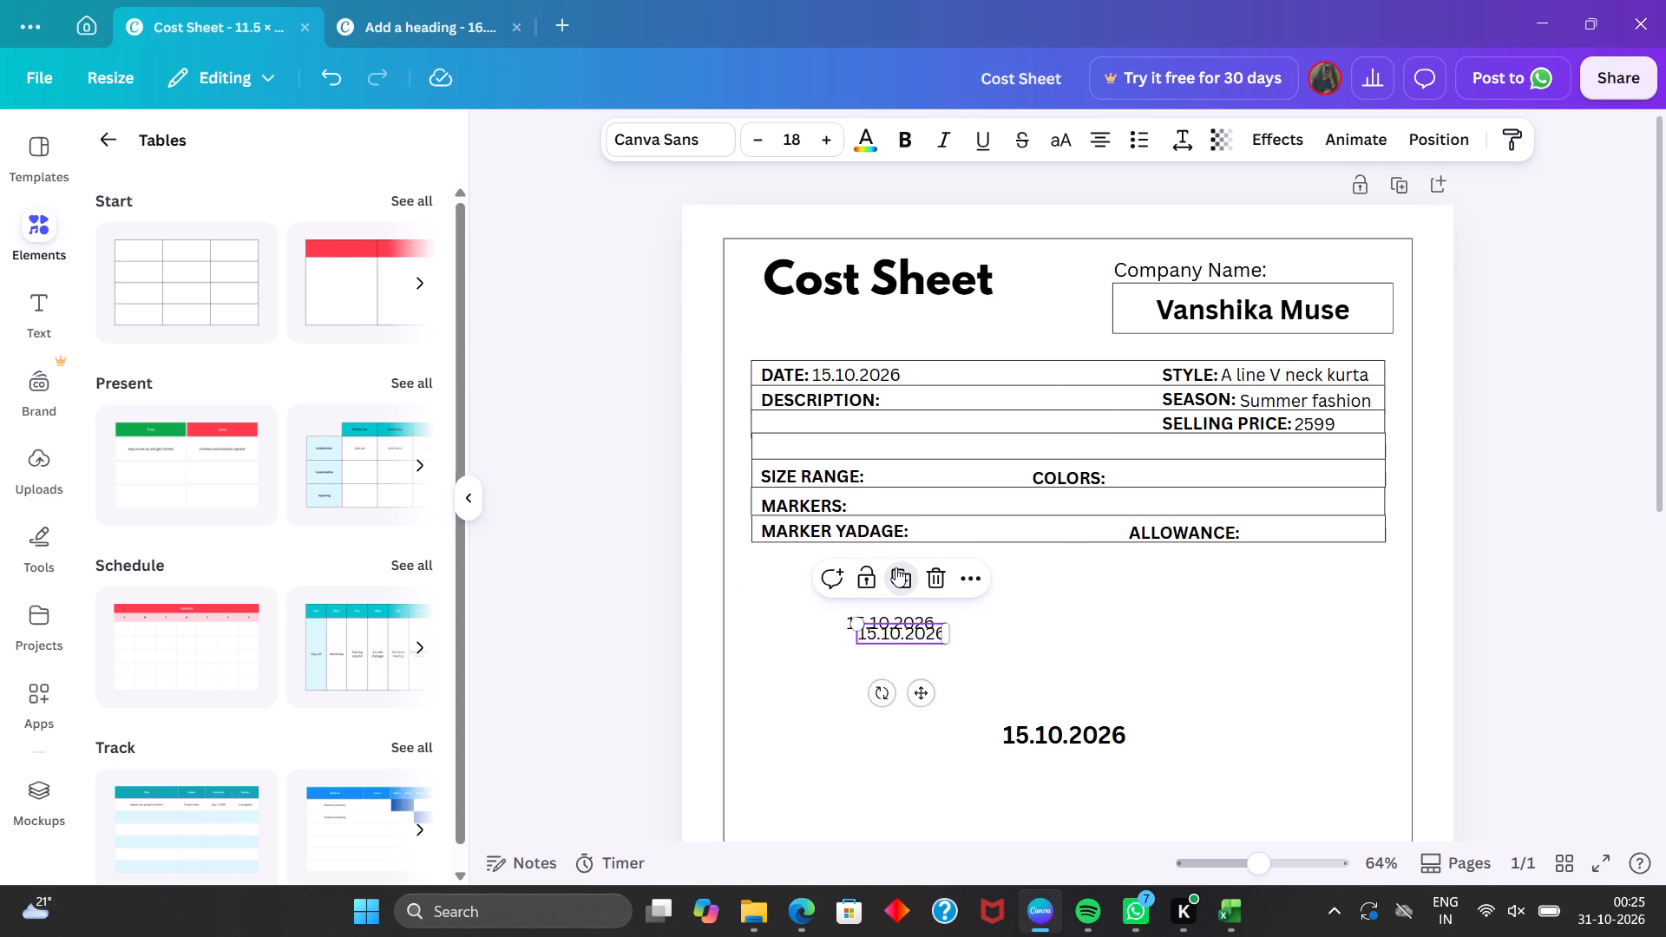
left_click(895, 567)
left_click(931, 649)
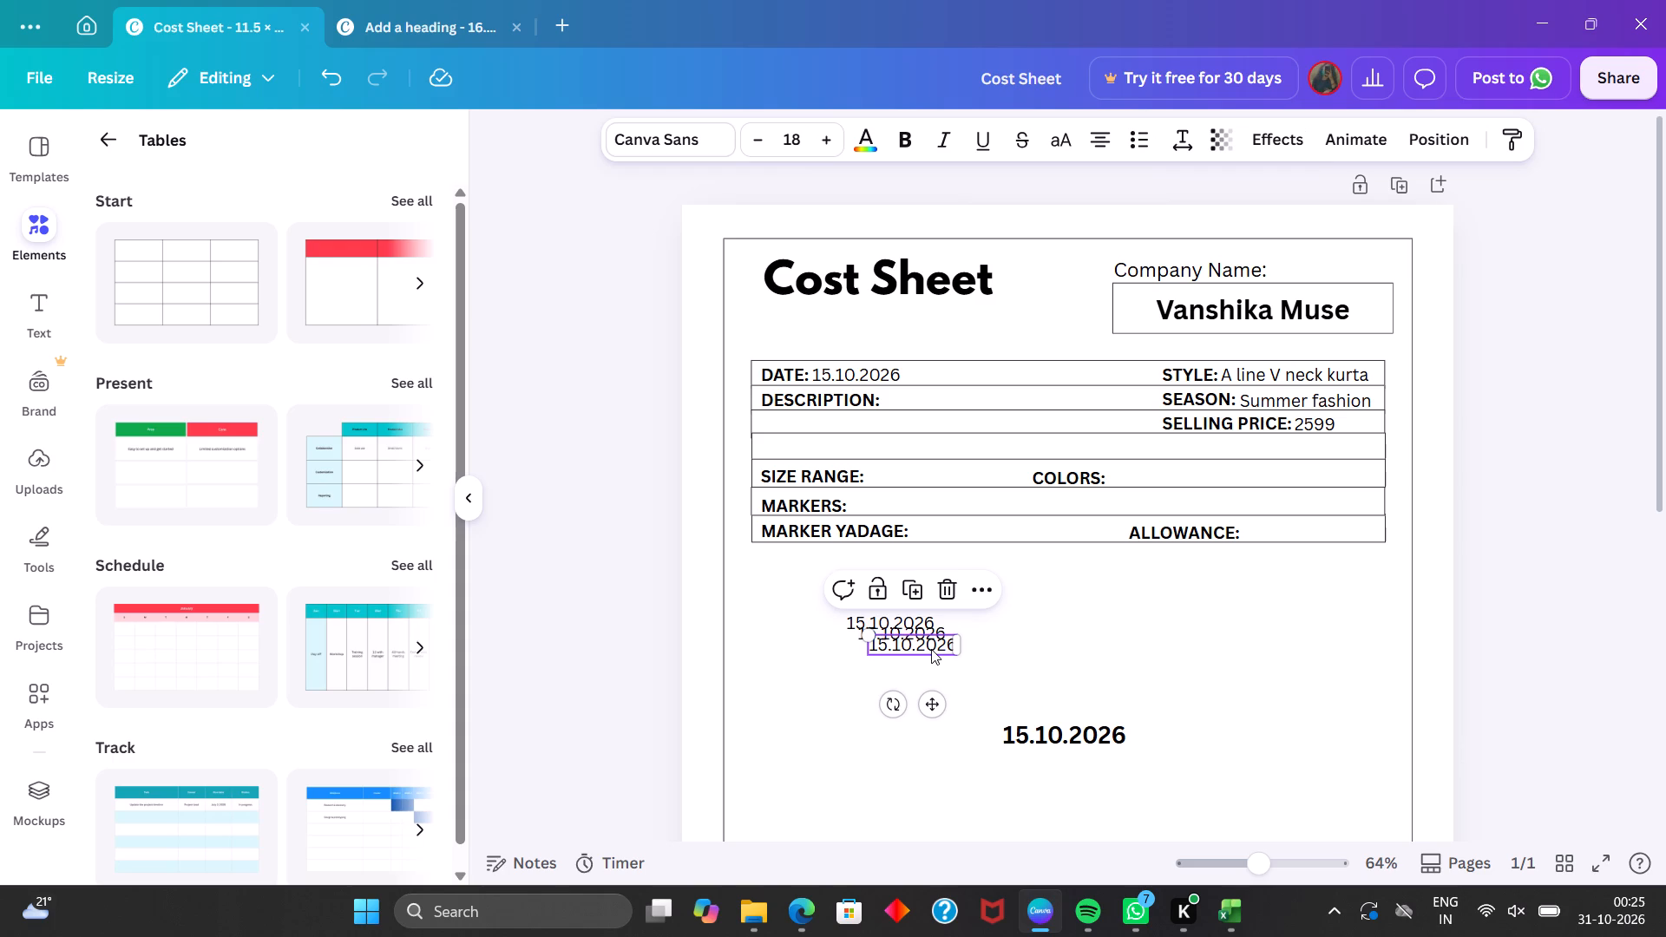
left_click(922, 597)
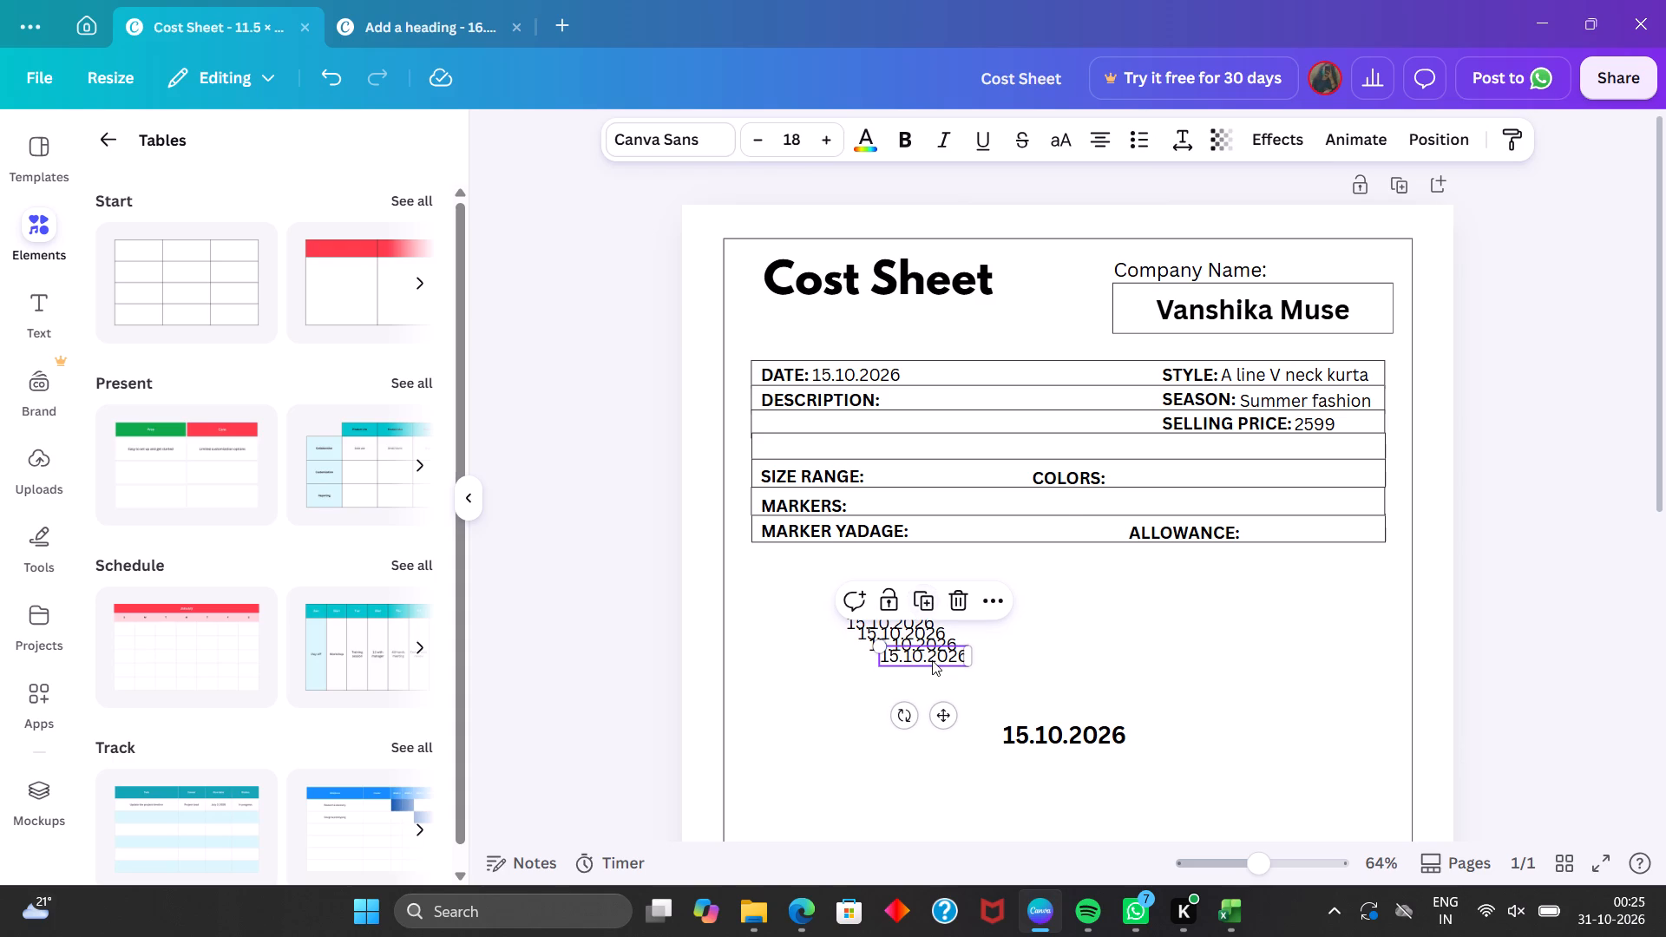
Spread the overlapping 15.10.2026 copies apart in the blank area below the table so each stands separately.
left_click_drag(932, 660, 855, 738)
left_click_drag(895, 645, 1014, 647)
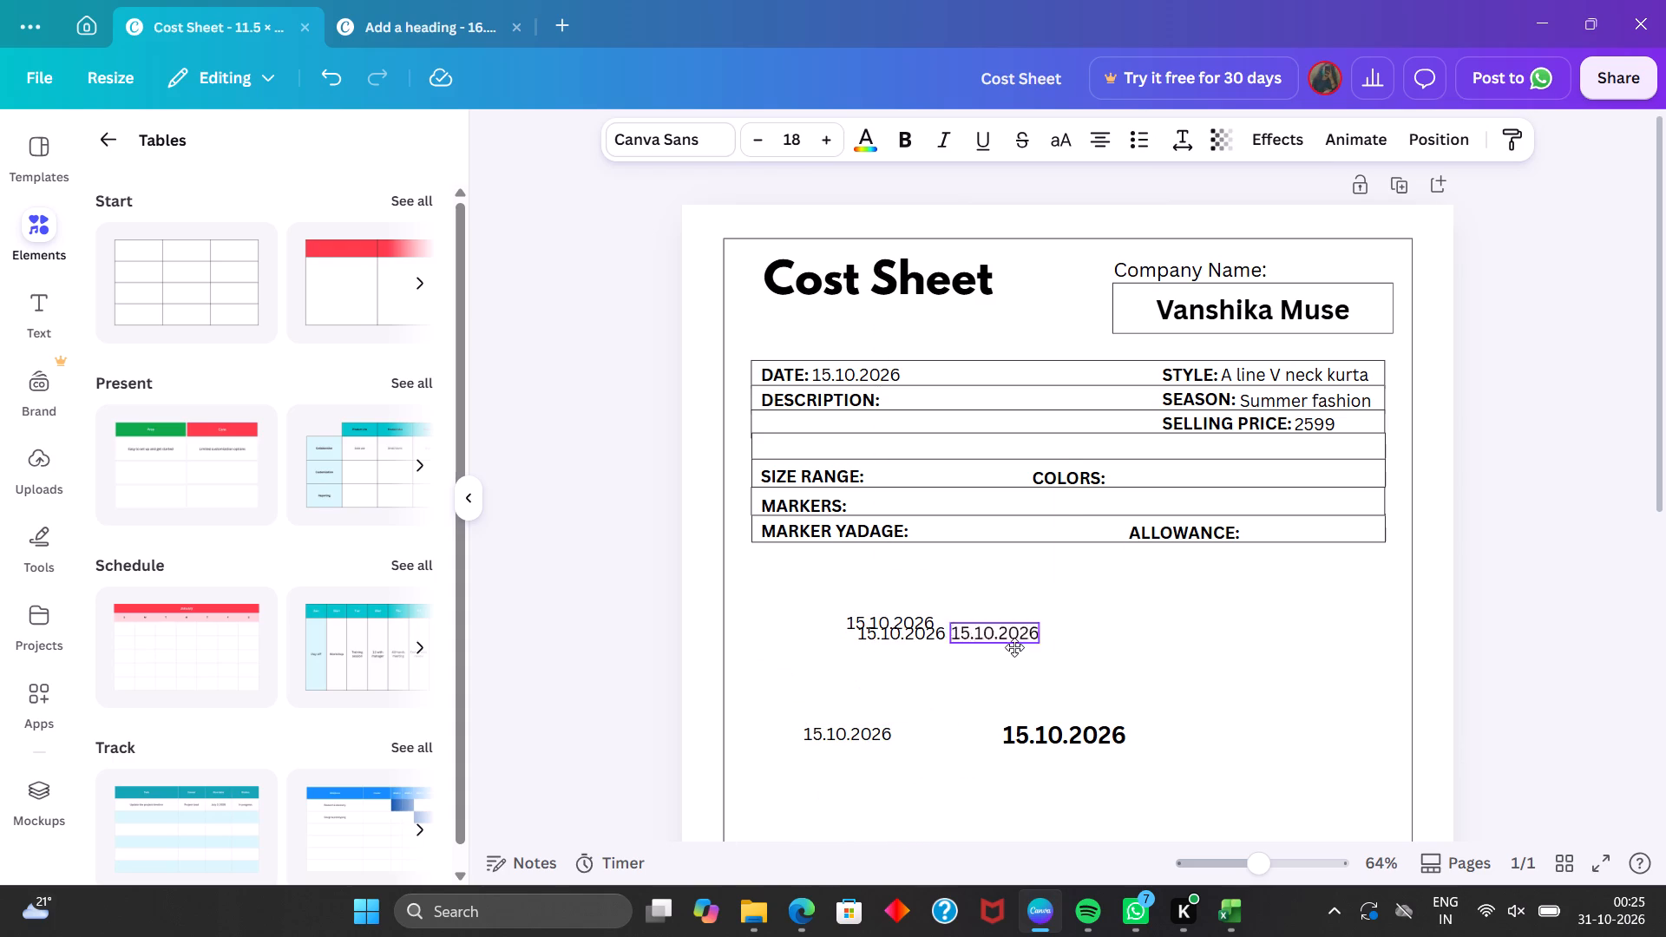
left_click_drag(1014, 647, 1040, 658)
left_click_drag(927, 638, 946, 707)
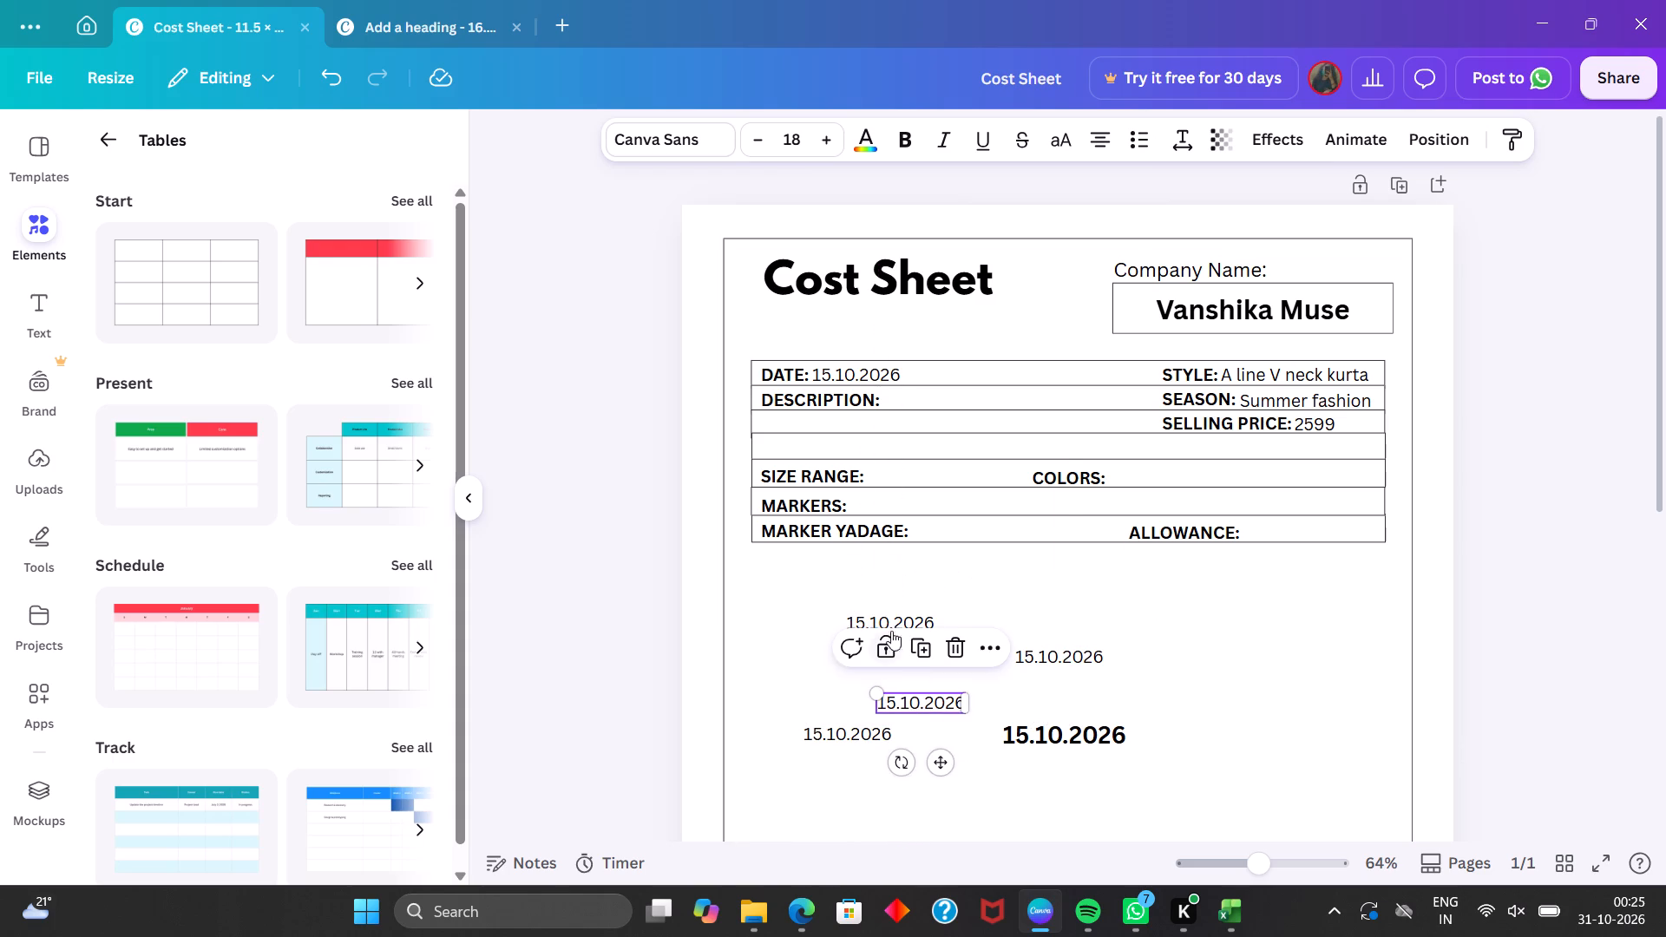
Replace the topmost 15.10.2026 copy below the table with the text "Beige,Cool Blue,Deep Green,Crisp Neutrals".
triple_click(894, 622)
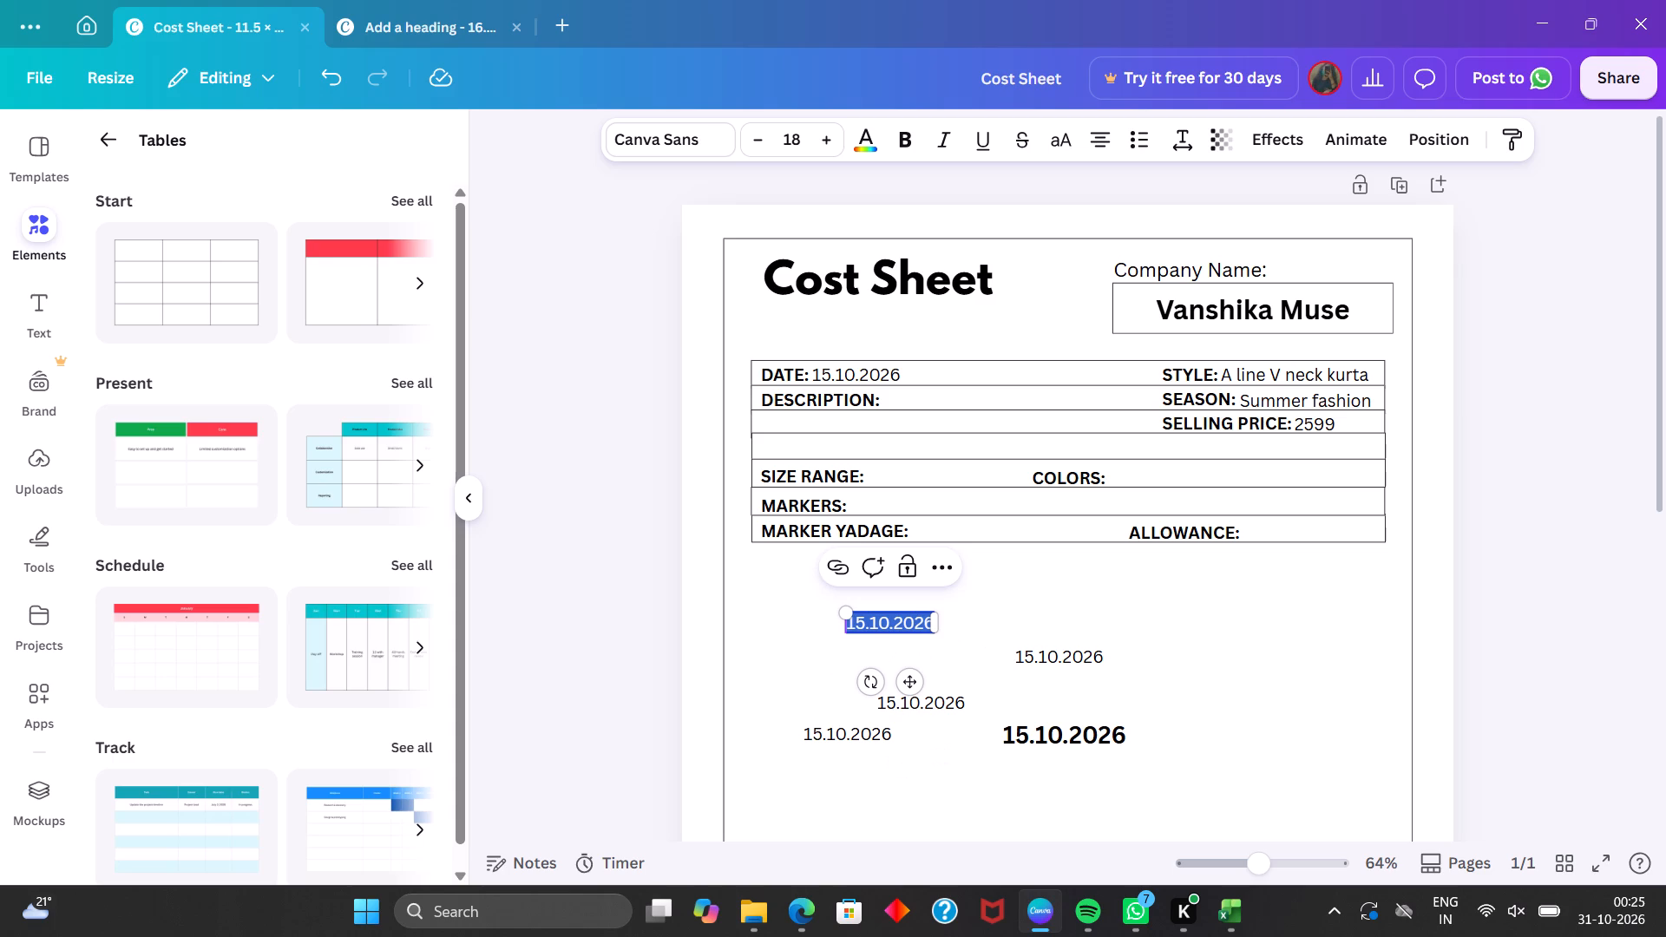
key("b")
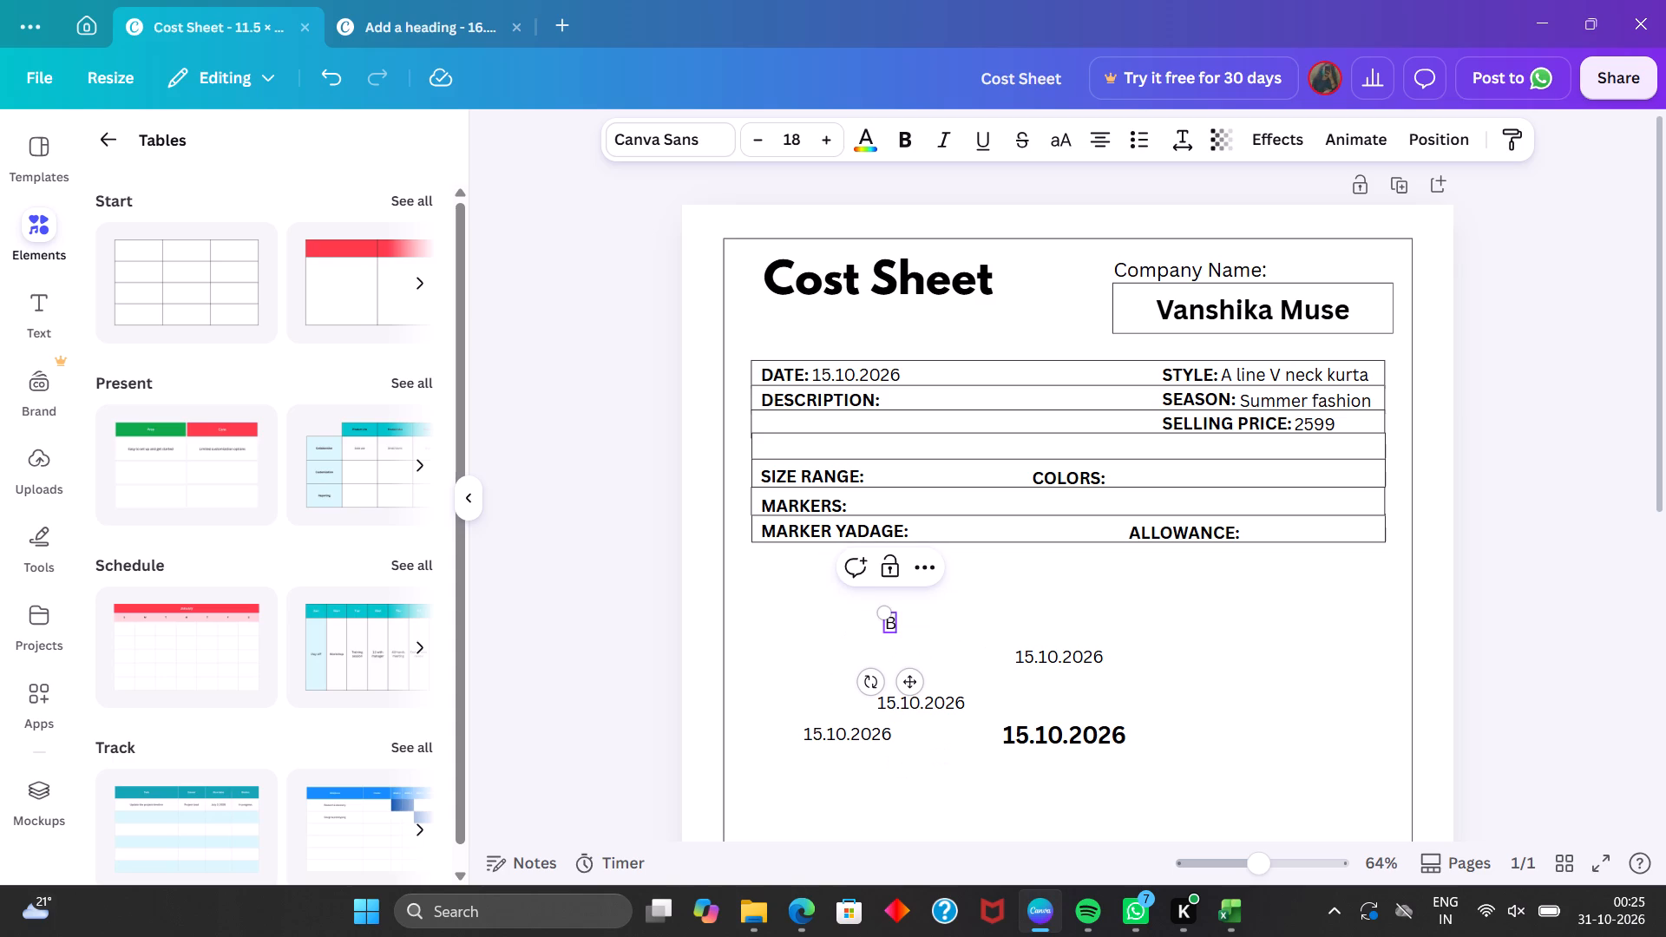
type("euge")
key("BackSpace")
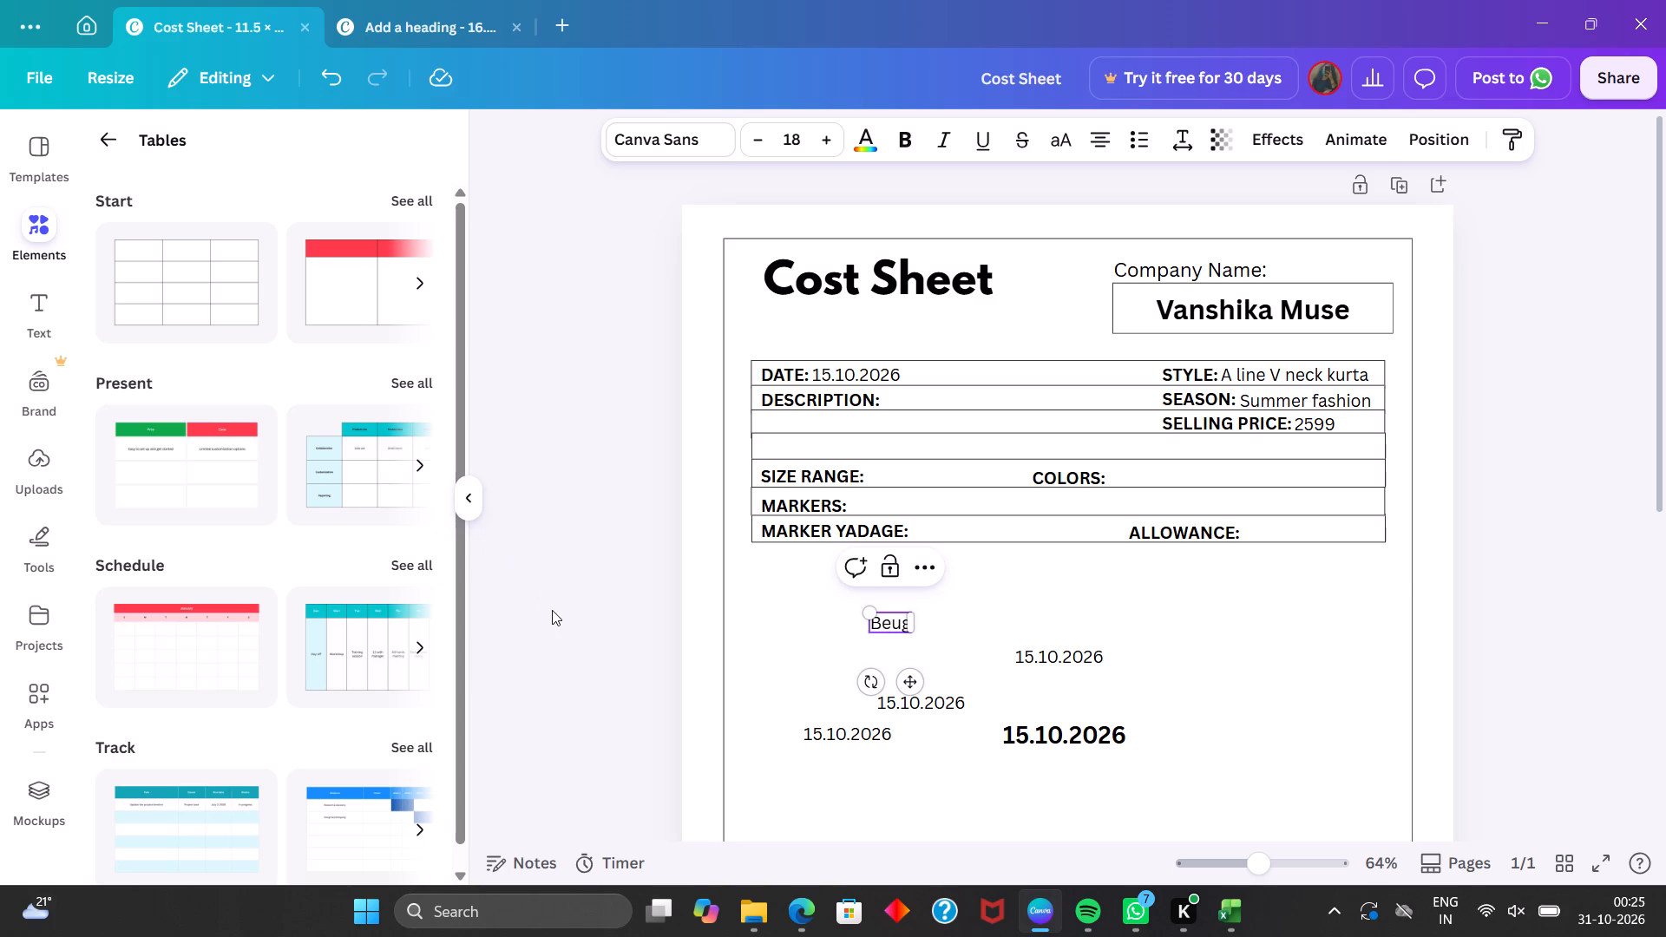
key("BackSpace")
key("BackSpace")
type("ige")
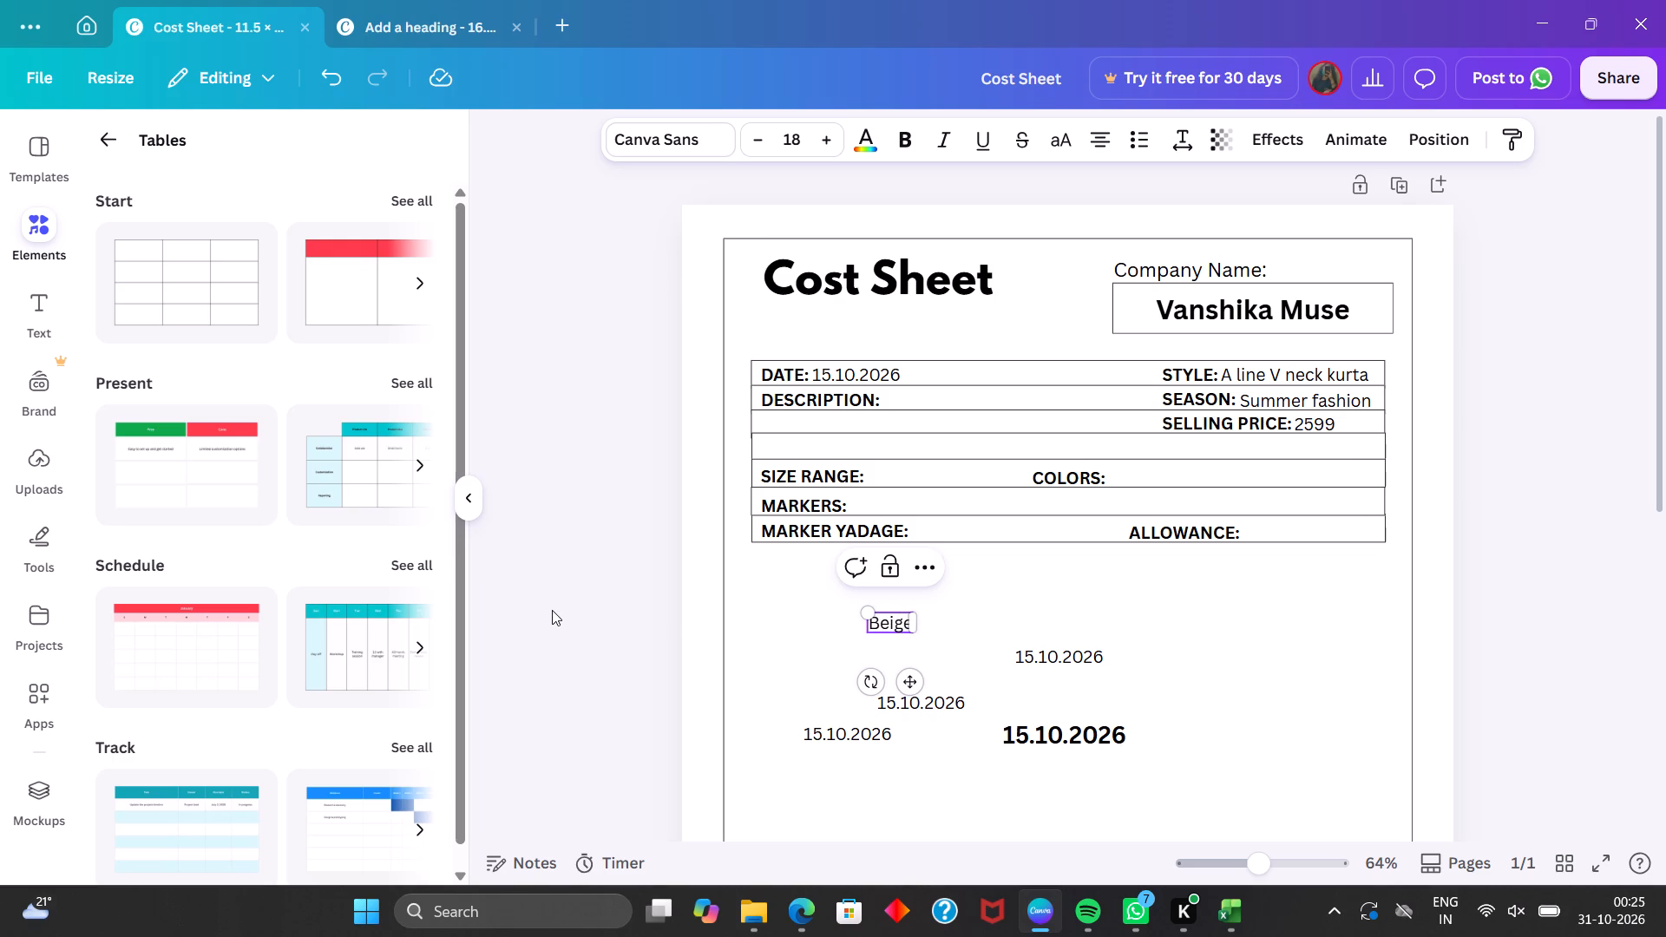
key("comma")
type("ool,")
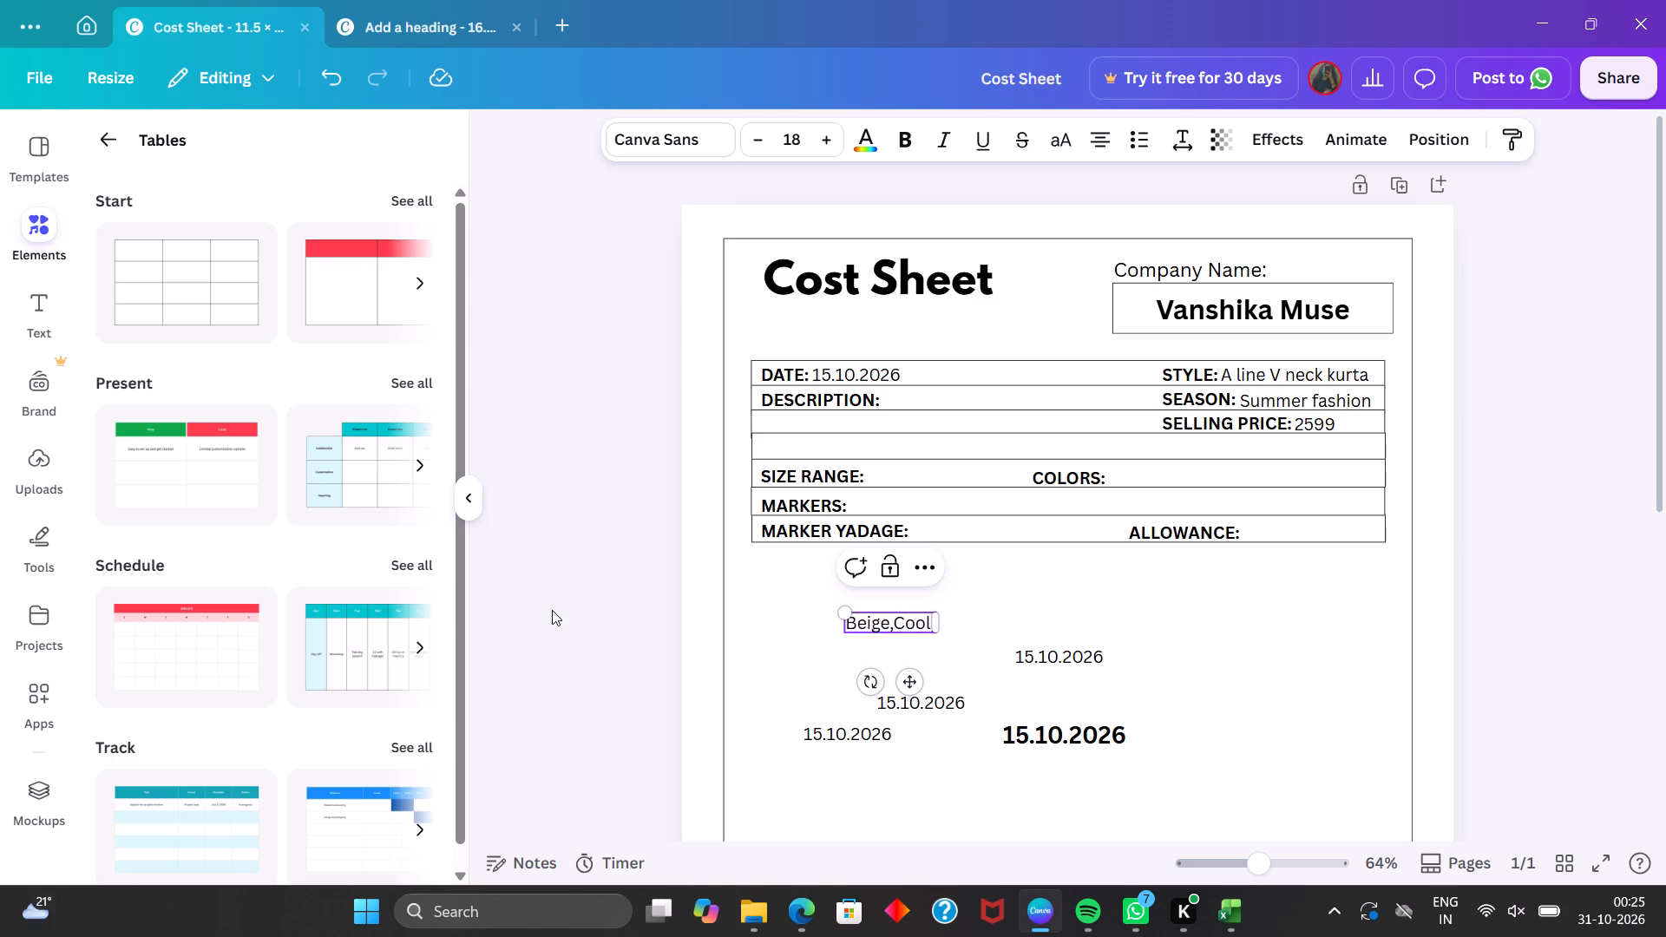
key("BackSpace")
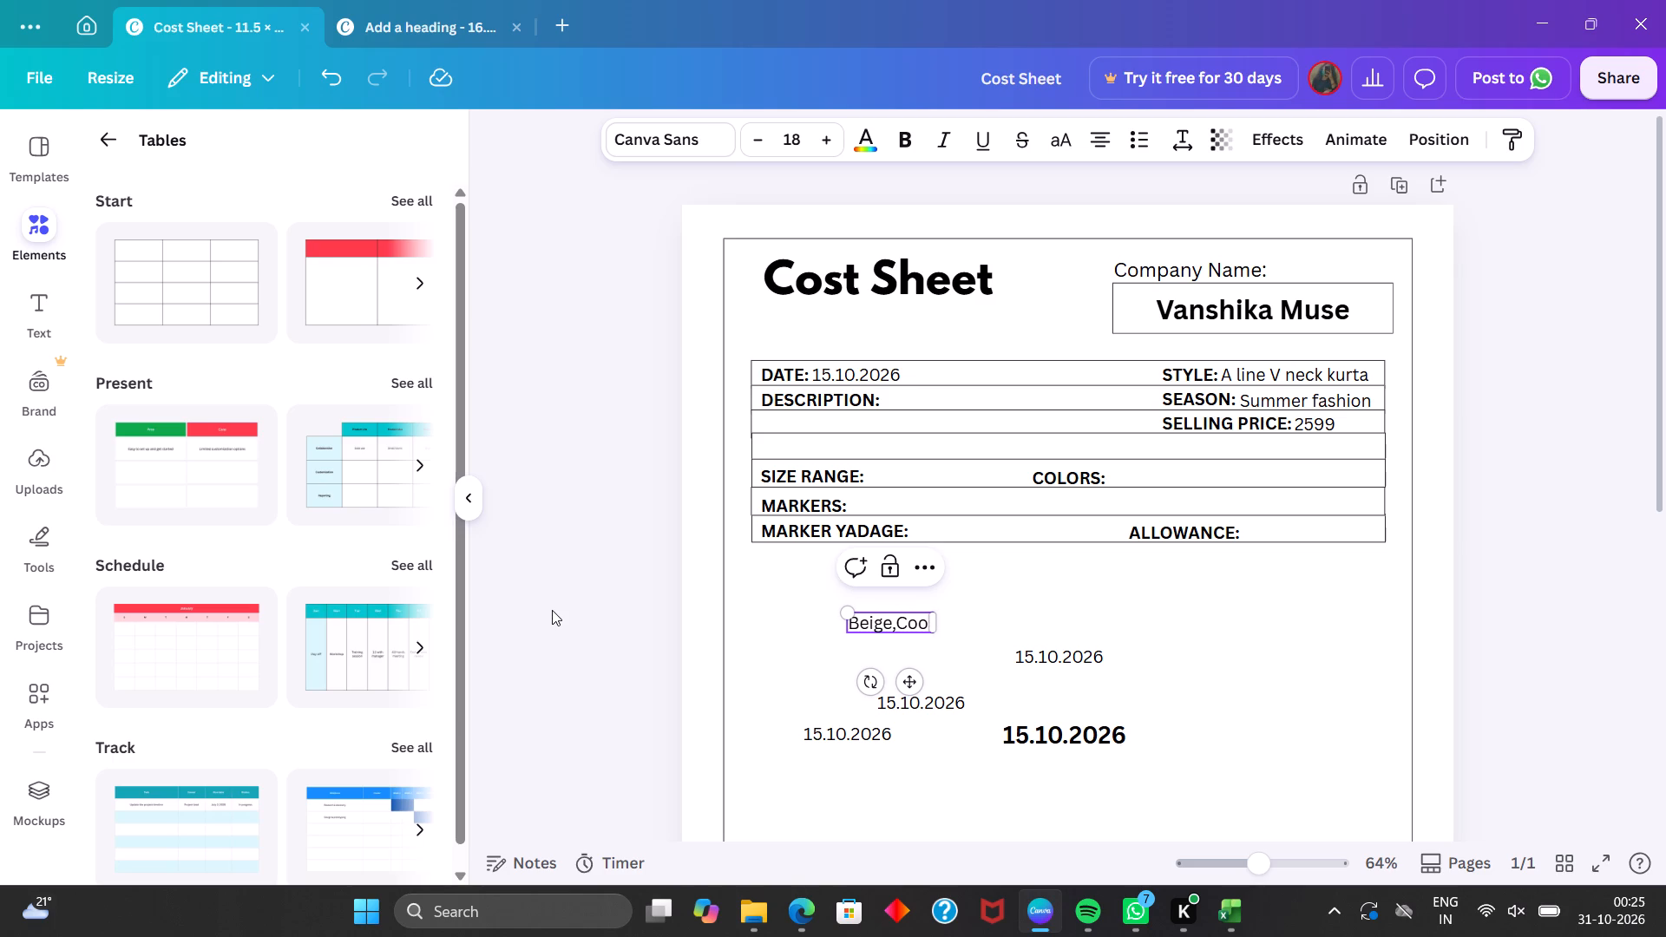
key("space")
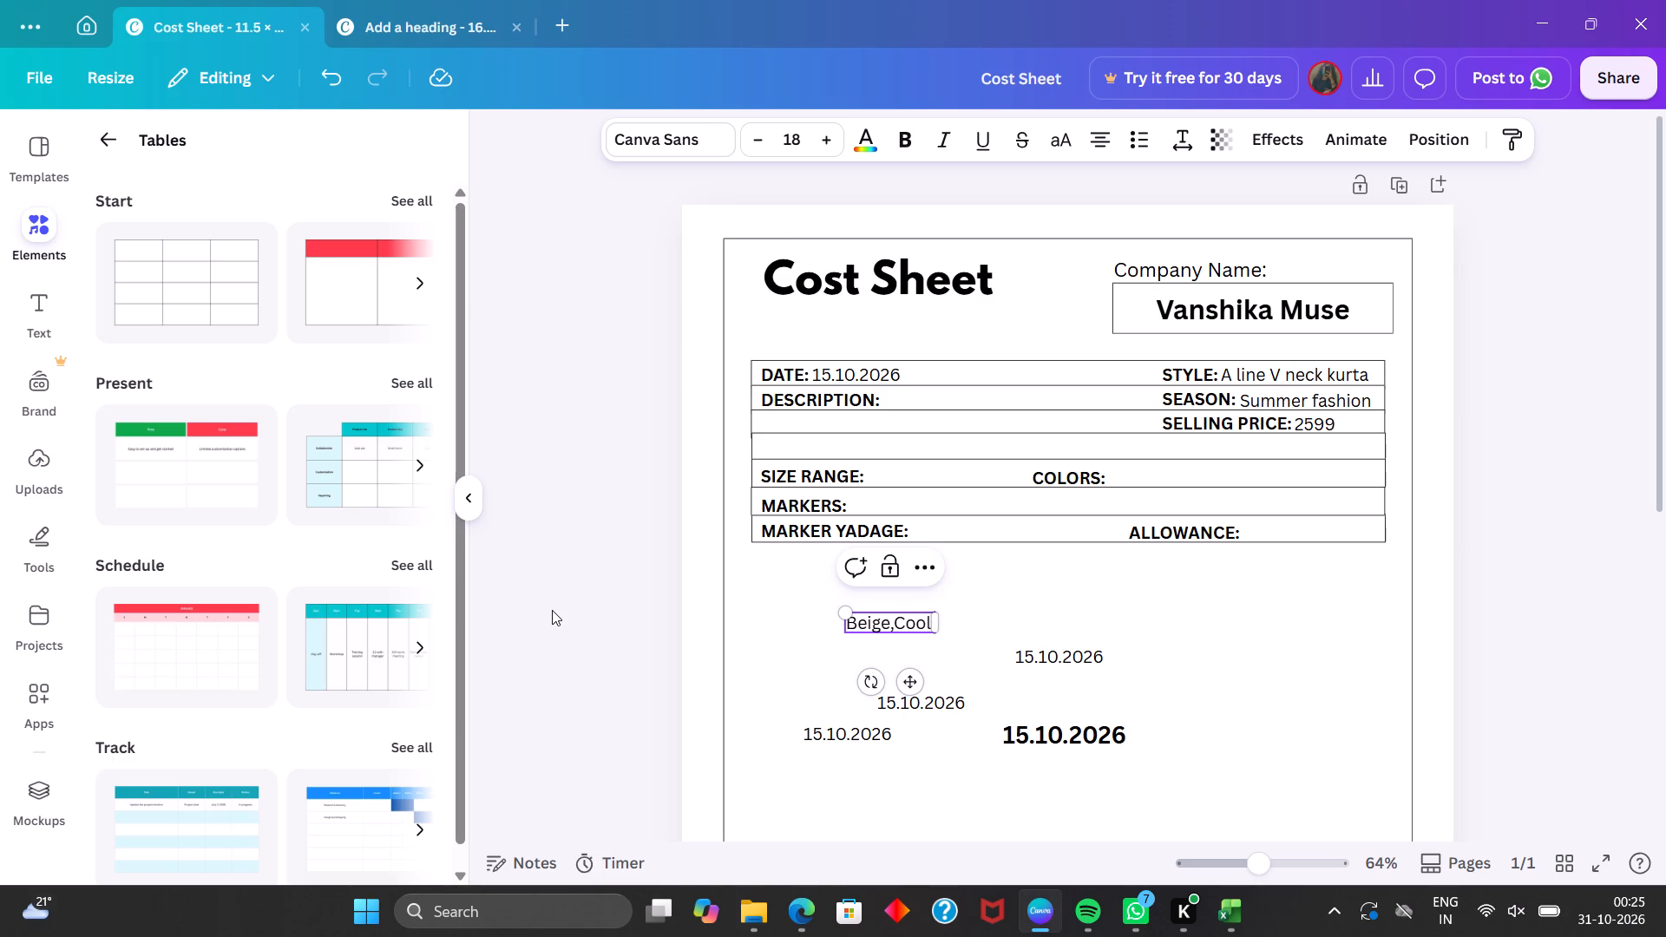
key("b")
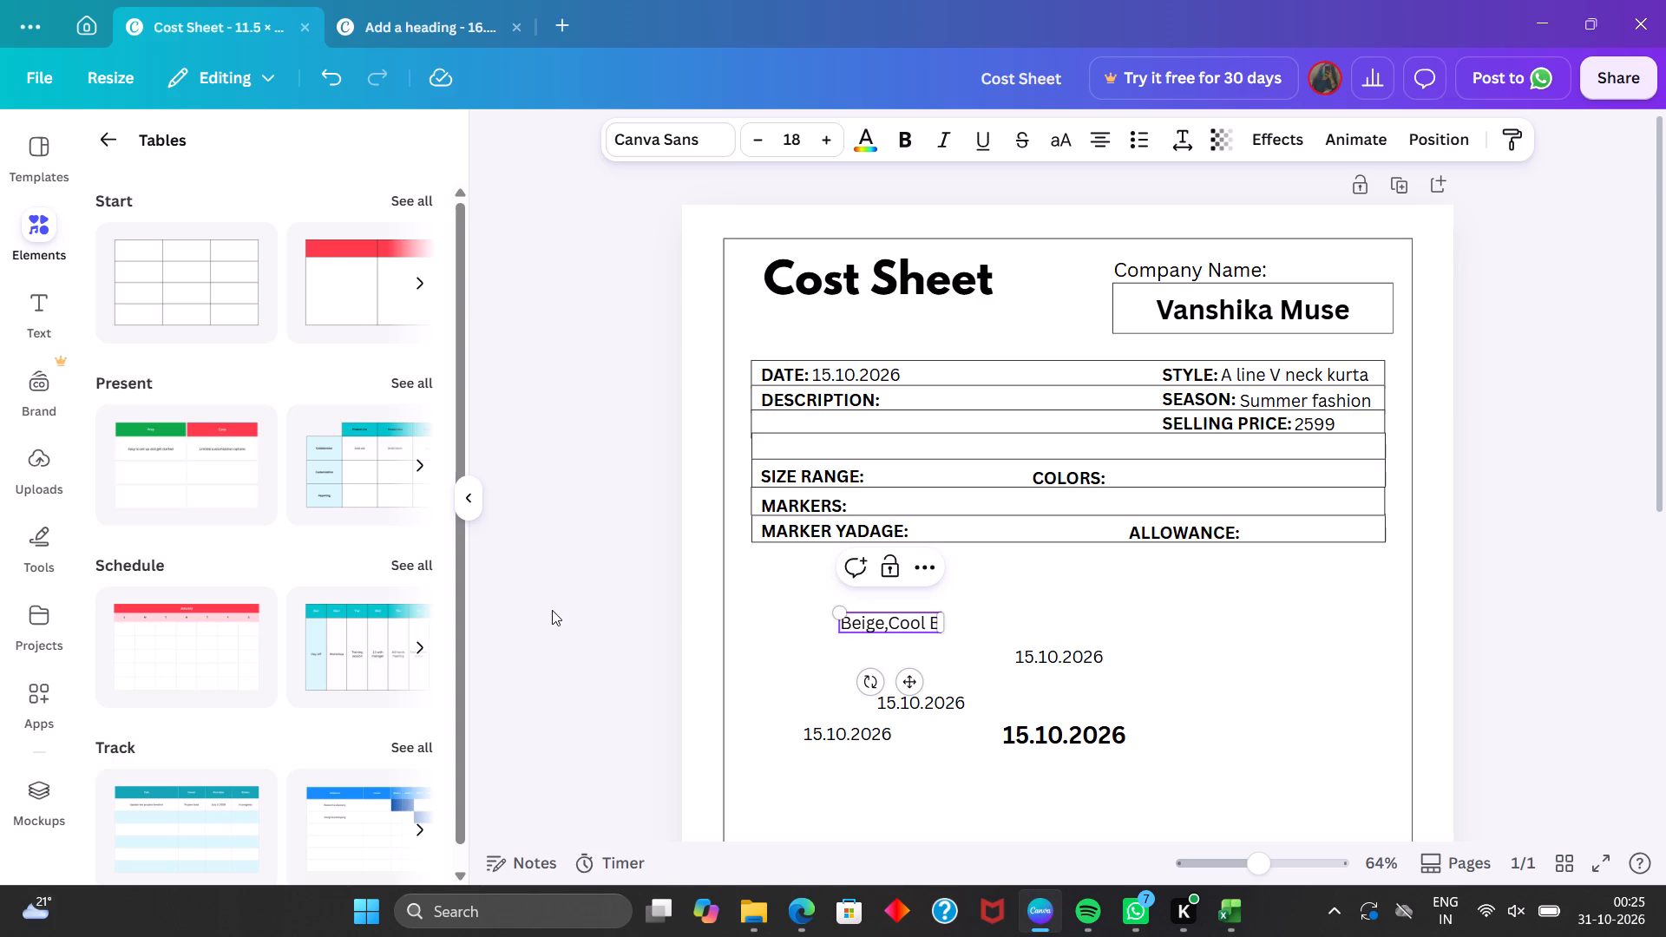
type("lue")
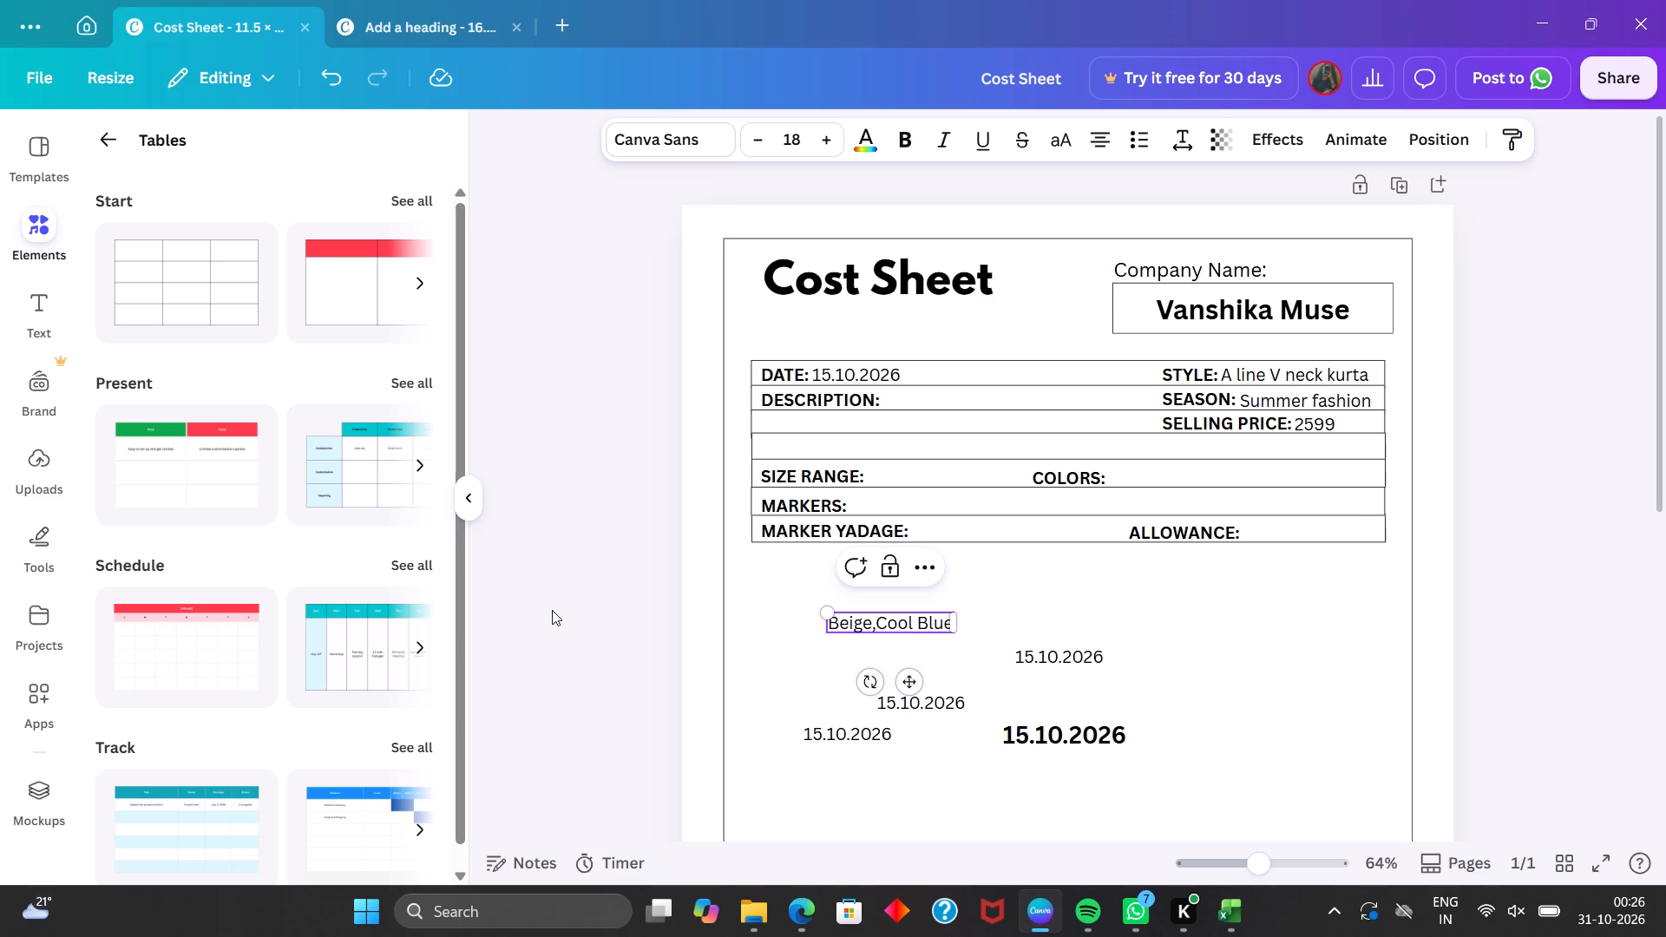
key("comma")
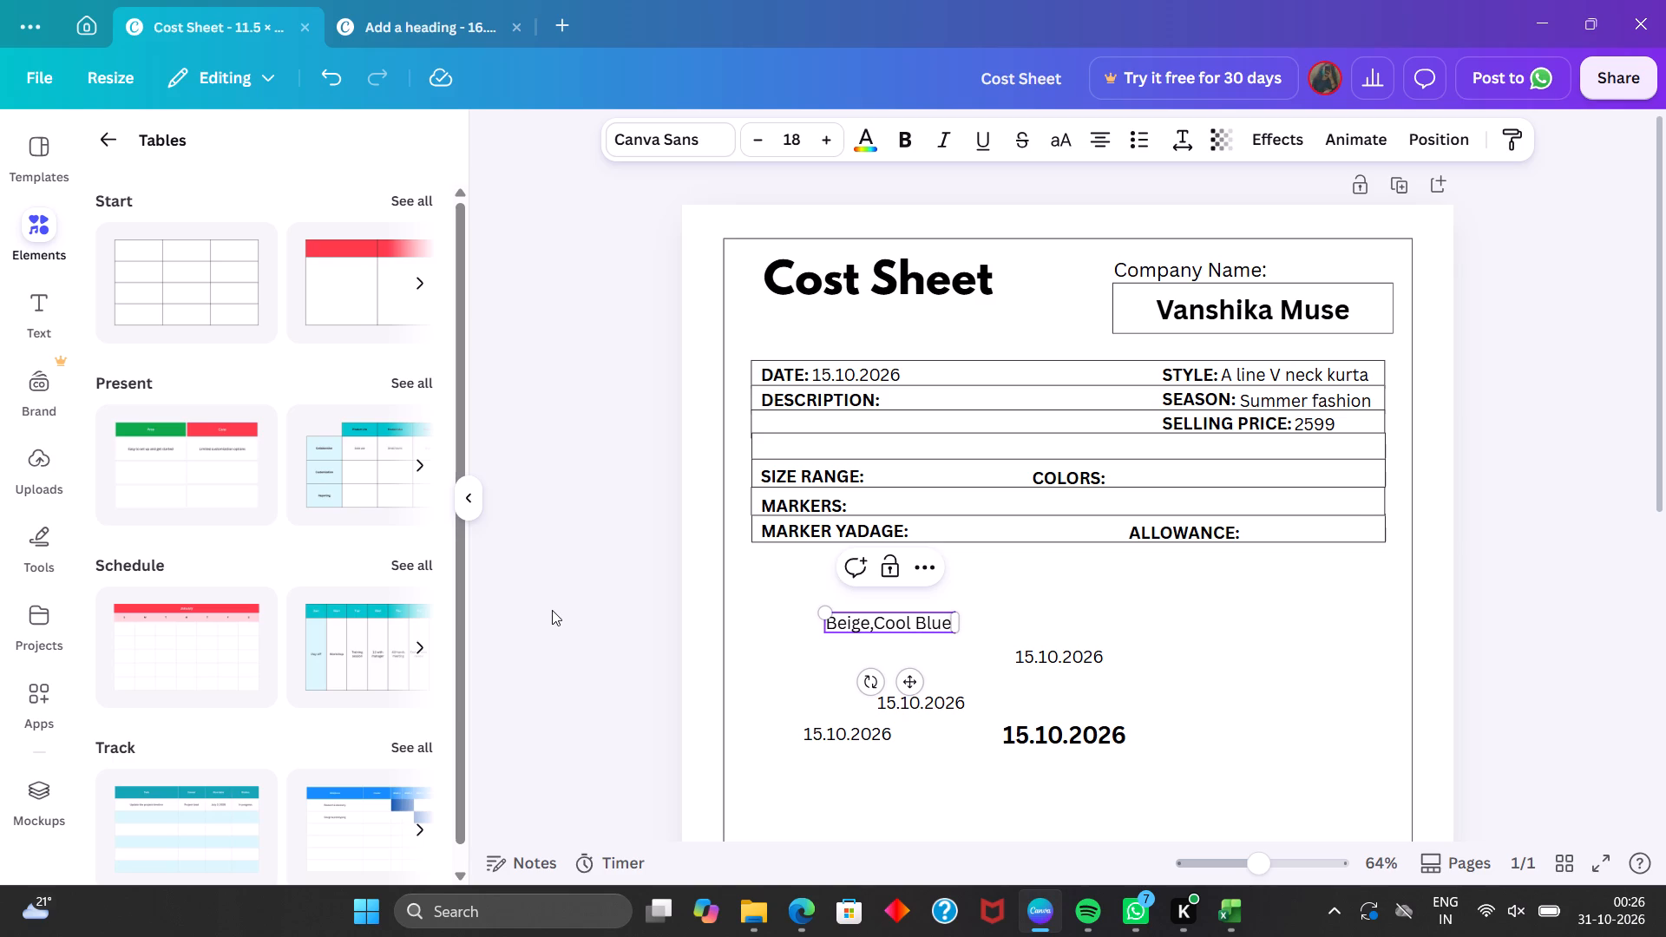
type("ee")
key("p")
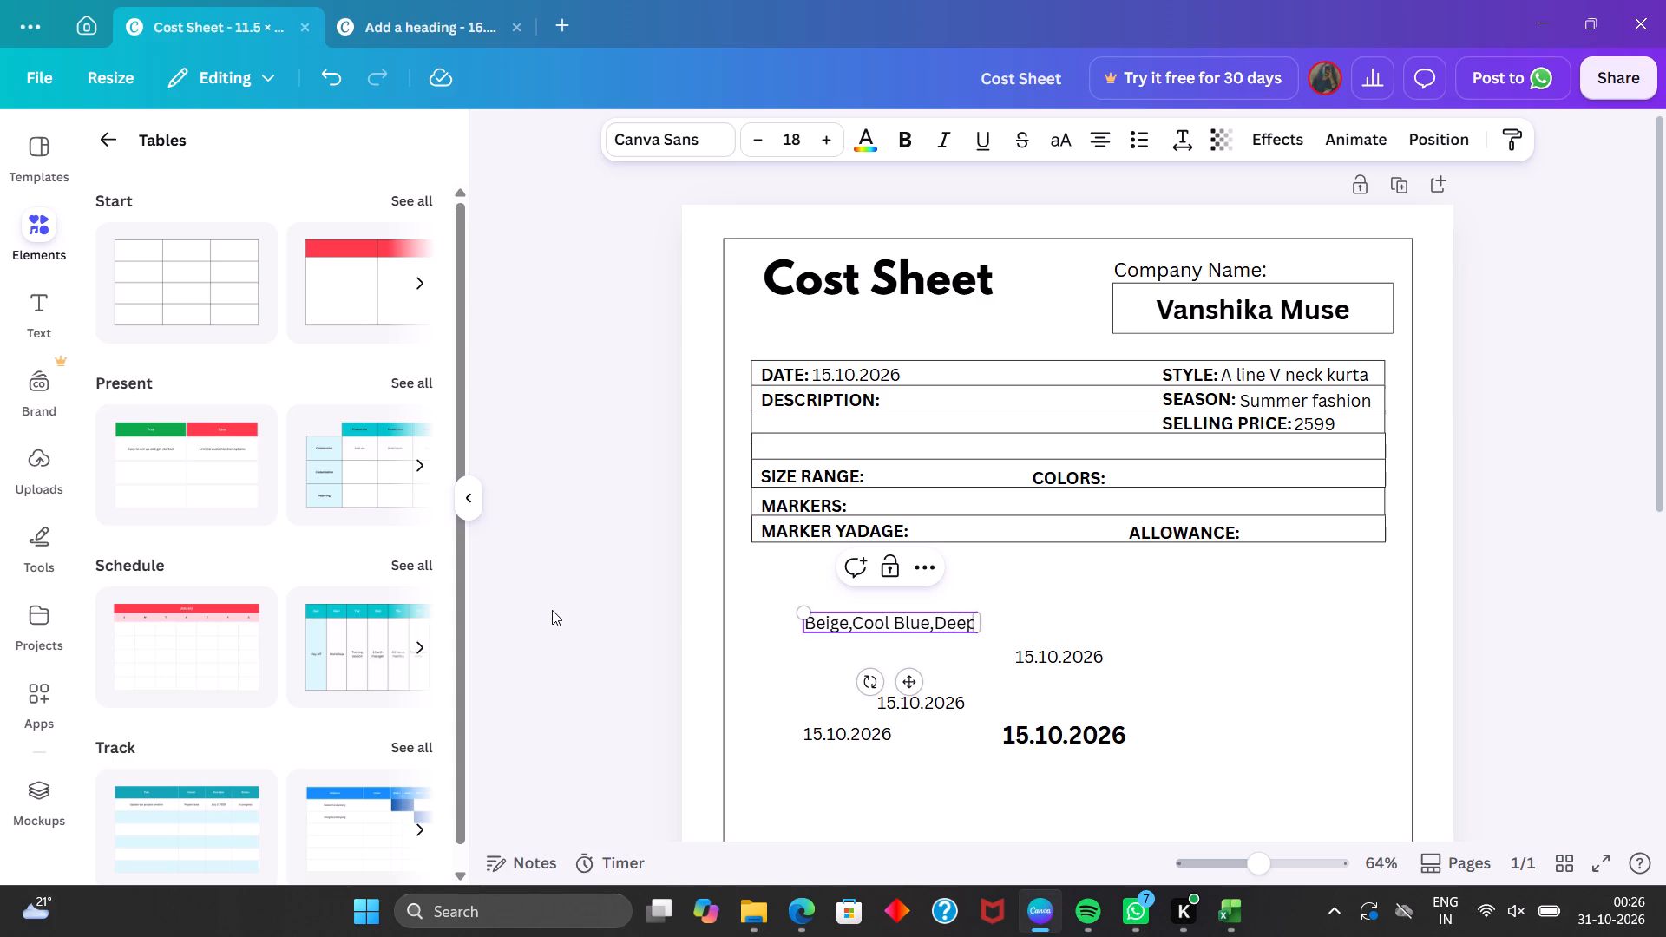
key("space")
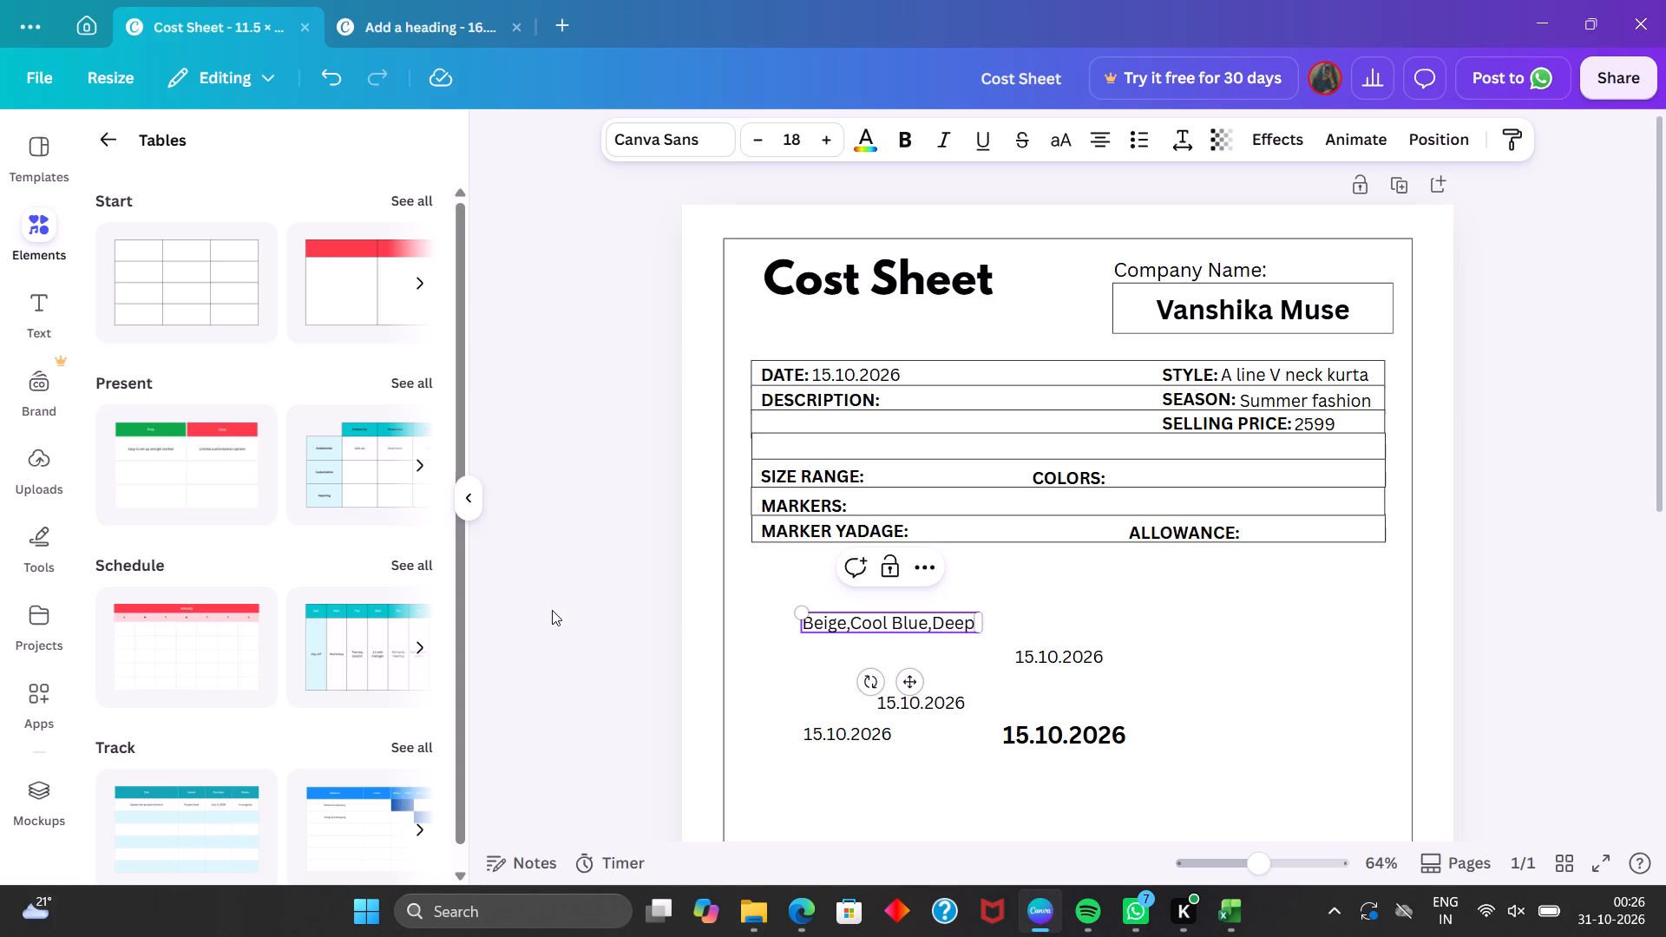
key("BackSpace")
type("reen")
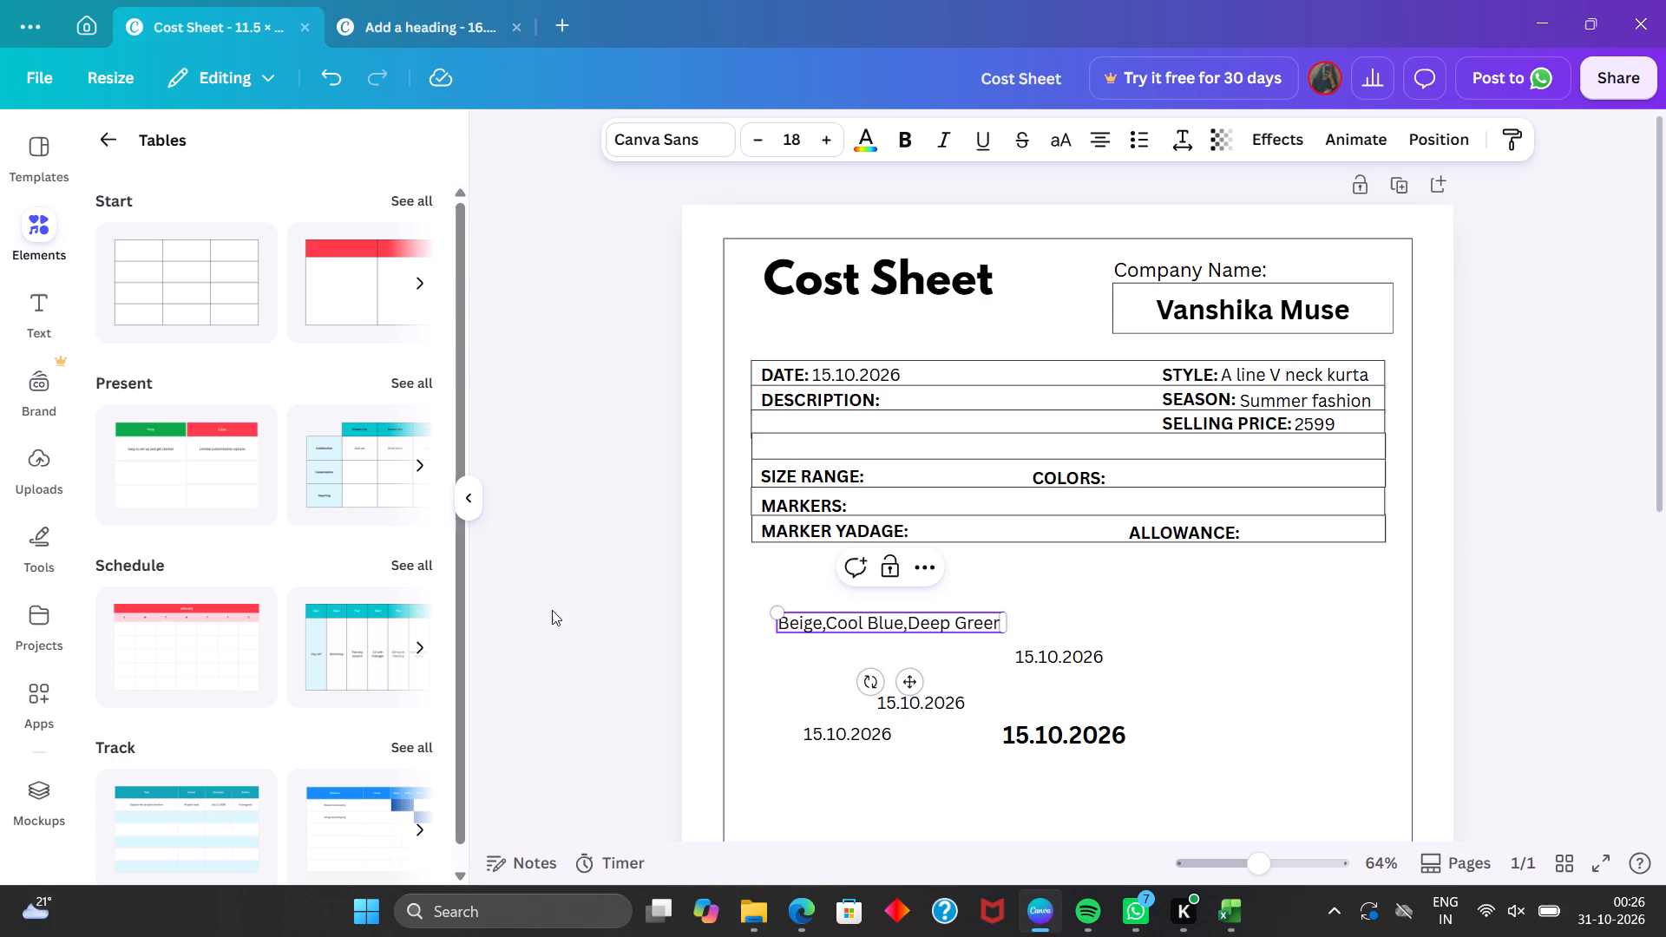
key("comma")
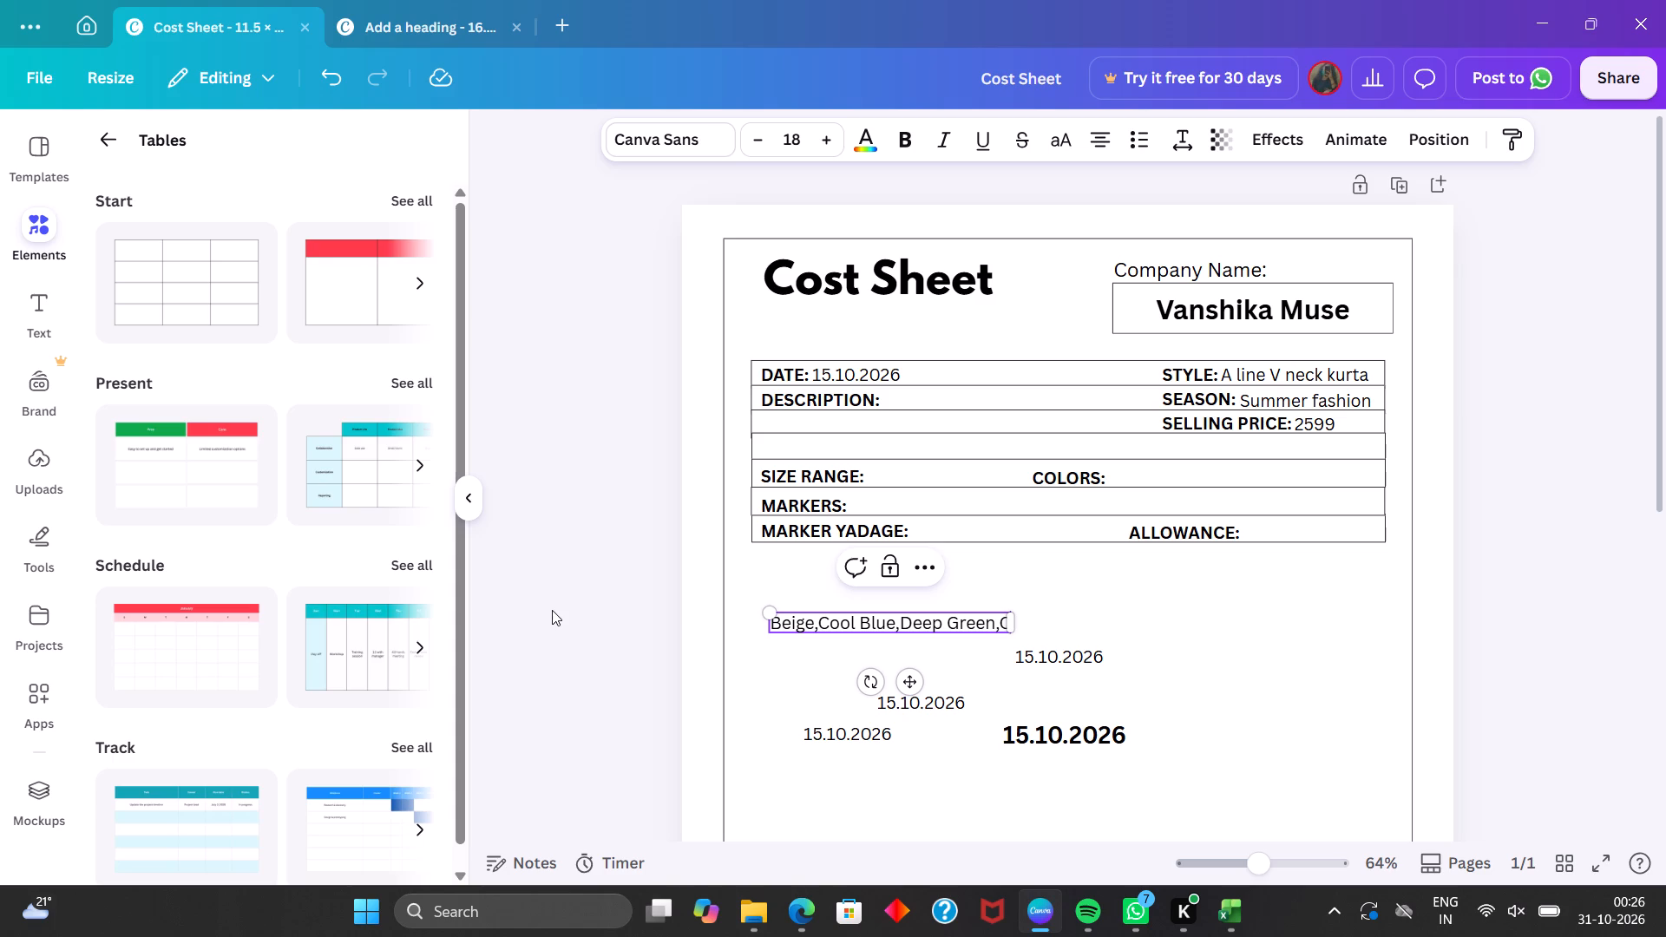
key("r")
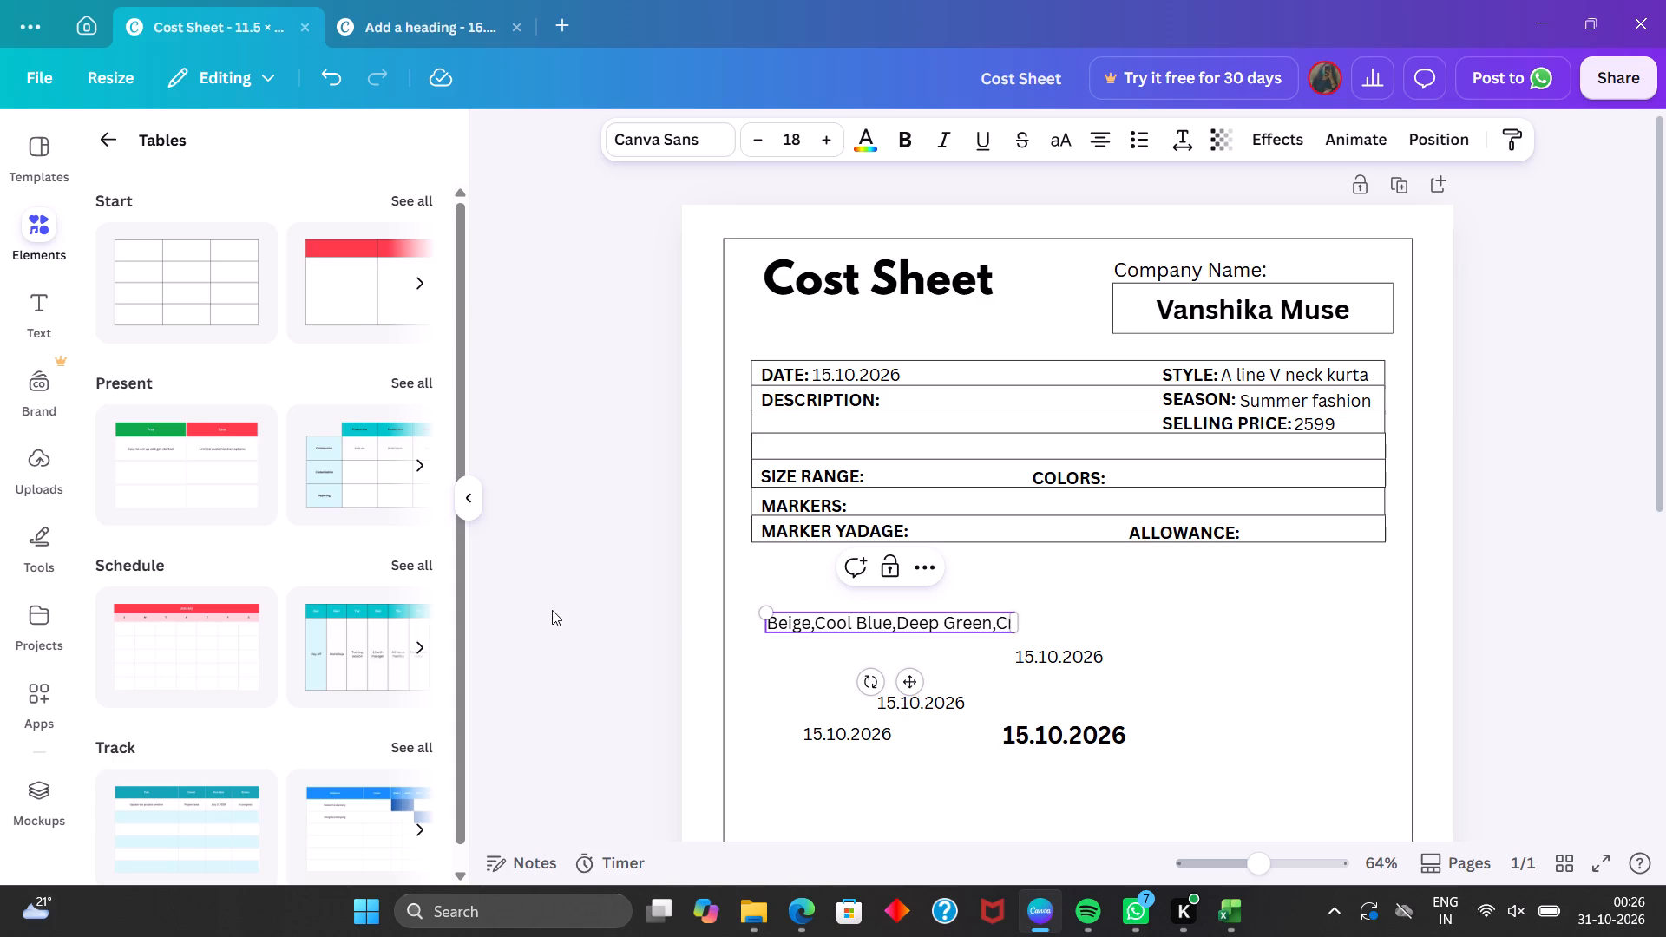
type("isp")
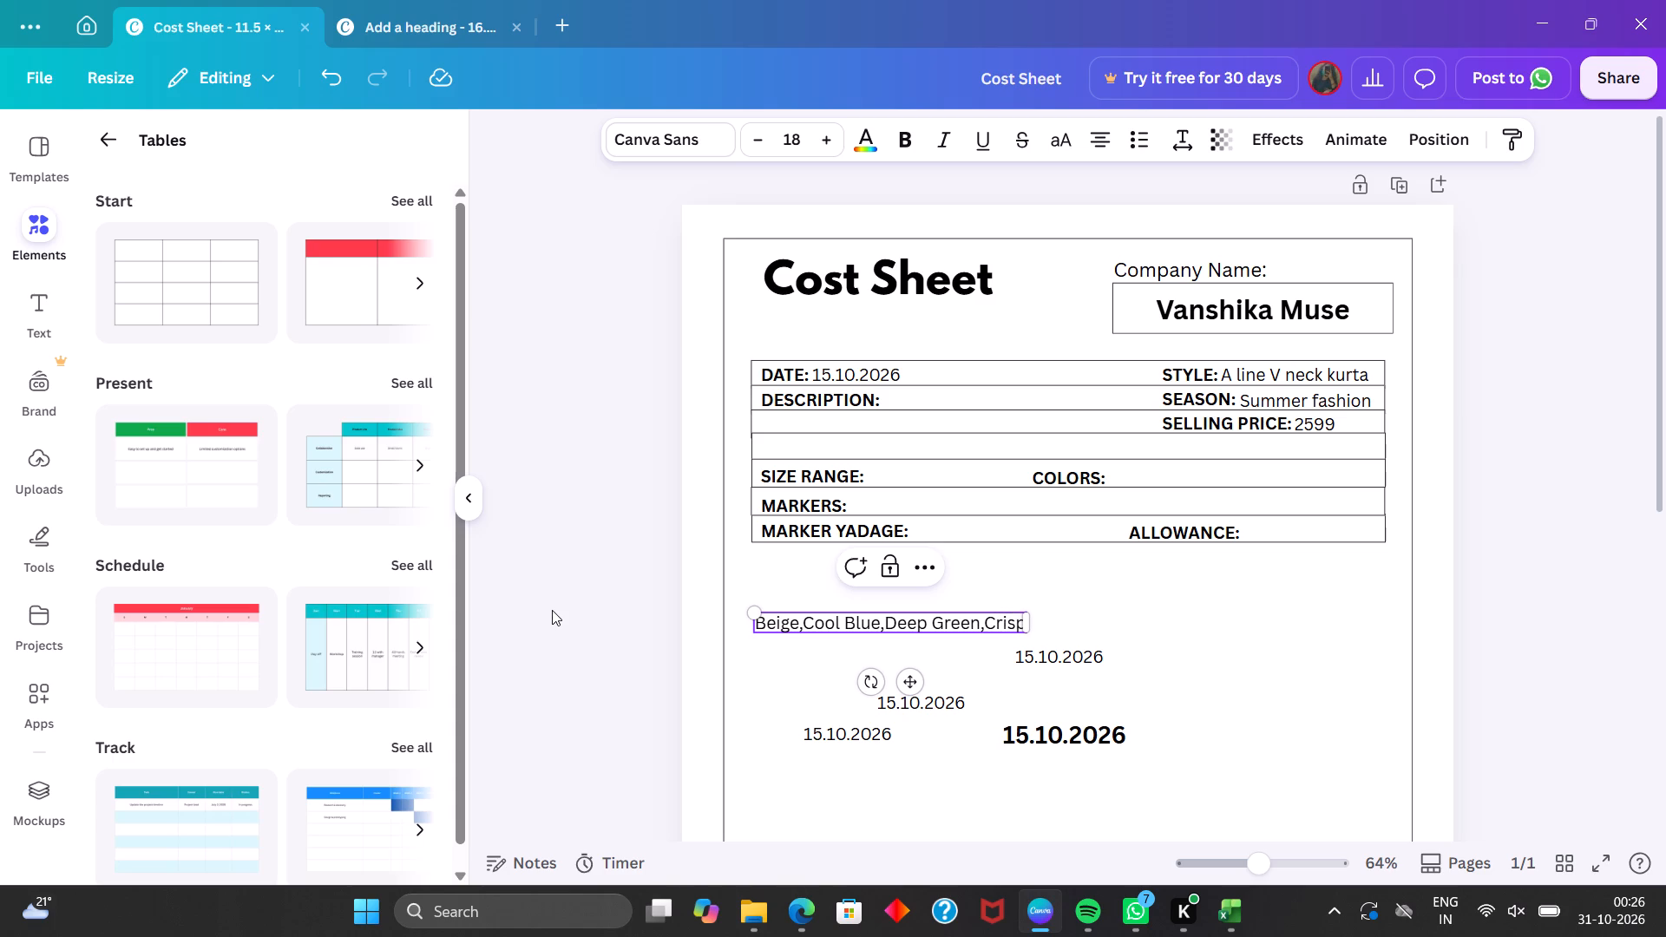
key("space")
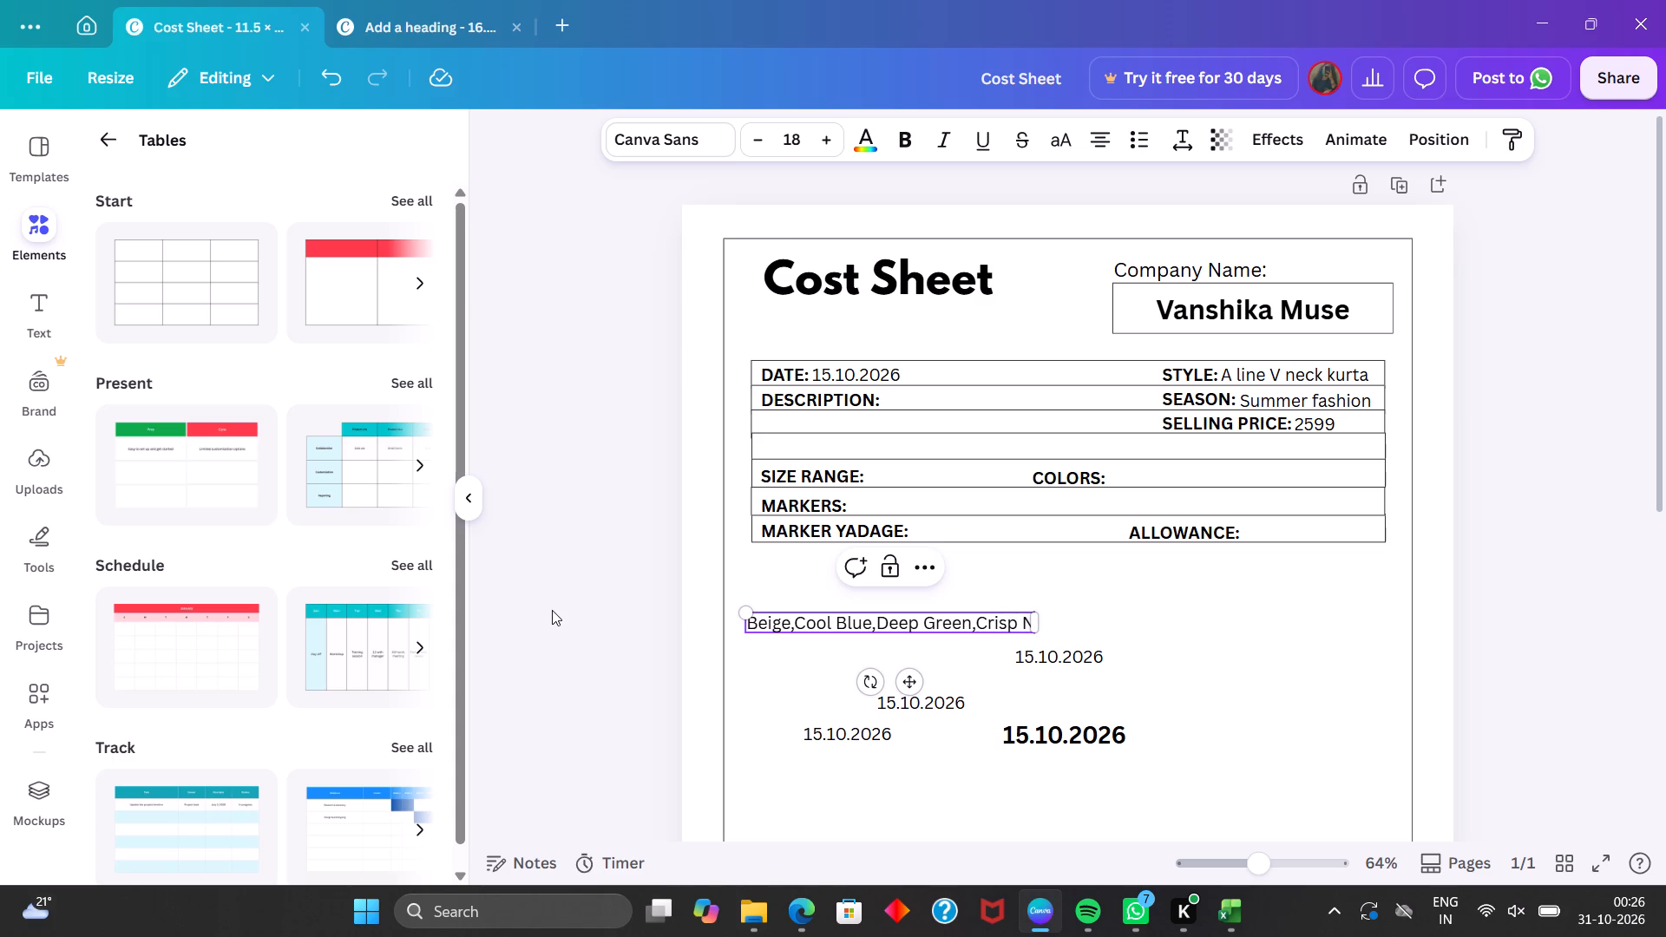
key("e")
key("u")
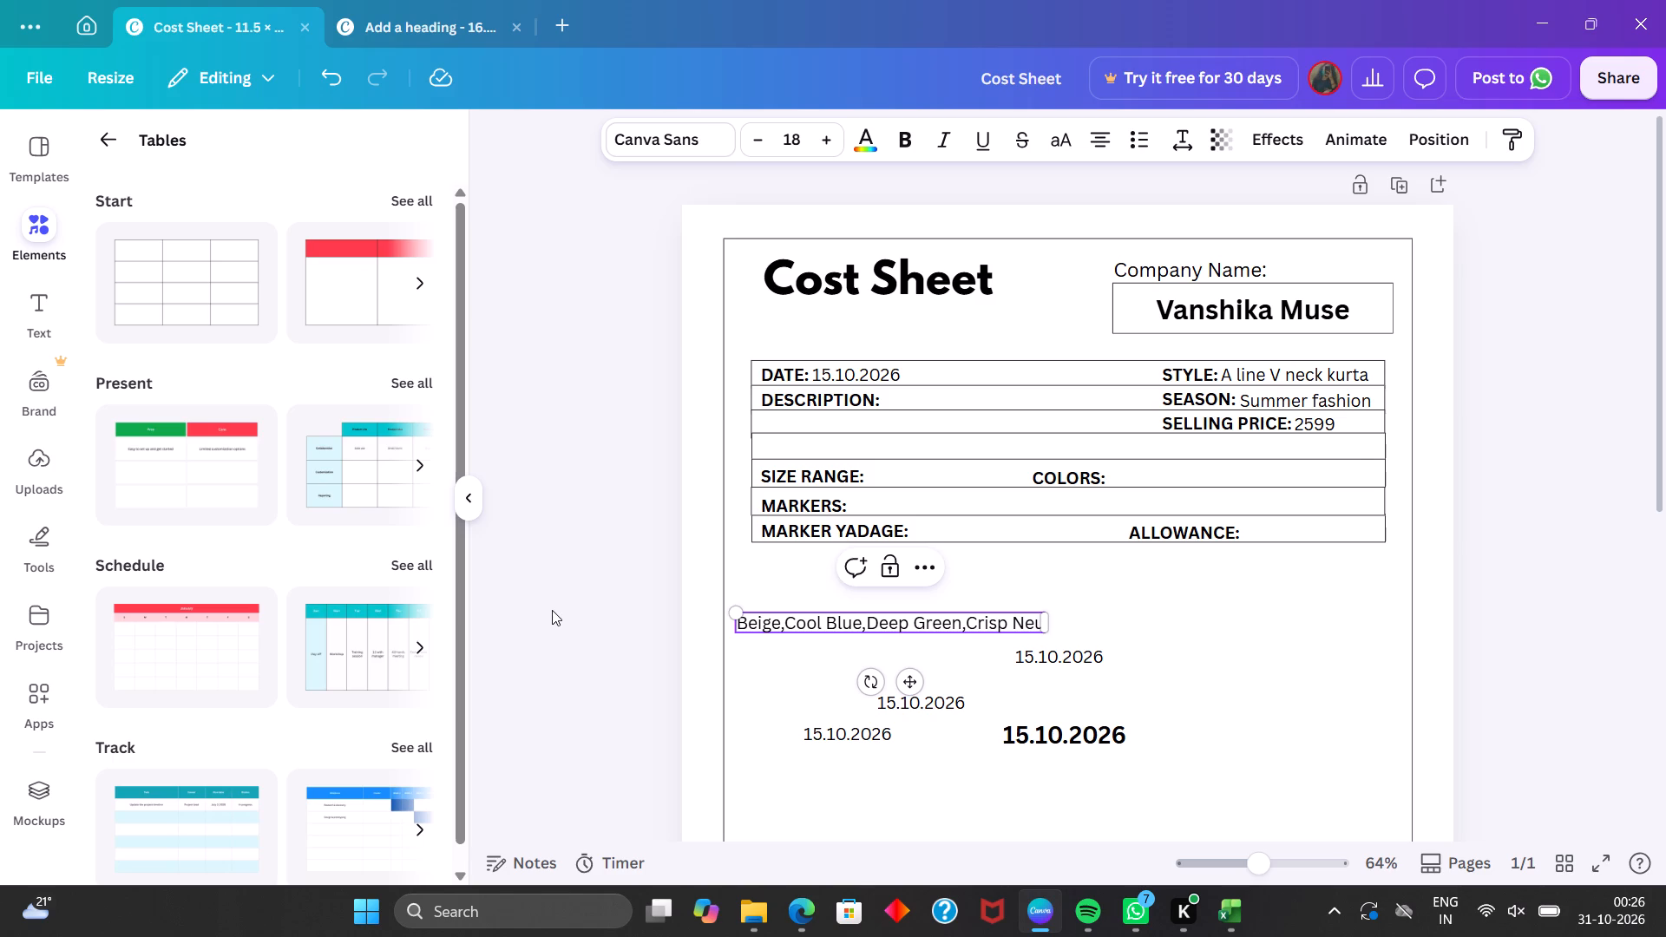
key("t")
key("r")
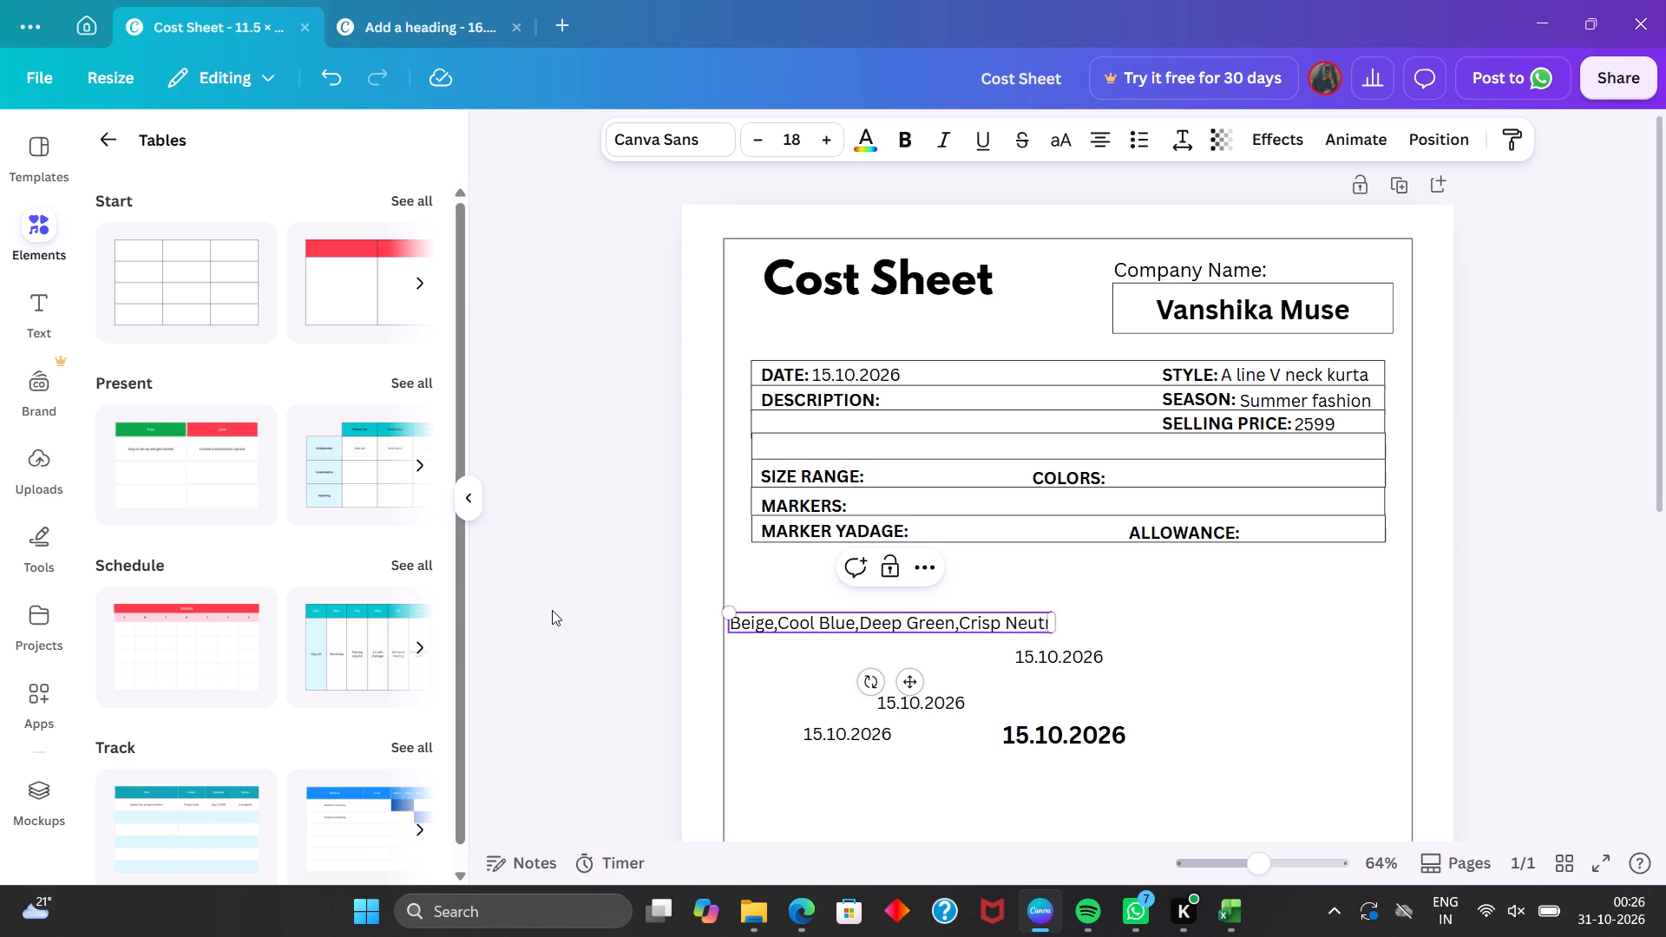
type("als")
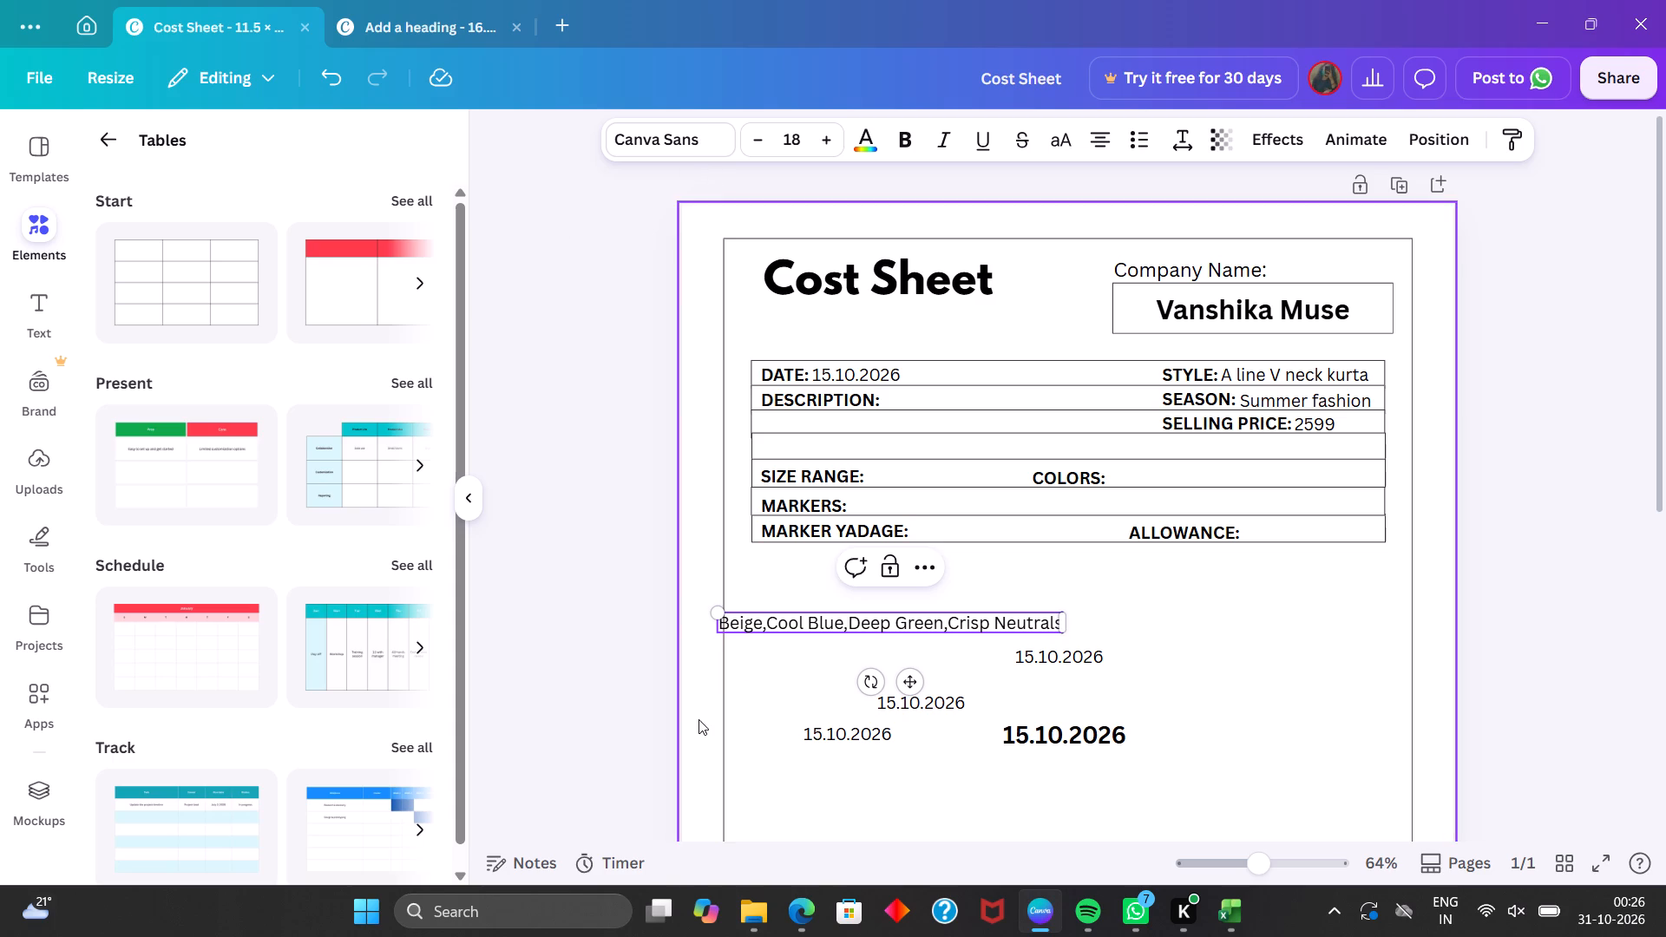
Place the "Beige,Cool Blue,Deep Green,Crisp Neutrals" text directly after the COLORS label, level with it in the SIZE RANGE row.
left_click_drag(909, 691, 1162, 548)
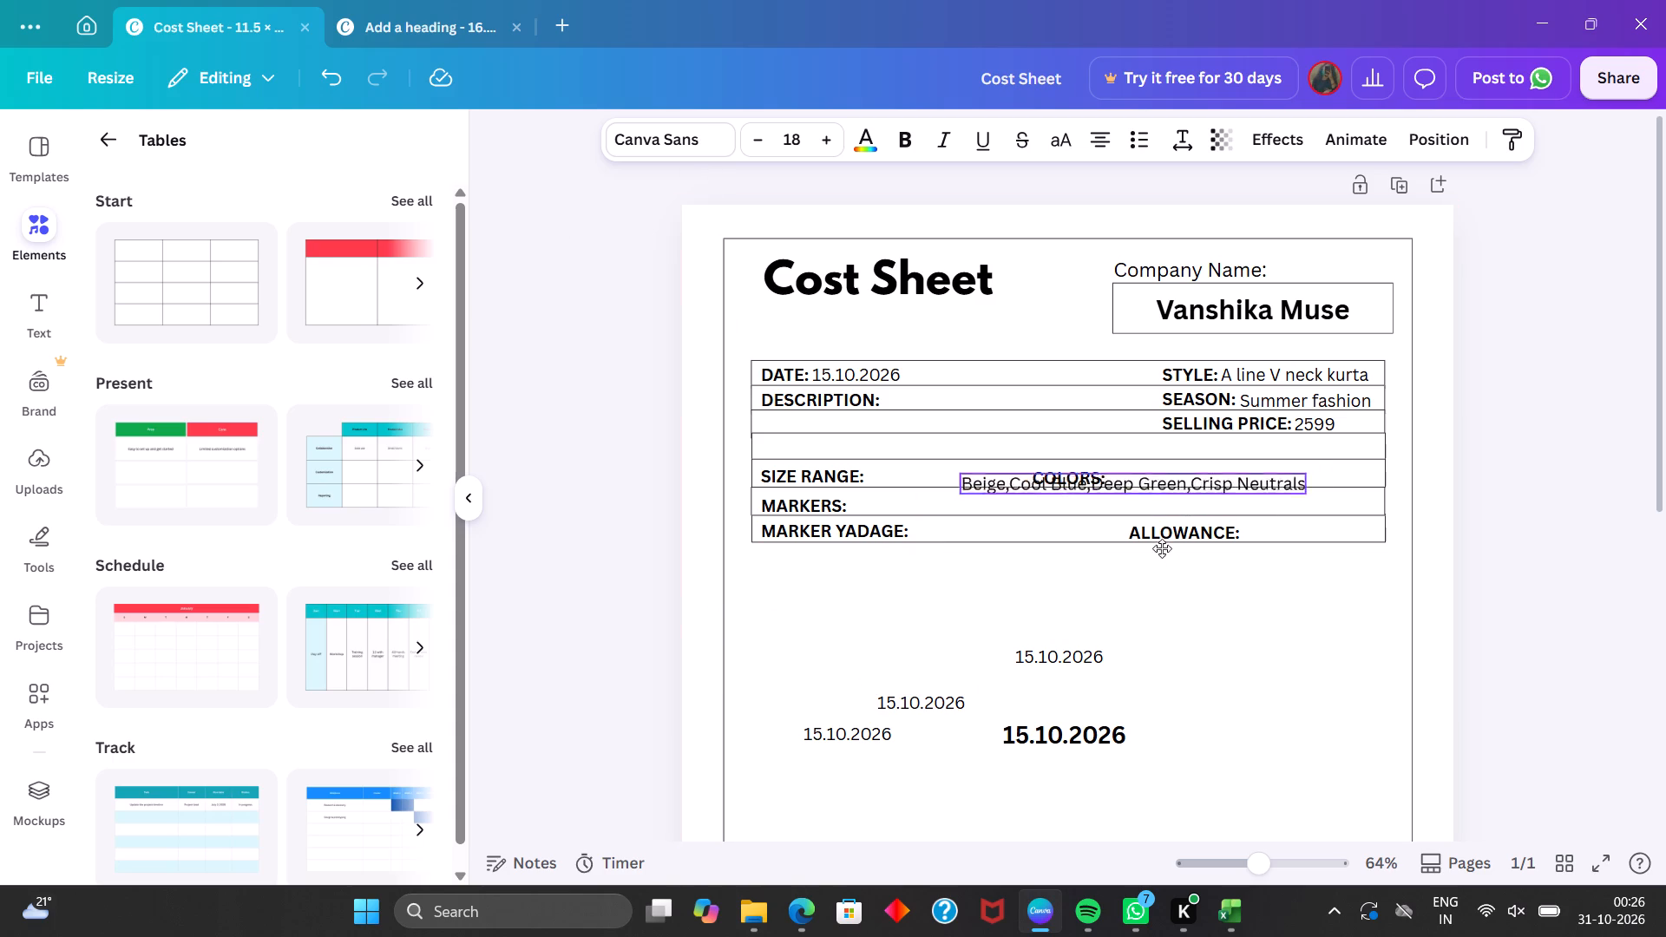
left_click_drag(1162, 548, 1292, 549)
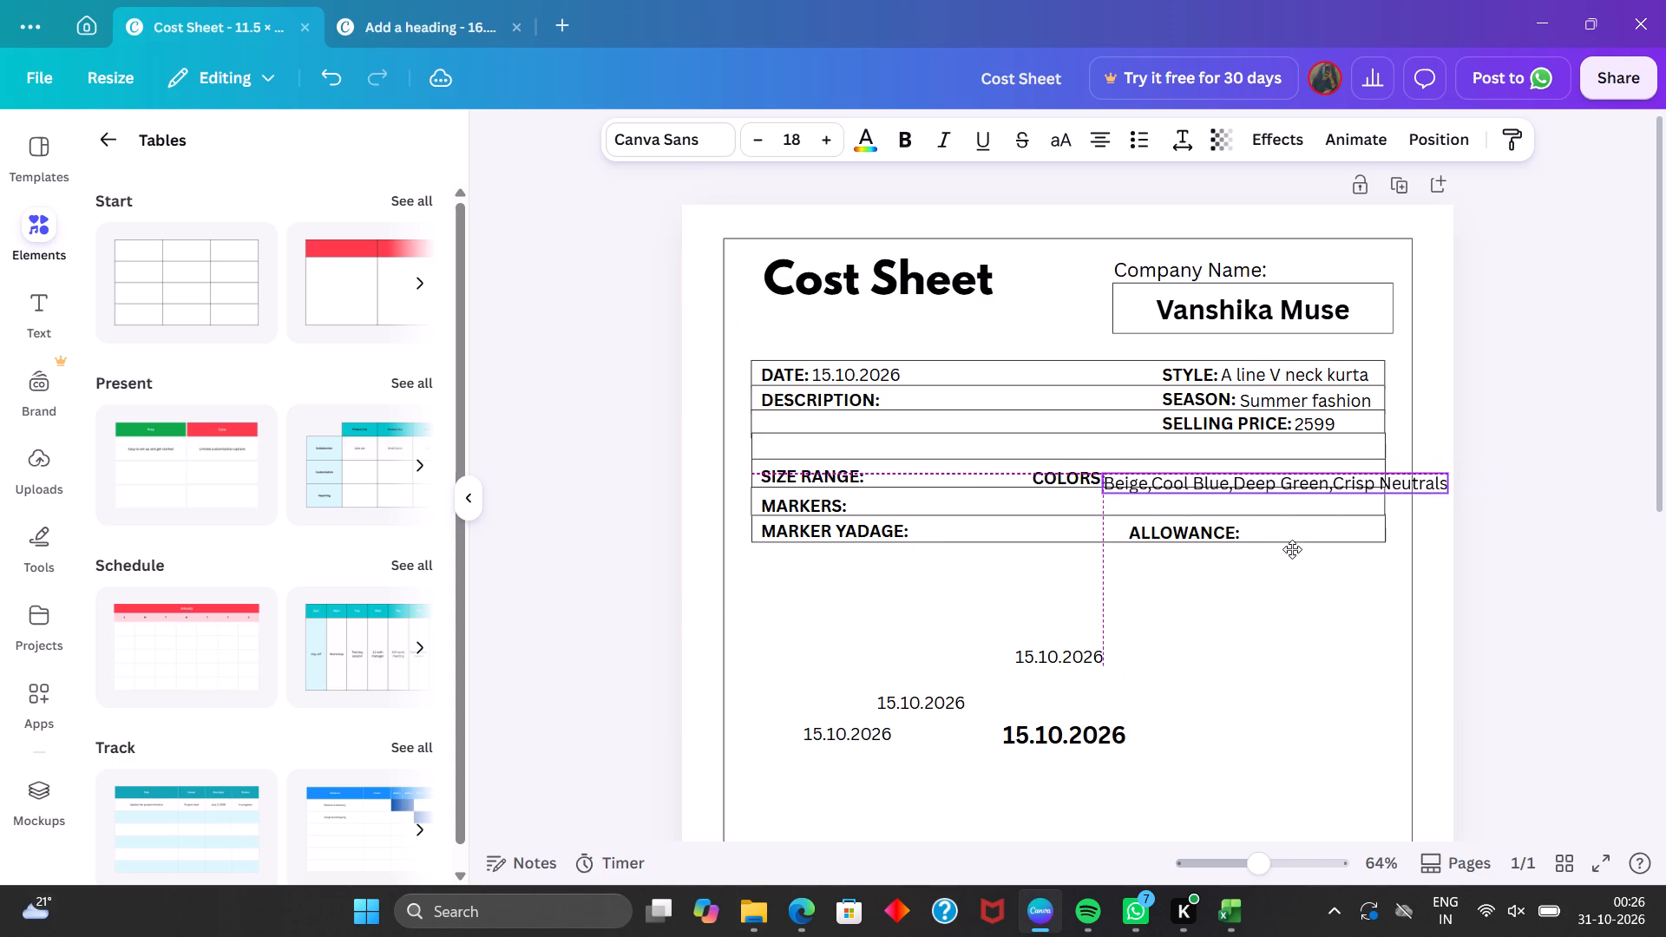
left_click_drag(1292, 549, 1295, 545)
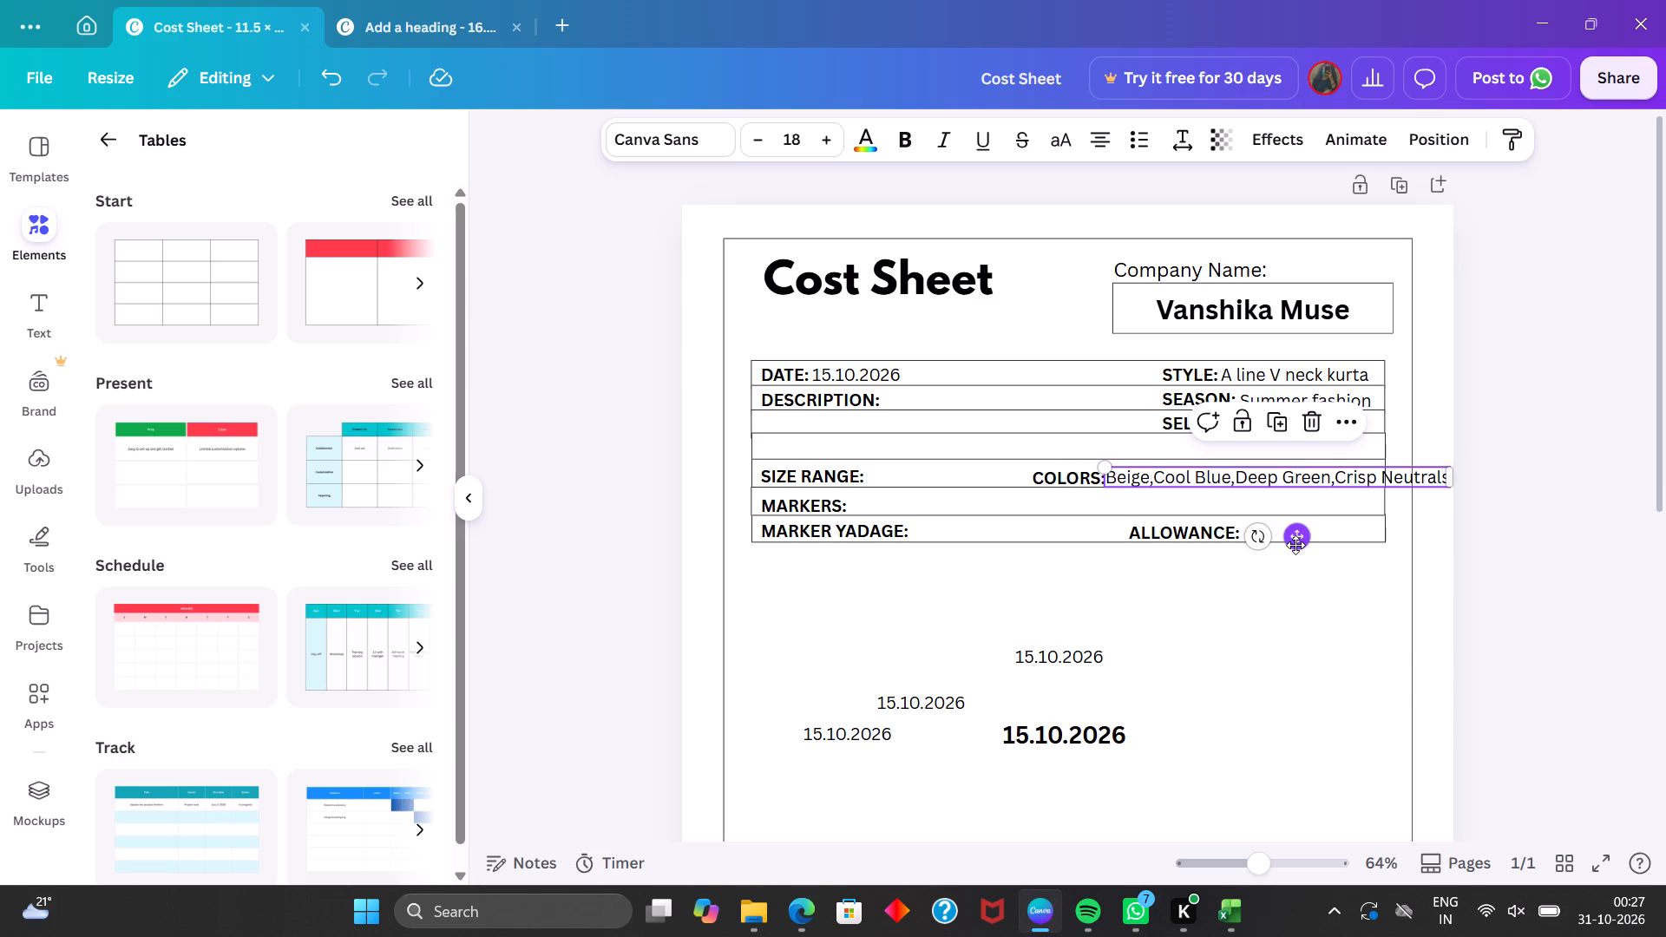
Shift the COLORS label closer to SIZE RANGE within its row, and bring the colour list along so it directly follows the label.
left_click(1063, 473)
left_click_drag(1090, 541, 1058, 539)
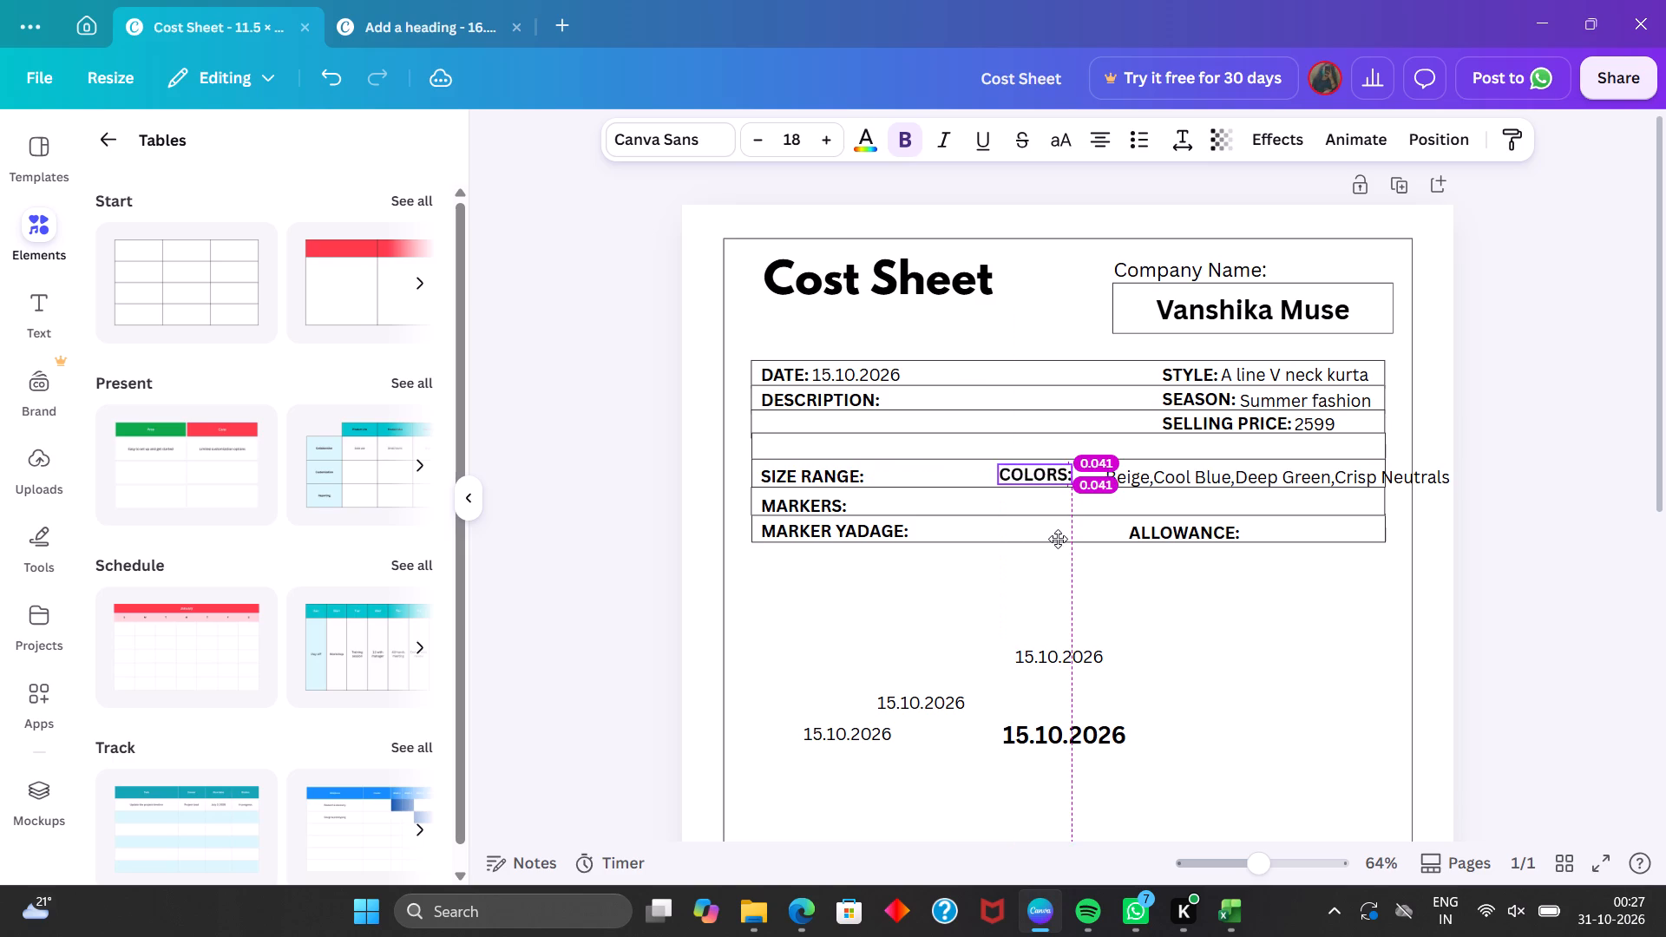
left_click_drag(1058, 539, 1056, 540)
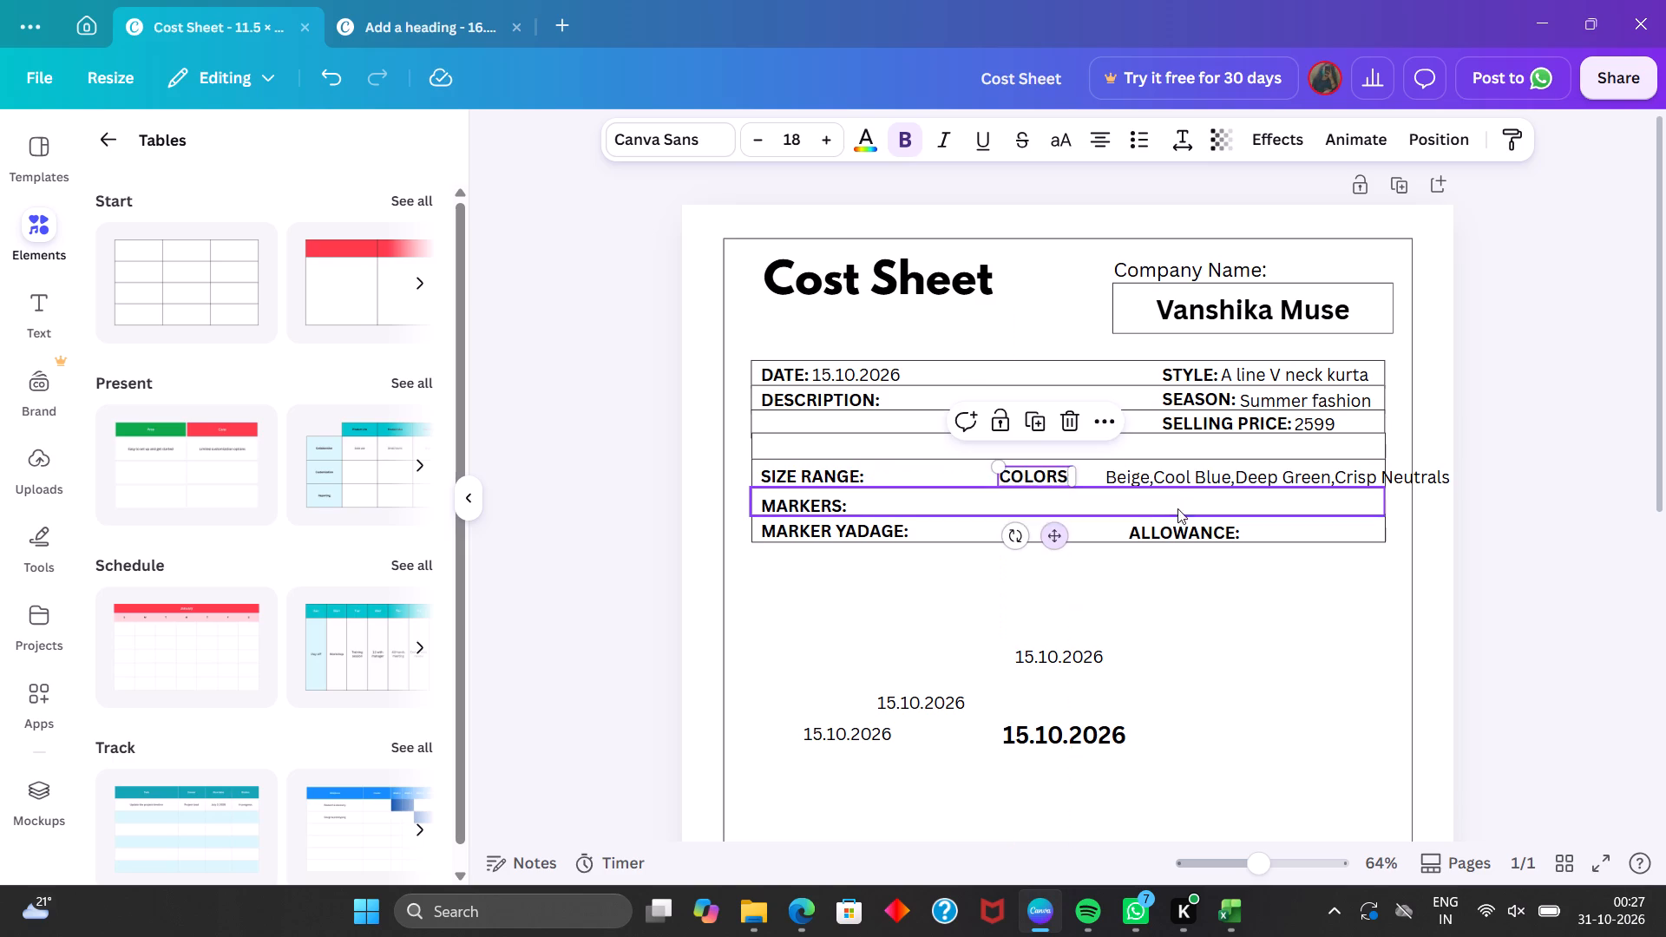
left_click(1191, 483)
left_click_drag(1293, 538, 1263, 538)
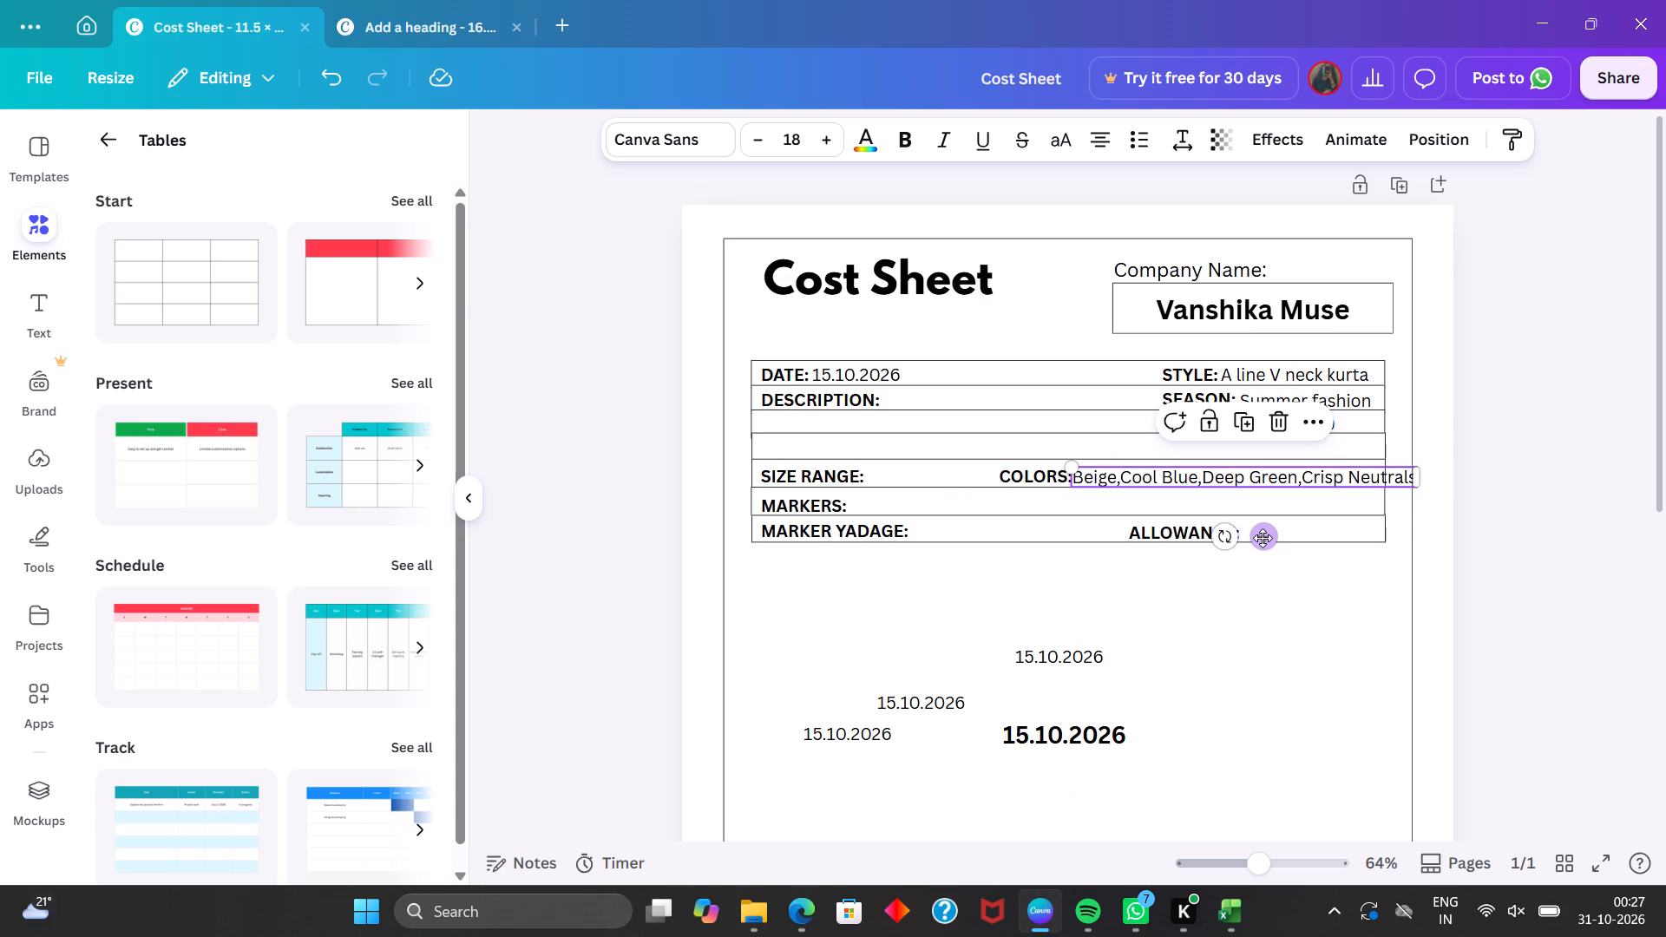
Shorten the colour list to "Beige,Cool Blue,Deep Green" by deleting ",Crisp Neutrals" from its end.
left_click(1344, 474)
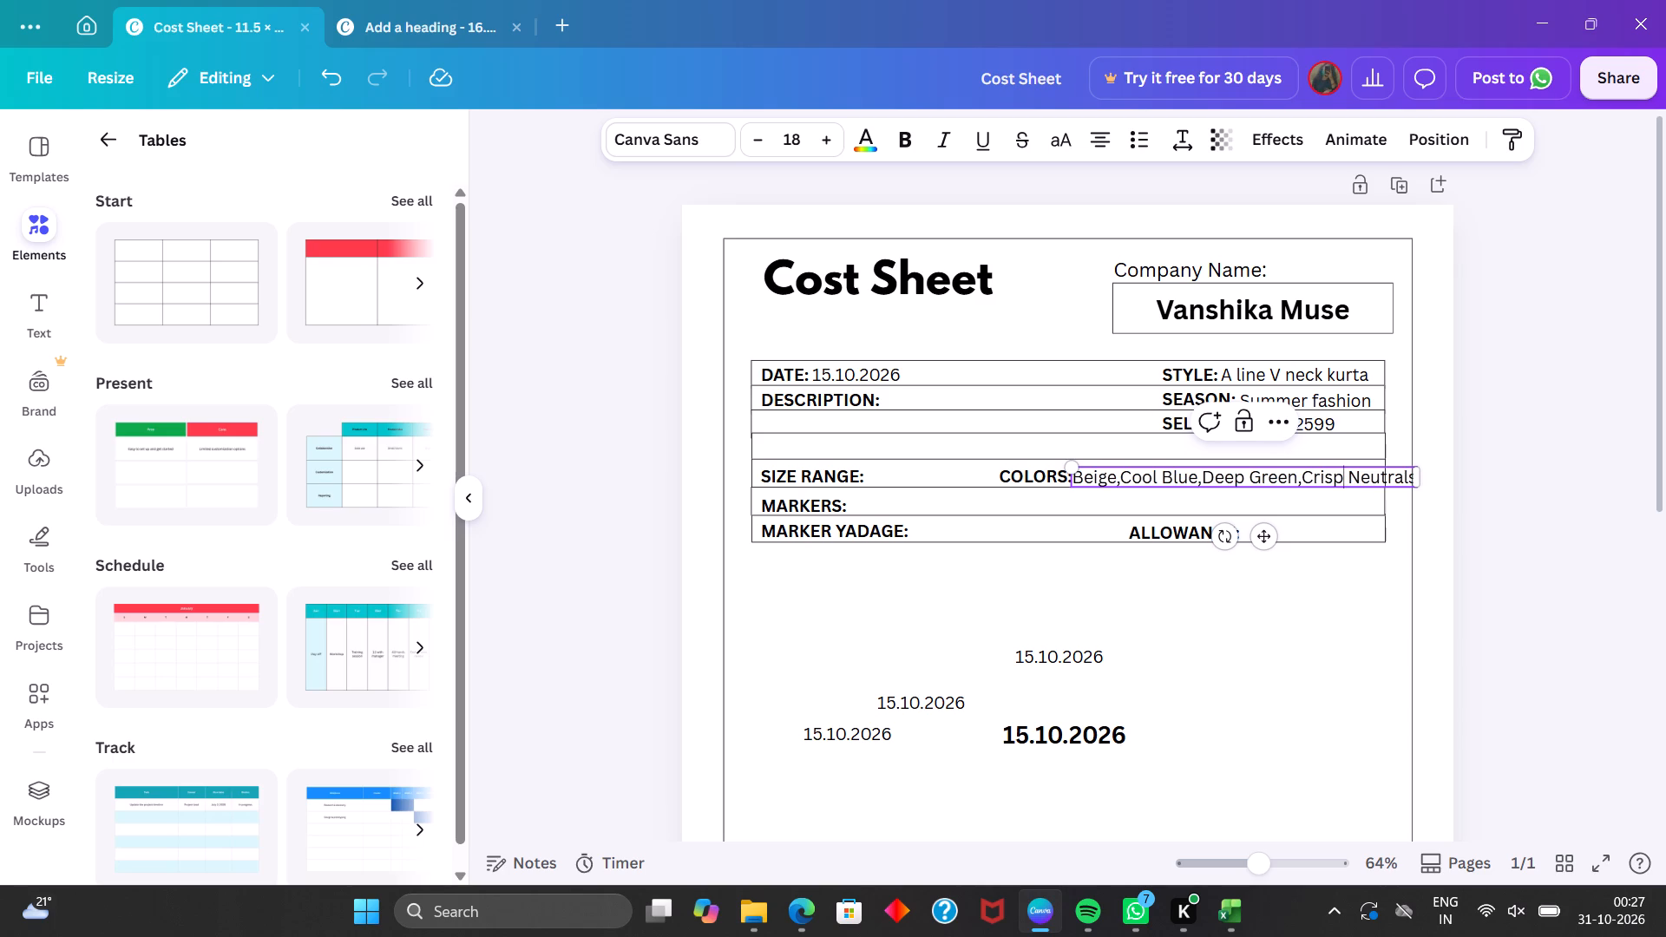
key("Right")
key("Right")
key("Right")
key("Right")
key("Right")
key("Right")
key("Right")
key("Right")
key("Right")
key("Right")
key("Right")
key("Right")
key("Right")
key("Right")
key("Right")
key("Right")
key("Right")
key("Right")
key("Right")
key("Right")
key("BackSpace")
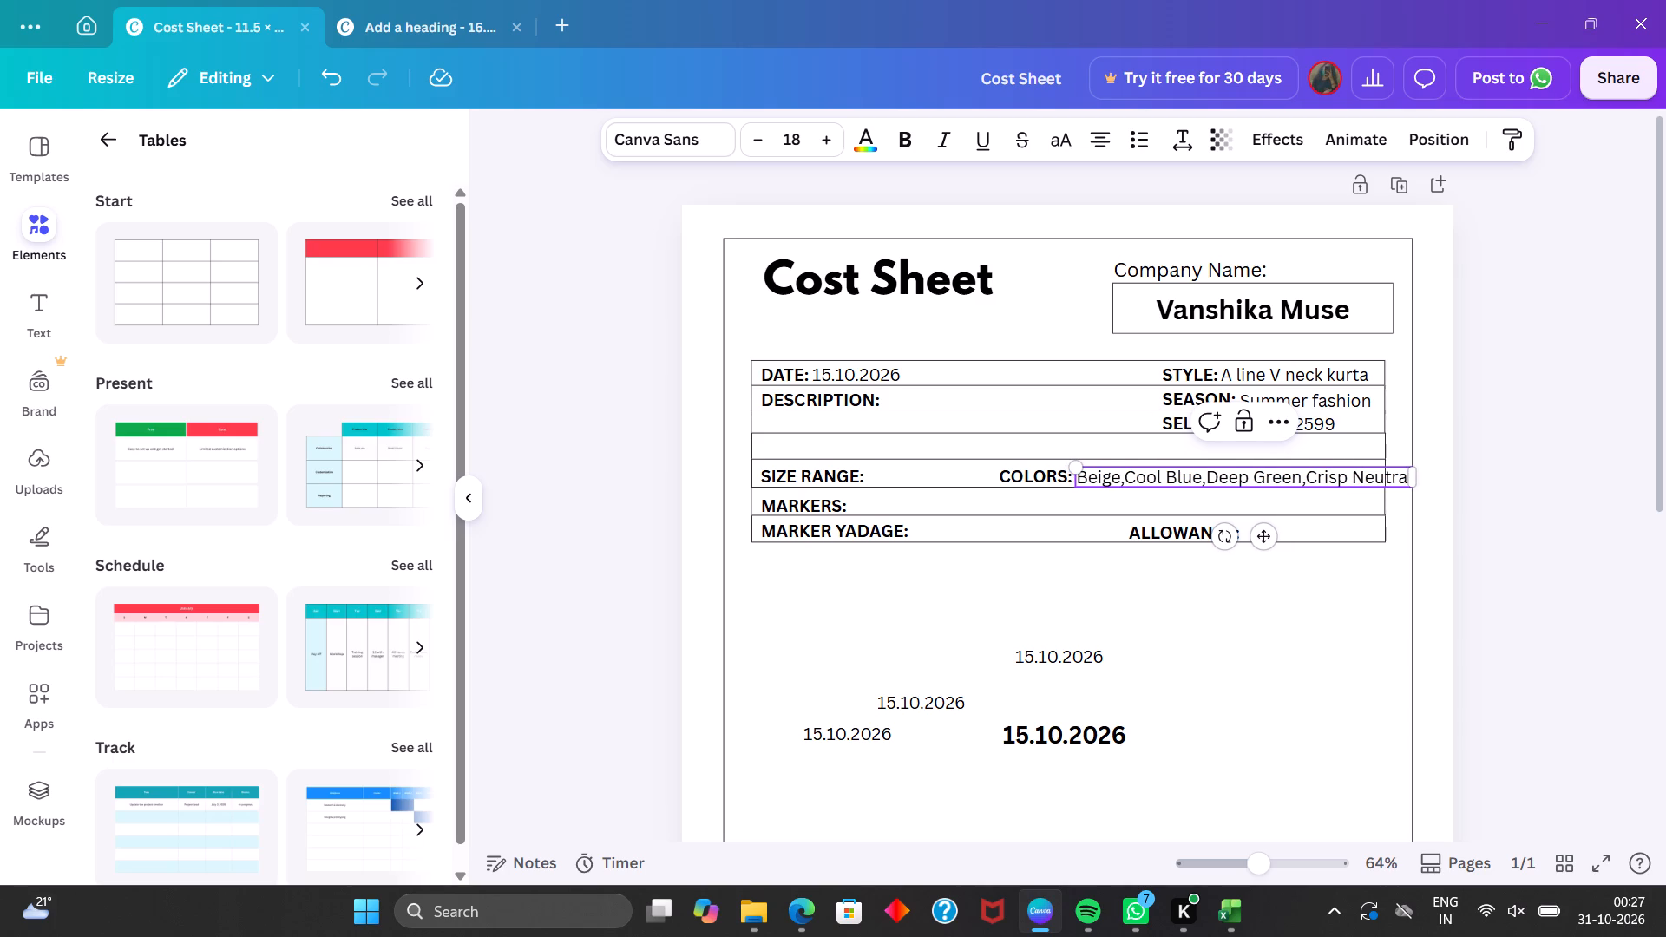
key("BackSpace")
key("BackSpace")
key("BackSpace")
key("BackSpace")
key("BackSpace")
key("BackSpace")
key("BackSpace")
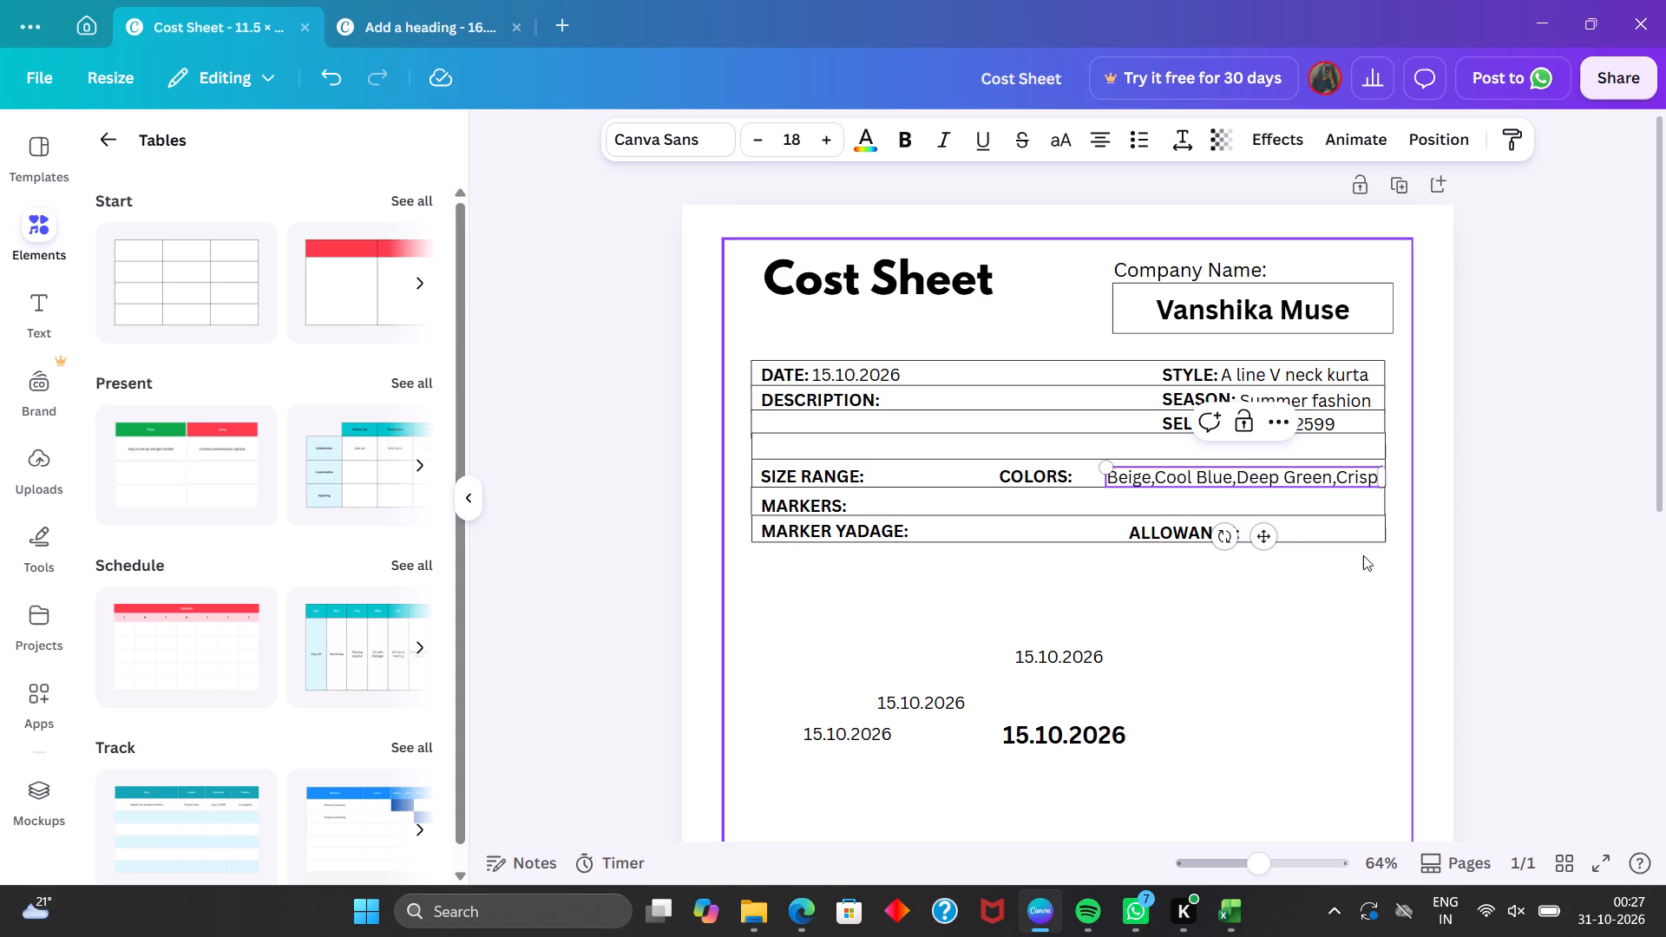
key("BackSpace")
key("BackSpace")
key("BackSpace")
key("BackSpace")
key("BackSpace")
key("BackSpace")
key("BackSpace")
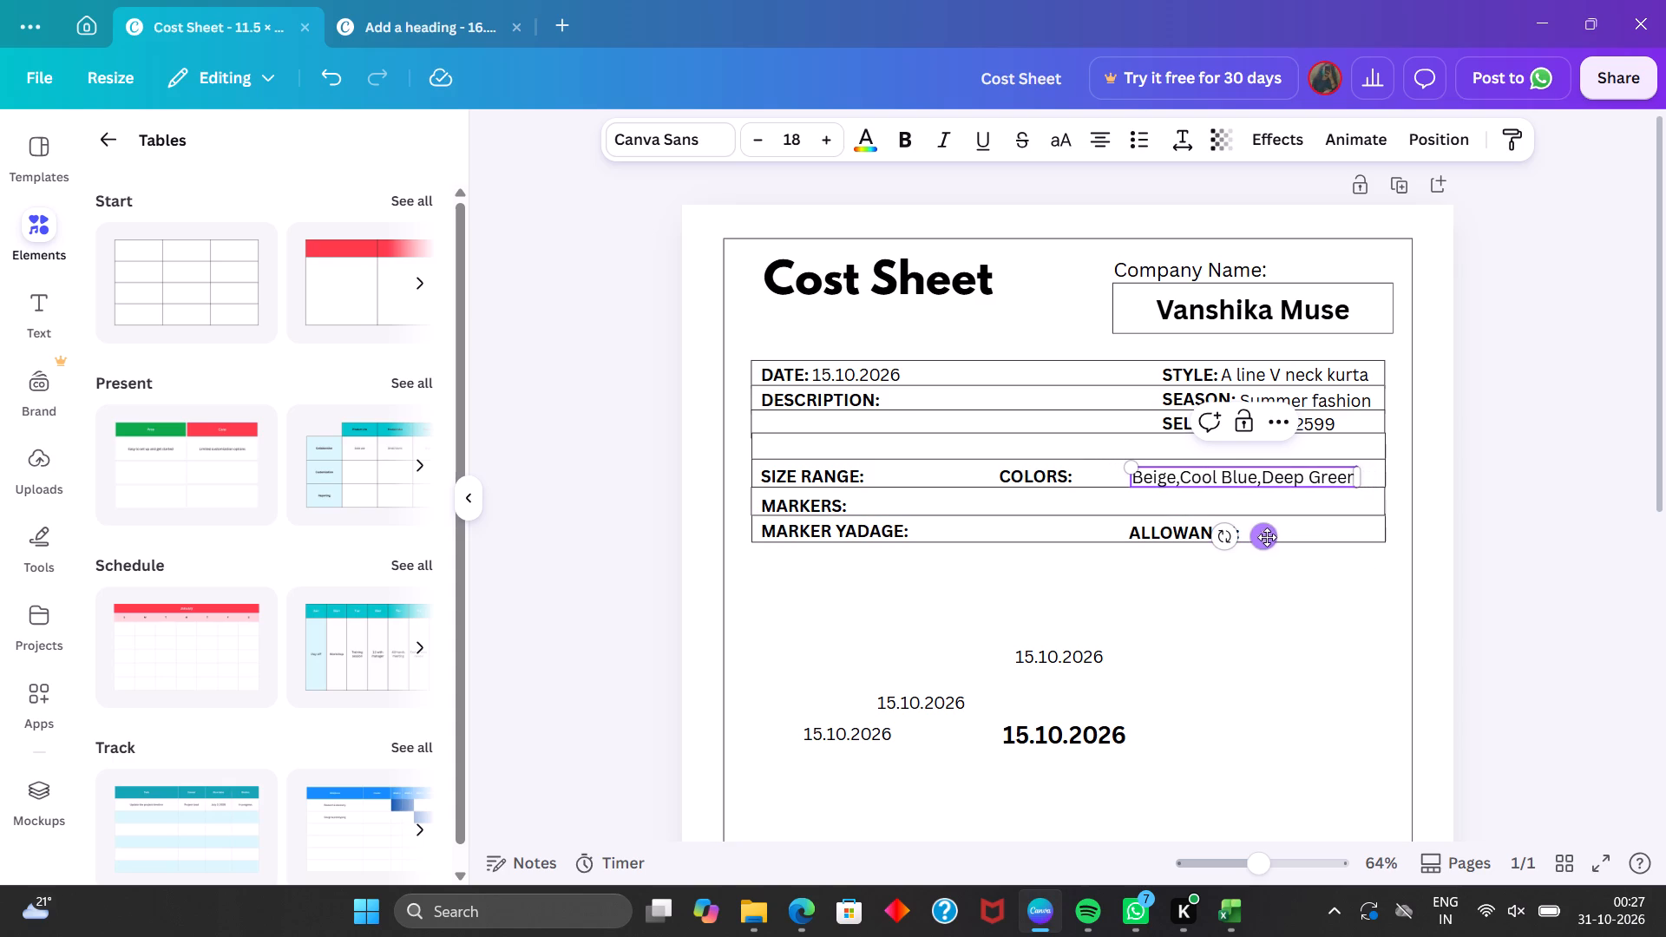
Shift the colour list back toward its label and move the COLORS label right up against it, level in the SIZE RANGE row.
left_click_drag(1266, 537, 1254, 537)
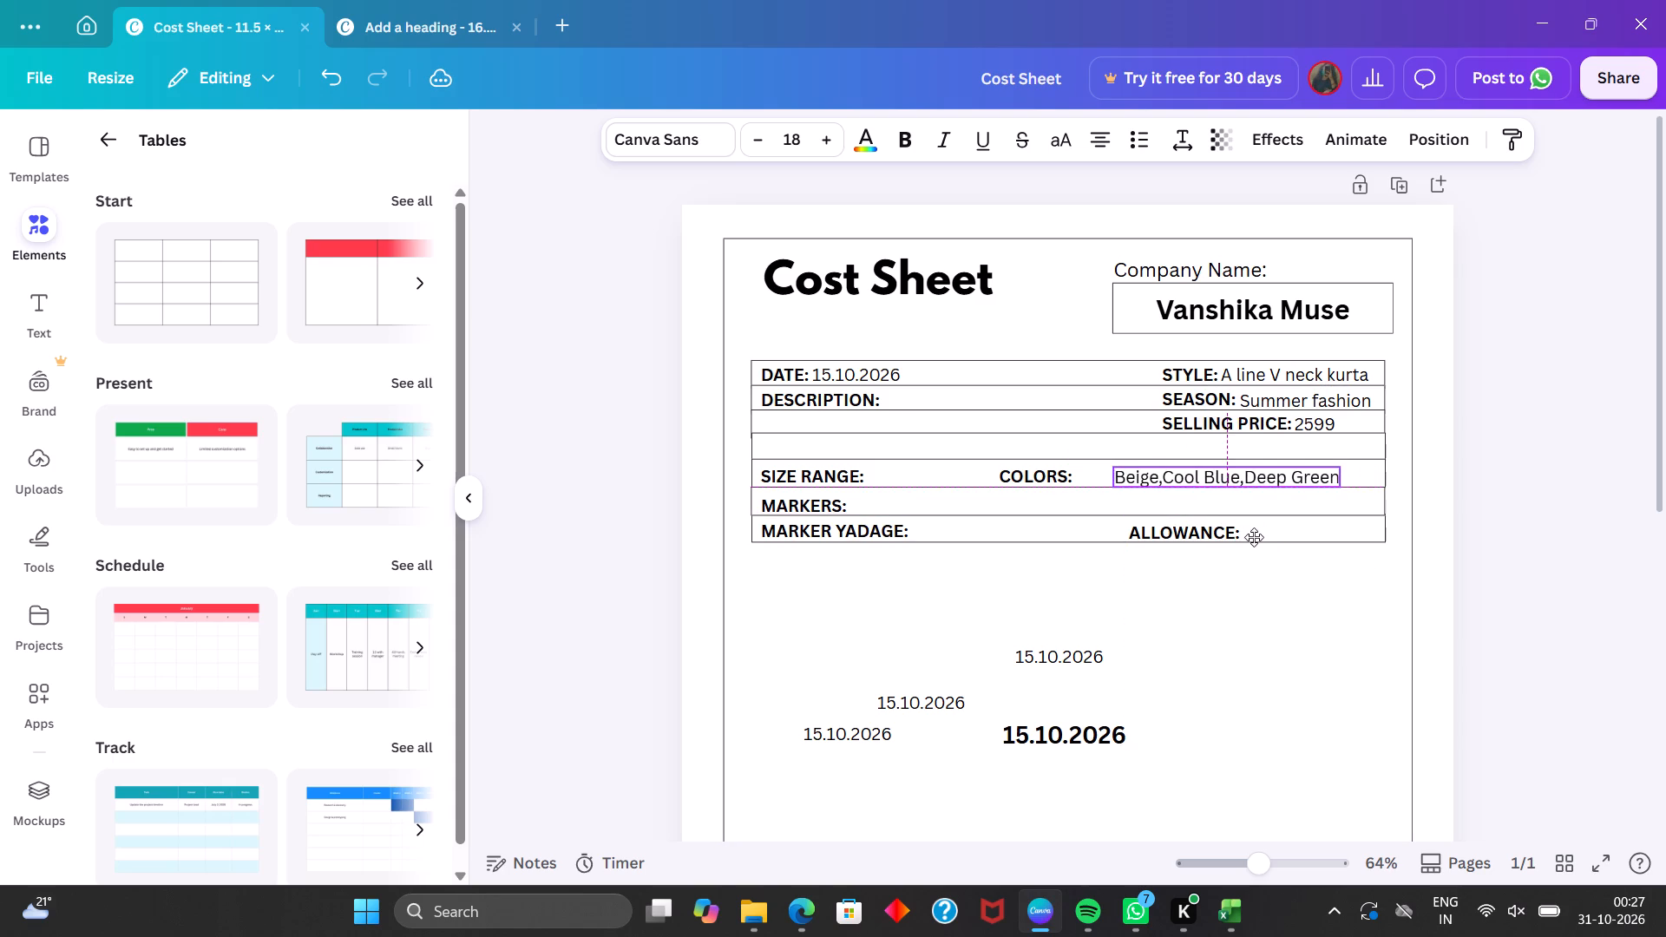
left_click_drag(1254, 537, 1248, 538)
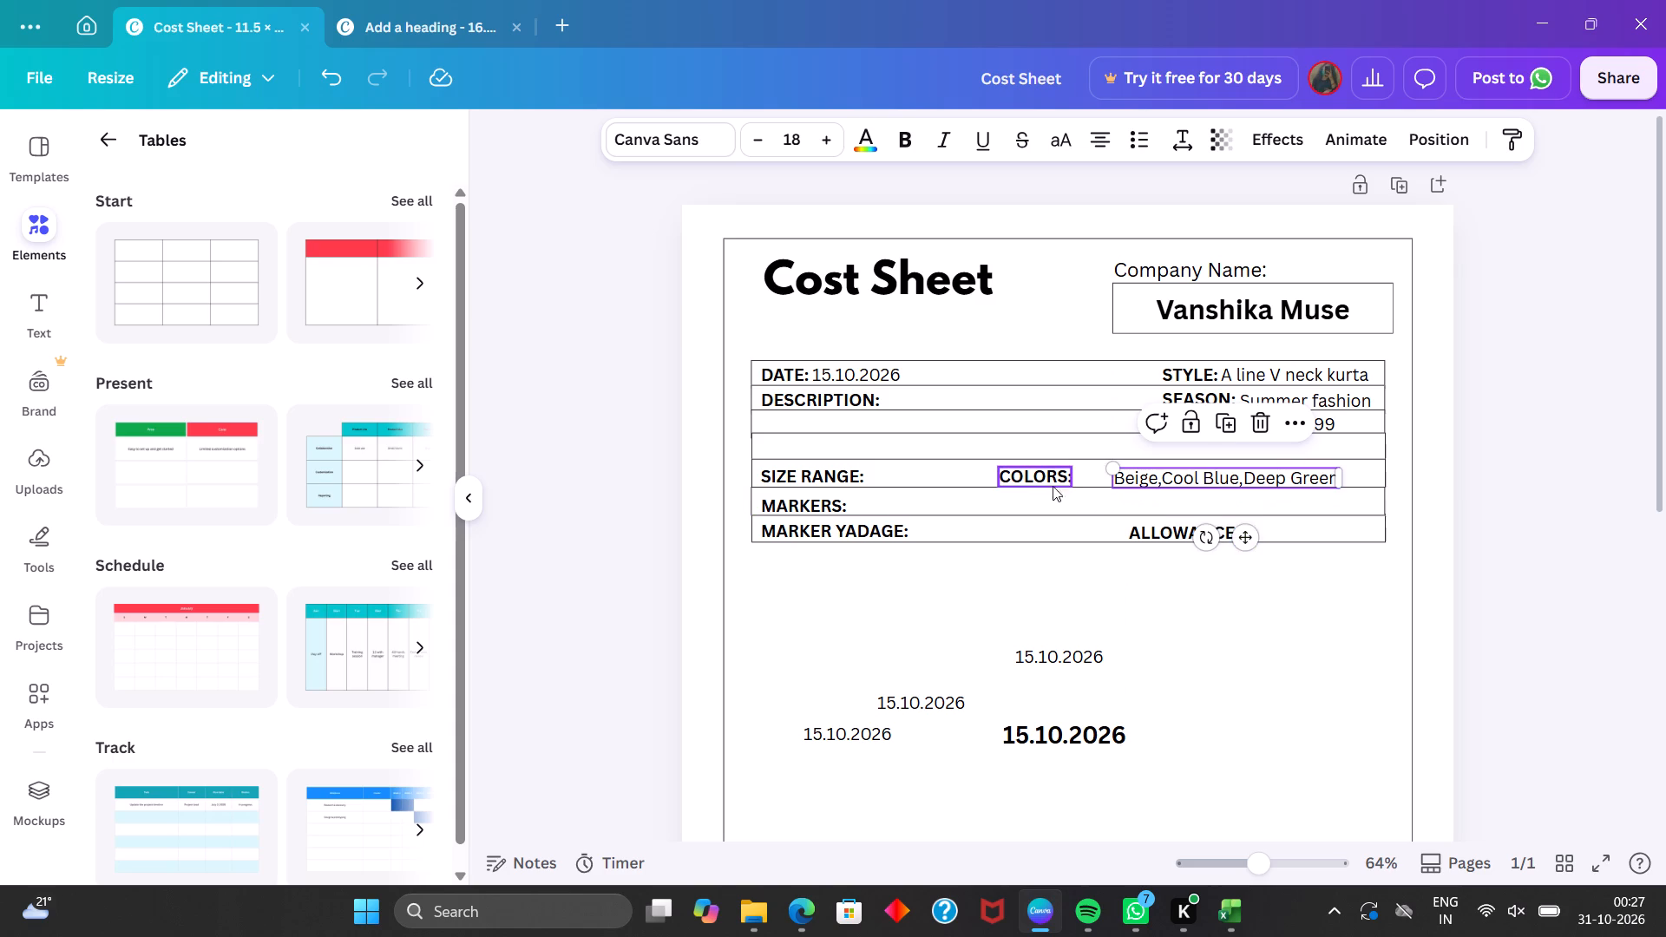
left_click(1047, 481)
left_click_drag(1056, 534, 1061, 534)
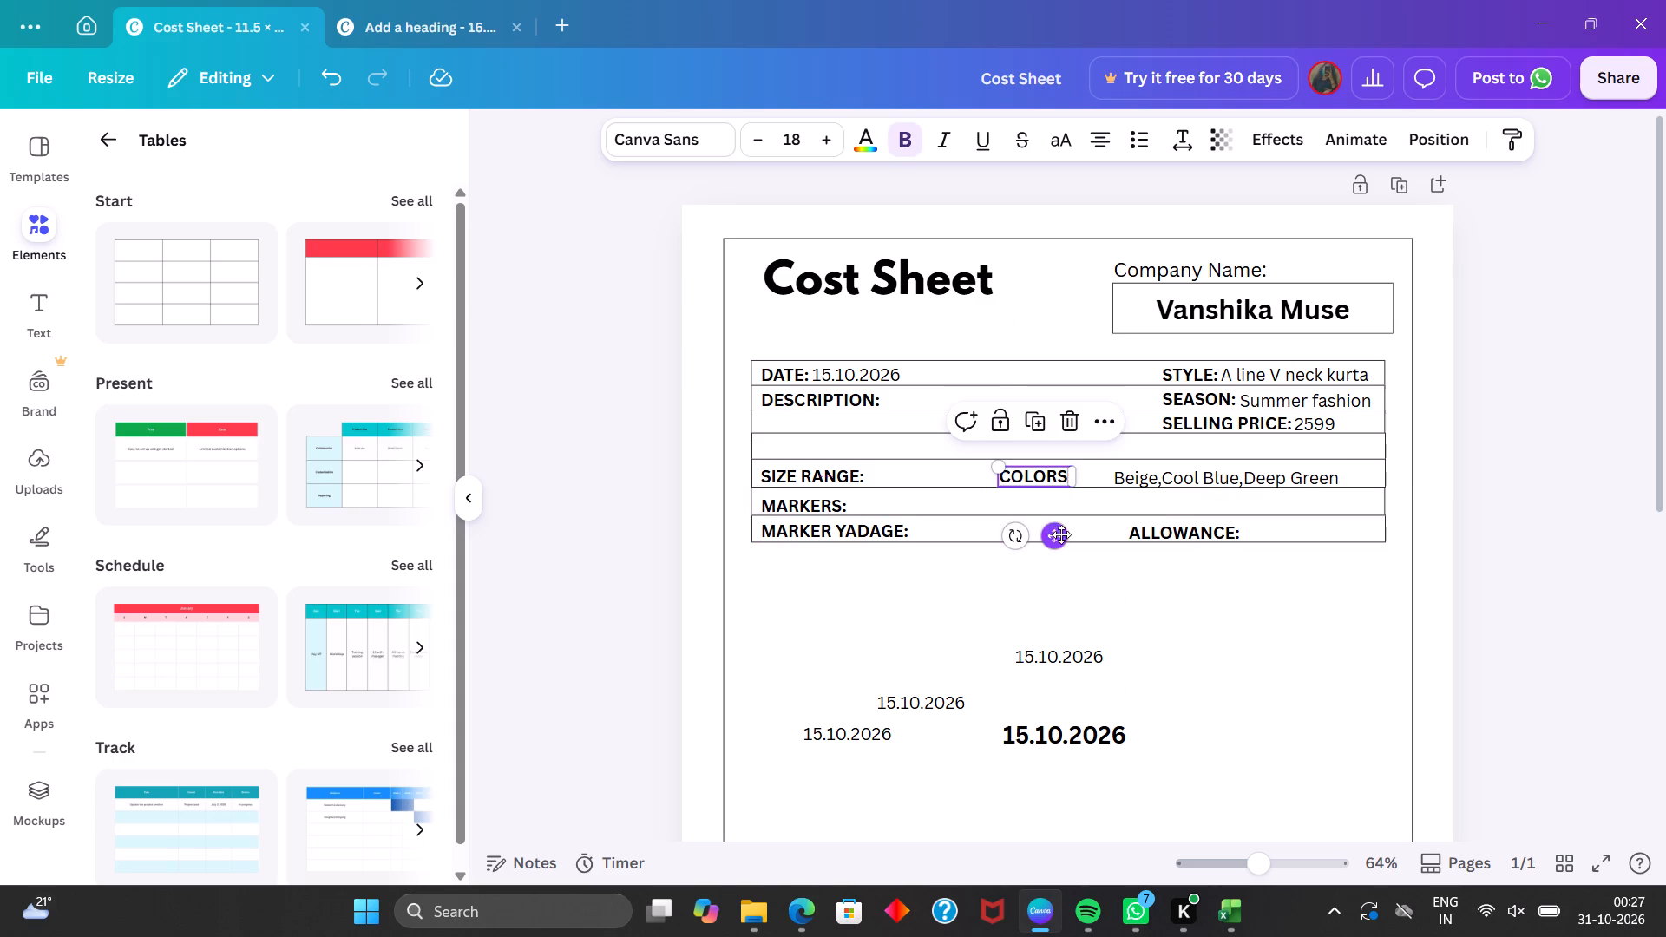
left_click_drag(1061, 534, 1087, 532)
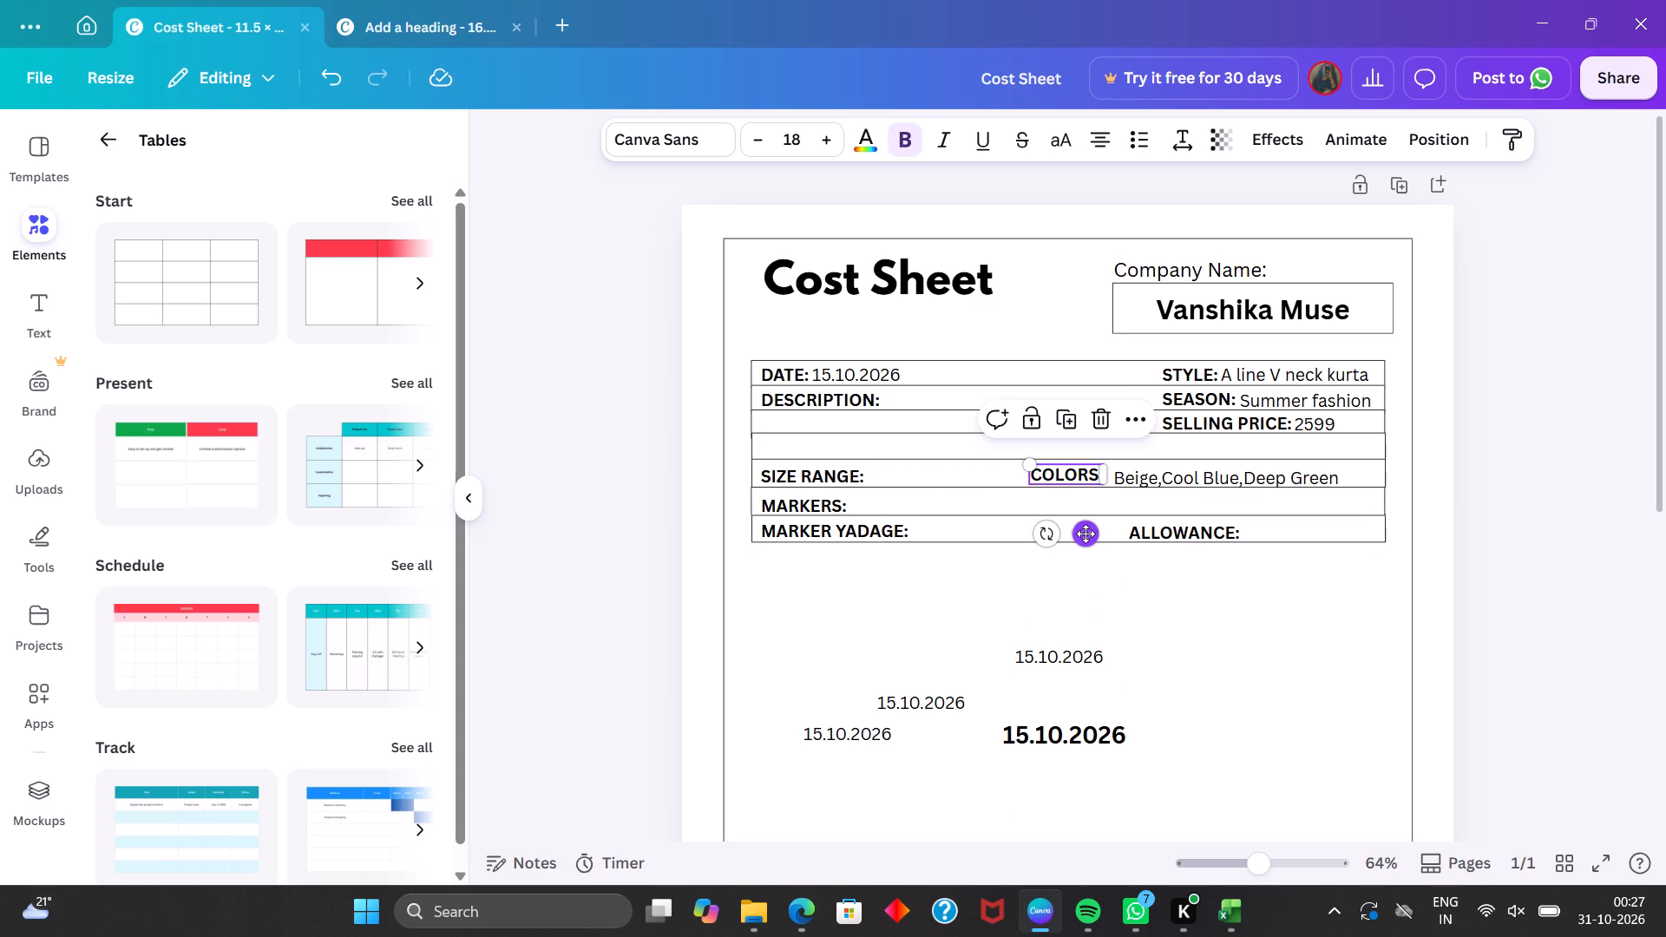
left_click(1086, 534)
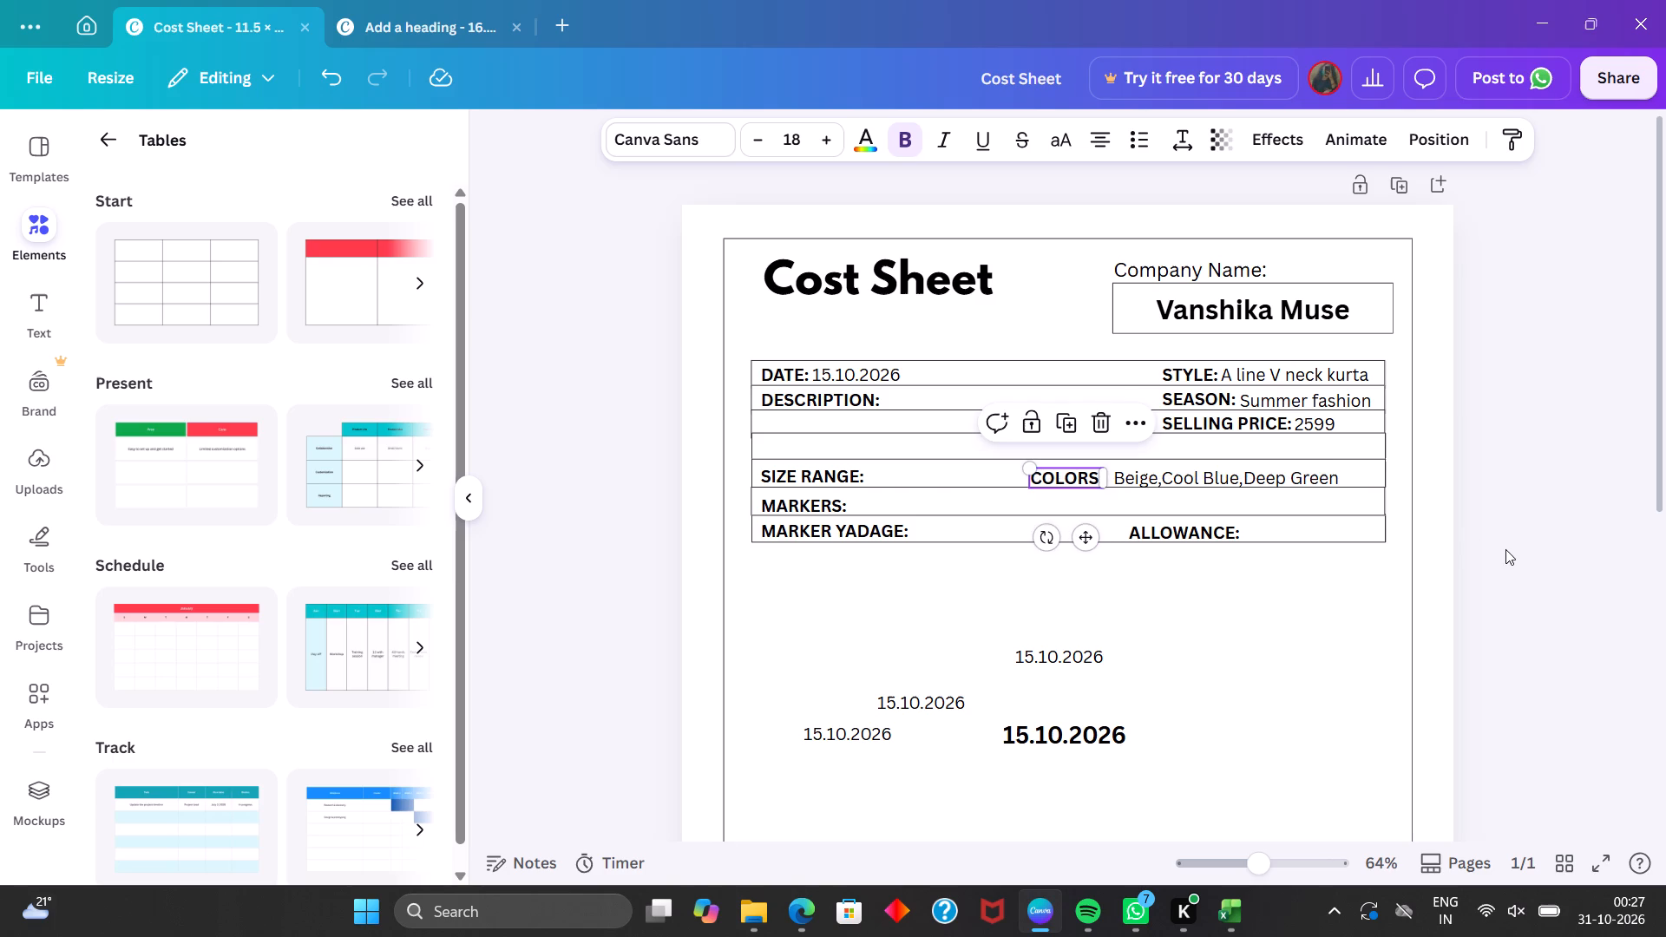
left_click(1505, 549)
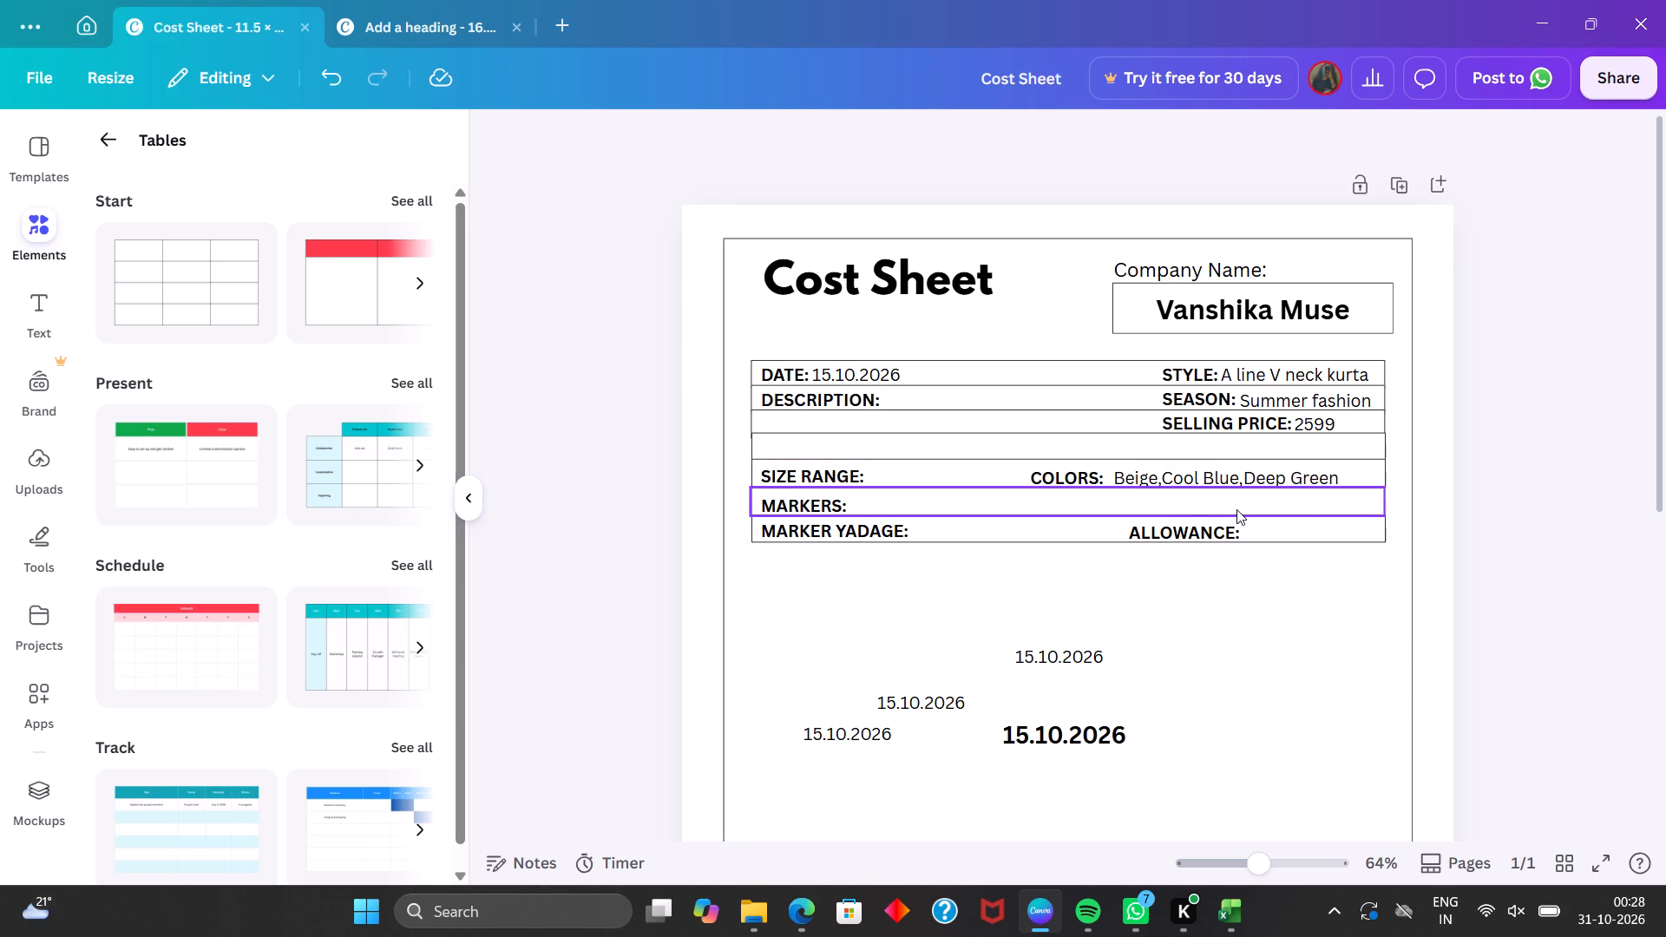
Replace the topmost 15.10.2026 copy below the table with the text "S,M,L,XL".
double_click(1044, 656)
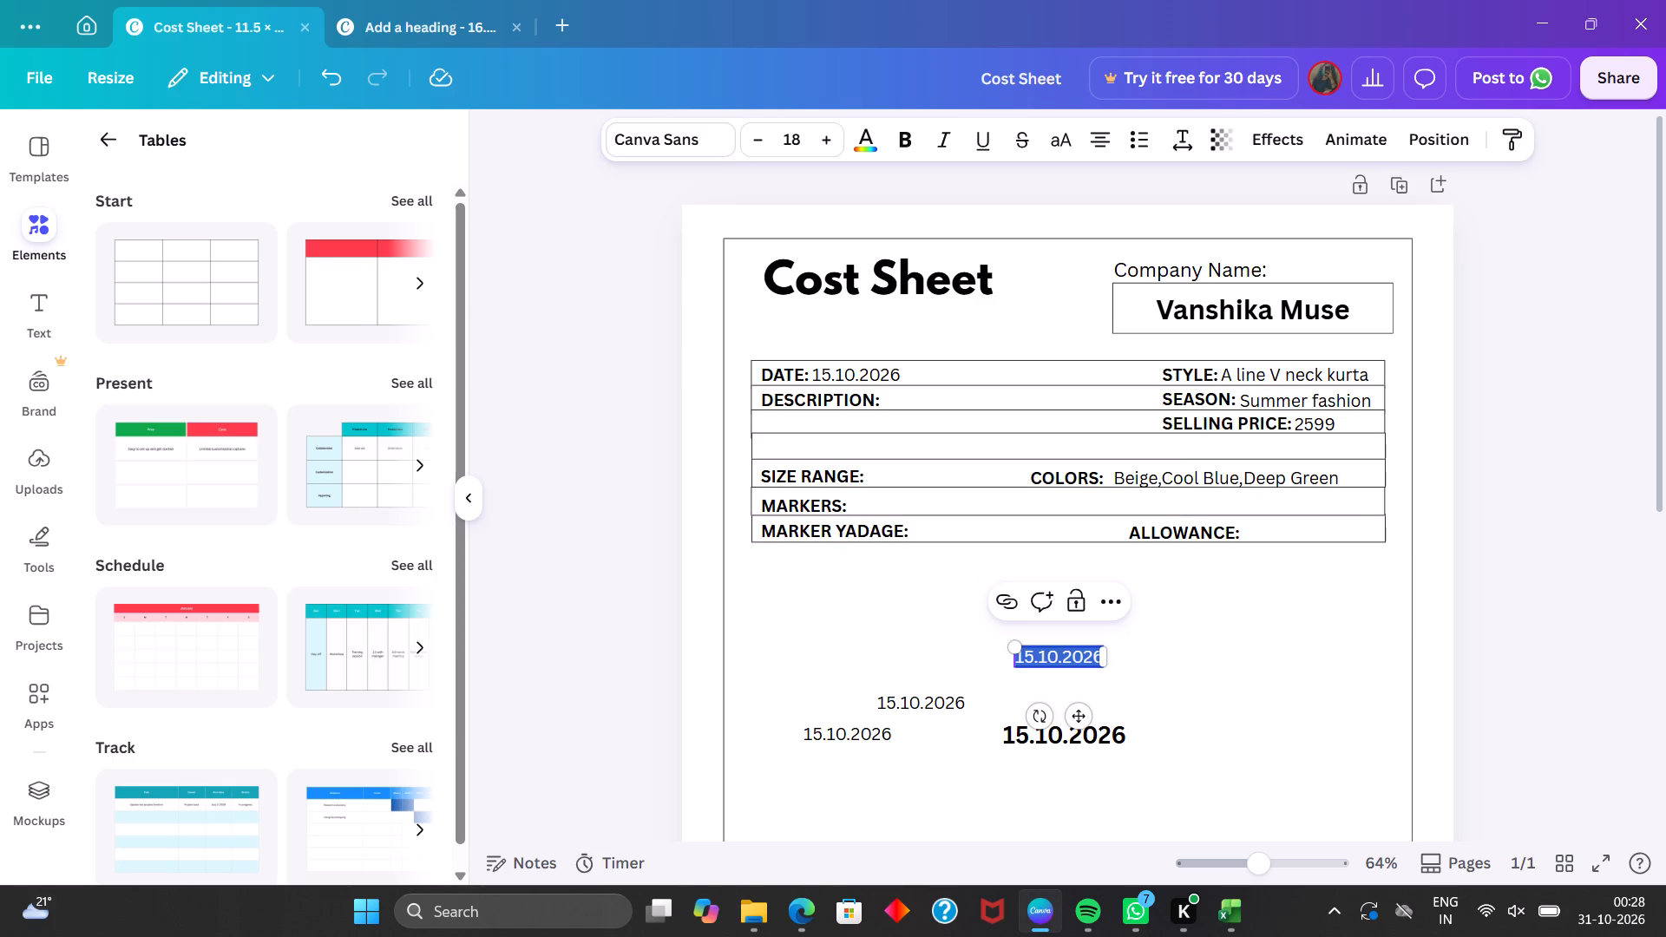
key("s")
key("comma")
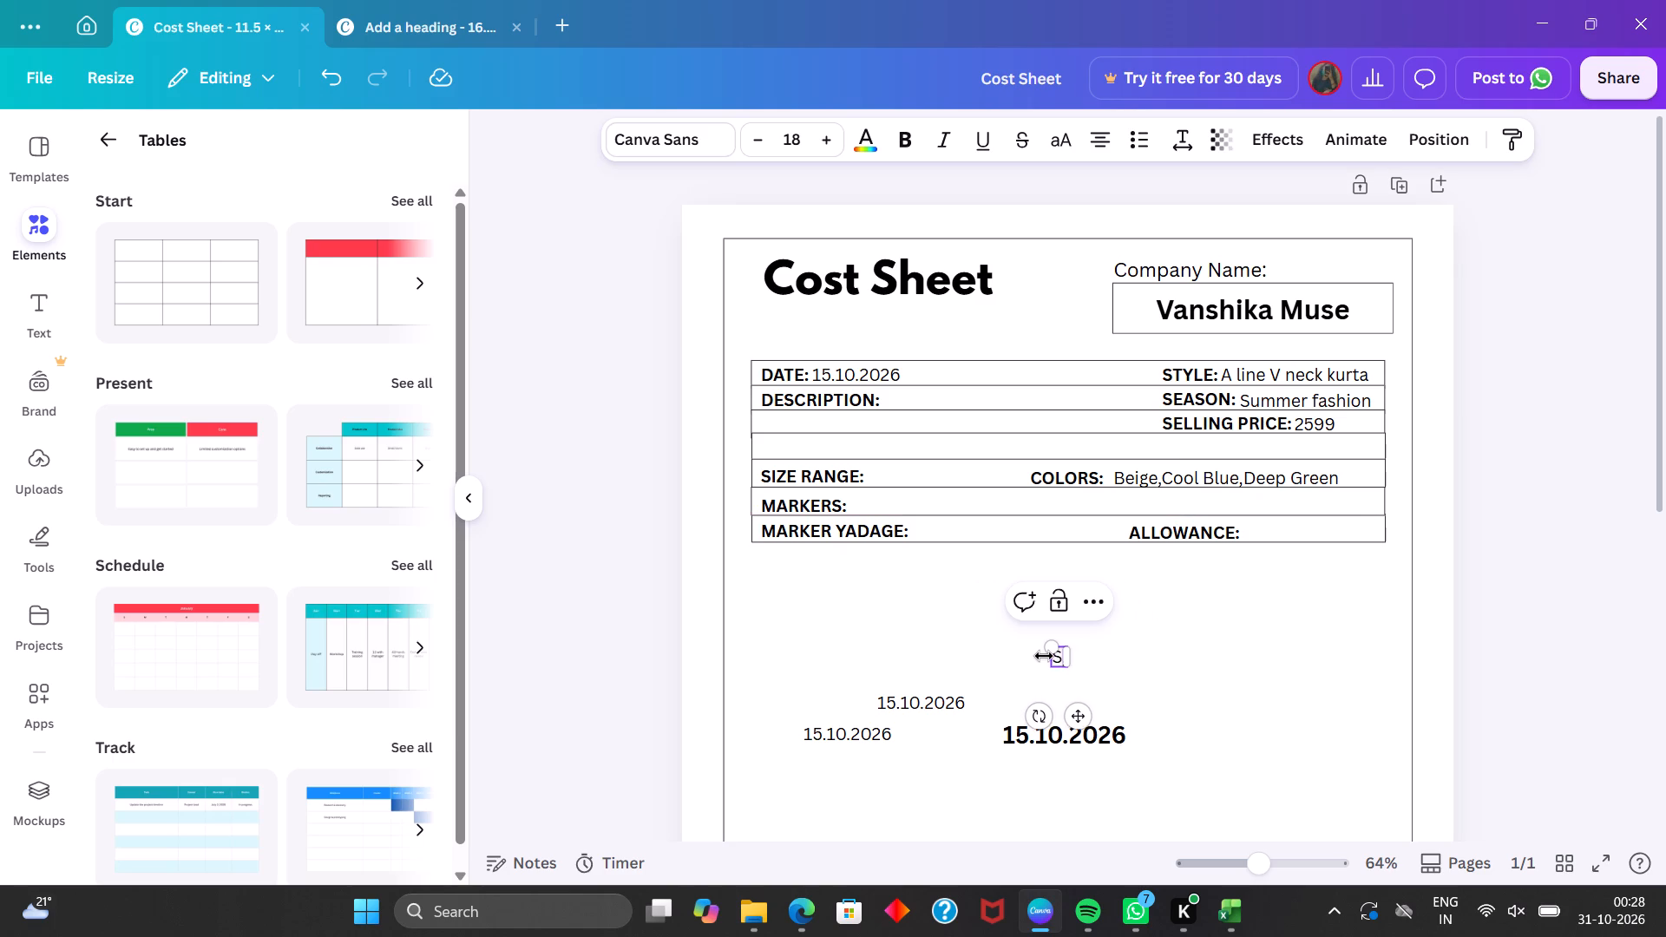
key("m")
type(",L,")
type("XL")
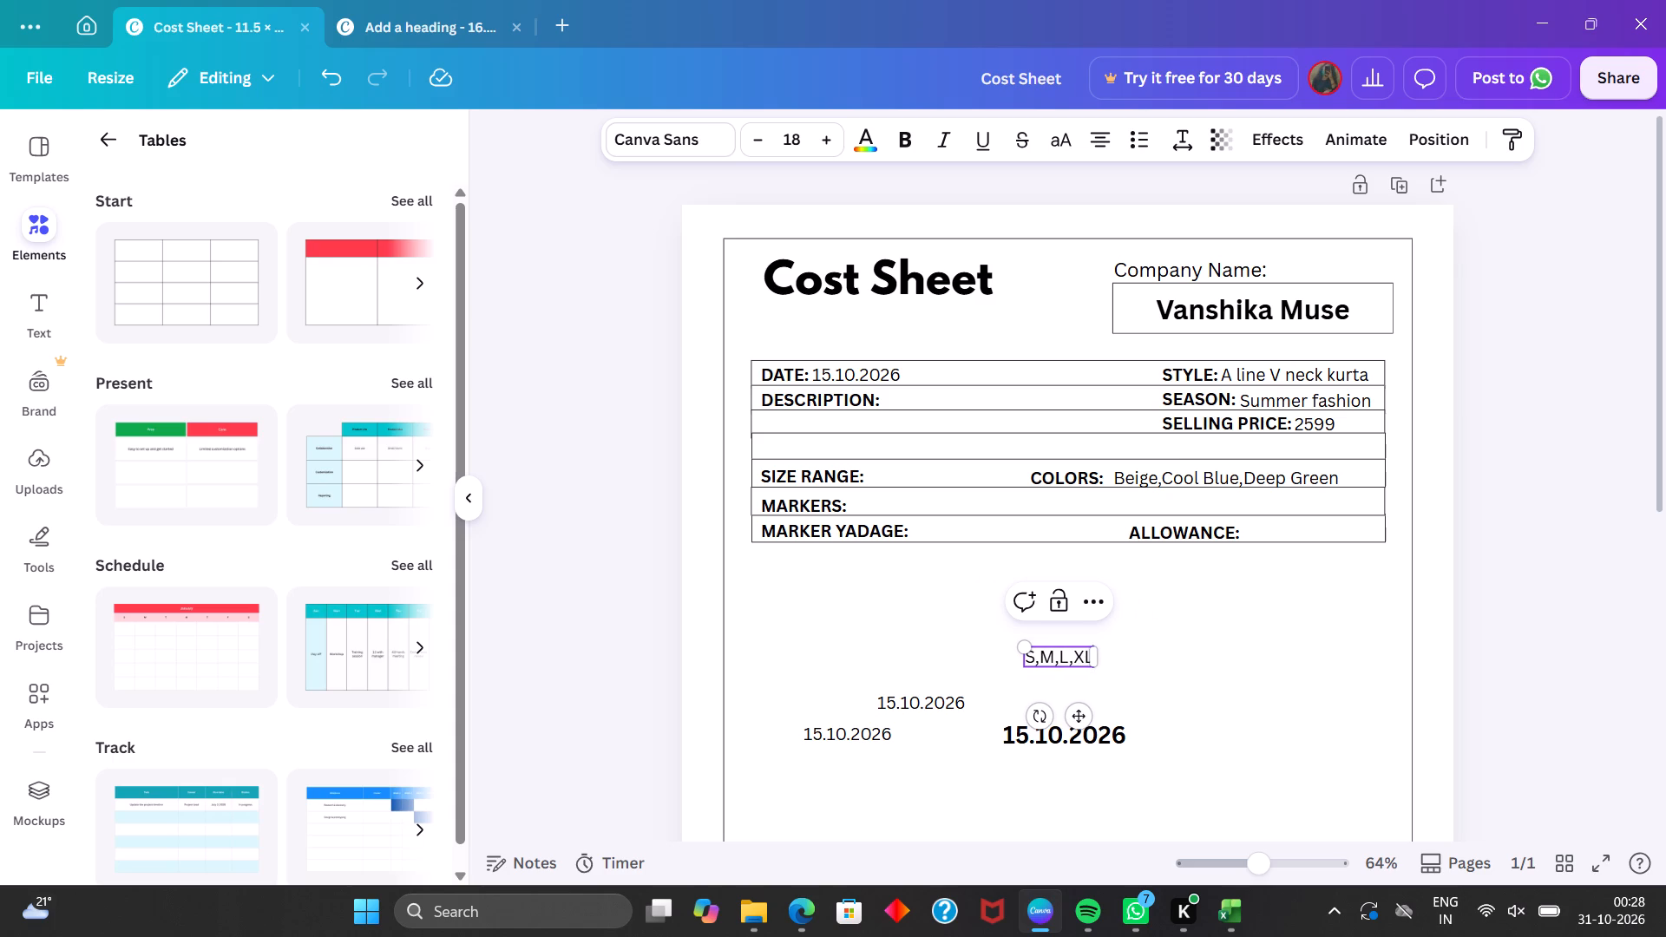
Place the "S,M,L,XL" text directly after the SIZE RANGE label, level with it in its row.
left_click(1081, 717)
left_click_drag(1074, 721, 1068, 699)
left_click_drag(1068, 699, 923, 537)
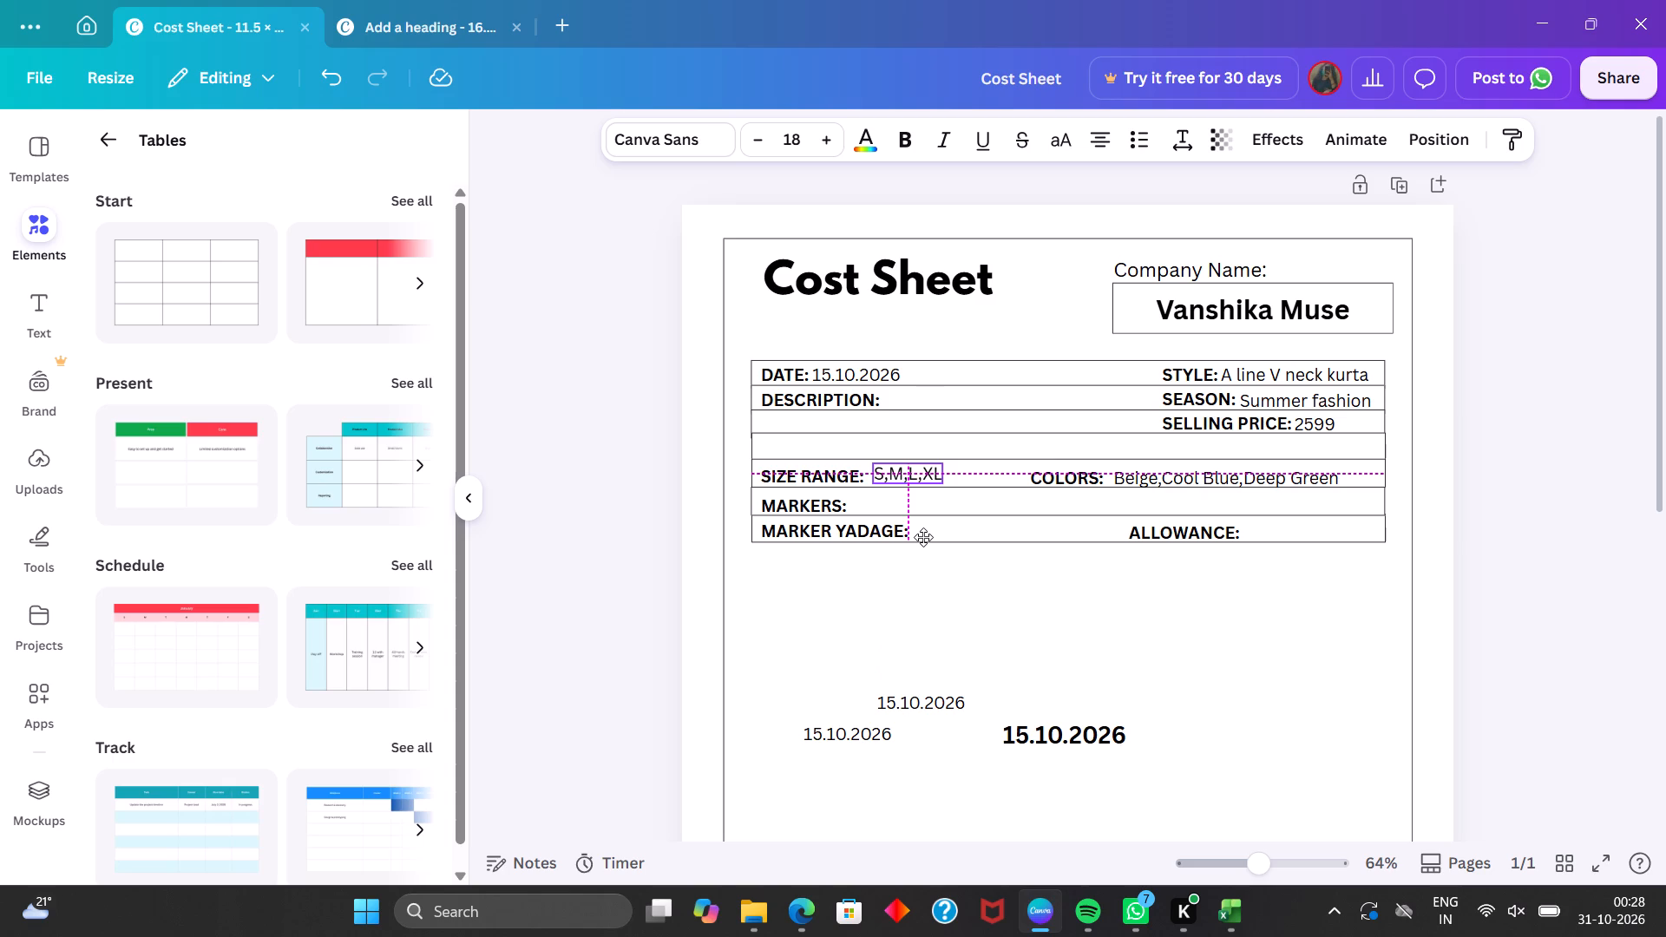
left_click_drag(923, 537, 920, 540)
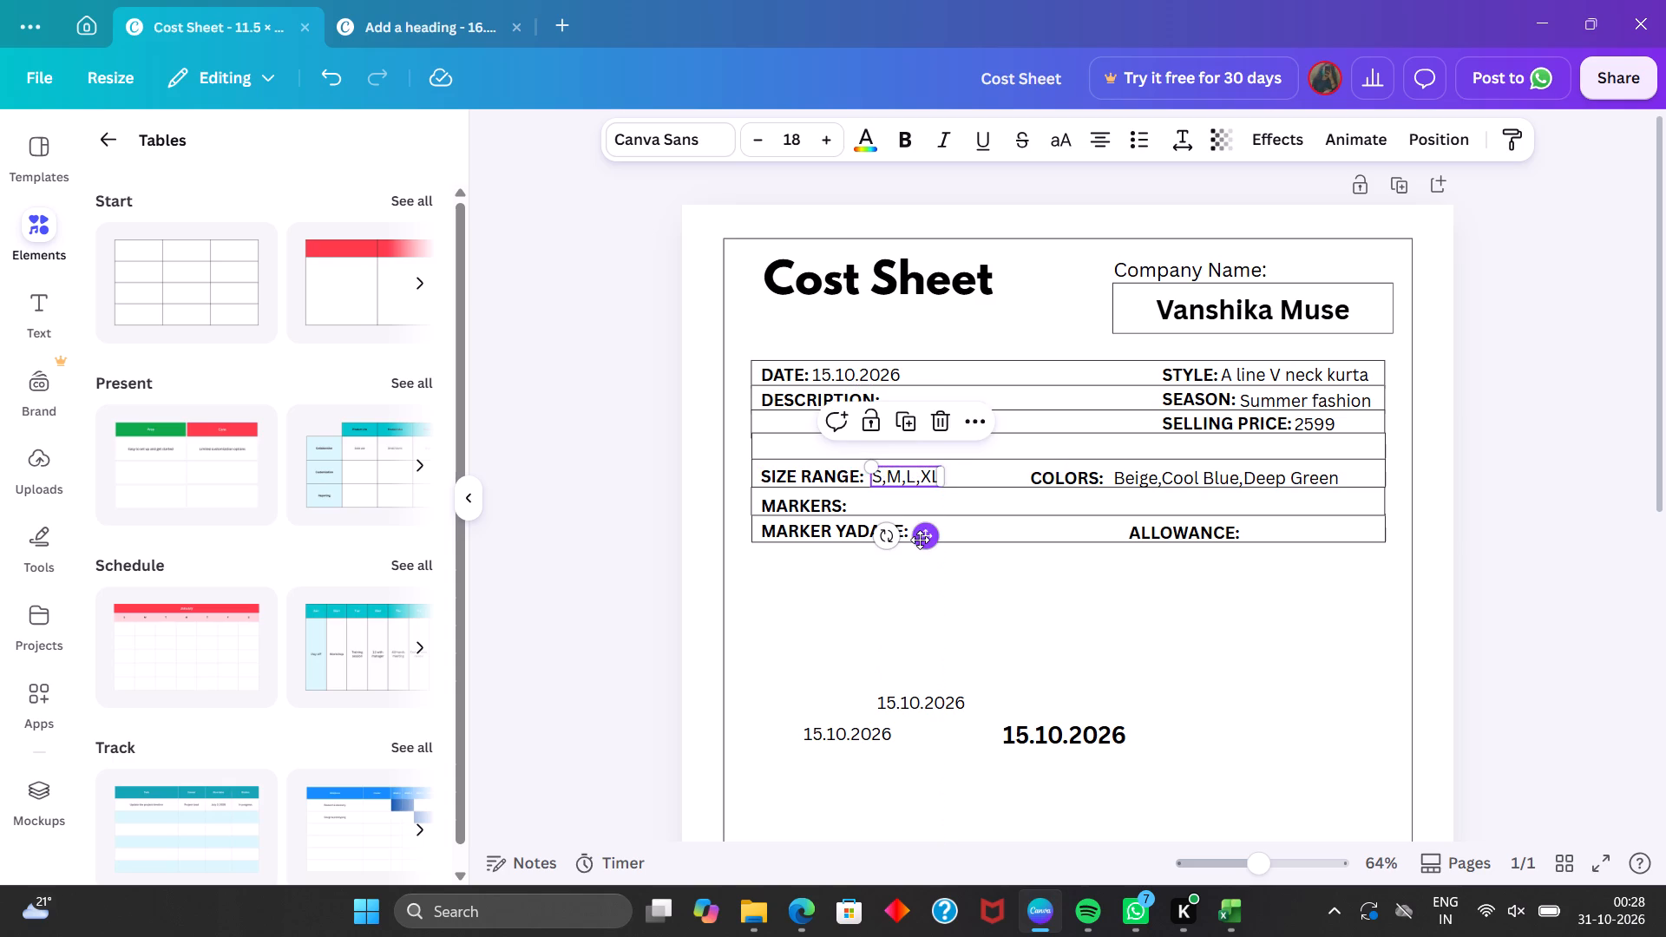
Replace the upper of the remaining 15.10.2026 copies below the table with the text "1 per size (S,M,L,XL)".
double_click(918, 702)
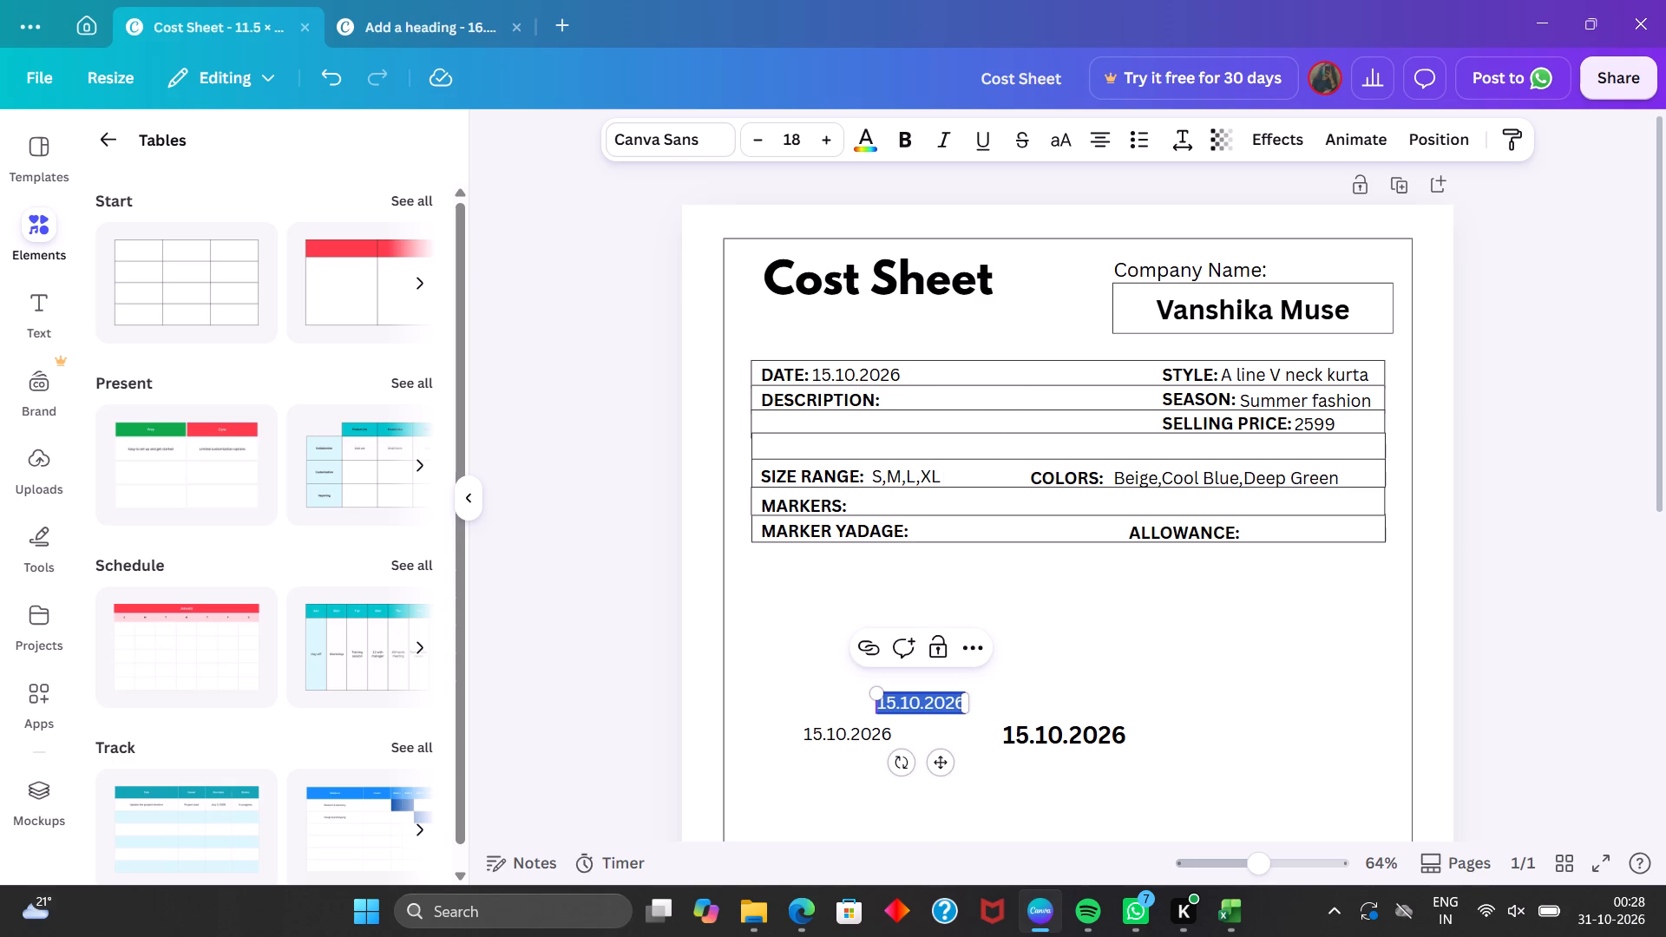
key("1")
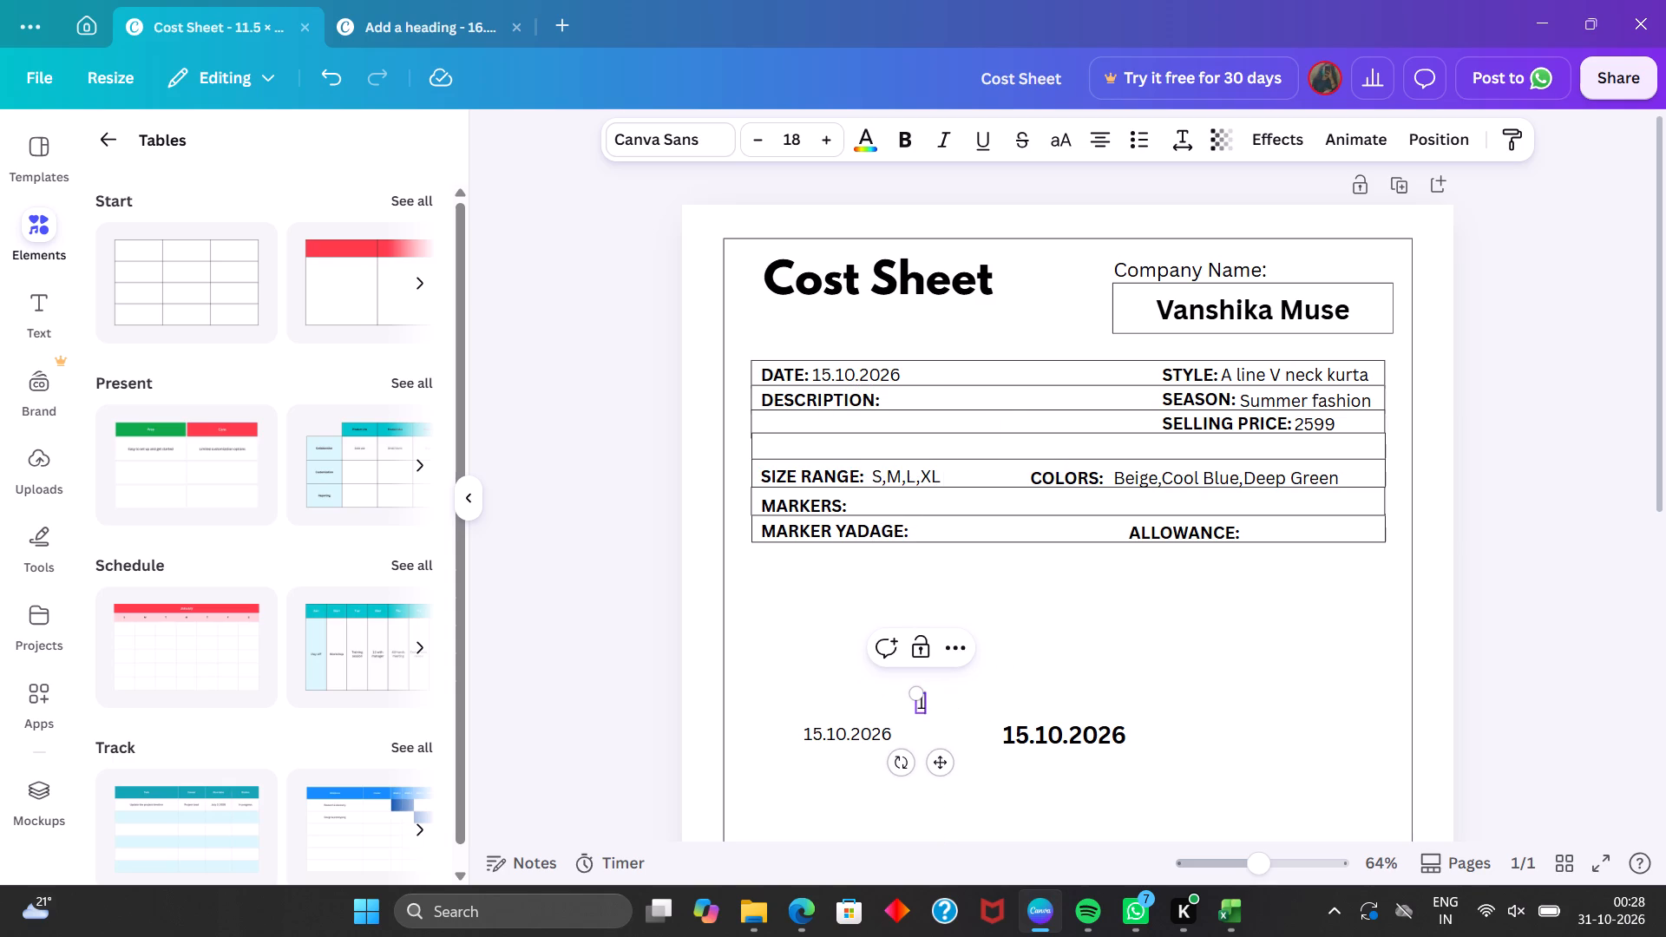
key("space")
type("per")
key("space")
type("six")
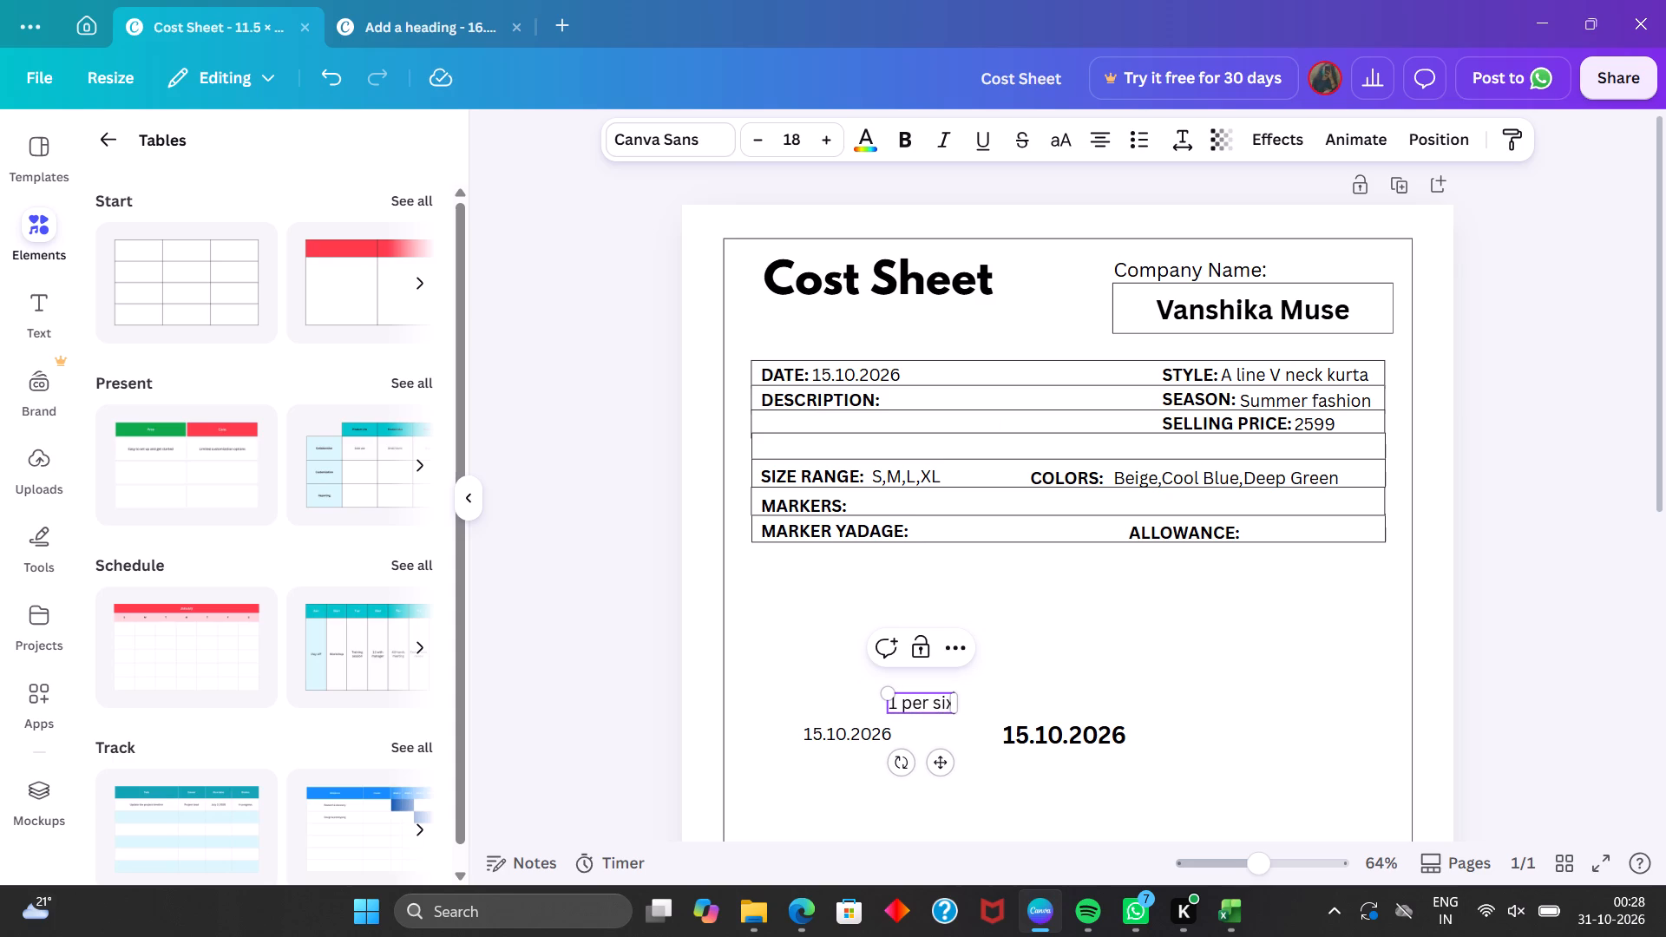
key("BackSpace")
type("ze")
key("space")
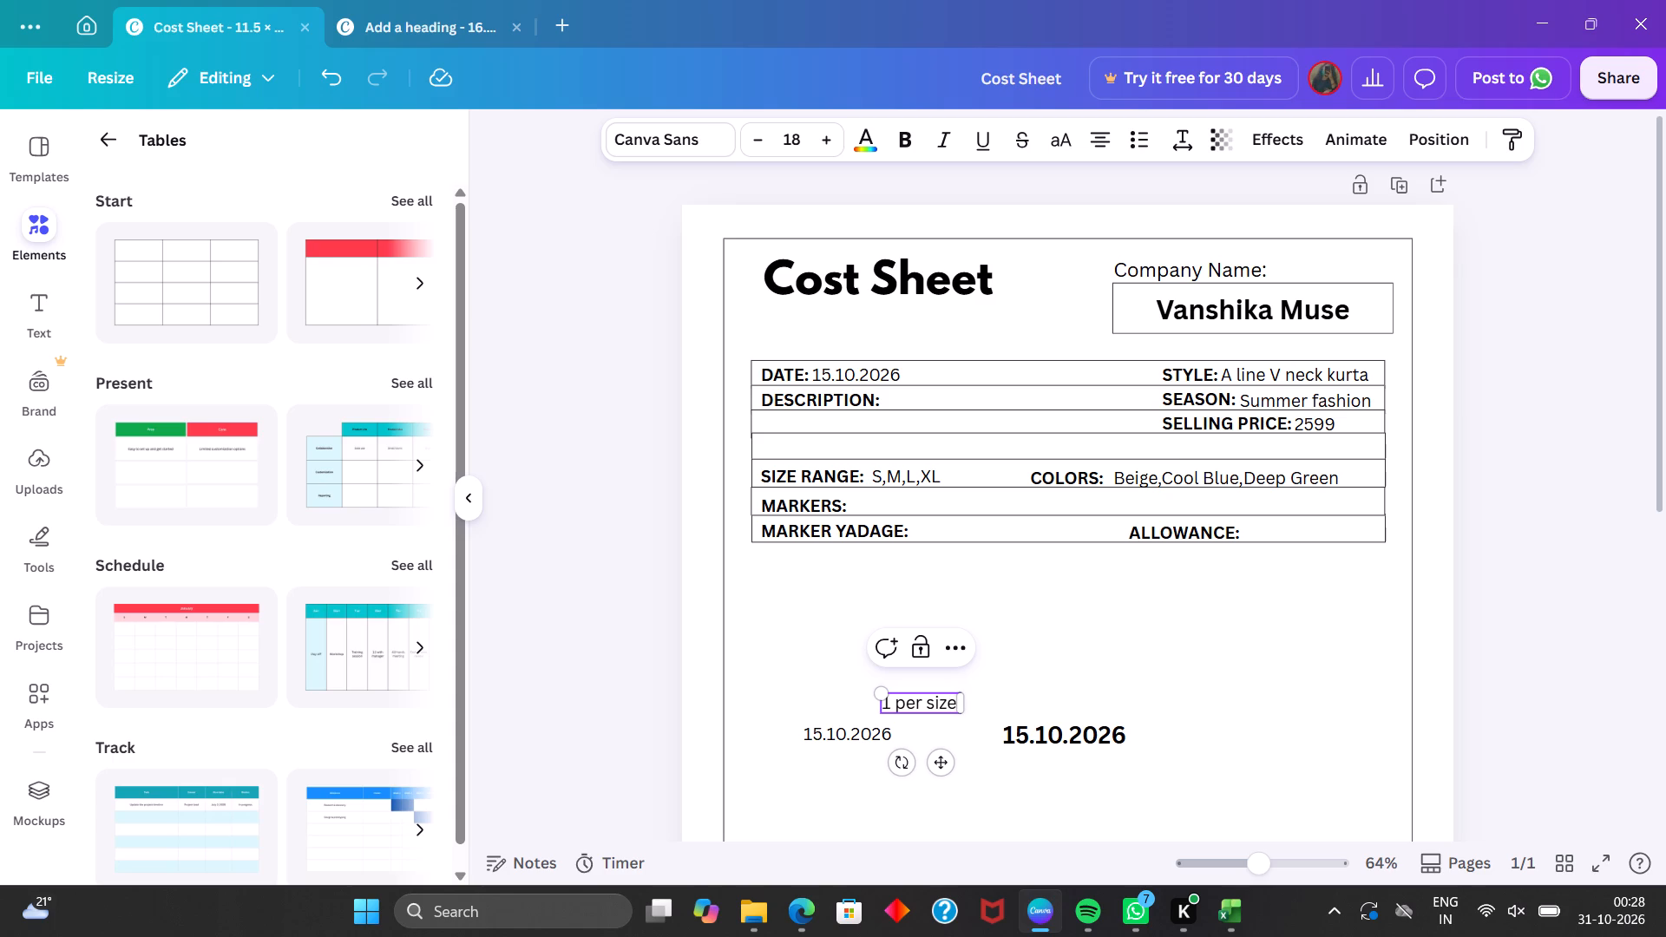
key("shift+parenleft")
key("s")
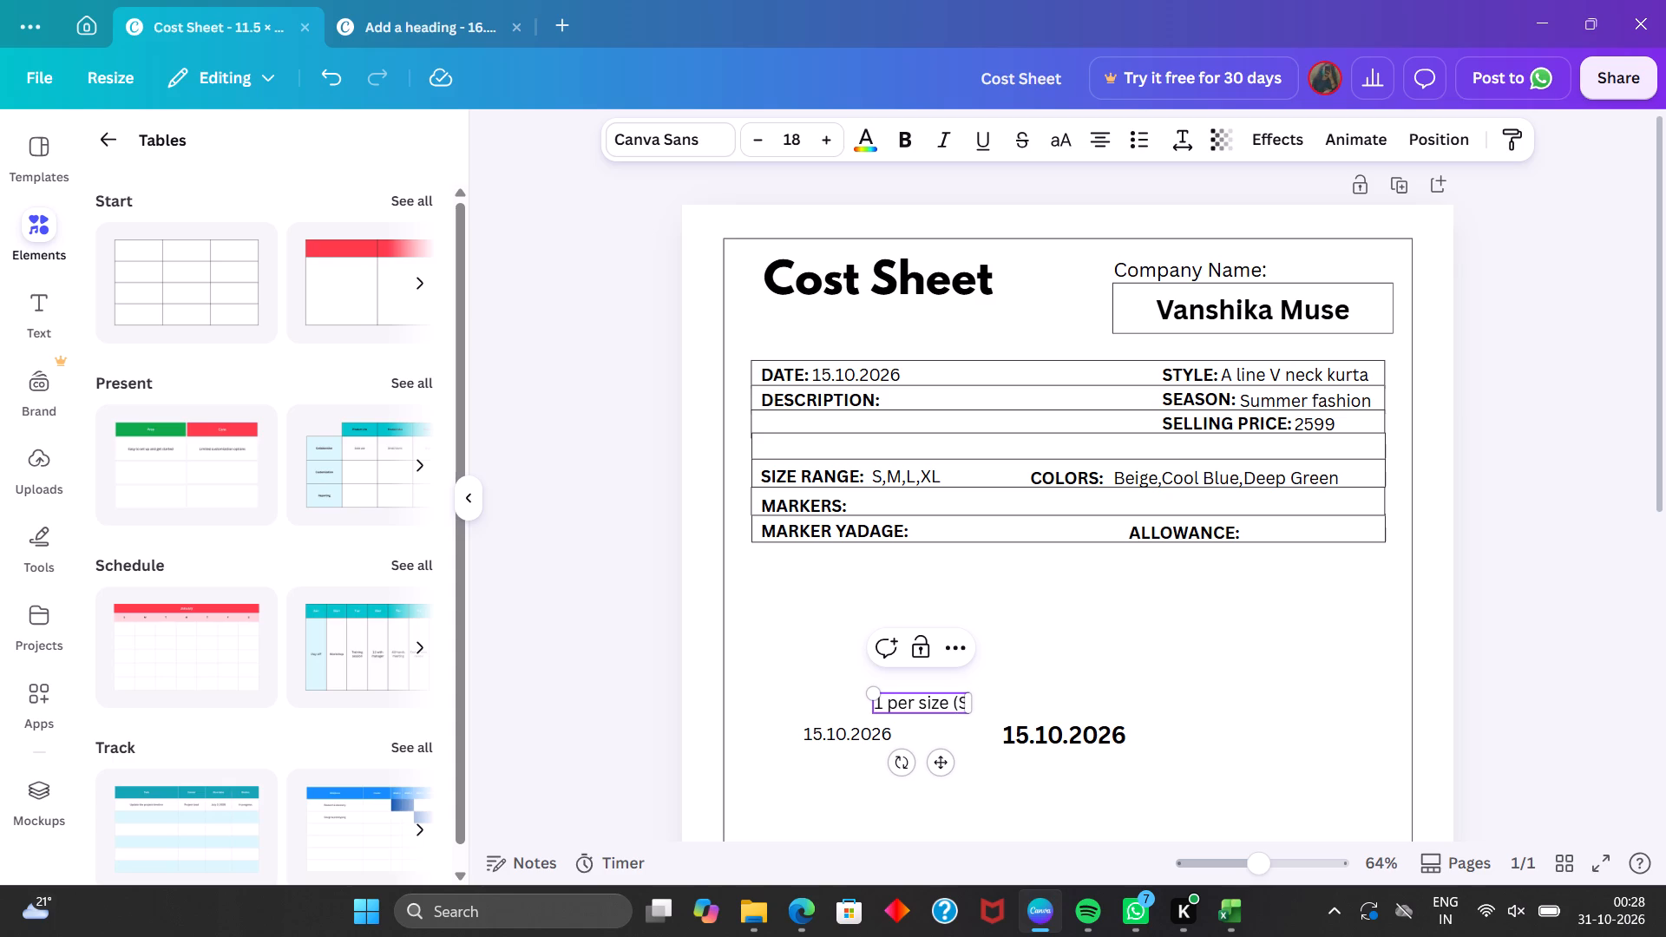
key("comma")
type("M,")
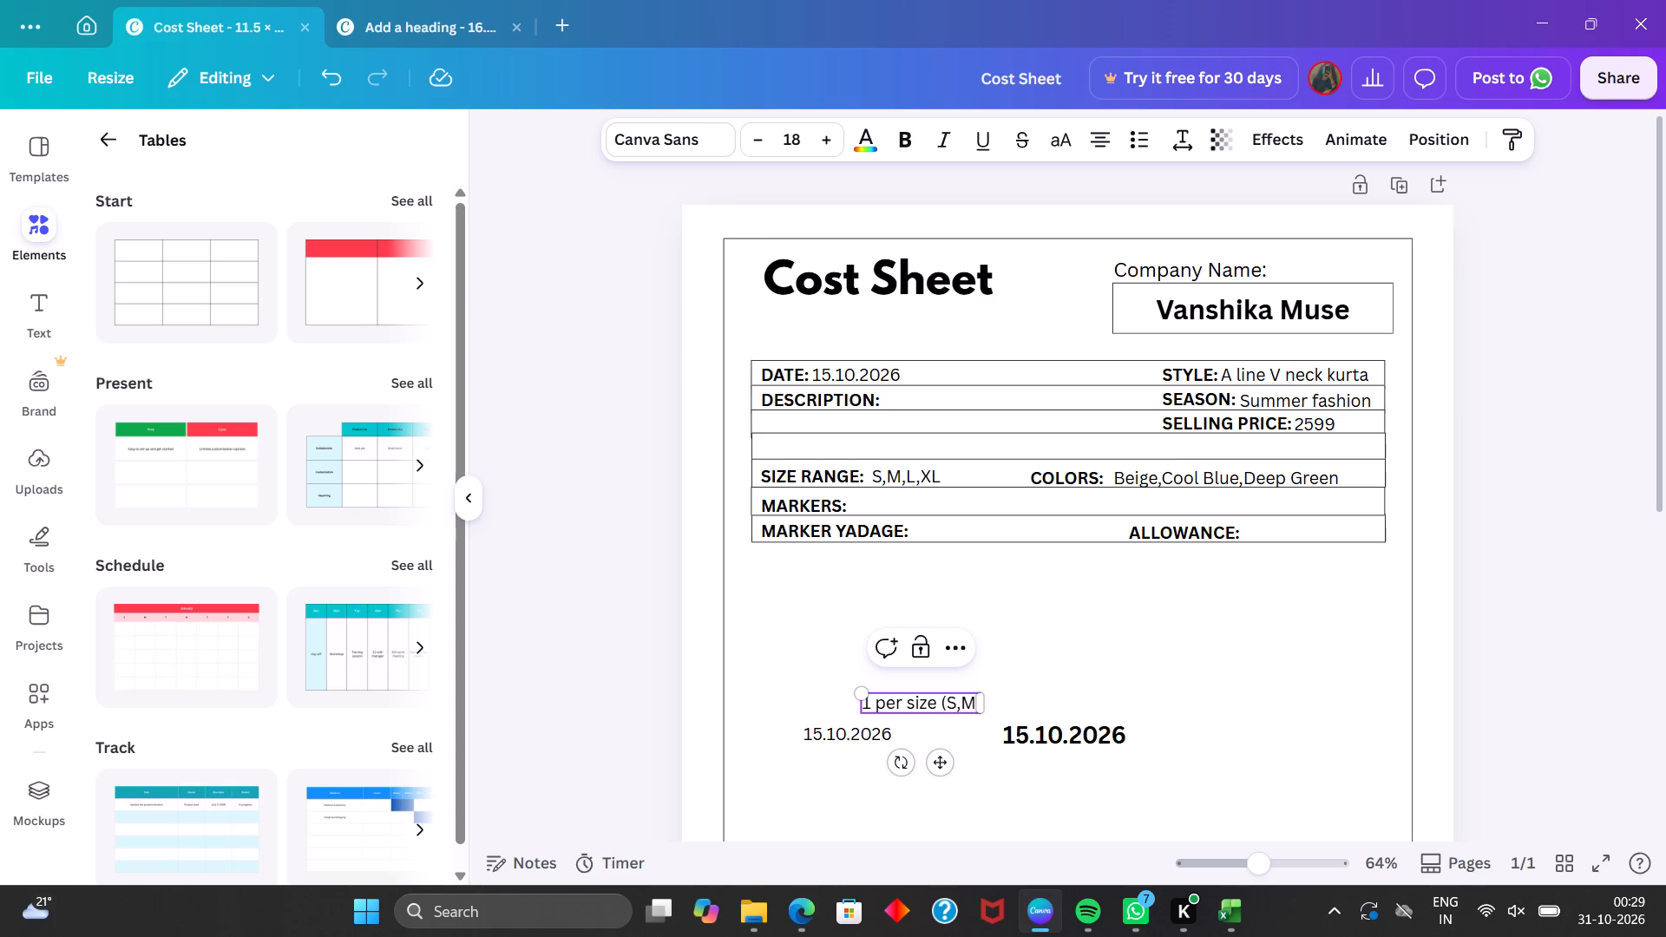
key("l")
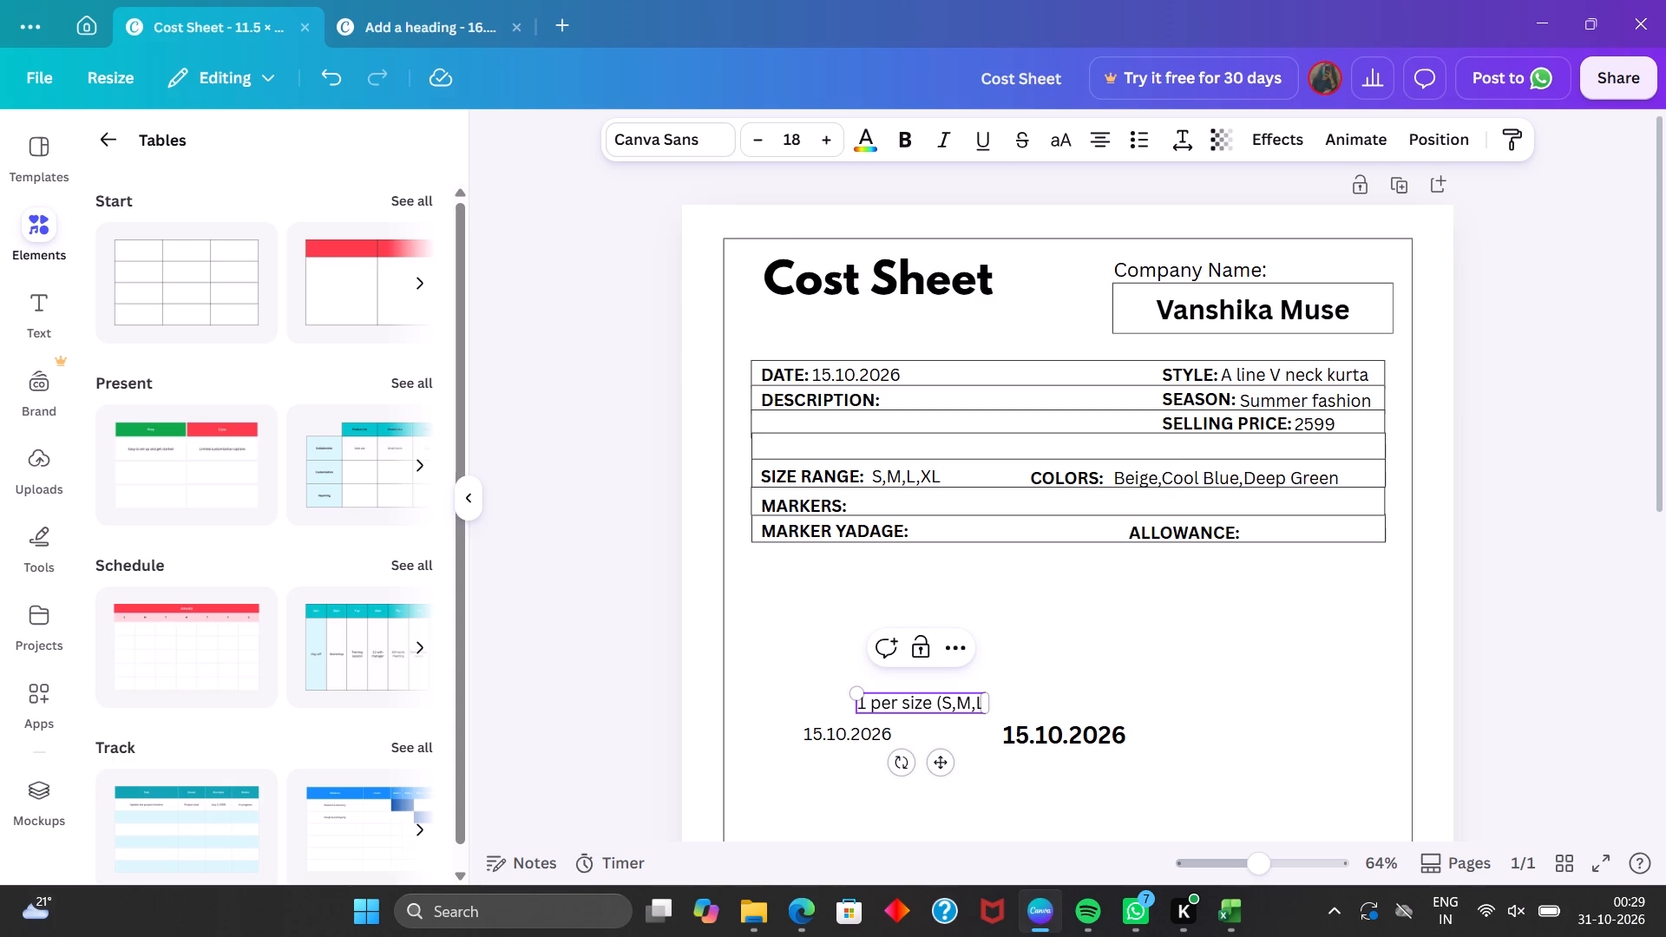
type(",XL")
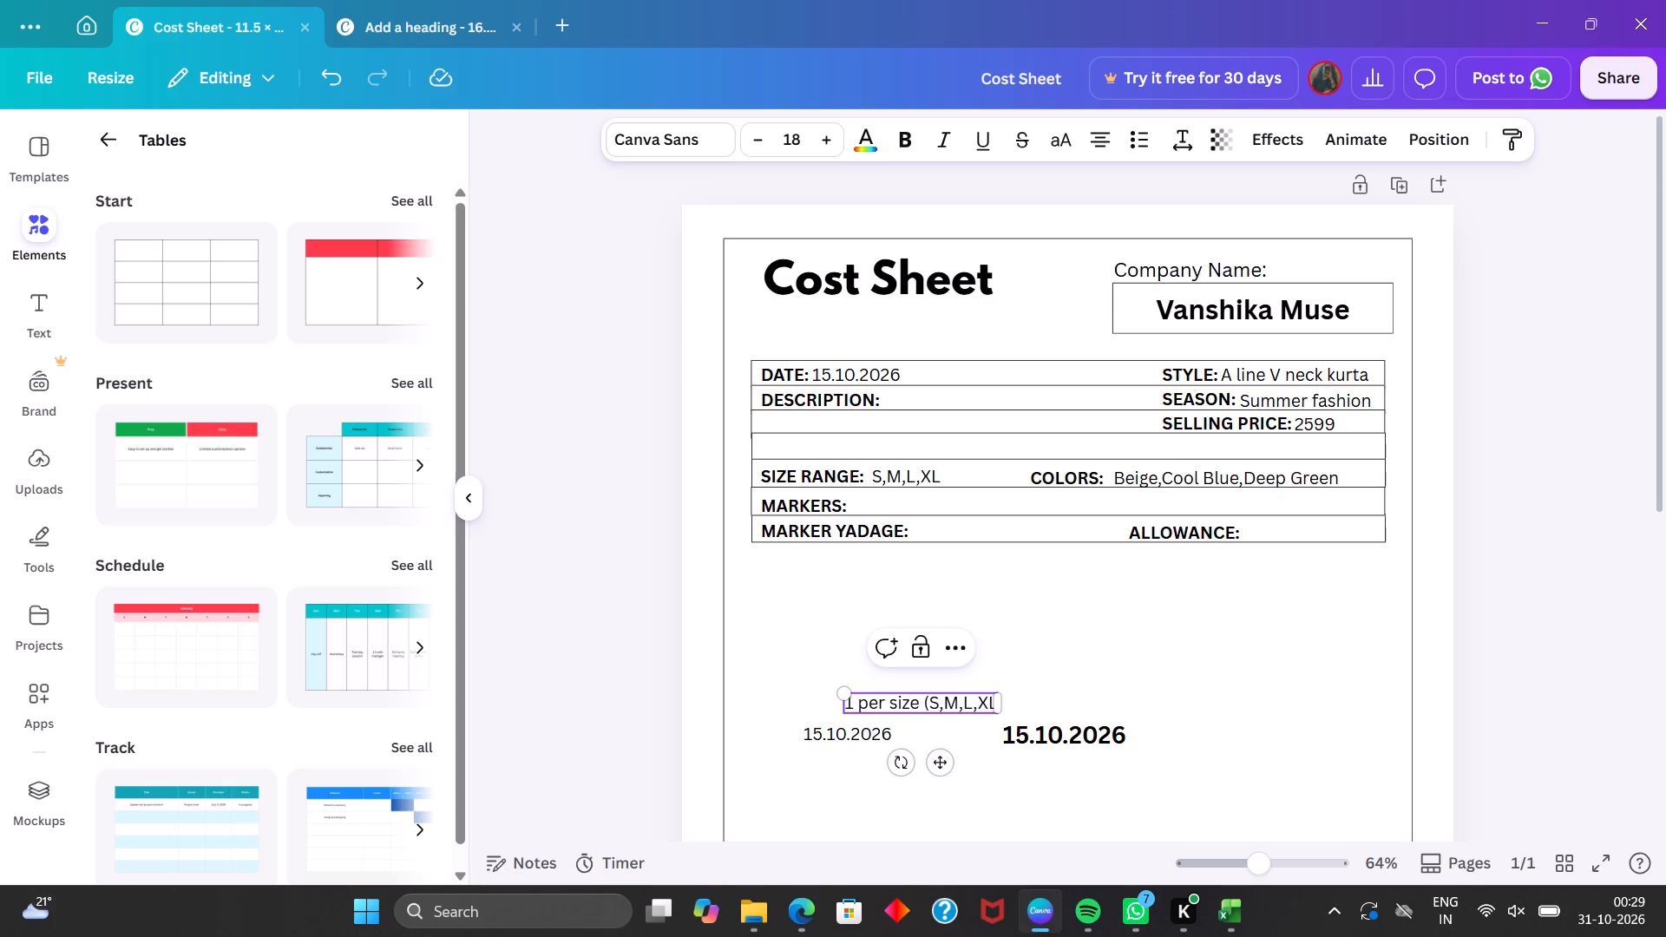
key("shift+parenright")
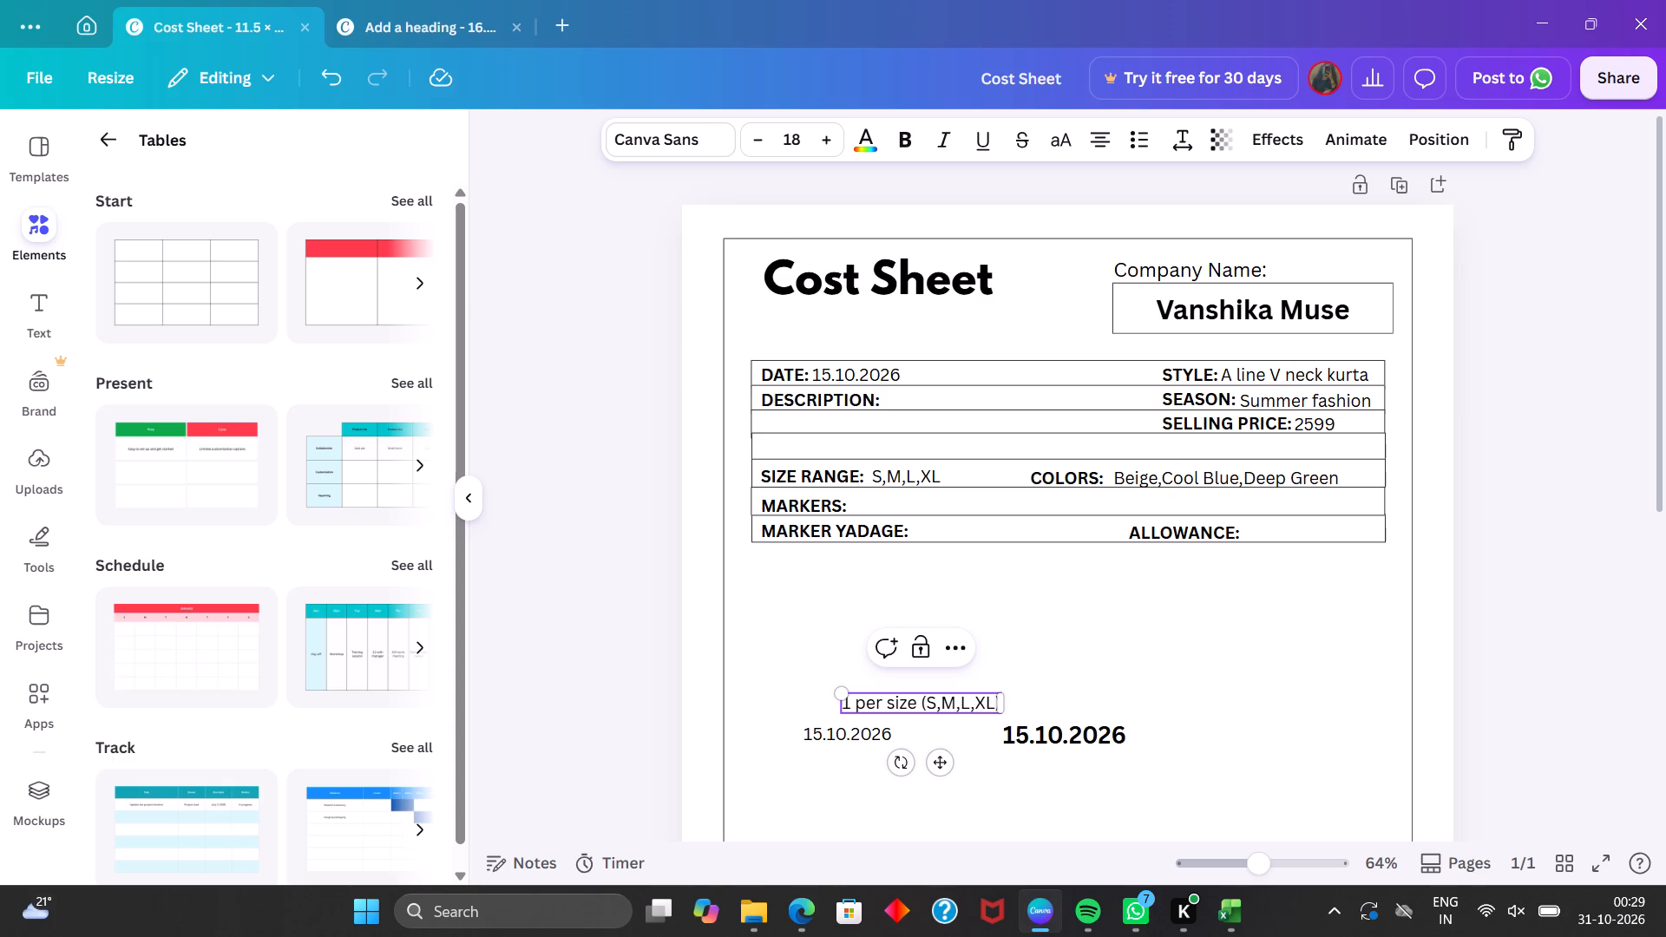
Insert a space after each comma in the marker text so it reads "1 per size (S, M, L, XL)".
left_click(937, 706)
key("Right")
key("space")
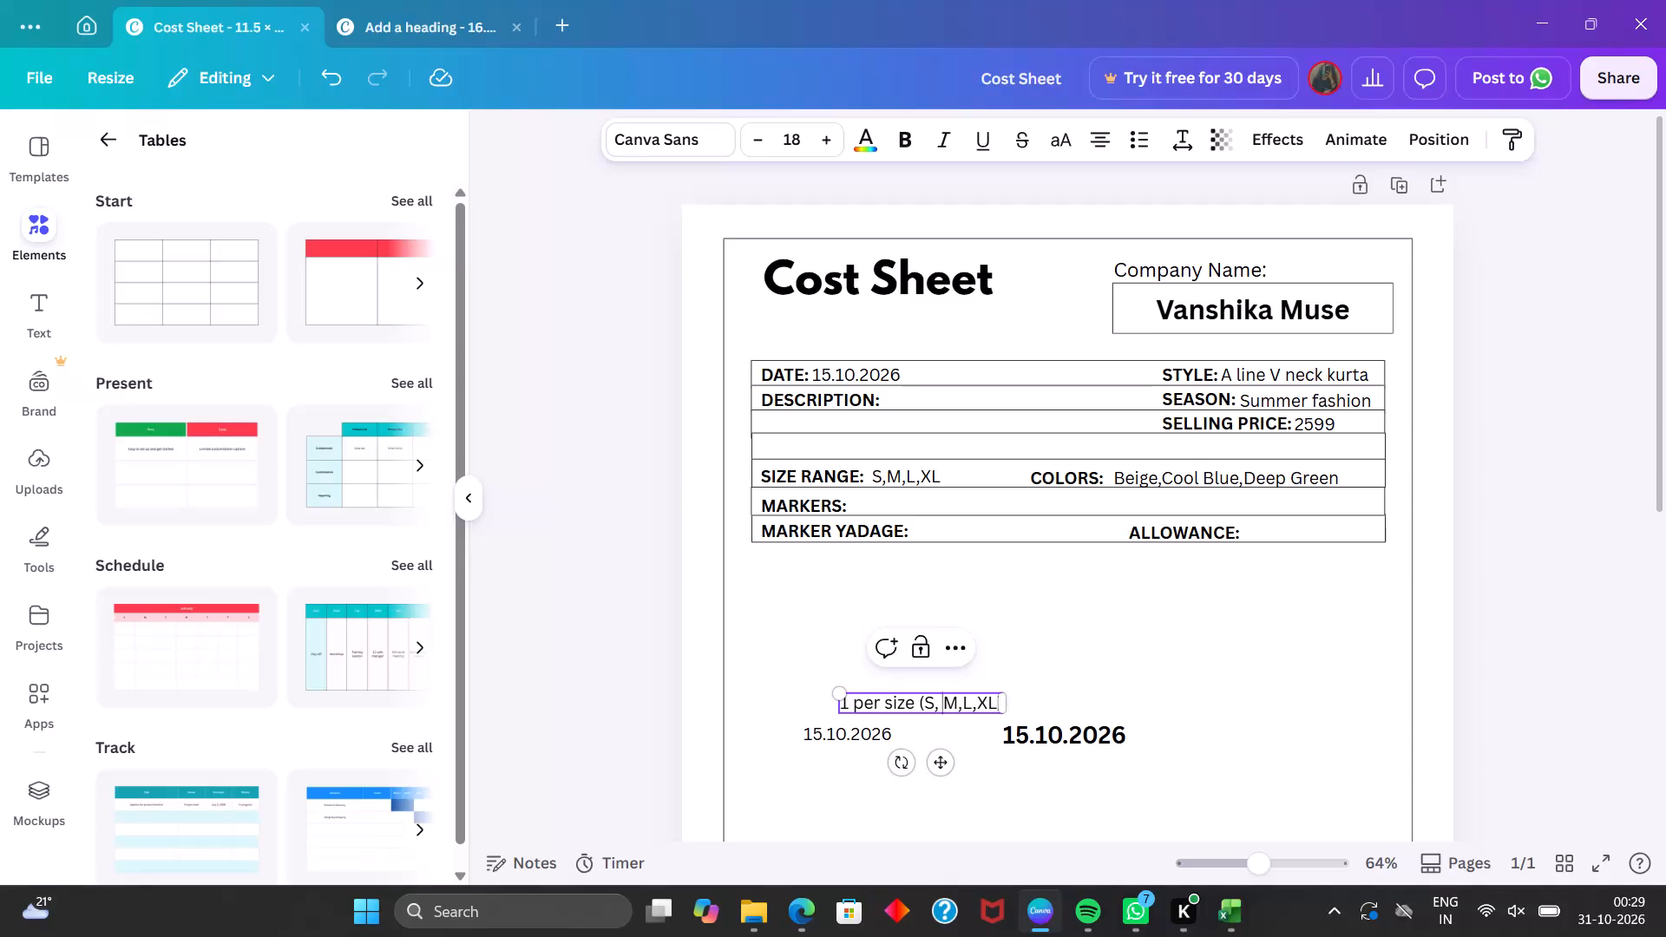
key("Right")
key("Right")
key("space")
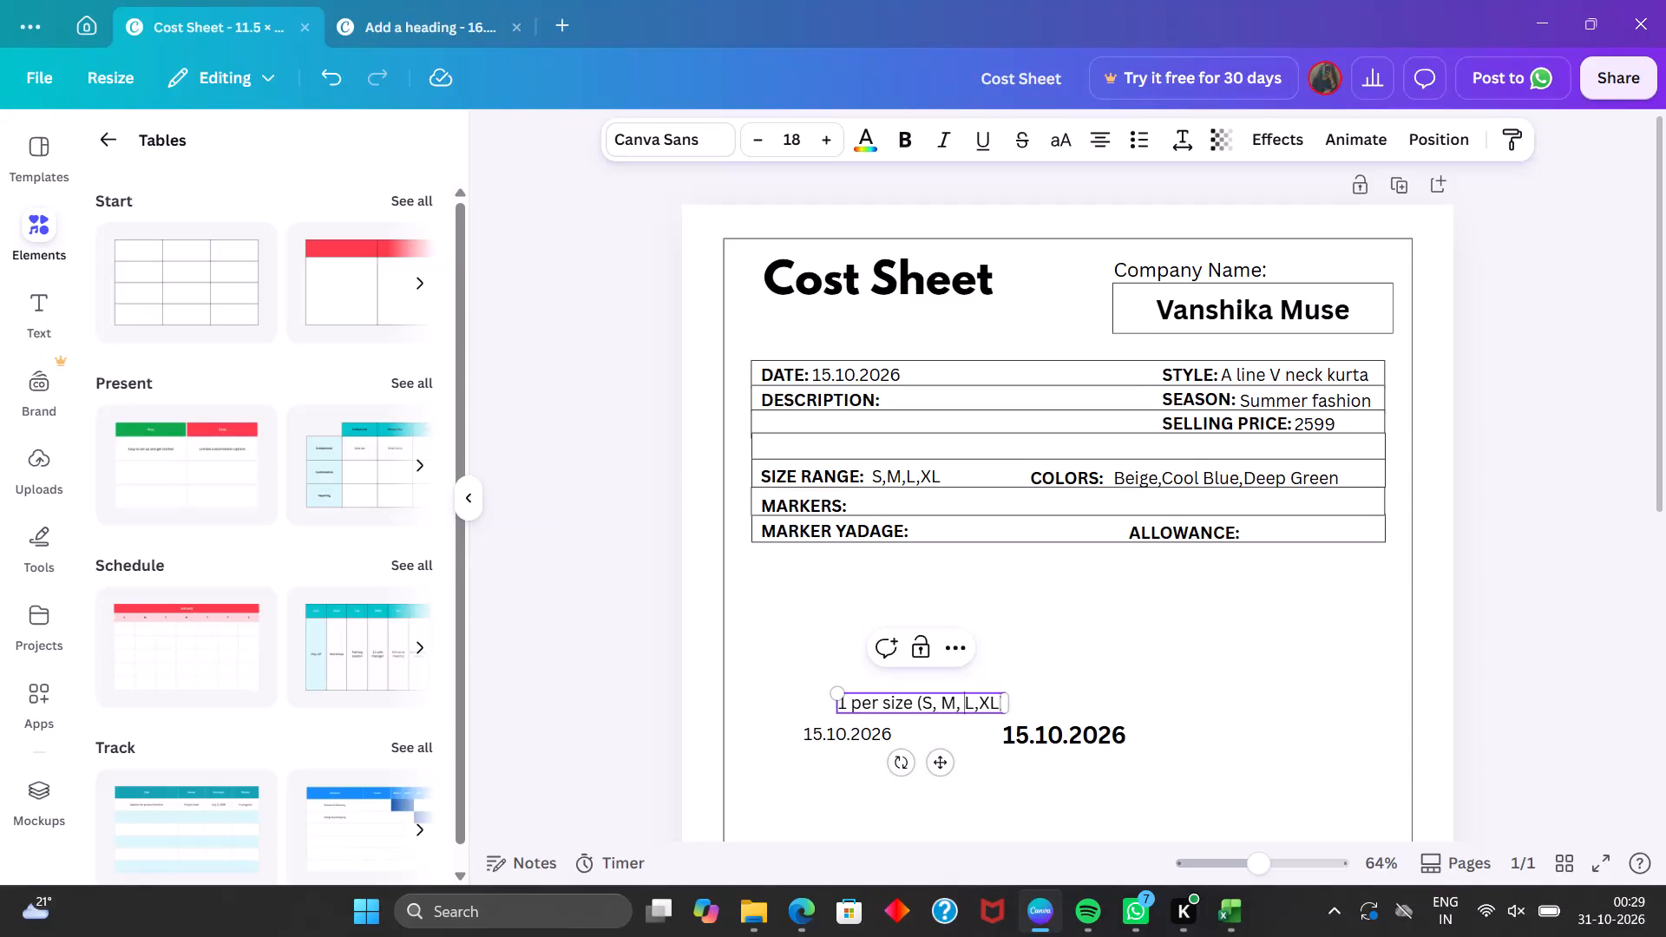
key("Right")
key("Right")
key("space")
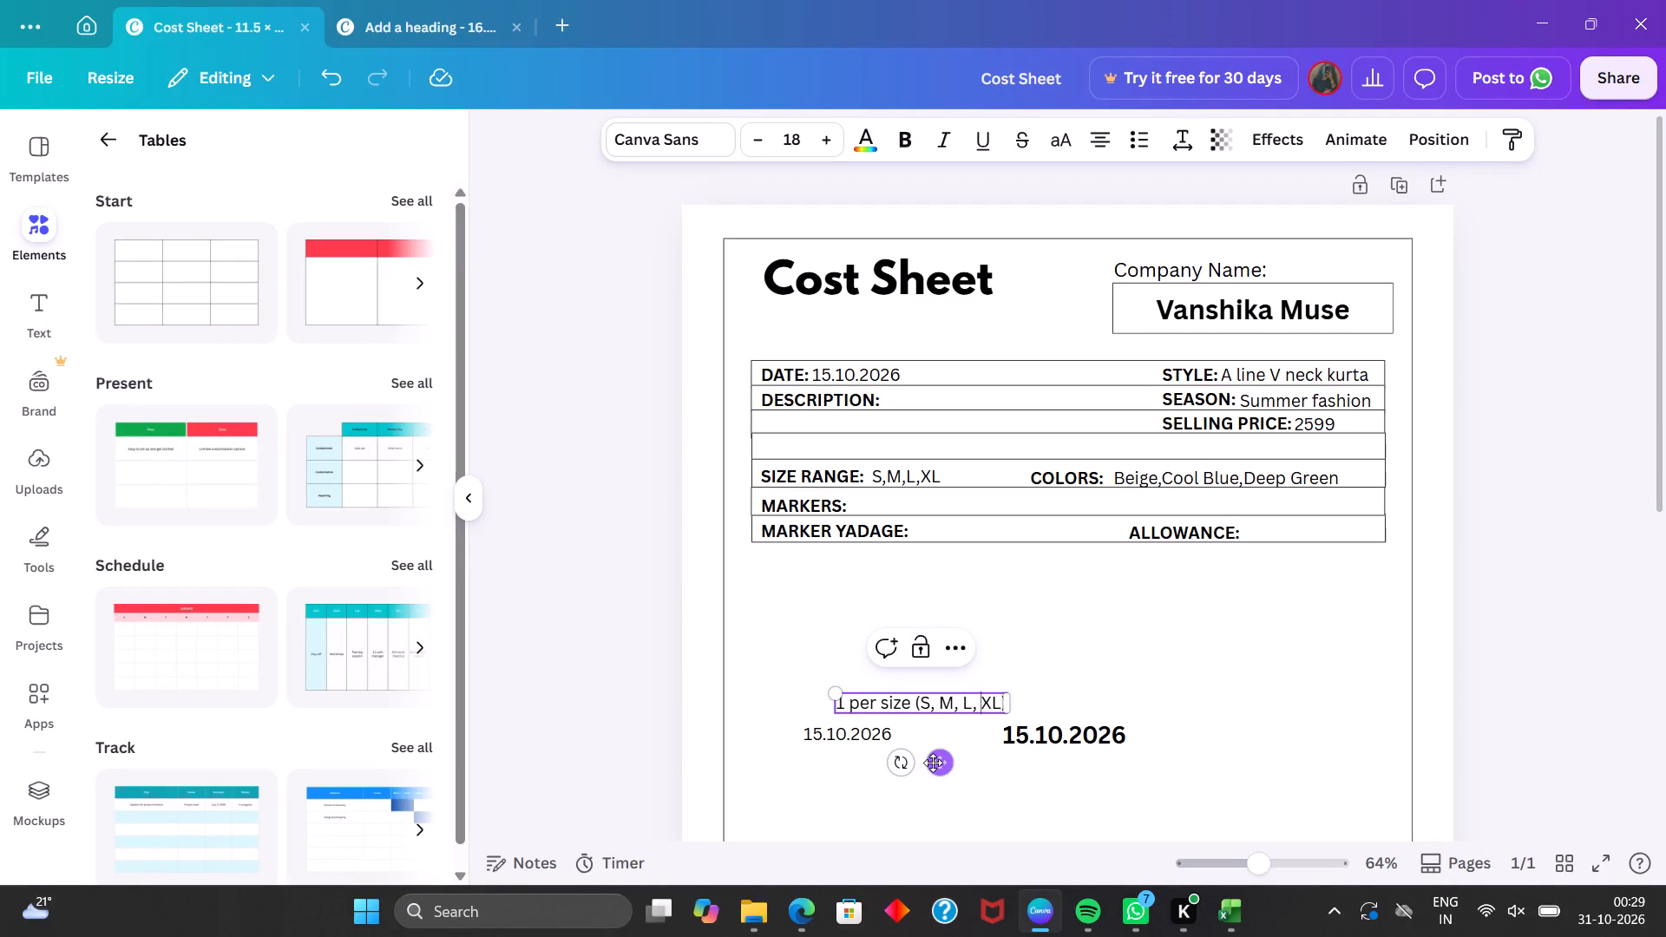
Place the "1 per size (S, M, L, XL)" text directly after the MARKERS label, level with it in its row.
left_click_drag(933, 763, 962, 560)
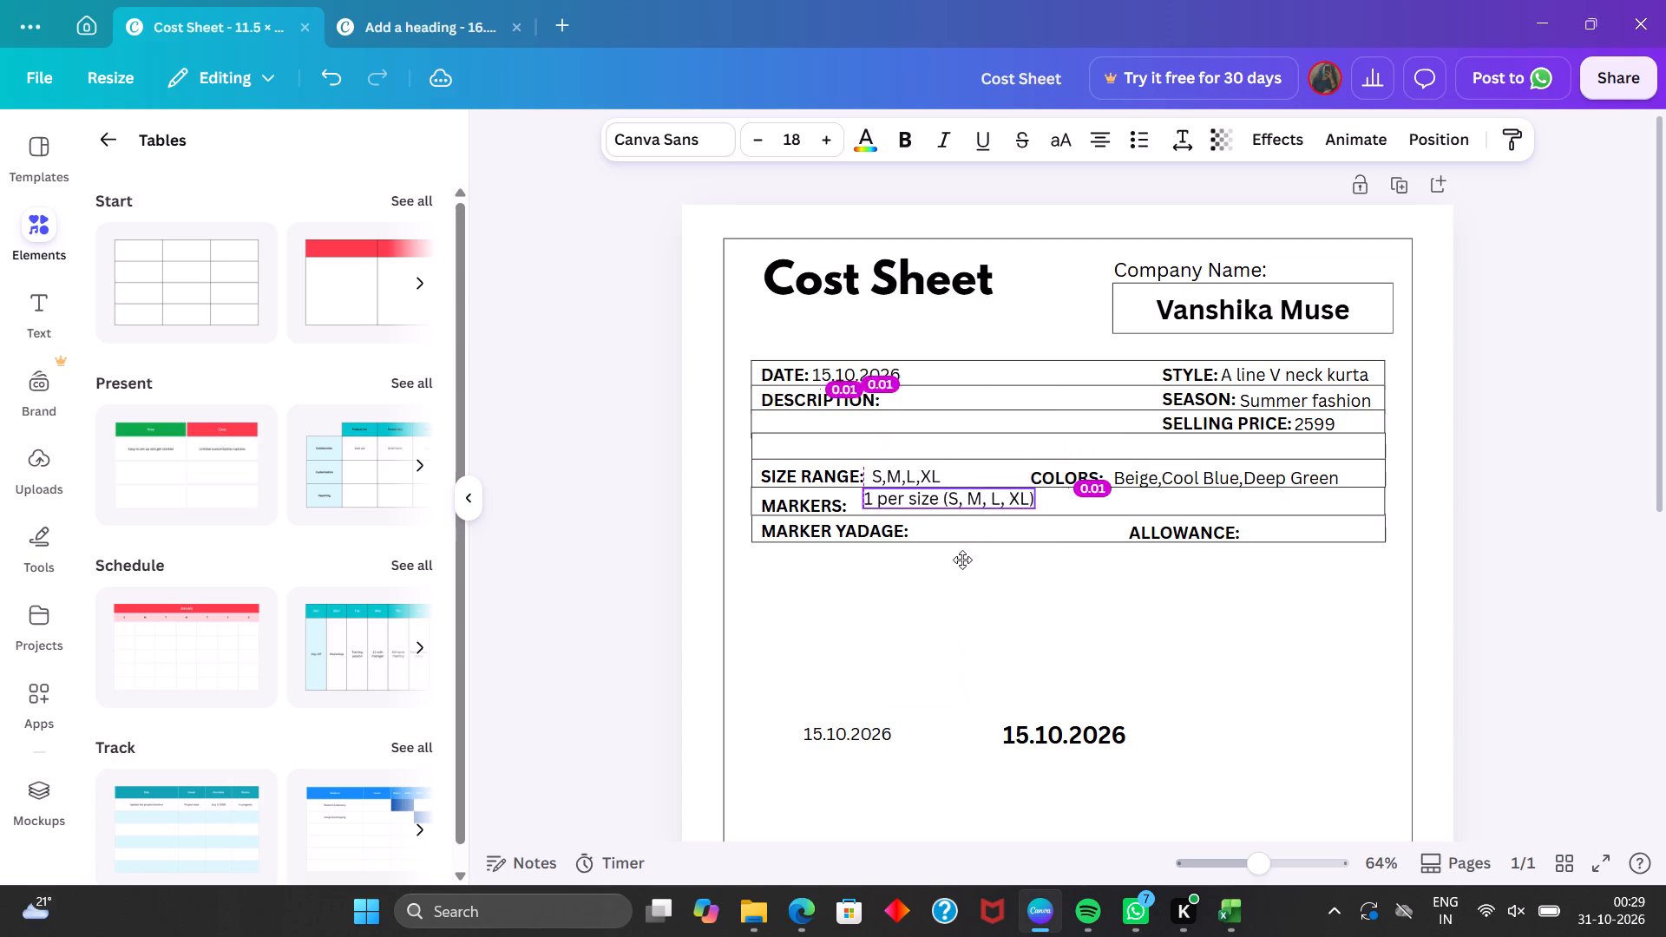
left_click_drag(962, 560, 943, 564)
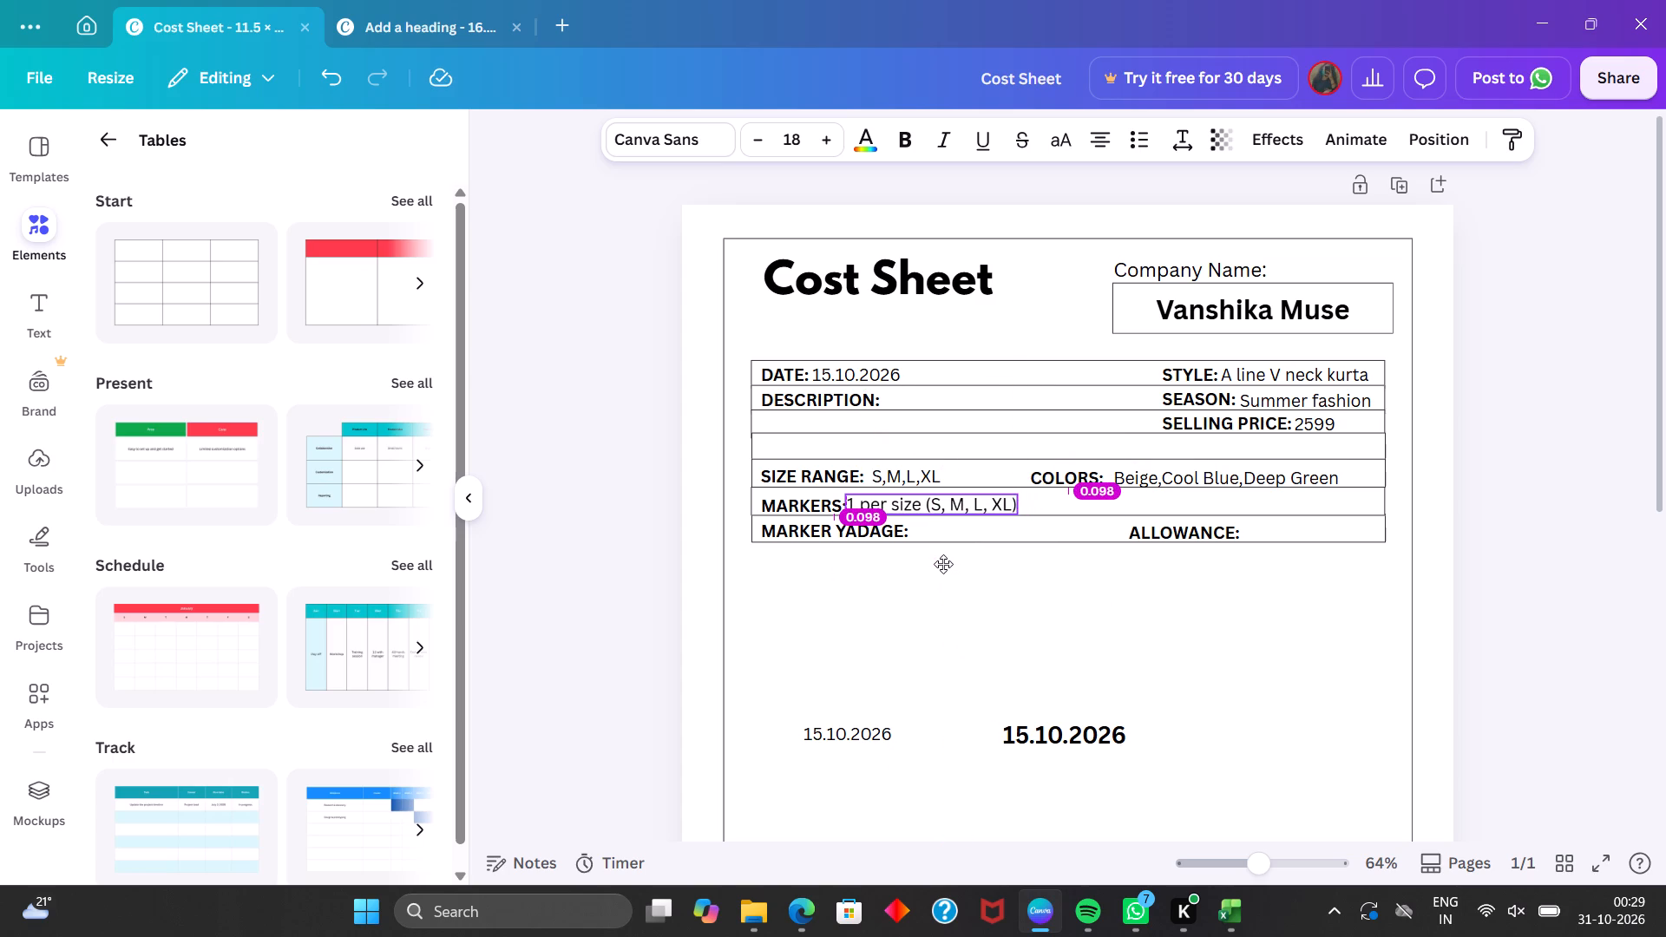
left_click_drag(943, 564, 948, 563)
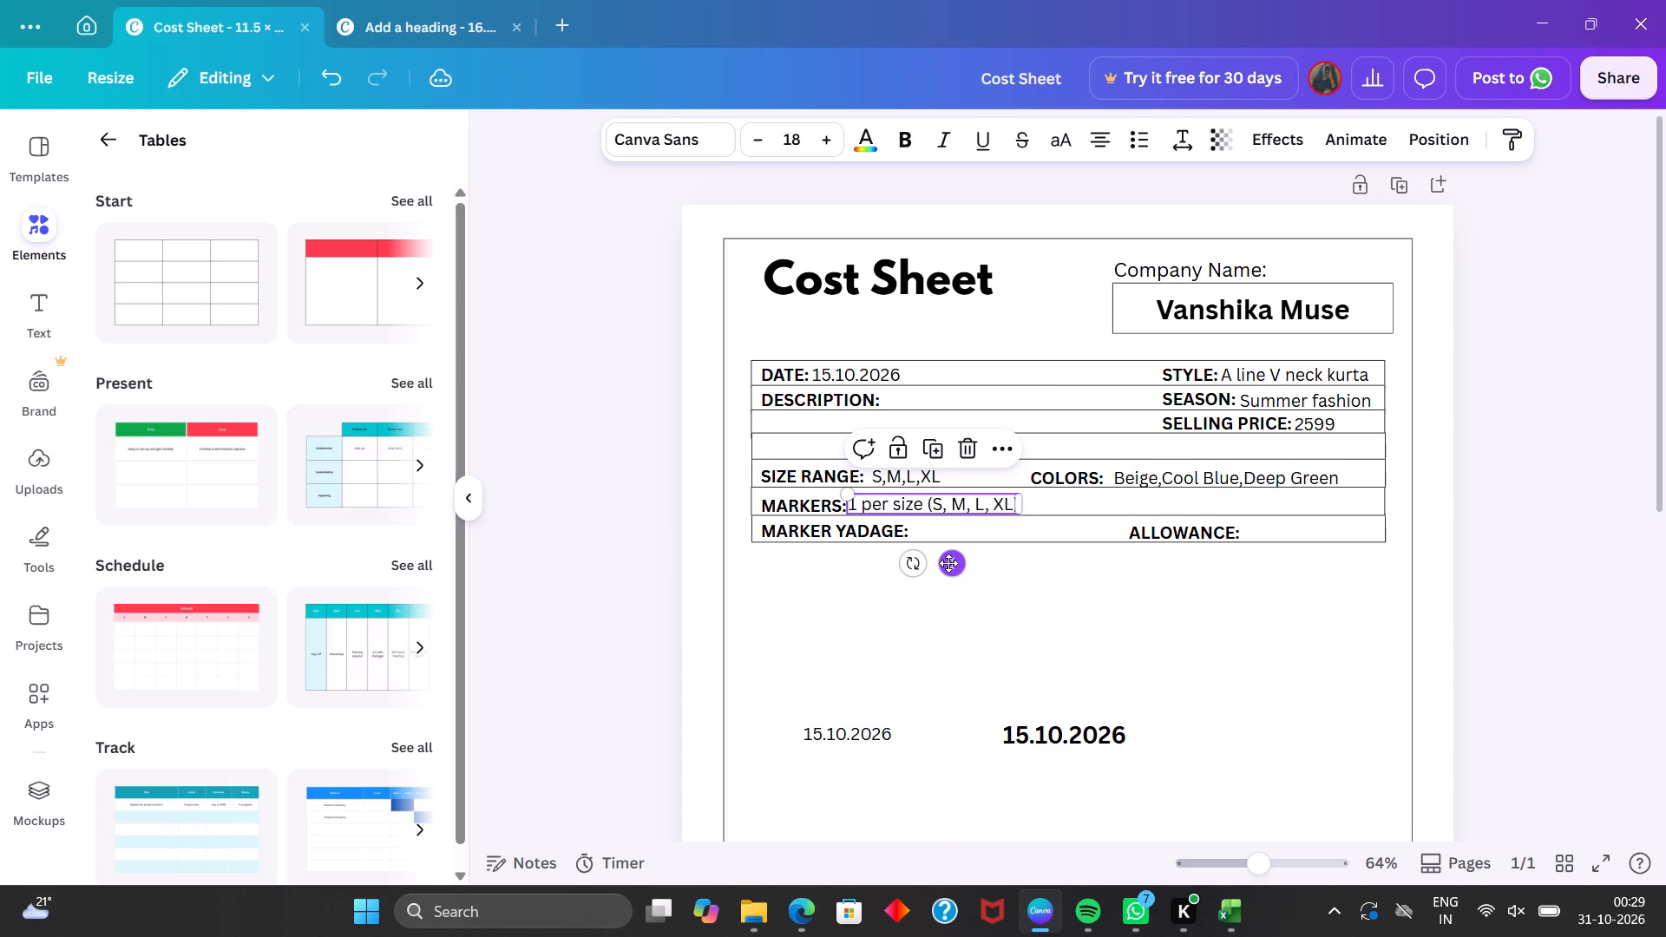
Replace the non-bold 15.10.2026 copy below the table with the text "2.25 yd".
left_click(599, 602)
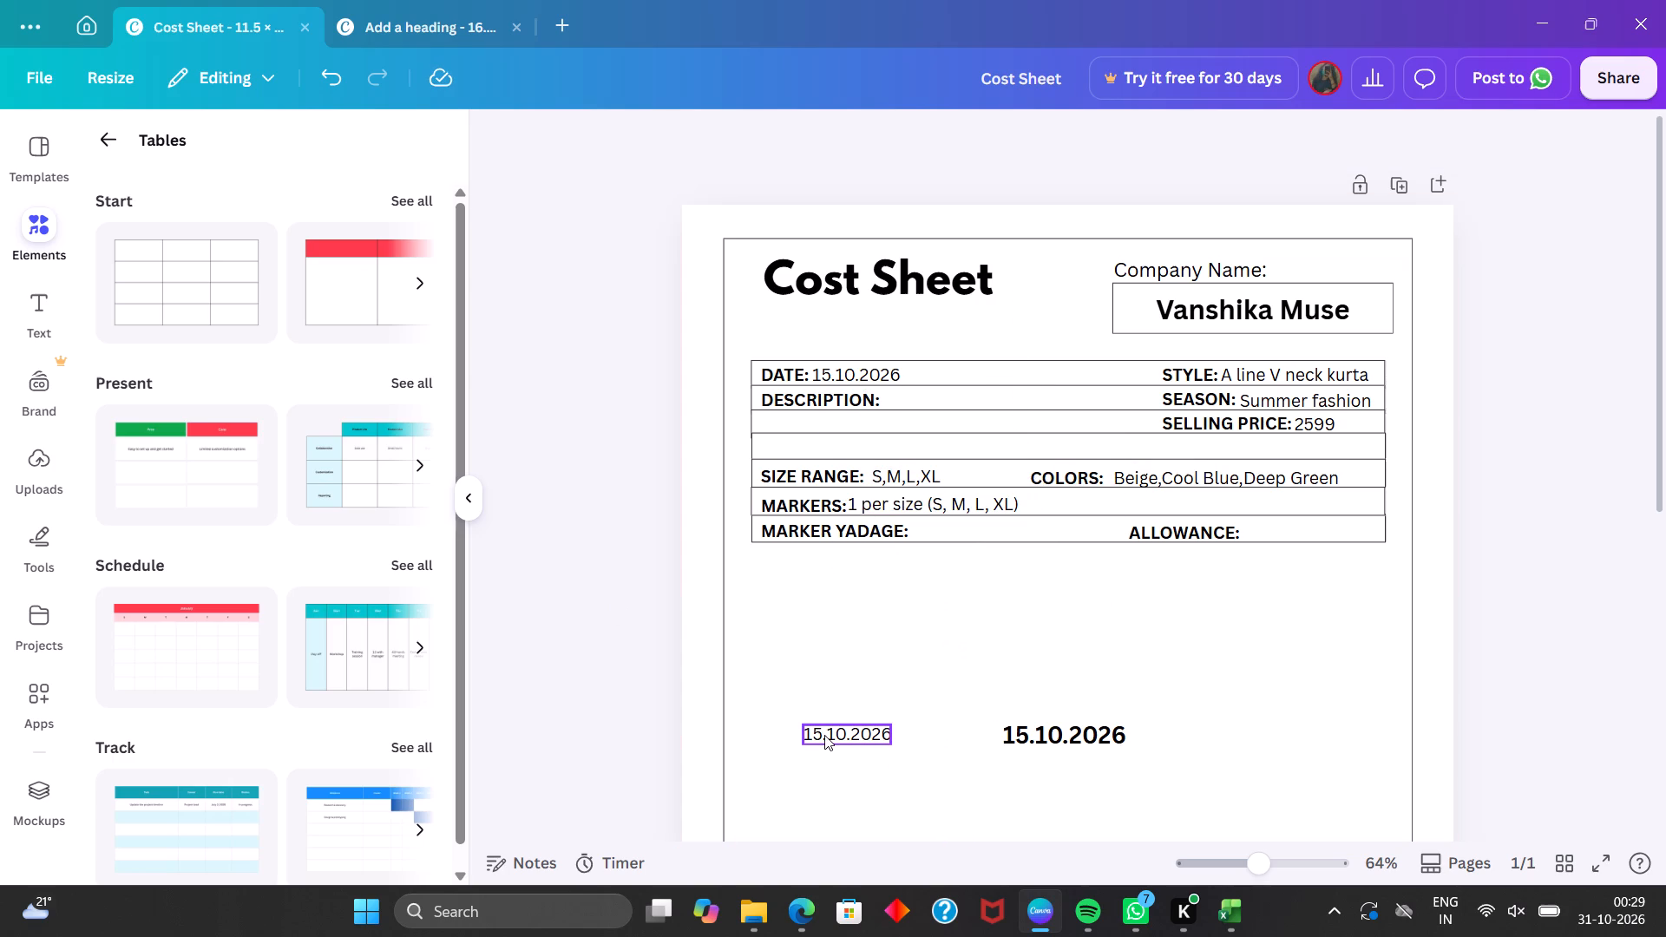
double_click(824, 735)
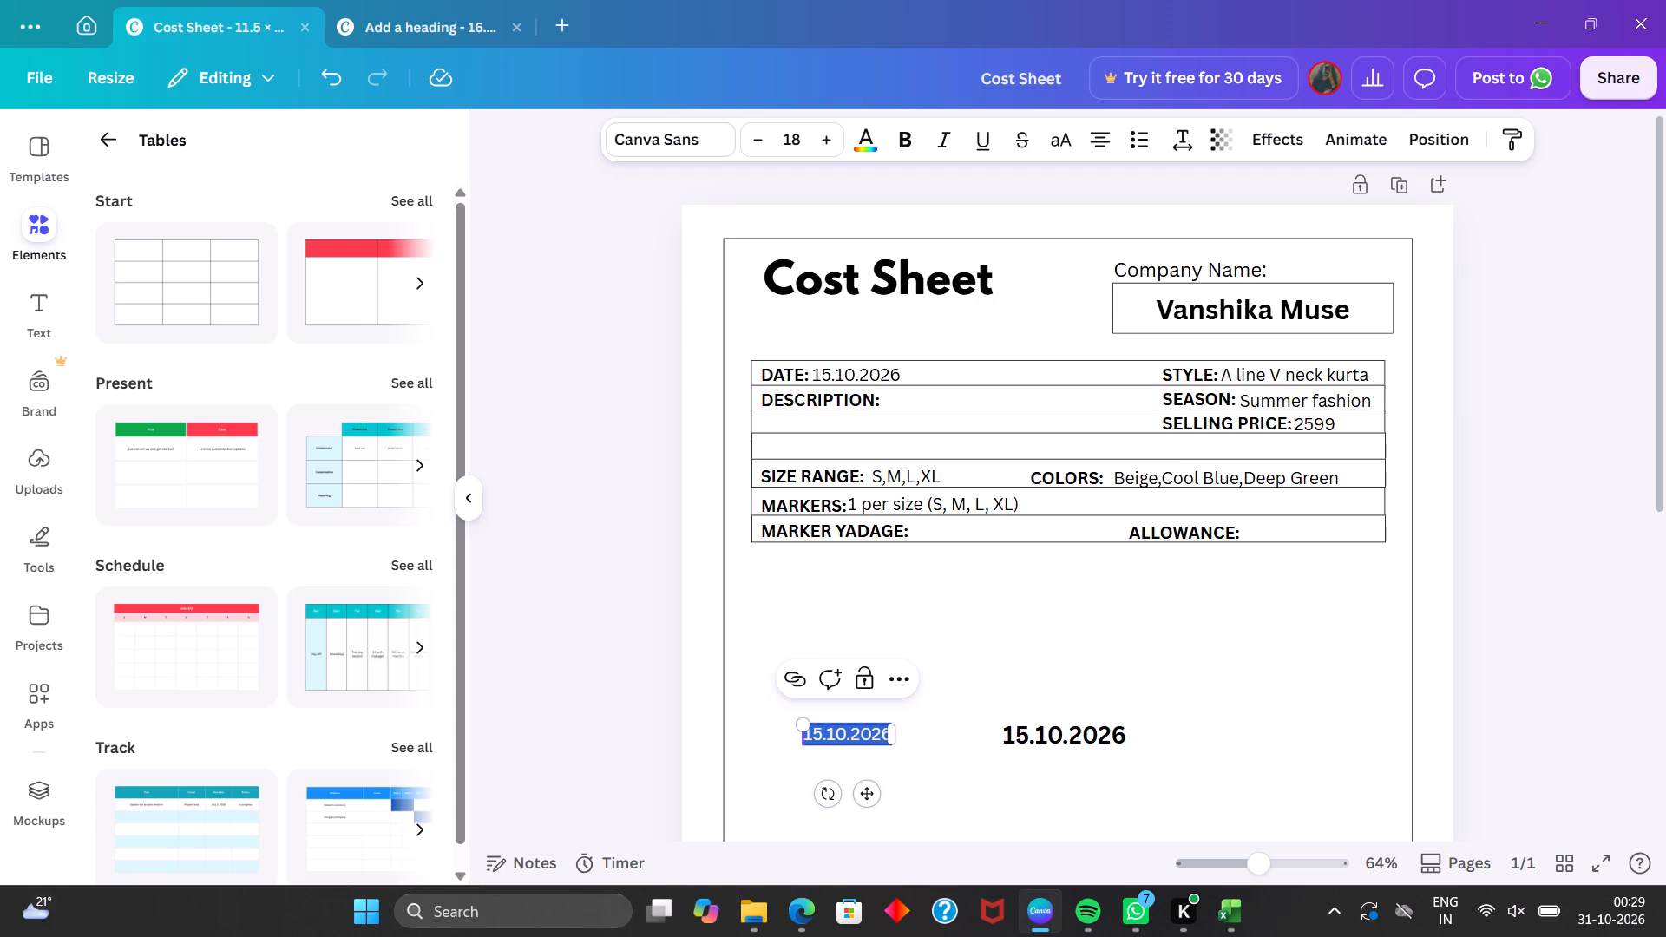
key("2")
key("period")
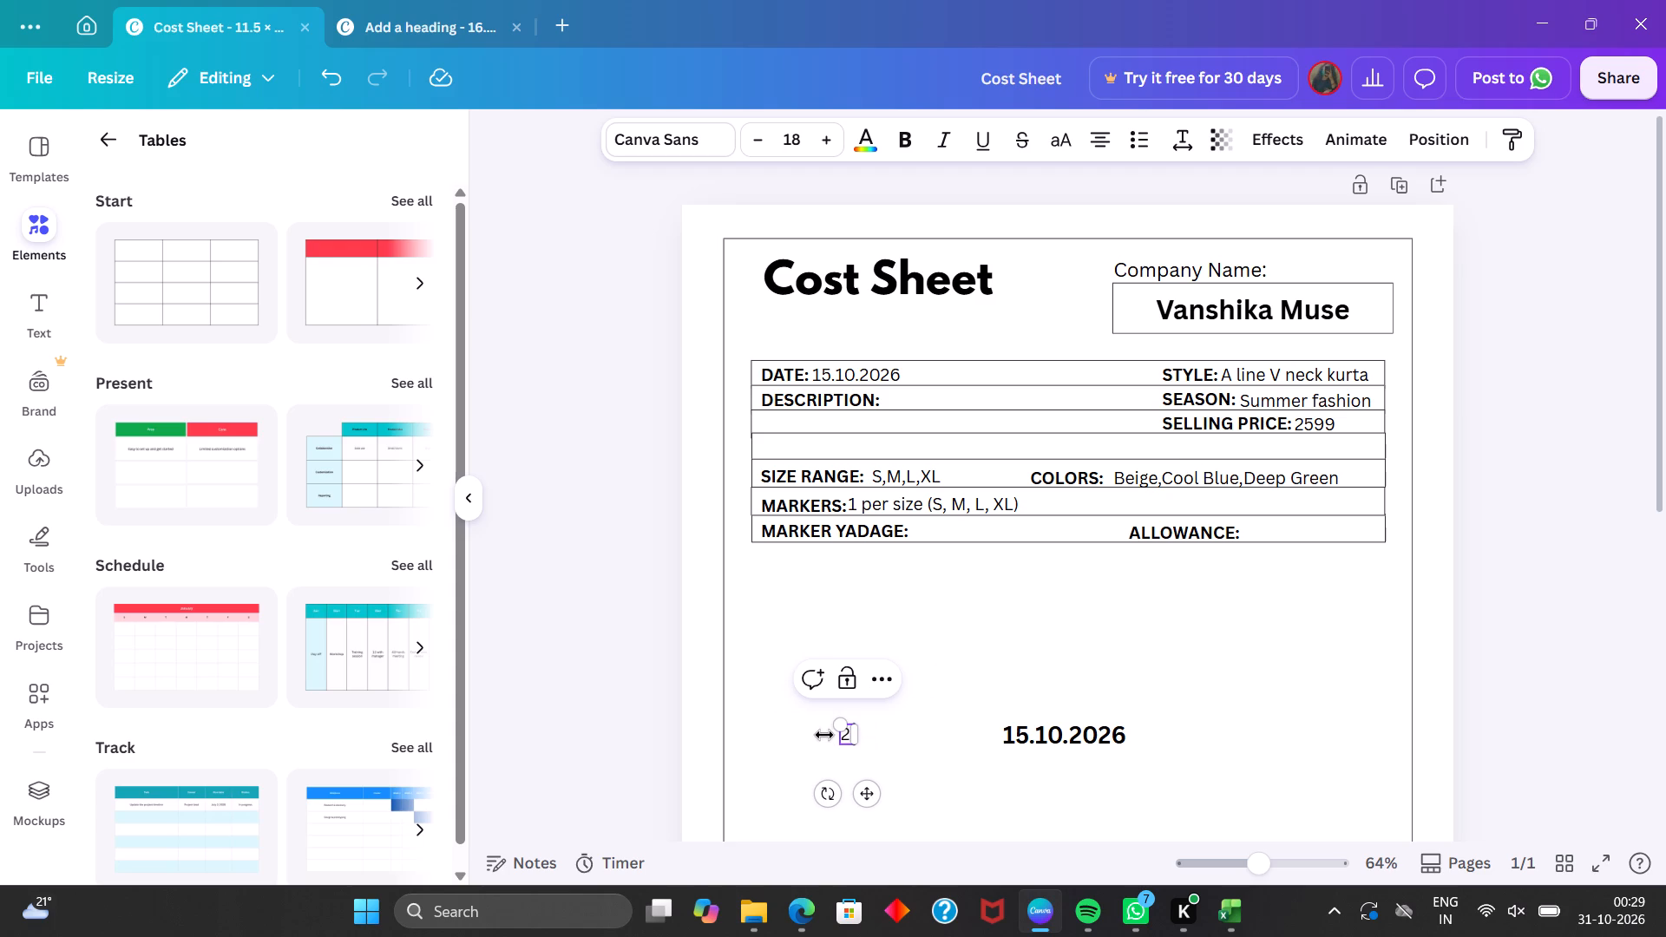
key("2")
key("5")
key("space")
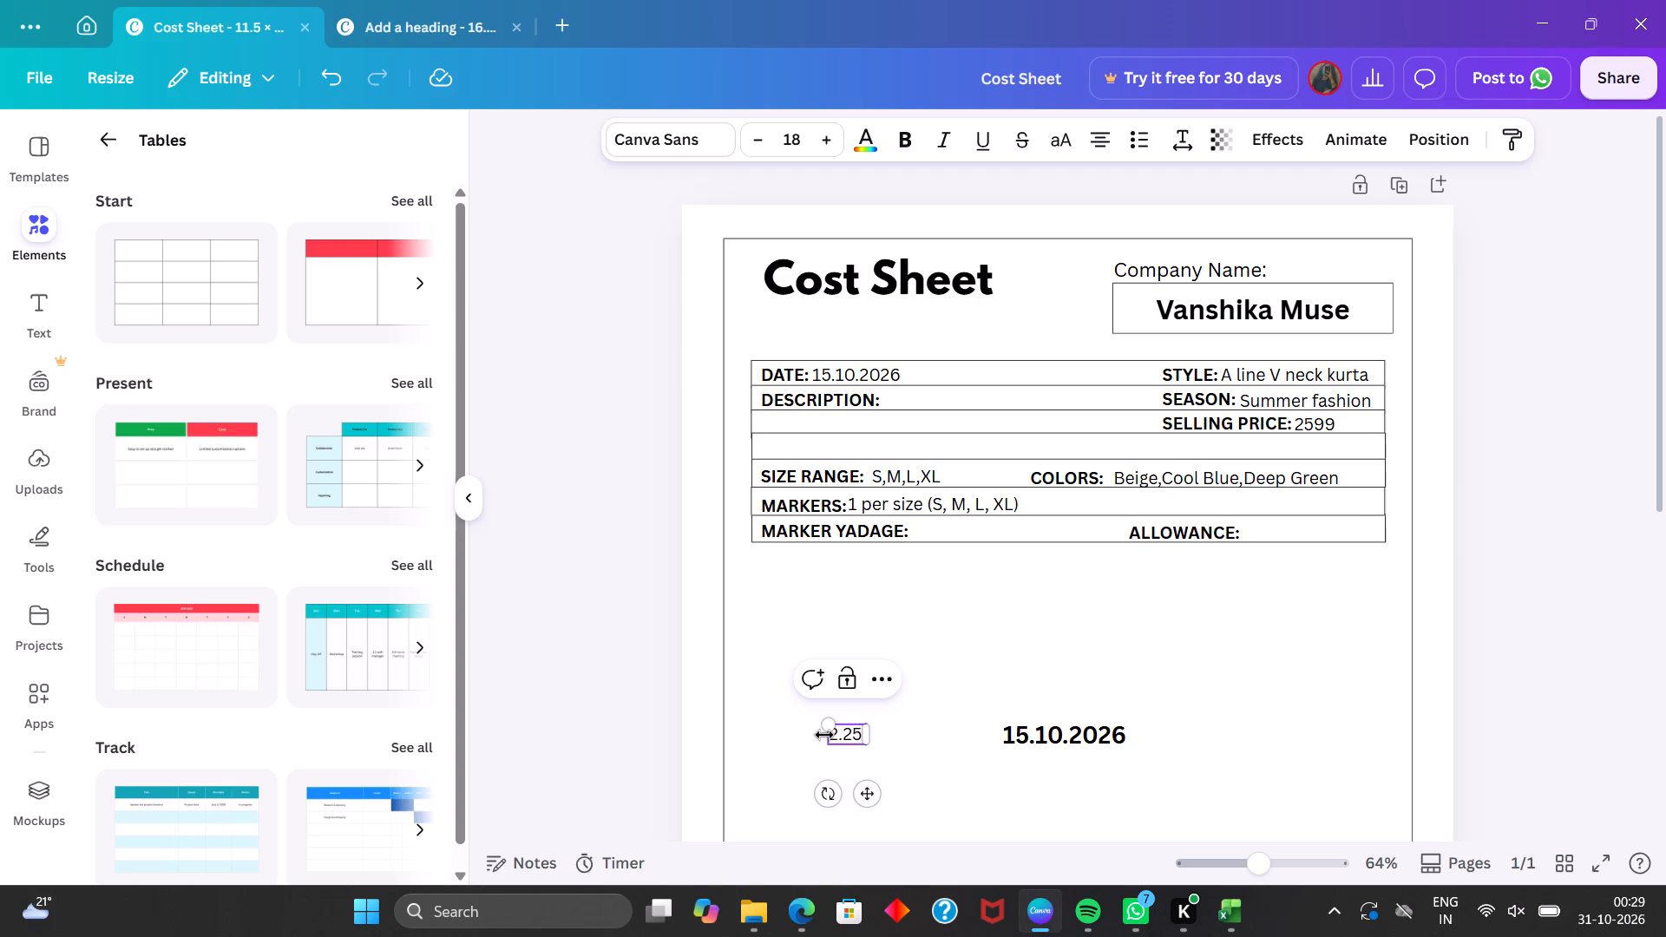
type("YD")
key("BackSpace")
key("BackSpace")
type("yd")
Place the "2.25 yd" text directly after the MARKER YADAGE label, level with it in its row.
left_click_drag(860, 797, 951, 605)
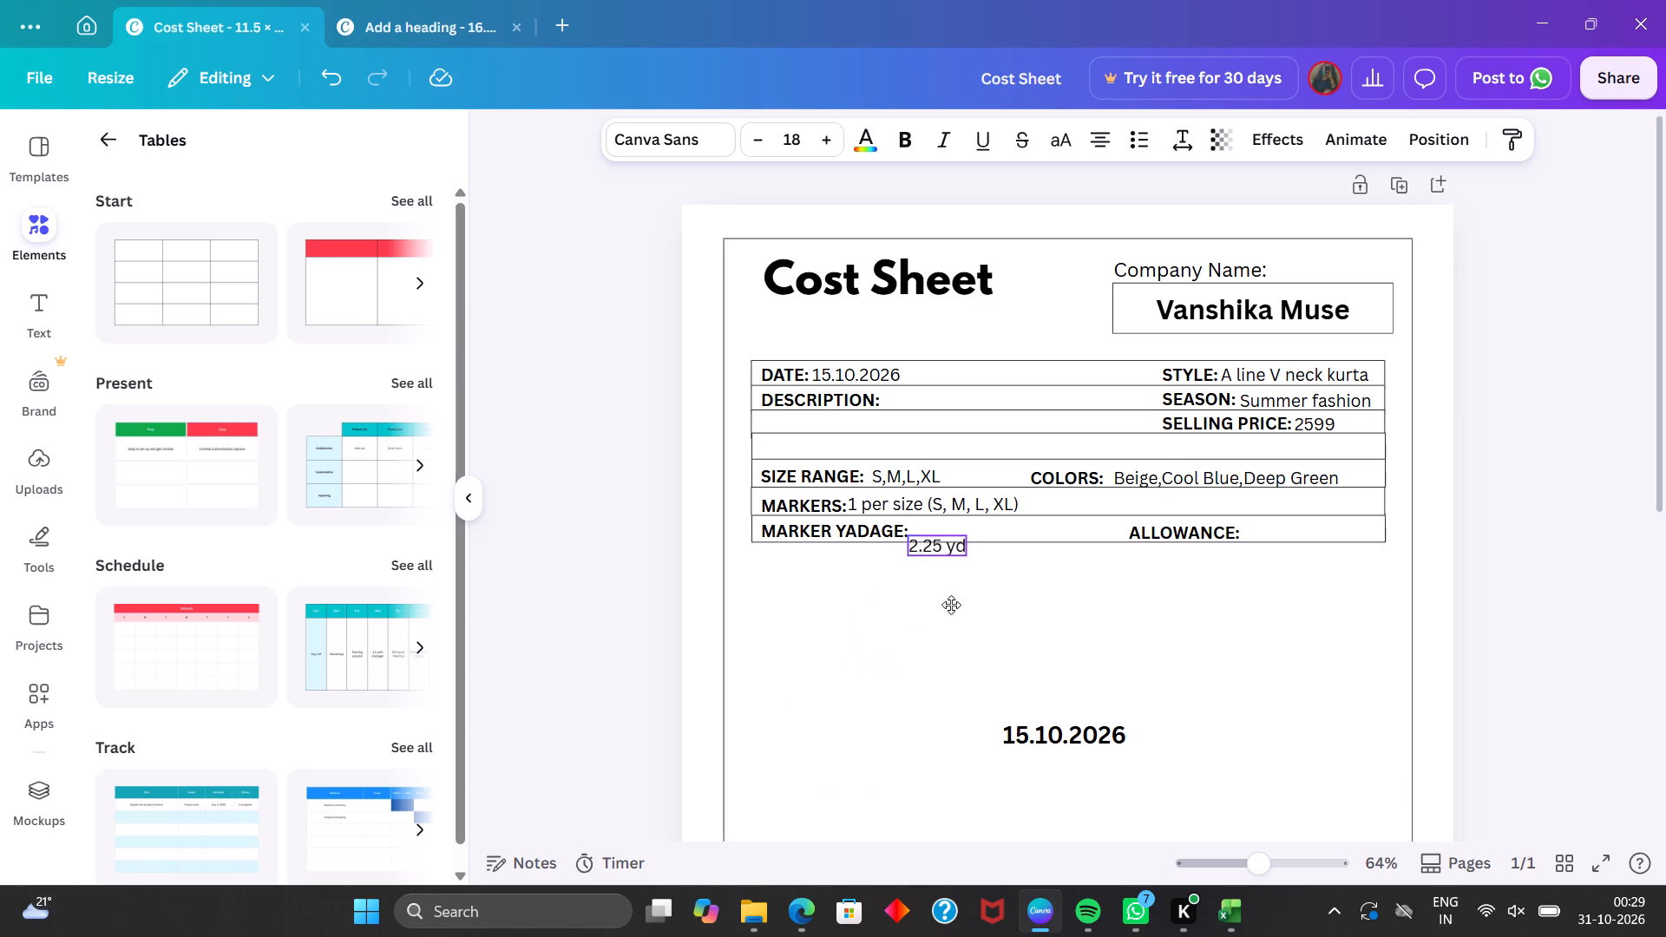
left_click_drag(951, 605, 954, 596)
left_click(587, 616)
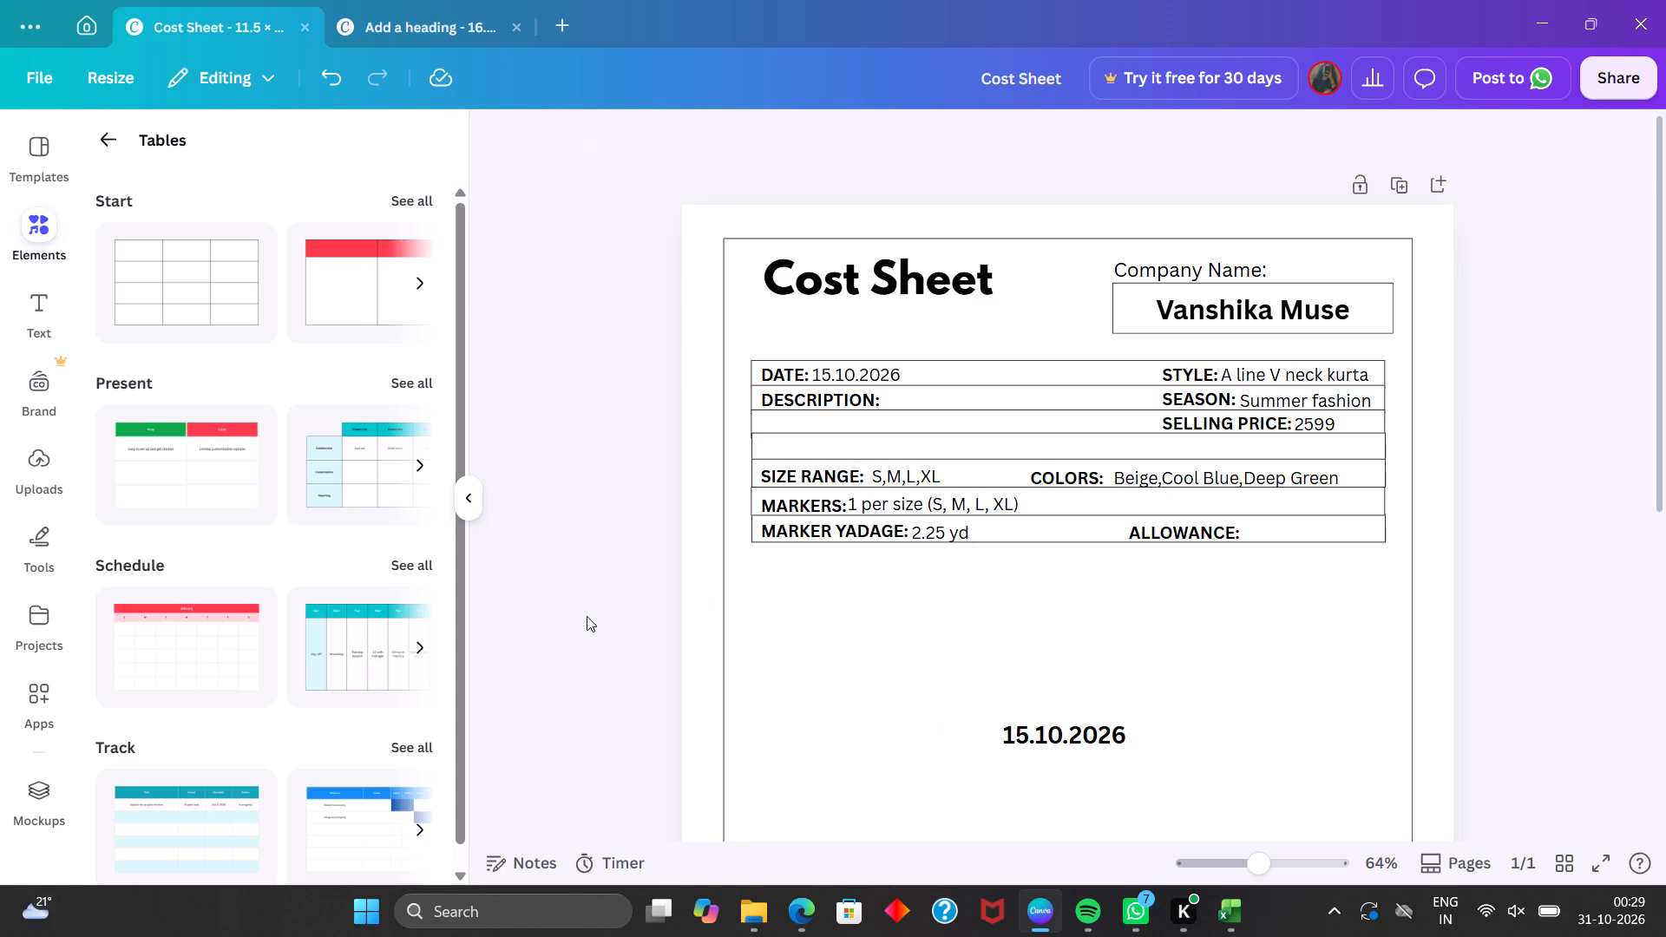
Set the font size of the bold 15.10.2026 text below the table to 18.
double_click(1033, 731)
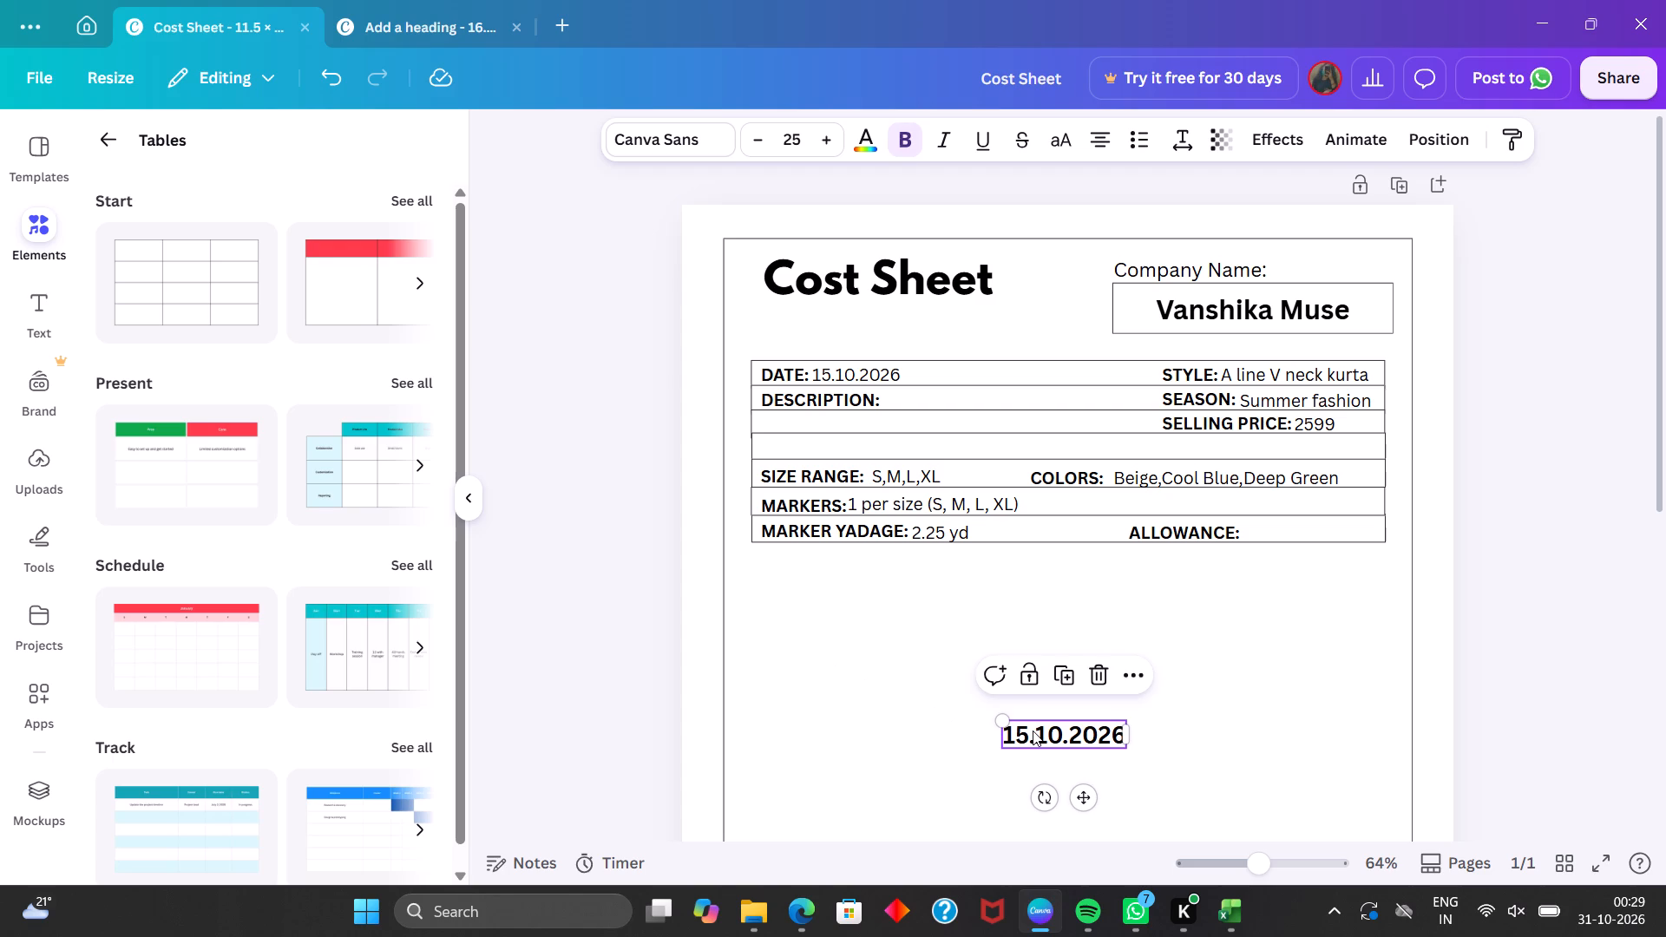
triple_click(750, 146)
double_click(750, 146)
left_click(750, 146)
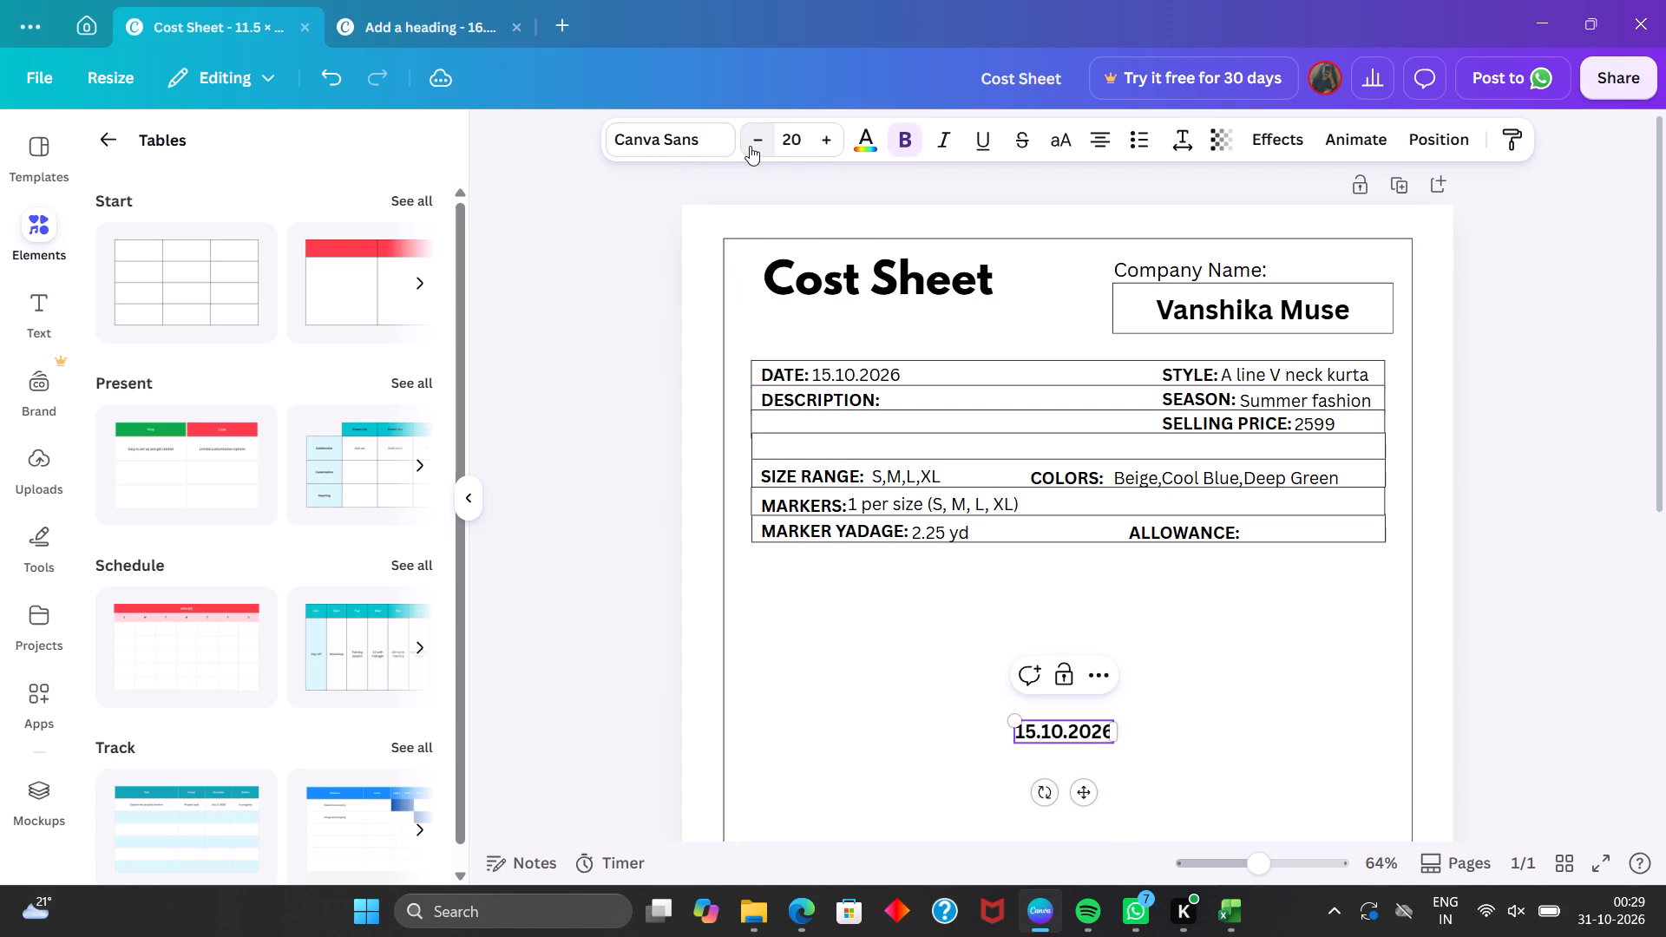
left_click(750, 146)
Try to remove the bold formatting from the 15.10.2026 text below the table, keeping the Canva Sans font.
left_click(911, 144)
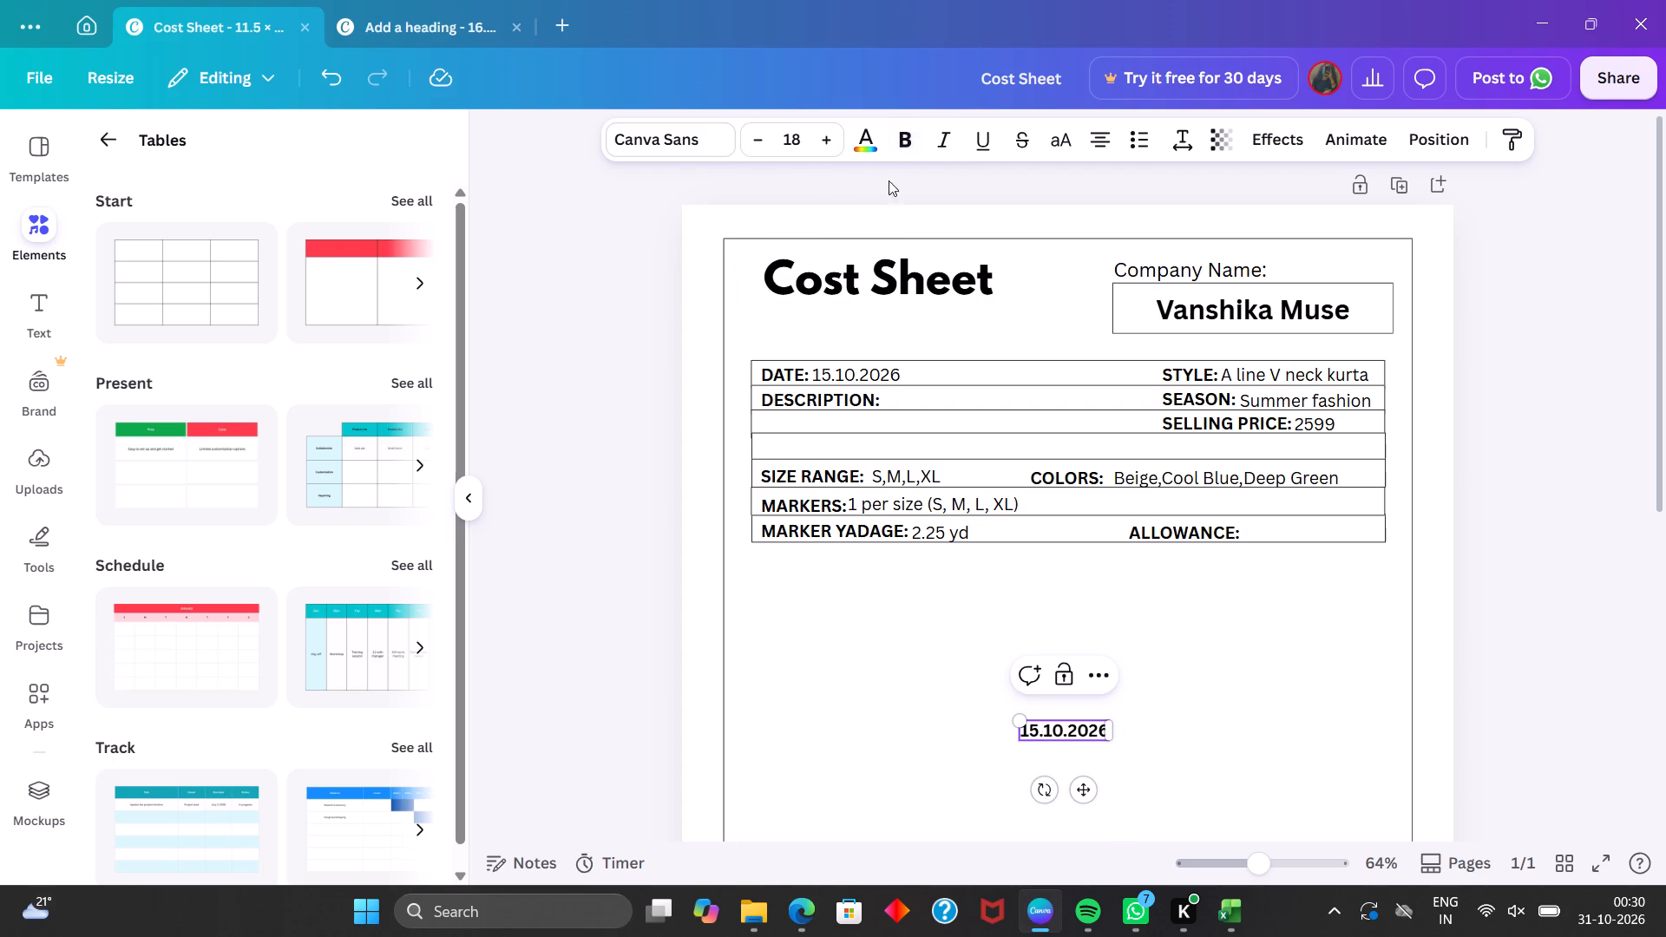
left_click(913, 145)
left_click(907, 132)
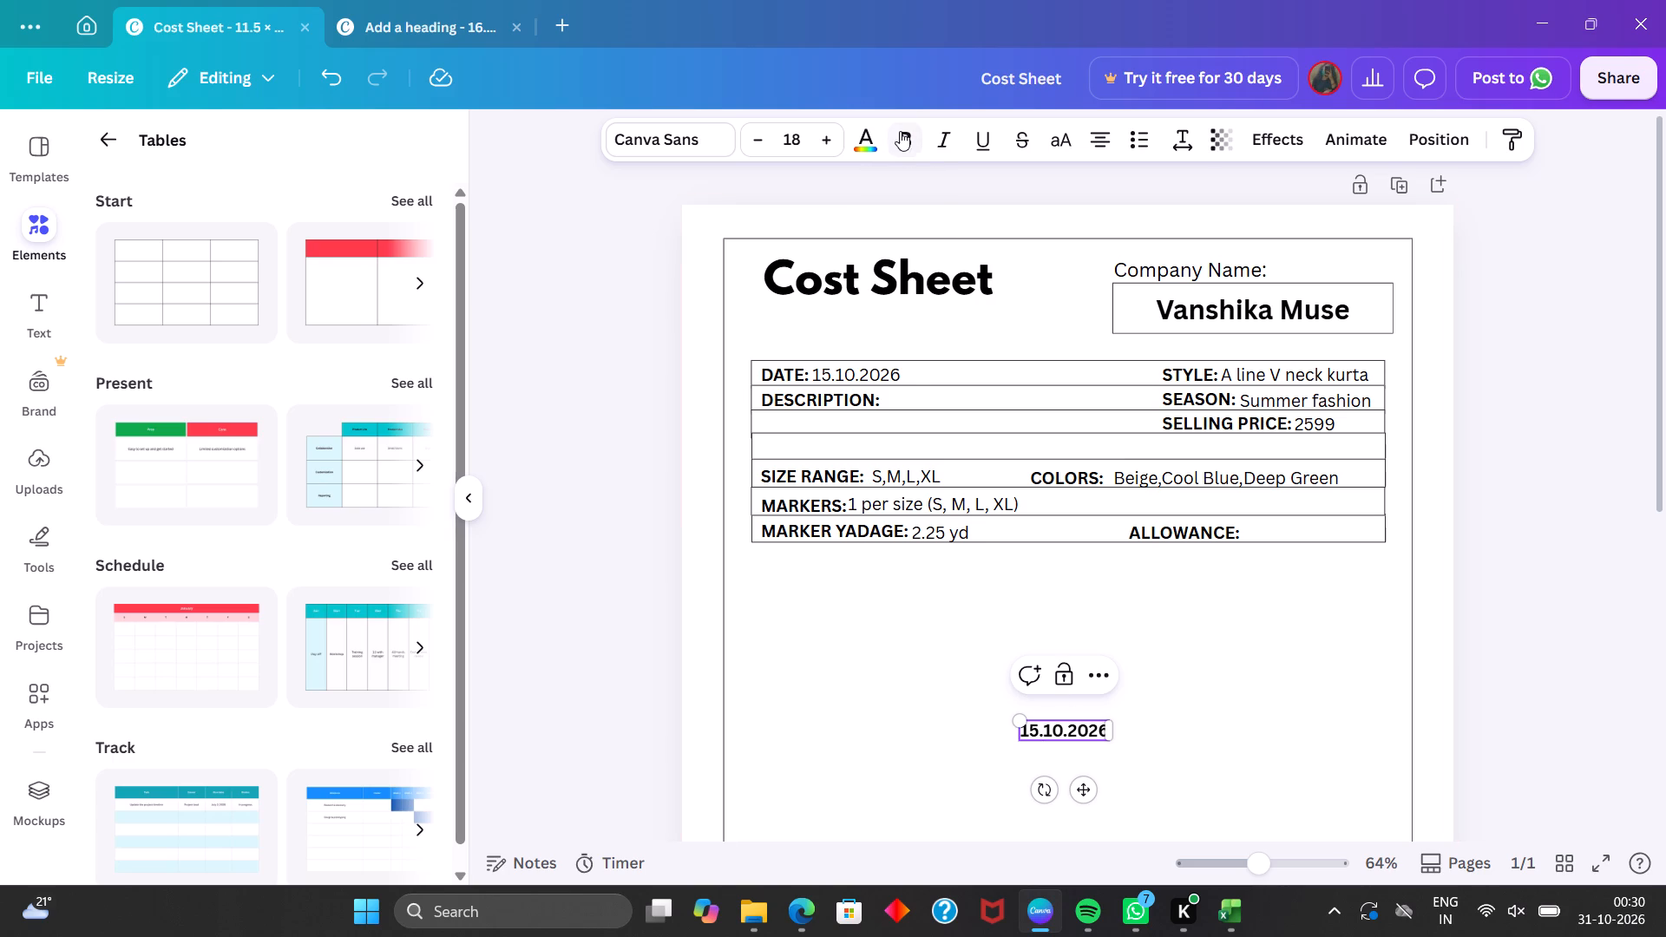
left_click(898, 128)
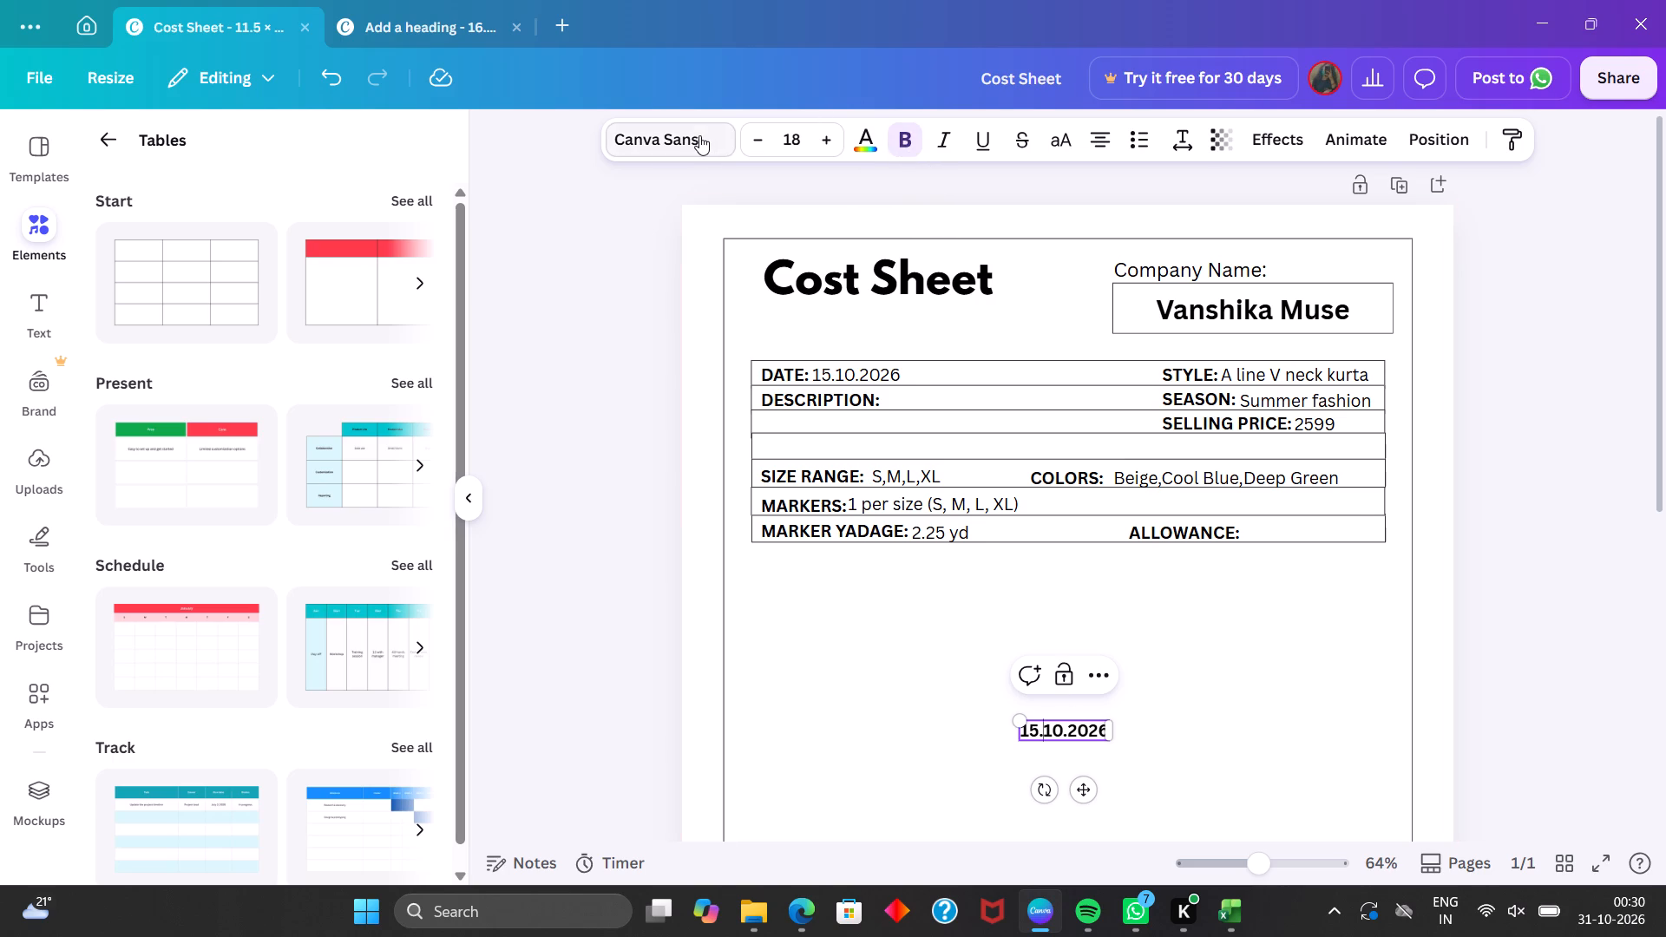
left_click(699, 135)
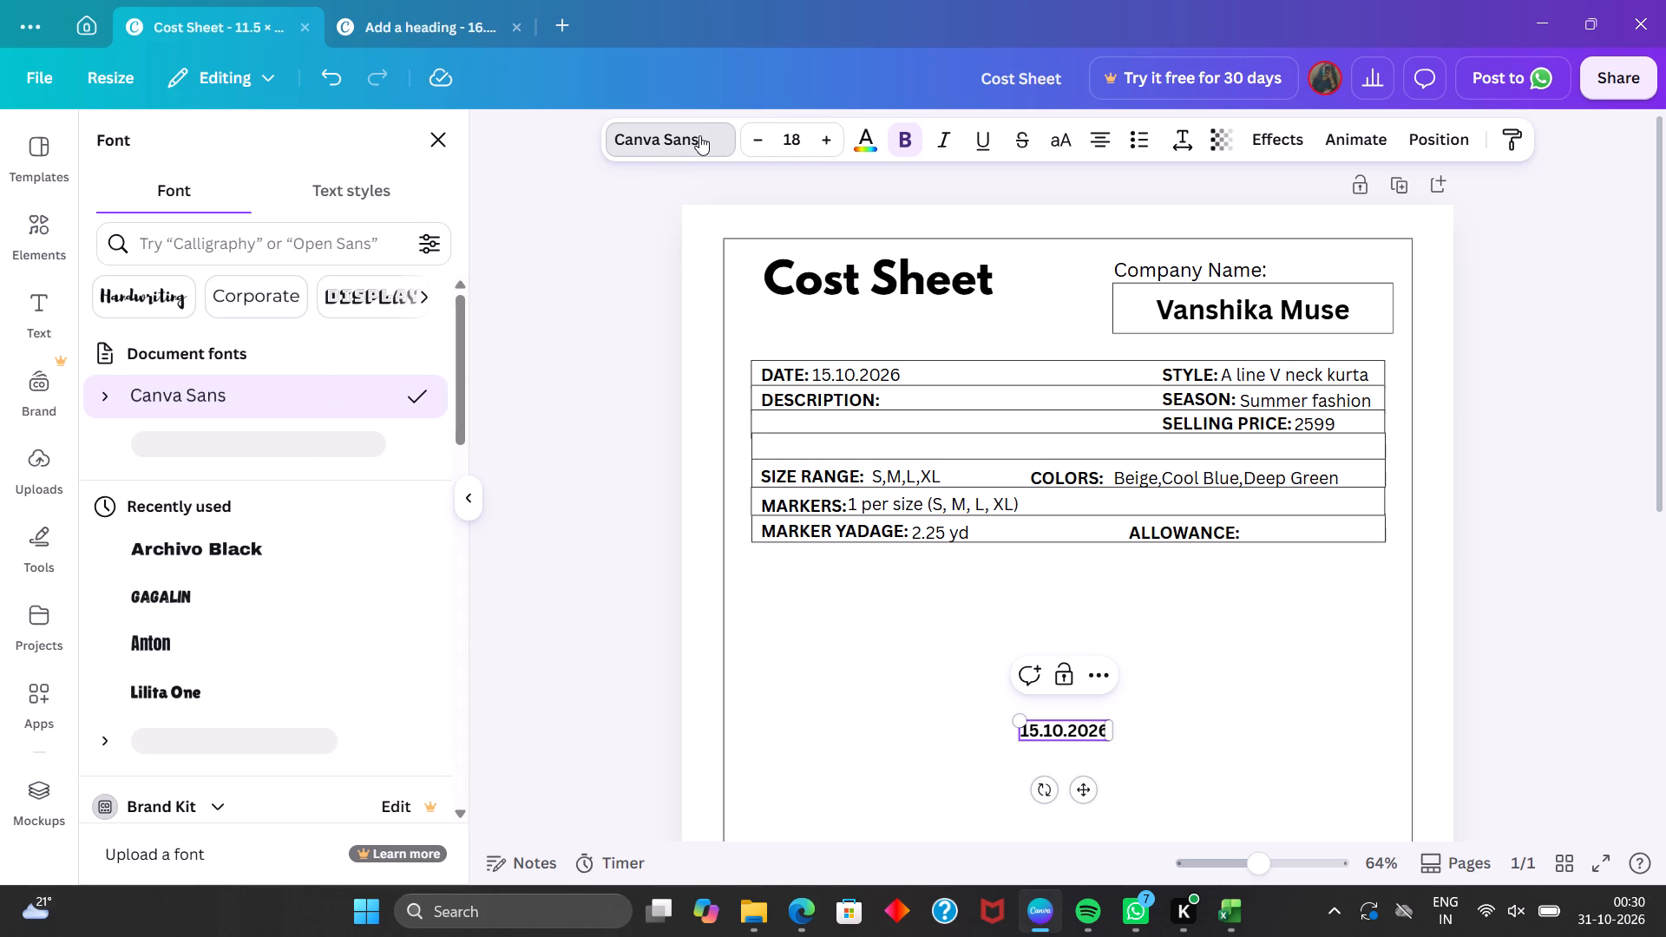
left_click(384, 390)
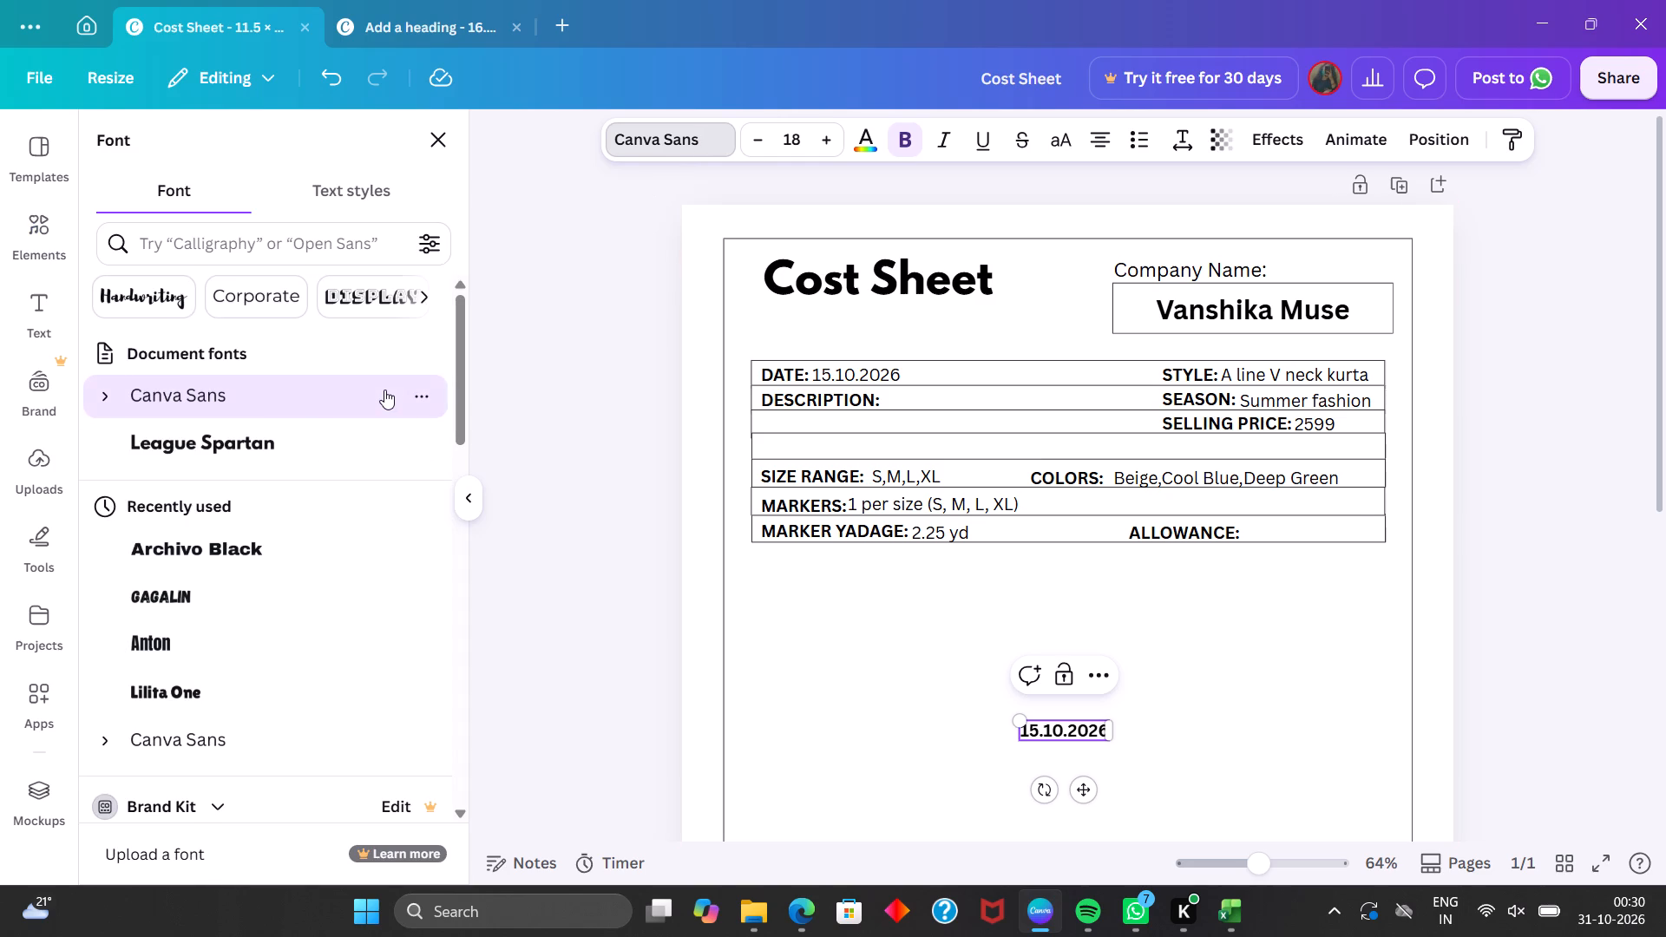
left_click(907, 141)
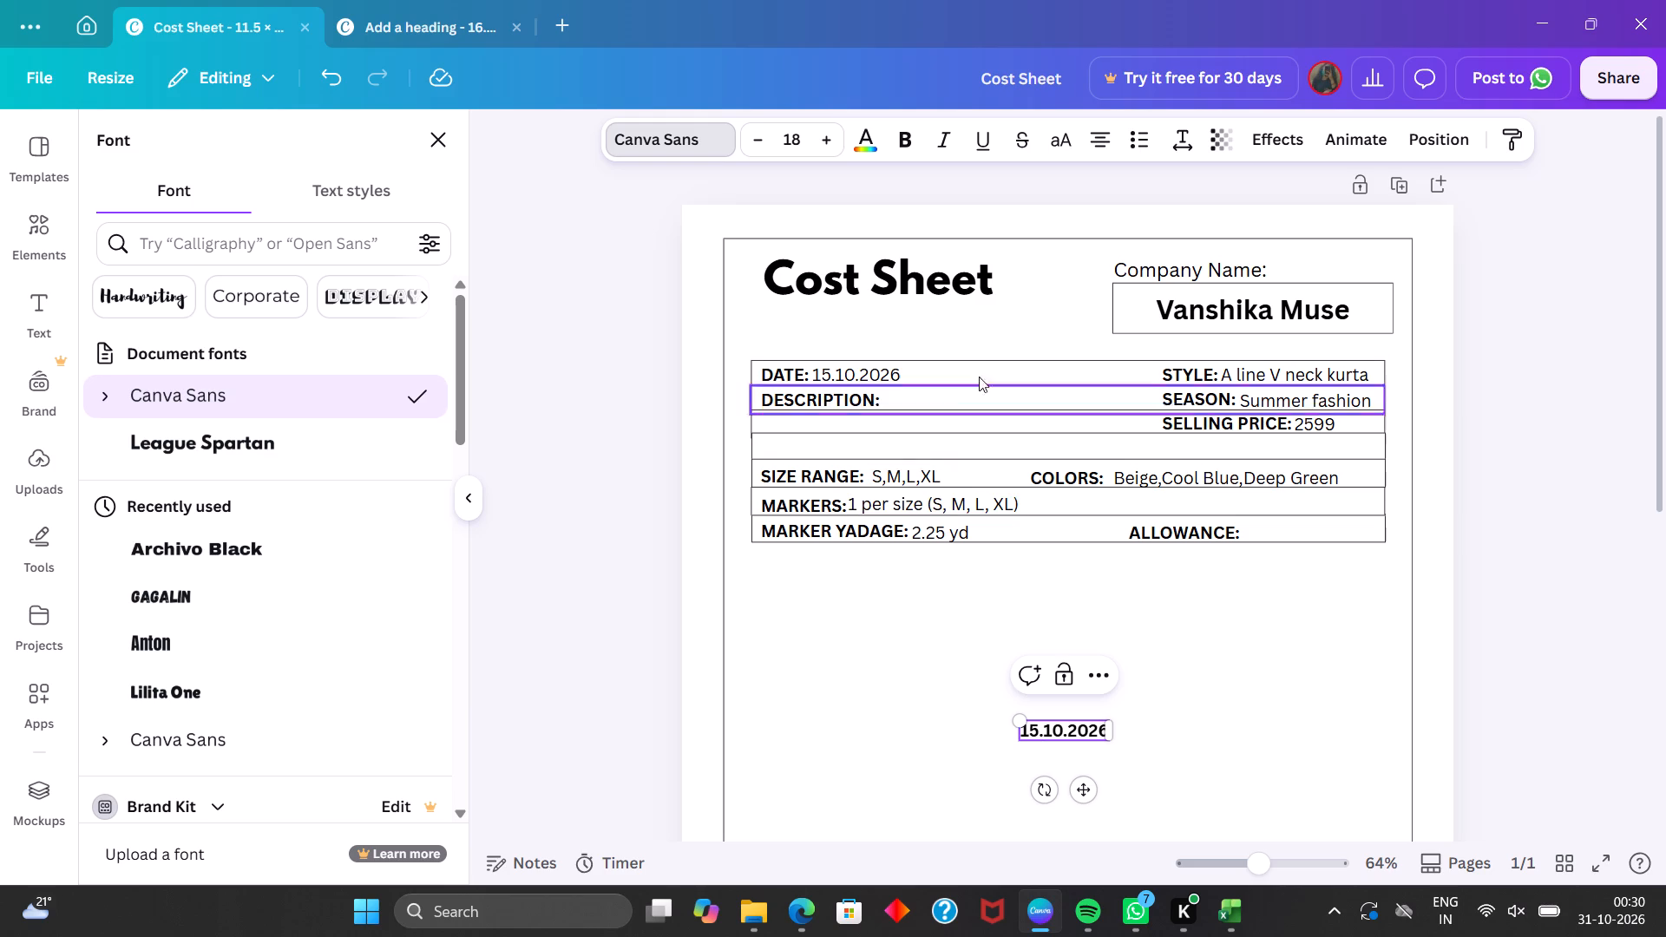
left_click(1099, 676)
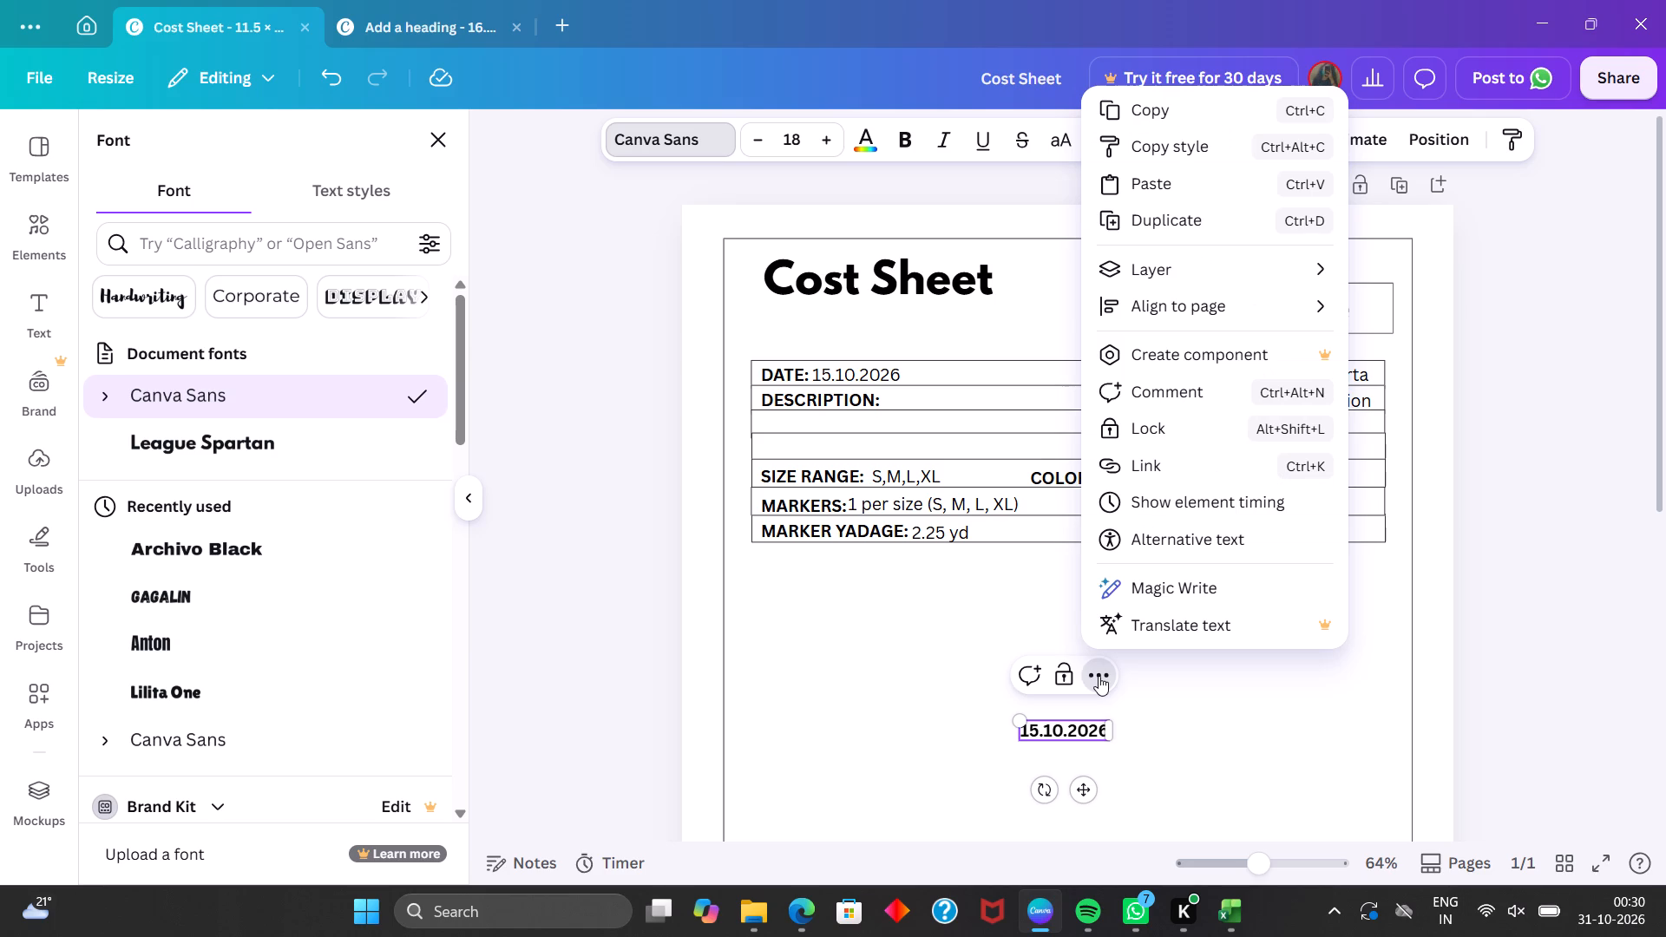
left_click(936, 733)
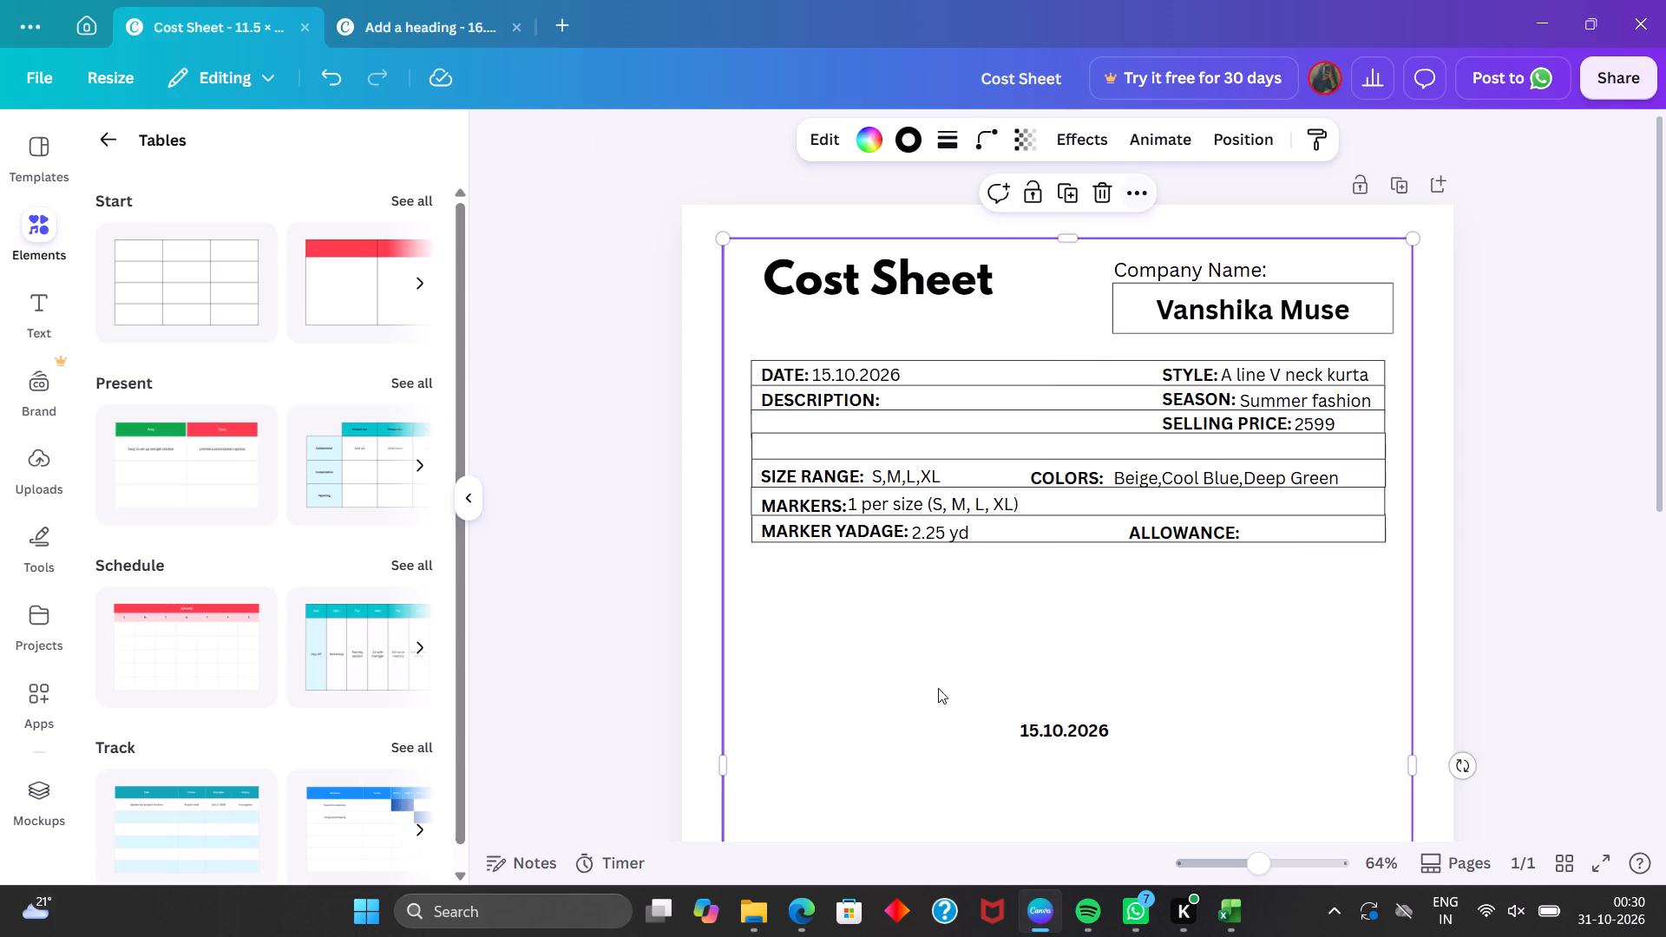
Duplicate the "2.25 yd" text from the MARKER YADAGE row.
left_click(960, 530)
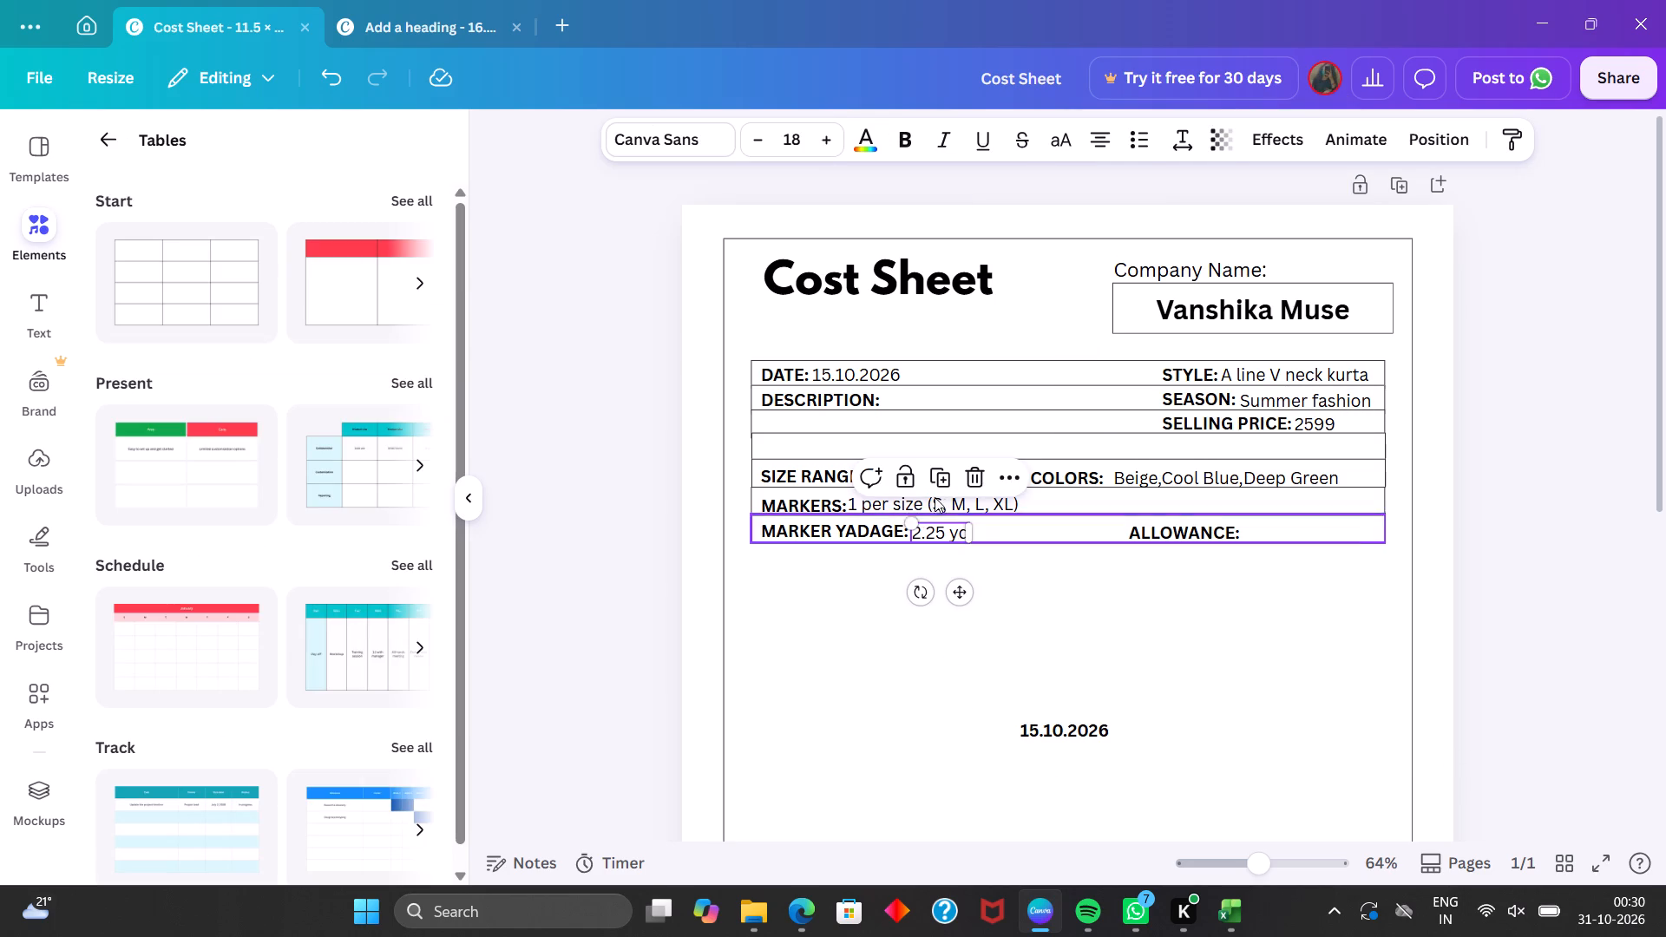
left_click(943, 474)
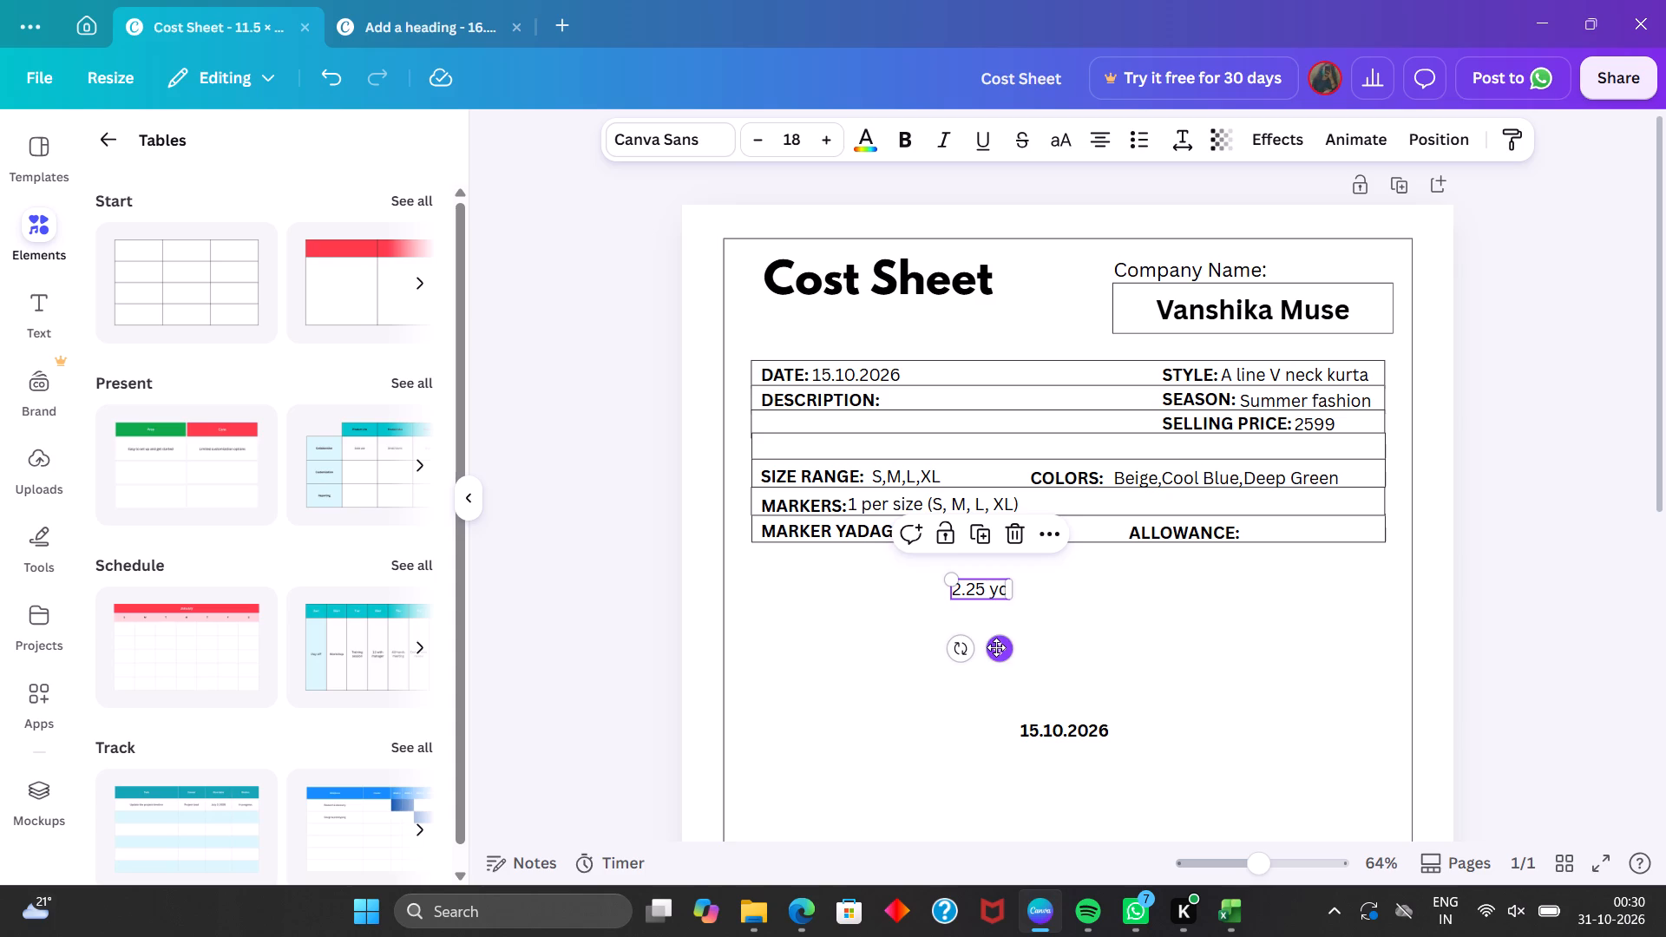
Move the duplicated "2.25 yd" text into the empty area below the table, above and beside the bold 15.10.2026 text.
left_click_drag(996, 647, 910, 742)
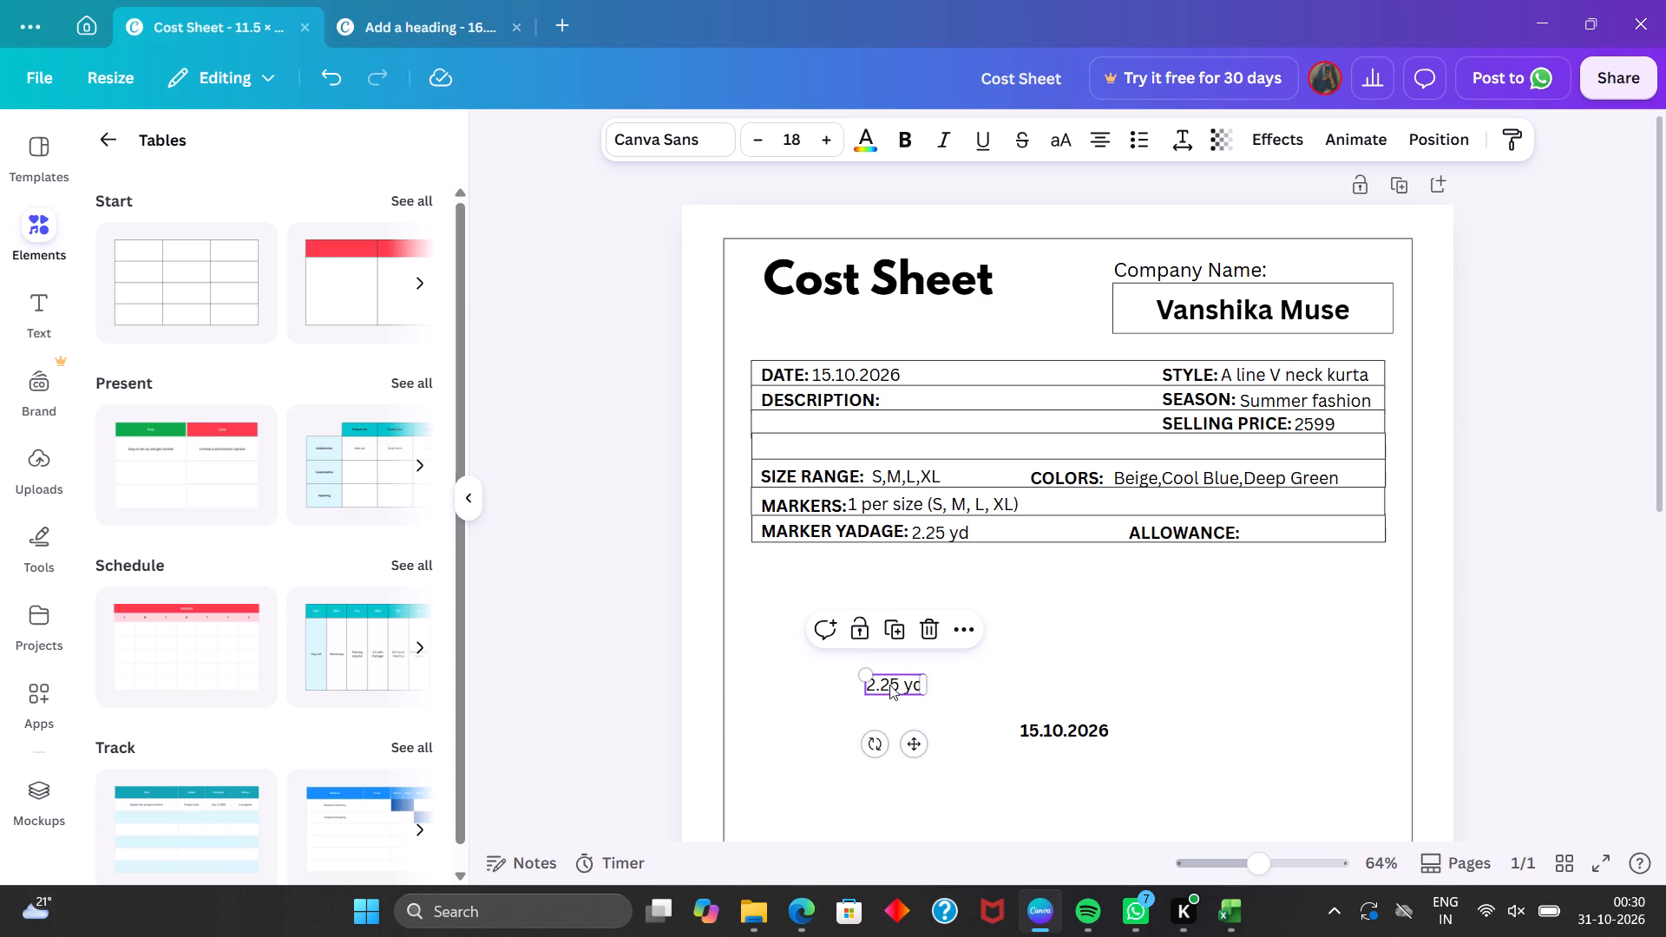
Open the duplicated "2.25 yd" text below the table for editing with its whole content selected.
double_click(891, 684)
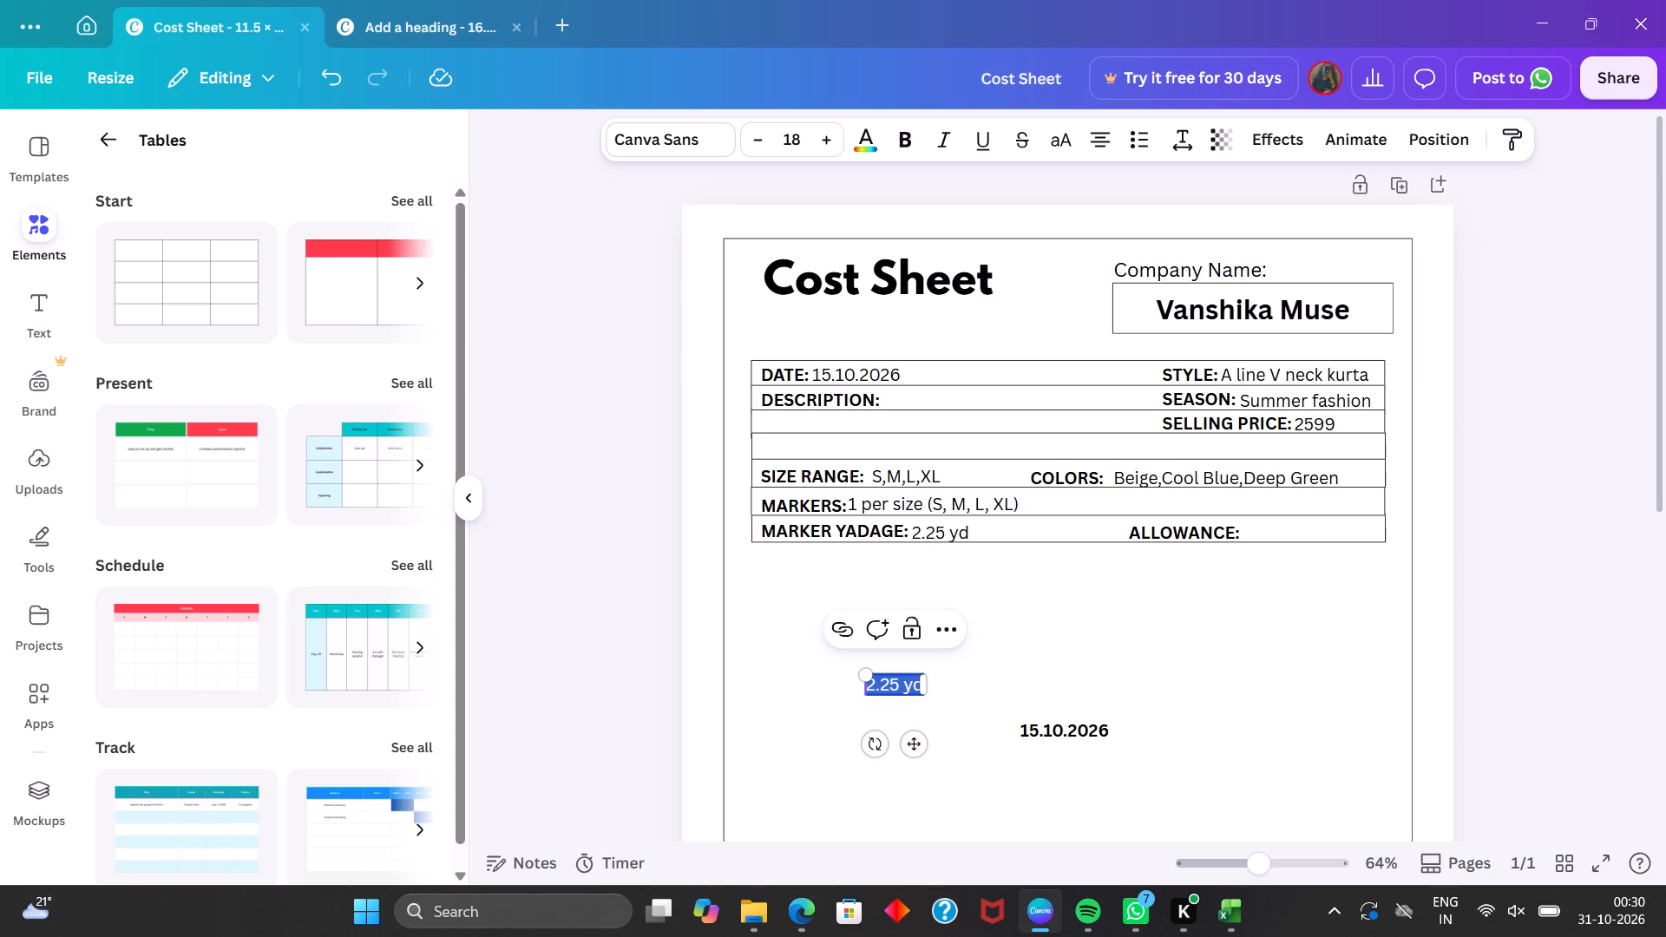
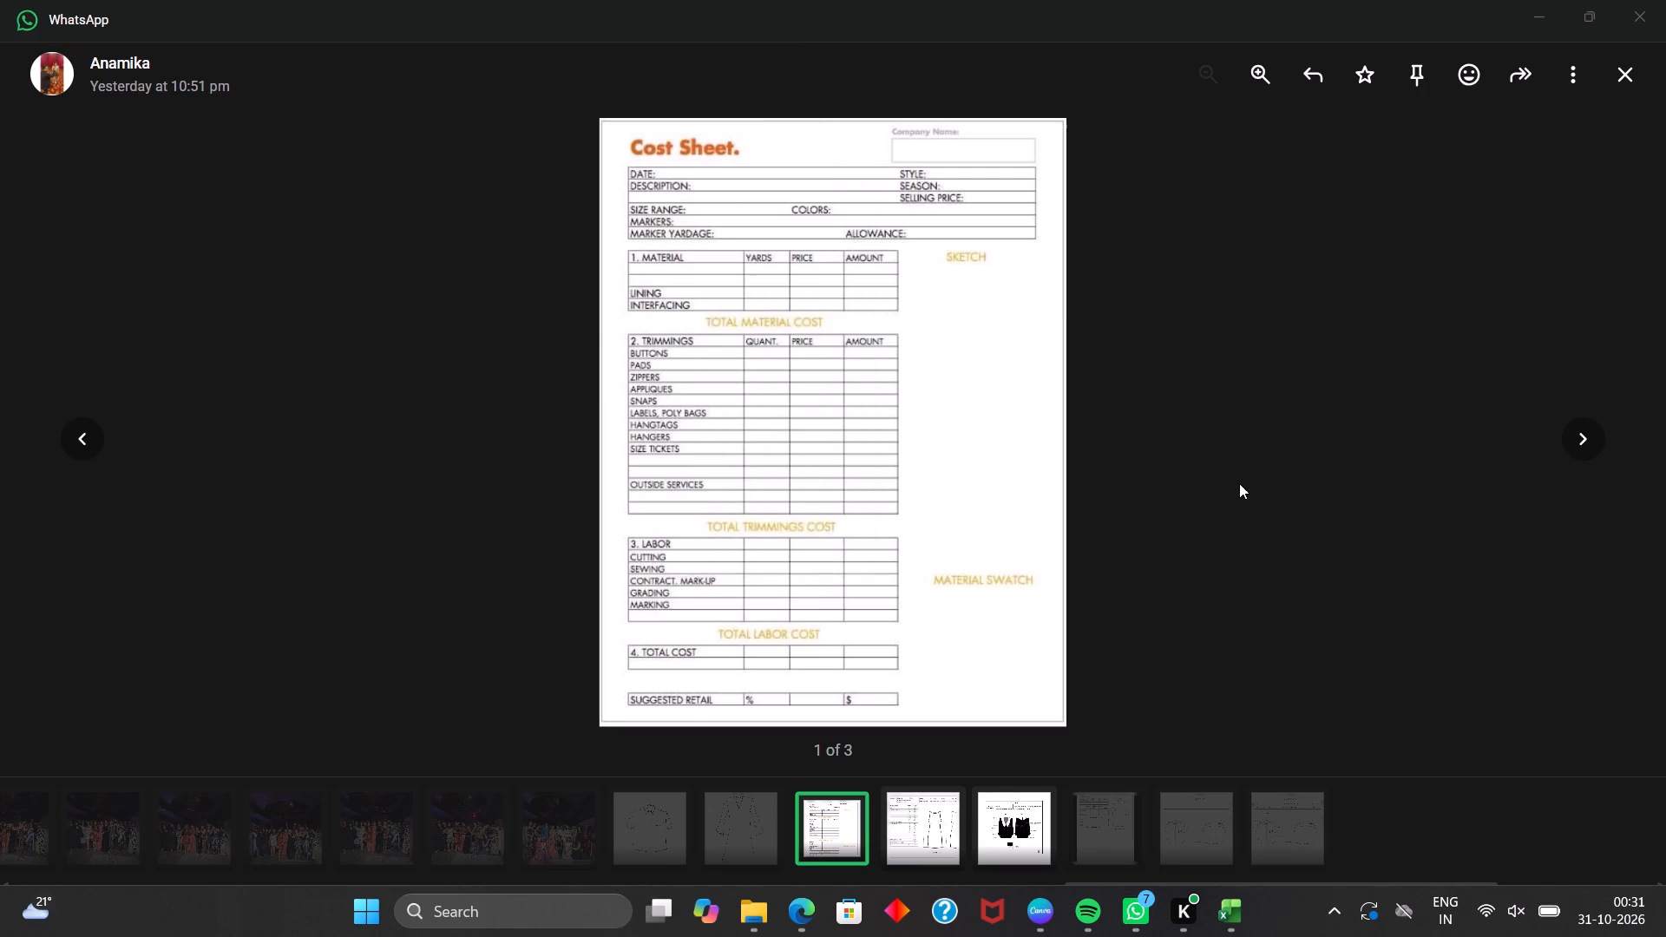
Switch to File Explorer and open the Downloads folder to look for the saved image.
left_click(751, 921)
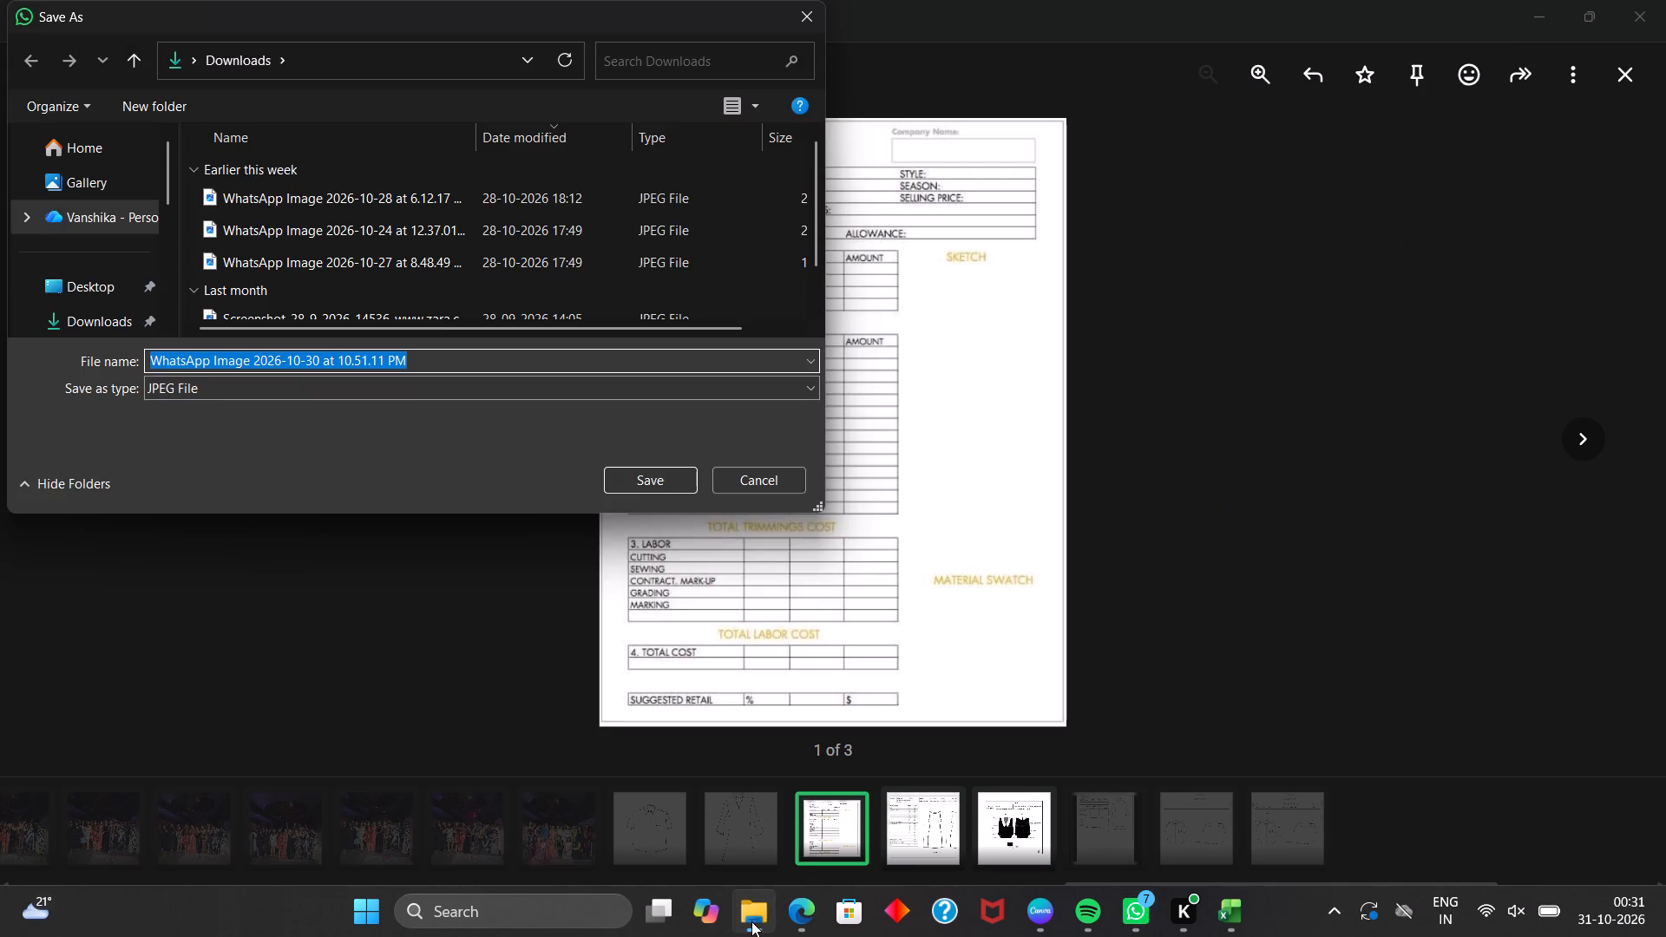
scroll(658, 553, "up", 5)
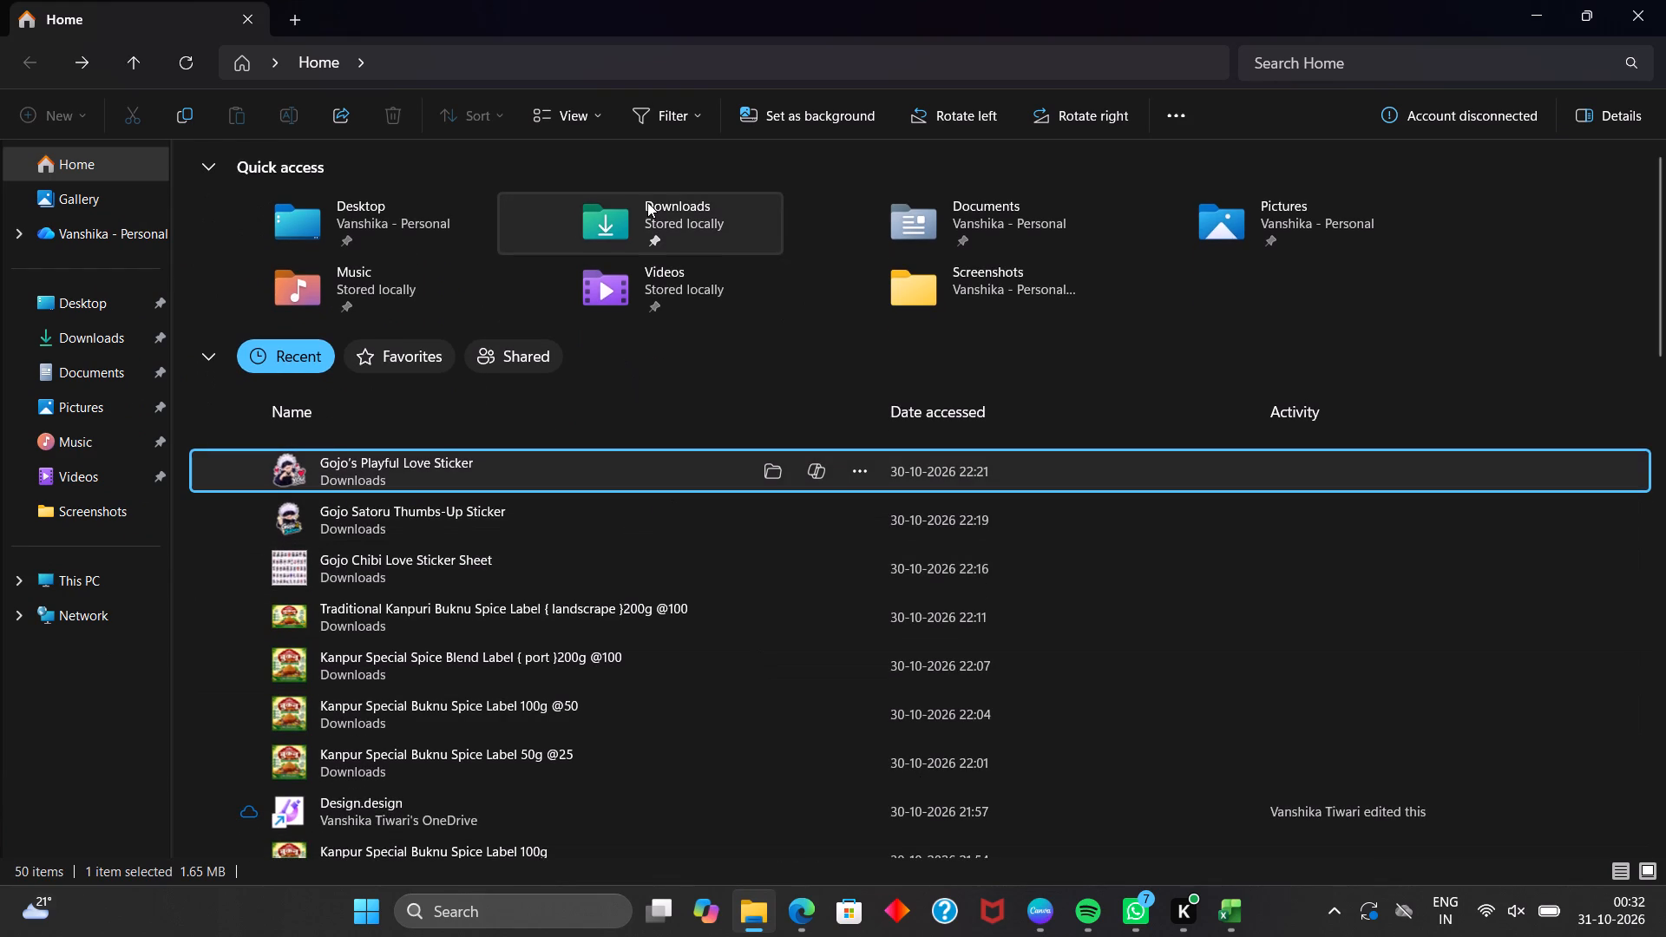
left_click(672, 202)
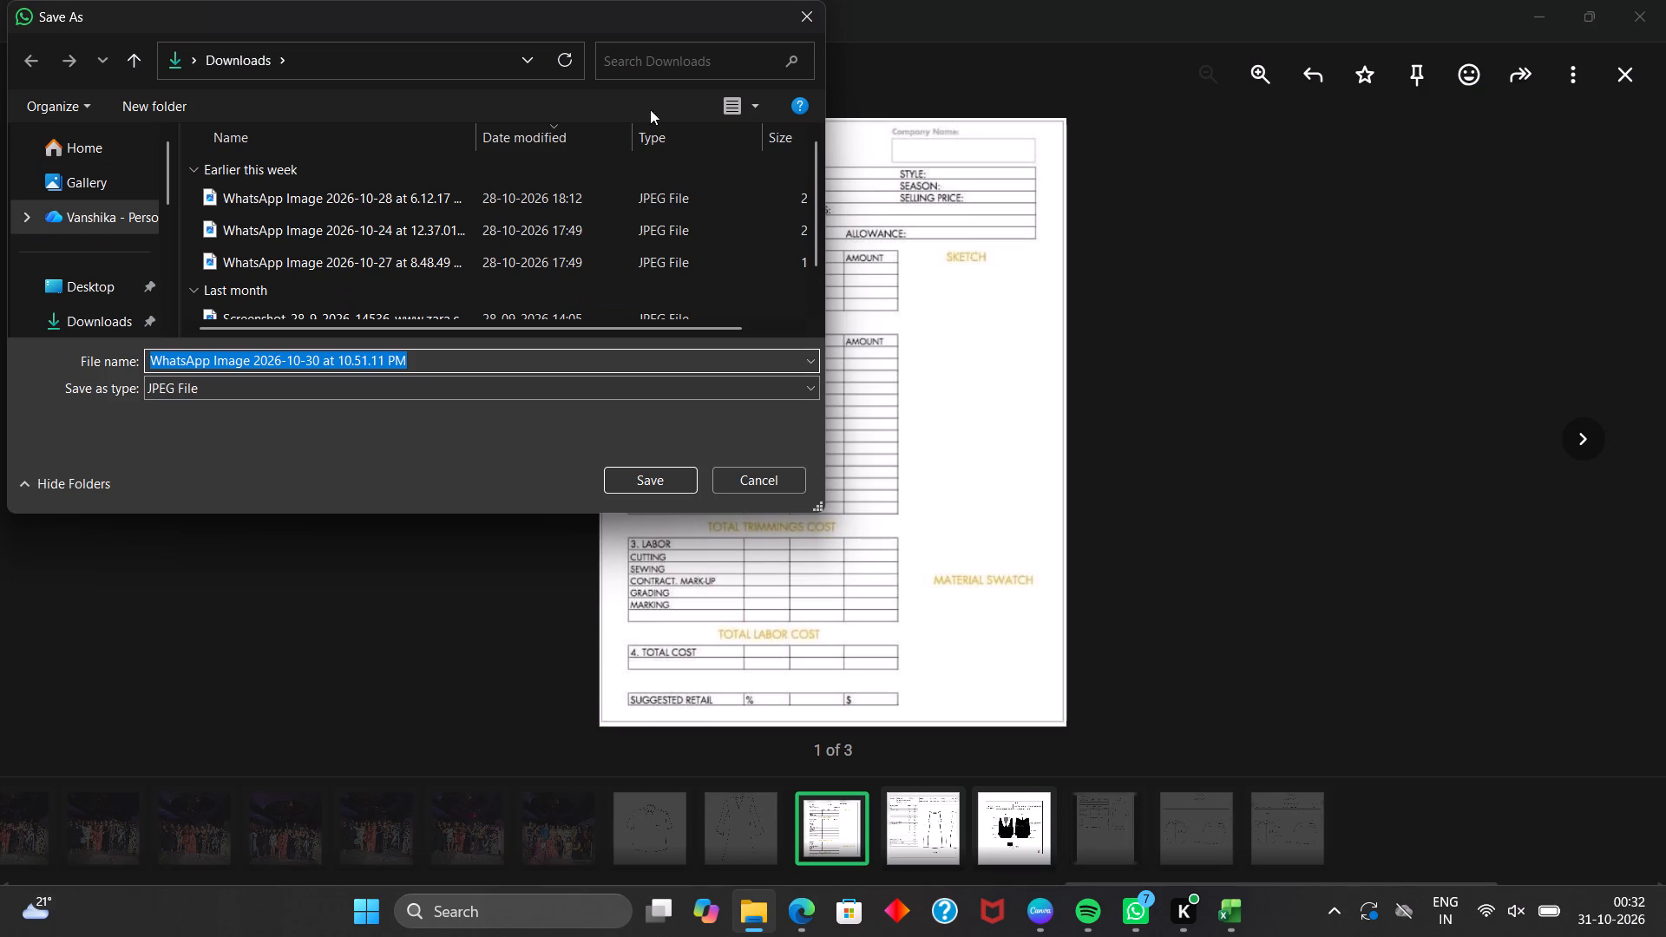
left_click(800, 10)
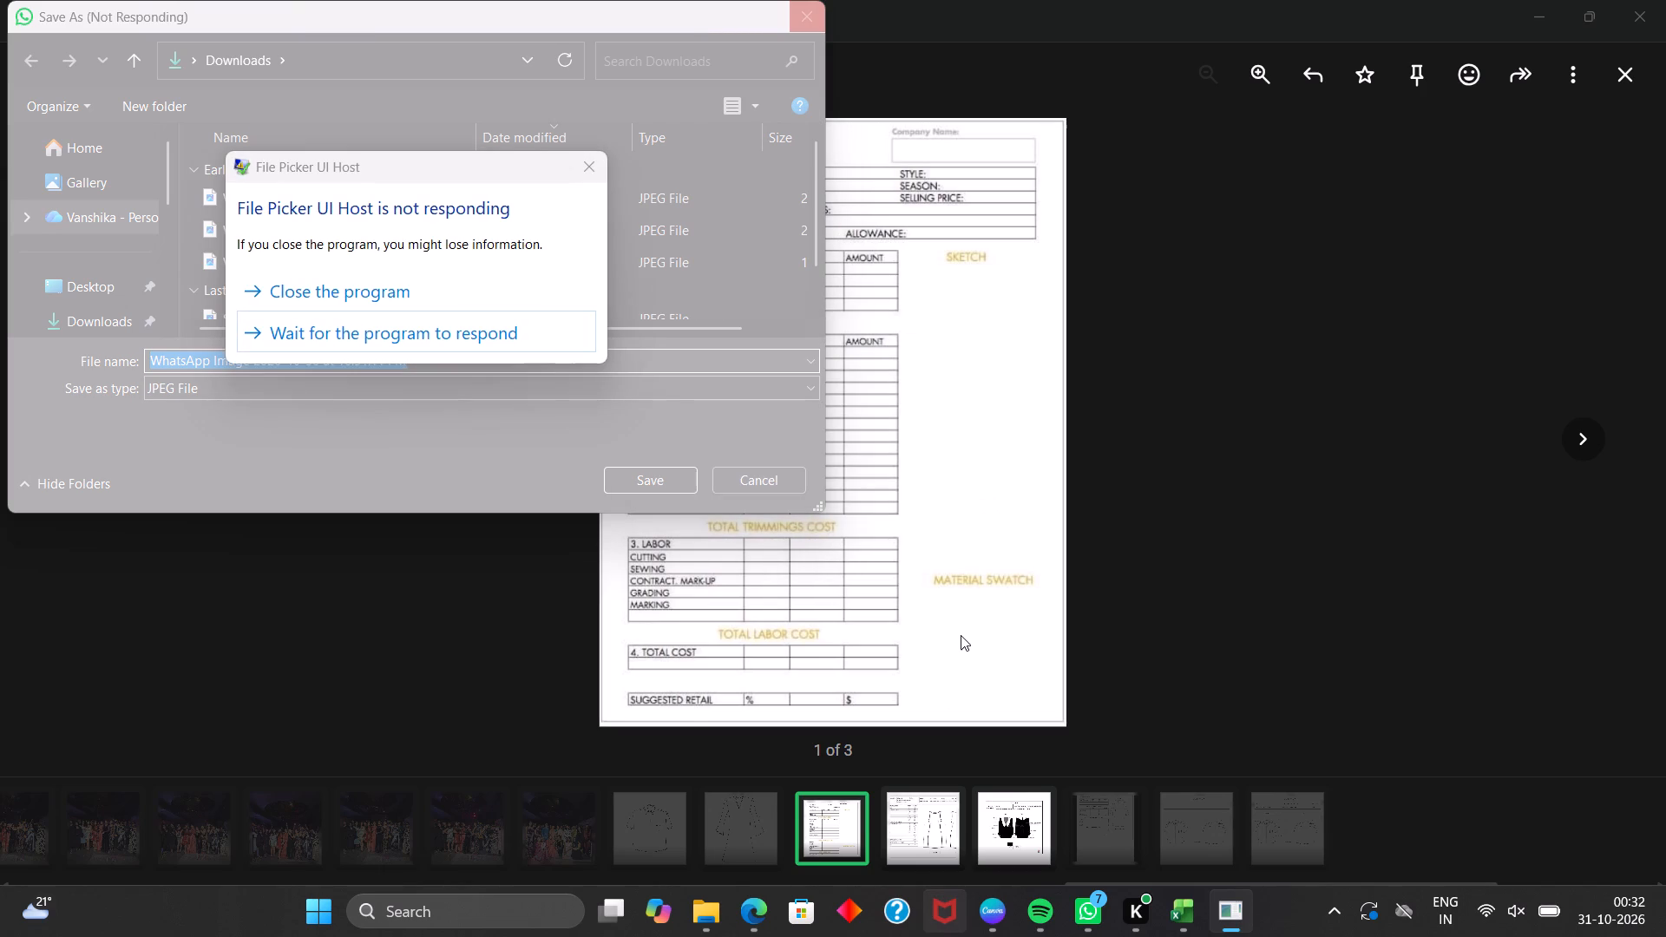
Close the unresponsive File Picker UI Host program behind the Save As window instead of waiting for it.
left_click(585, 163)
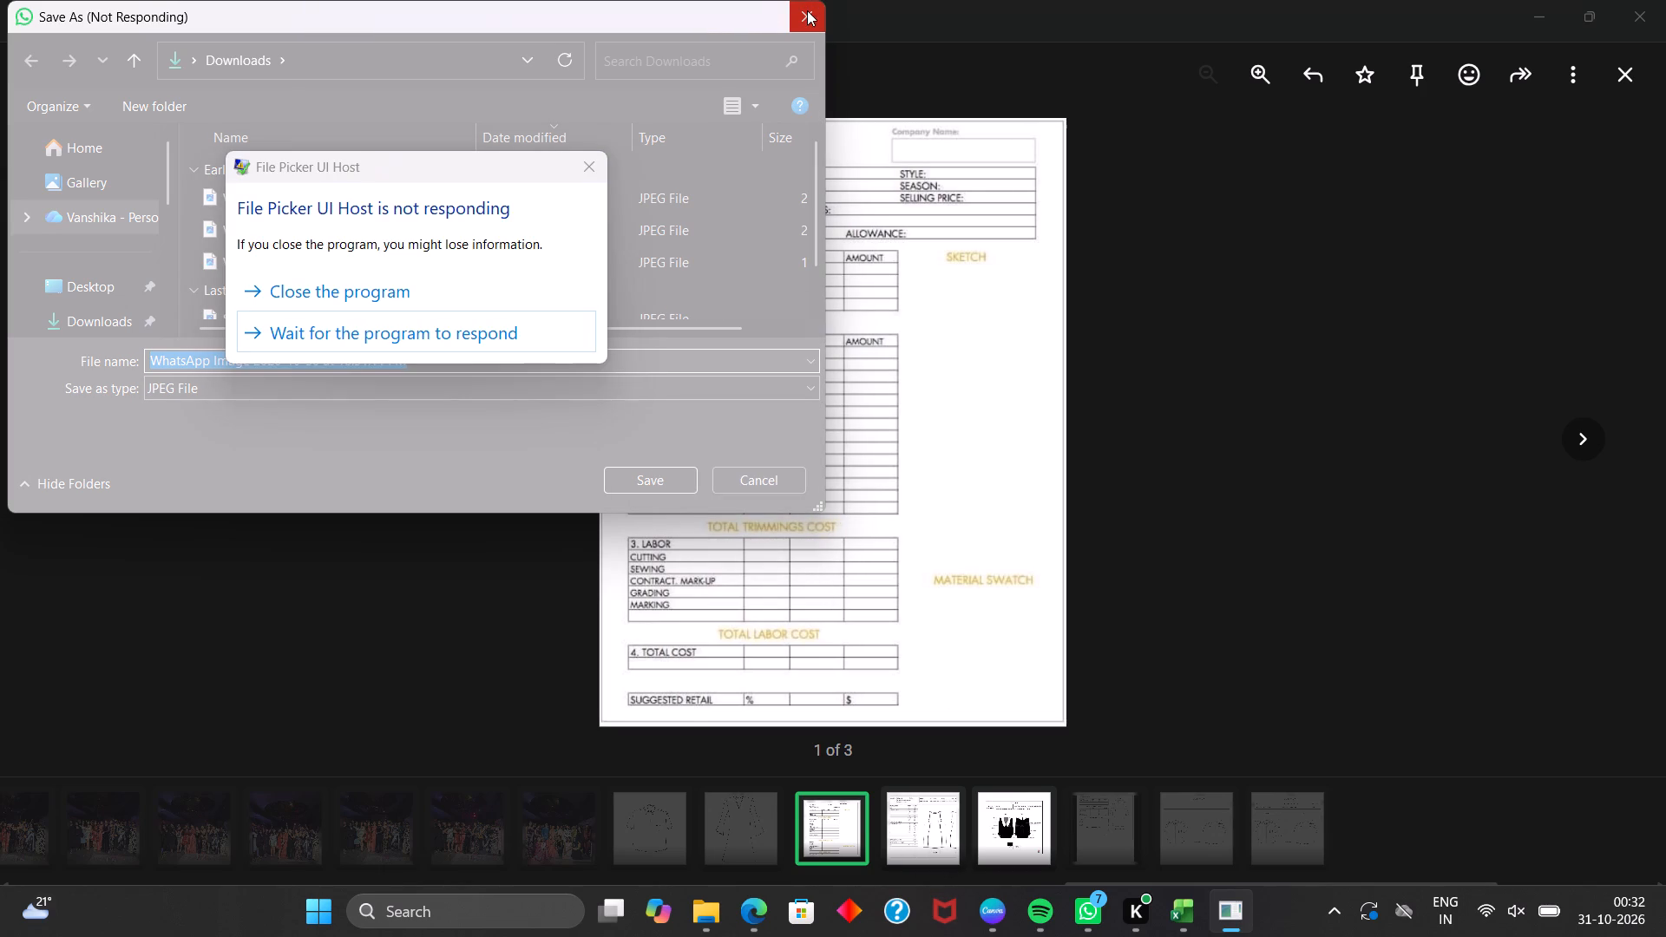
left_click(395, 296)
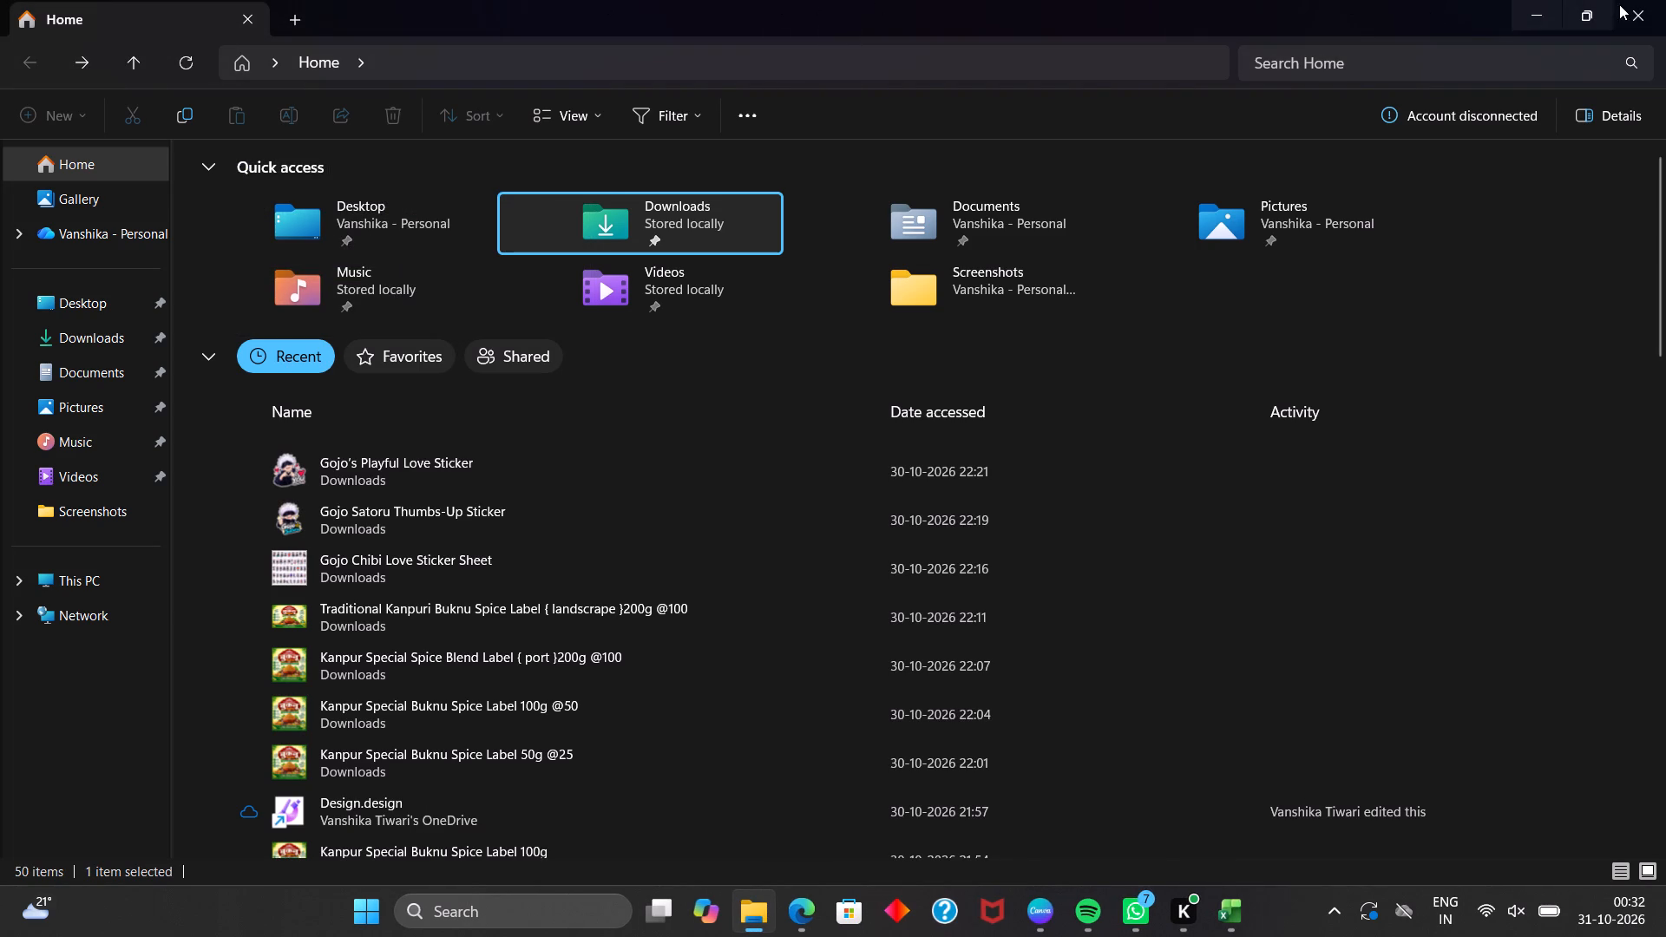
Close the File Explorer window and the WhatsApp window showing the reference cost sheet image, leaving the Cost Sheet design open.
left_click(1658, 4)
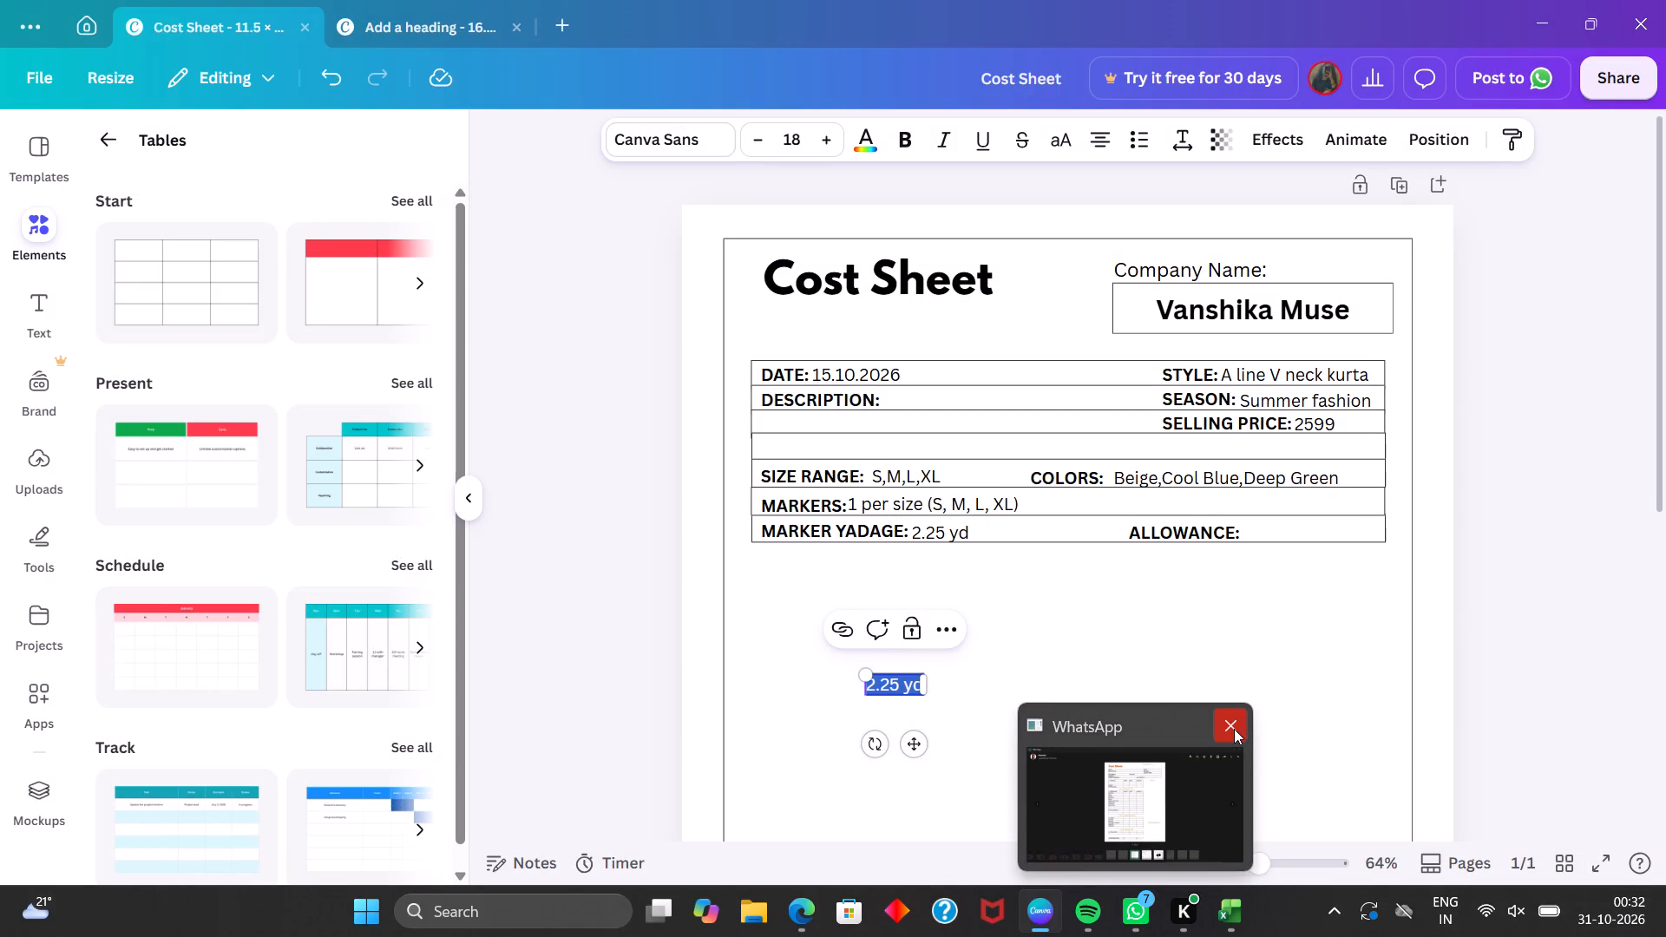
left_click(1234, 729)
left_click(1234, 729)
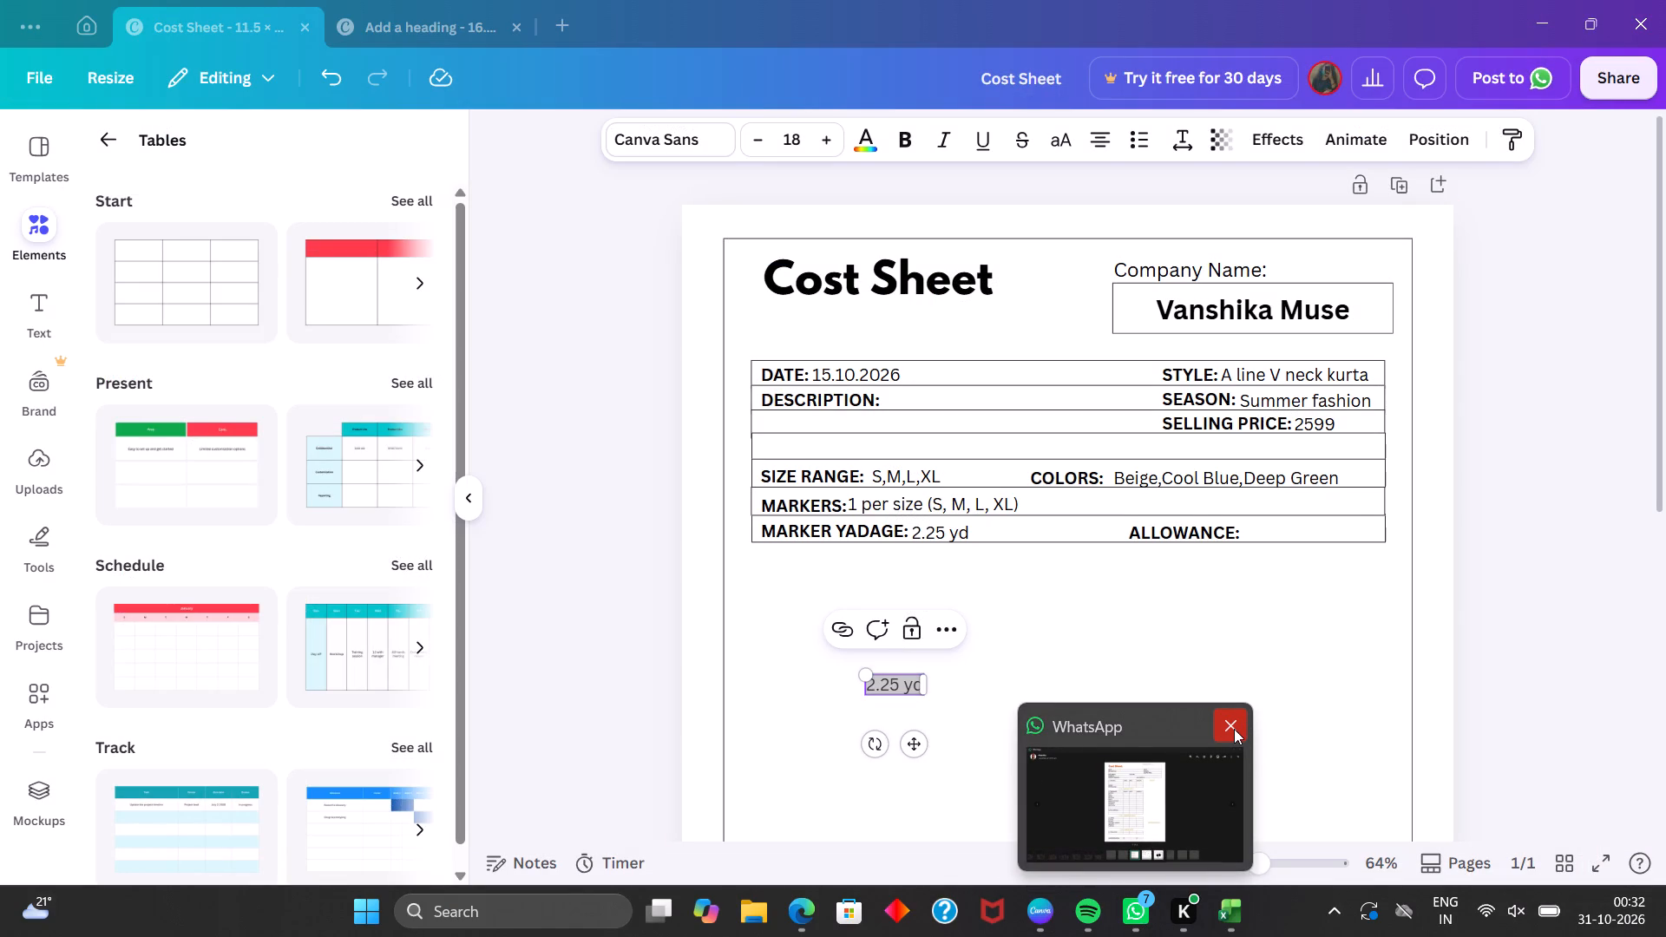
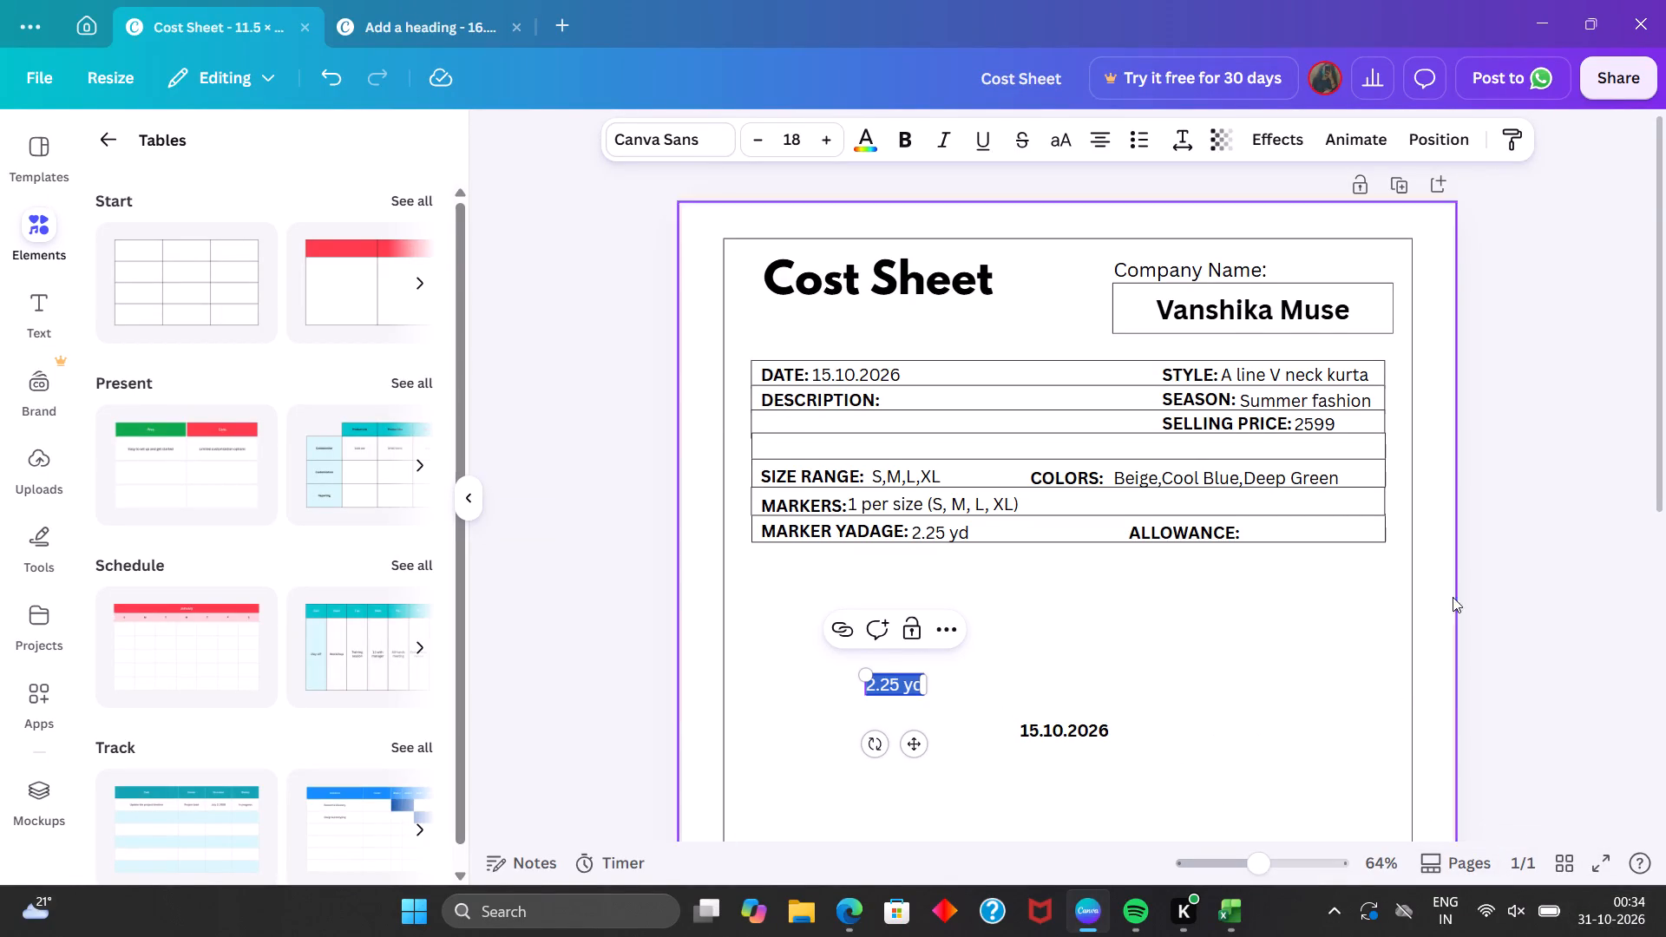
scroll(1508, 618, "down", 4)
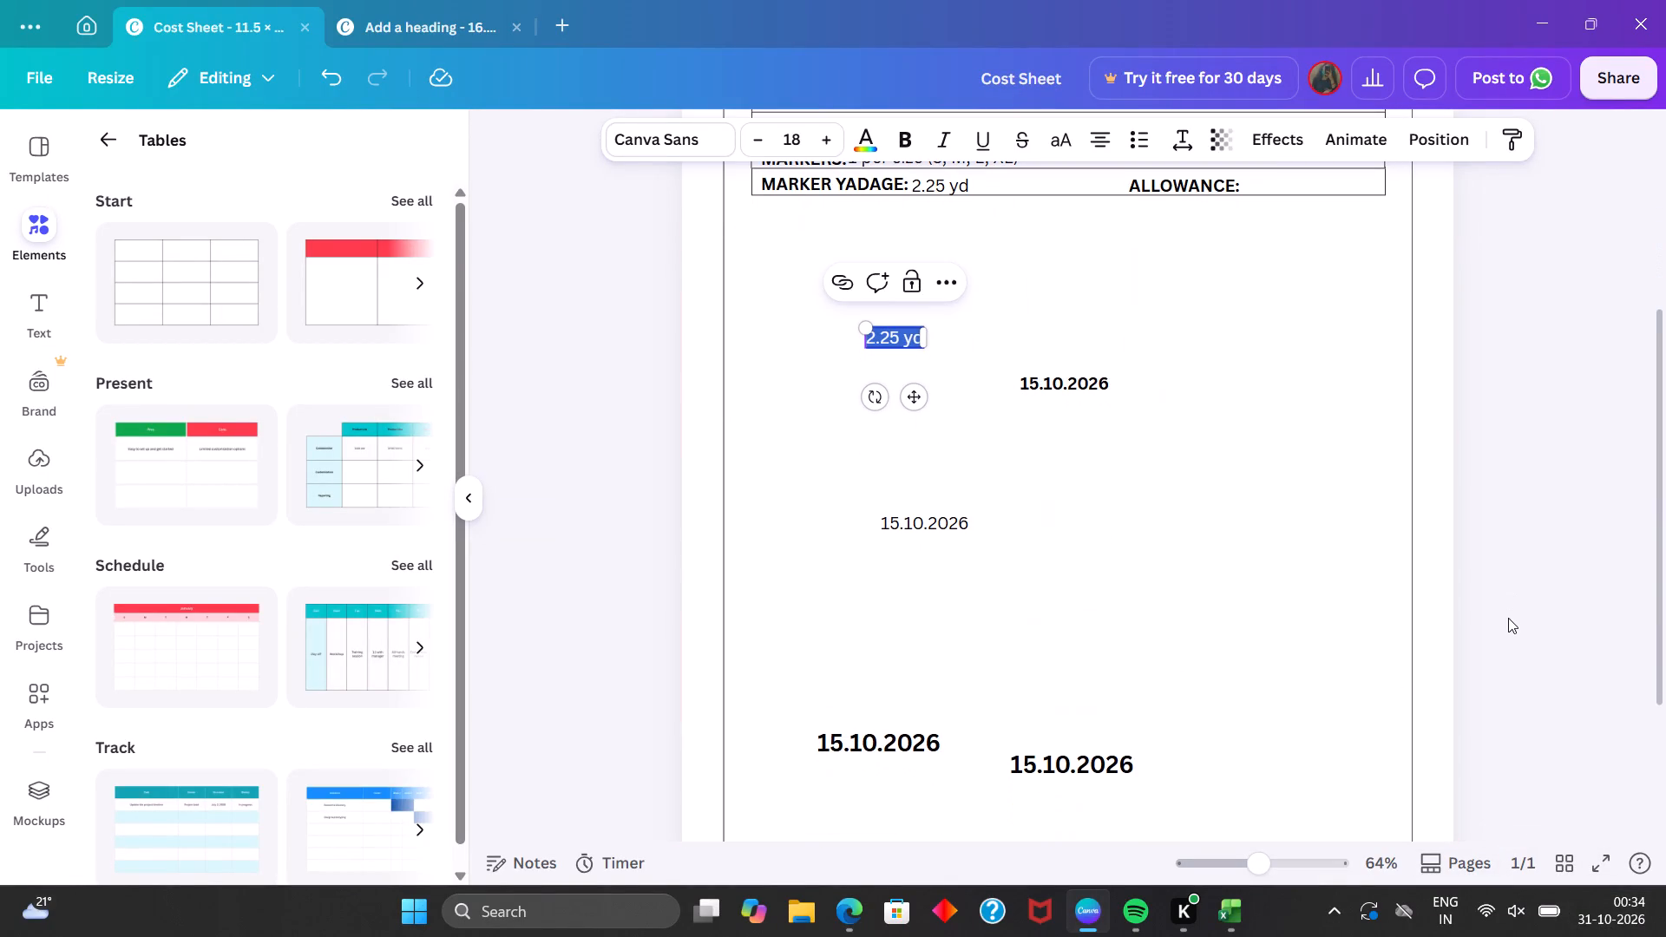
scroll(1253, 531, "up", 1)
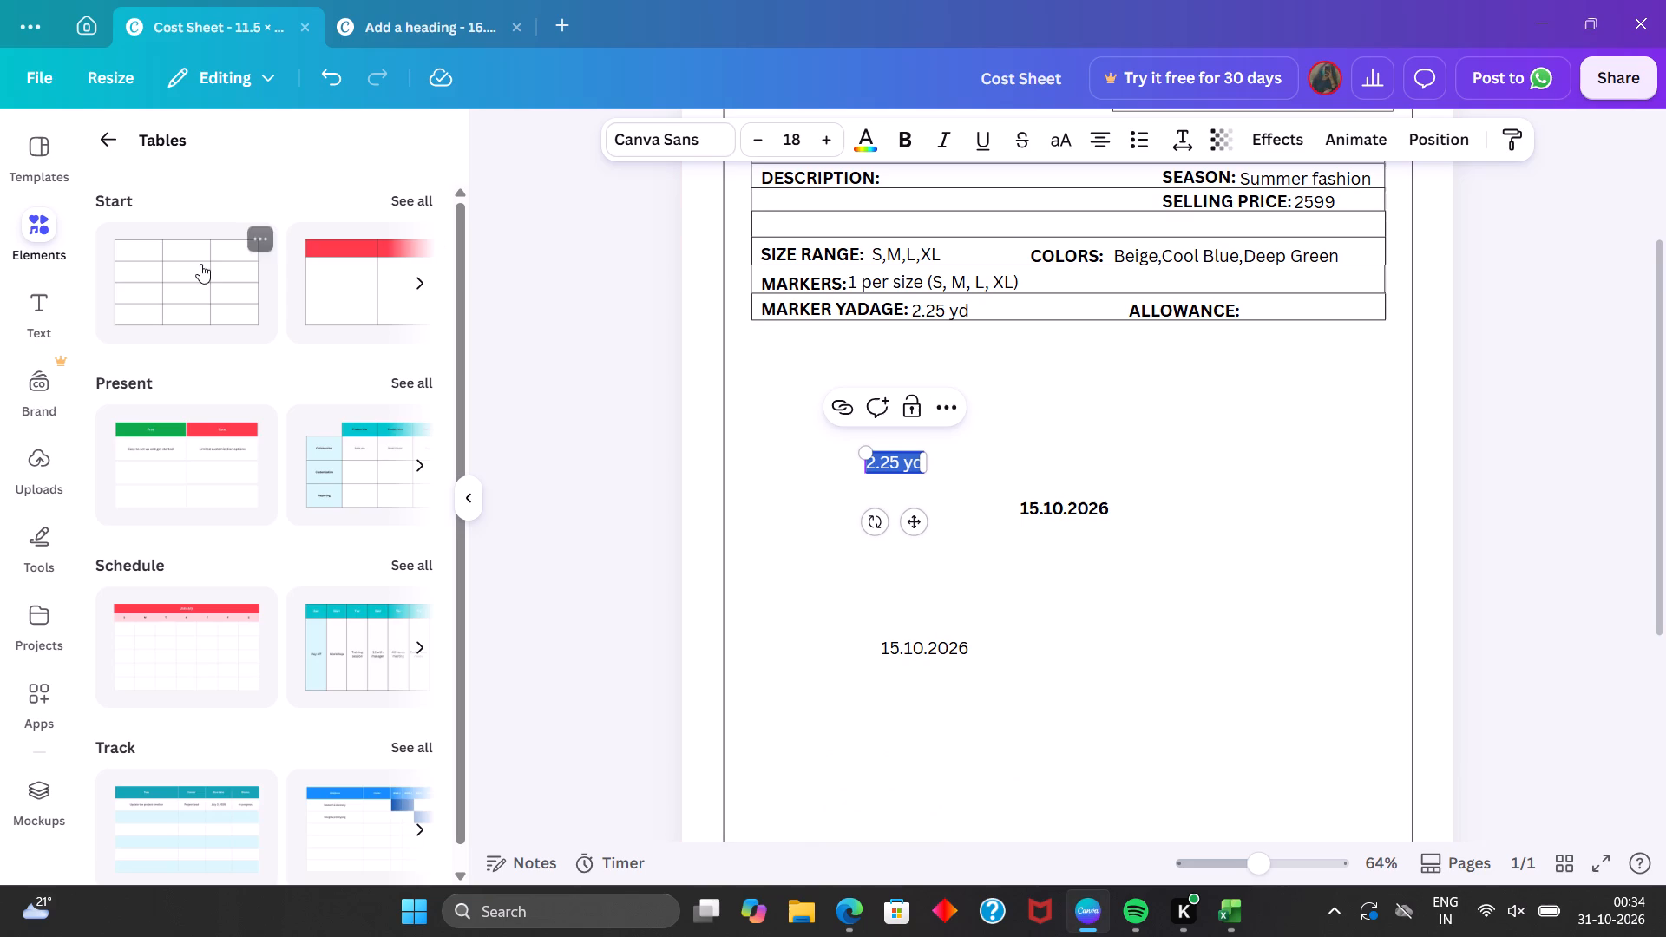
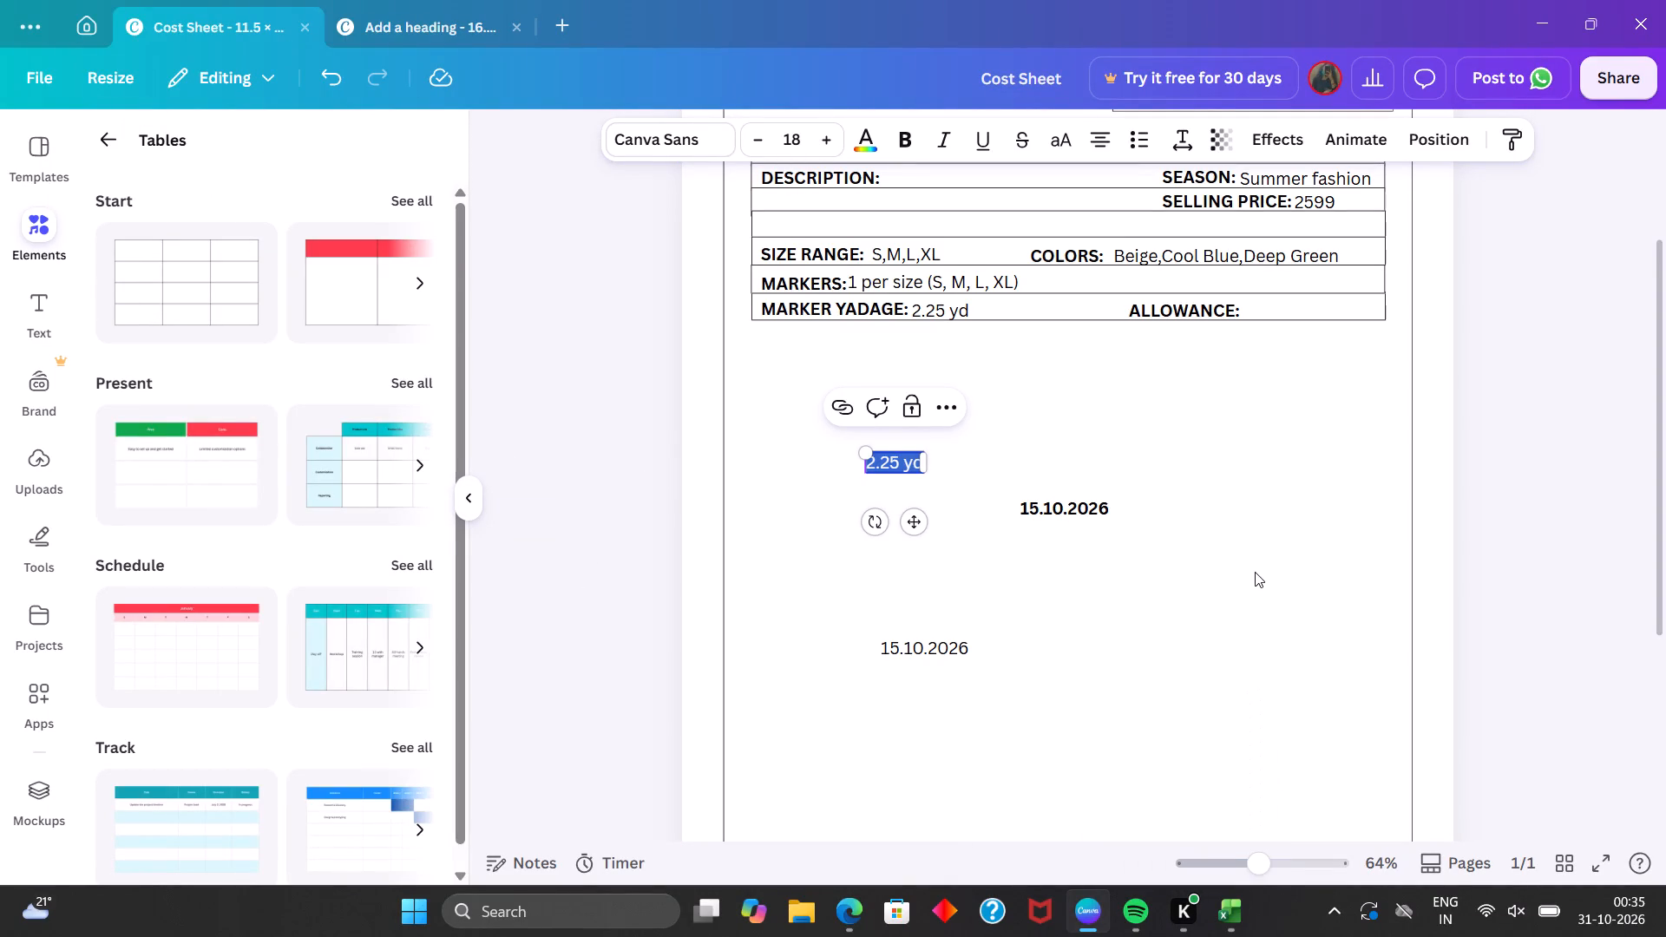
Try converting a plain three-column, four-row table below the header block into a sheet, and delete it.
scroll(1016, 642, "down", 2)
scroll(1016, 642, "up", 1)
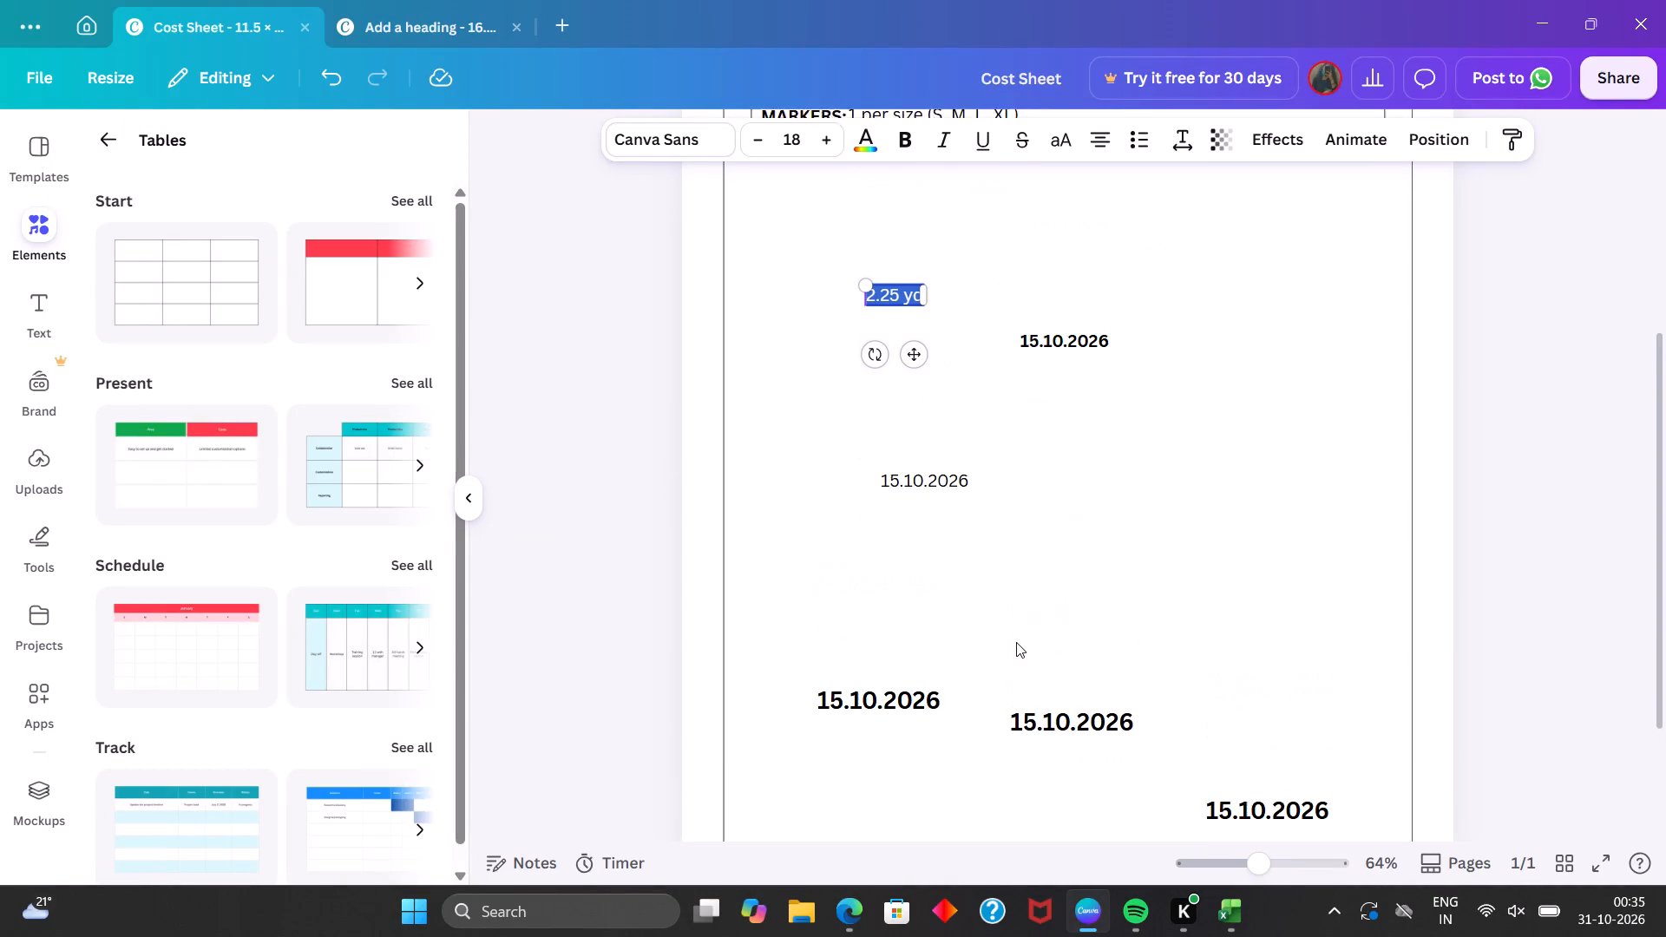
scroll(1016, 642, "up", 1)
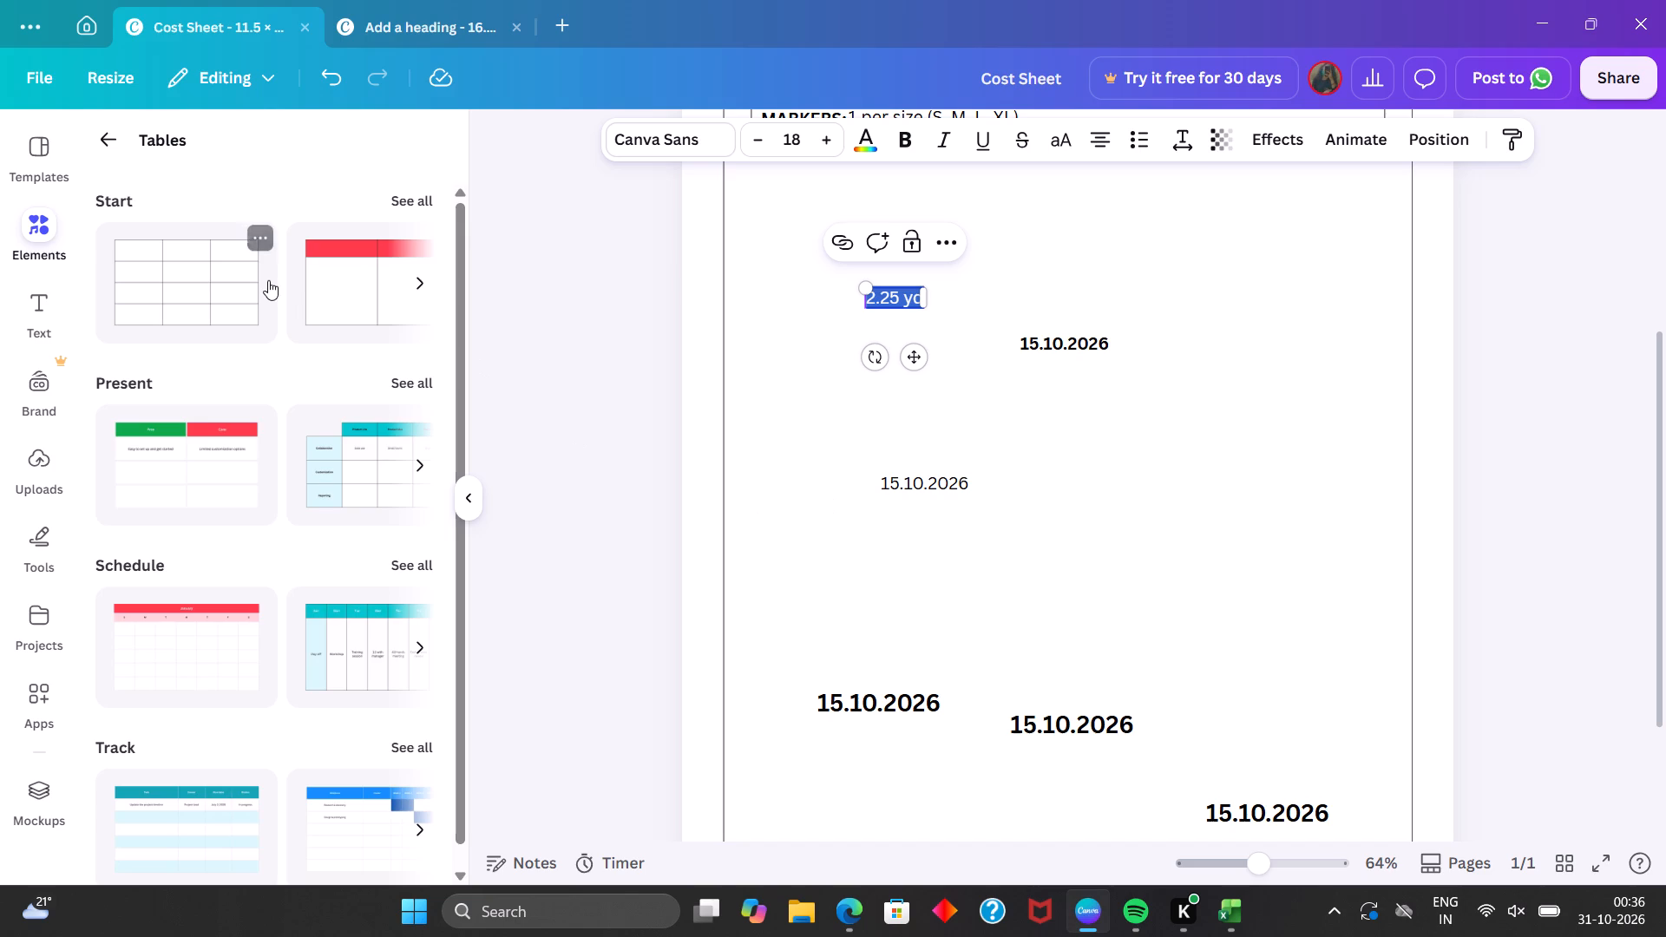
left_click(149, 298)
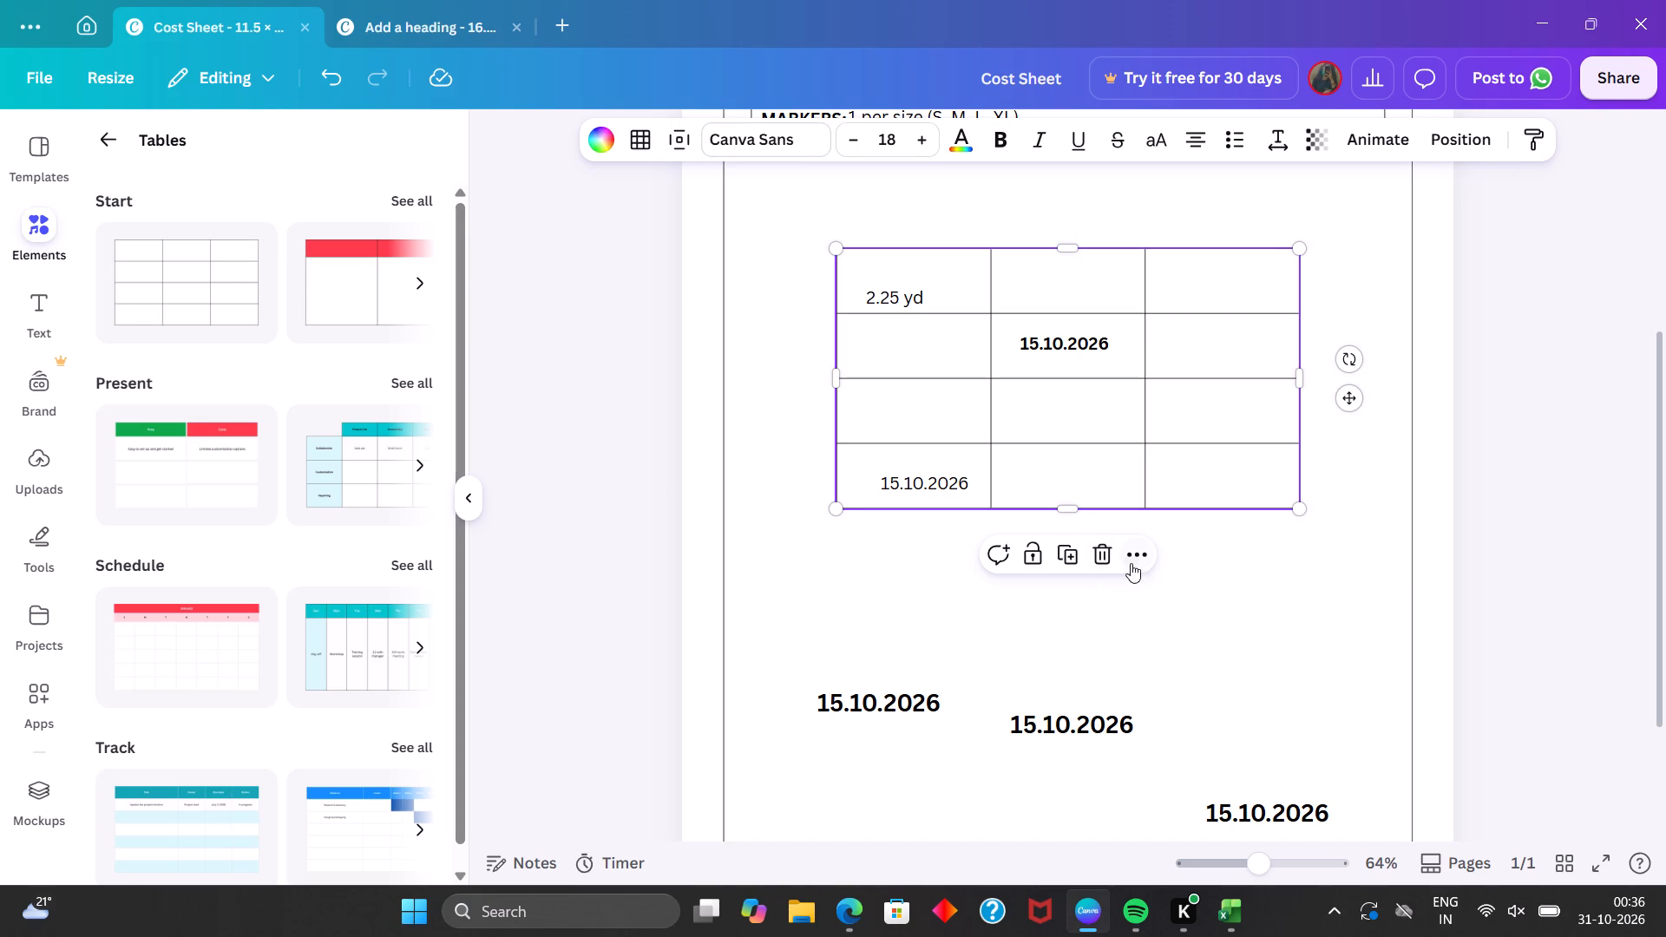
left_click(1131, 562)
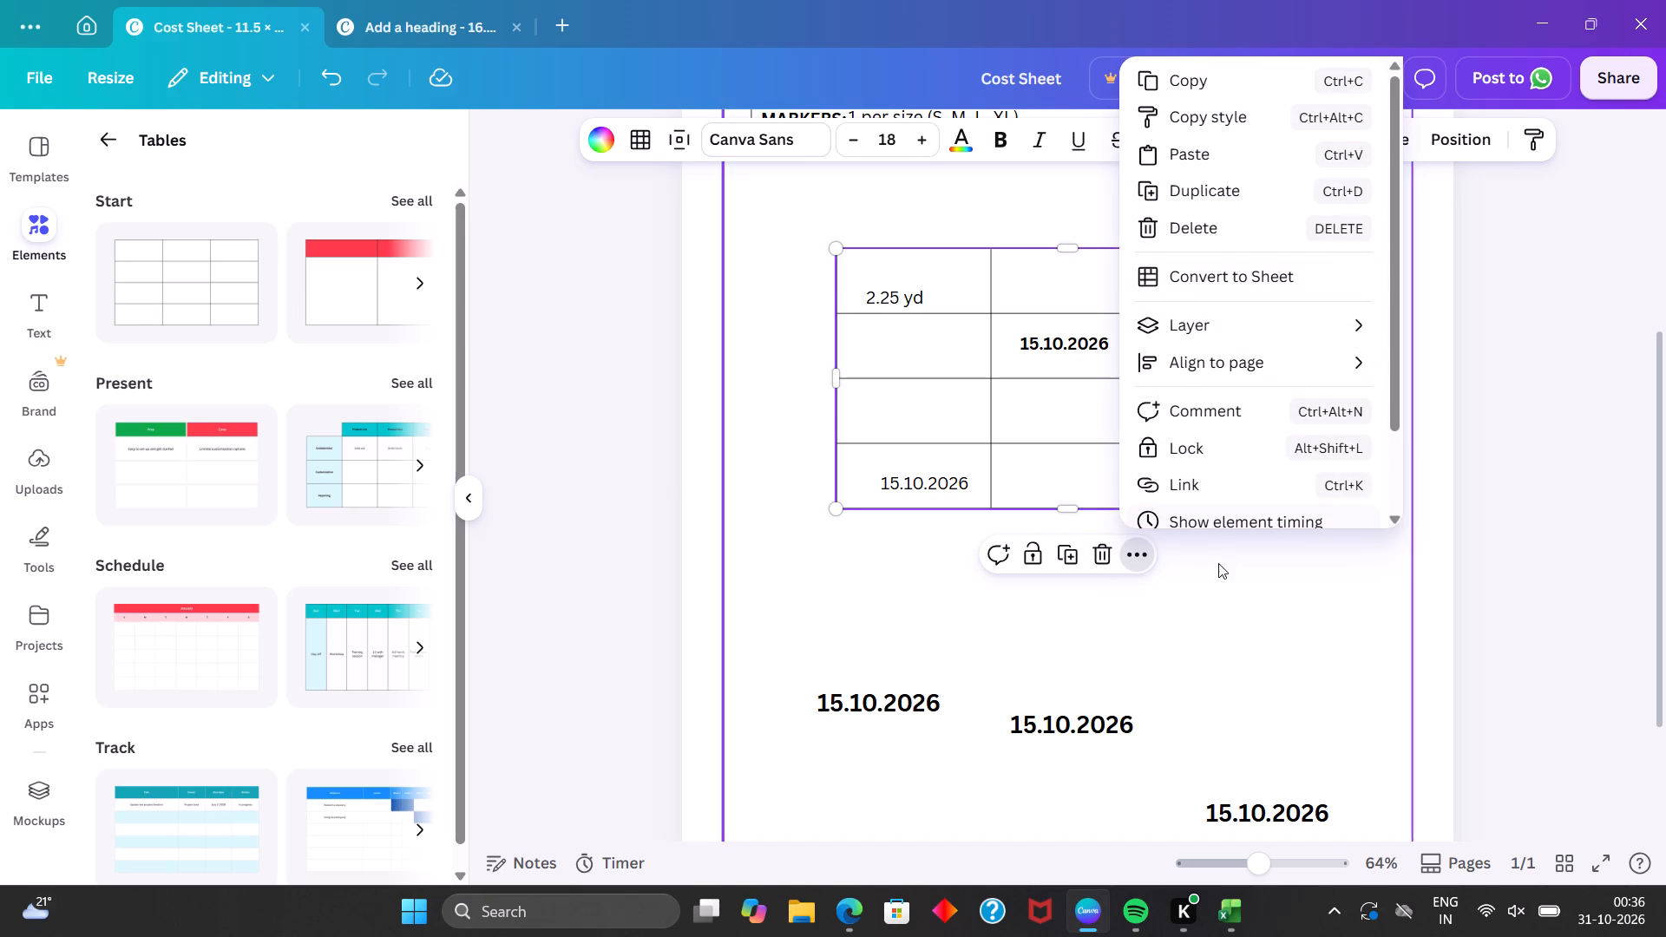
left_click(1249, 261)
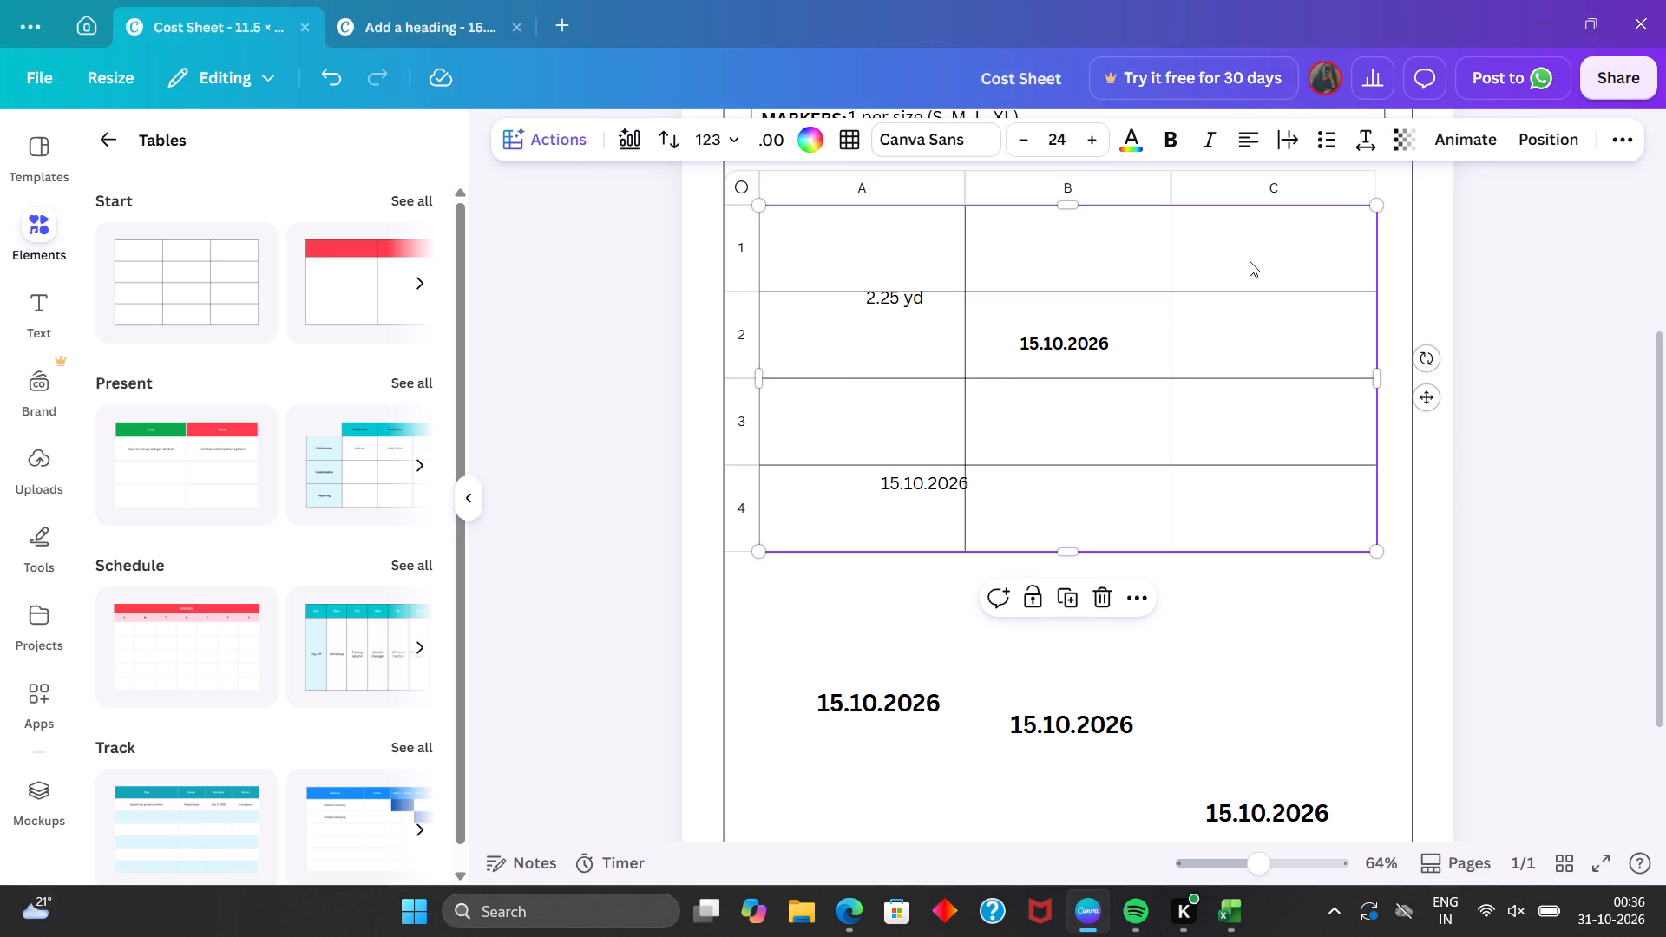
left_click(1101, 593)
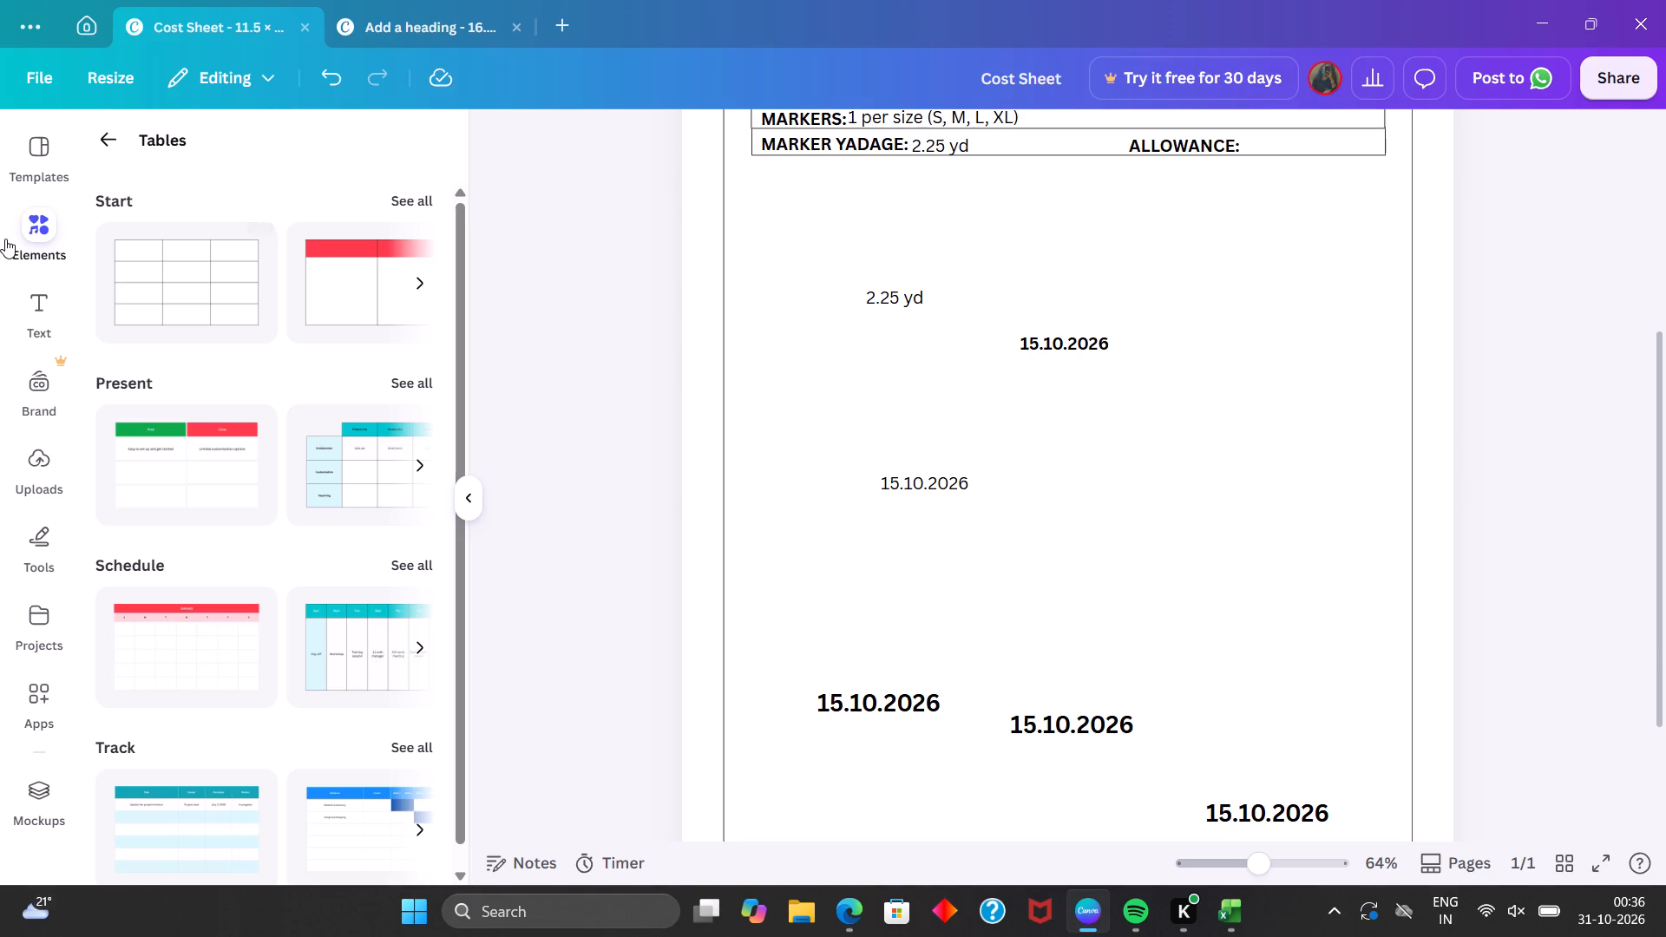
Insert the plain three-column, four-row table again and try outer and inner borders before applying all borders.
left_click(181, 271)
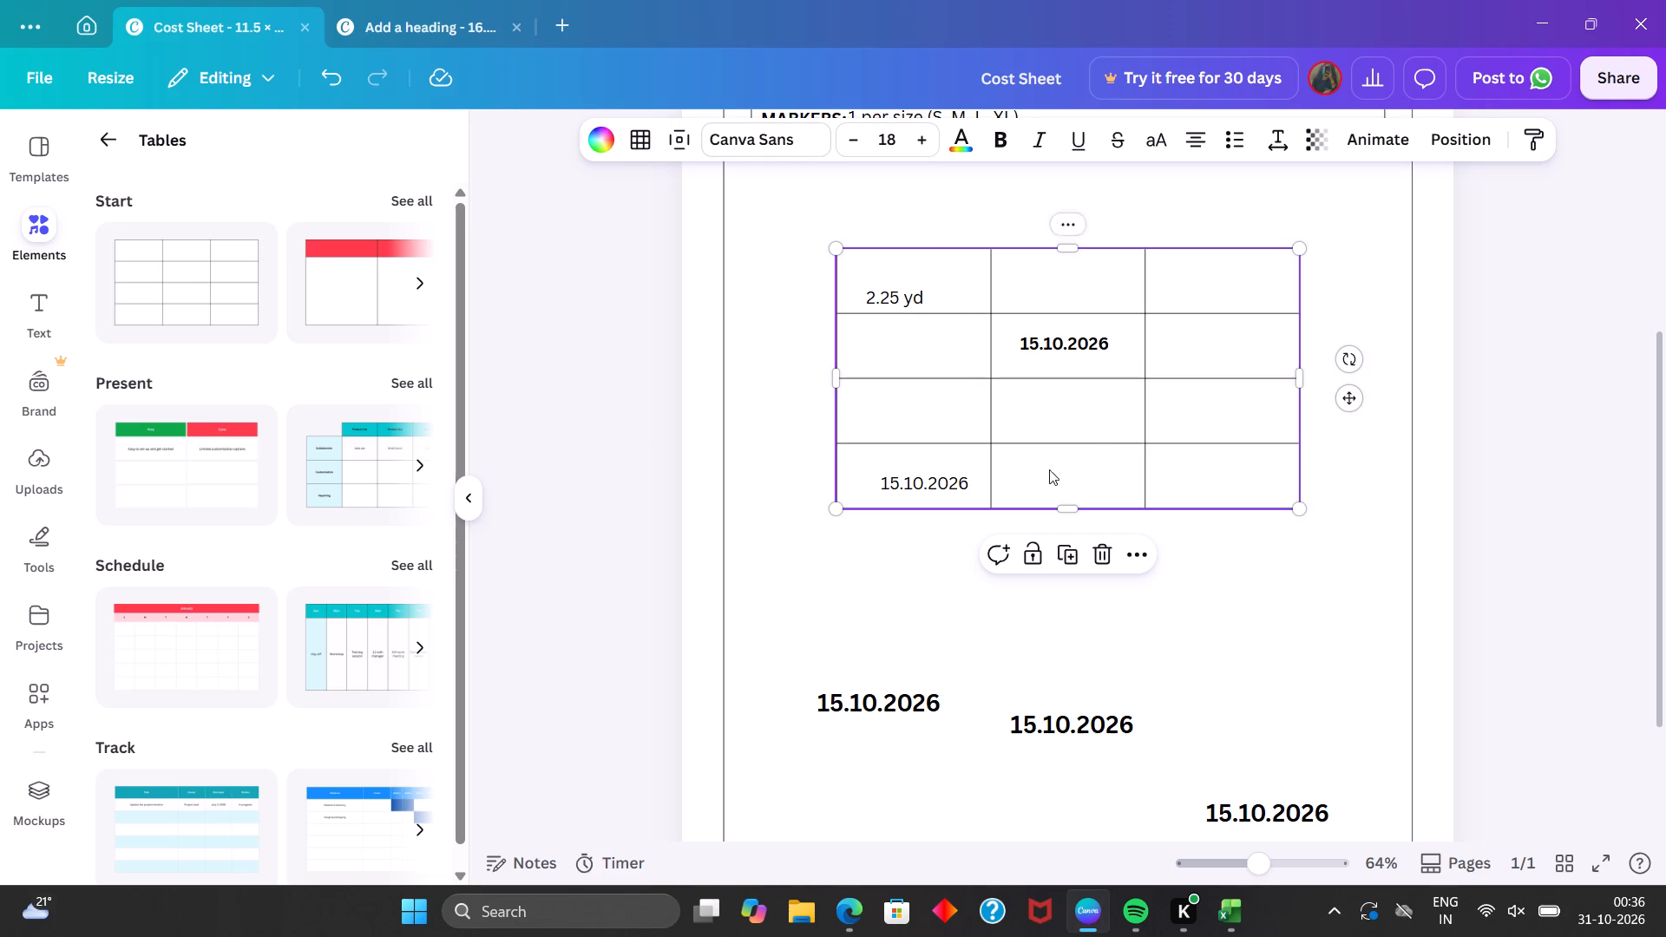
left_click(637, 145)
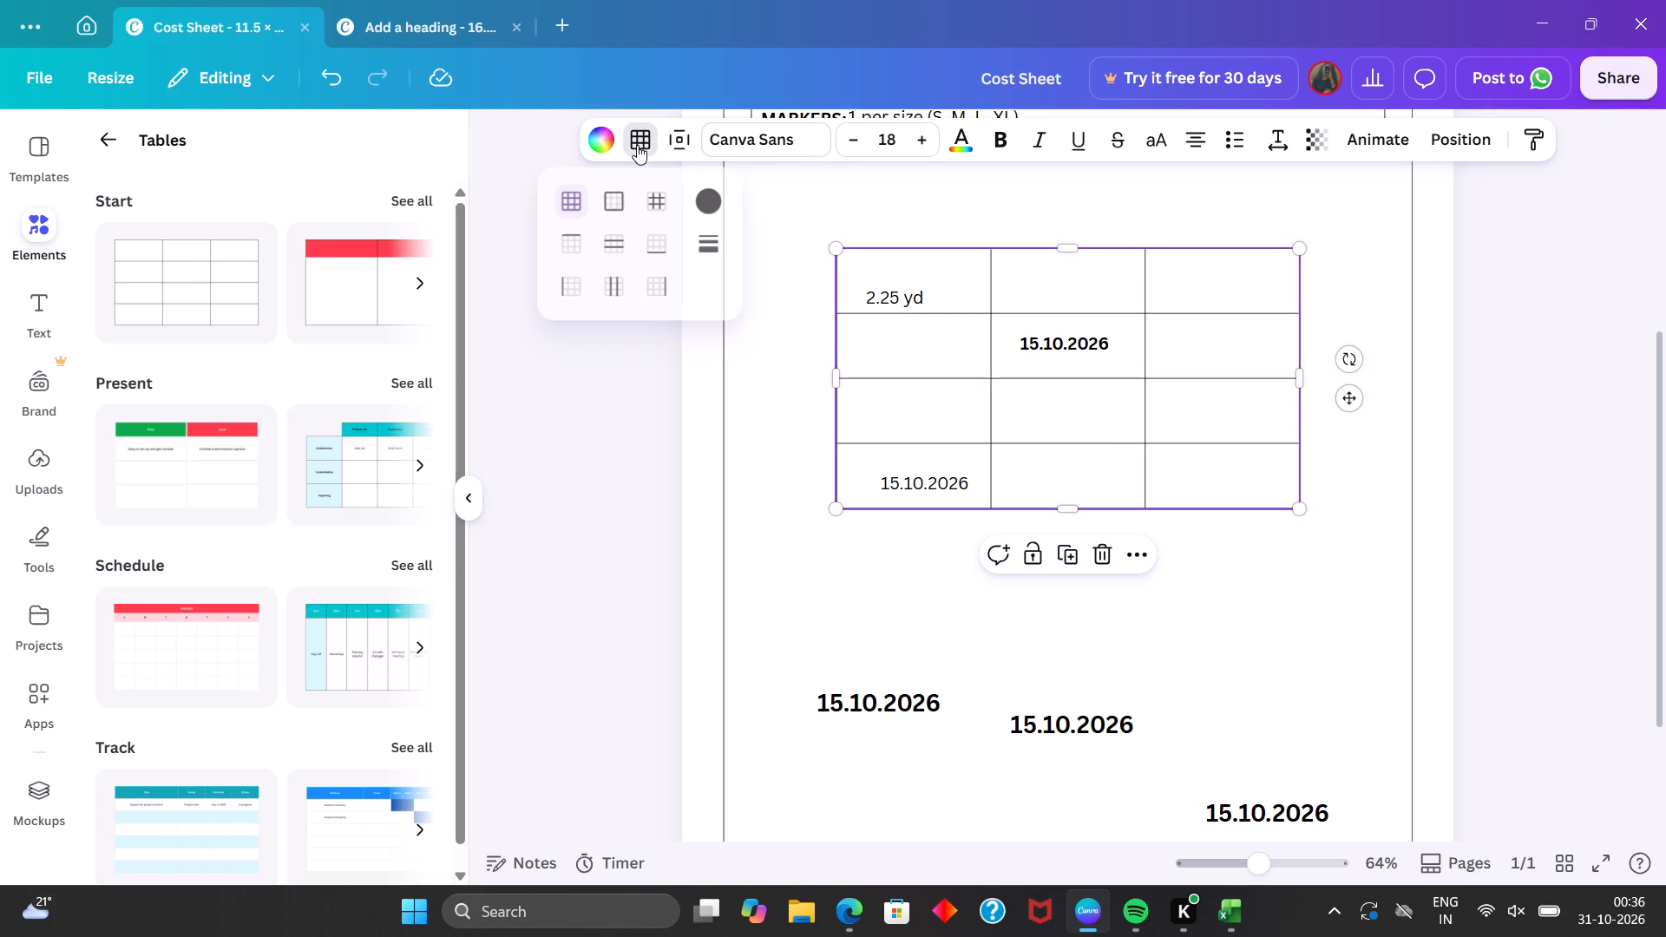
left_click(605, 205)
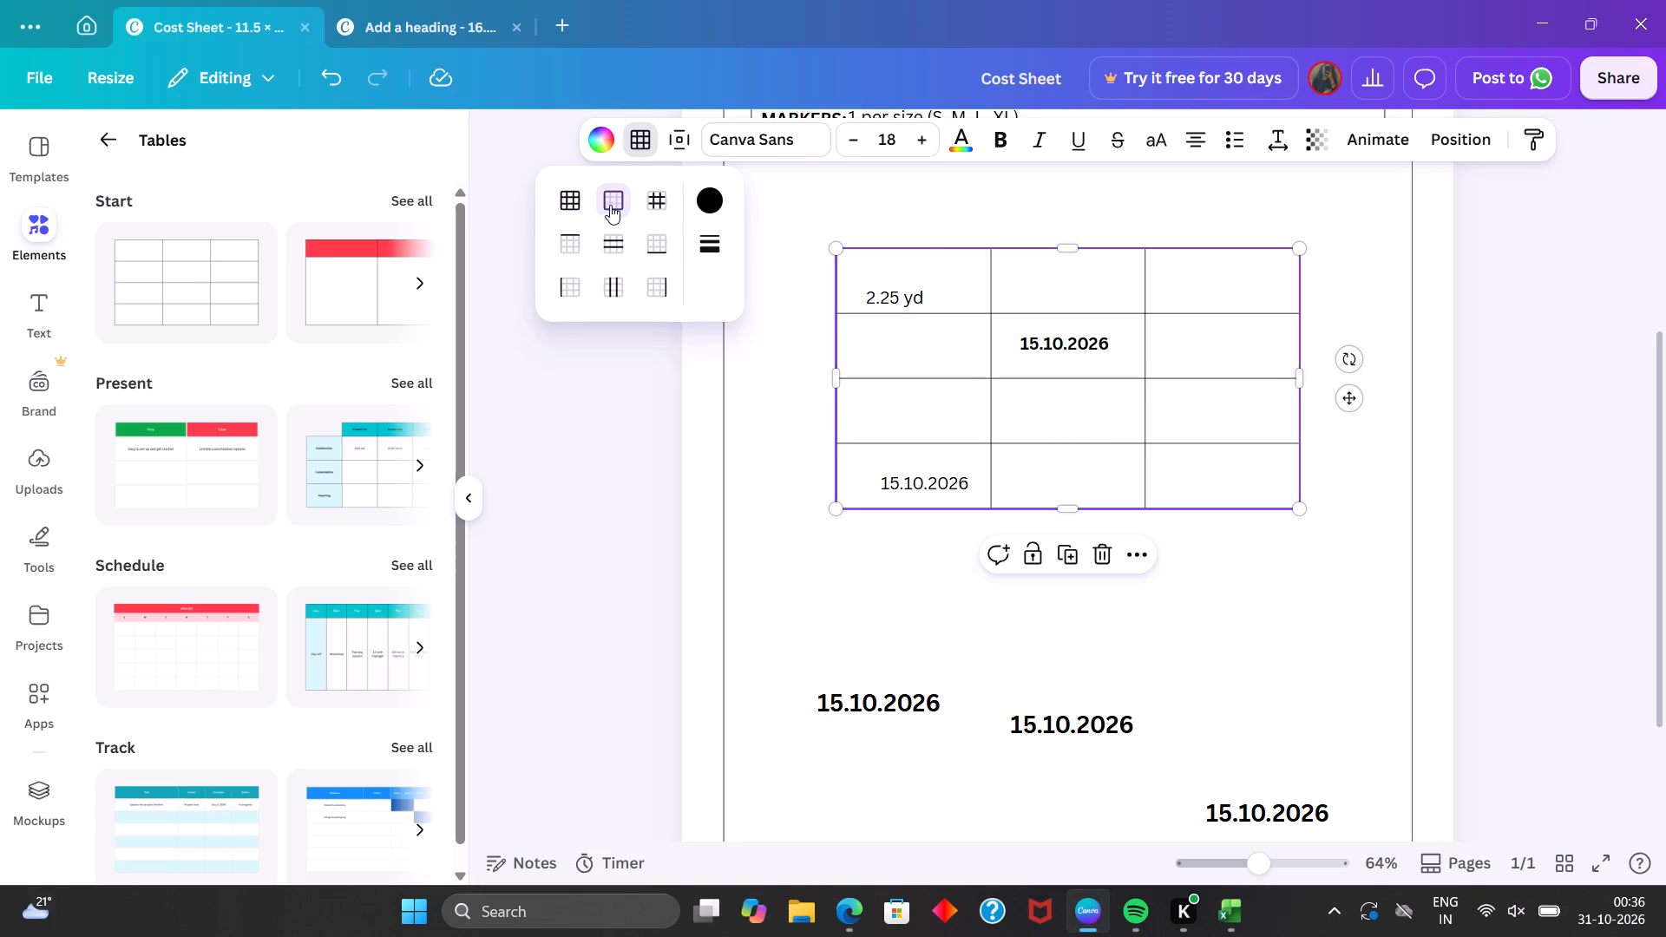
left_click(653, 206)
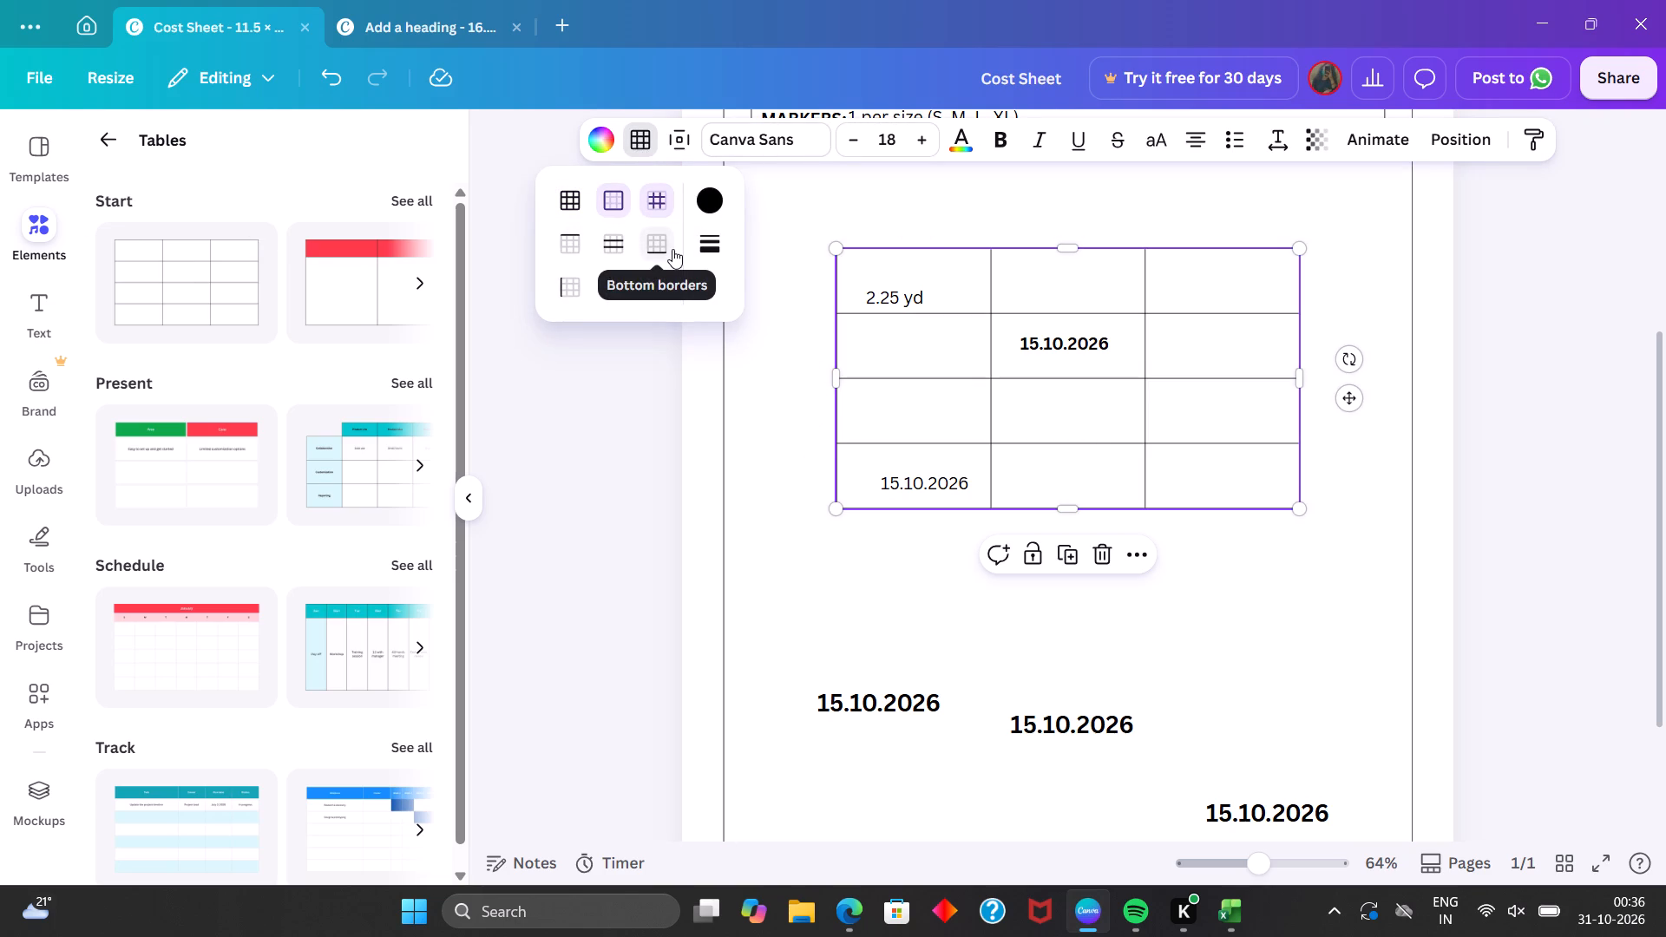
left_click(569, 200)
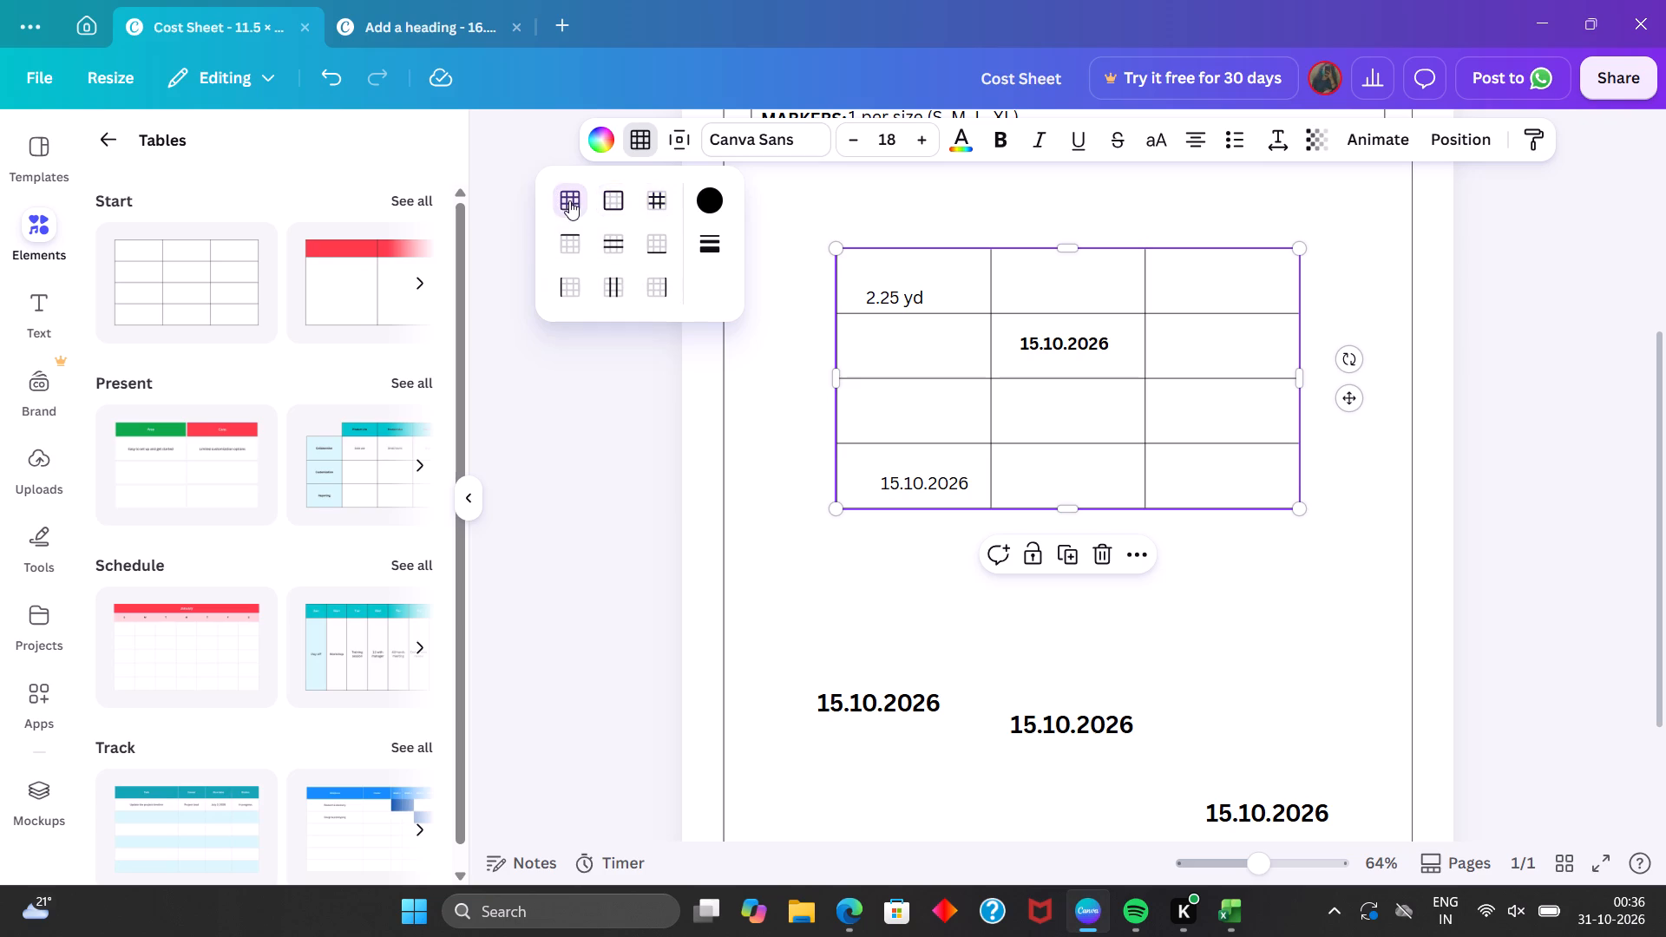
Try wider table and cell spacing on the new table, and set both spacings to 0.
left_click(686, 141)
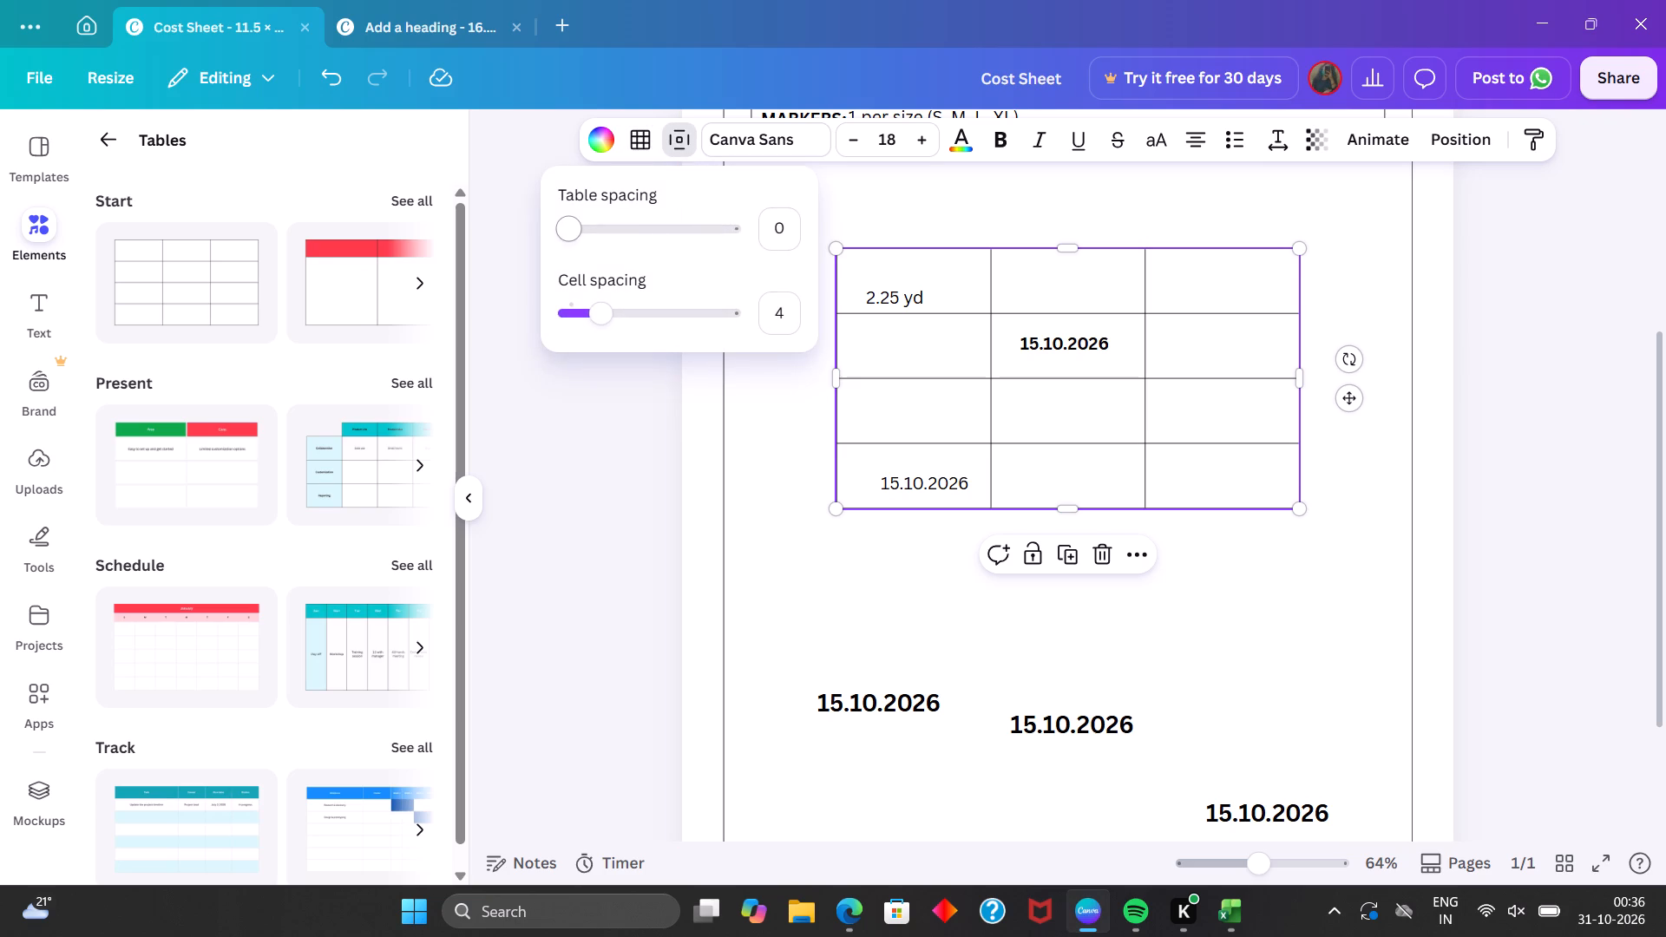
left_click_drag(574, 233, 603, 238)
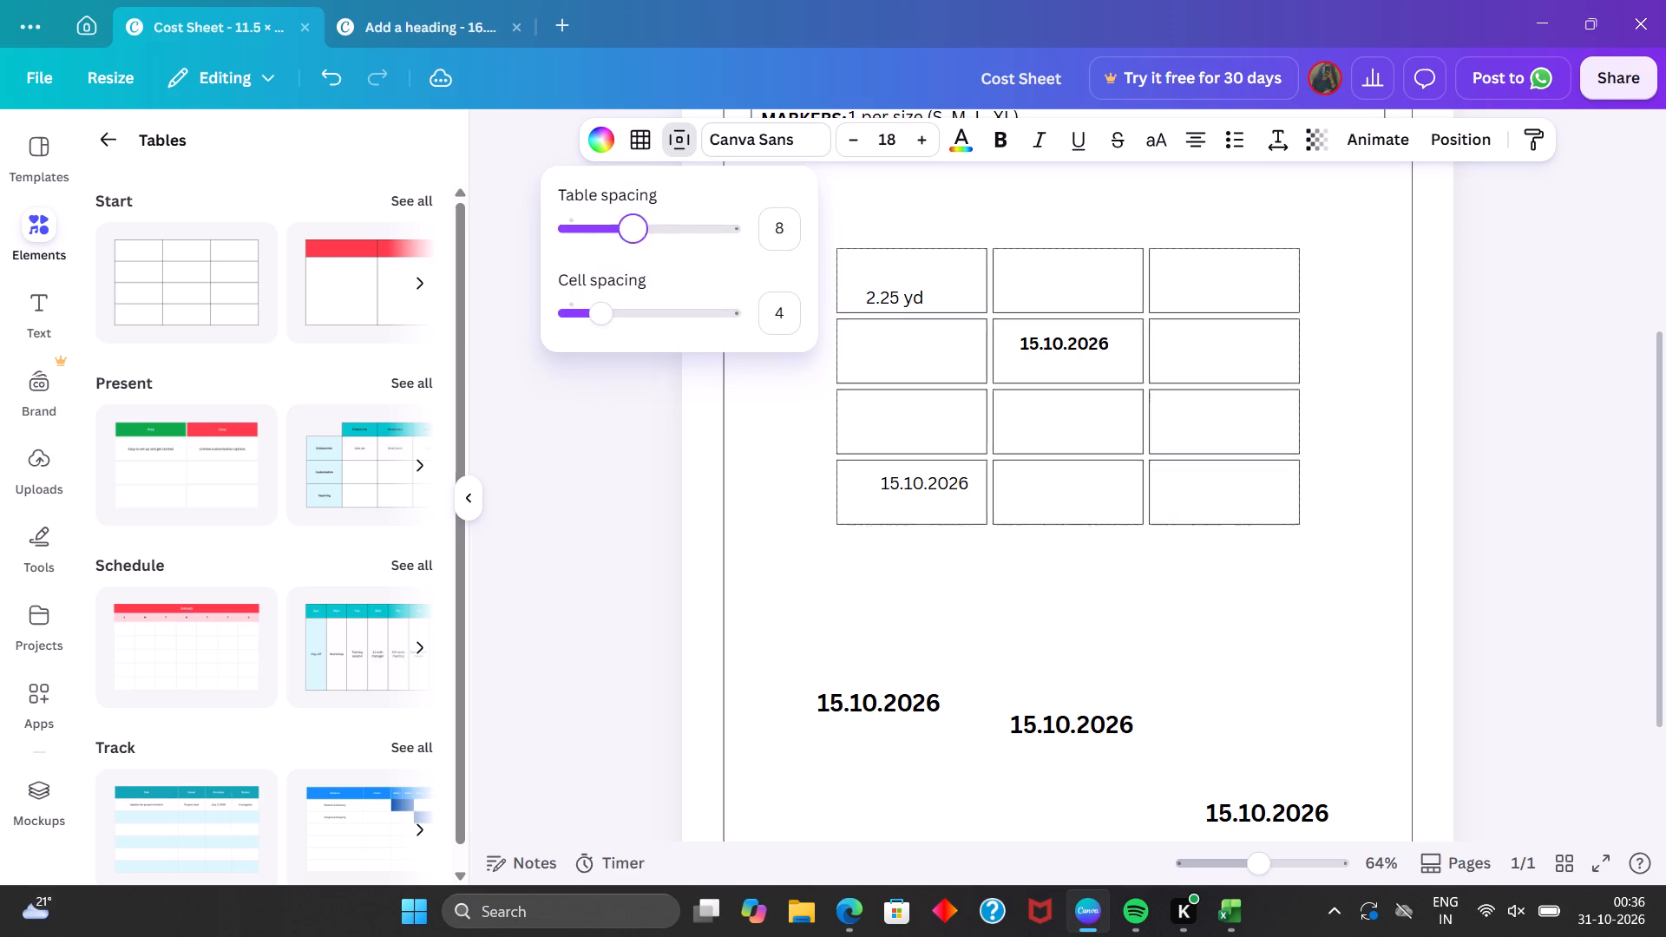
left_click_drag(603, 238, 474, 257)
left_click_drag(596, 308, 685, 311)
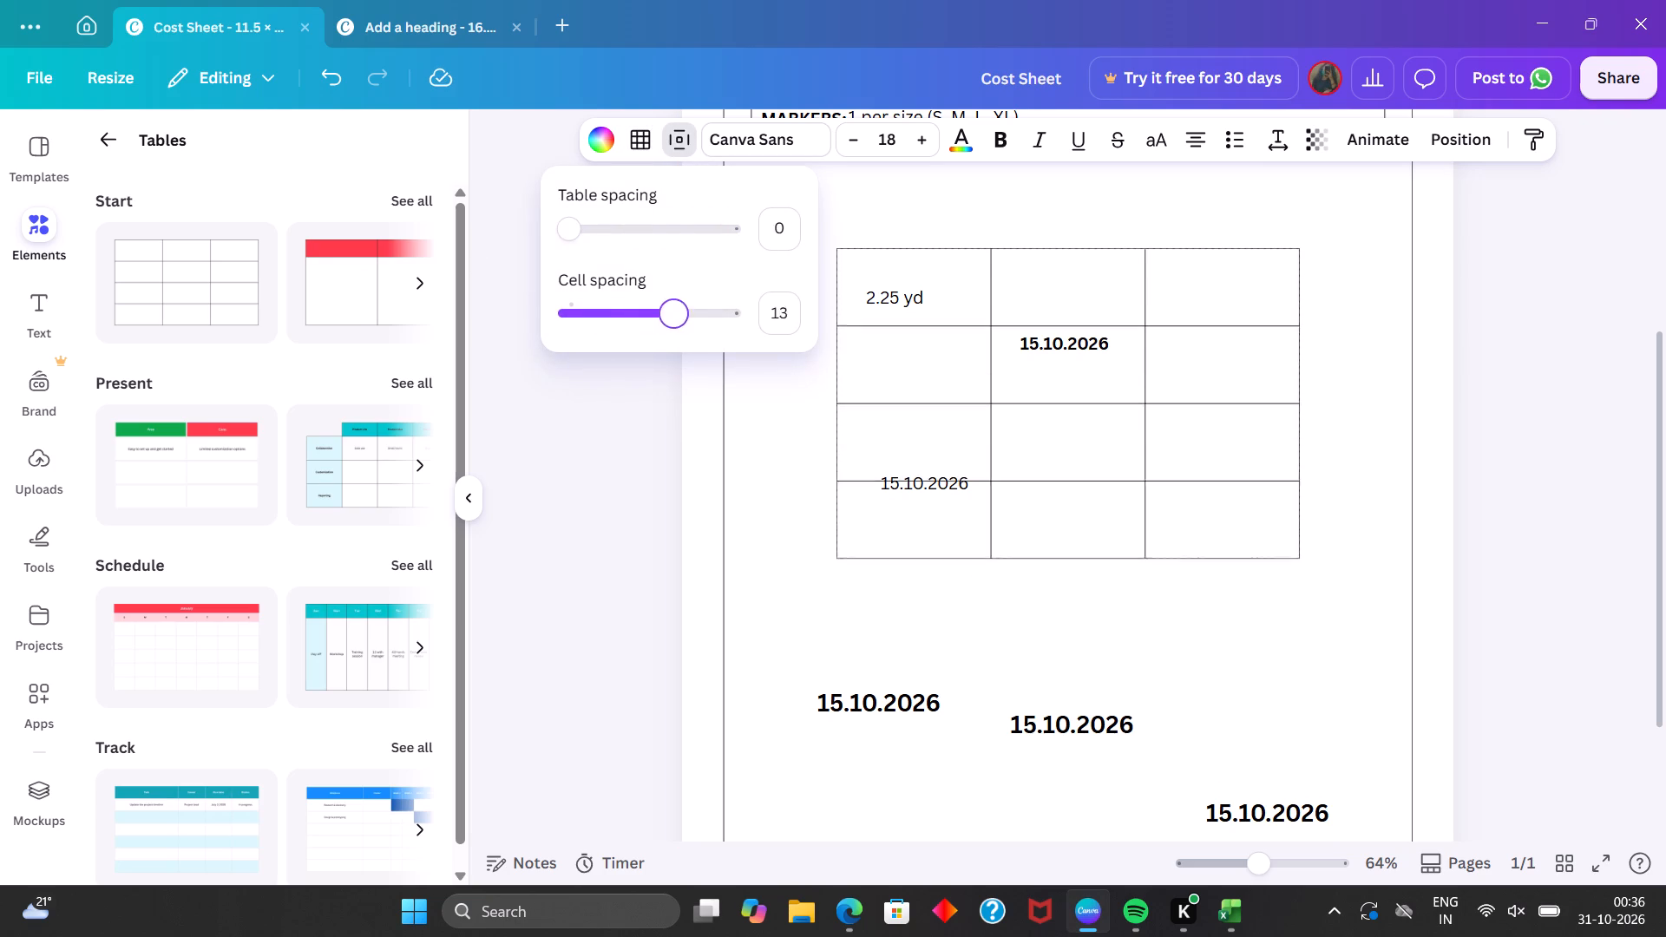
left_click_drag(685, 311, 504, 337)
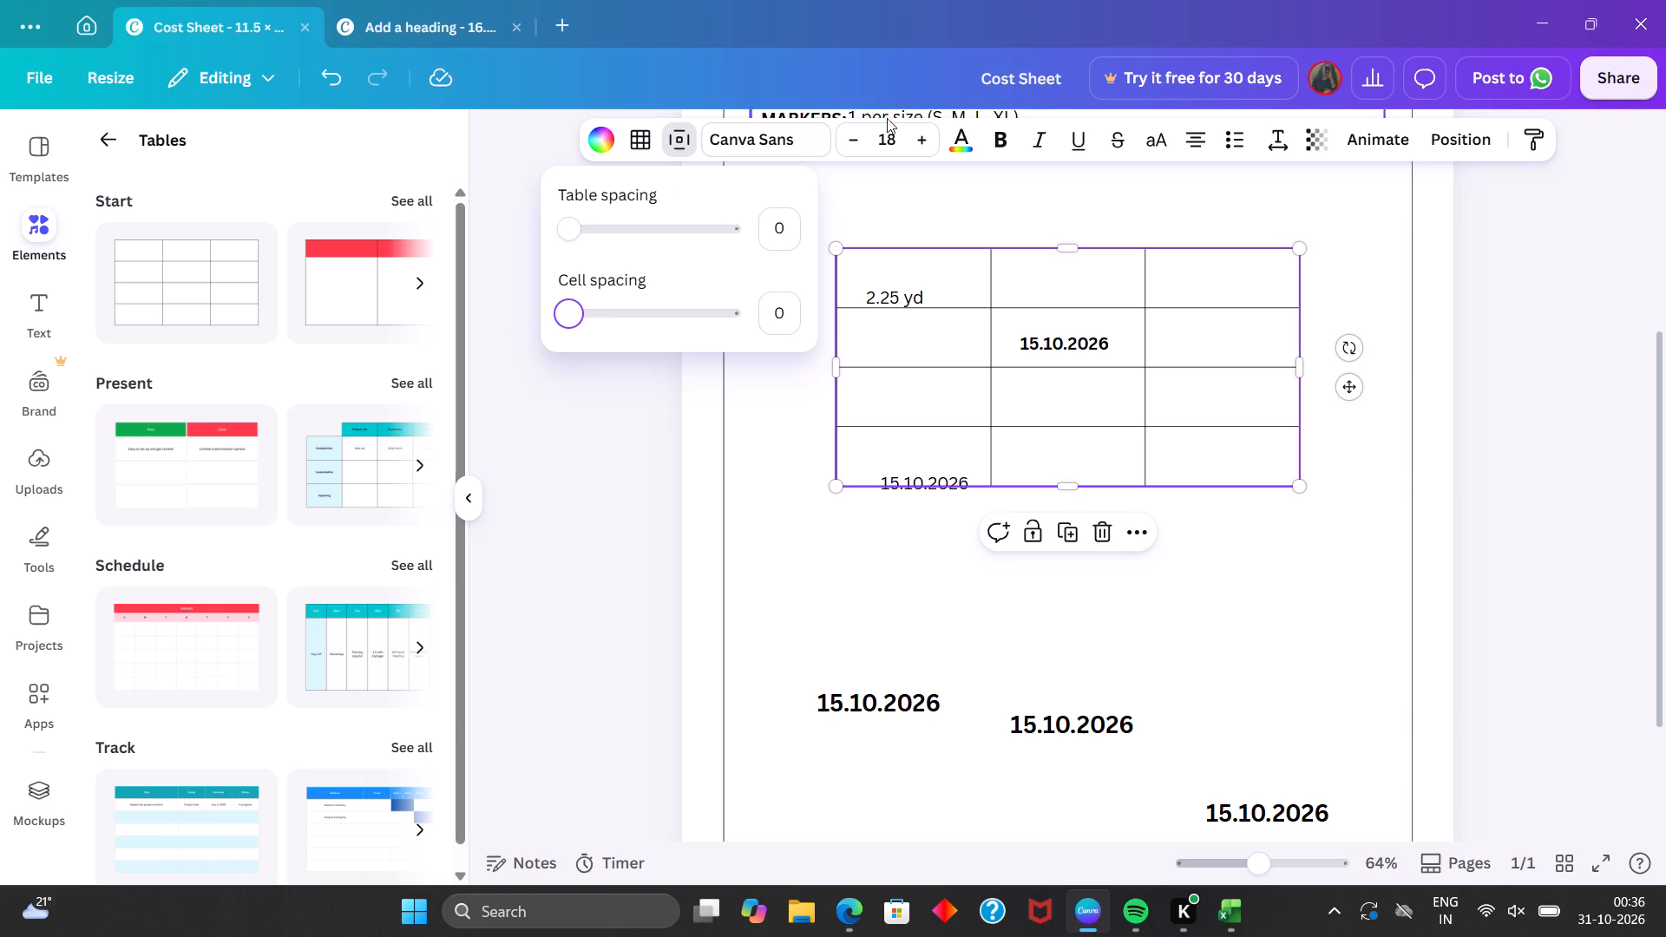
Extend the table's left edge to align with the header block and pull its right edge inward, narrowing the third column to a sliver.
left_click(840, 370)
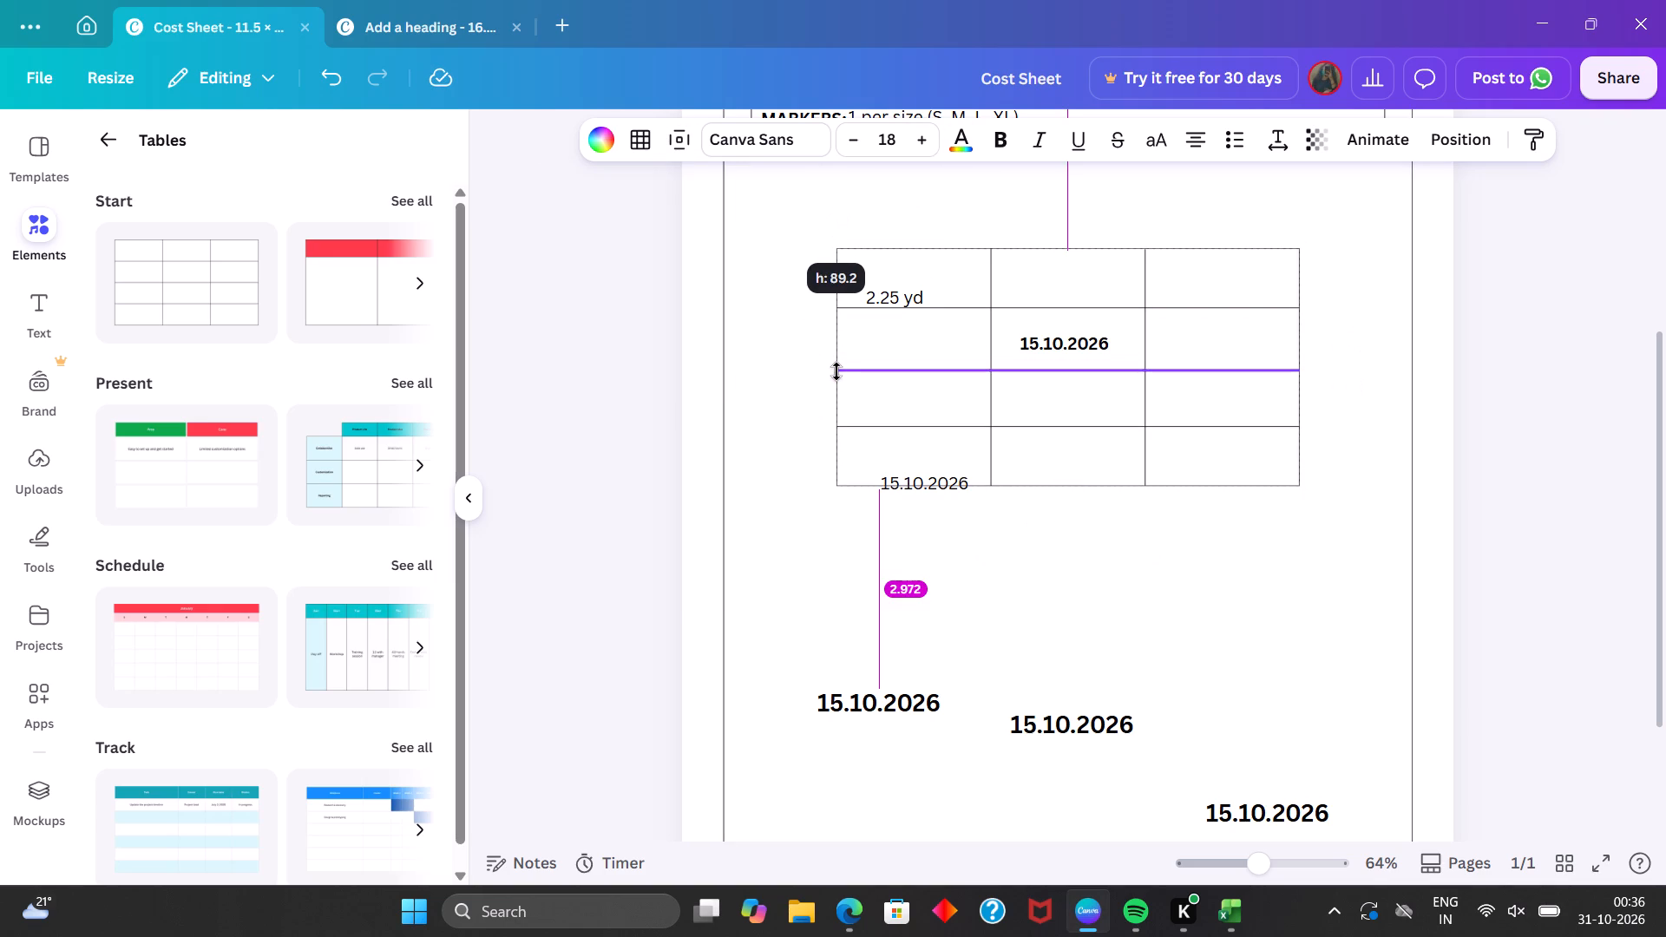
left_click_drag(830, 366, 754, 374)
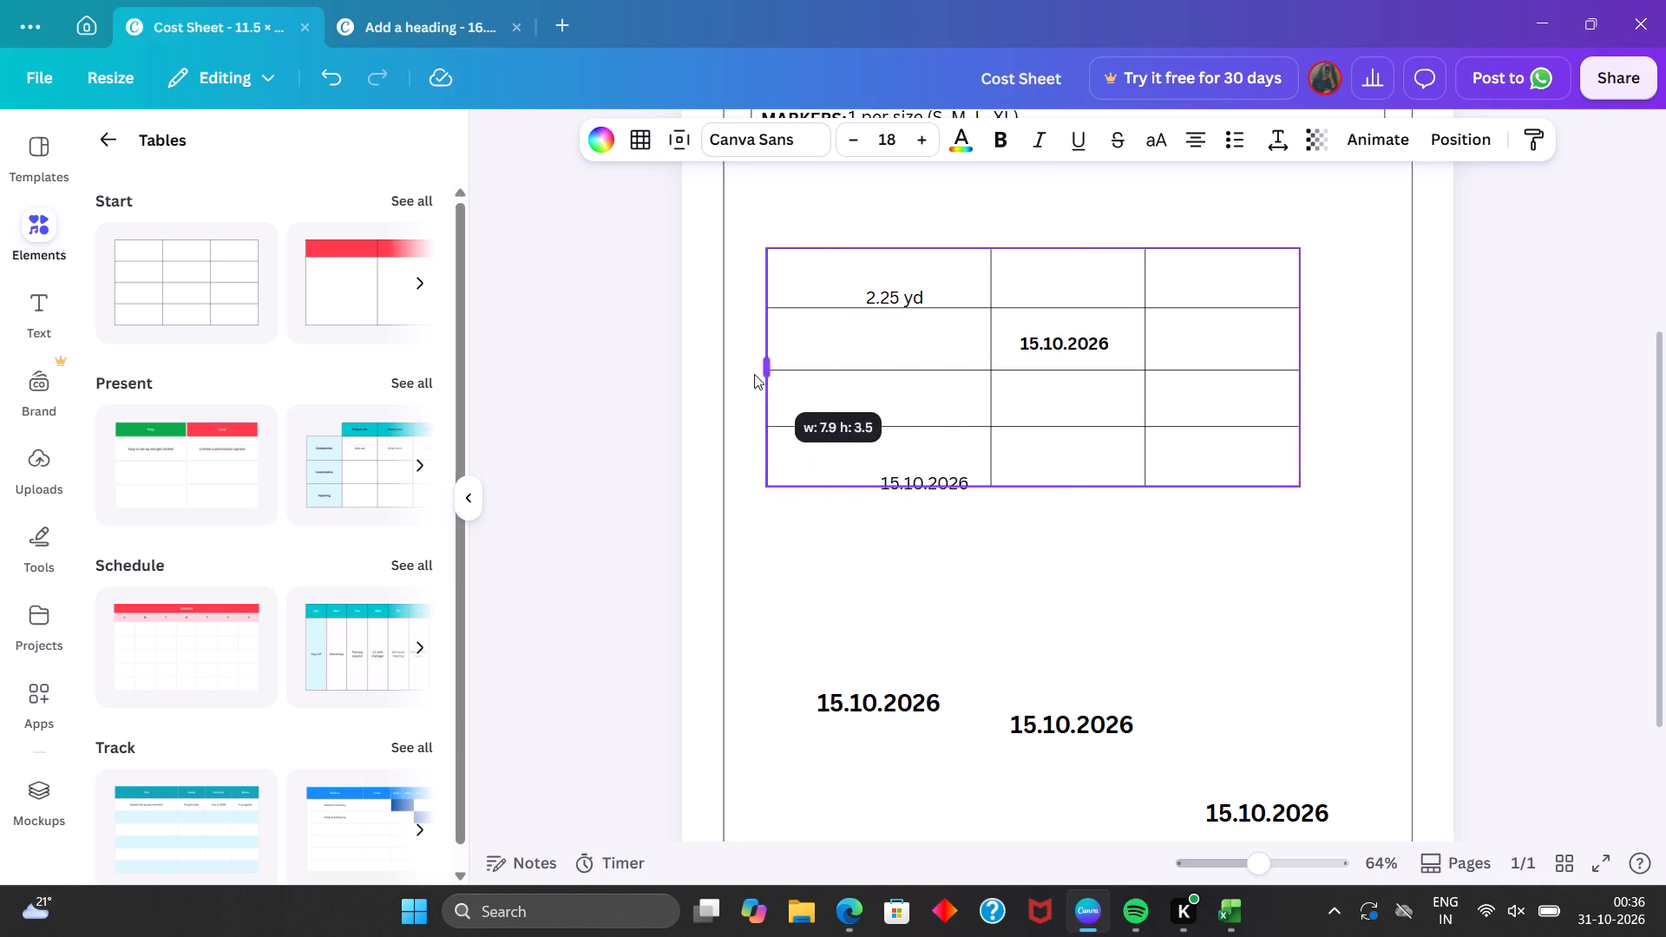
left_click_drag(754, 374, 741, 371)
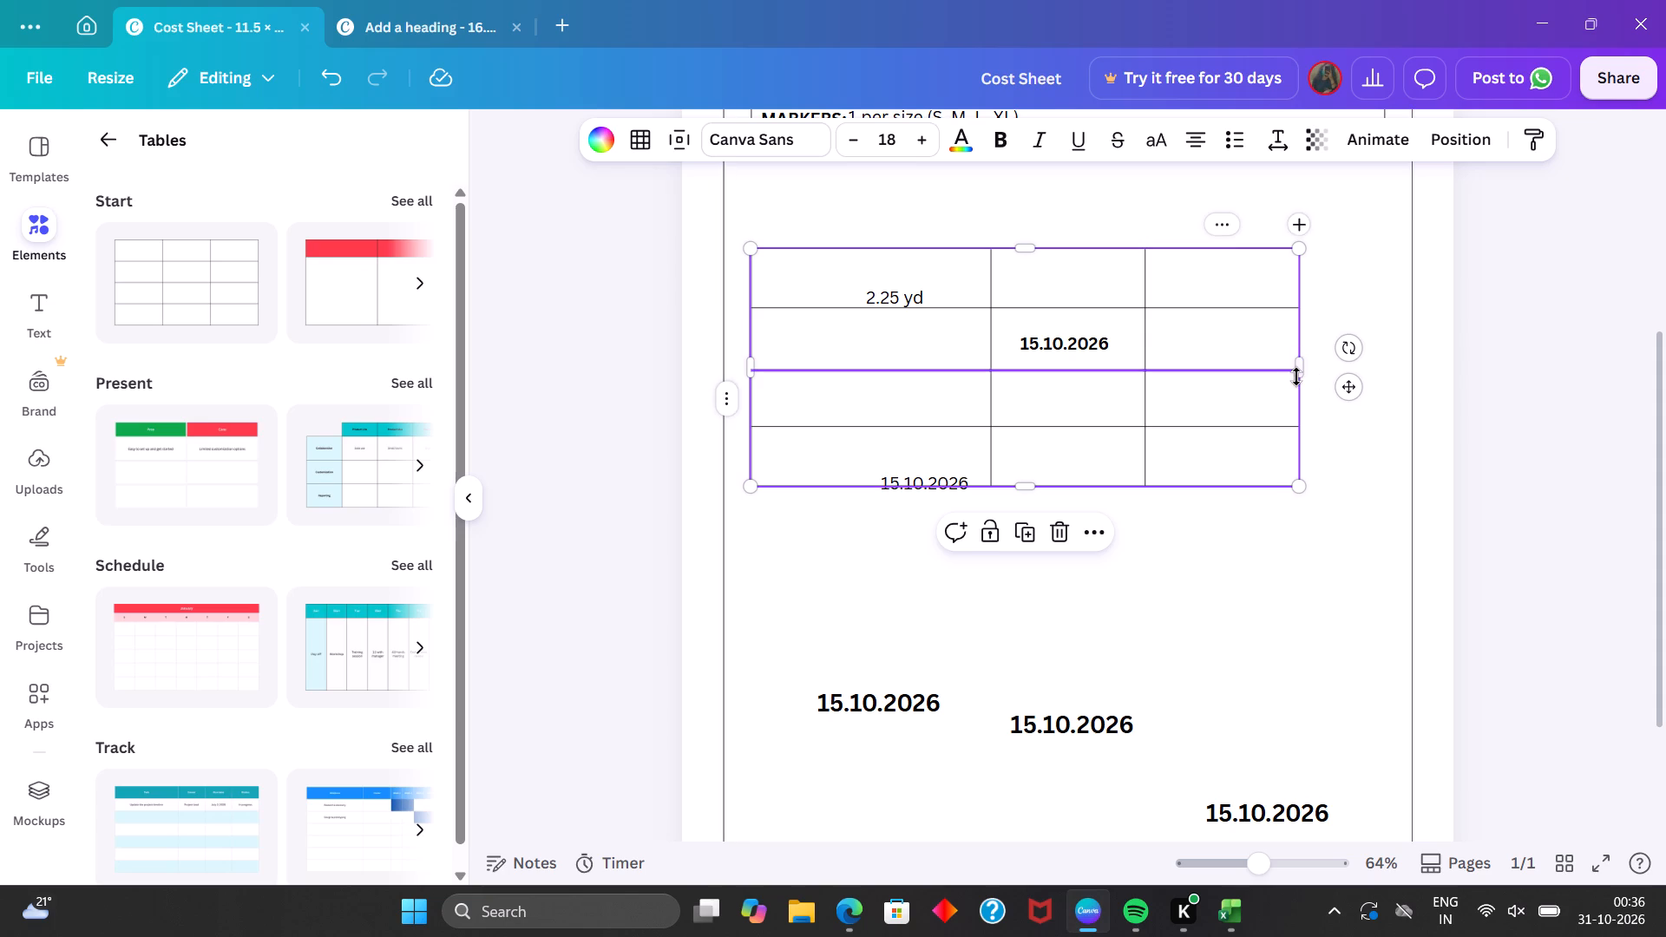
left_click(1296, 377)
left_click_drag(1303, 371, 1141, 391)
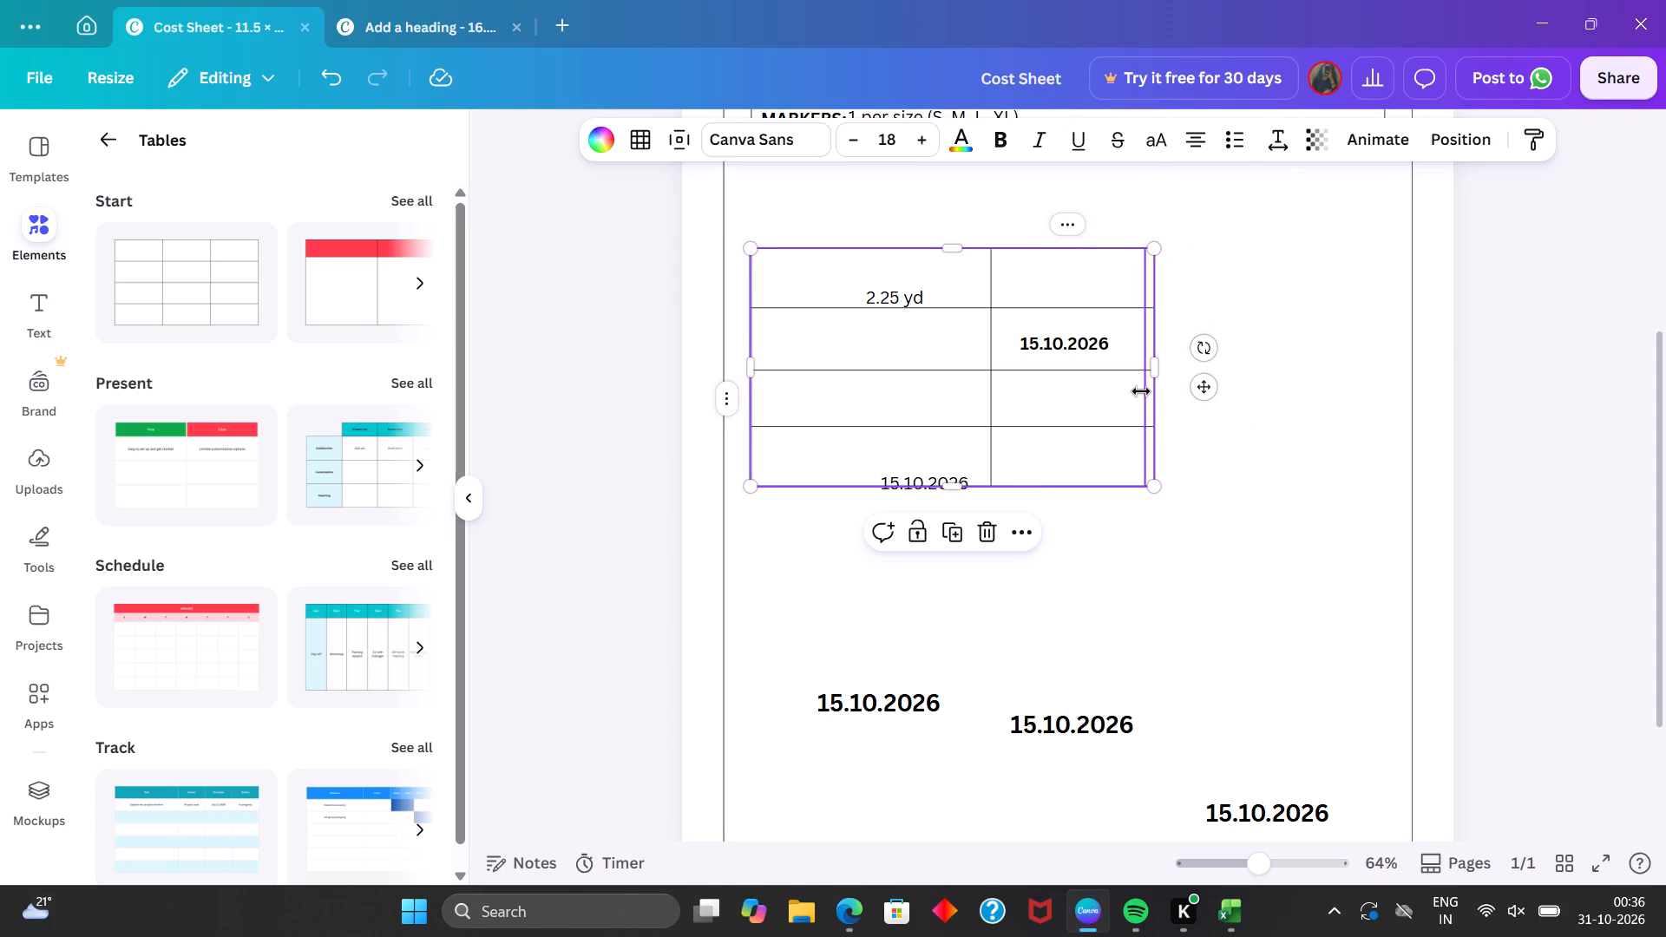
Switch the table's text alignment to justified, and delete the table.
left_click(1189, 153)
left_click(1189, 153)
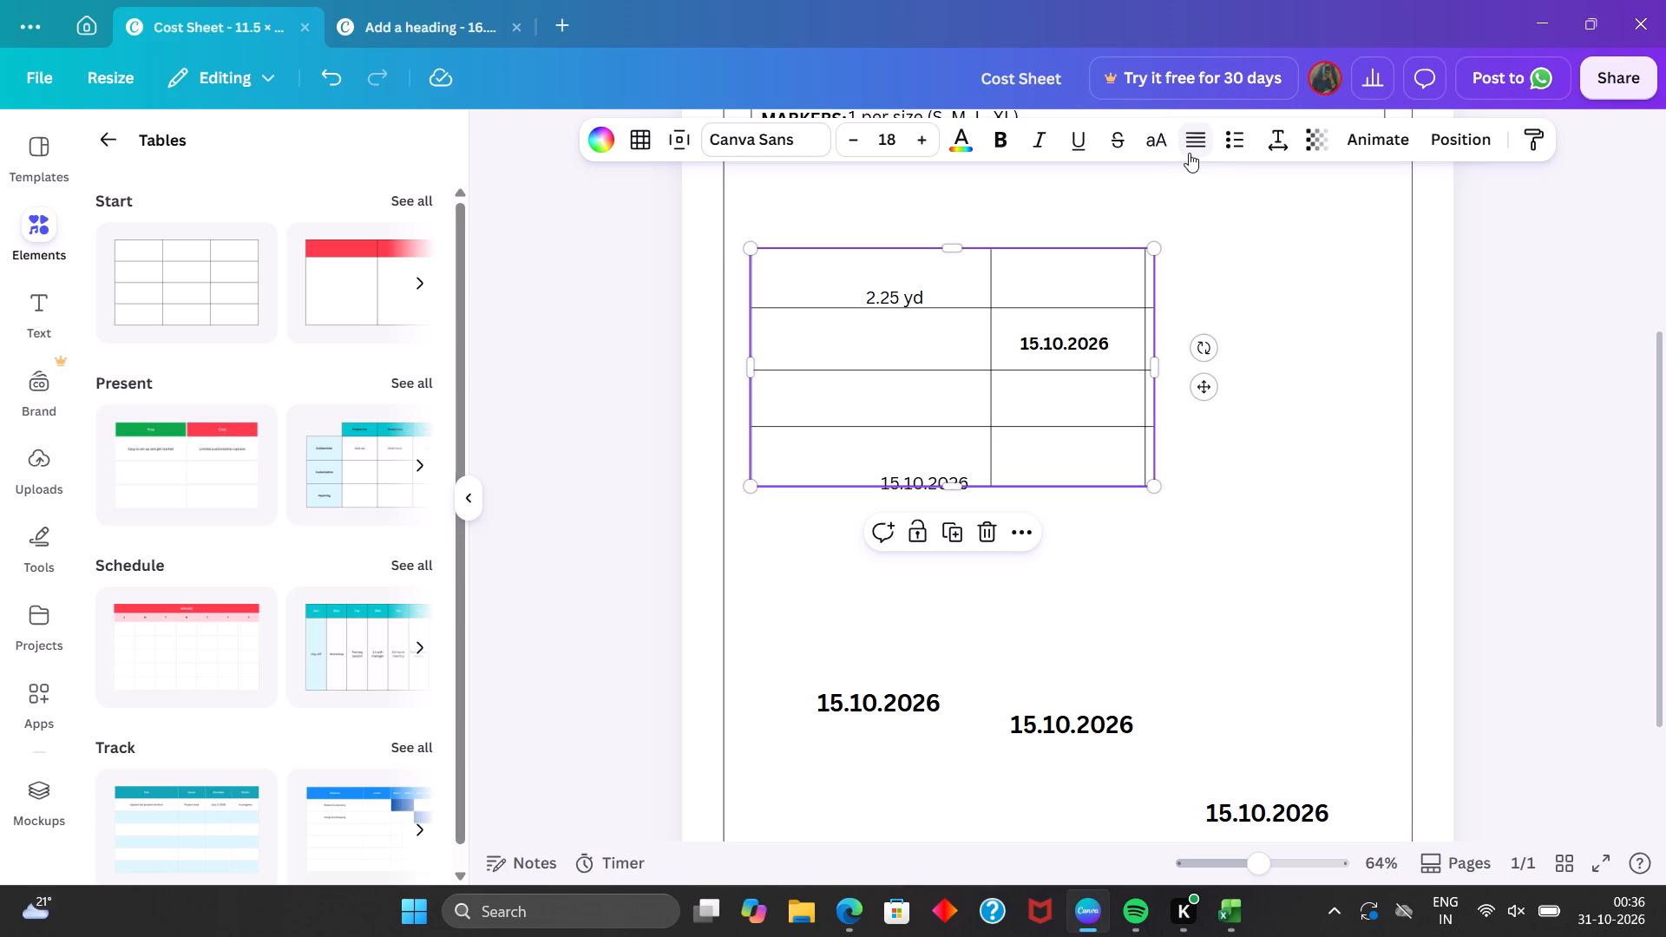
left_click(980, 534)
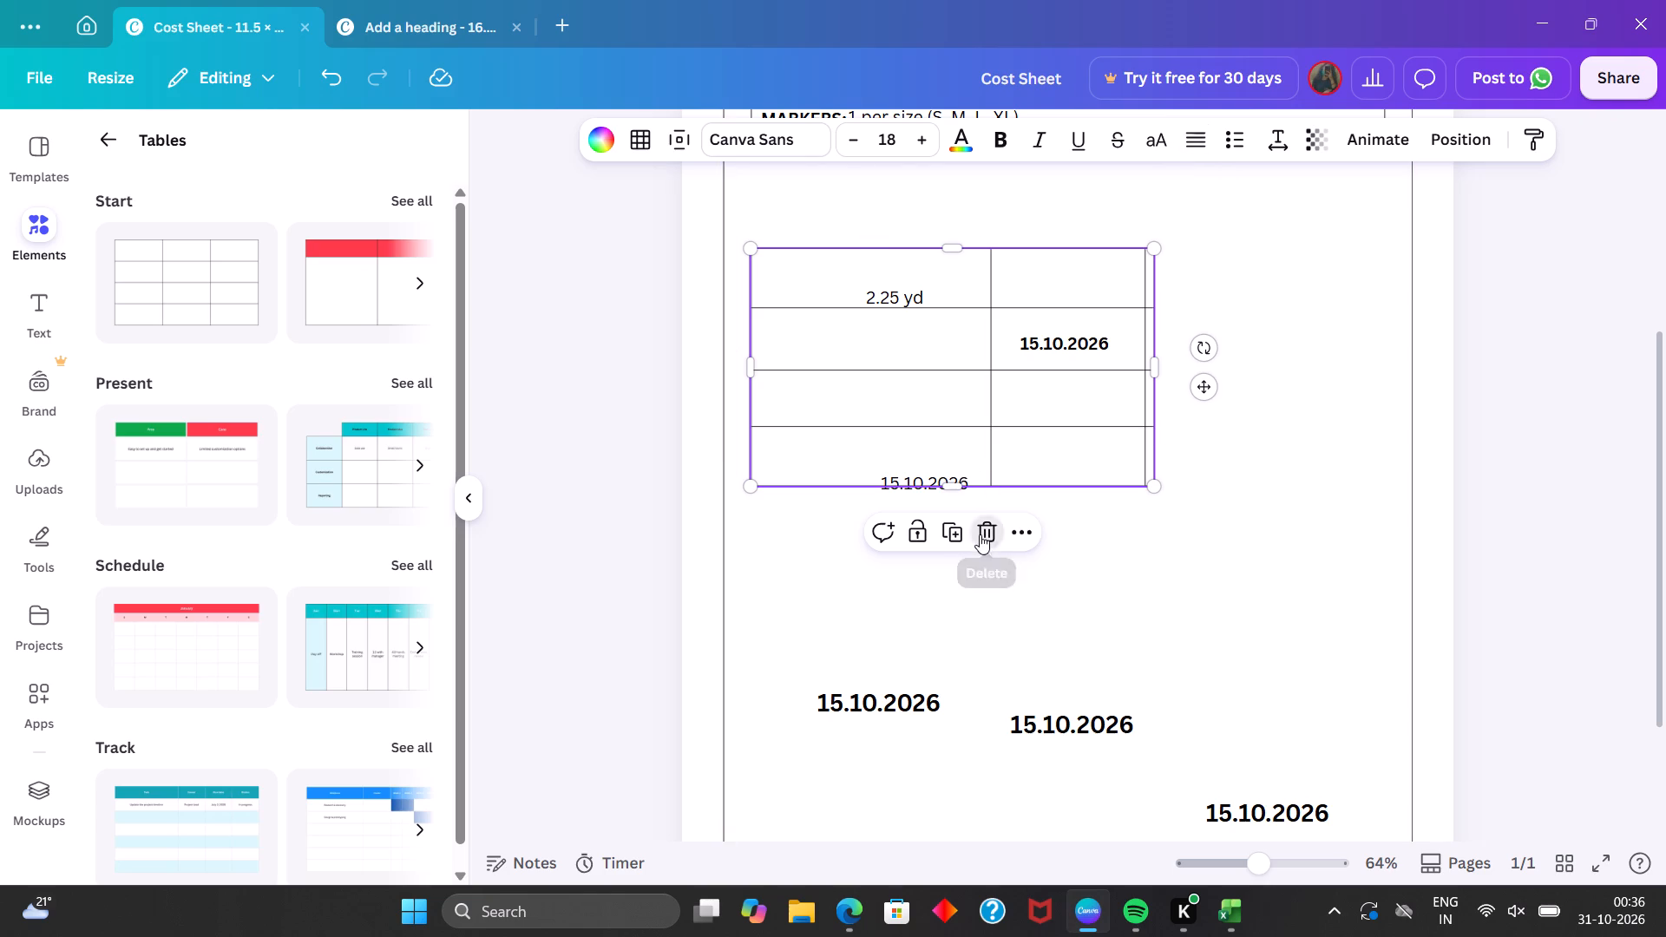